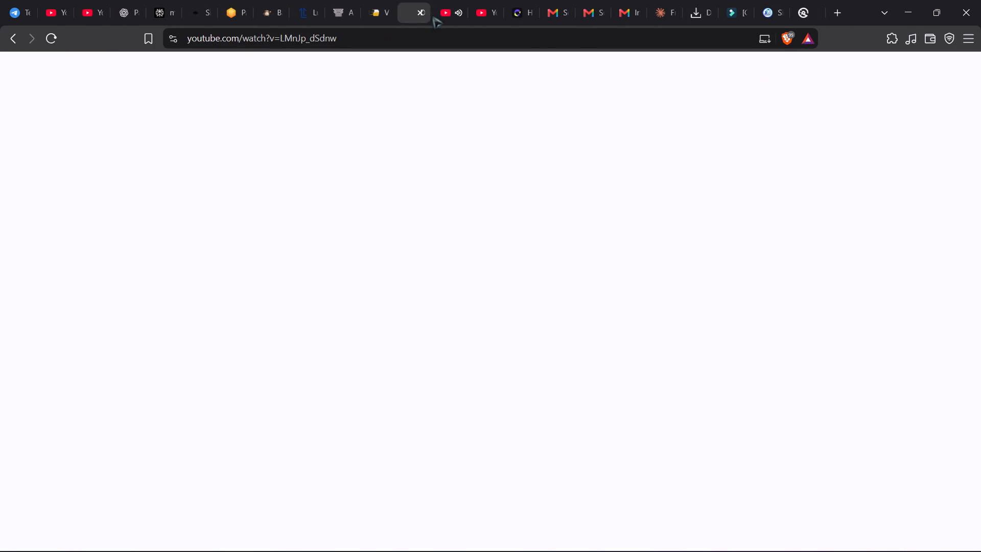
# Leave the video page and go to the YouTube home page.
pyautogui.click(380, 212)
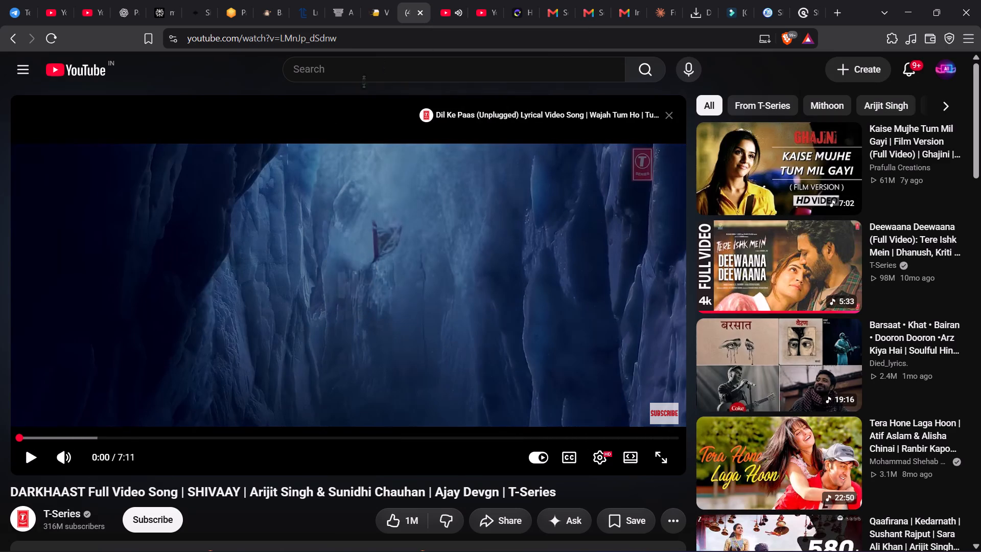
pyautogui.tripleClick(92, 76)
pyautogui.click(92, 76)
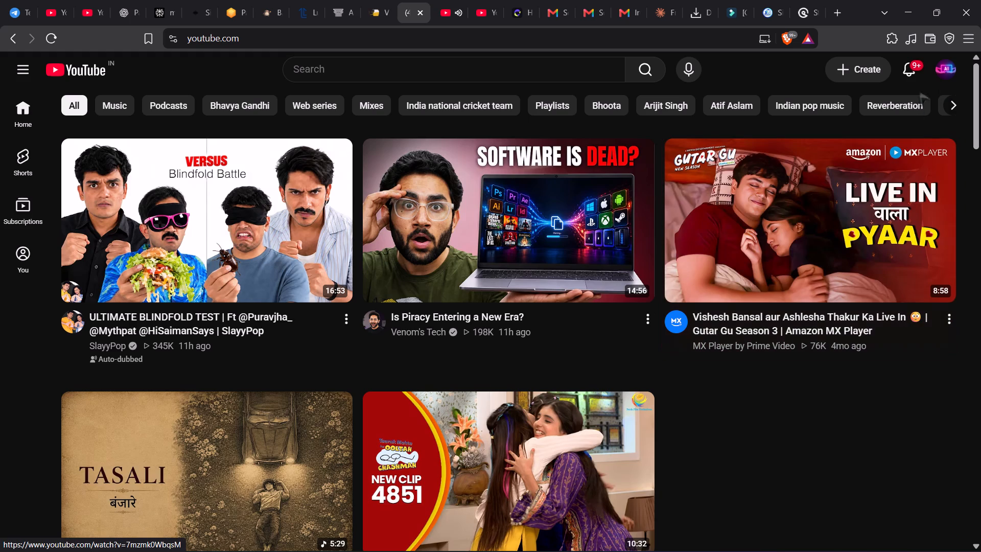
# Clear the desktop by minimizing the browser and closing the worker-attendance-system Copilot session window.
pyautogui.click(911, 10)
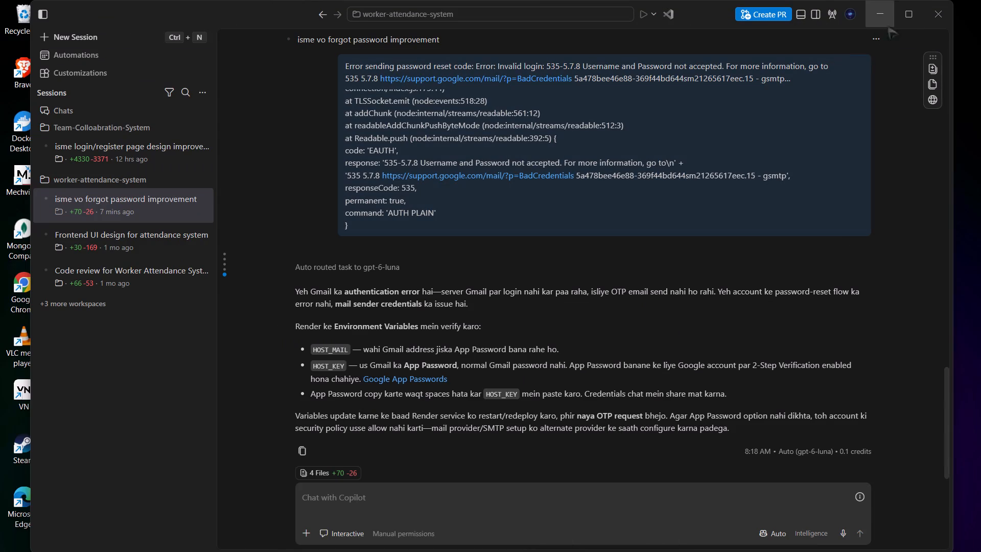
pyautogui.click(940, 18)
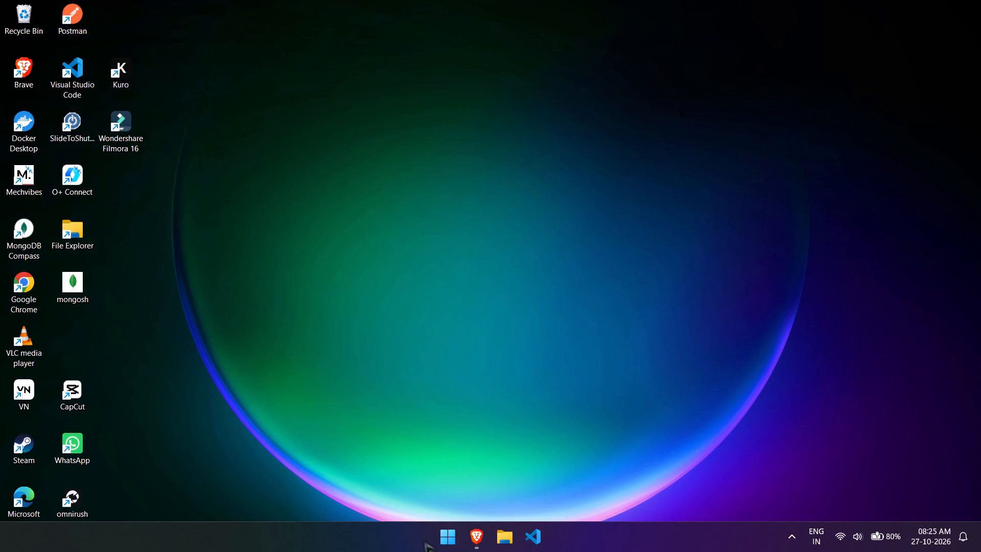
# Find the Figma app with the Windows search using "fig" and launch it.
pyautogui.click(437, 542)
pyautogui.write('figm')
pyautogui.press('Down')
pyautogui.press('Return')
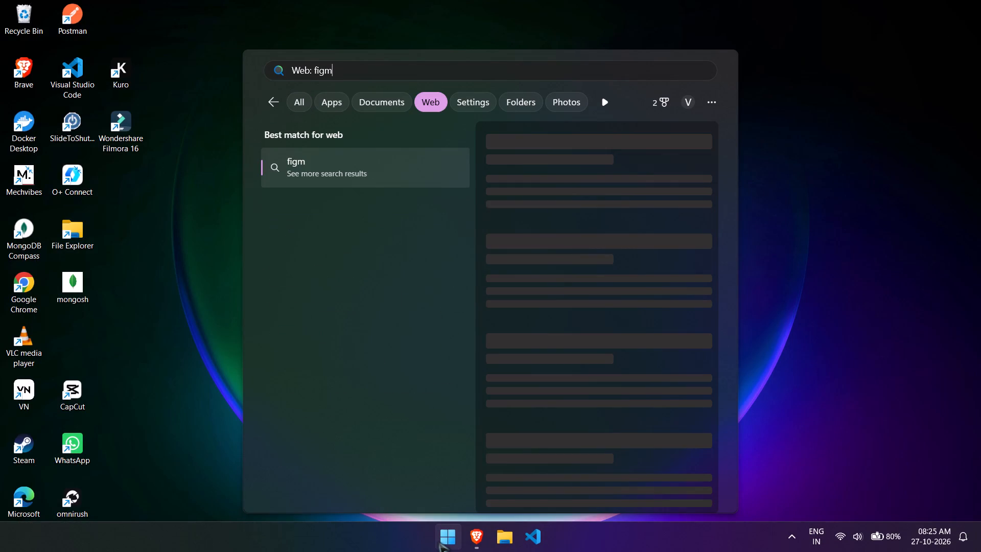
pyautogui.press('BackSpace')
pyautogui.press('BackSpace')
pyautogui.press('BackSpace')
pyautogui.press('BackSpace')
pyautogui.press('BackSpace')
pyautogui.press('BackSpace')
pyautogui.press('BackSpace')
pyautogui.press('BackSpace')
pyautogui.press('BackSpace')
pyautogui.press('BackSpace')
pyautogui.press('BackSpace')
pyautogui.press('BackSpace')
pyautogui.press('BackSpace')
pyautogui.press('BackSpace')
pyautogui.press('BackSpace')
pyautogui.press('BackSpace')
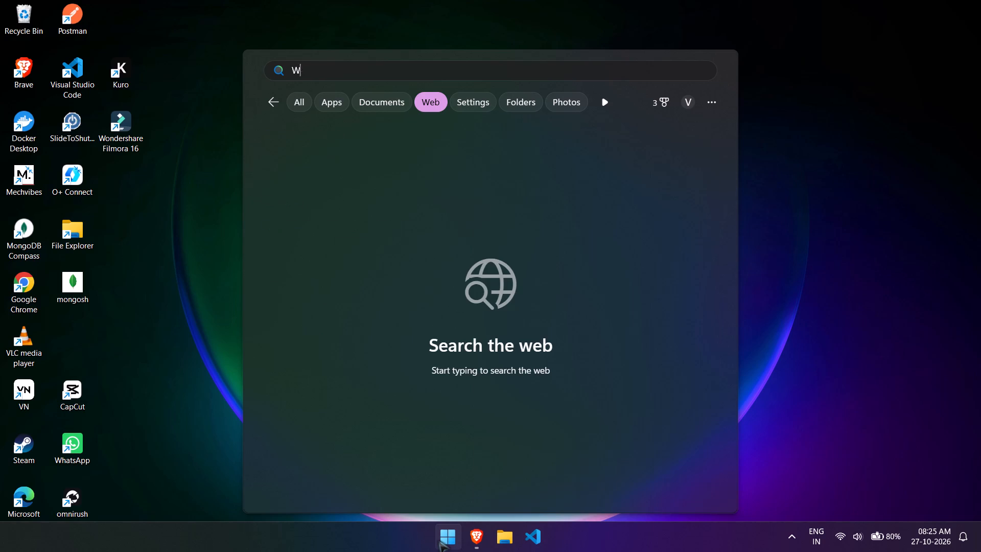
pyautogui.write('fig')
pyautogui.press('Return')
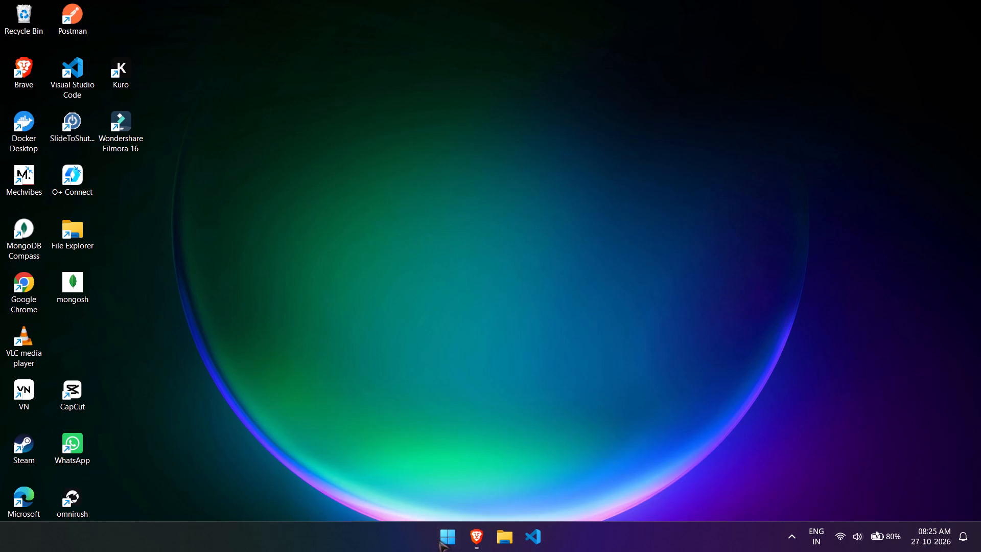
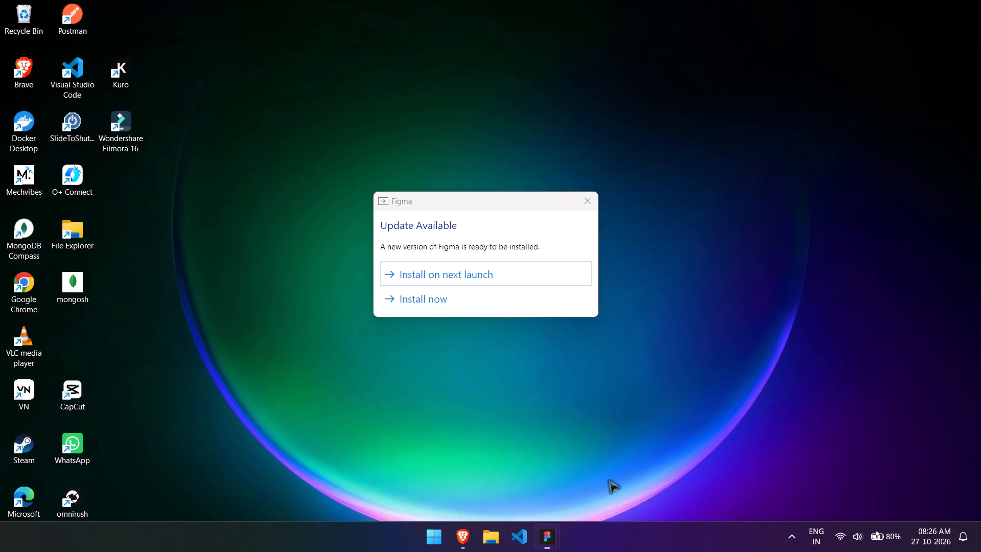
# Install the available Figma update now.
pyautogui.click(471, 301)
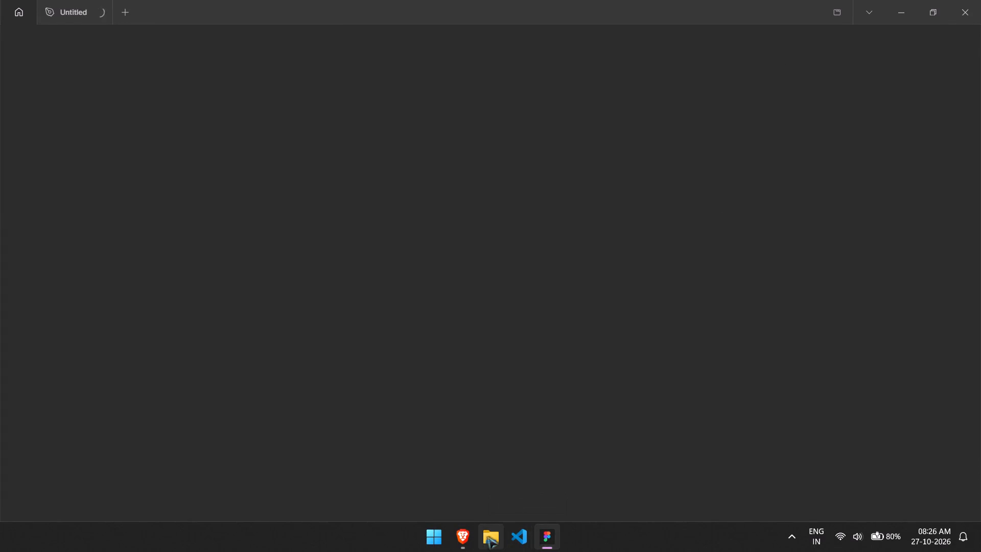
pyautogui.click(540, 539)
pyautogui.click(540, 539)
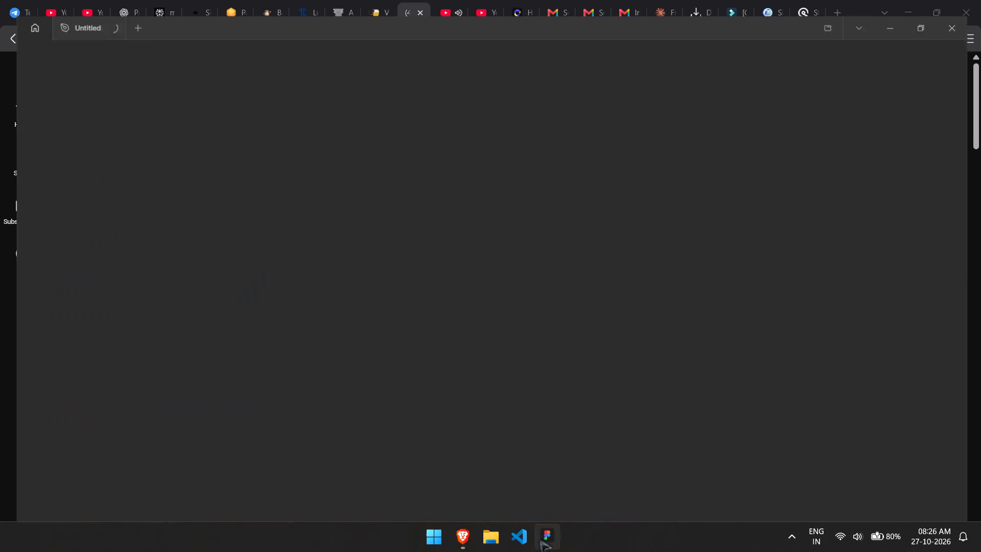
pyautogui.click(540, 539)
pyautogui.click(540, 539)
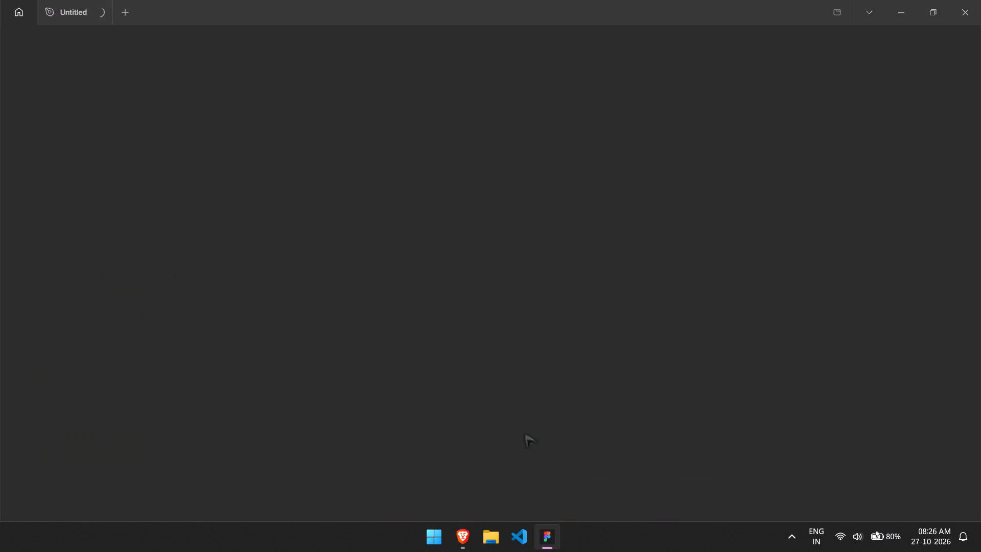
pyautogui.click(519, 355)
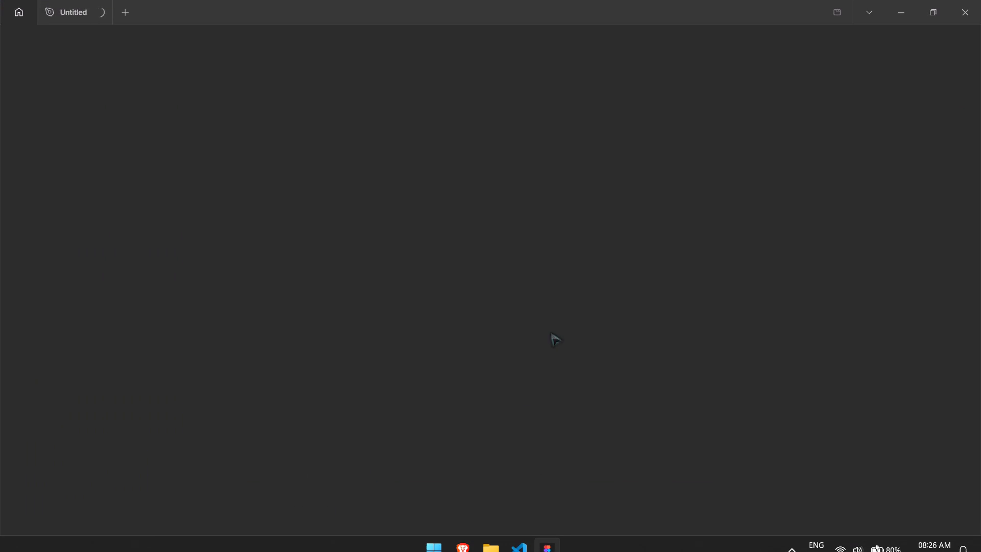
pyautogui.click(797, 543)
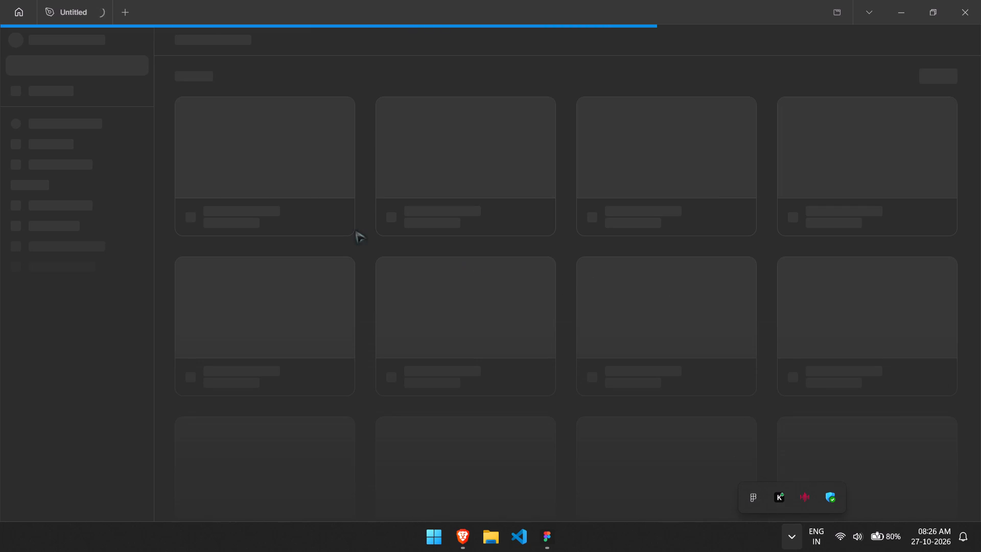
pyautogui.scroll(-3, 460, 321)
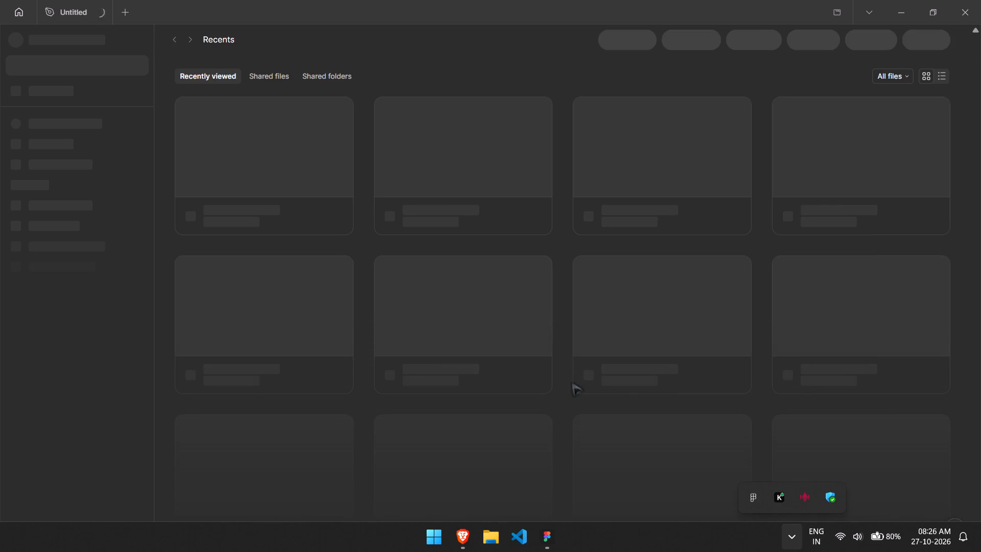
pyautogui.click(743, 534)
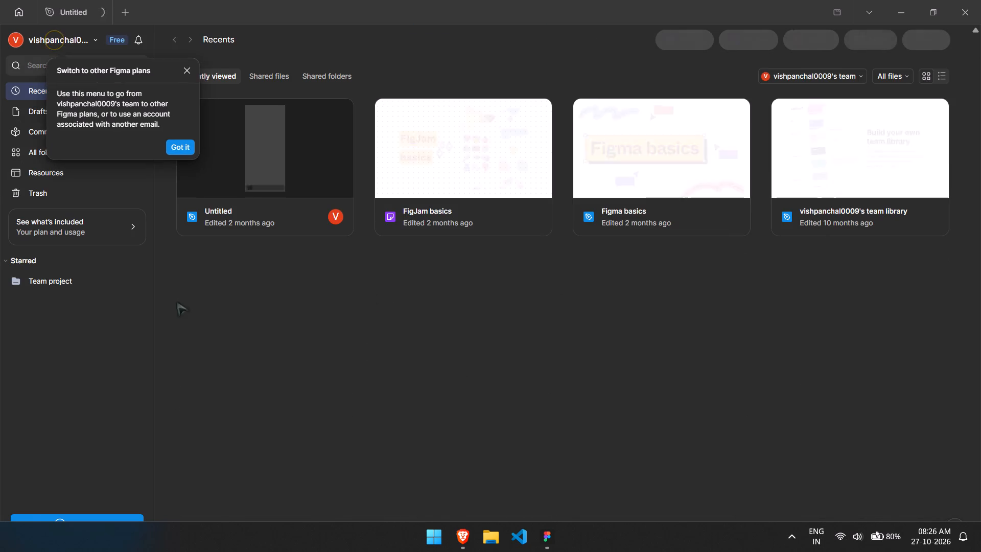
# Open the recently viewed Untitled design file that contains the phone frame.
pyautogui.click(303, 258)
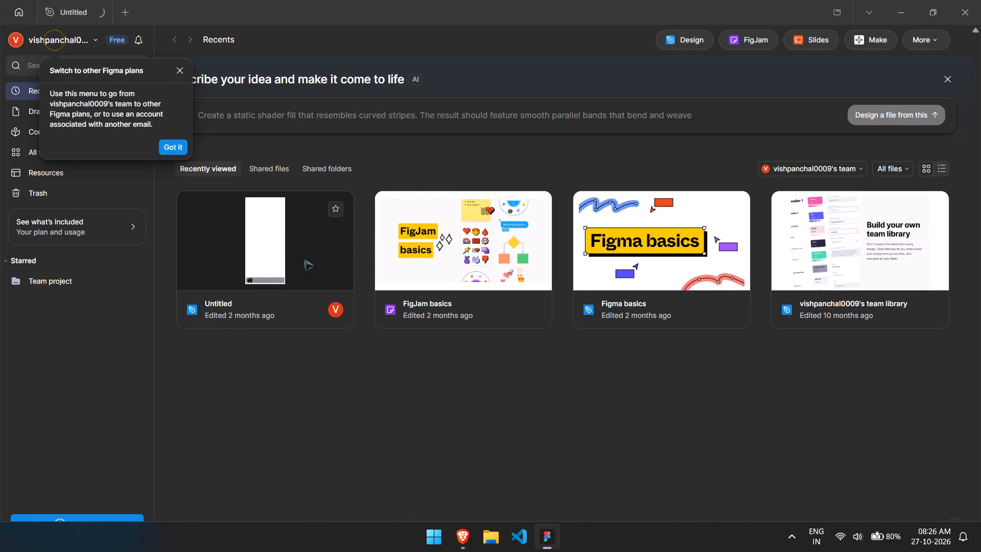
pyautogui.doubleClick(265, 251)
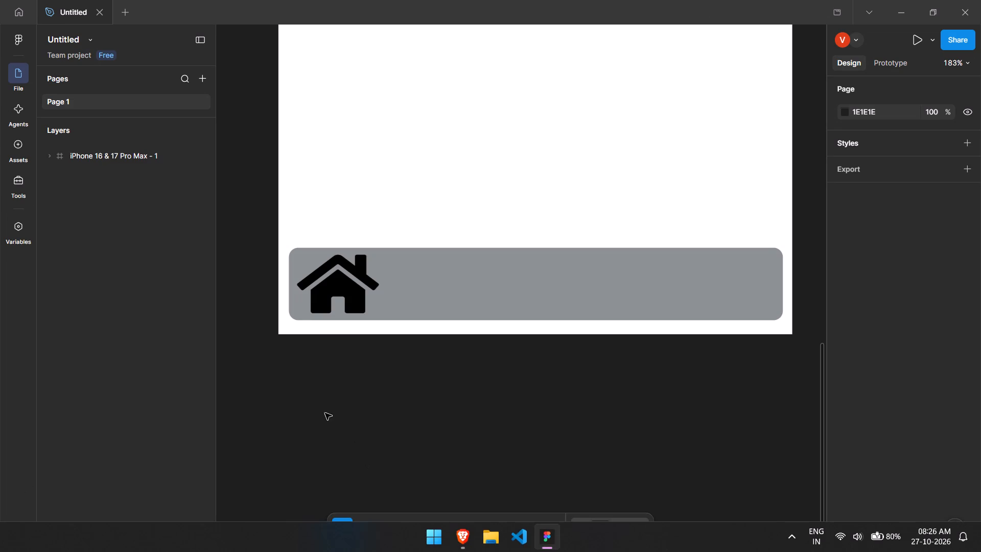
# Examine the phone frame's bottom navigation bar and its house icon, checking the properties of both layers.
pyautogui.scroll(3, 472, 262)
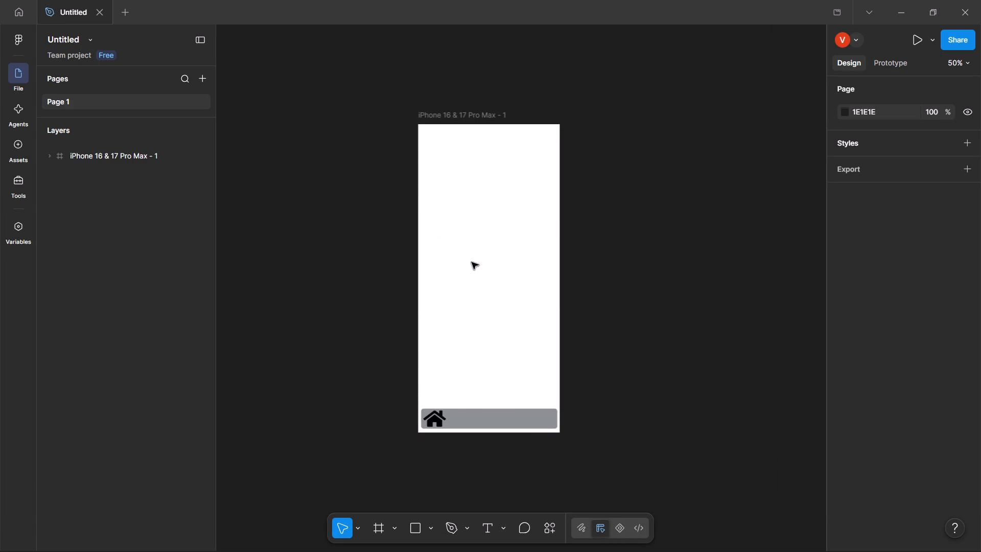
pyautogui.scroll(1, 472, 262)
pyautogui.click(455, 434)
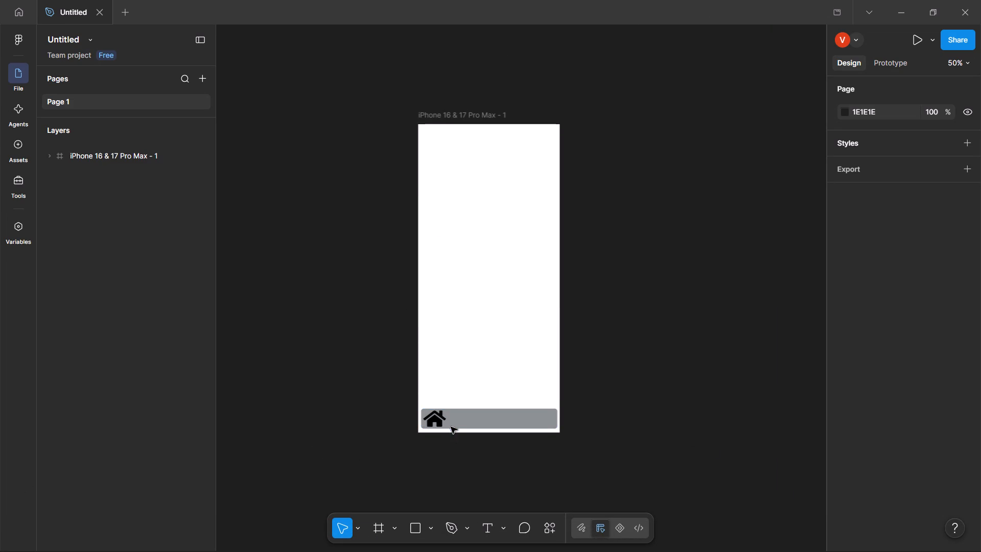
pyautogui.click(442, 423)
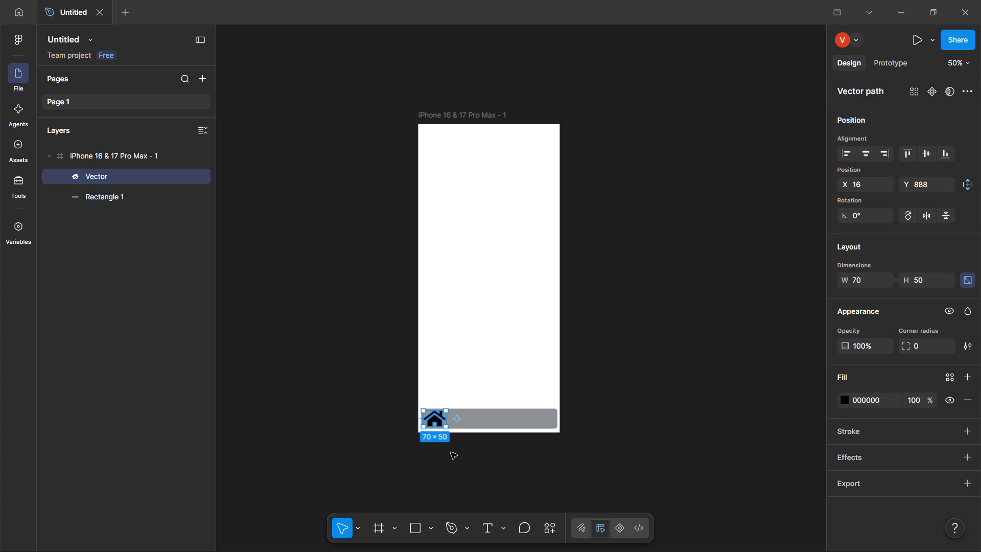
pyautogui.click(458, 461)
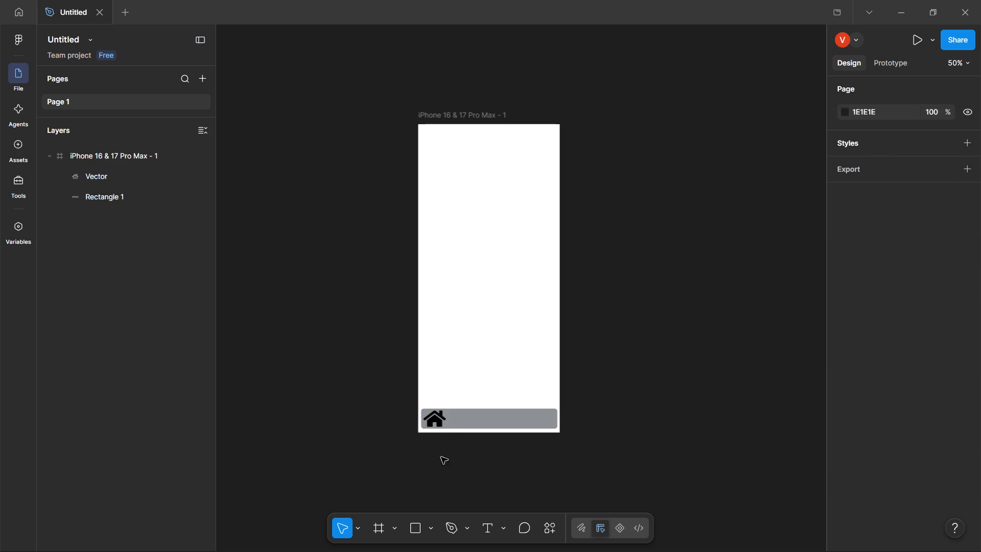
pyautogui.hscroll(-1, 586, 341)
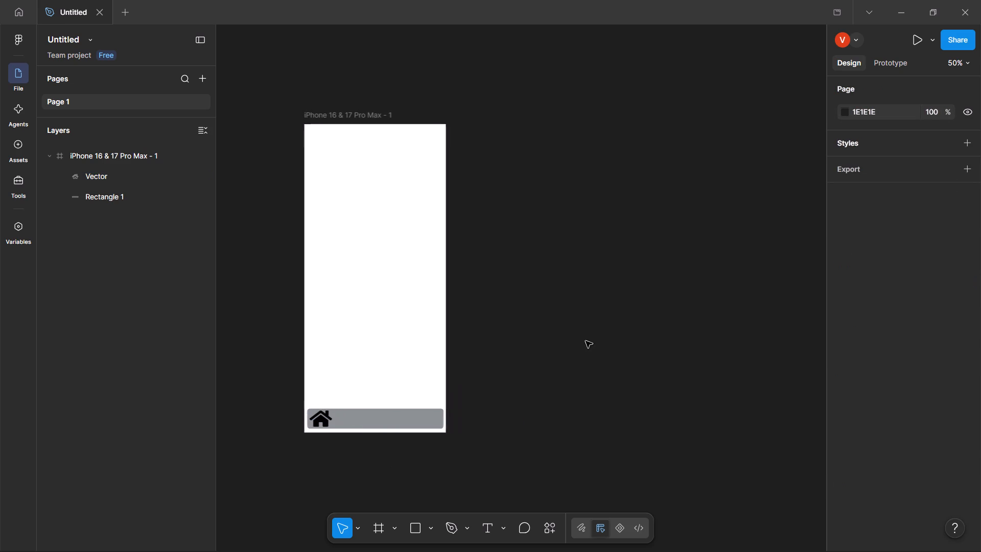
pyautogui.hscroll(-1, 586, 341)
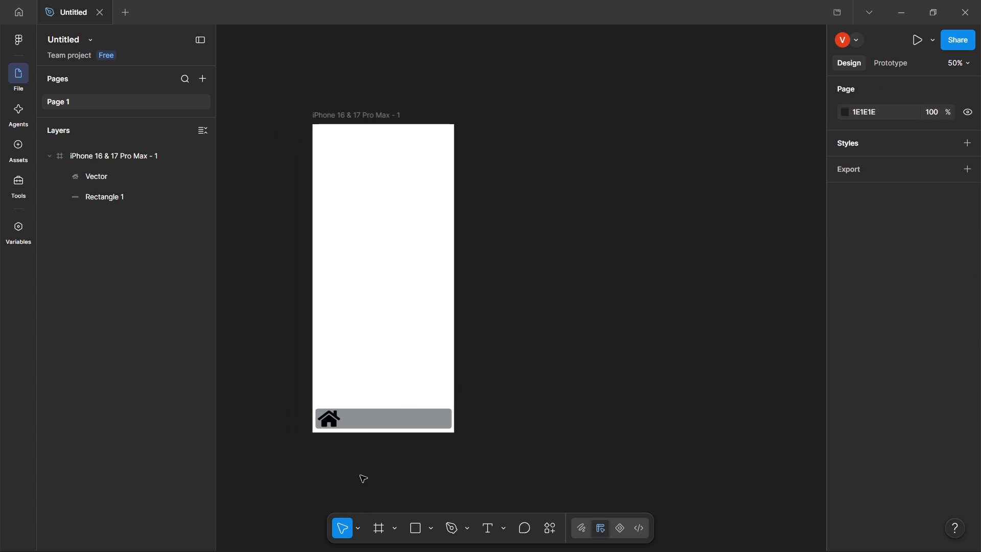
pyautogui.click(349, 416)
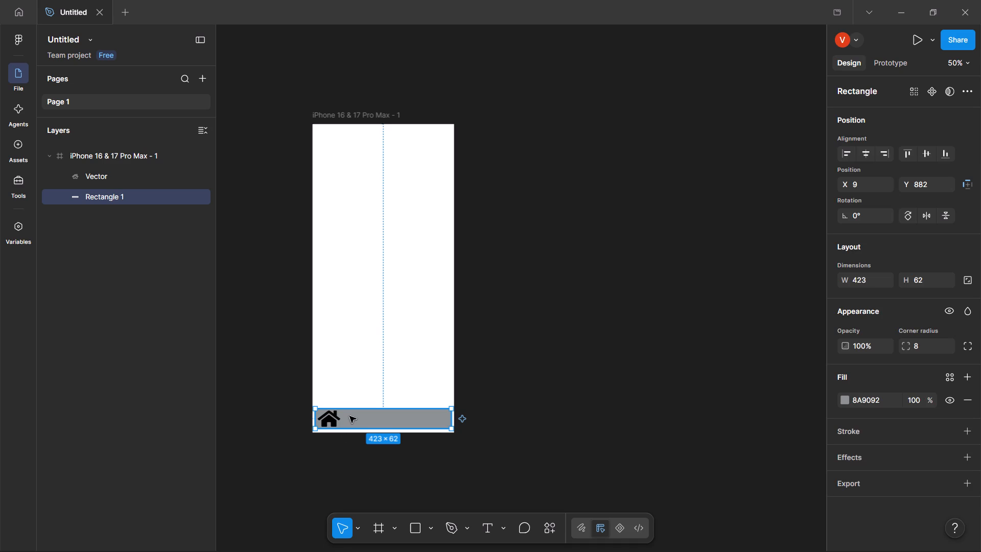
pyautogui.click(325, 424)
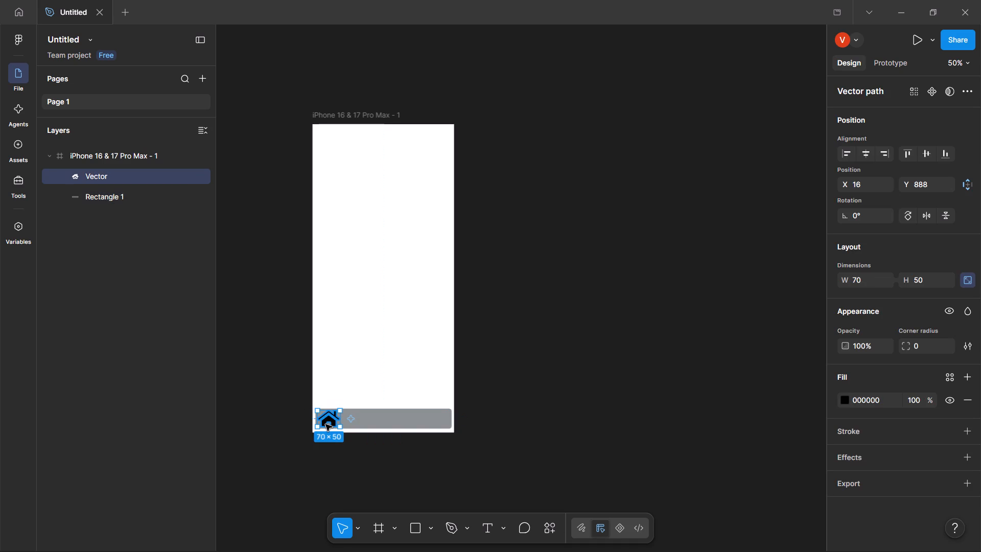
pyautogui.click(361, 425)
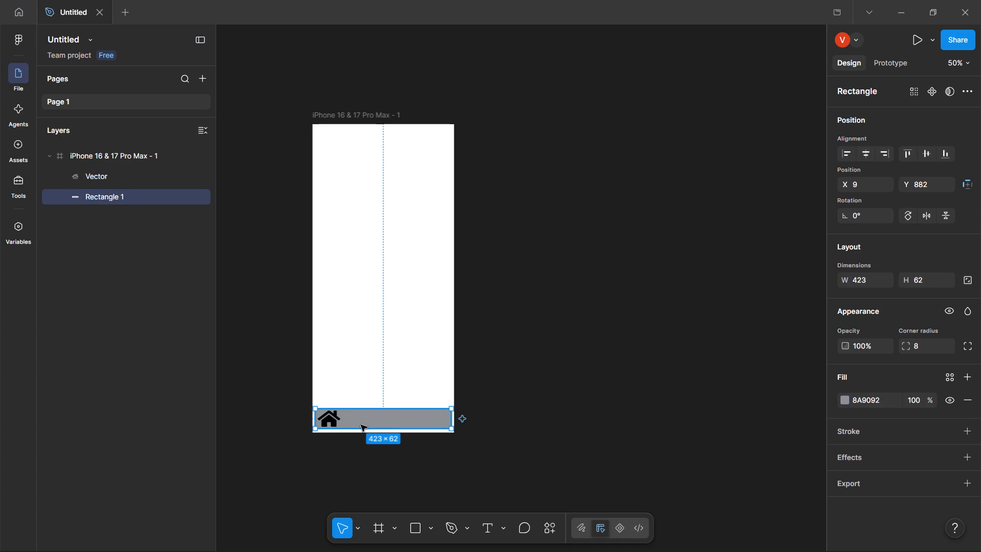
# Draw a rectangle beside the house icon in the grey bottom bar and size it to about 118 × 50.
pyautogui.click(408, 524)
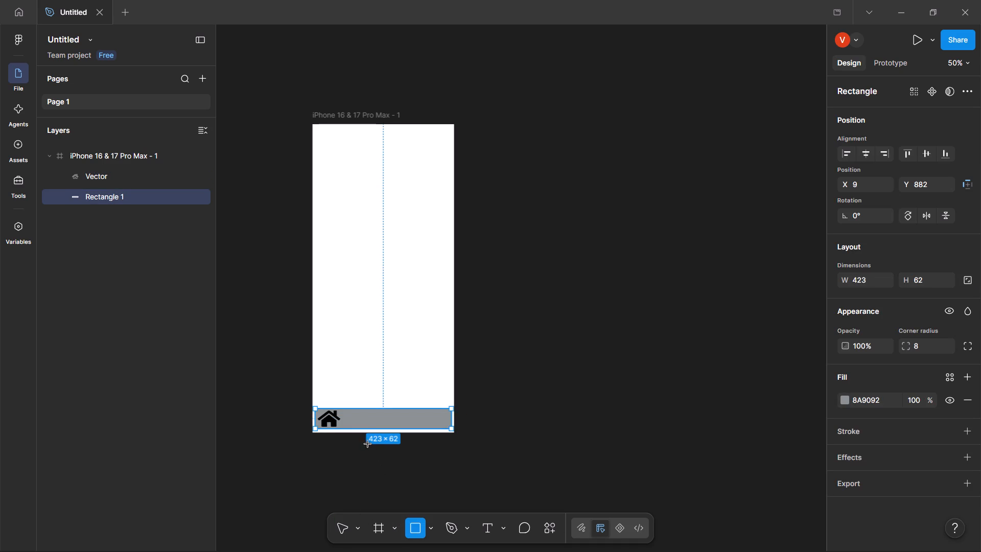
pyautogui.moveTo(345, 413); pyautogui.dragTo(378, 426)
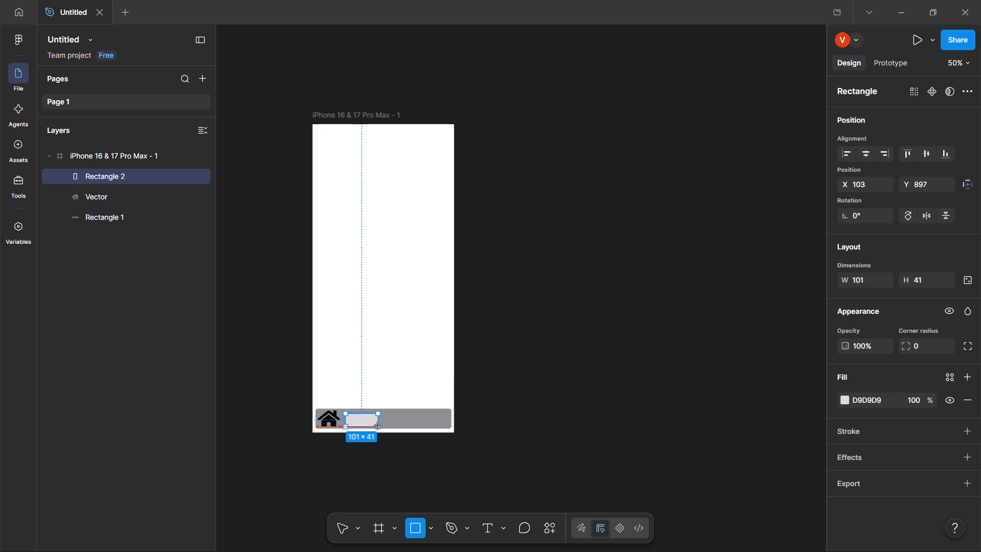
pyautogui.moveTo(378, 426); pyautogui.dragTo(384, 427)
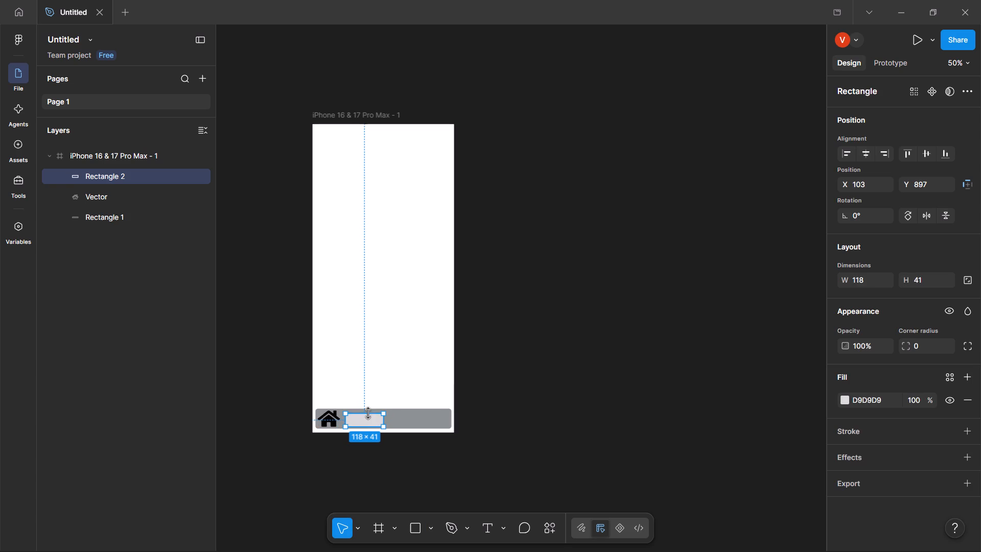
pyautogui.hscroll(2, 368, 413)
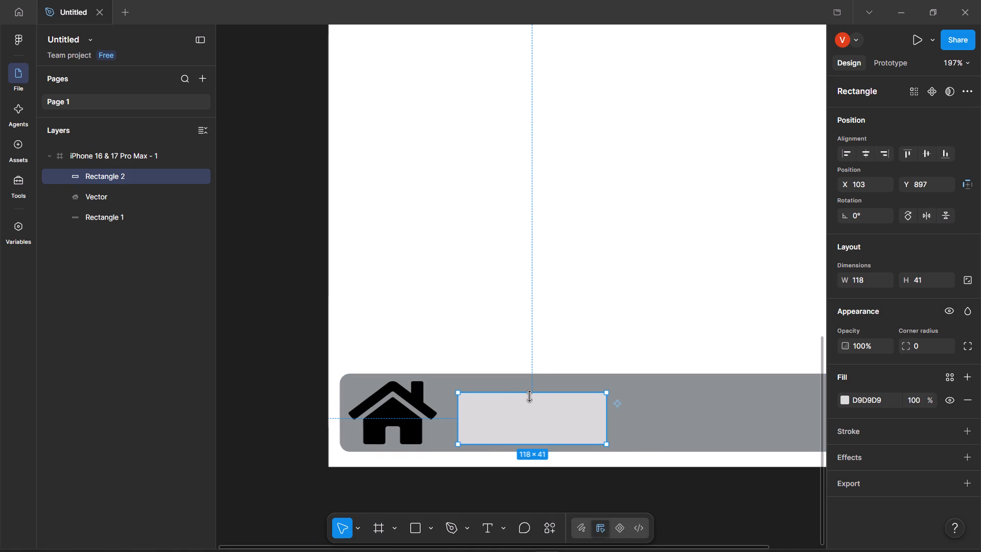
pyautogui.moveTo(530, 396); pyautogui.dragTo(528, 384)
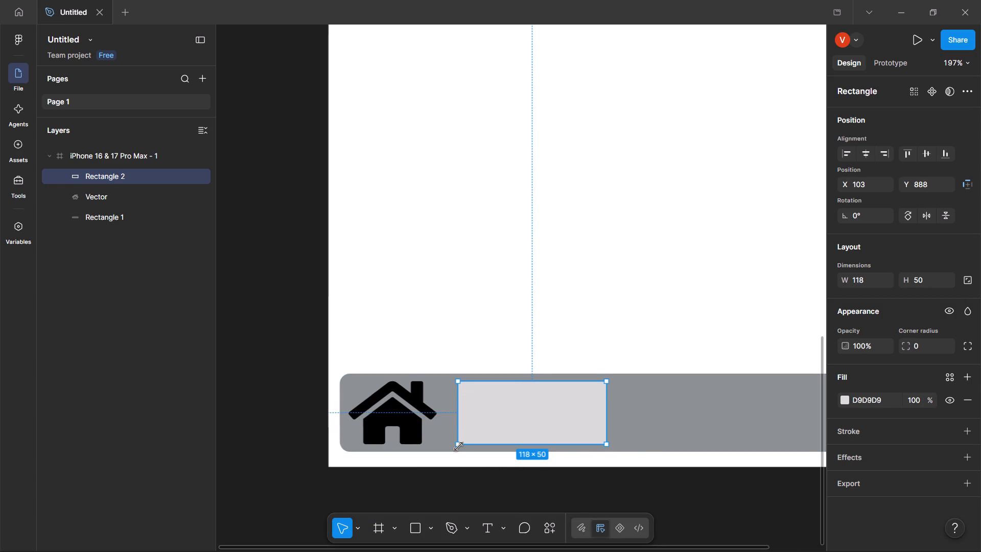
pyautogui.click(458, 444)
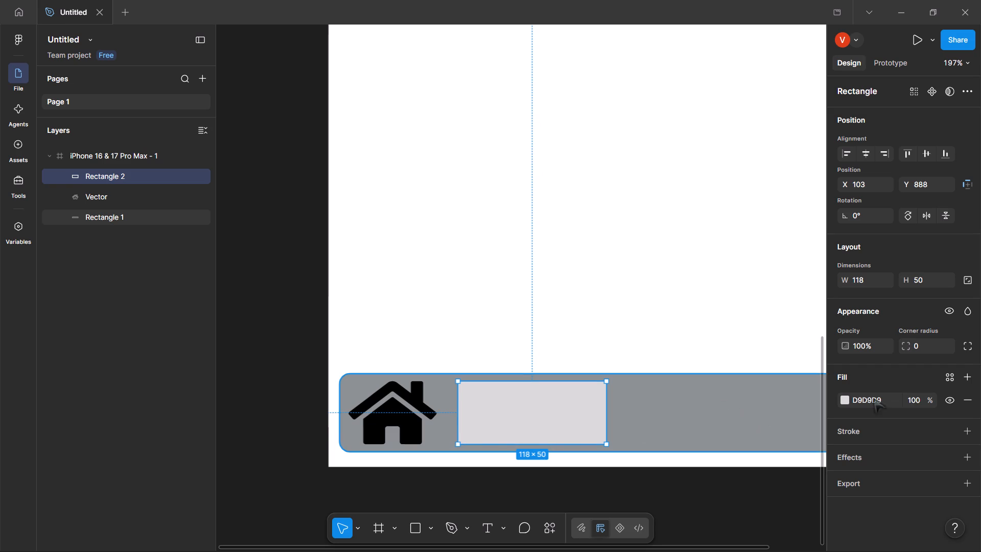
# Set the new rectangle's corner radius to 66 to round it into a pill.
pyautogui.click(935, 342)
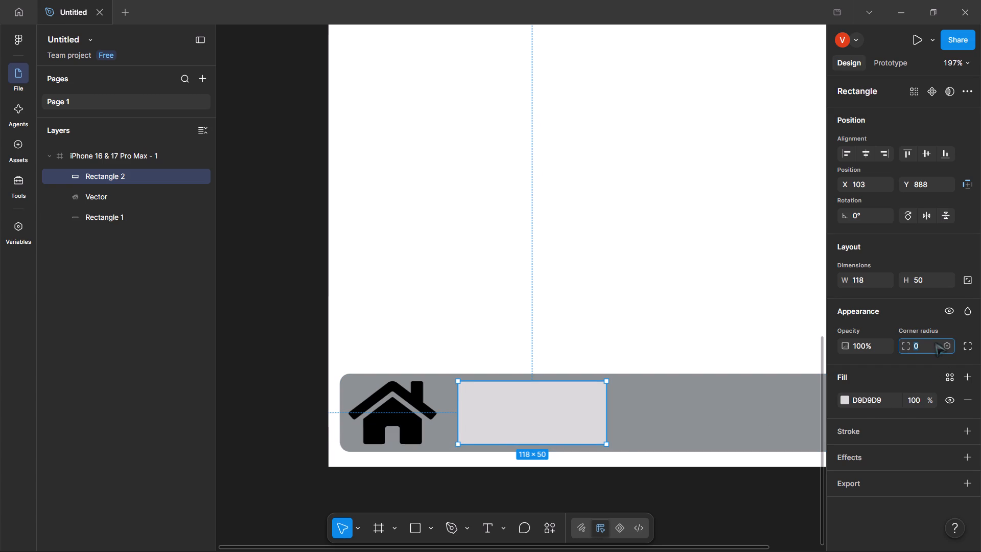
pyautogui.press('Up')
pyautogui.press('Up')
pyautogui.press('Up')
pyautogui.press('Up')
pyautogui.press('Up')
pyautogui.press('Up')
pyautogui.press('Up')
pyautogui.press('Up')
pyautogui.press('Up')
pyautogui.press('Up')
pyautogui.press('Up')
pyautogui.press('Up')
pyautogui.press('Up')
pyautogui.press('Up')
pyautogui.press('Up')
pyautogui.press('Up')
pyautogui.press('Up')
pyautogui.press('Up')
pyautogui.press('Up')
pyautogui.press('Up')
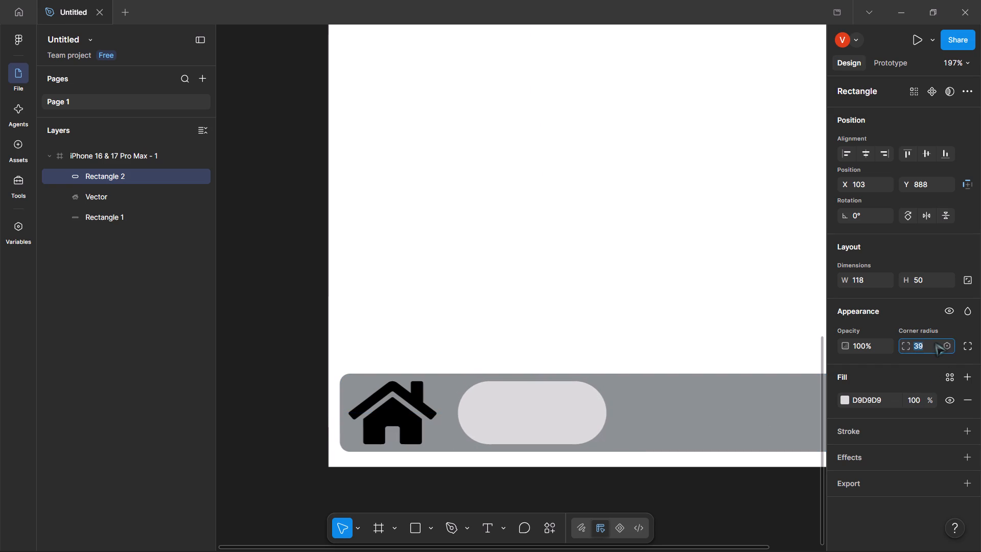
pyautogui.press('Up')
pyautogui.press('Up')
pyautogui.press('Up')
pyautogui.press('Up')
pyautogui.press('Up')
pyautogui.press('Up')
pyautogui.press('Up')
pyautogui.press('Up')
pyautogui.press('Up')
pyautogui.press('Up')
pyautogui.press('Up')
pyautogui.press('Up')
pyautogui.press('Up')
pyautogui.press('Up')
pyautogui.press('Up')
pyautogui.press('Up')
pyautogui.press('Up')
pyautogui.press('Up')
pyautogui.press('Up')
pyautogui.press('Up')
pyautogui.press('Up')
pyautogui.press('Up')
pyautogui.press('Up')
pyautogui.press('Up')
pyautogui.press('Up')
pyautogui.press('Up')
pyautogui.press('Up')
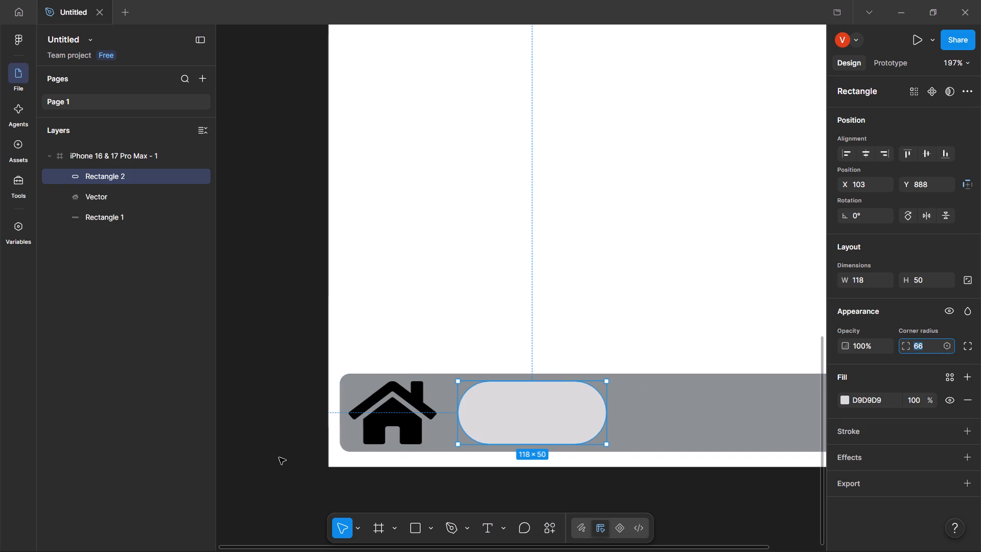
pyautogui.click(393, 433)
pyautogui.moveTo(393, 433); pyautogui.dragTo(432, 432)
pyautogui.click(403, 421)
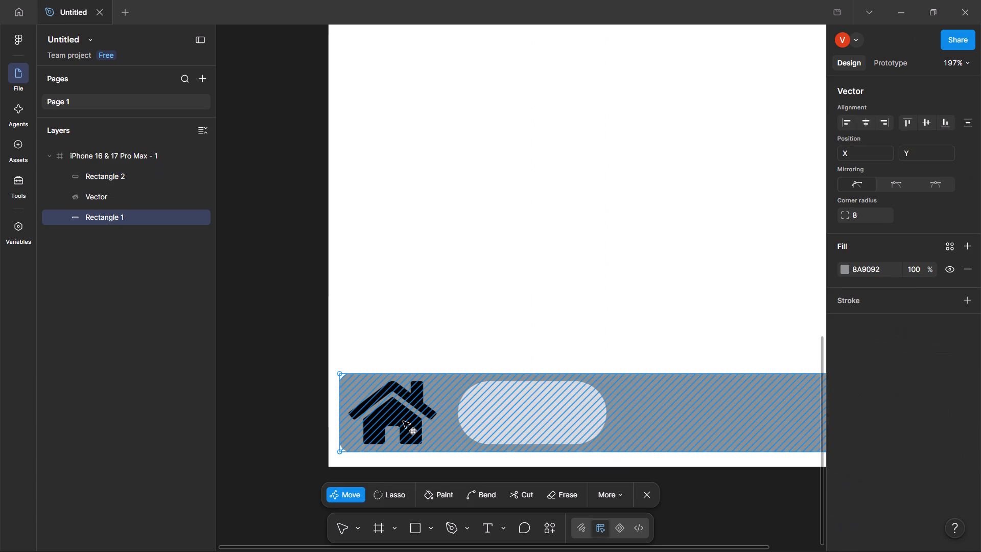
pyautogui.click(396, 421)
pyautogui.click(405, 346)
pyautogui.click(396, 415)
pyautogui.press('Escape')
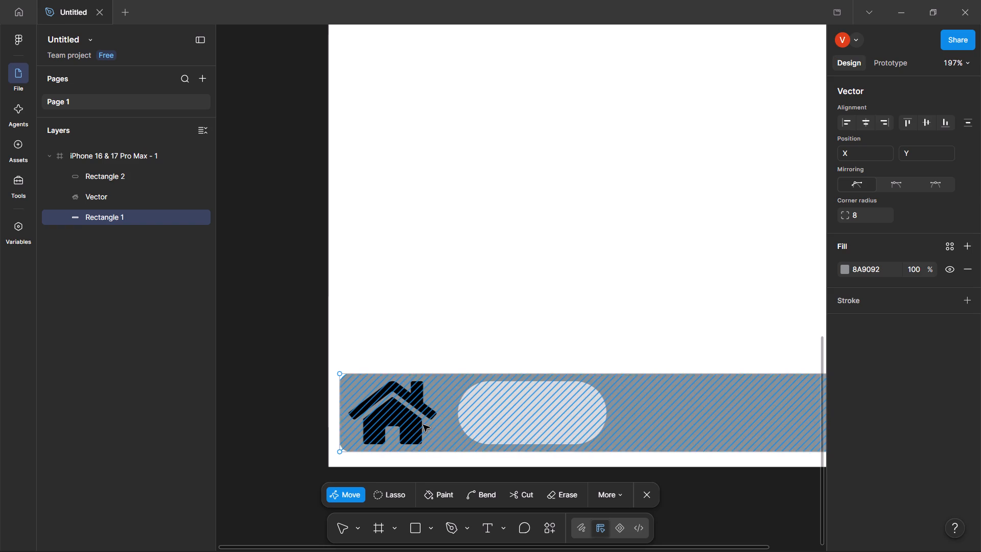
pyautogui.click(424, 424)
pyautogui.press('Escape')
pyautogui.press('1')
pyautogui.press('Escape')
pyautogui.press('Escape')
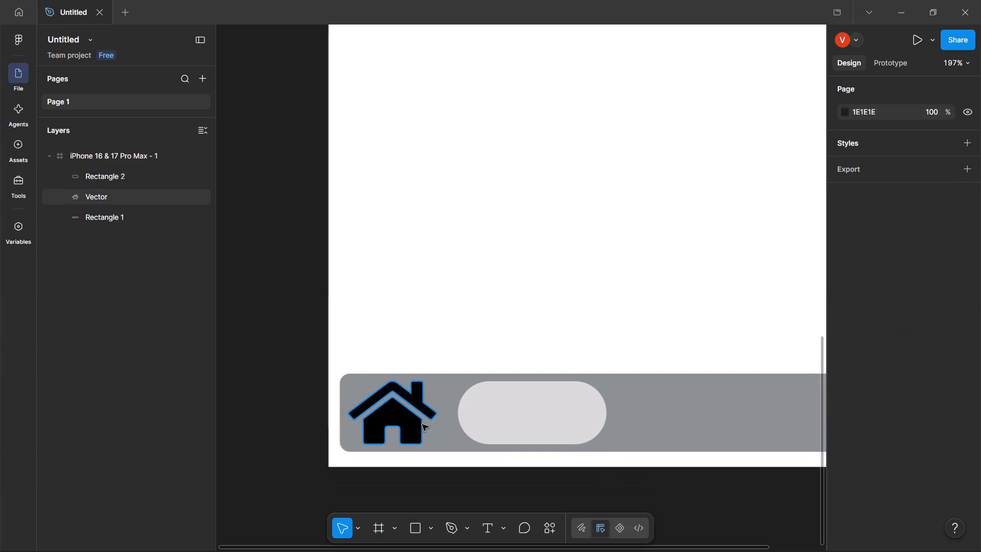
# Try the house icon over the light pill, and return it to the left end of the grey bar.
pyautogui.moveTo(395, 416); pyautogui.dragTo(526, 413)
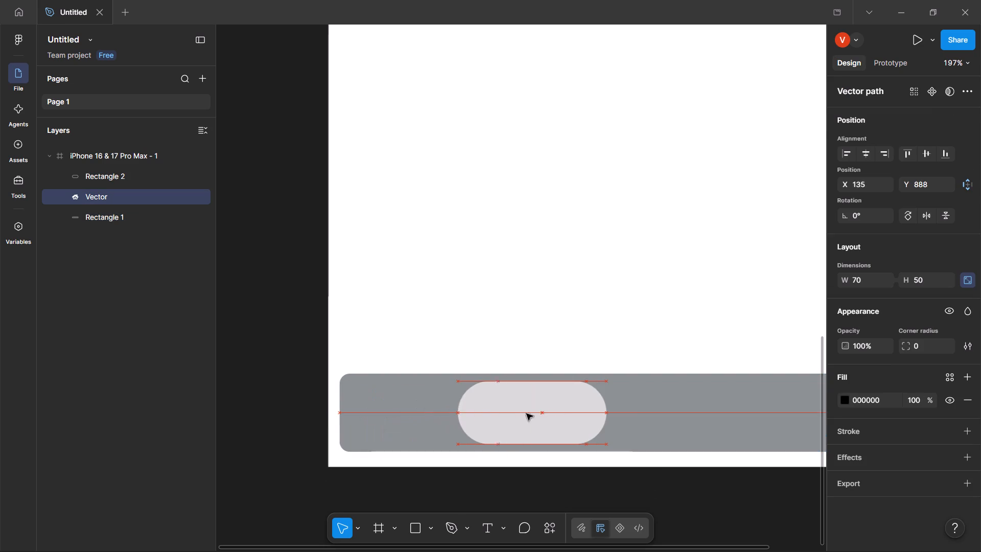
pyautogui.moveTo(526, 413); pyautogui.dragTo(405, 413)
# Send the light pill rectangle to the back of the frame's layer order.
pyautogui.click(503, 413)
pyautogui.rightClick(503, 413)
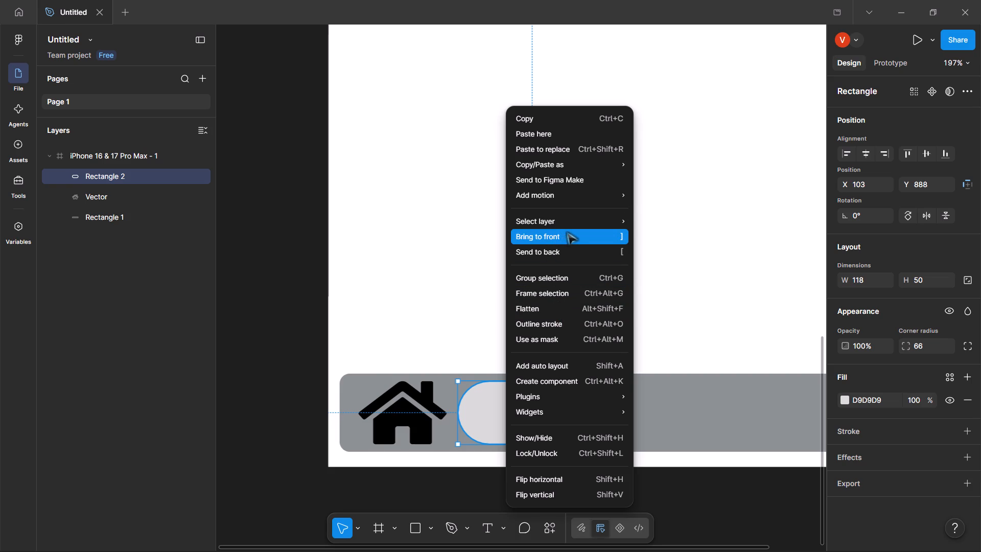
pyautogui.click(555, 256)
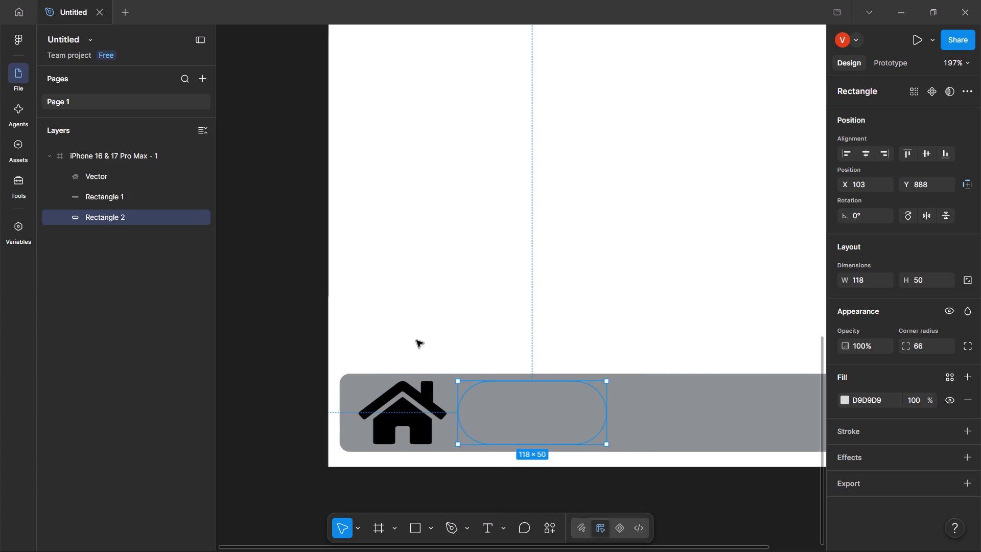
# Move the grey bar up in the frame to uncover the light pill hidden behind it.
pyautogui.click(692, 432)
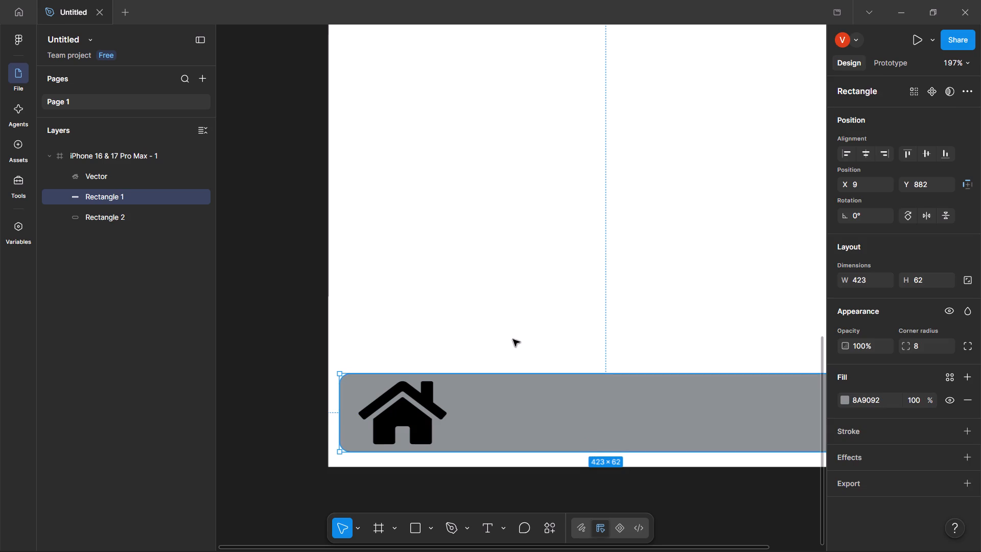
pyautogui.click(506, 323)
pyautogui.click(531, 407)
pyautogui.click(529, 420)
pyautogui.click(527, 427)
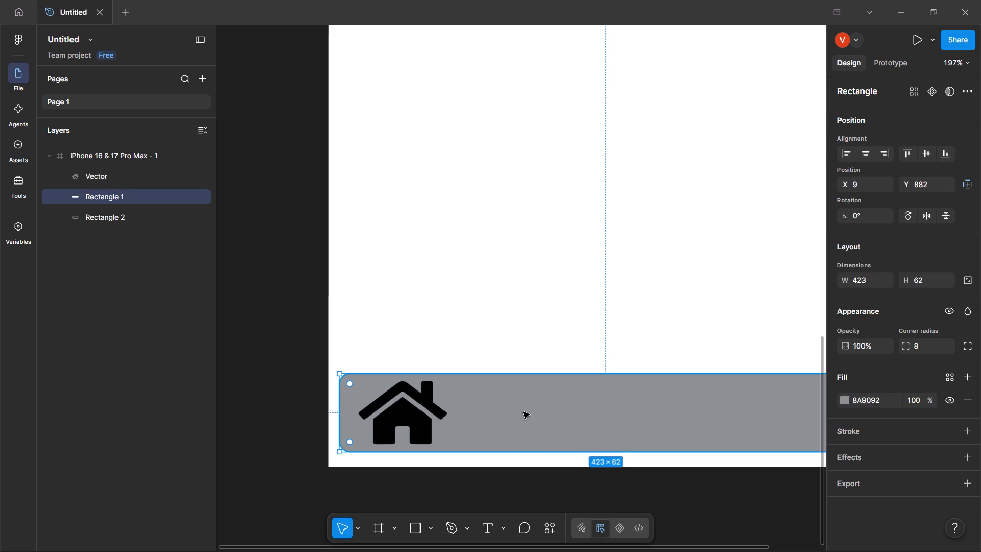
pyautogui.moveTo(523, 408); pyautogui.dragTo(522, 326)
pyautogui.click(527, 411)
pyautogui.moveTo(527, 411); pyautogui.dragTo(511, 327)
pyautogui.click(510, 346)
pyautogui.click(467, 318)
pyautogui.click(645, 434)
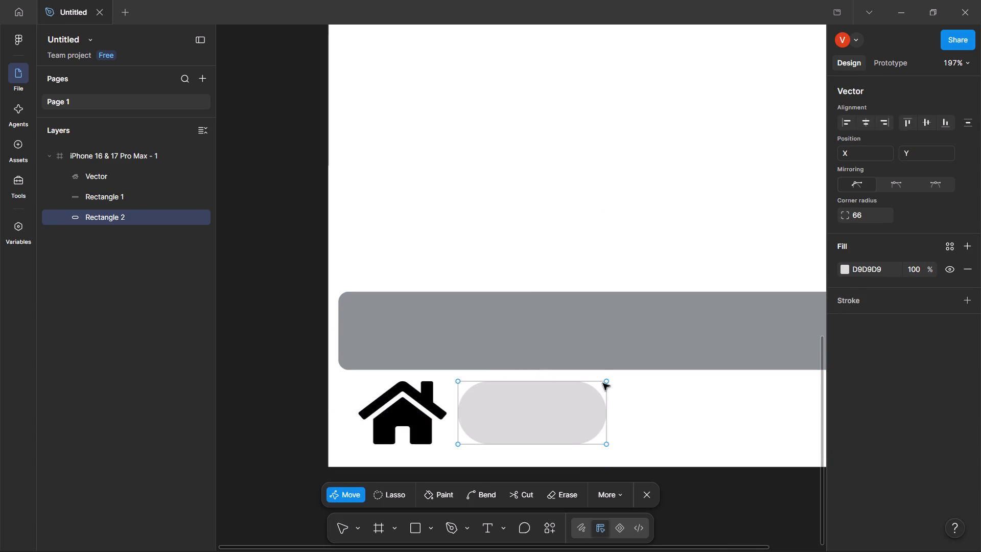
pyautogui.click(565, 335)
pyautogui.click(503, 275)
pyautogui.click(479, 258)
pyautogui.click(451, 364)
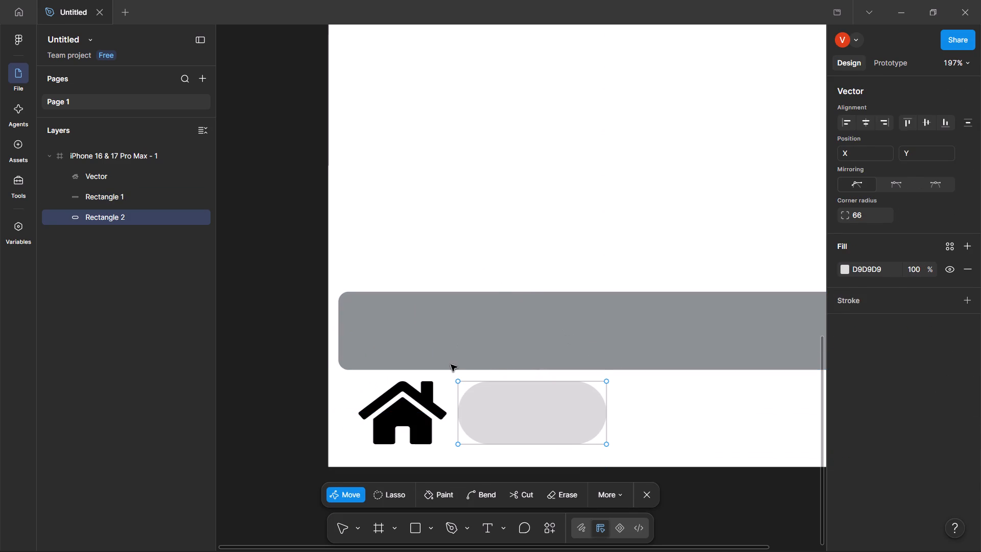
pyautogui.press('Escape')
# Send the grey bar to the back of the frame's layer order.
pyautogui.click(451, 364)
pyautogui.rightClick(451, 364)
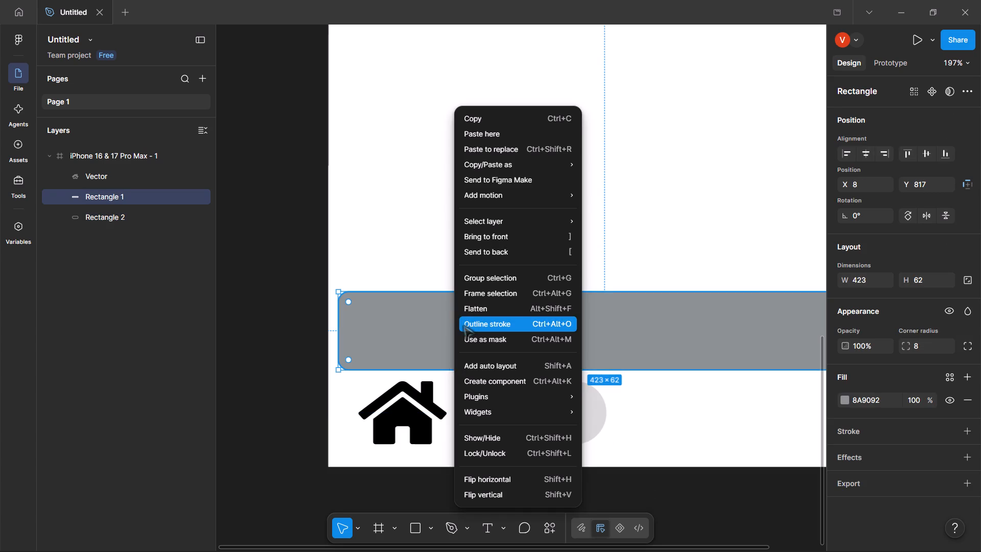
pyautogui.click(491, 255)
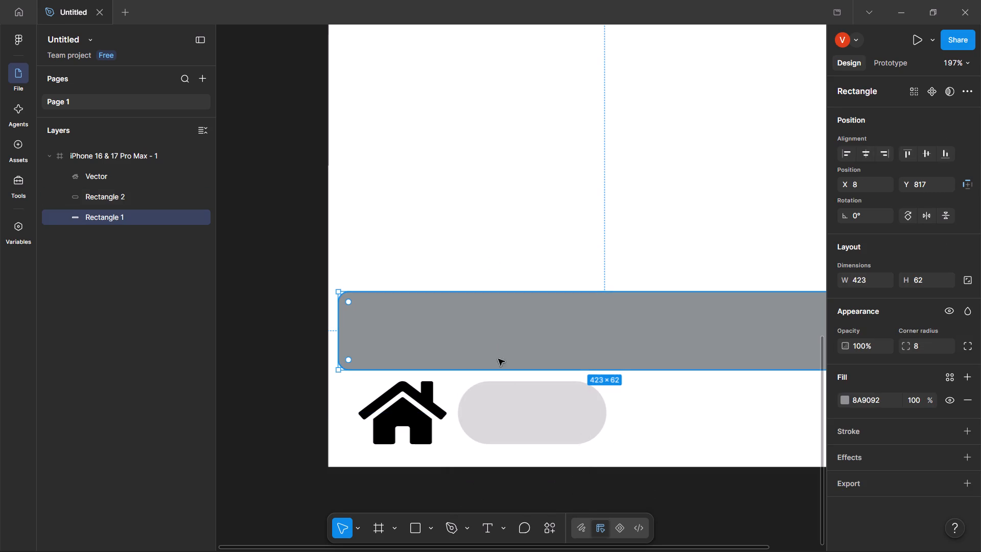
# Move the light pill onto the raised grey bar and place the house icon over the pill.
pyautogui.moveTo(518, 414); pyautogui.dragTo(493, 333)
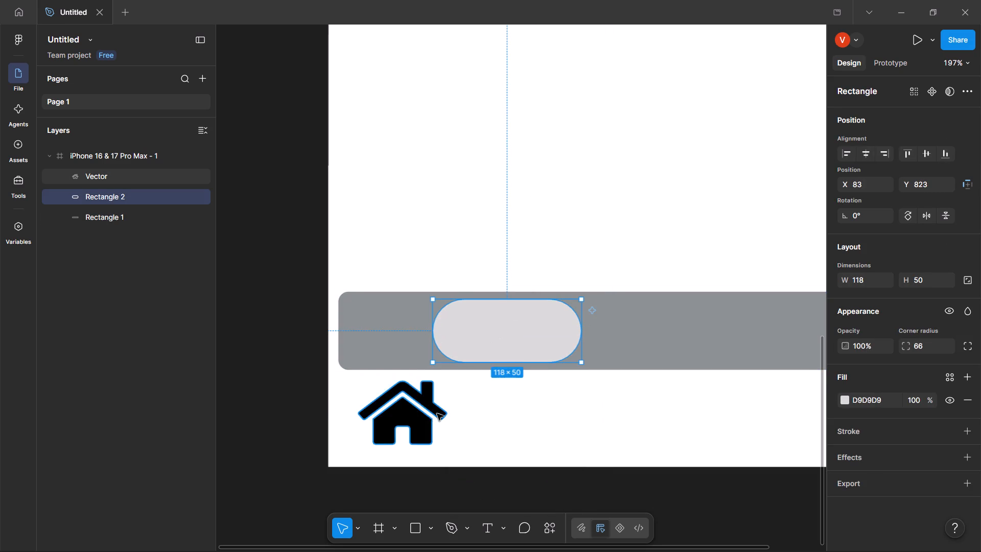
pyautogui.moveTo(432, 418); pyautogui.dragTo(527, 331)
# Move the grey bar back down to the bottom of the frame, at about X 11, Y 879.
pyautogui.moveTo(633, 356); pyautogui.dragTo(638, 443)
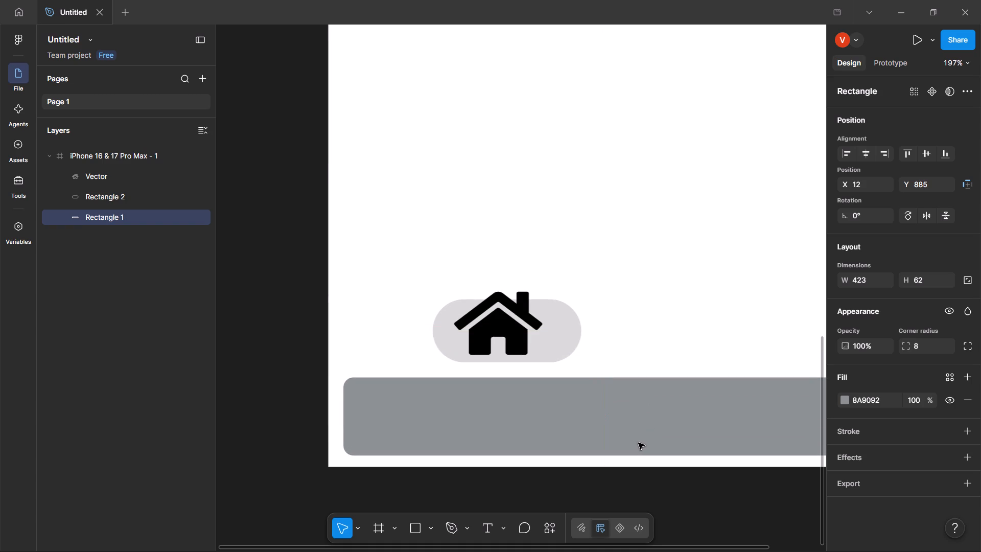
pyautogui.moveTo(638, 443); pyautogui.dragTo(637, 434)
# Round the grey bar's ends fully, to a corner radius of 31.
pyautogui.click(580, 416)
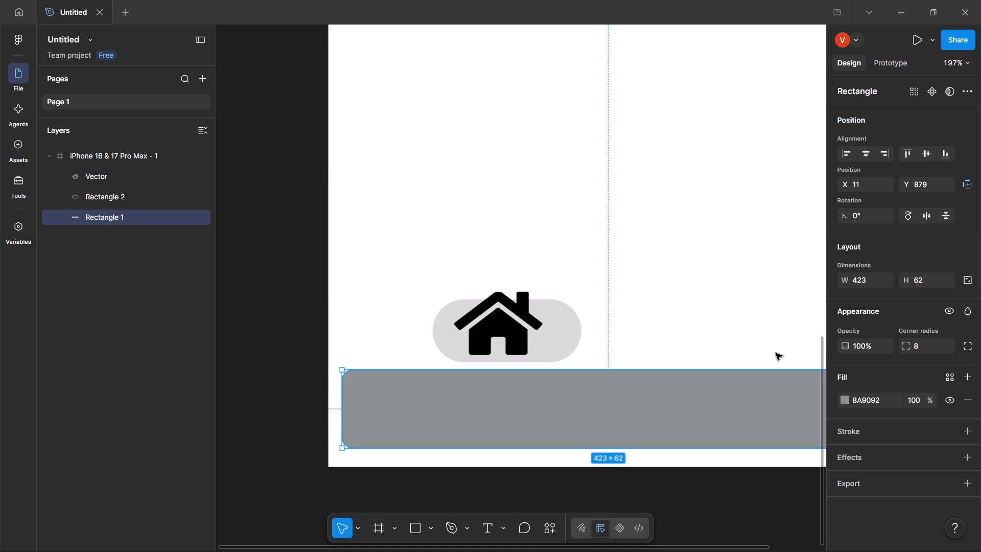
pyautogui.moveTo(353, 437); pyautogui.dragTo(476, 437)
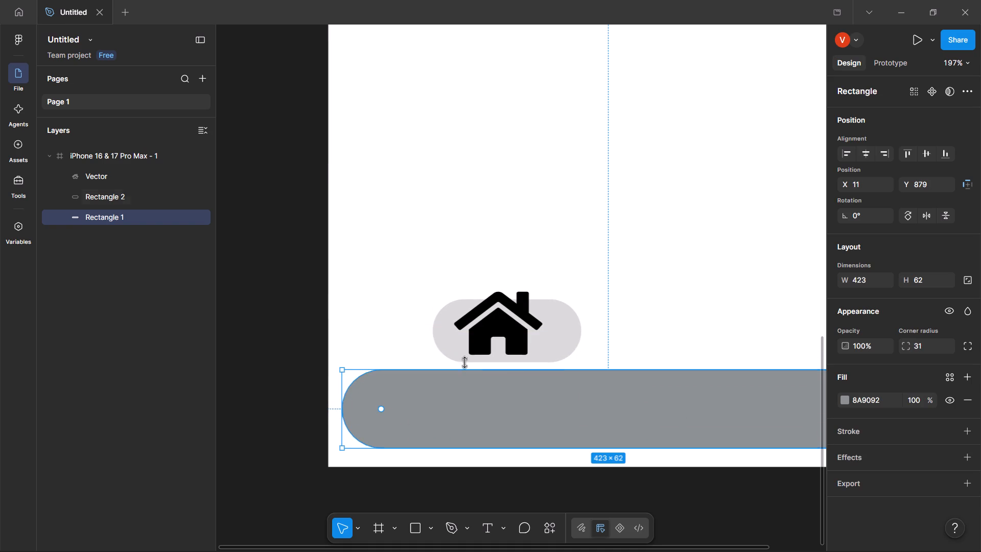
# Move the light pill inside the left end of the grey bar, vertically centred at about X 17, Y 885.
pyautogui.moveTo(463, 348); pyautogui.dragTo(390, 428)
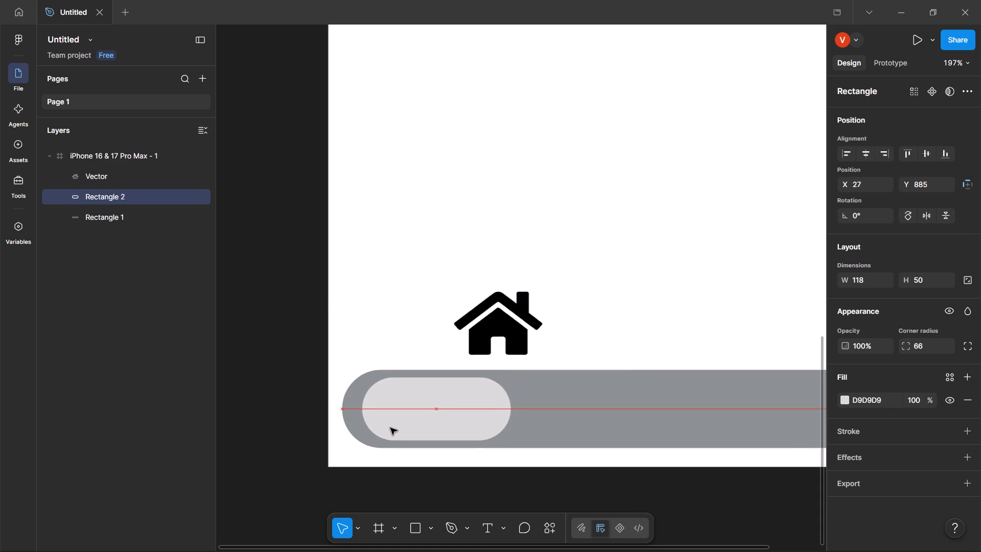
pyautogui.moveTo(390, 428); pyautogui.dragTo(382, 428)
# Place the house icon on the light pill, shrunk to about 56.5 × 41 and centred.
pyautogui.click(479, 326)
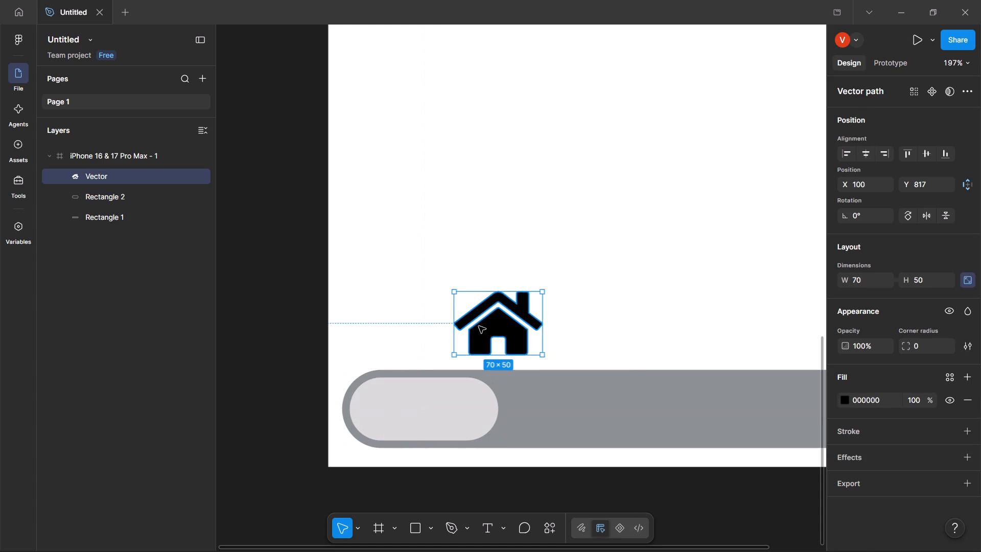
pyautogui.moveTo(479, 326); pyautogui.dragTo(438, 352)
pyautogui.moveTo(476, 330); pyautogui.dragTo(395, 406)
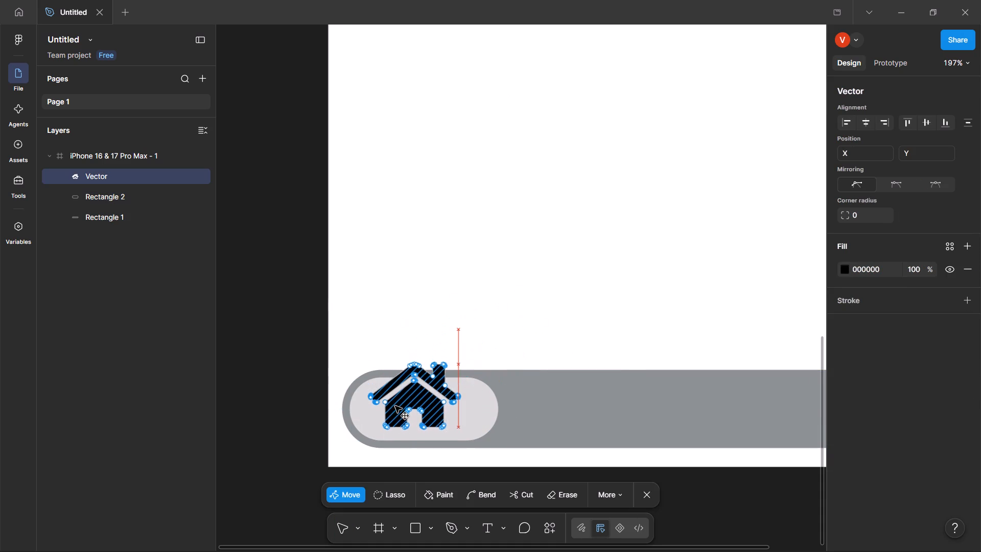
pyautogui.moveTo(395, 406); pyautogui.dragTo(394, 417)
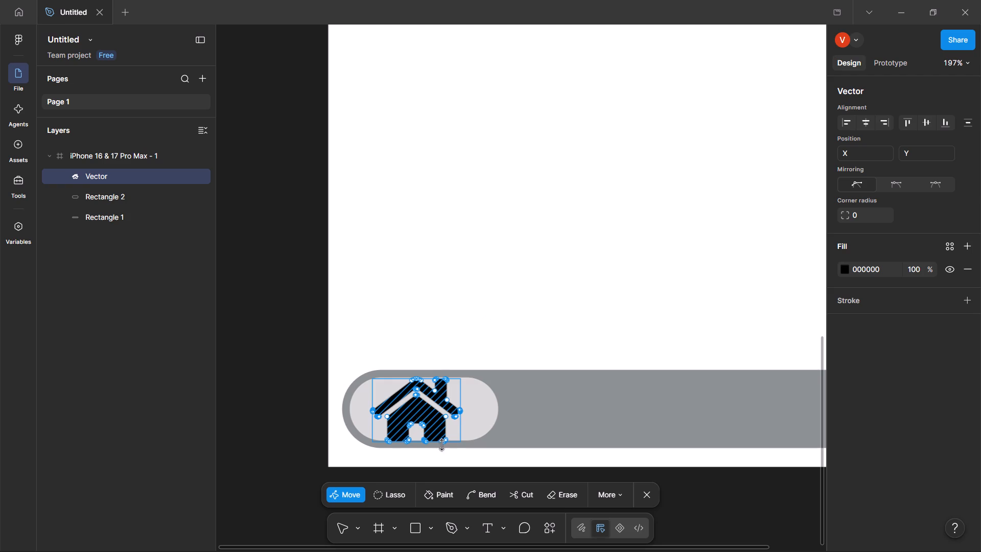
pyautogui.moveTo(460, 439); pyautogui.dragTo(443, 430)
pyautogui.moveTo(420, 414); pyautogui.dragTo(432, 419)
pyautogui.click(471, 304)
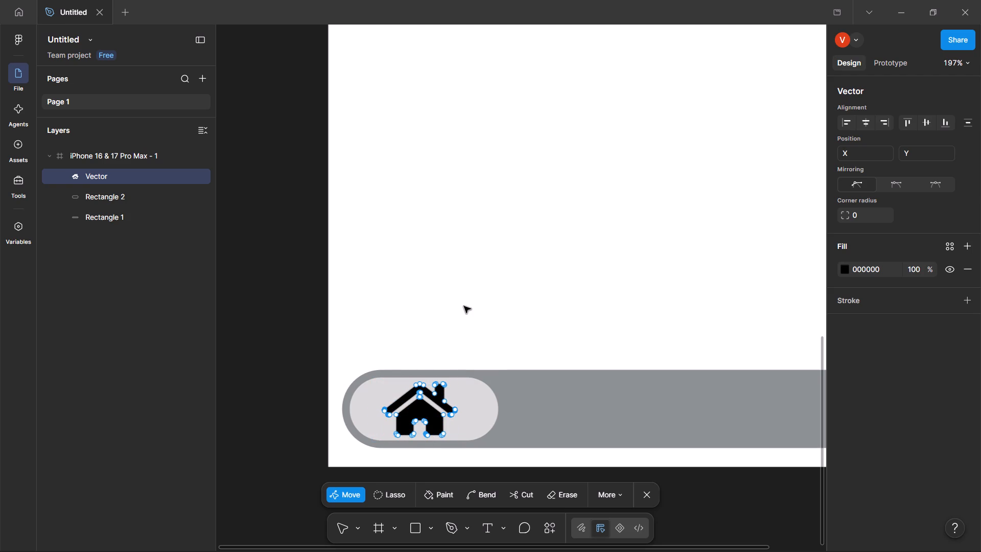
pyautogui.click(463, 298)
pyautogui.click(526, 457)
pyautogui.click(511, 417)
pyautogui.click(478, 405)
pyautogui.press('Escape')
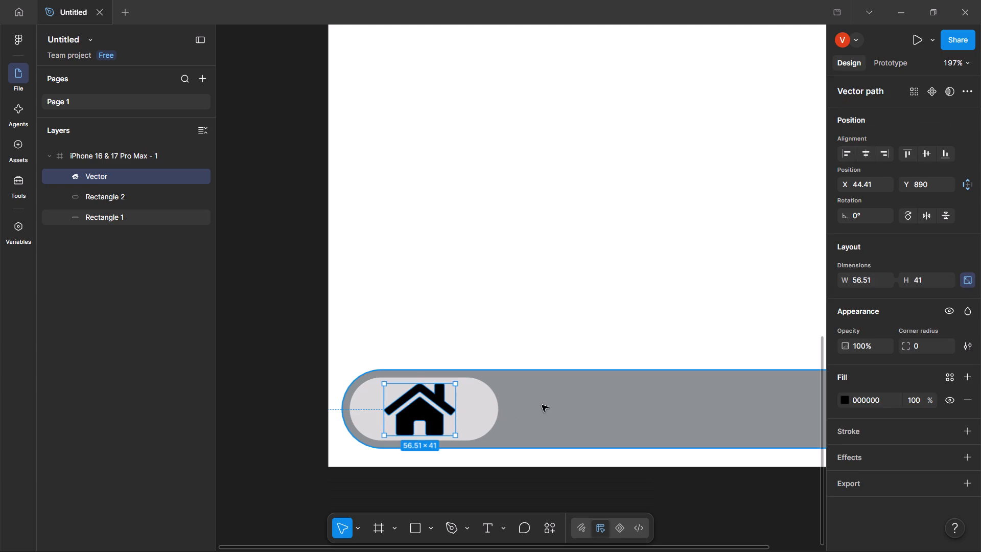
# Duplicate the light pill together with its house icon and place the copy to the right of the original in the grey bar.
pyautogui.click(542, 405)
pyautogui.click(424, 412)
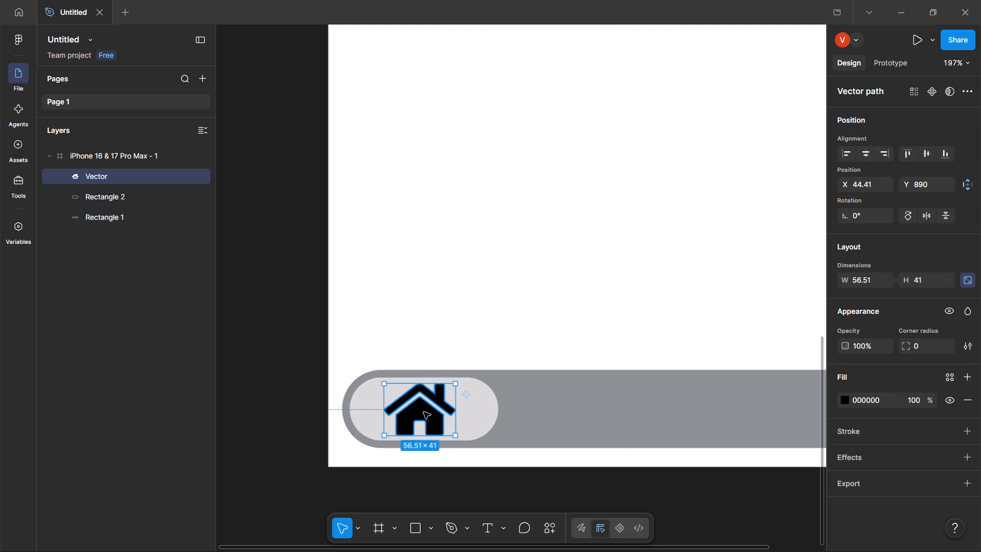
pyautogui.click(539, 418)
pyautogui.click(529, 415)
pyautogui.click(490, 415)
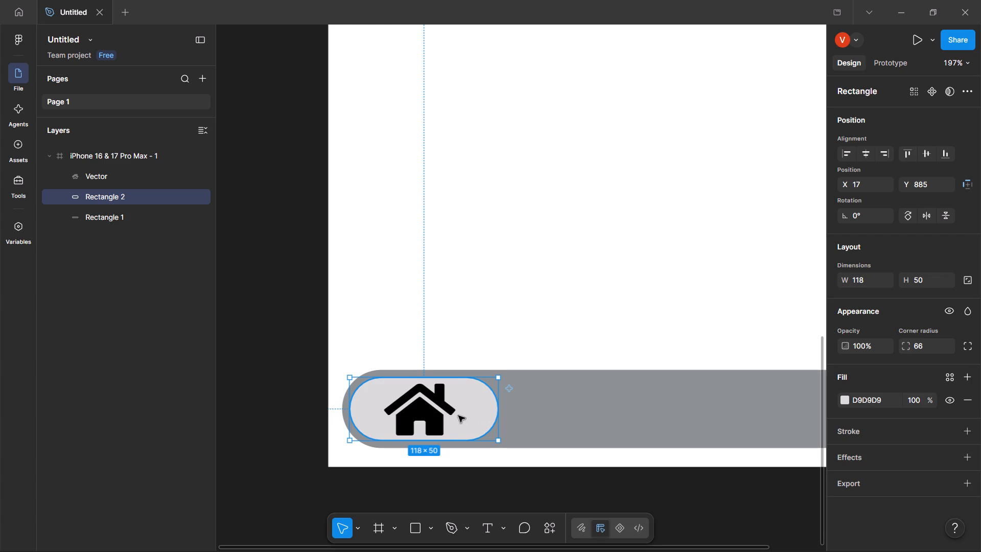
pyautogui.keyDown('shift'); pyautogui.click(429, 412); pyautogui.keyUp('shift')
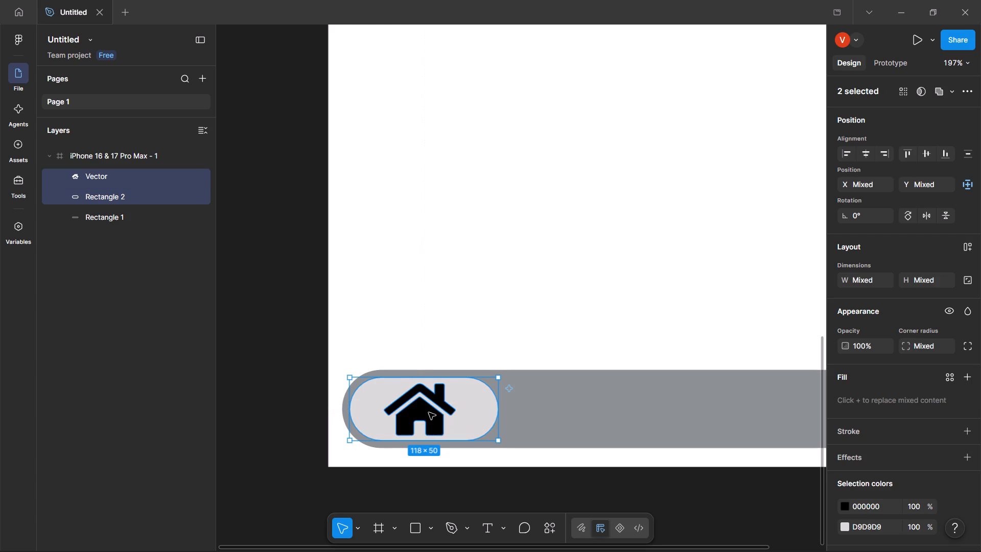
pyautogui.hotkey('ctrl', 'd')
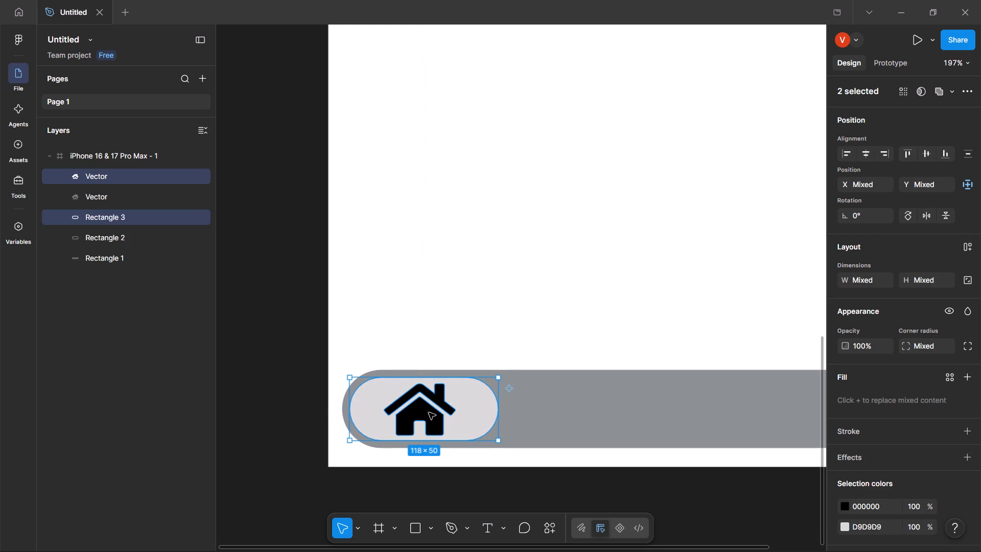
pyautogui.moveTo(429, 412); pyautogui.dragTo(605, 410)
# Delete the duplicated house icon from the second pill, leaving the pill empty.
pyautogui.doubleClick(605, 410)
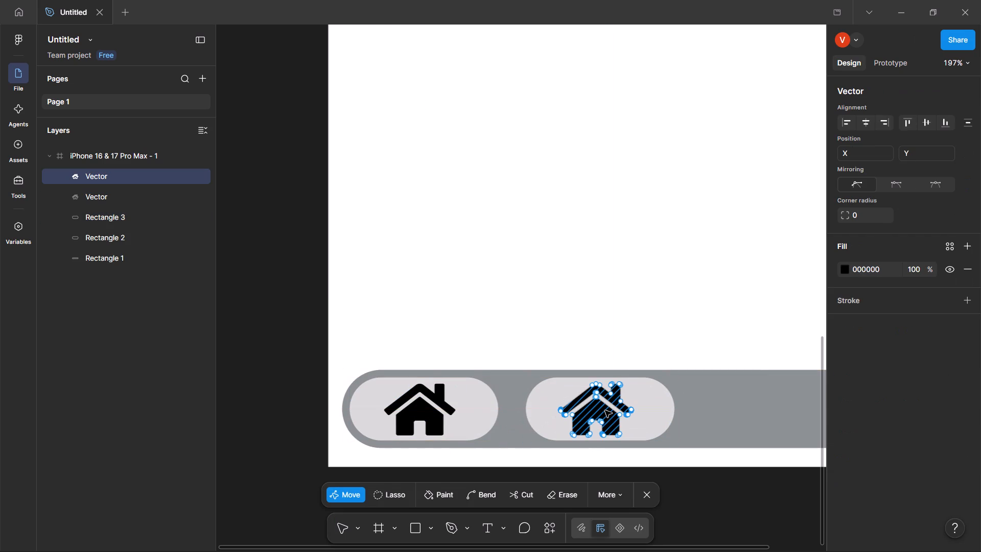
pyautogui.press('BackSpace')
pyautogui.click(605, 410)
pyautogui.press('BackSpace')
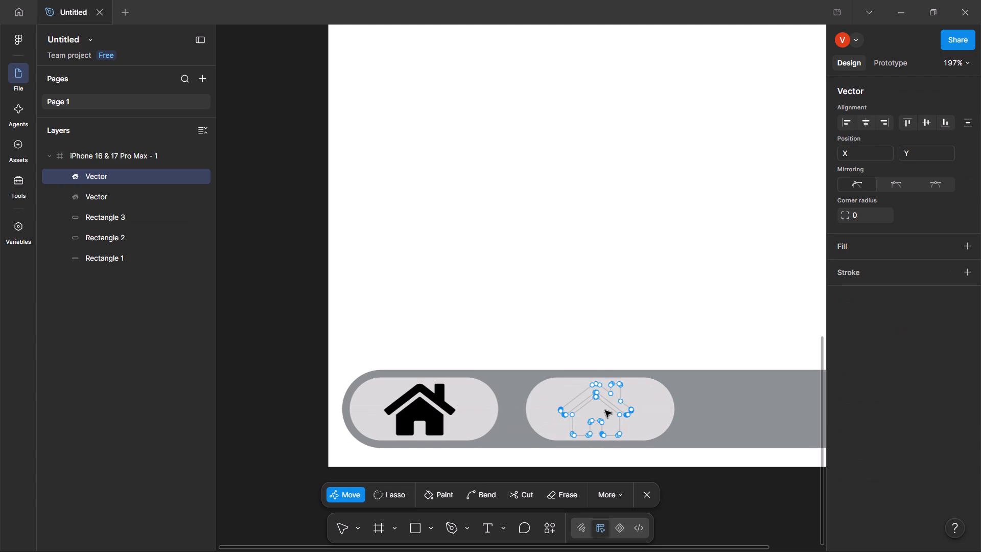
pyautogui.hotkey('ctrl', 'z')
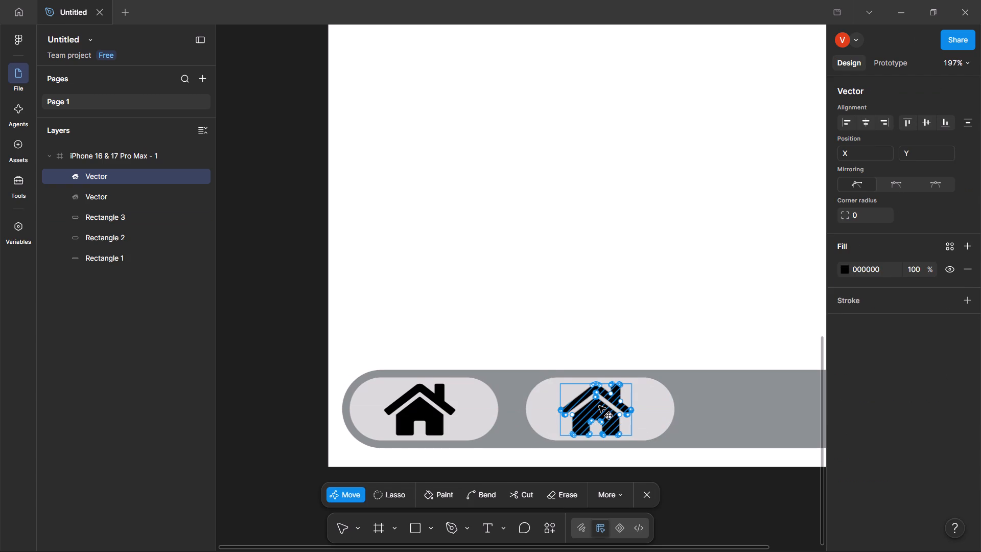
pyautogui.click(552, 372)
pyautogui.click(581, 410)
pyautogui.press('Escape')
pyautogui.press('Escape')
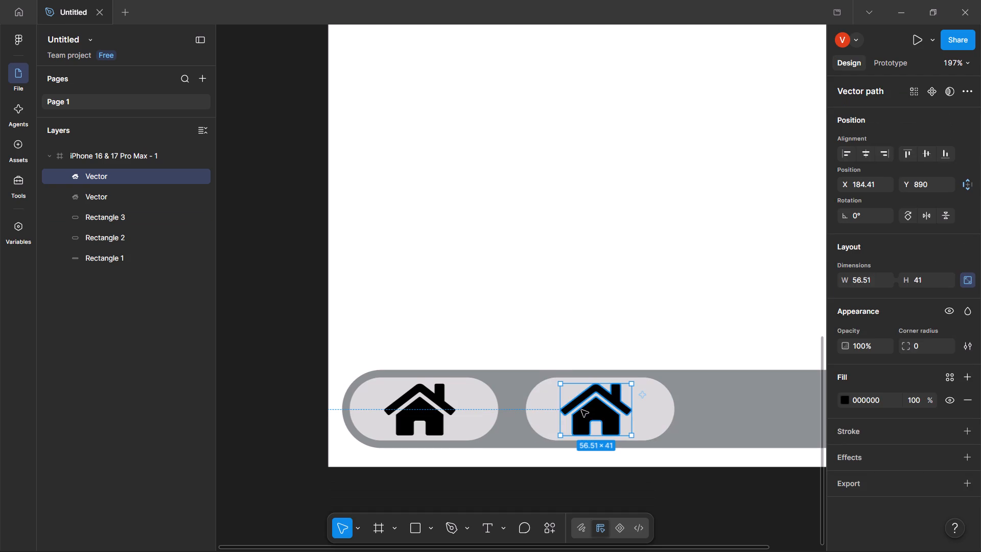
pyautogui.press('BackSpace')
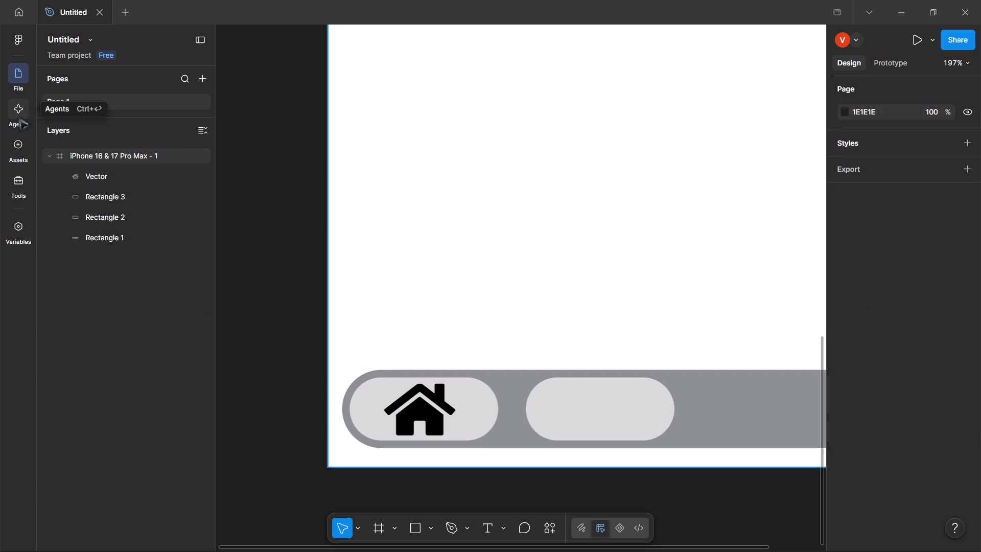
# Search the asset libraries for "plus" and place the Simple Design System Plus icon on the second pill.
pyautogui.click(12, 151)
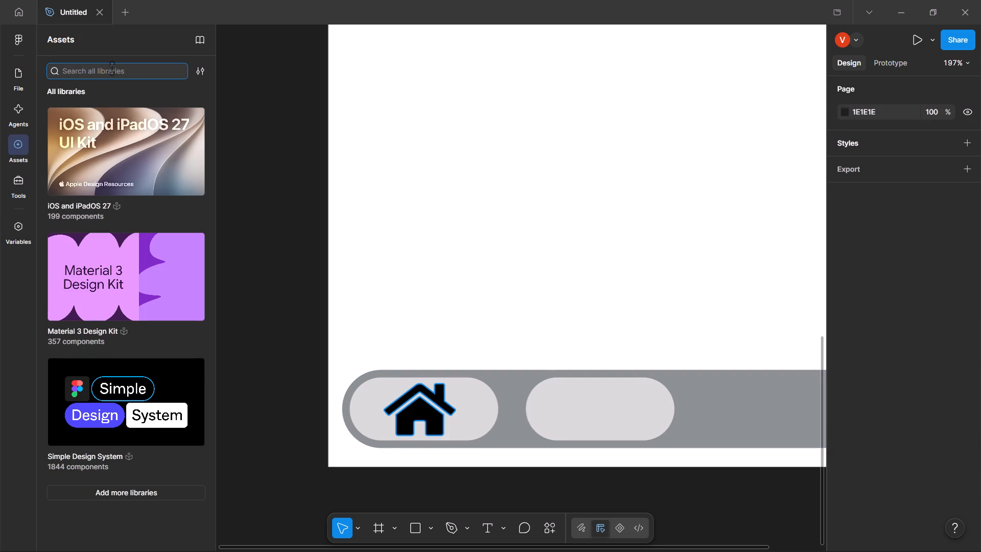
pyautogui.write('plus')
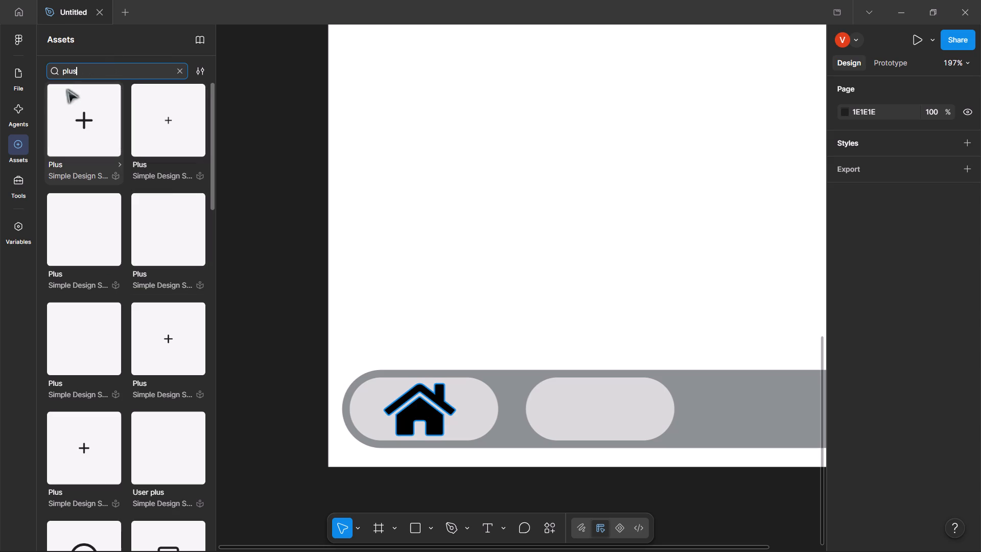
pyautogui.moveTo(73, 118); pyautogui.dragTo(568, 405)
pyautogui.click(468, 292)
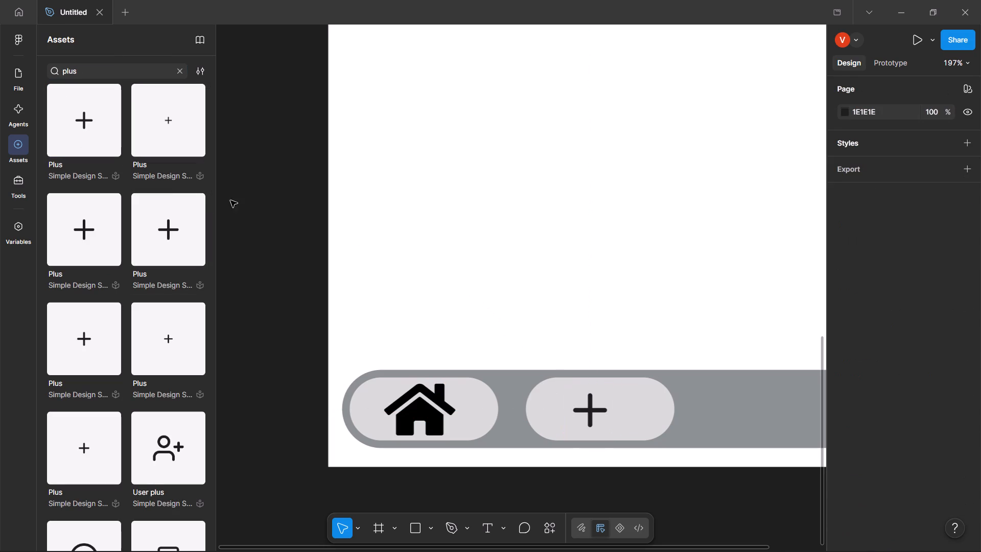
# Return to the layer list and centre the Plus icon on the second pill, at about X 196, Y 890.
pyautogui.click(18, 32)
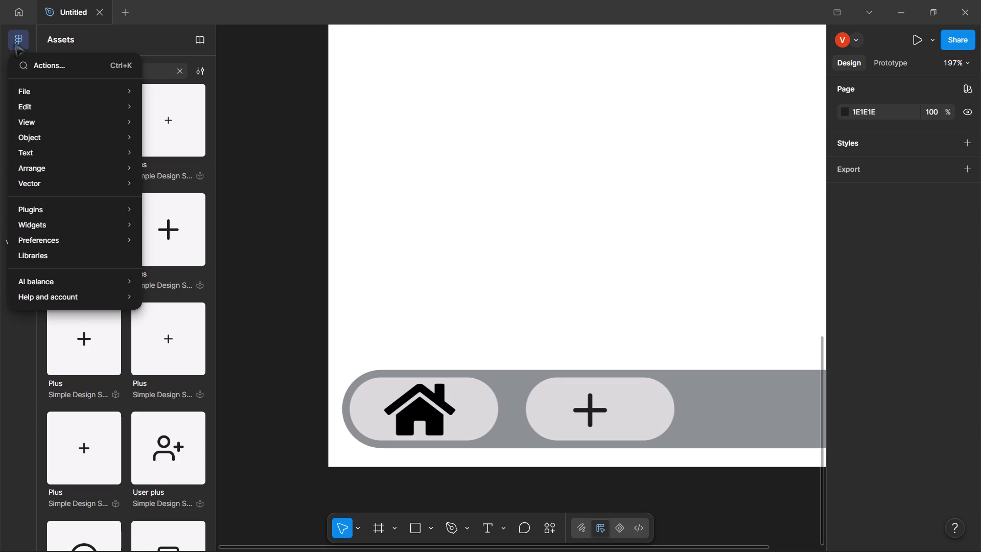
pyautogui.click(8, 41)
pyautogui.click(9, 76)
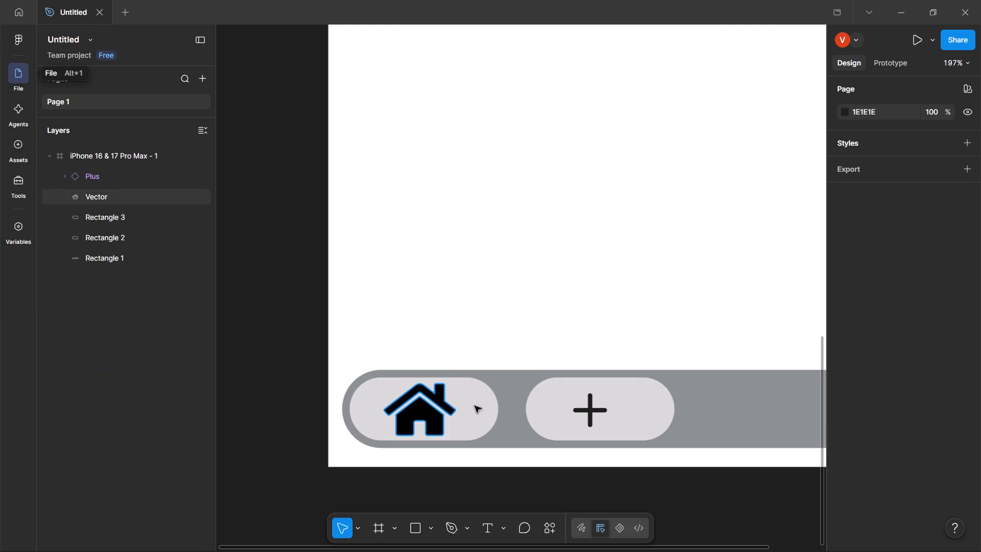
pyautogui.moveTo(580, 419); pyautogui.dragTo(589, 418)
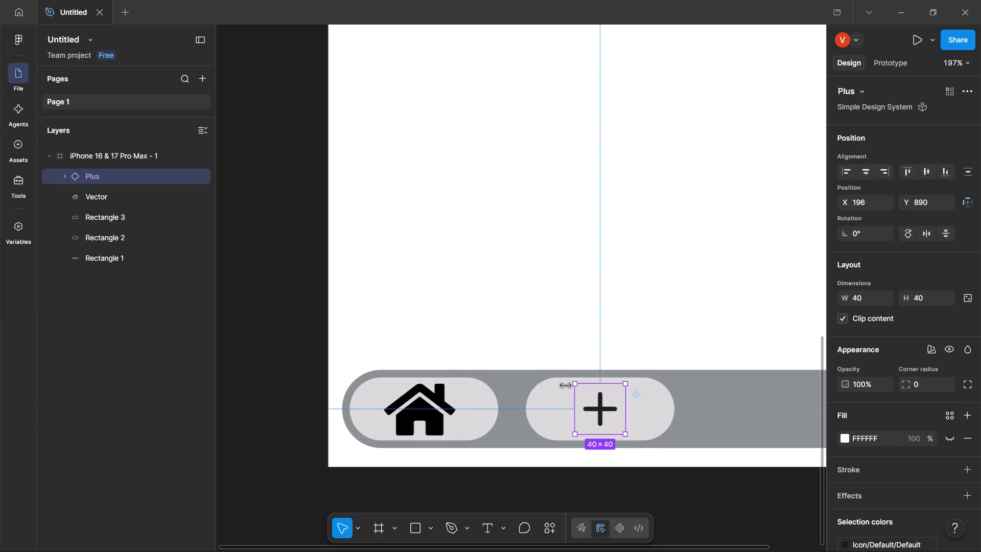
pyautogui.click(536, 327)
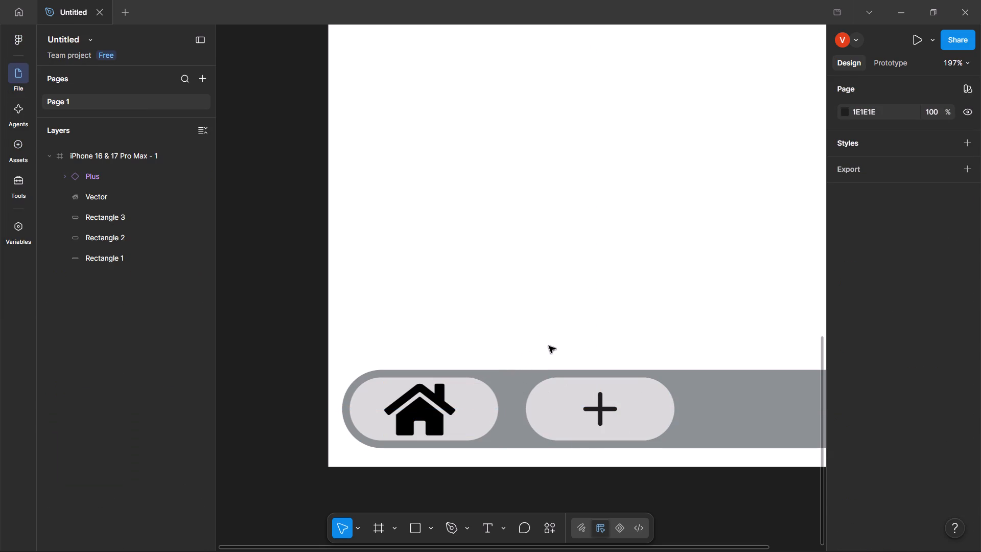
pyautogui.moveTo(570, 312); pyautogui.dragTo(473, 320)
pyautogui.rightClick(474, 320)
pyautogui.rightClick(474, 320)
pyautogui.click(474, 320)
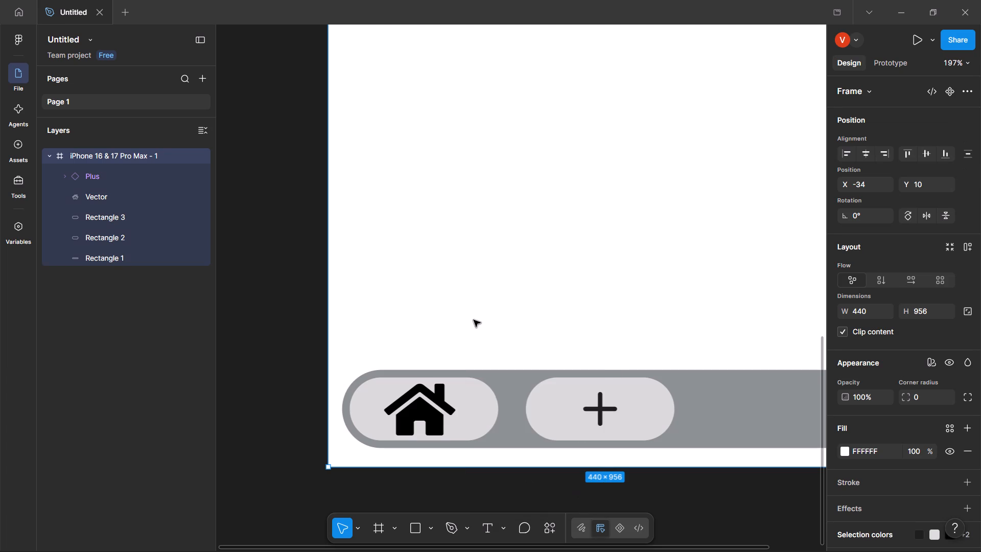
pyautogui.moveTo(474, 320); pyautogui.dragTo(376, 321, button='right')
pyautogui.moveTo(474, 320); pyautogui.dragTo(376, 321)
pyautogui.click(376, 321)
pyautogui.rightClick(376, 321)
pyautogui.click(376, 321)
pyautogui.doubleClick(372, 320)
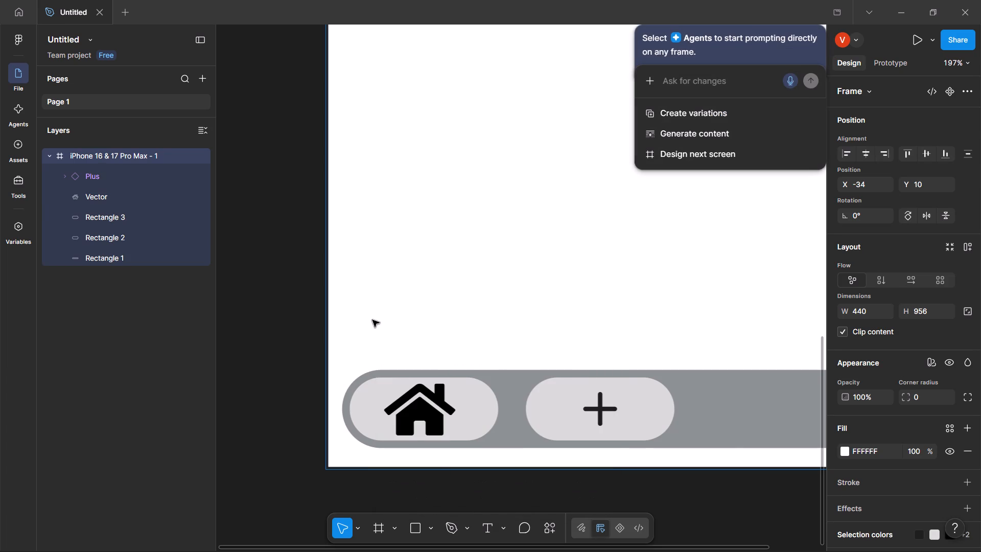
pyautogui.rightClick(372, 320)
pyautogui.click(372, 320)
# Duplicate the middle pill together with its Plus icon and place the copy in the empty right end of the grey bar.
pyautogui.scroll(-12, 581, 281)
pyautogui.moveTo(581, 281); pyautogui.dragTo(486, 316, button='middle')
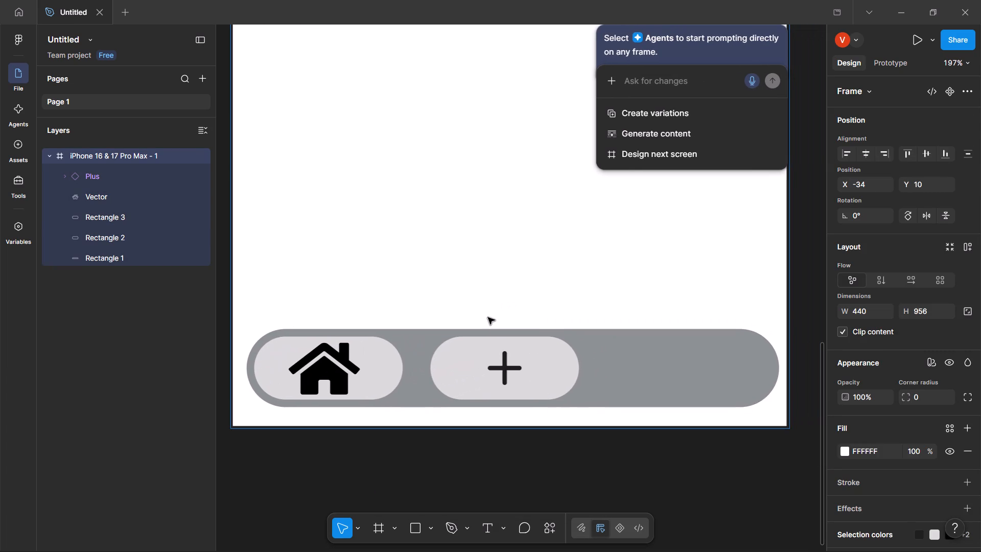
pyautogui.click(533, 372)
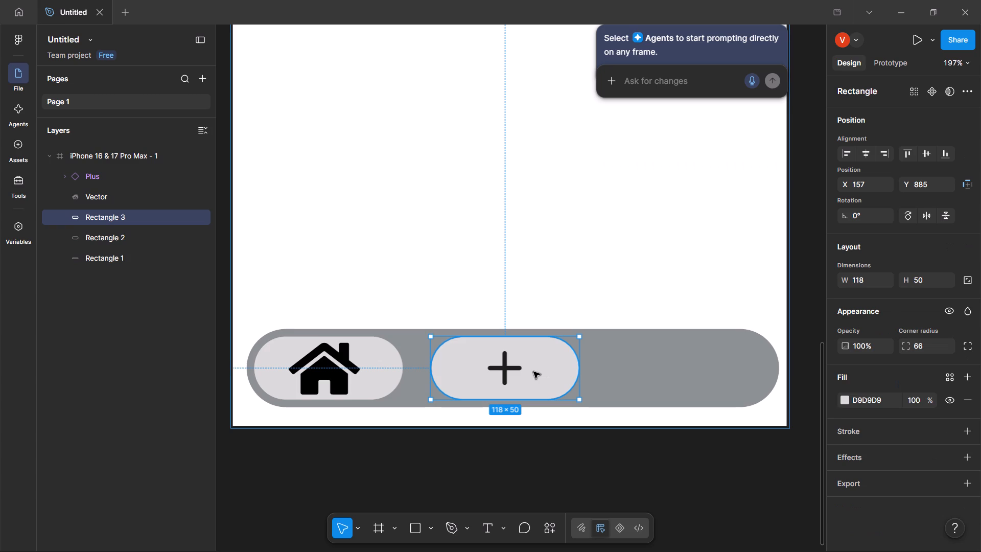
pyautogui.keyDown('shift'); pyautogui.click(520, 365); pyautogui.keyUp('shift')
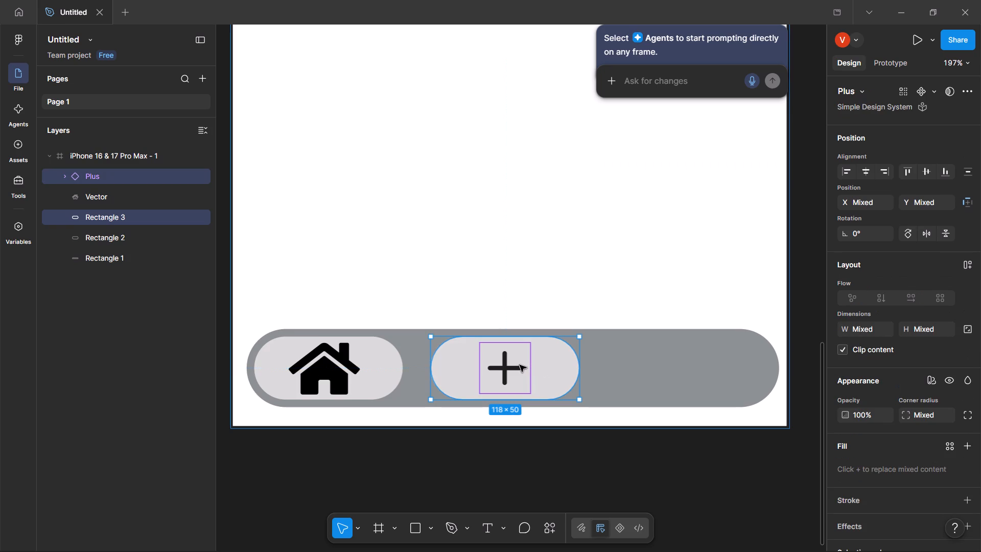
pyautogui.hotkey('ctrl', 'd')
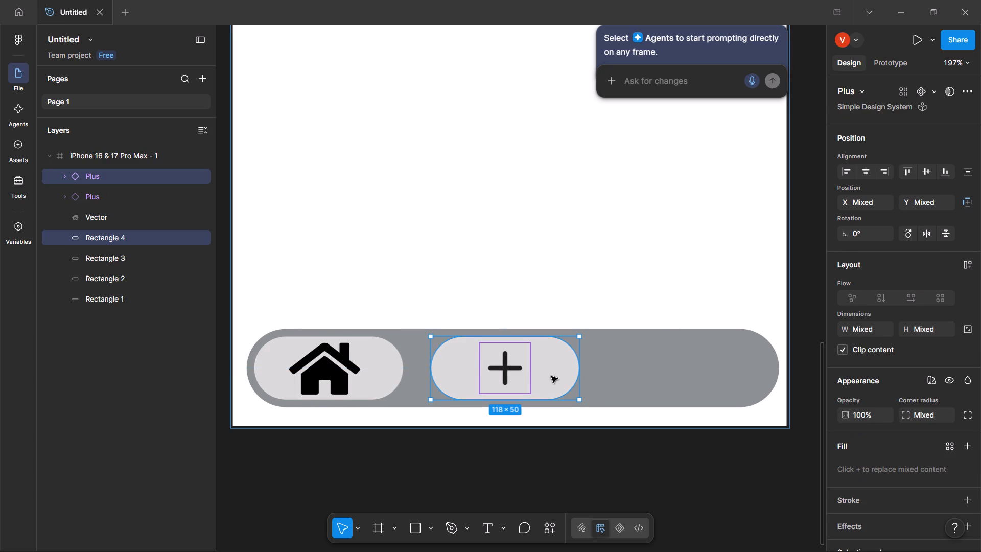
pyautogui.moveTo(553, 376); pyautogui.dragTo(727, 378)
# Delete the duplicated Plus icon from the third pill, leaving the pill empty.
pyautogui.click(682, 372)
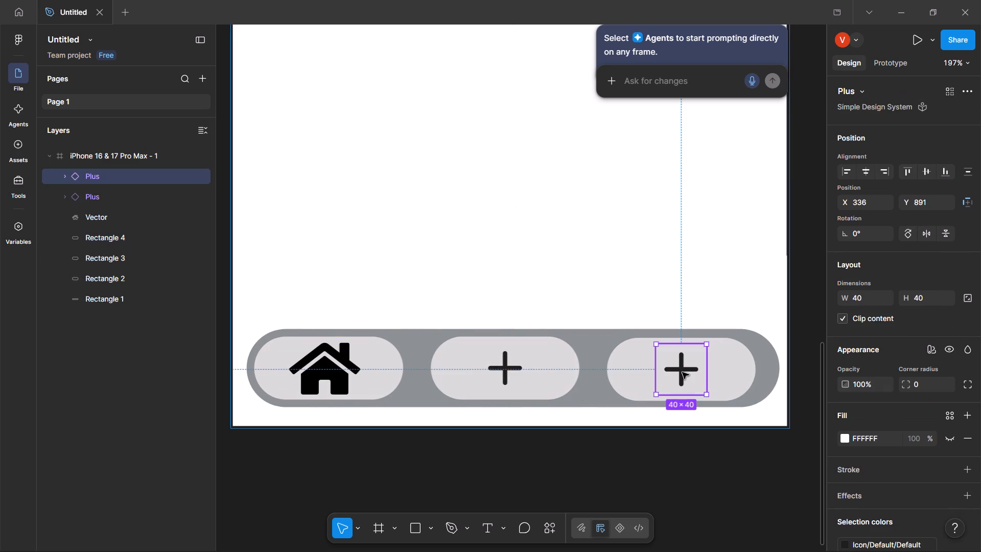
pyautogui.press('BackSpace')
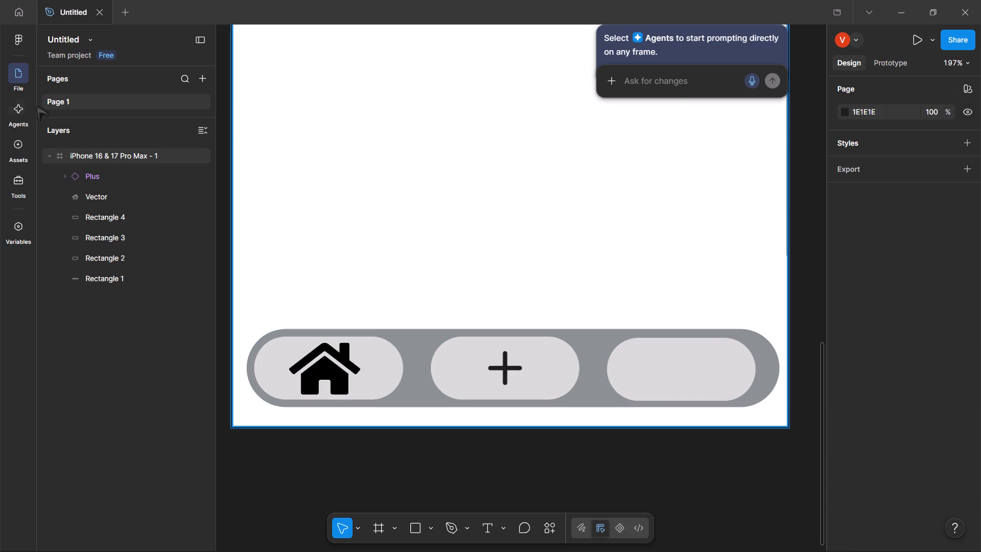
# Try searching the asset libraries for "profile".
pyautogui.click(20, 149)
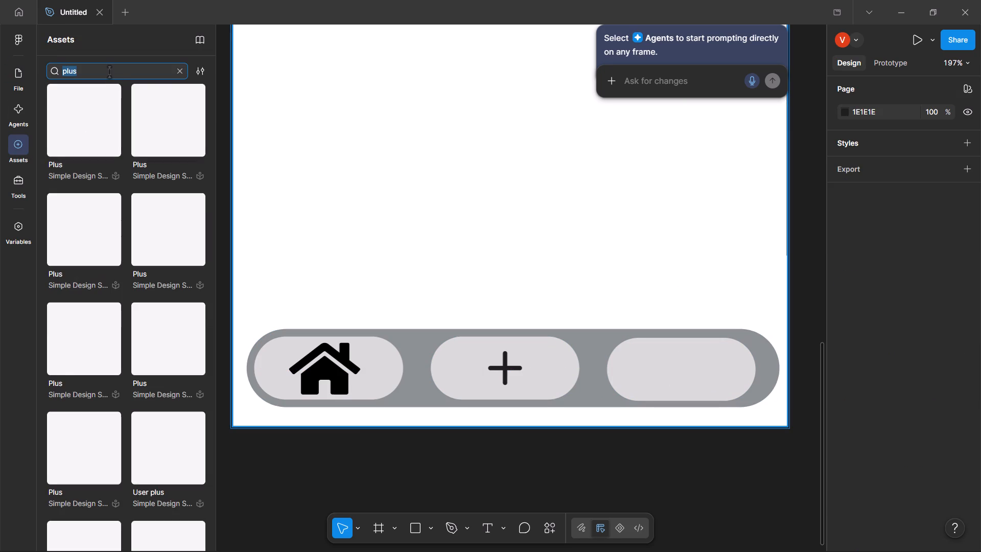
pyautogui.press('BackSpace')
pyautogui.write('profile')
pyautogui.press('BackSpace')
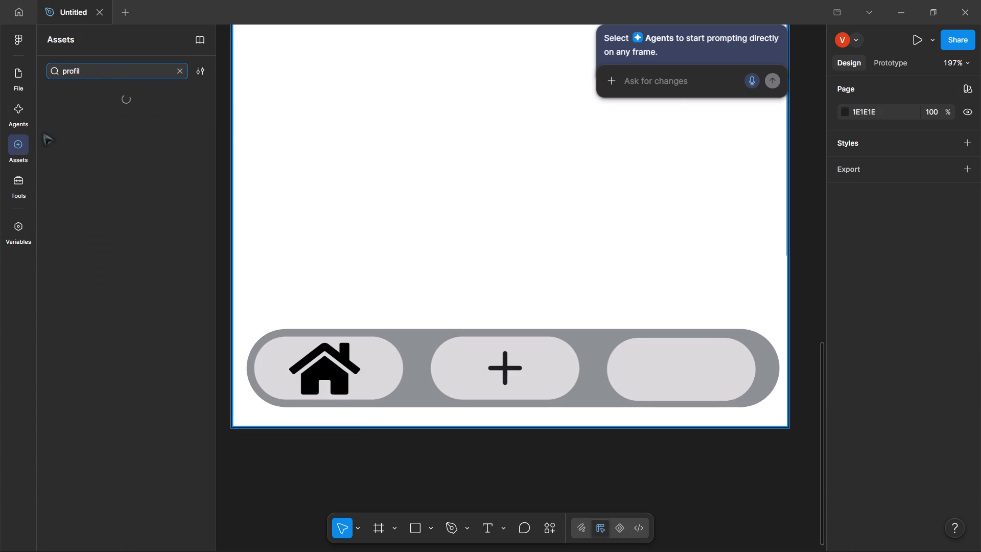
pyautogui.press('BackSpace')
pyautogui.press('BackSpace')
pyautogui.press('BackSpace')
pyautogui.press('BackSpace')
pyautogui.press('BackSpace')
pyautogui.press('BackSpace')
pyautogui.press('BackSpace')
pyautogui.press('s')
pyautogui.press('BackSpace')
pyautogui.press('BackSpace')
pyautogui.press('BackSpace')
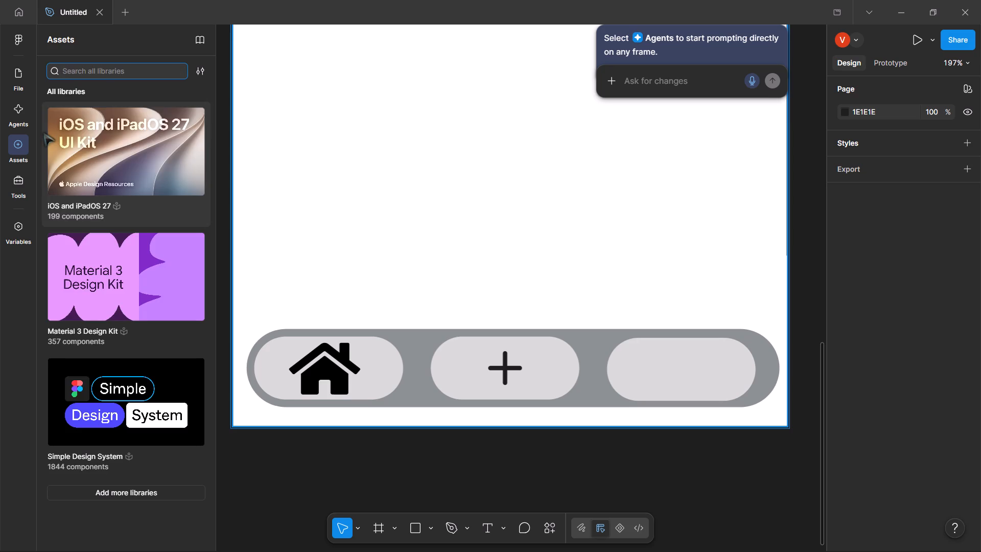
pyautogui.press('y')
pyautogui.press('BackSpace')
# Search the asset libraries for "user", place the Simple Design System User icon on the third pill, and return to the layer list.
pyautogui.write('user')
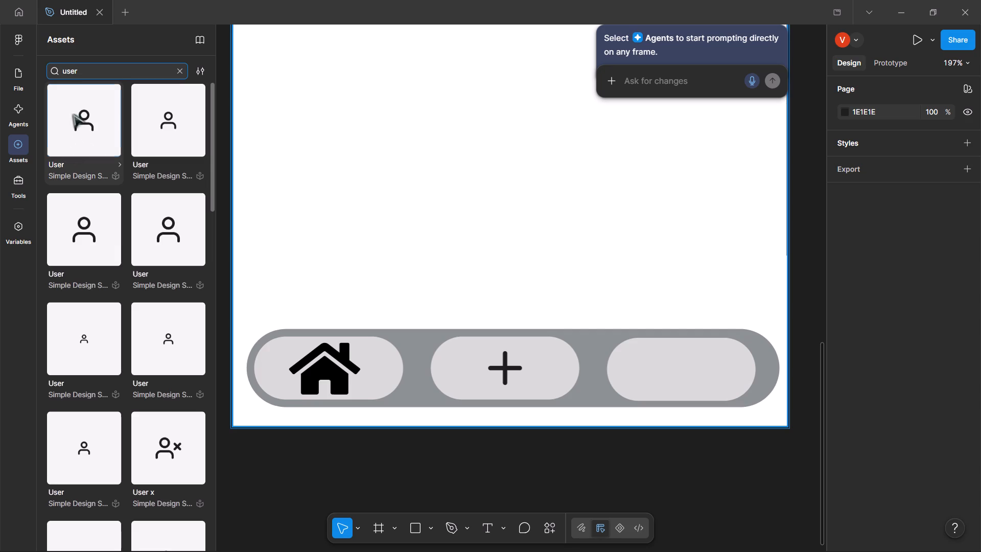
pyautogui.moveTo(73, 114); pyautogui.dragTo(662, 355)
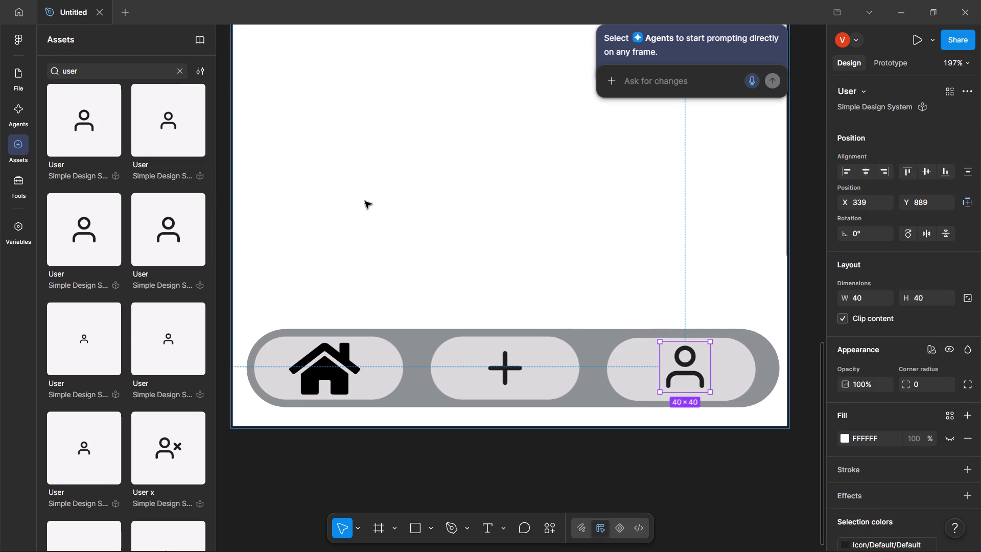
pyautogui.click(305, 97)
pyautogui.click(21, 81)
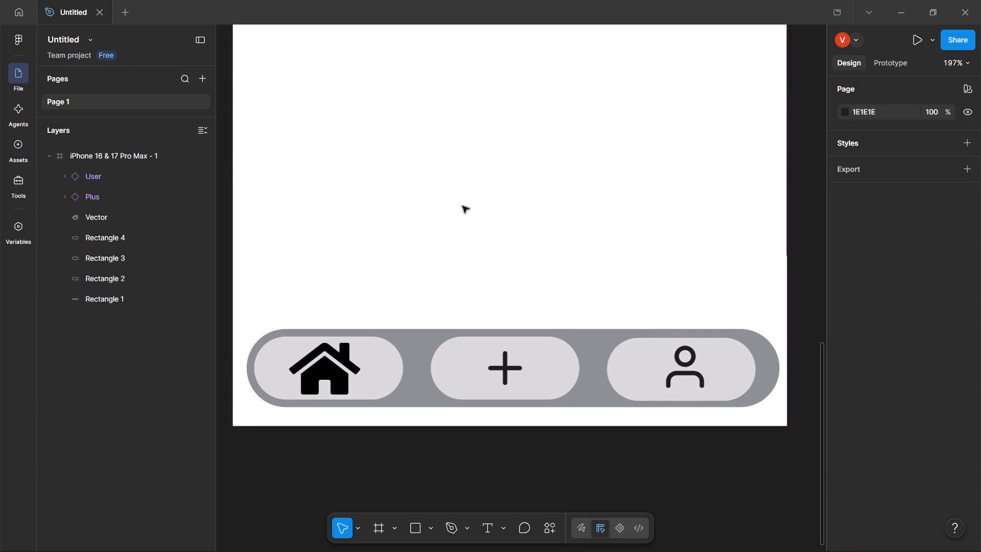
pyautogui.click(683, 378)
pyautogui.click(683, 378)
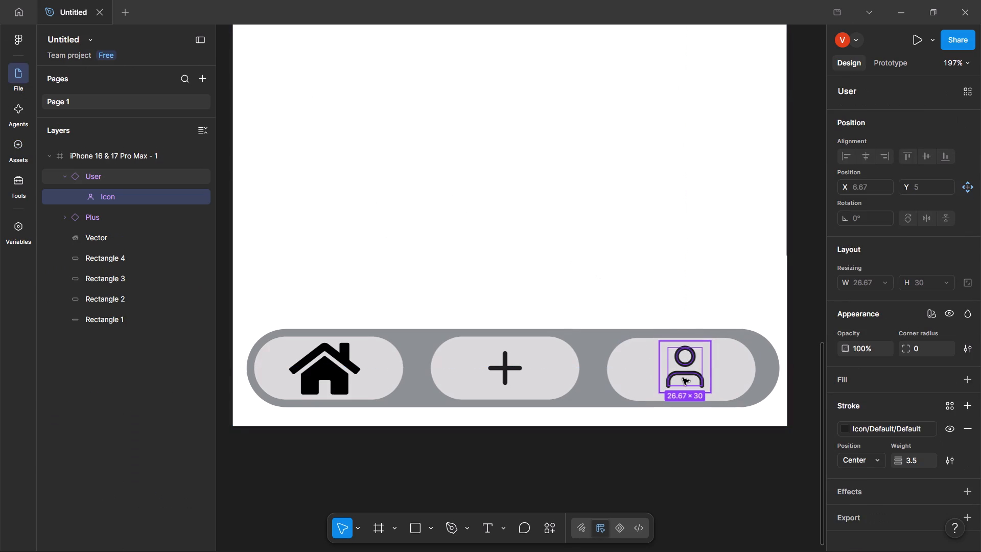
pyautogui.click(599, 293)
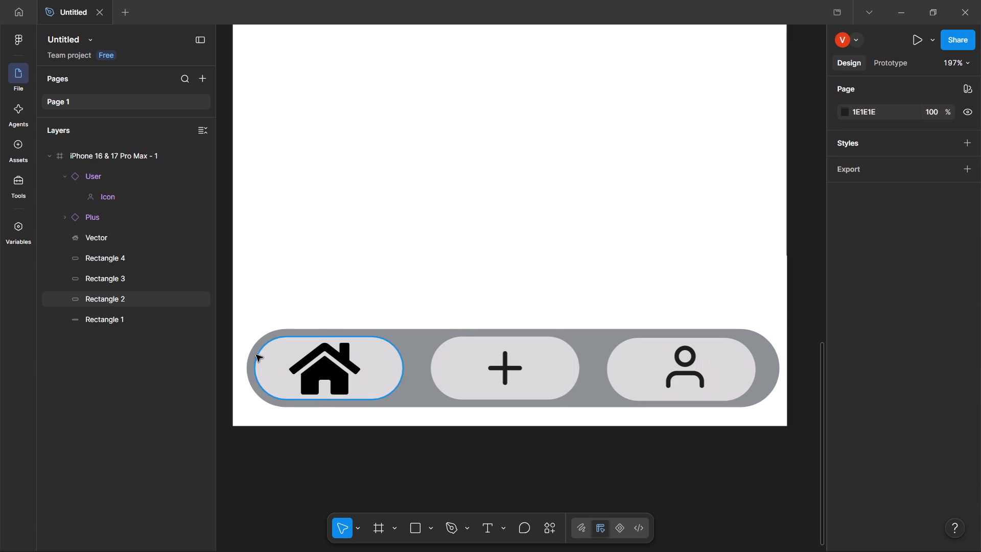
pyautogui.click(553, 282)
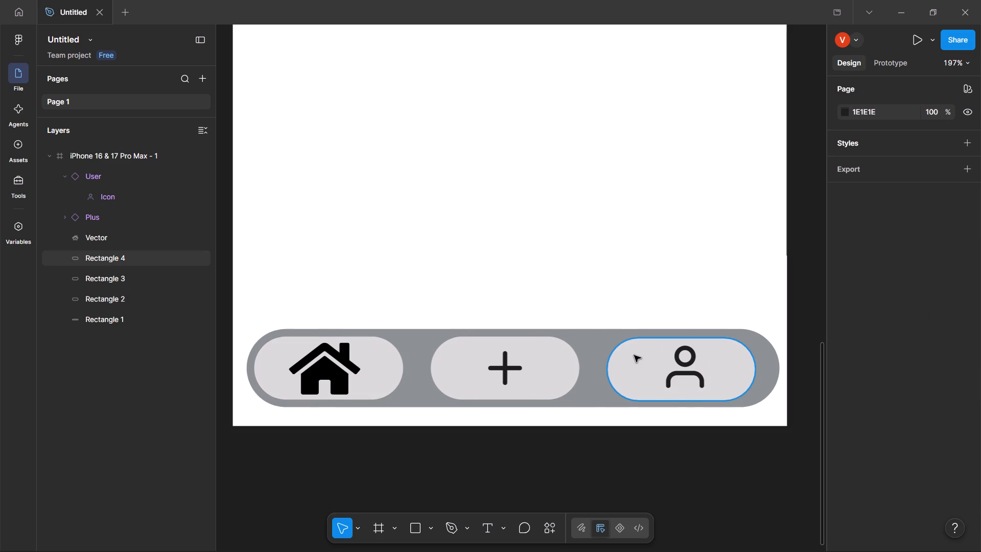
# Turn the third pill and its User icon into one component and align it at X 297, Y 885.
pyautogui.click(634, 355)
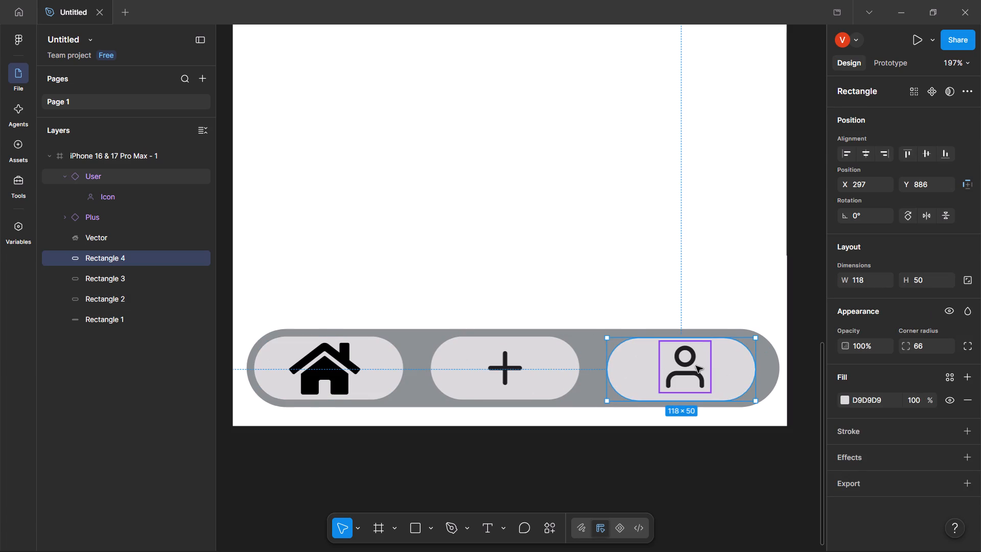
pyautogui.keyDown('shift'); pyautogui.click(689, 366); pyautogui.keyUp('shift')
pyautogui.rightClick(689, 366)
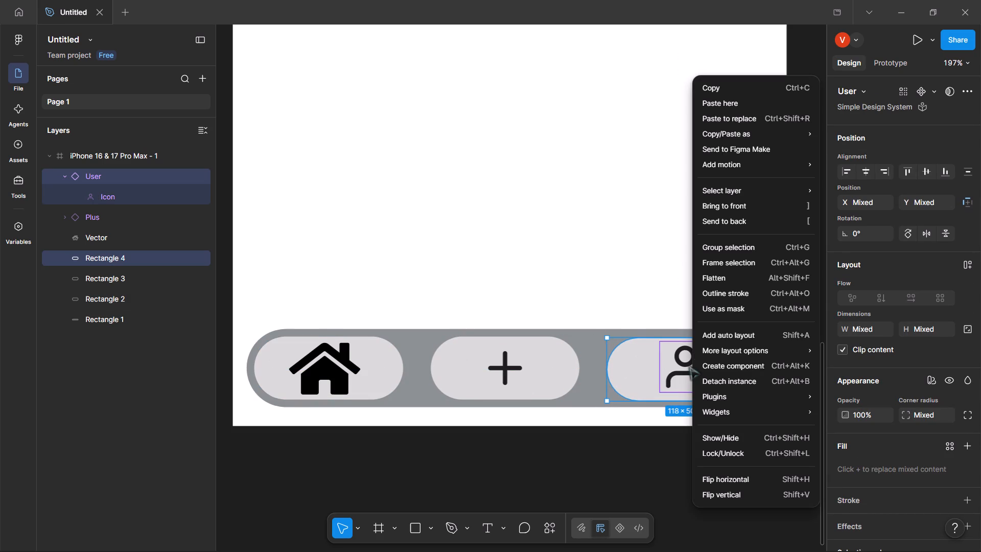
pyautogui.click(712, 366)
pyautogui.click(716, 358)
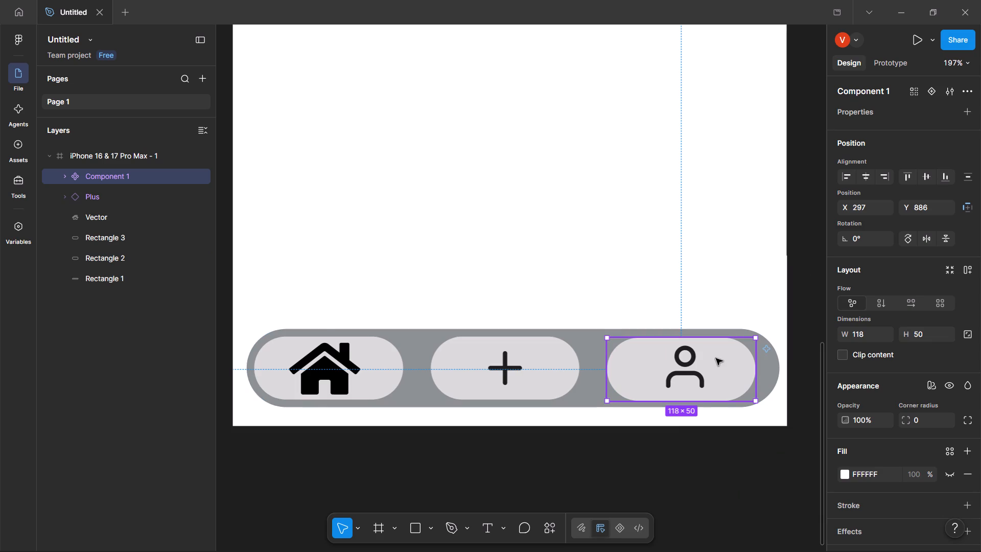
pyautogui.click(715, 358)
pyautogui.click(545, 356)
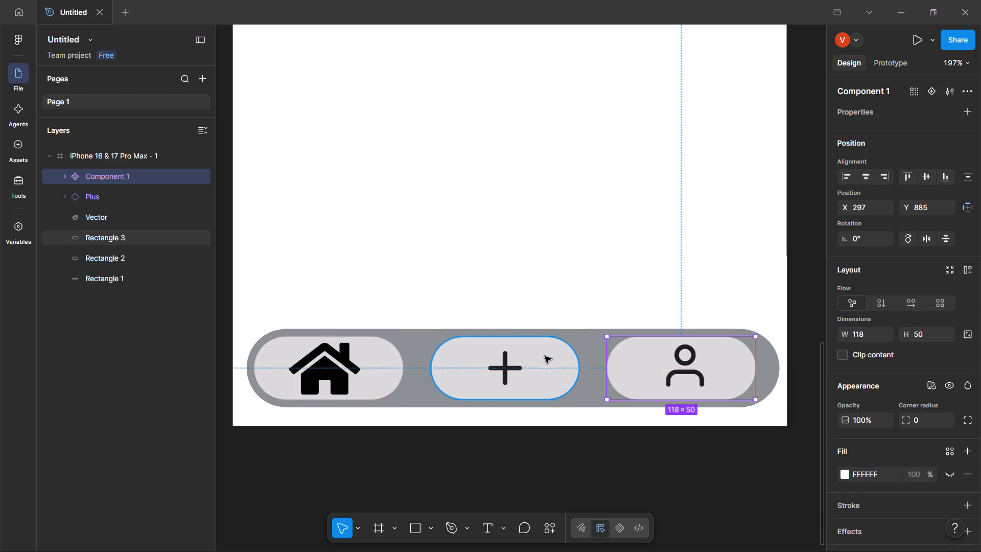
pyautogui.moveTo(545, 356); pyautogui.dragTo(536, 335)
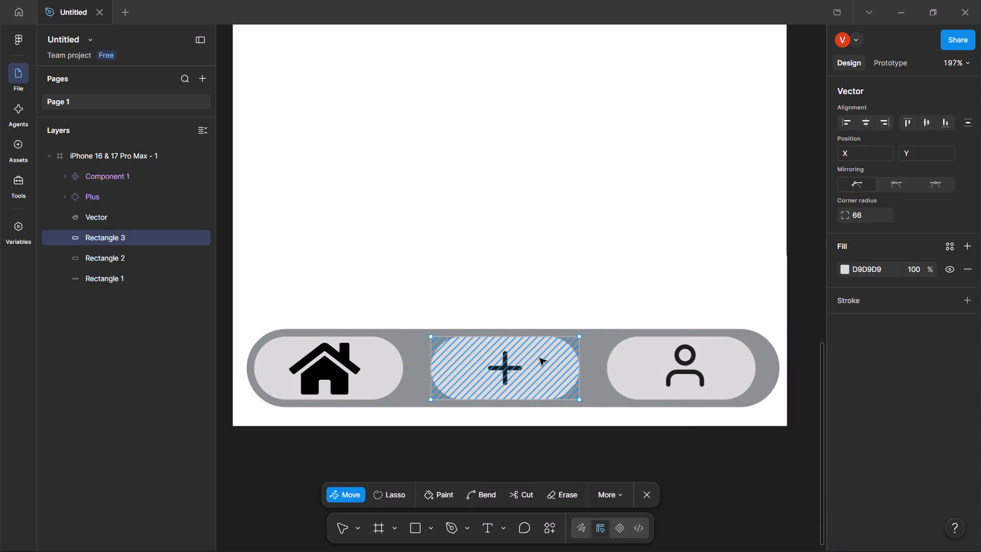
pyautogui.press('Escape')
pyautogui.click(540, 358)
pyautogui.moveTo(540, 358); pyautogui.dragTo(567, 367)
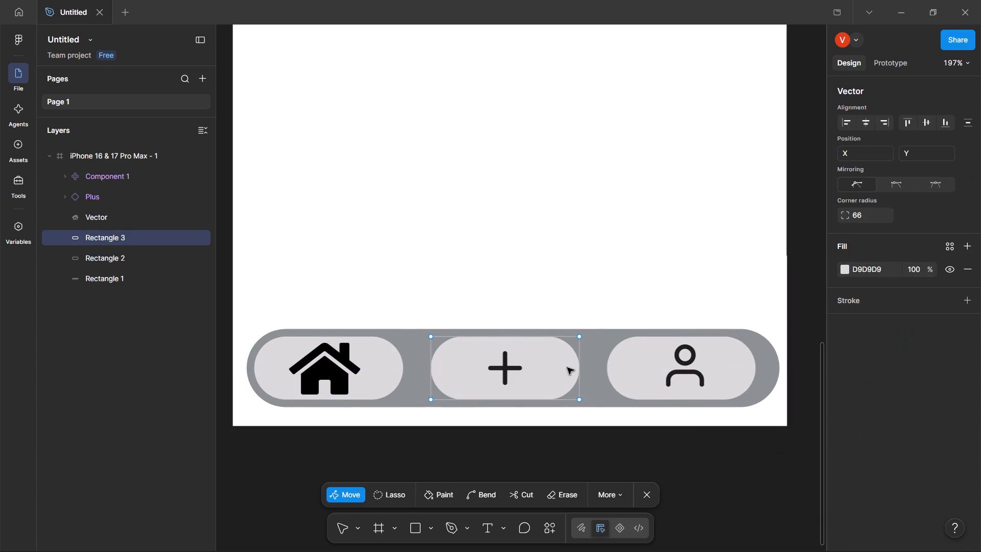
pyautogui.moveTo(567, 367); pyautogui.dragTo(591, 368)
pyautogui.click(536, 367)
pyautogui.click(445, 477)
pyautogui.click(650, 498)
# Turn the middle pill and its Plus icon into one component and shift it slightly right to about X 161, Y 886.
pyautogui.click(520, 378)
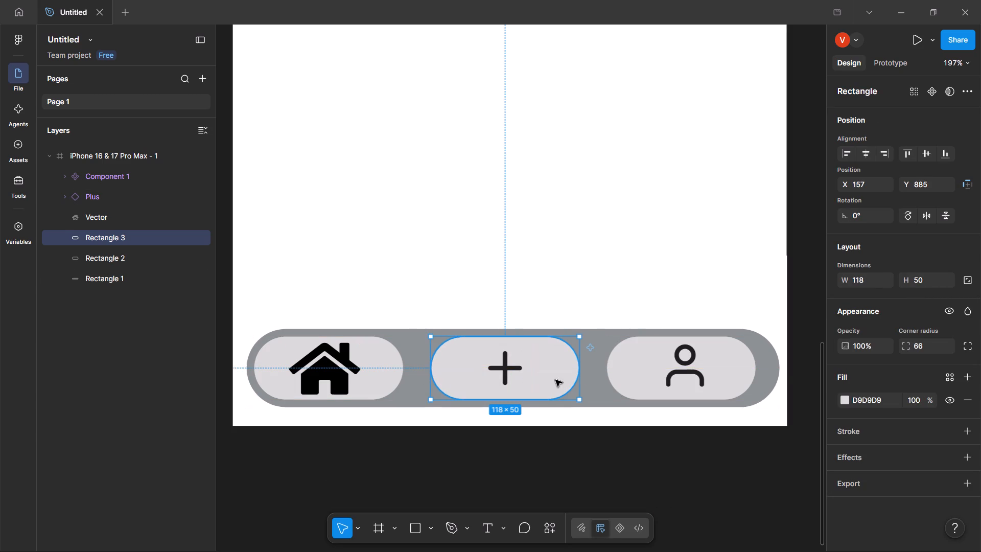
pyautogui.keyDown('shift'); pyautogui.click(517, 369); pyautogui.keyUp('shift')
pyautogui.rightClick(517, 369)
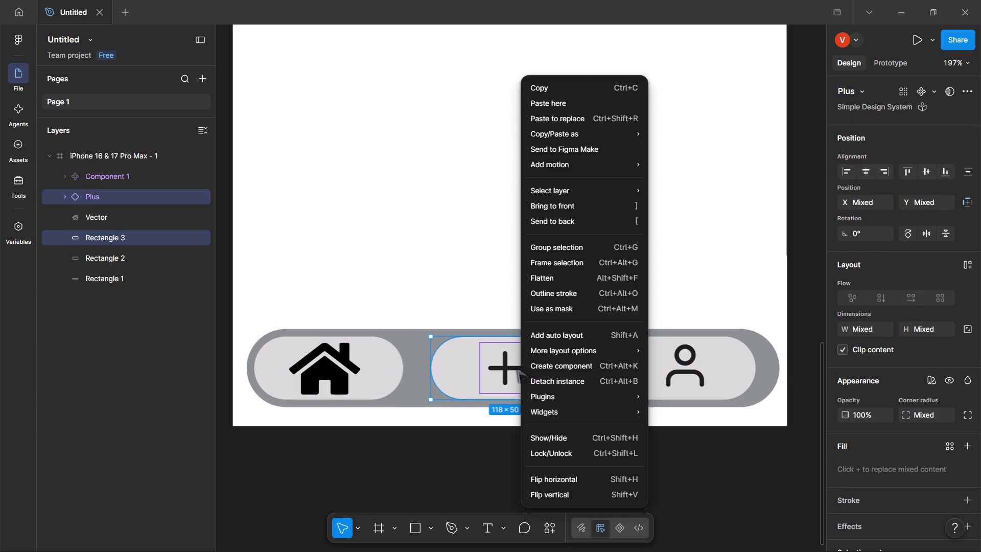
pyautogui.click(532, 365)
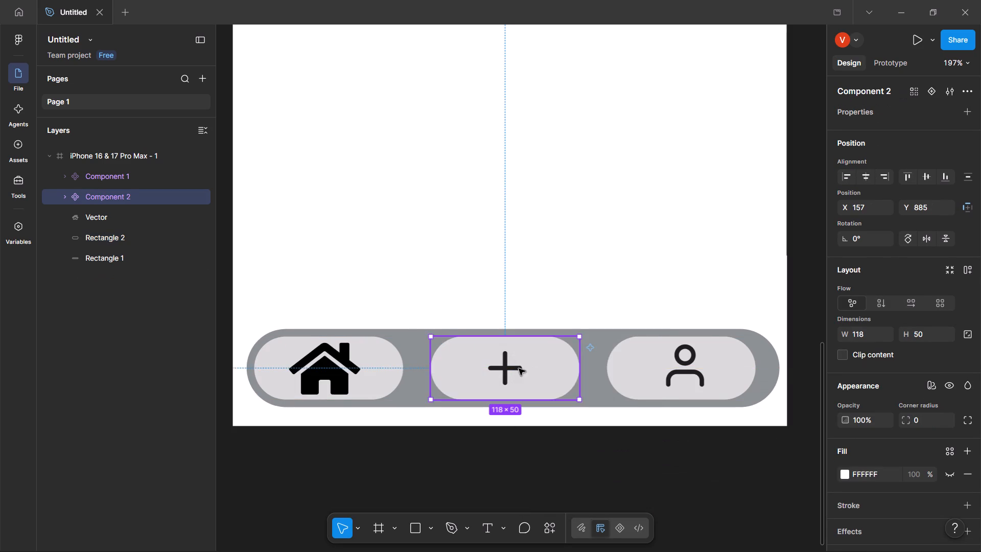
pyautogui.moveTo(515, 370); pyautogui.dragTo(521, 371)
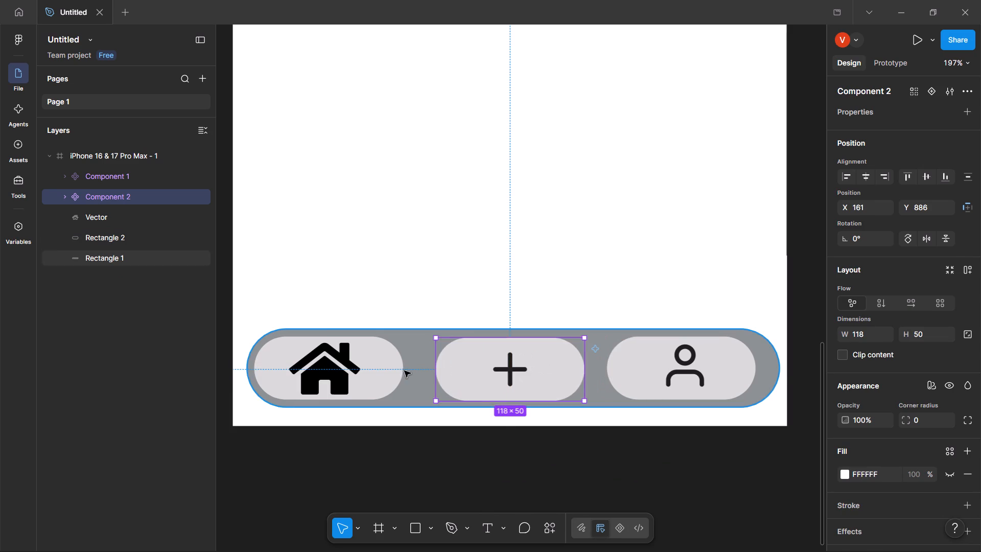
# Turn the first pill and its house icon into one component and shift it slightly right to about X 25, Y 885.
pyautogui.click(399, 371)
pyautogui.keyDown('shift'); pyautogui.click(319, 357); pyautogui.keyUp('shift')
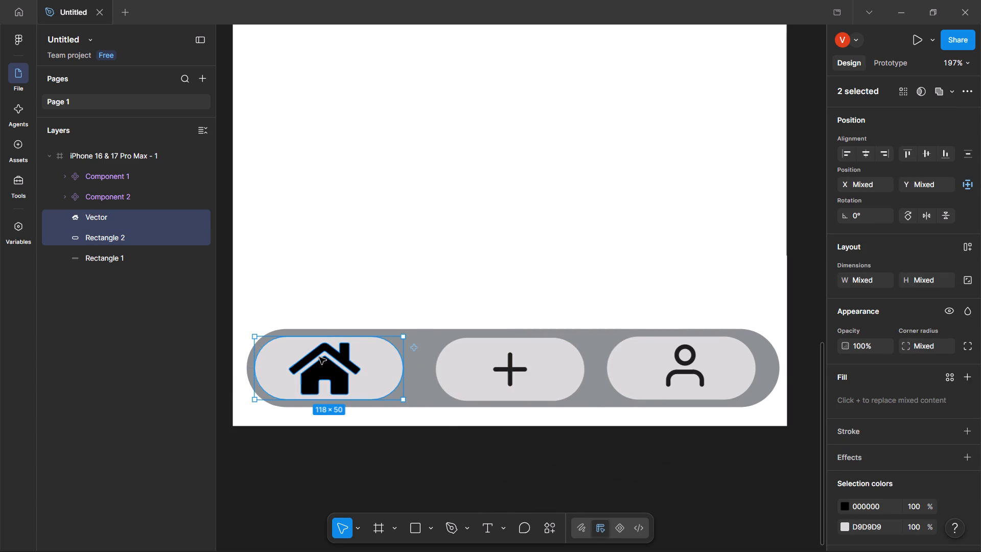
pyautogui.rightClick(319, 357)
pyautogui.click(344, 386)
pyautogui.moveTo(336, 379); pyautogui.dragTo(347, 378)
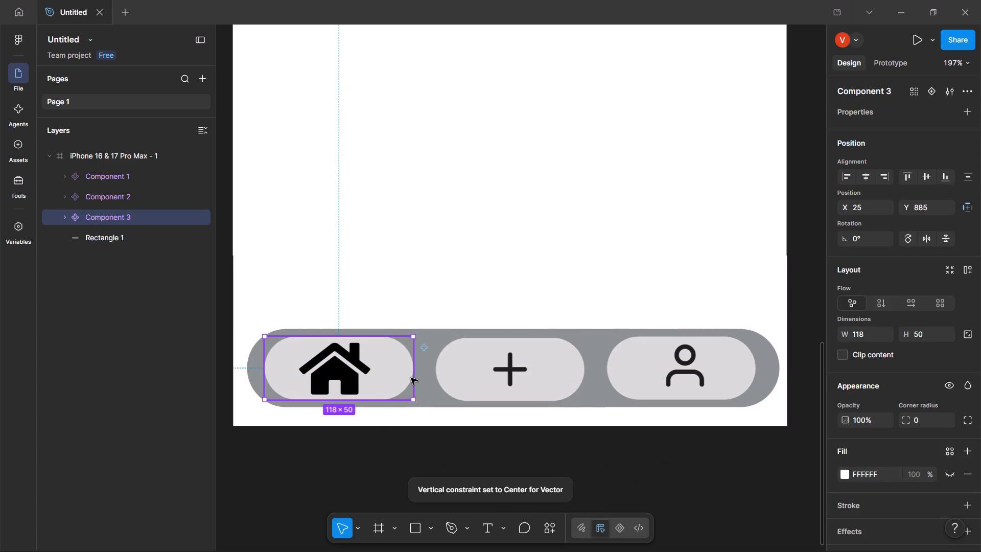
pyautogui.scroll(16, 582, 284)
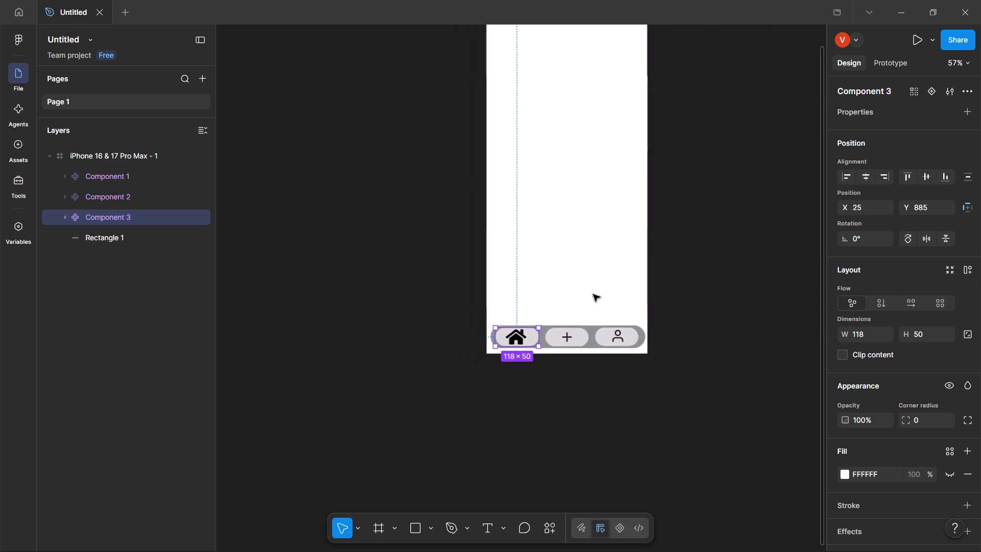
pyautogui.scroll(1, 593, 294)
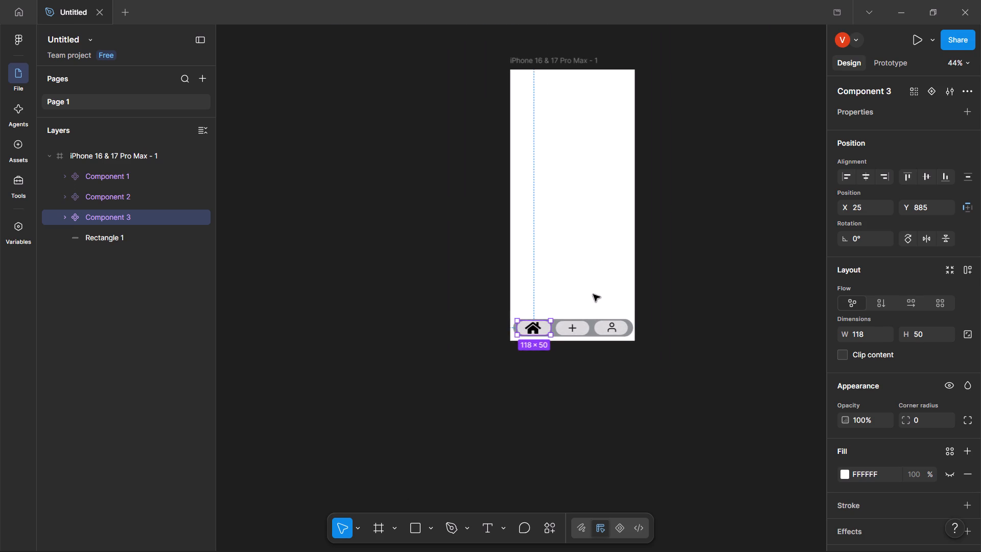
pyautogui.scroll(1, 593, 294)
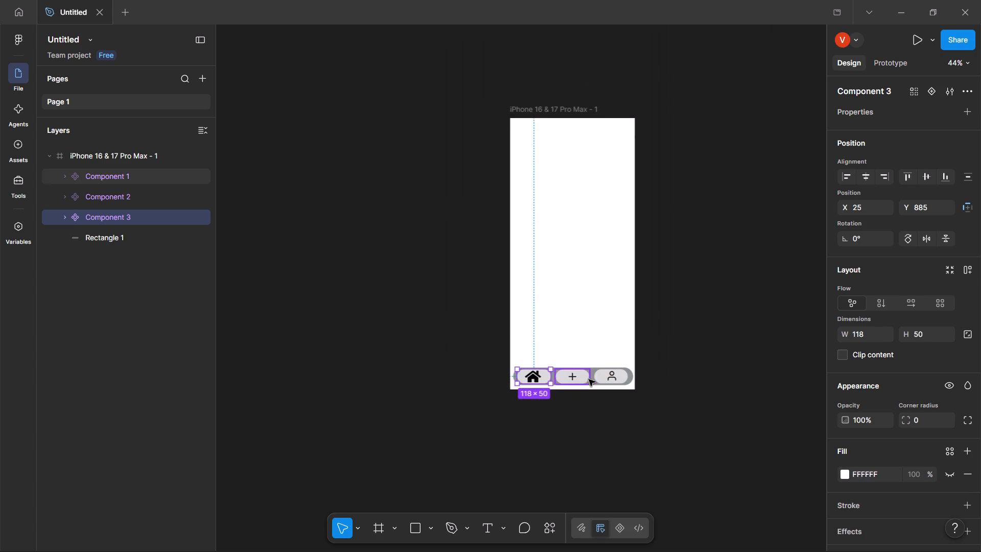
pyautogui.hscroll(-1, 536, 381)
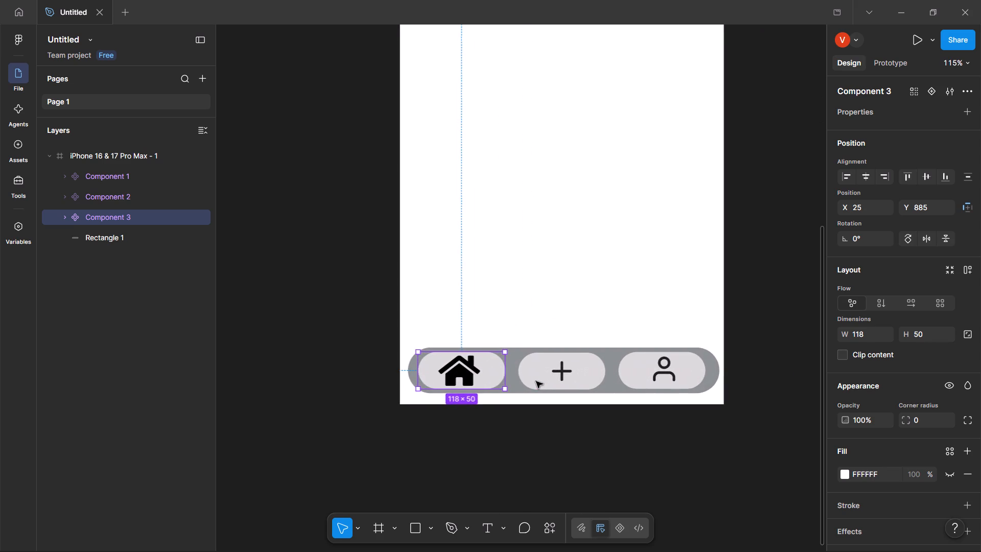
# Narrow the plus pill component to 87 wide and the user pill component to about 85 wide.
pyautogui.hscroll(-2, 536, 381)
pyautogui.click(486, 380)
pyautogui.moveTo(503, 374); pyautogui.dragTo(478, 377)
pyautogui.click(559, 379)
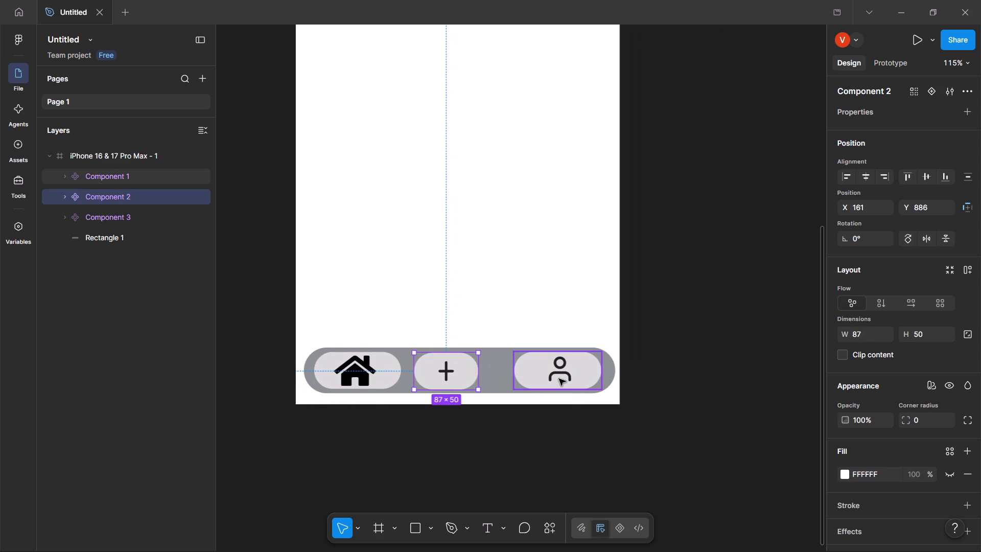
pyautogui.moveTo(513, 374); pyautogui.dragTo(544, 378)
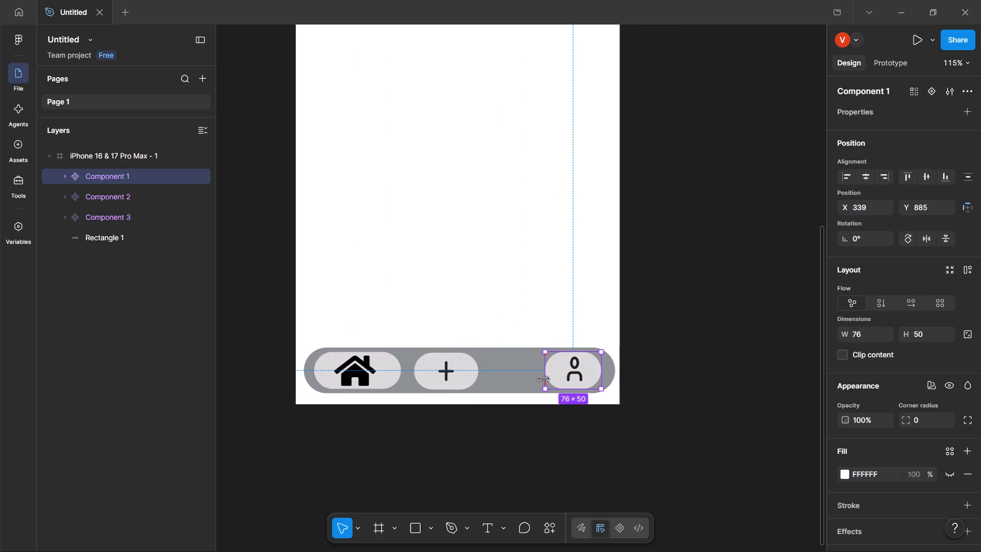
pyautogui.moveTo(544, 378); pyautogui.dragTo(539, 379)
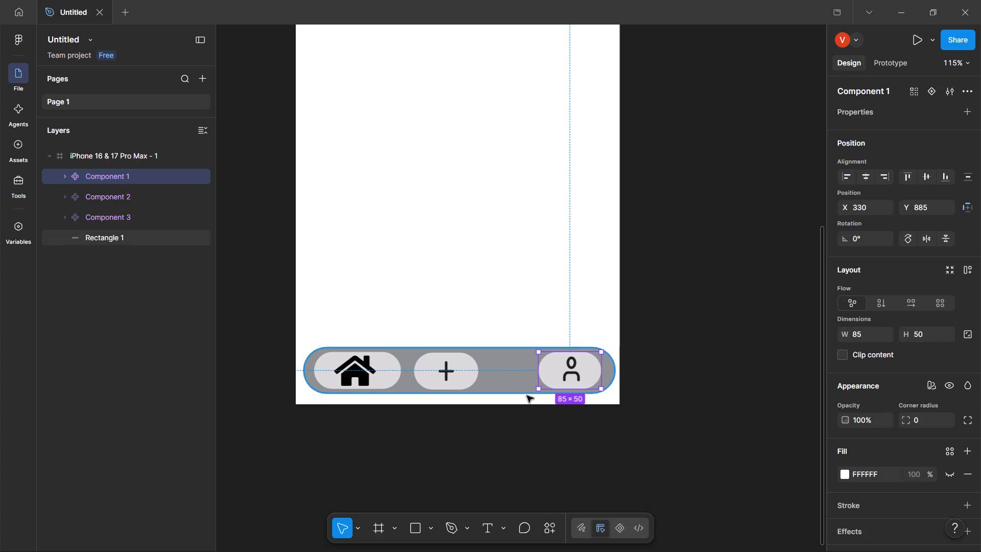
pyautogui.click(516, 413)
# Move the plus pill component closer to the user pill, to about X 237, Y 885.
pyautogui.moveTo(475, 369); pyautogui.dragTo(515, 369)
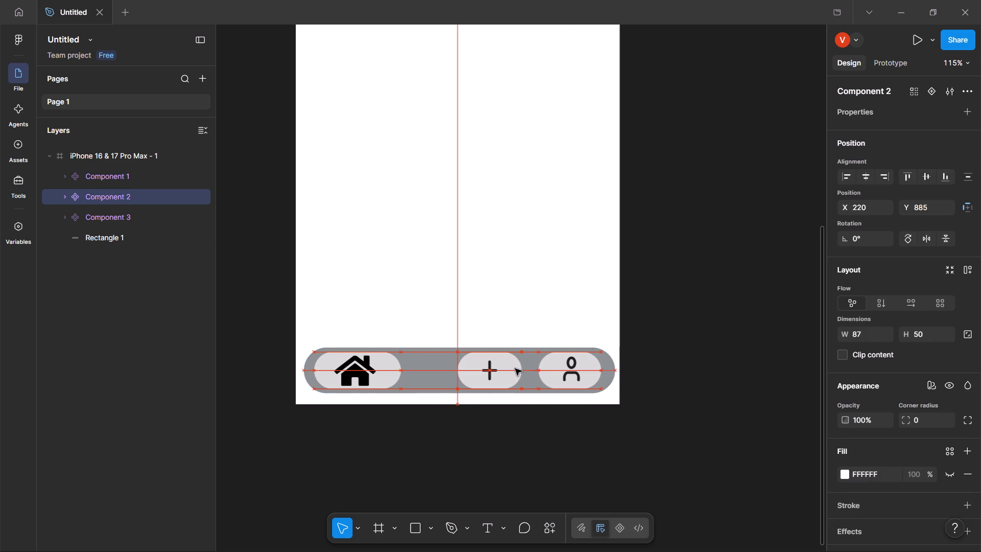
pyautogui.moveTo(515, 369); pyautogui.dragTo(526, 366)
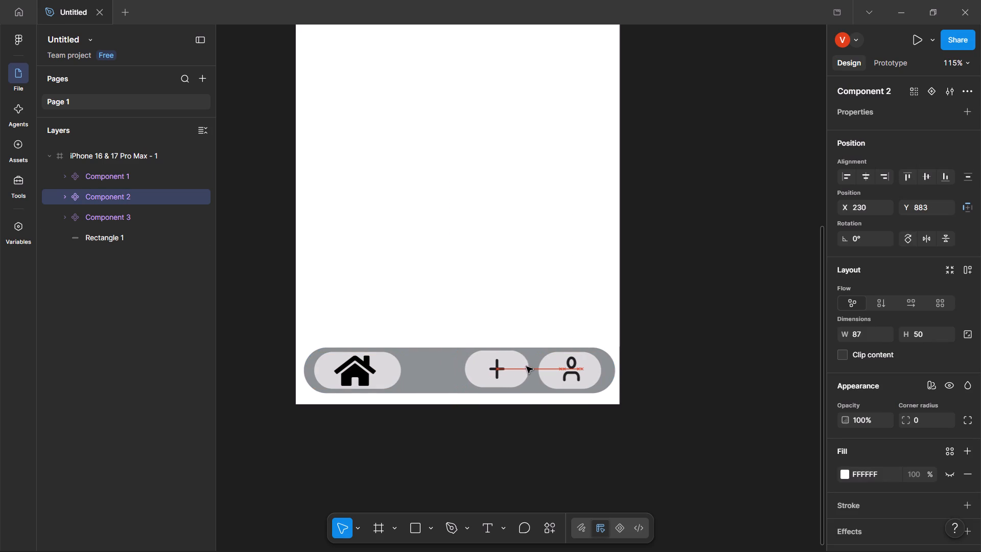
pyautogui.moveTo(526, 366); pyautogui.dragTo(529, 366)
pyautogui.click(509, 365)
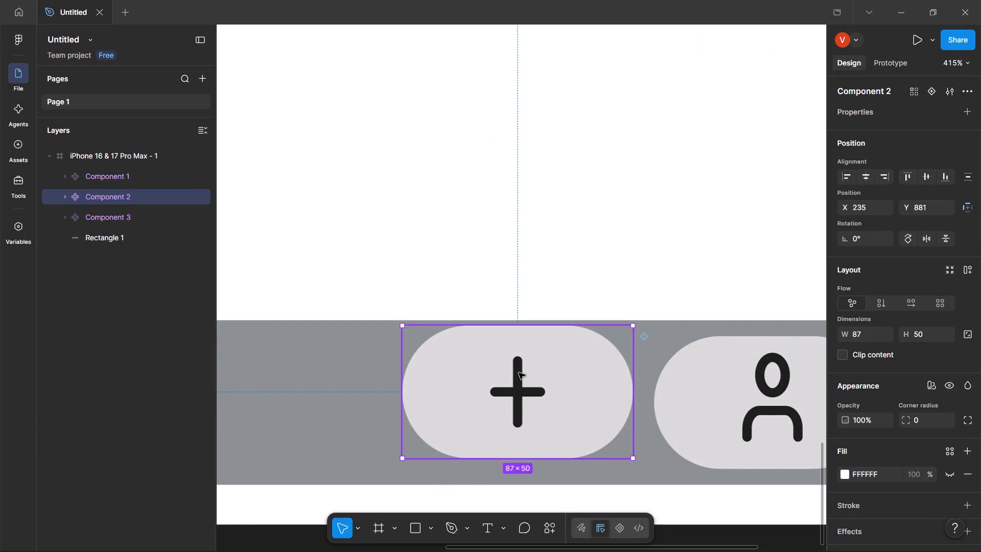
pyautogui.moveTo(528, 376); pyautogui.dragTo(532, 383)
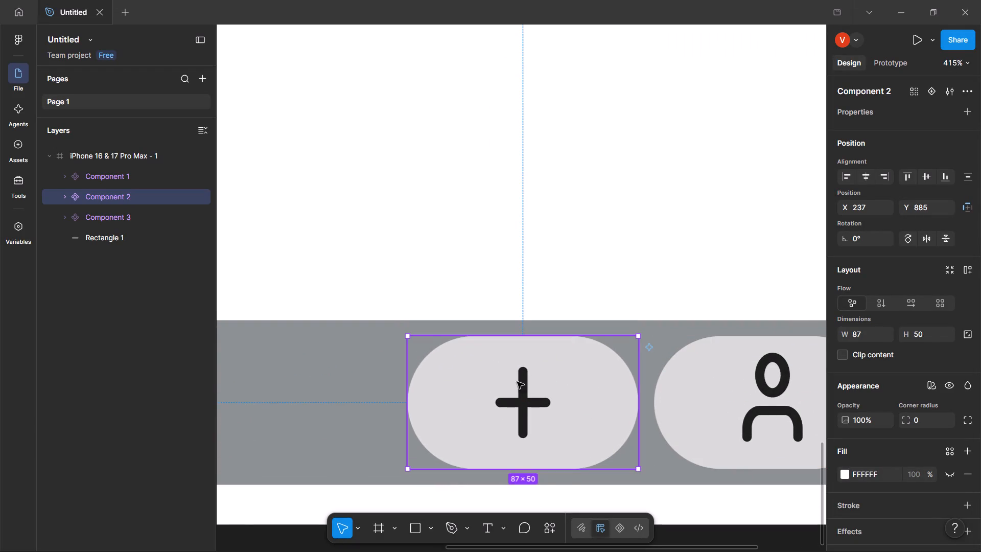
# Widen the user pill component from its left edge to about 91 and move the plus pill component to about X 223, Y 885.
pyautogui.hscroll(3, 505, 384)
pyautogui.hscroll(1, 578, 393)
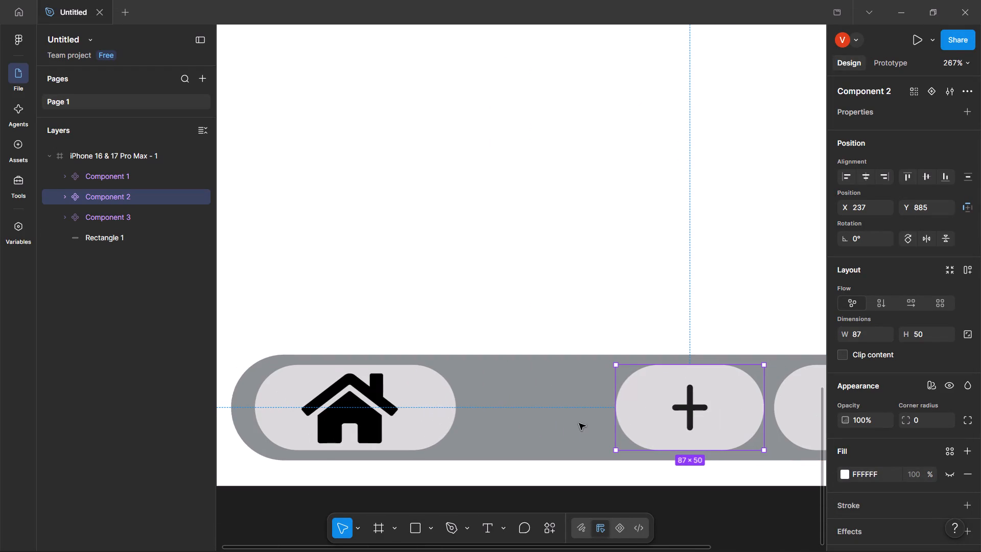
pyautogui.hscroll(-3, 579, 423)
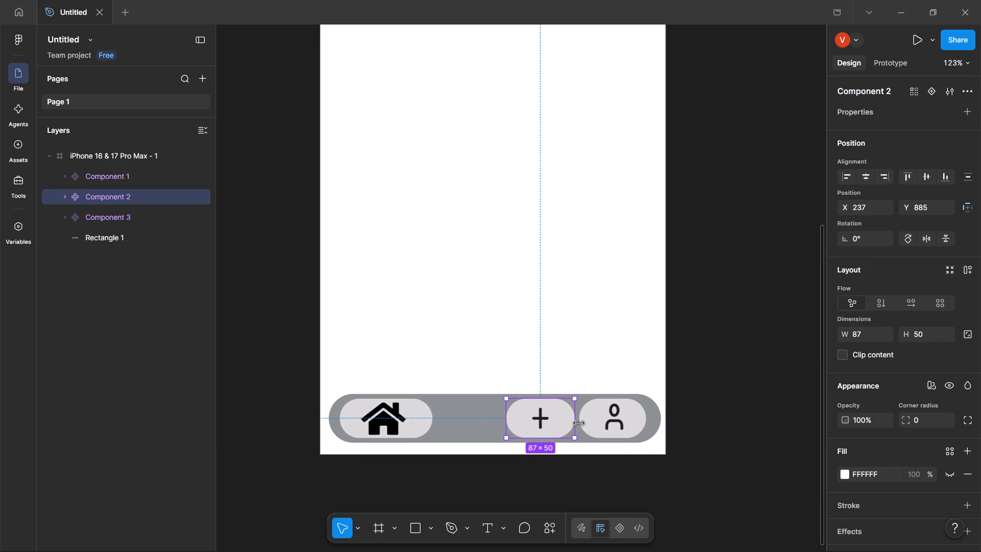
pyautogui.hscroll(-1, 579, 423)
pyautogui.click(606, 424)
pyautogui.click(577, 417)
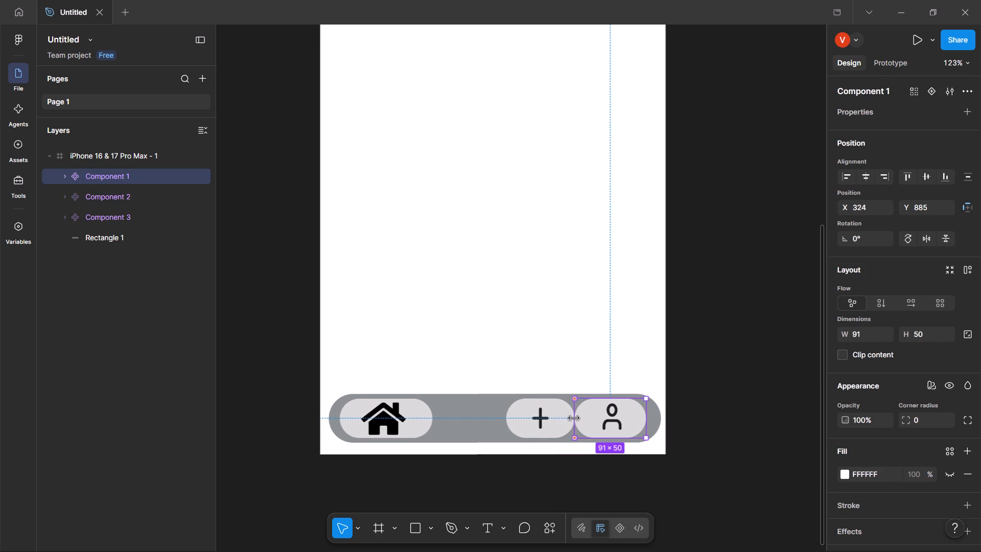
pyautogui.moveTo(561, 418); pyautogui.dragTo(553, 418)
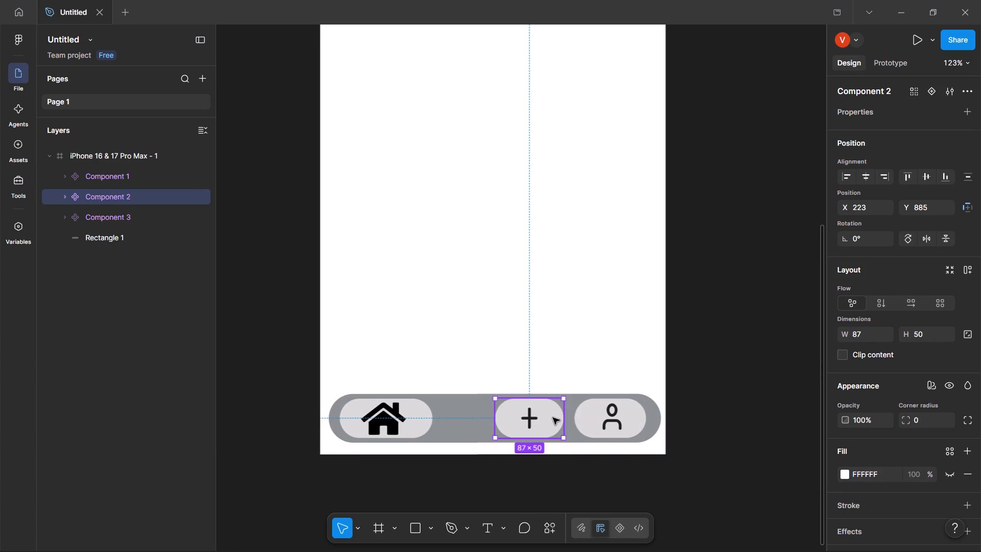
pyautogui.click(621, 417)
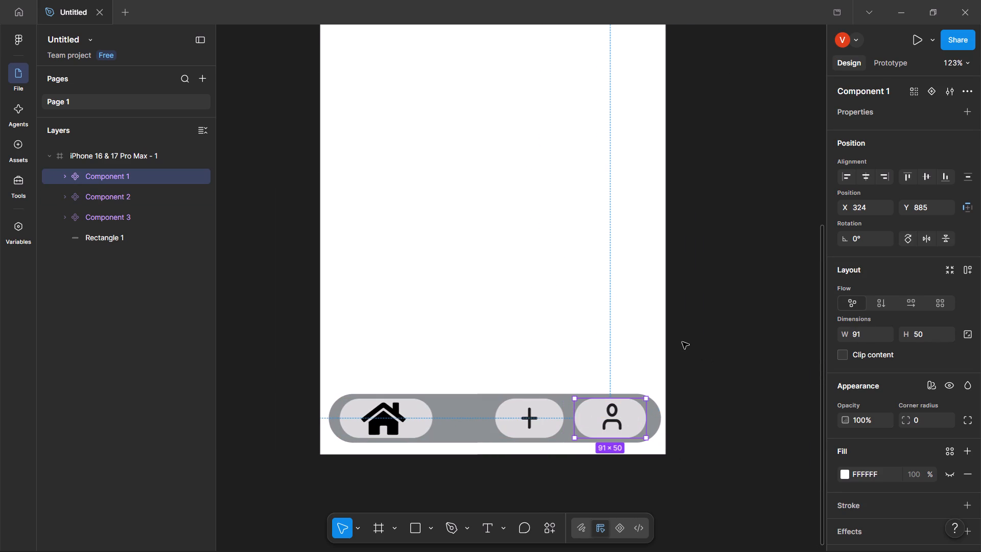
# Duplicate the whole phone frame with its navigation bar.
pyautogui.hscroll(-2, 650, 318)
pyautogui.hscroll(1, 650, 318)
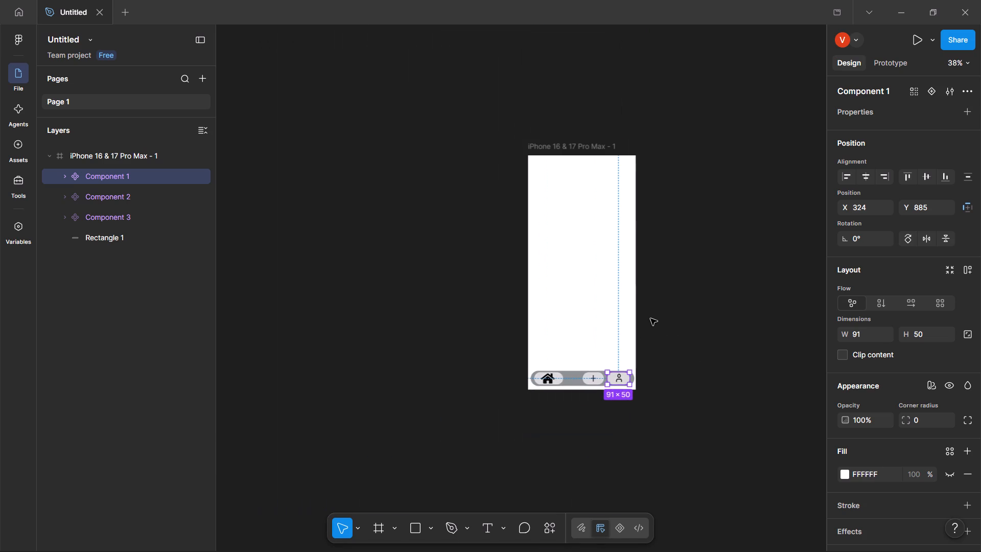
pyautogui.hscroll(-2, 575, 273)
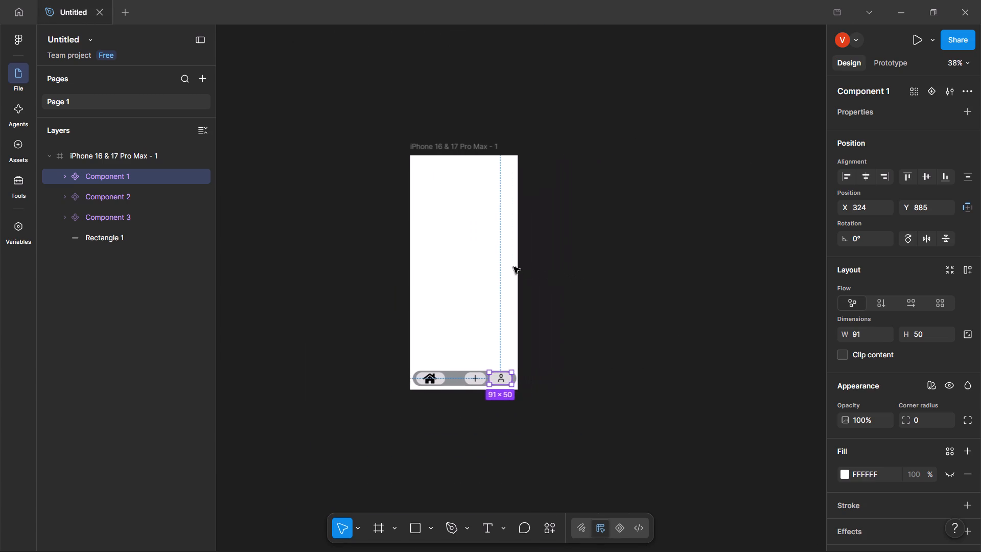
pyautogui.click(490, 264)
pyautogui.moveTo(383, 104); pyautogui.dragTo(567, 407)
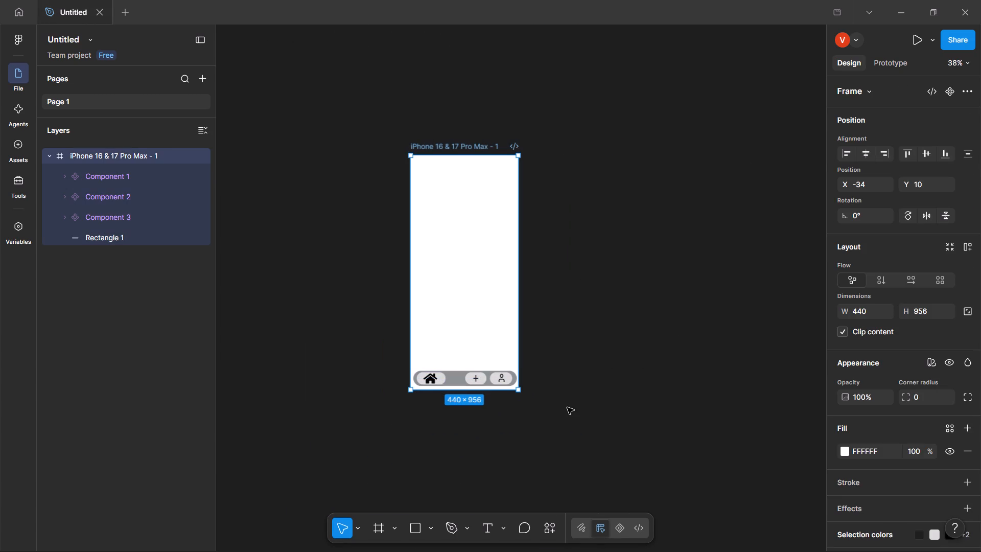
pyautogui.hotkey('ctrl', 'd')
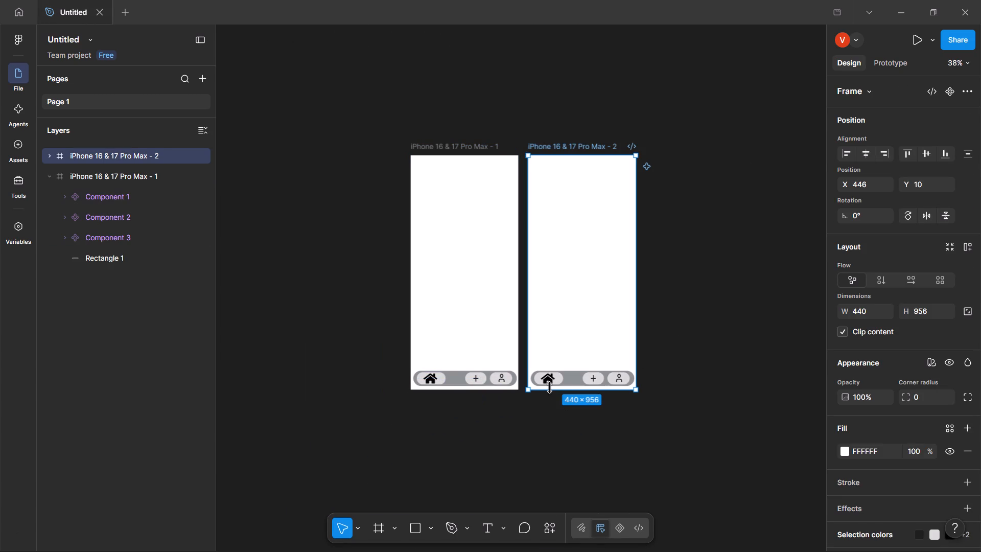
# Delete the grey bar and all three pill buttons from the duplicated phone frame.
pyautogui.click(545, 387)
pyautogui.click(564, 385)
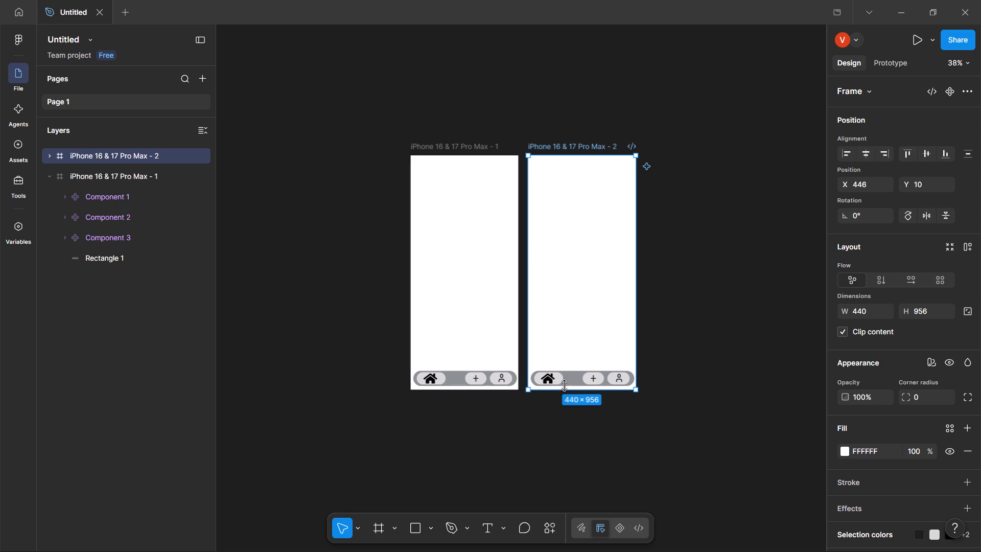
pyautogui.click(566, 377)
pyautogui.press('BackSpace')
pyautogui.click(548, 379)
pyautogui.press('BackSpace')
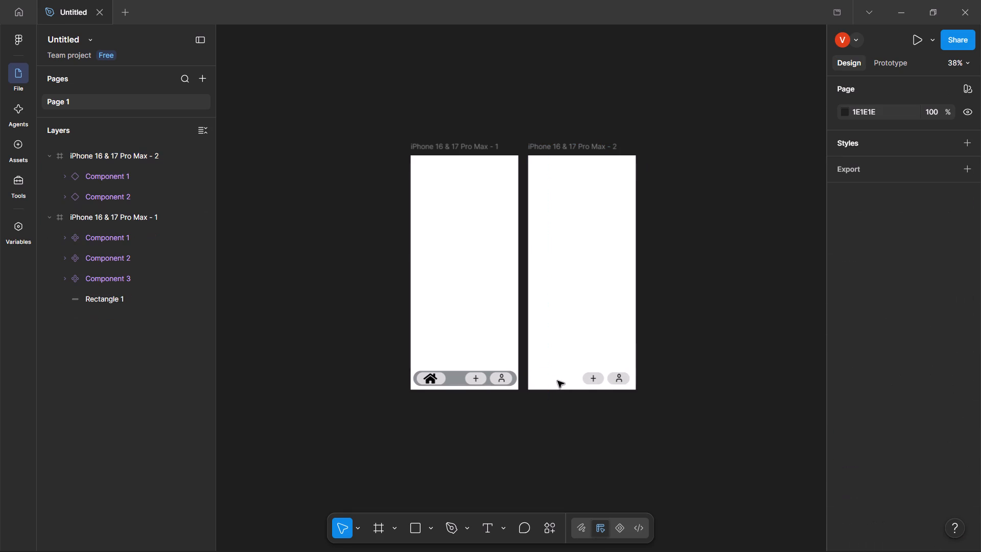
pyautogui.moveTo(552, 355); pyautogui.dragTo(638, 388)
pyautogui.press('BackSpace')
pyautogui.click(574, 282)
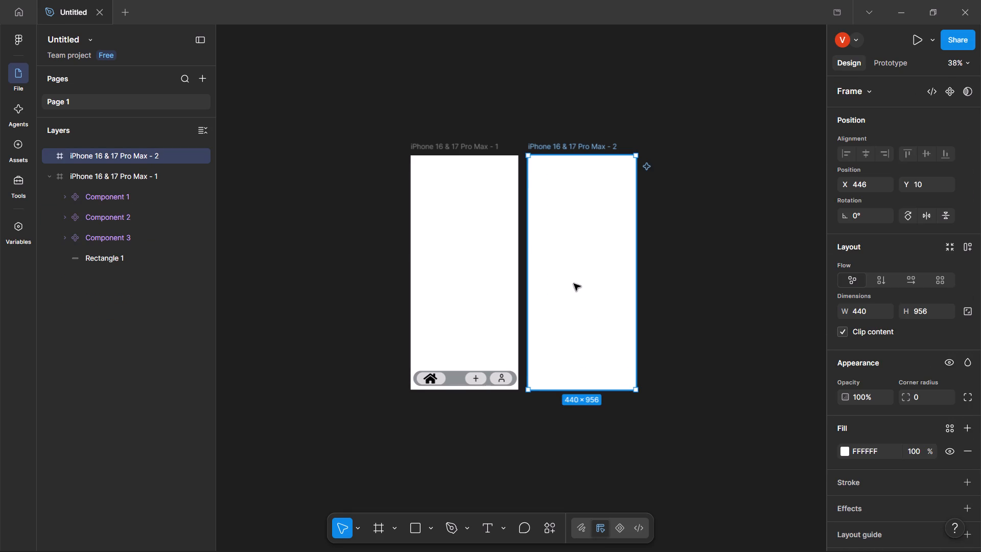
# Add a text box of about 295 × 159 in the upper part of the second phone frame, reading "Prfole".
pyautogui.doubleClick(541, 178)
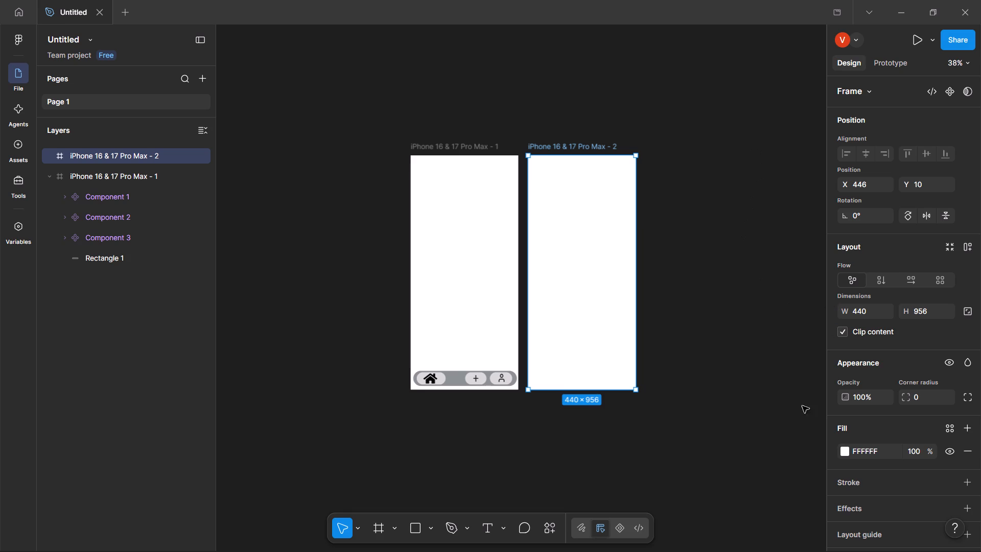
pyautogui.click(486, 538)
pyautogui.click(484, 526)
pyautogui.moveTo(560, 208); pyautogui.dragTo(633, 246)
pyautogui.moveTo(588, 224); pyautogui.dragTo(587, 223)
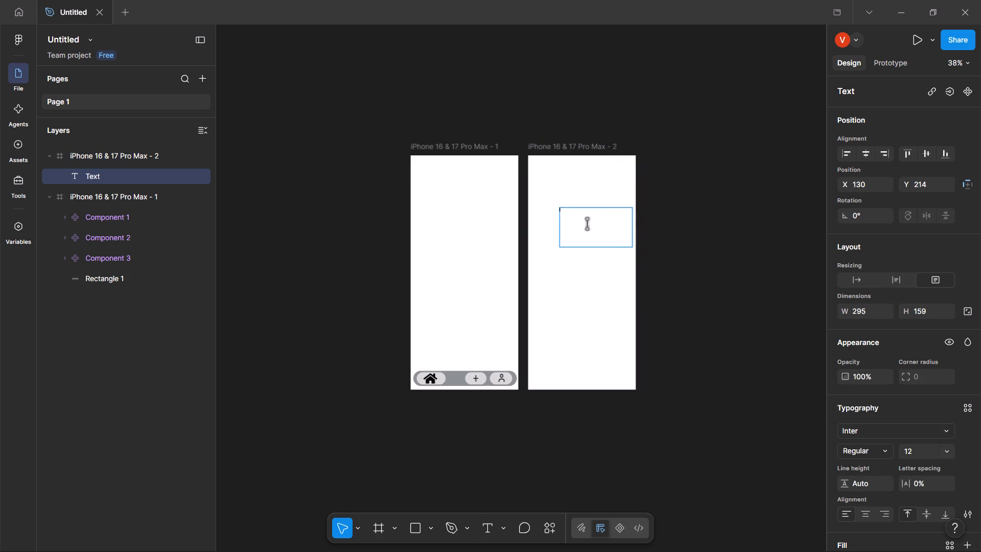
pyautogui.moveTo(587, 223); pyautogui.dragTo(564, 212)
pyautogui.write('Pr')
pyautogui.write('fole')
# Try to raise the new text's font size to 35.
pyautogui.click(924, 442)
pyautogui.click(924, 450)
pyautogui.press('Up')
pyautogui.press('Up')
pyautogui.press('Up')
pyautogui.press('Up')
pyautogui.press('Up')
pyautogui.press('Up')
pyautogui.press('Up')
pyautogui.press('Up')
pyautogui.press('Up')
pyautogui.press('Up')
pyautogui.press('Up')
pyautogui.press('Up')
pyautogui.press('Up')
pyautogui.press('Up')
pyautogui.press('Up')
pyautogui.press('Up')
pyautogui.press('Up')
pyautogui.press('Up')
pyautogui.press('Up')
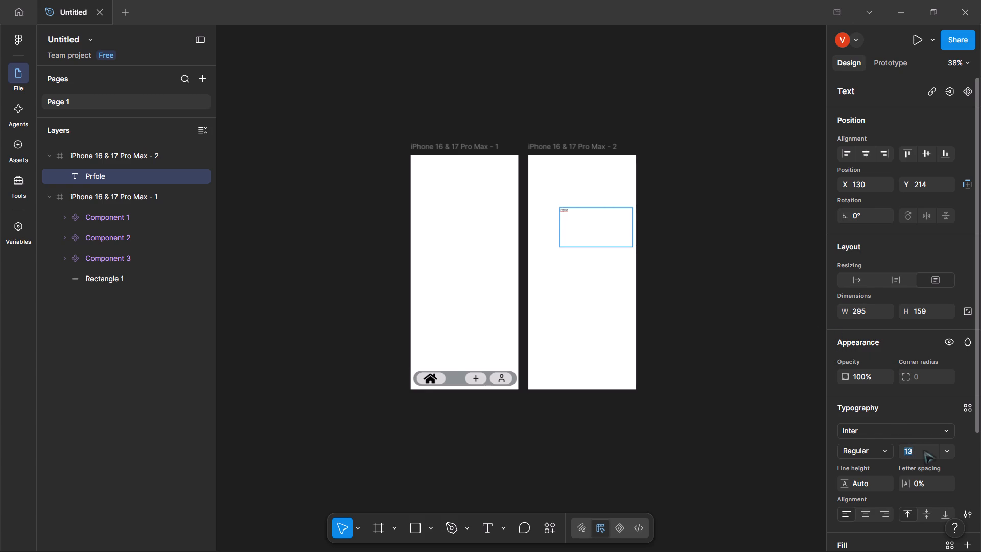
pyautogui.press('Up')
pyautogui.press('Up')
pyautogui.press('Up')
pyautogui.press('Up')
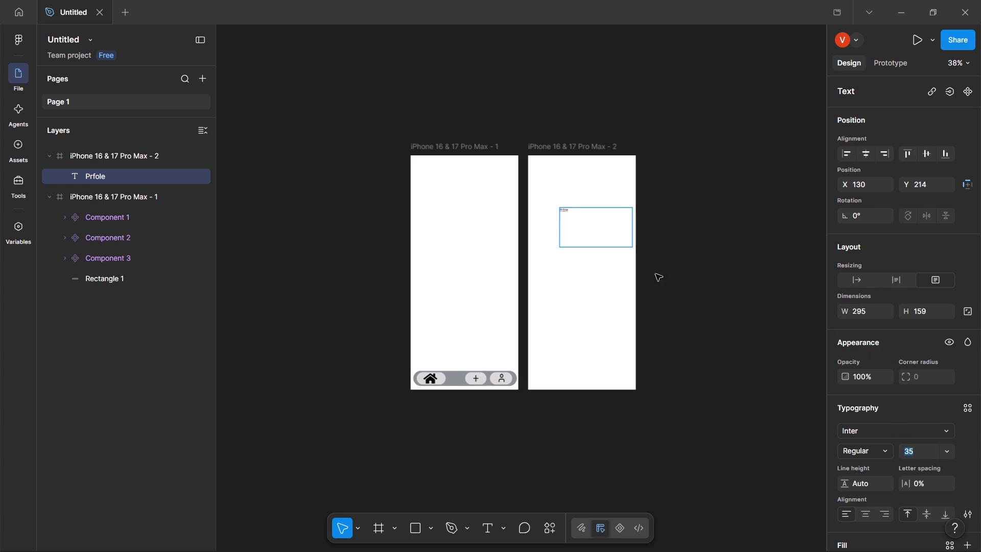
# Select all characters of the "Prfole" text and raise their font size to 72.
pyautogui.click(610, 242)
pyautogui.moveTo(603, 234); pyautogui.dragTo(519, 207)
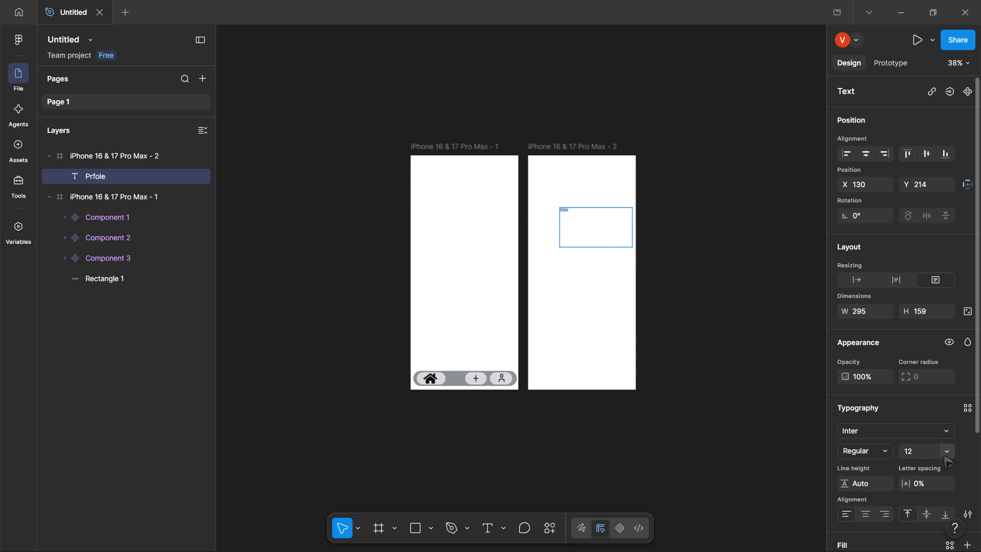
pyautogui.press('Up')
pyautogui.moveTo(621, 227); pyautogui.dragTo(553, 213)
pyautogui.click(909, 448)
pyautogui.press('Up')
pyautogui.press('Up')
pyautogui.press('Up')
pyautogui.press('Up')
pyautogui.press('Up')
pyautogui.press('Up')
pyautogui.press('Up')
pyautogui.press('Up')
pyautogui.press('Up')
pyautogui.press('Up')
pyautogui.press('Up')
pyautogui.press('Up')
pyautogui.press('Up')
pyautogui.press('Up')
pyautogui.press('Up')
pyautogui.press('Up')
pyautogui.press('Up')
pyautogui.press('Up')
pyautogui.press('Up')
pyautogui.press('Up')
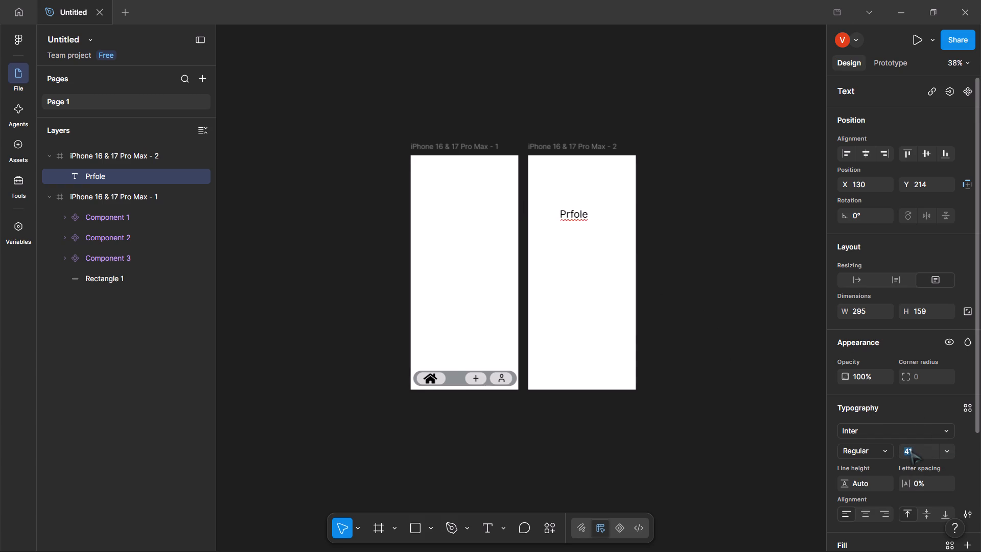
pyautogui.click(574, 224)
pyautogui.moveTo(594, 224); pyautogui.dragTo(578, 214)
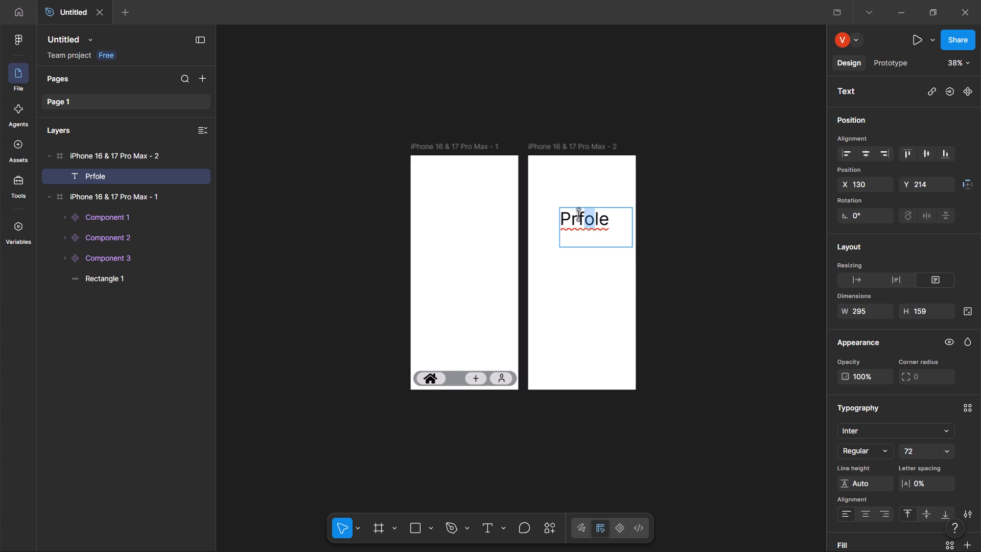
pyautogui.moveTo(578, 214); pyautogui.dragTo(568, 208)
pyautogui.click(594, 222)
pyautogui.click(596, 243)
pyautogui.click(583, 249)
pyautogui.click(584, 280)
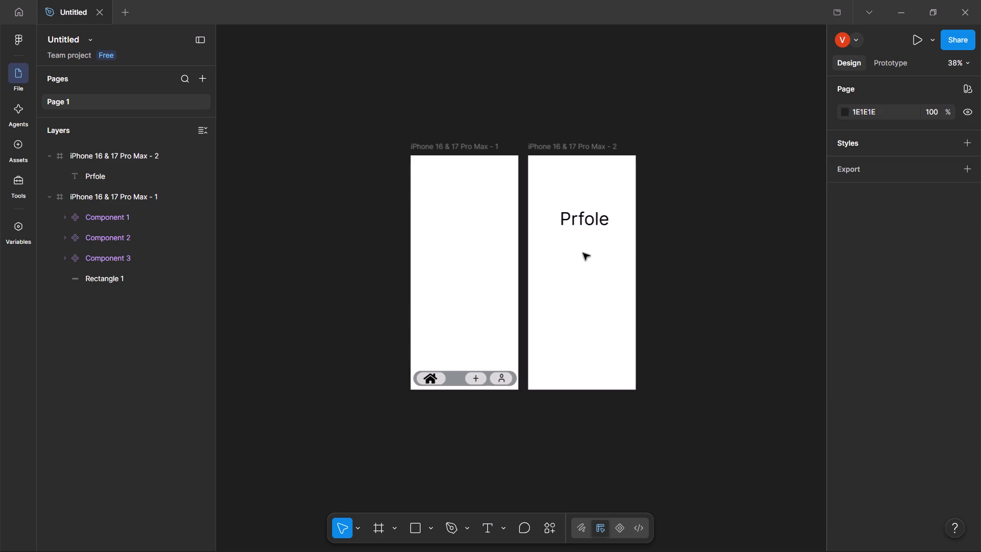
# Move the text box to the second frame's top-left corner, at about X 19, Y 42.
pyautogui.click(581, 231)
pyautogui.moveTo(579, 242); pyautogui.dragTo(562, 207)
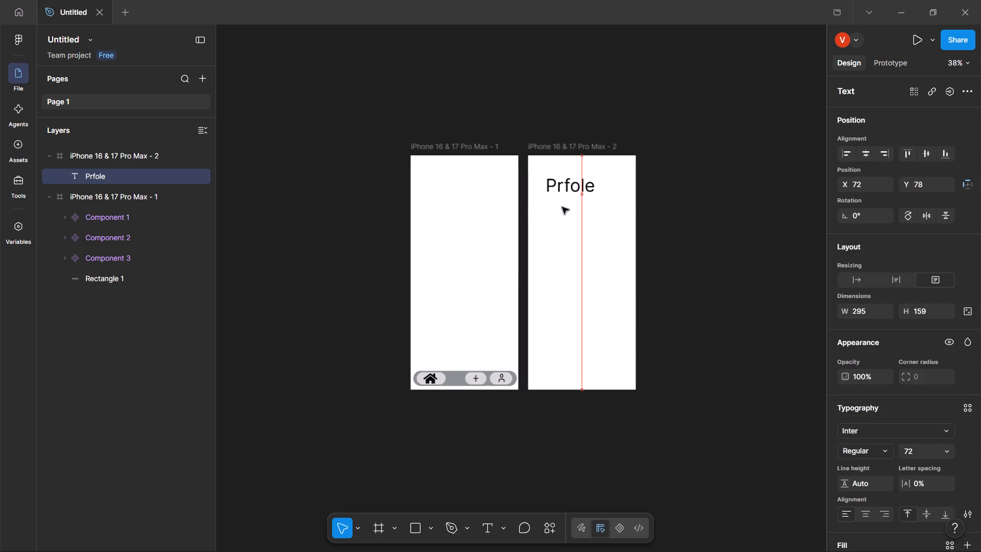
pyautogui.moveTo(562, 207); pyautogui.dragTo(551, 199)
# Replace the misspelled heading in the second phone frame with "Profile".
pyautogui.click(554, 180)
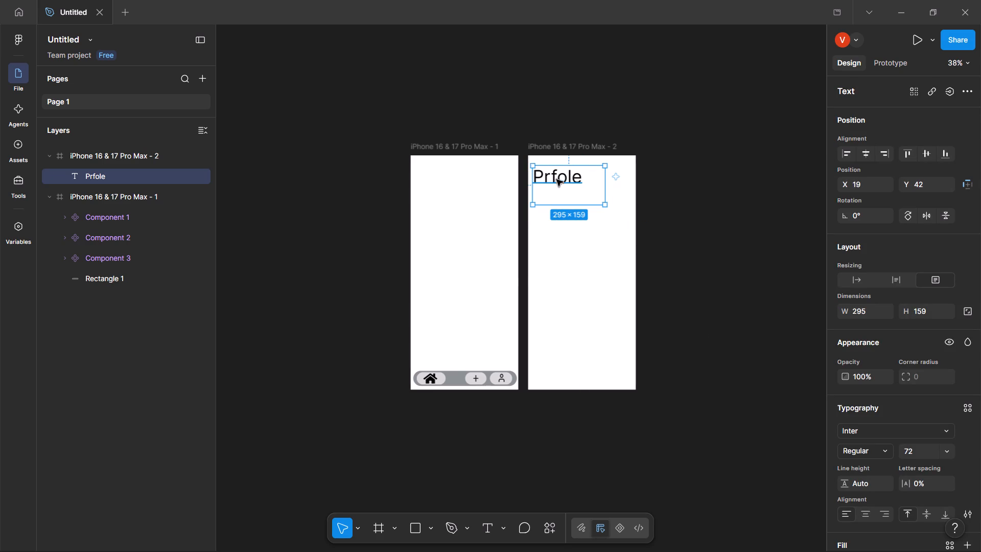
pyautogui.click(586, 177)
pyautogui.click(584, 177)
pyautogui.doubleClick(580, 177)
pyautogui.press('BackSpace')
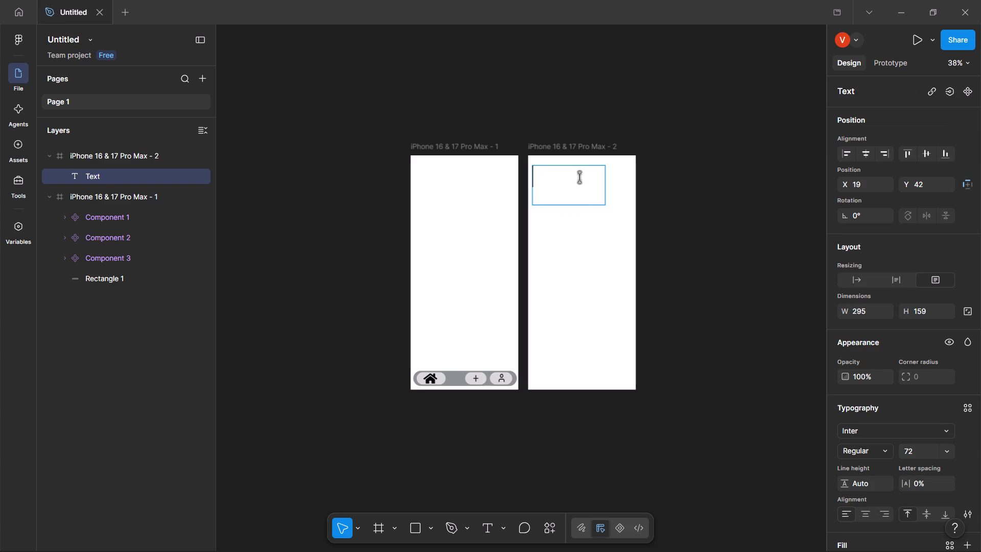
pyautogui.write('Profile')
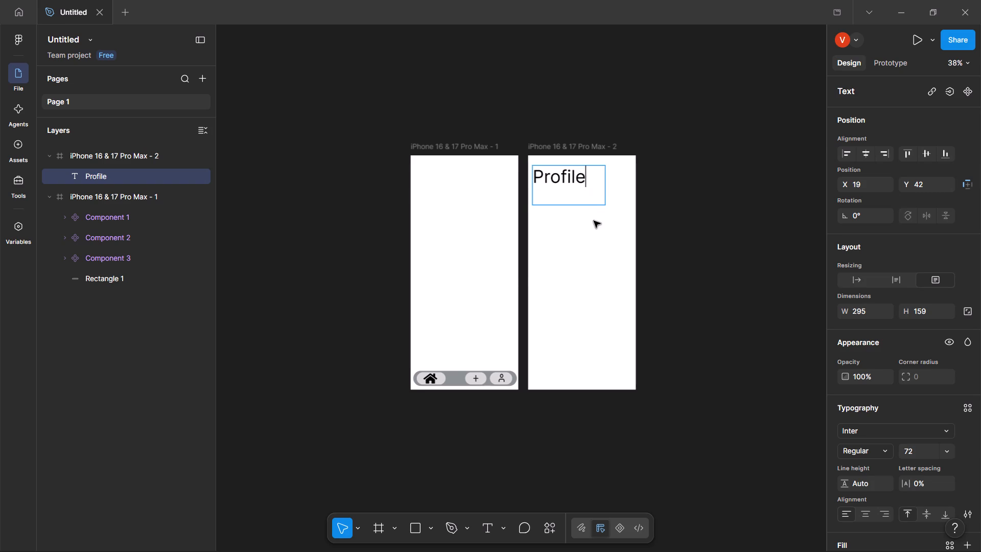
# Move the second phone frame, with the Profile heading, farther from the first frame, to about X 733, Y 10.
pyautogui.click(588, 224)
pyautogui.click(646, 111)
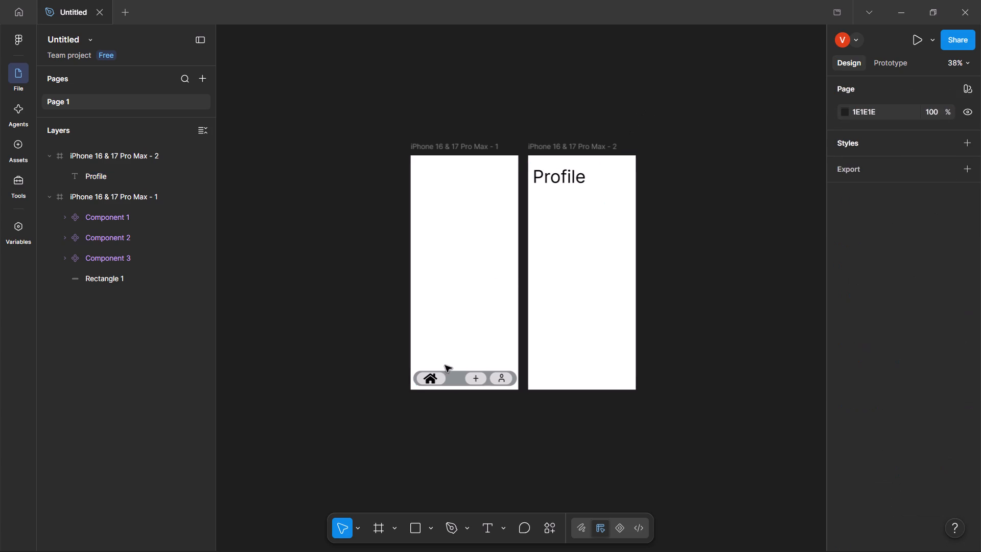
pyautogui.click(501, 381)
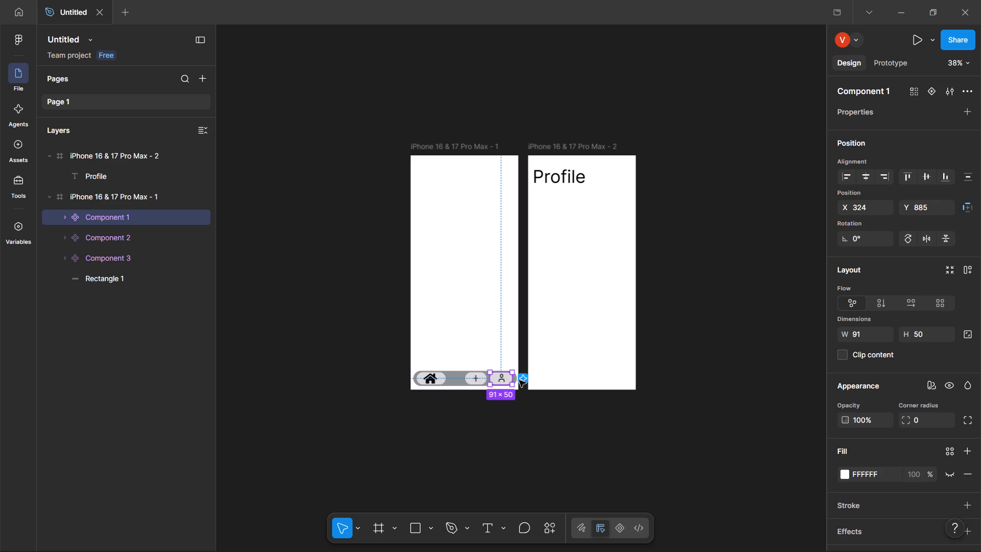
pyautogui.moveTo(569, 352); pyautogui.dragTo(626, 348)
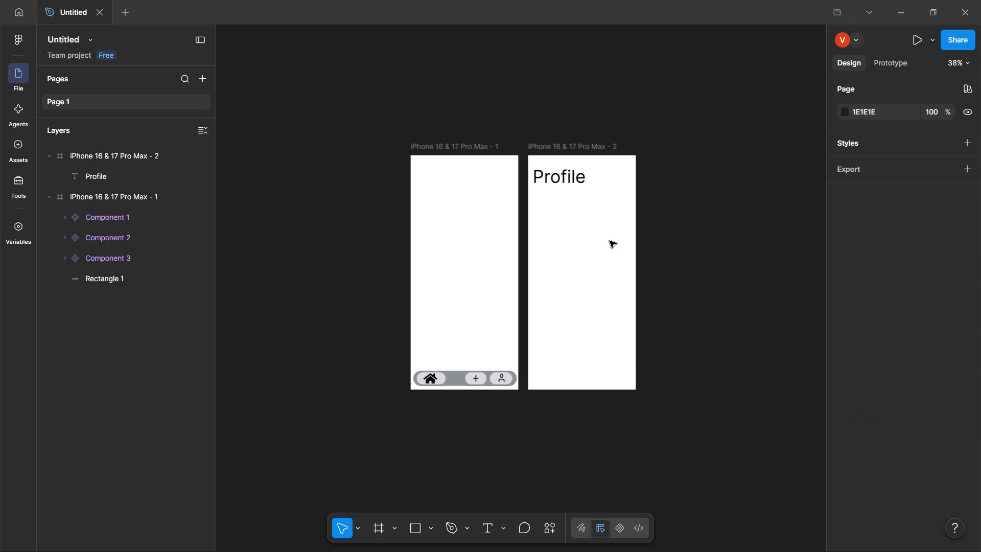
pyautogui.click(610, 241)
pyautogui.moveTo(597, 144); pyautogui.dragTo(667, 144)
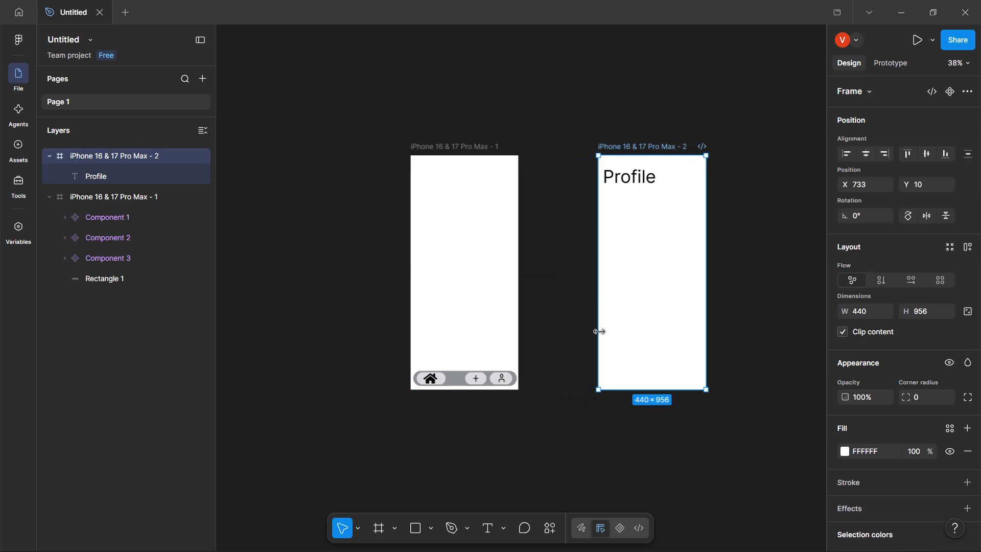
pyautogui.click(591, 457)
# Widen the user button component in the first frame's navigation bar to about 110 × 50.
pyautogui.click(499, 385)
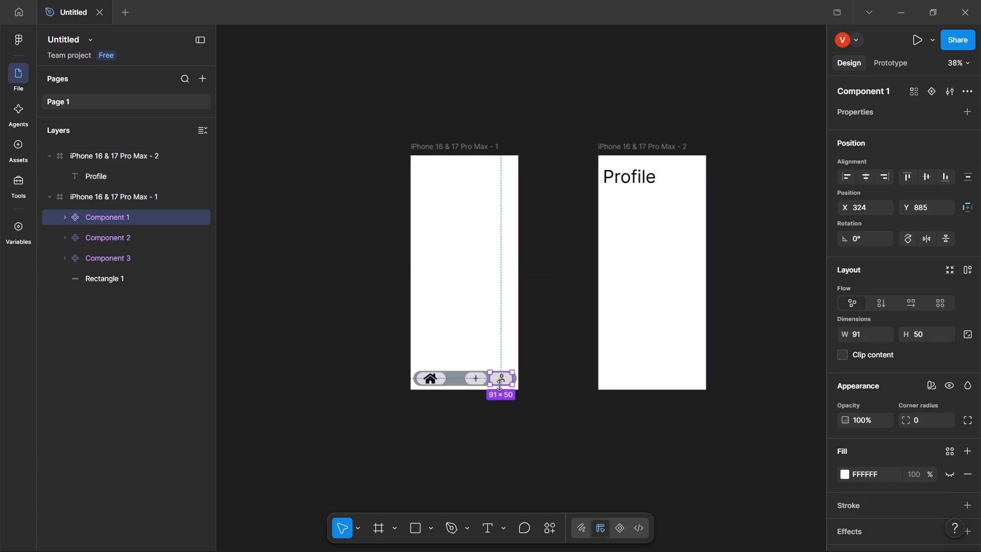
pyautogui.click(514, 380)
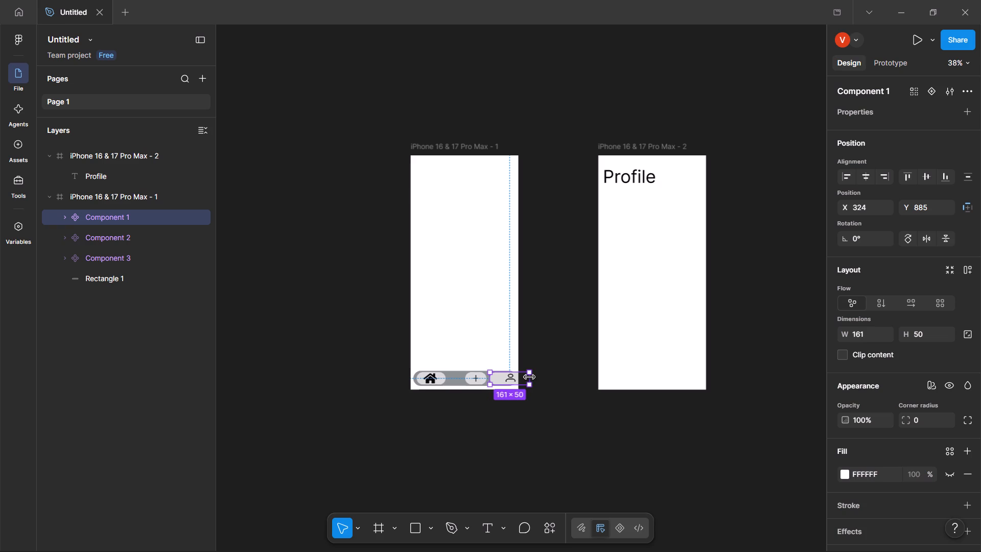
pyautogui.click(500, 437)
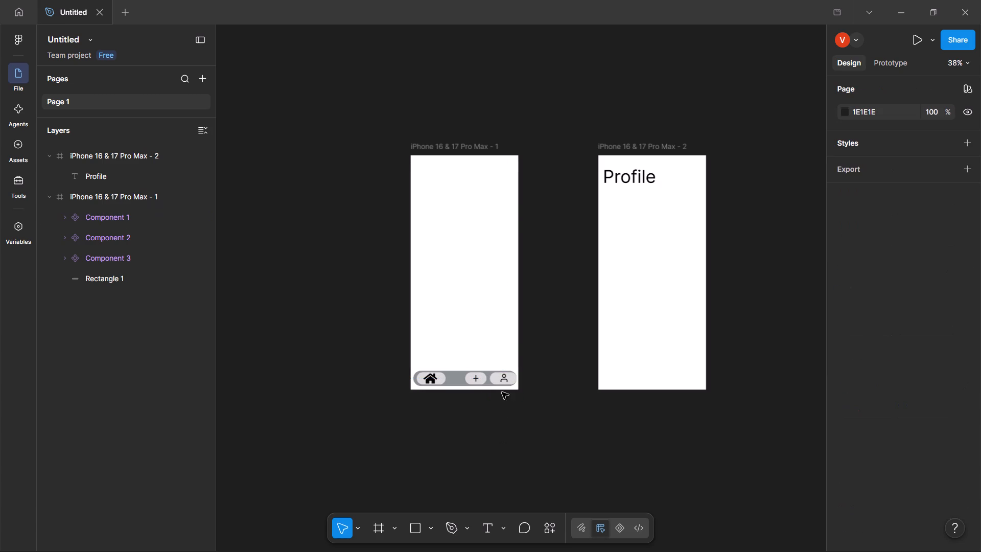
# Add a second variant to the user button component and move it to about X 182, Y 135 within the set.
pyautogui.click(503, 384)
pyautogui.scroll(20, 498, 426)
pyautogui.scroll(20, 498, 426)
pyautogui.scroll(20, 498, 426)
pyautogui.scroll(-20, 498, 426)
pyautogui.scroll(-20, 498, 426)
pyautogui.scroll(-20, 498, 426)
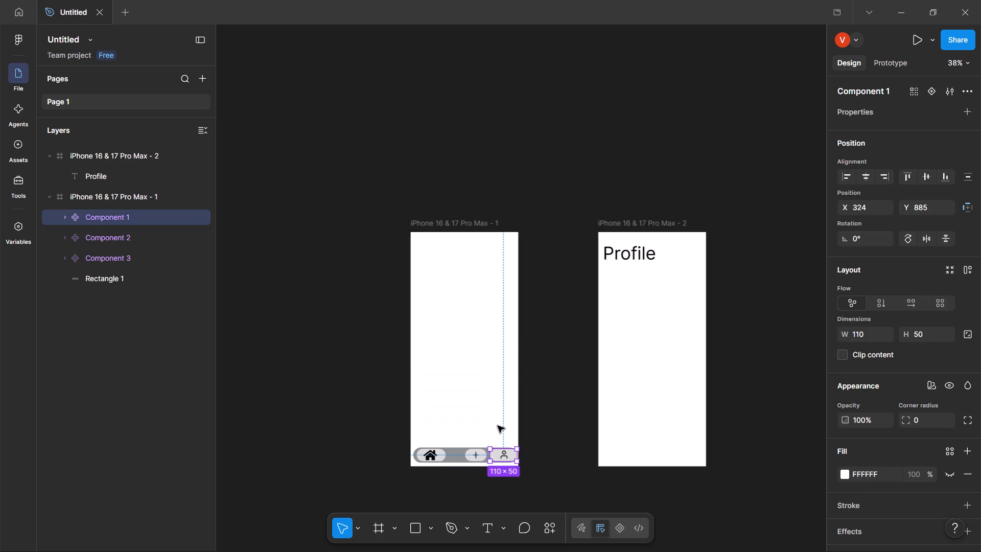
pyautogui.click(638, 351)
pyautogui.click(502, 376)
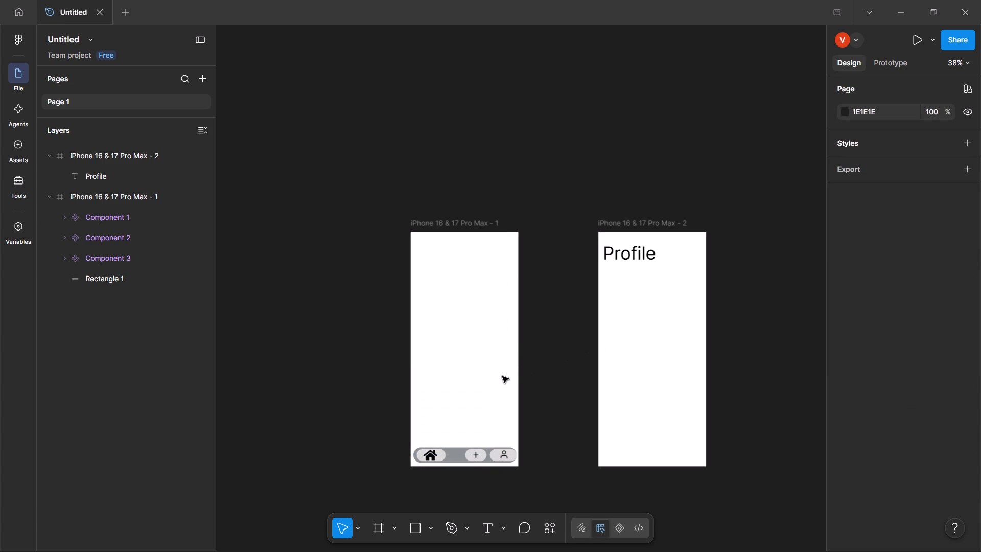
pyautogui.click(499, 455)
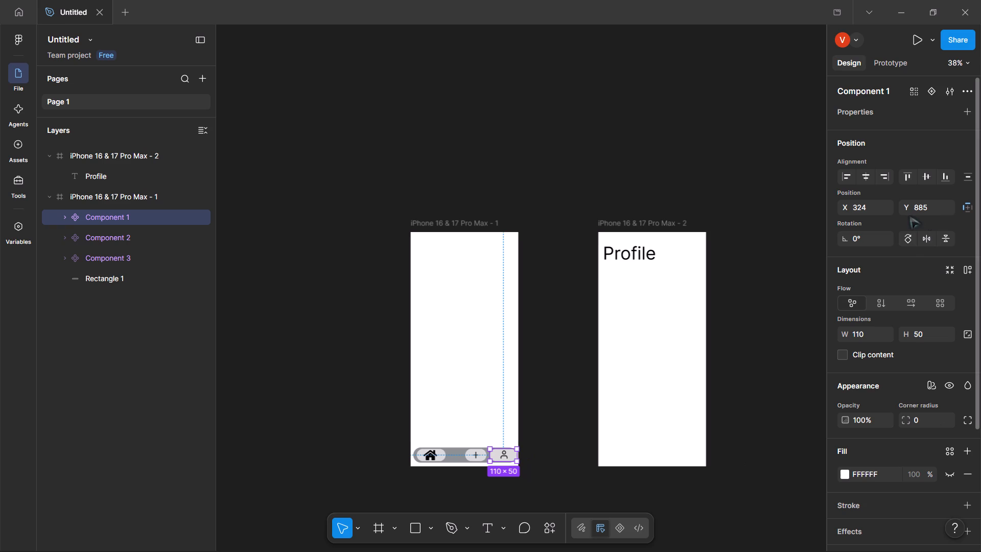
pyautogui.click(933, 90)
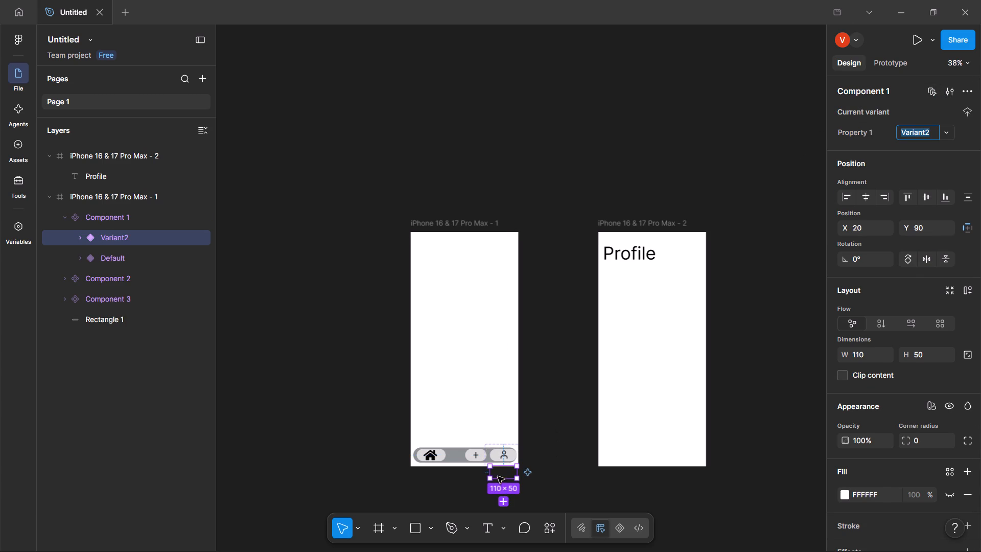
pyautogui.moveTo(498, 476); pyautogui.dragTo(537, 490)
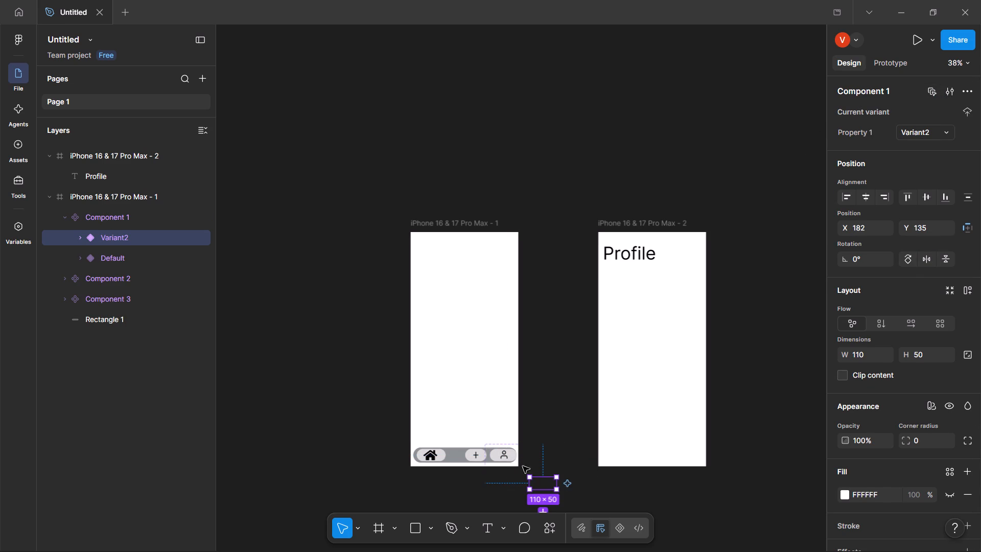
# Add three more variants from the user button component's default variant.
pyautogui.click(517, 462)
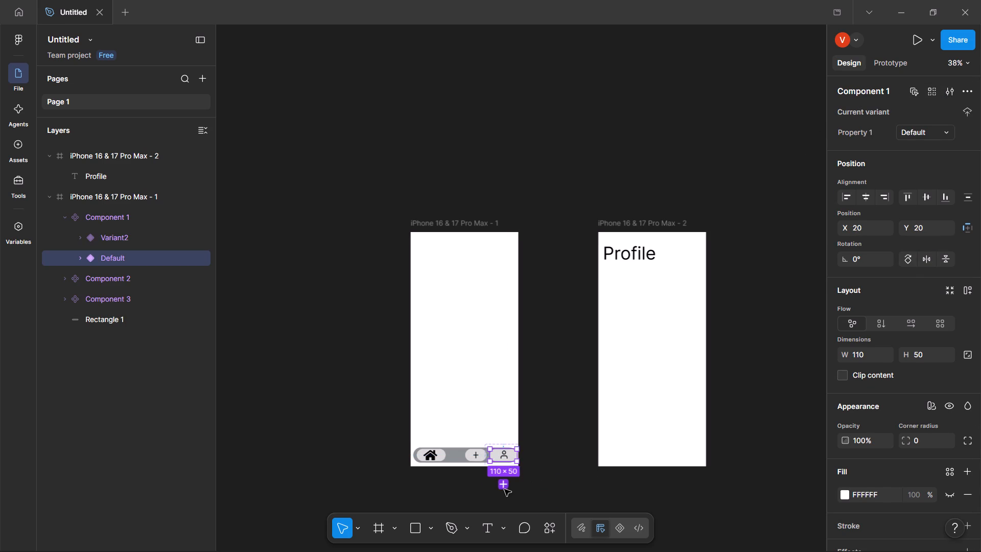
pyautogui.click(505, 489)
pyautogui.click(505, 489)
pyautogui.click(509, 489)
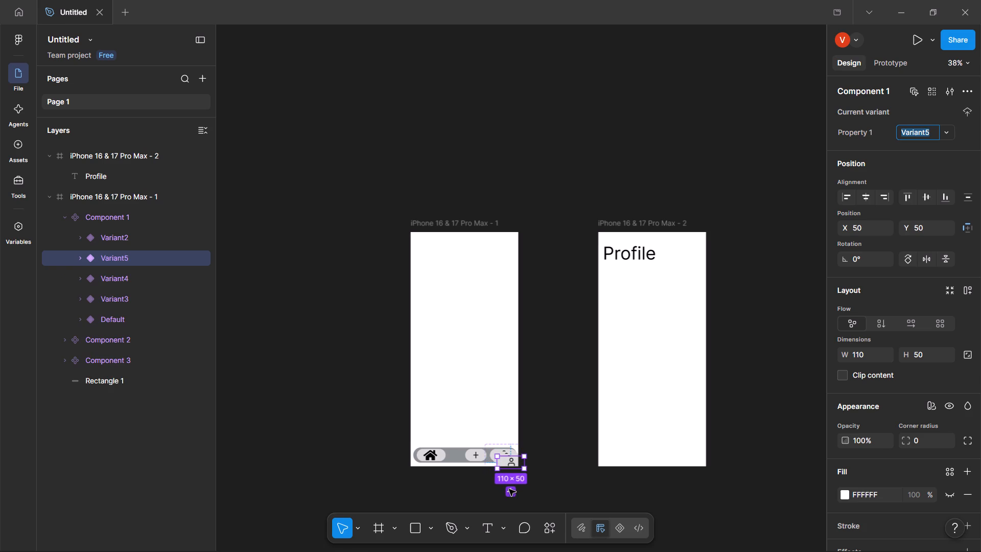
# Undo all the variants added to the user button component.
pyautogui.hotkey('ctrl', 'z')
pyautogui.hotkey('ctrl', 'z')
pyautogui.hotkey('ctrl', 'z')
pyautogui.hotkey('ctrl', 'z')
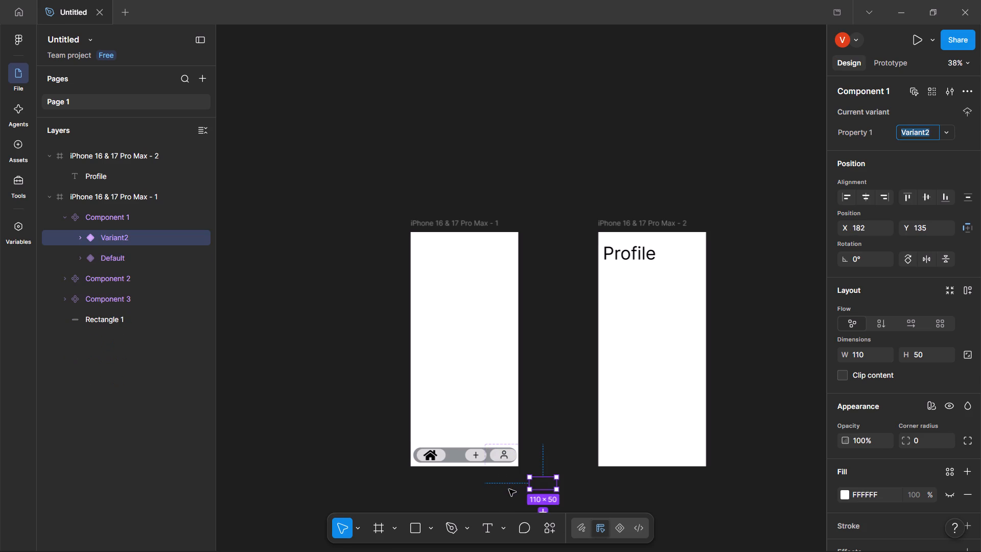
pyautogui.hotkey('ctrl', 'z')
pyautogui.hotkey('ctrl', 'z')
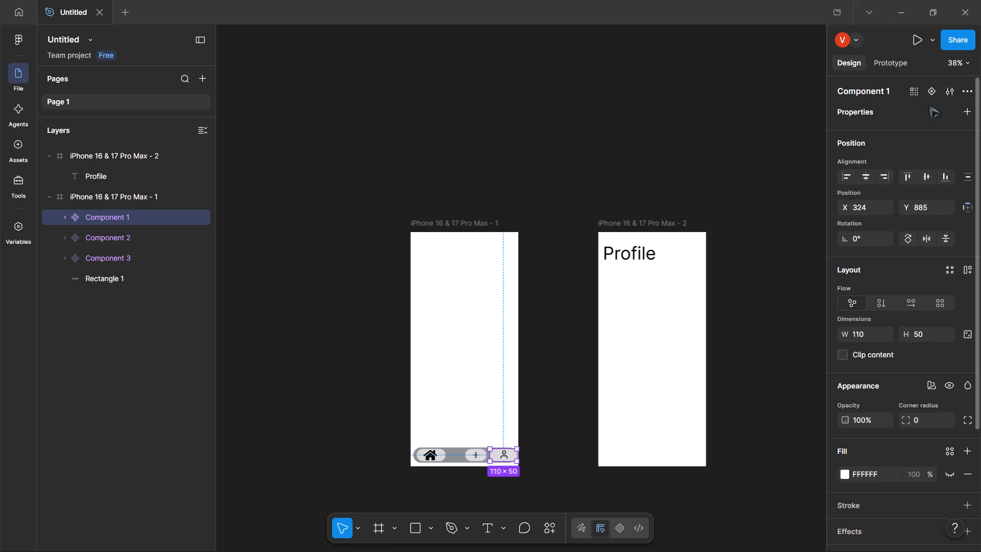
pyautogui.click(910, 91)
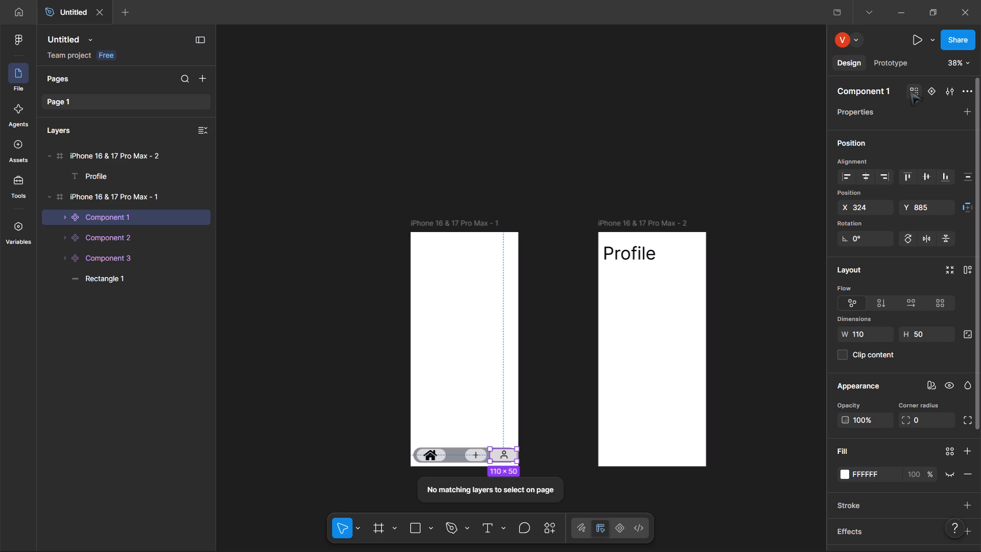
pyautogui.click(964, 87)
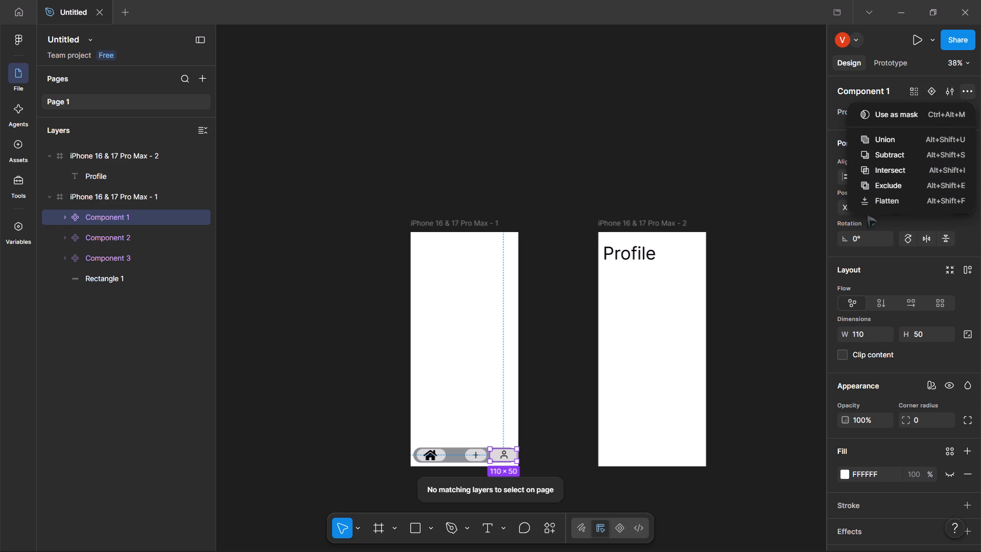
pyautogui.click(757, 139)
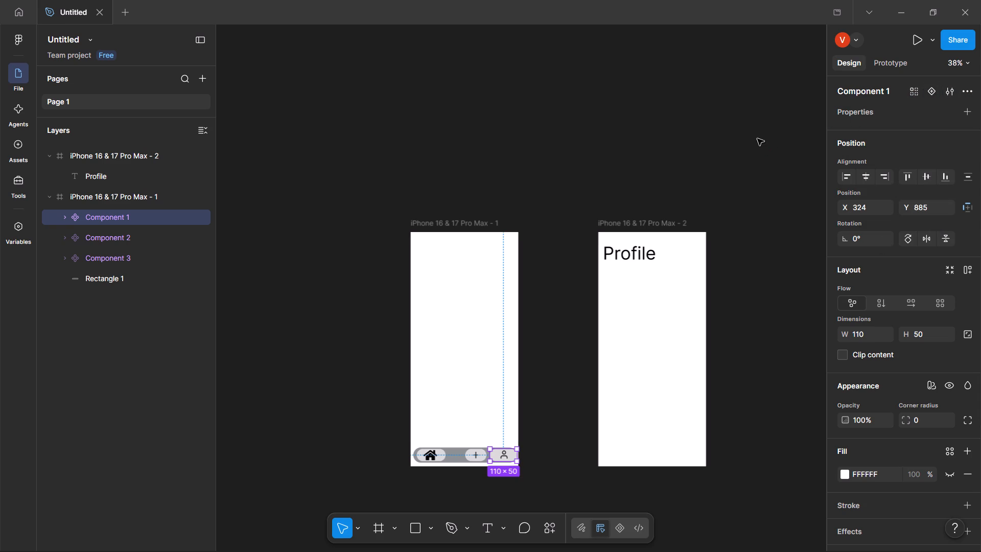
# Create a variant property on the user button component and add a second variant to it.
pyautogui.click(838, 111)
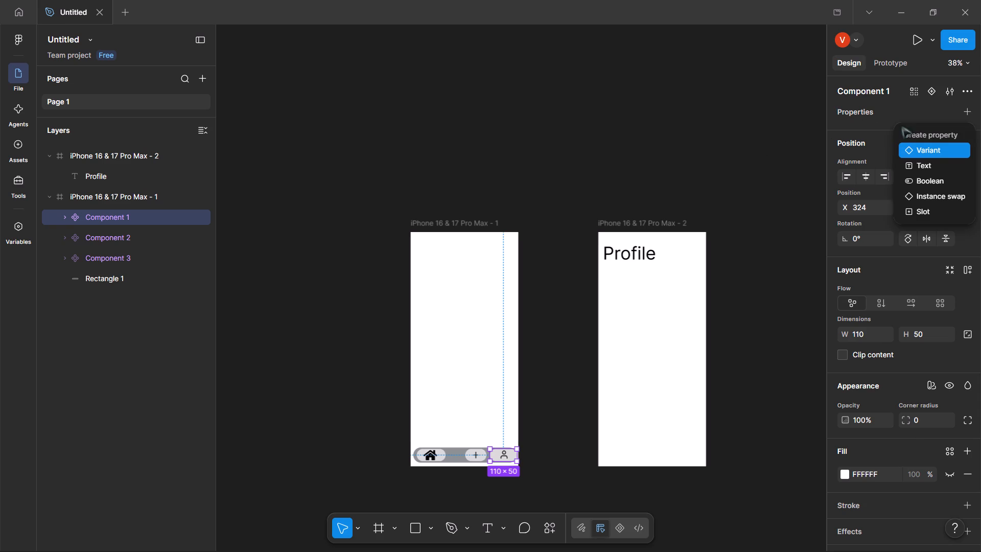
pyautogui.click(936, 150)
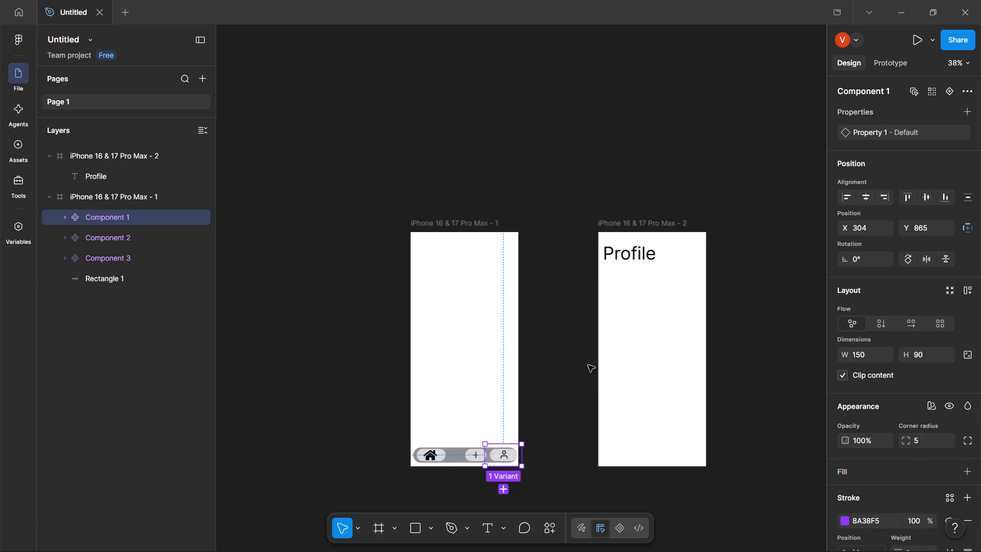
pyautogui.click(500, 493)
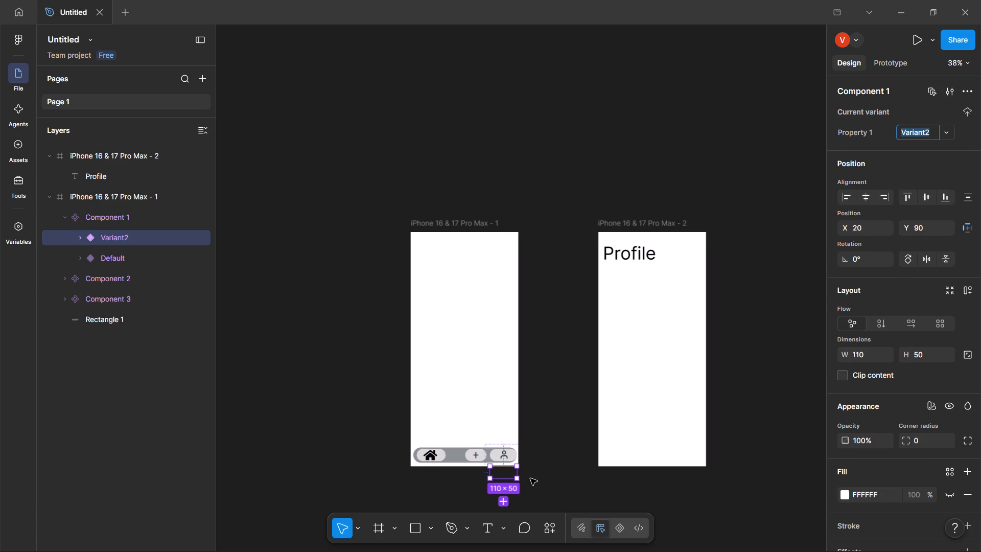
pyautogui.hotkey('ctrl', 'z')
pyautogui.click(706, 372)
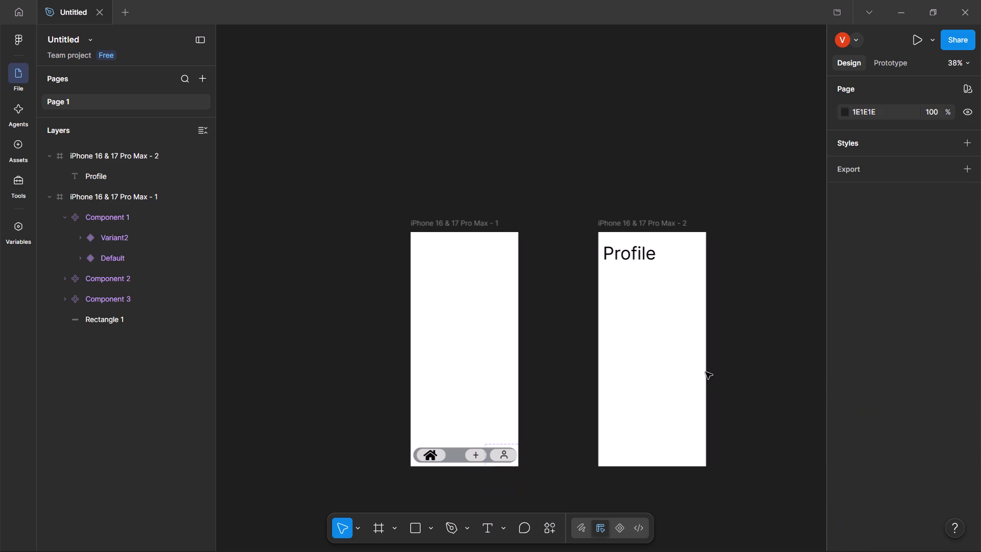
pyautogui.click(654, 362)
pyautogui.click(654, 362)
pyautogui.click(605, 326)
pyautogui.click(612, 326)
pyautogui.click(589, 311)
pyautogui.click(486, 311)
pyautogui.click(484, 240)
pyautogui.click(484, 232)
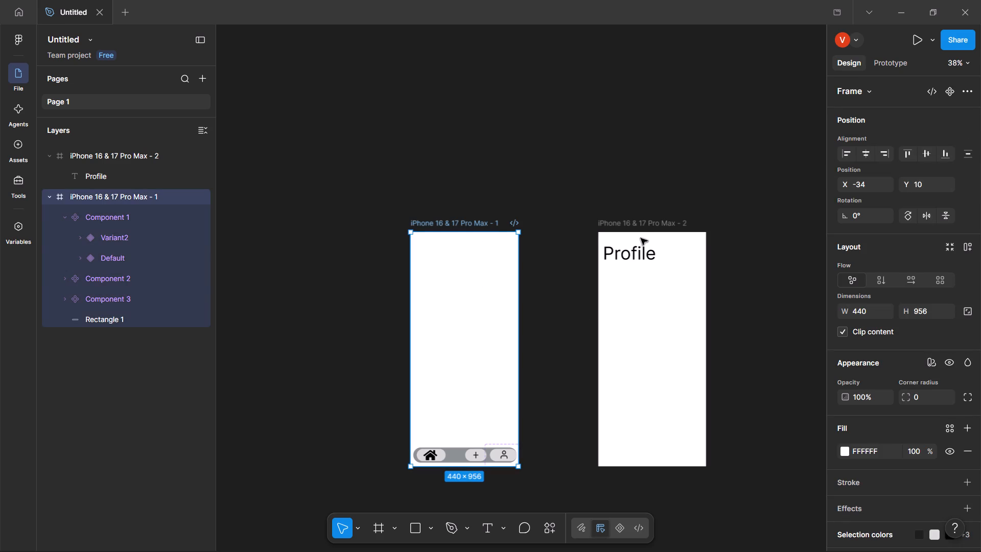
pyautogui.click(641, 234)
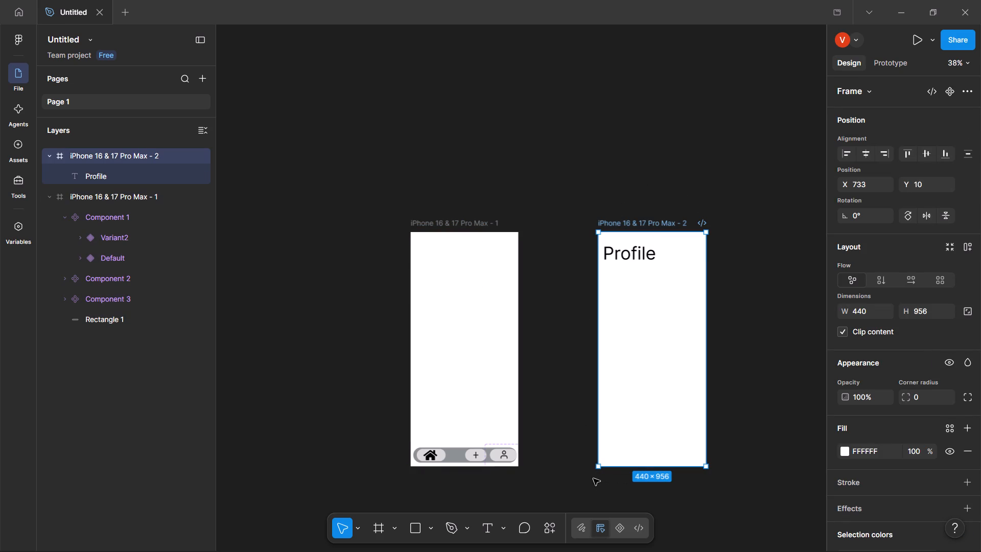
# Switch the workspace to Draw mode.
pyautogui.click(581, 530)
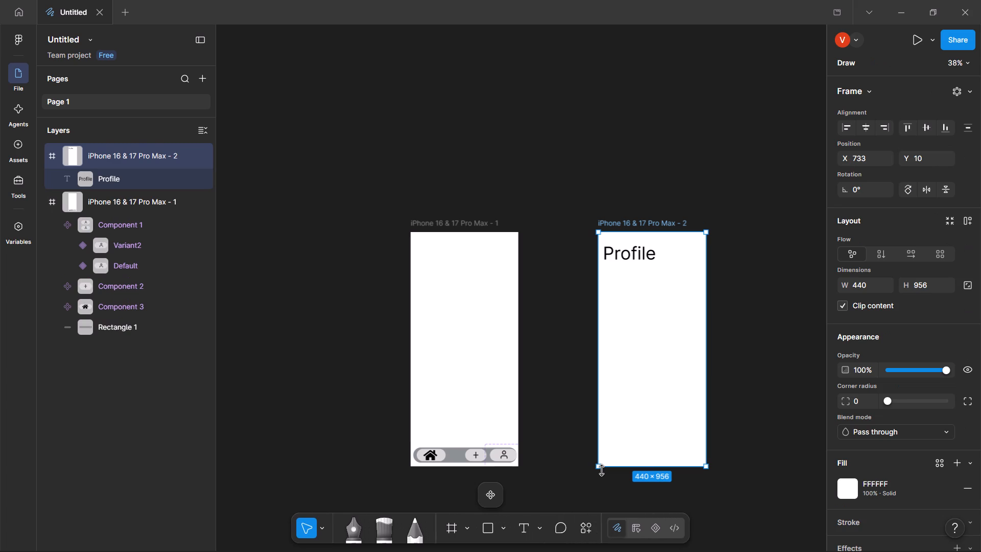
pyautogui.click(354, 412)
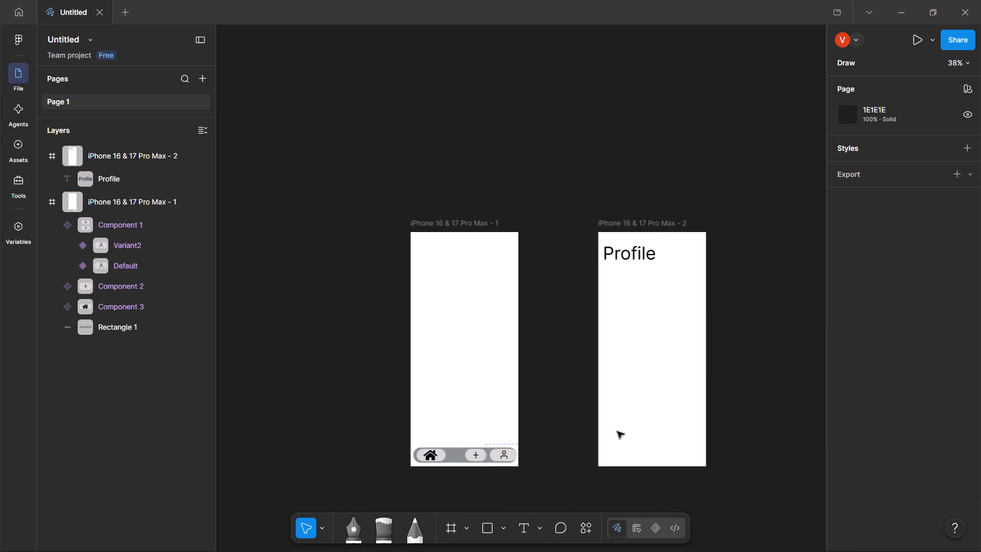
pyautogui.click(642, 427)
pyautogui.click(633, 421)
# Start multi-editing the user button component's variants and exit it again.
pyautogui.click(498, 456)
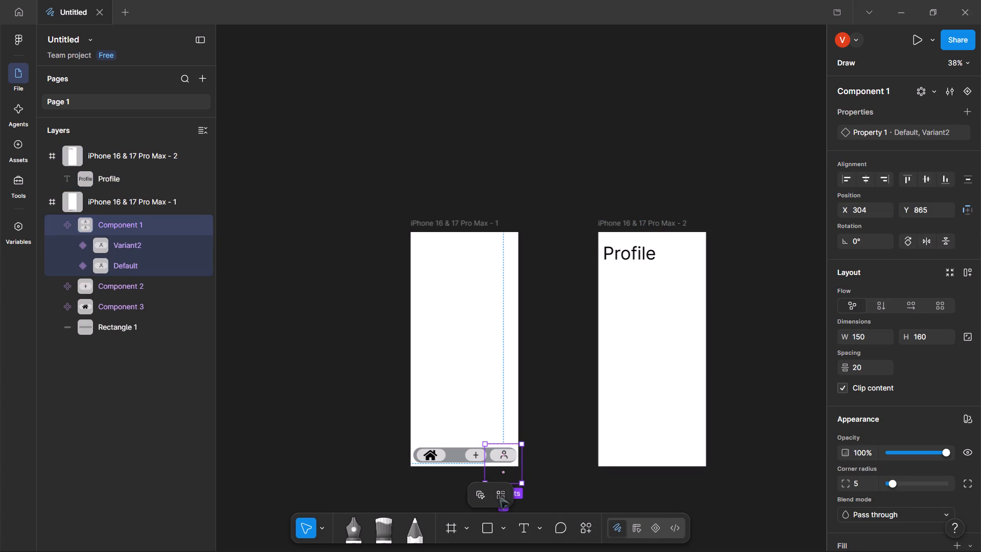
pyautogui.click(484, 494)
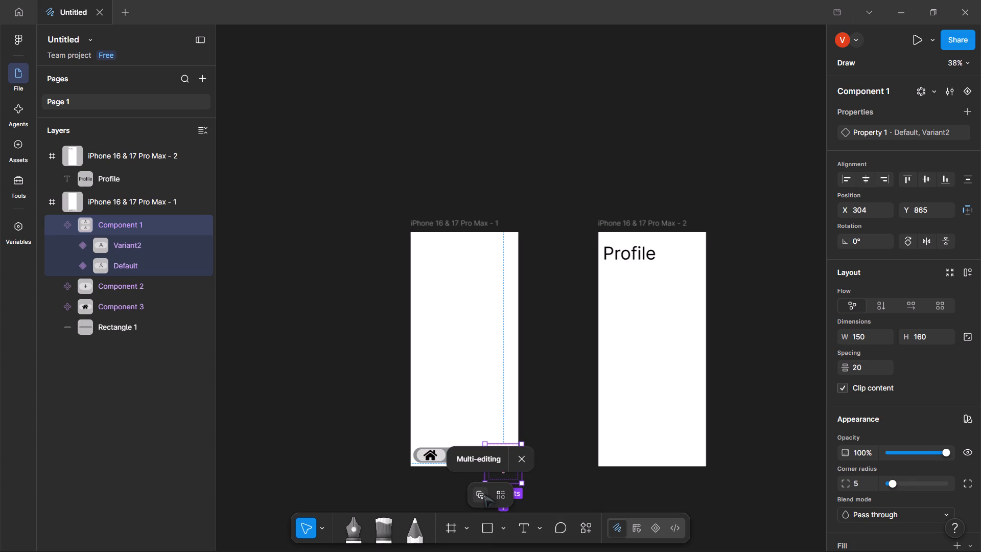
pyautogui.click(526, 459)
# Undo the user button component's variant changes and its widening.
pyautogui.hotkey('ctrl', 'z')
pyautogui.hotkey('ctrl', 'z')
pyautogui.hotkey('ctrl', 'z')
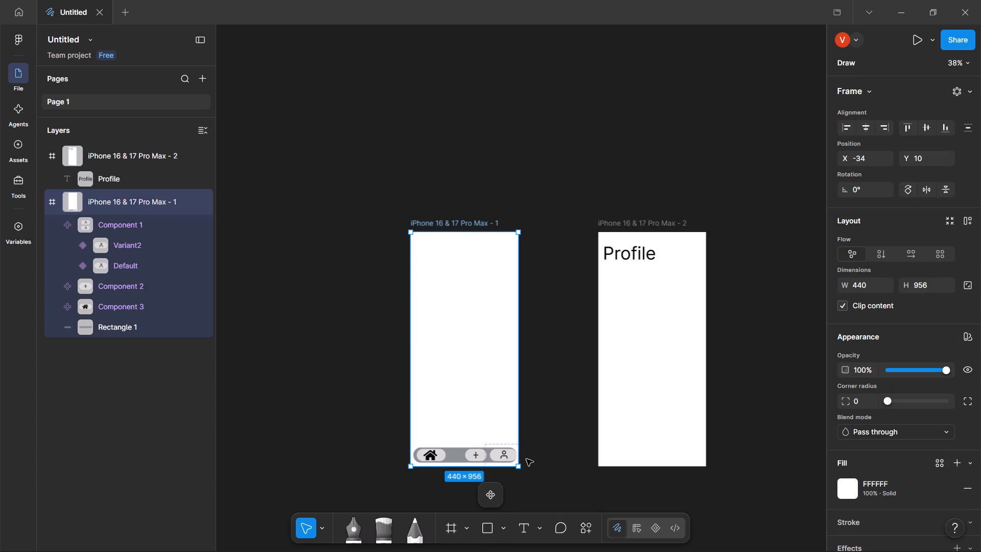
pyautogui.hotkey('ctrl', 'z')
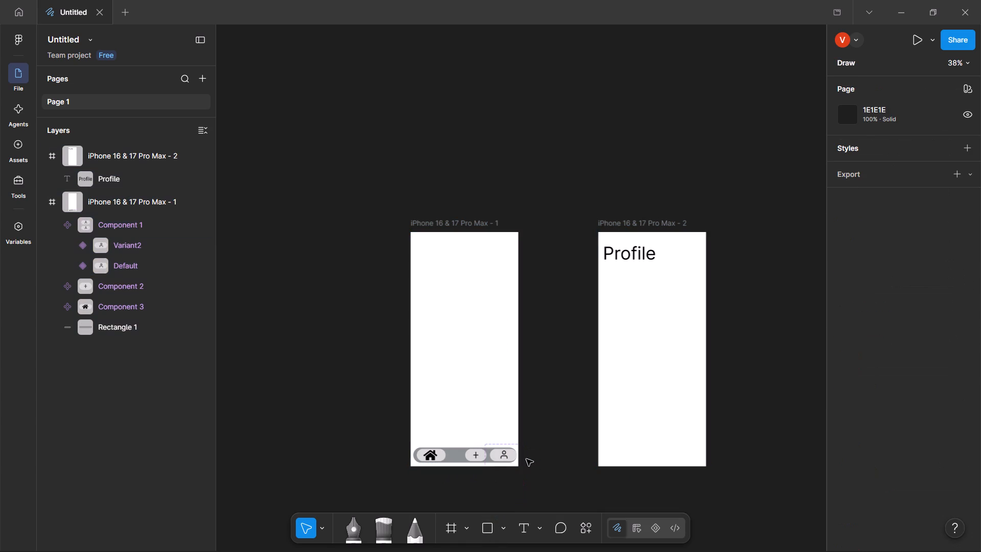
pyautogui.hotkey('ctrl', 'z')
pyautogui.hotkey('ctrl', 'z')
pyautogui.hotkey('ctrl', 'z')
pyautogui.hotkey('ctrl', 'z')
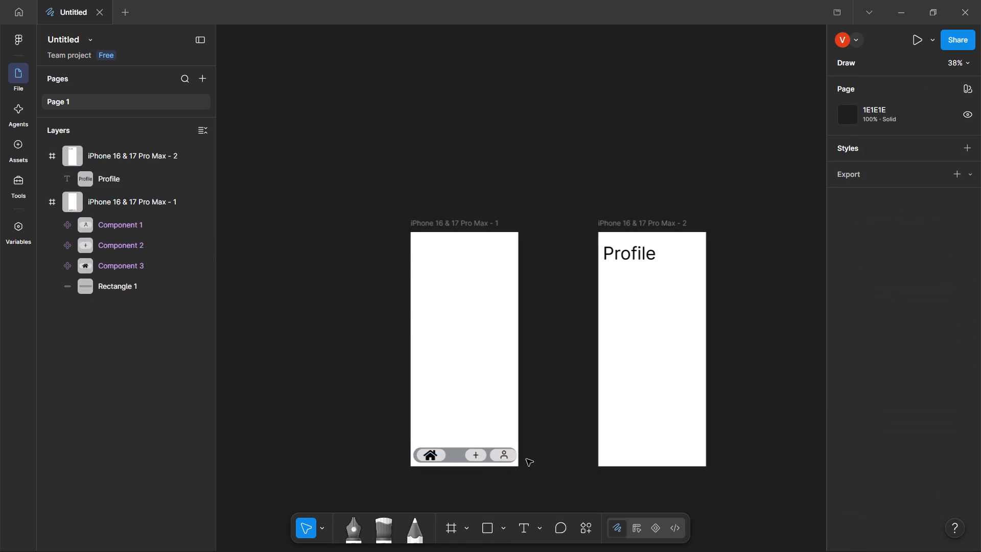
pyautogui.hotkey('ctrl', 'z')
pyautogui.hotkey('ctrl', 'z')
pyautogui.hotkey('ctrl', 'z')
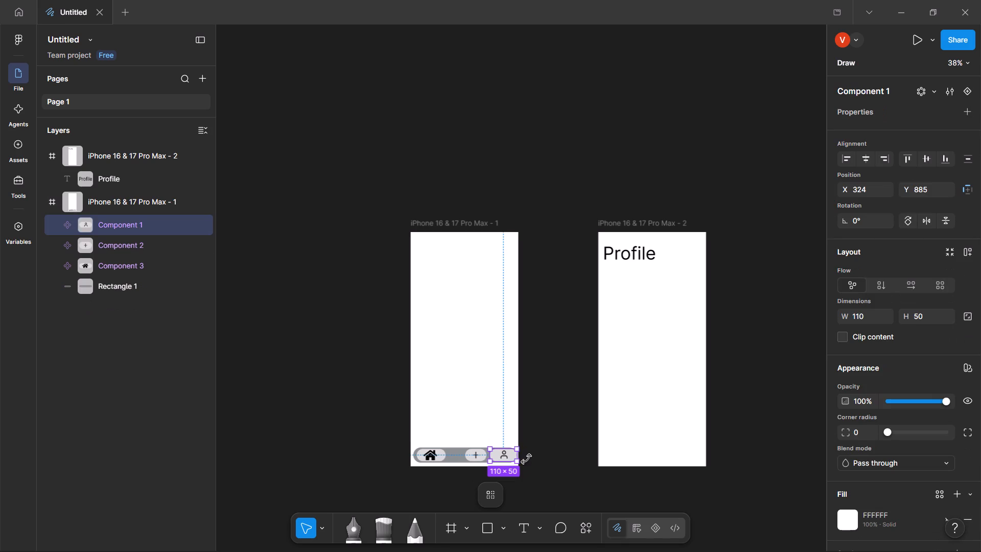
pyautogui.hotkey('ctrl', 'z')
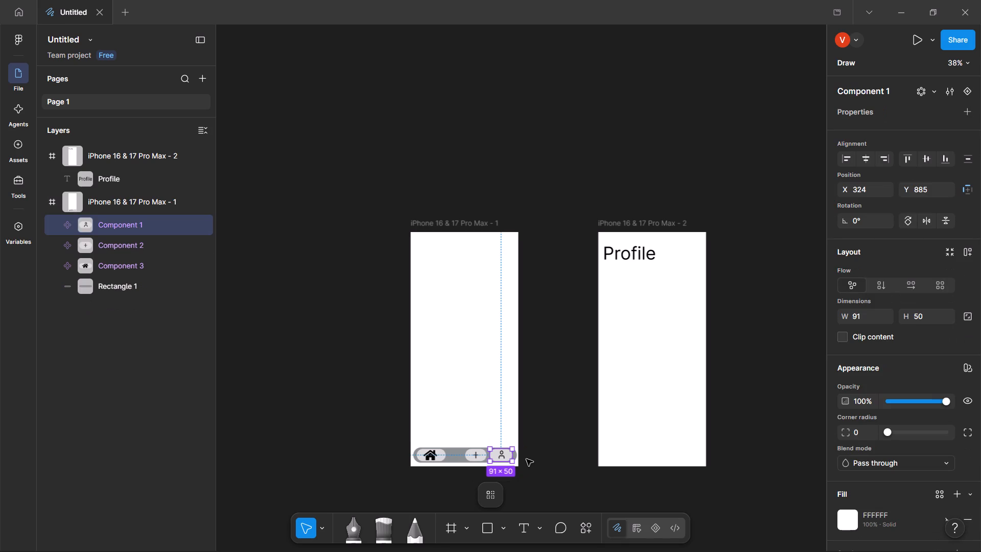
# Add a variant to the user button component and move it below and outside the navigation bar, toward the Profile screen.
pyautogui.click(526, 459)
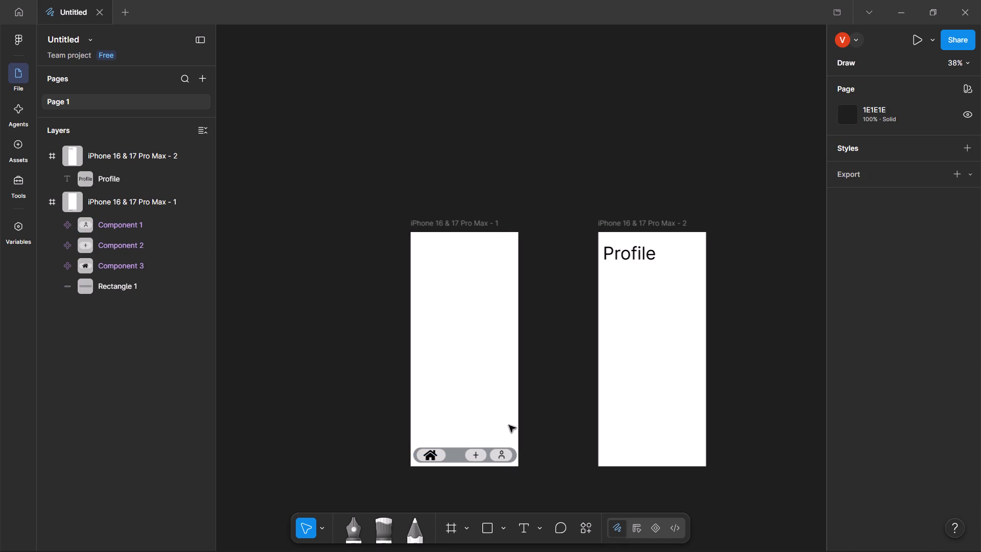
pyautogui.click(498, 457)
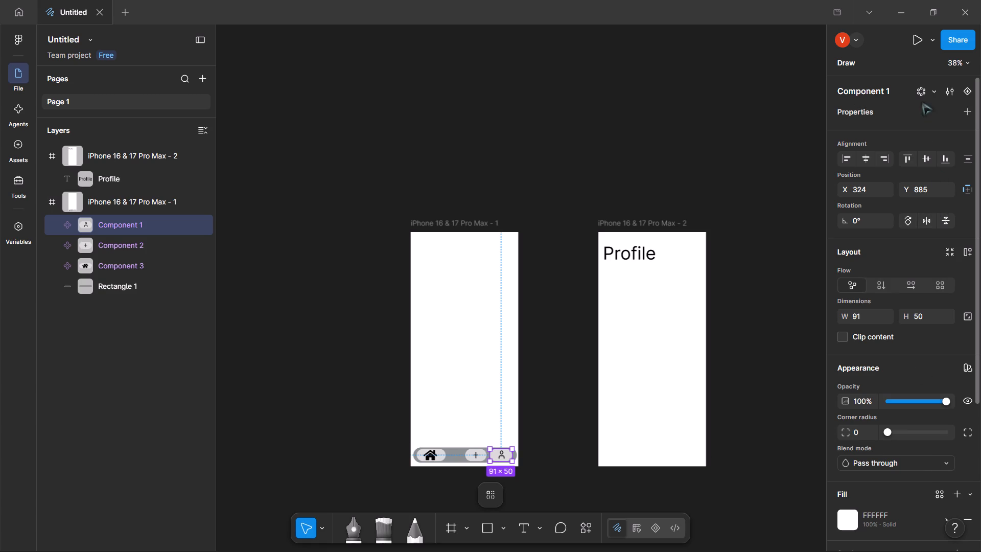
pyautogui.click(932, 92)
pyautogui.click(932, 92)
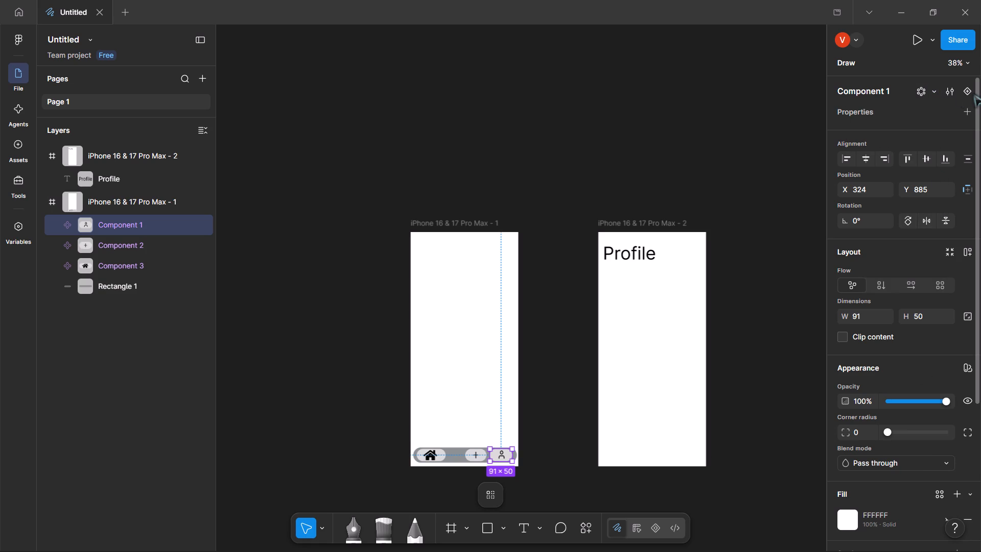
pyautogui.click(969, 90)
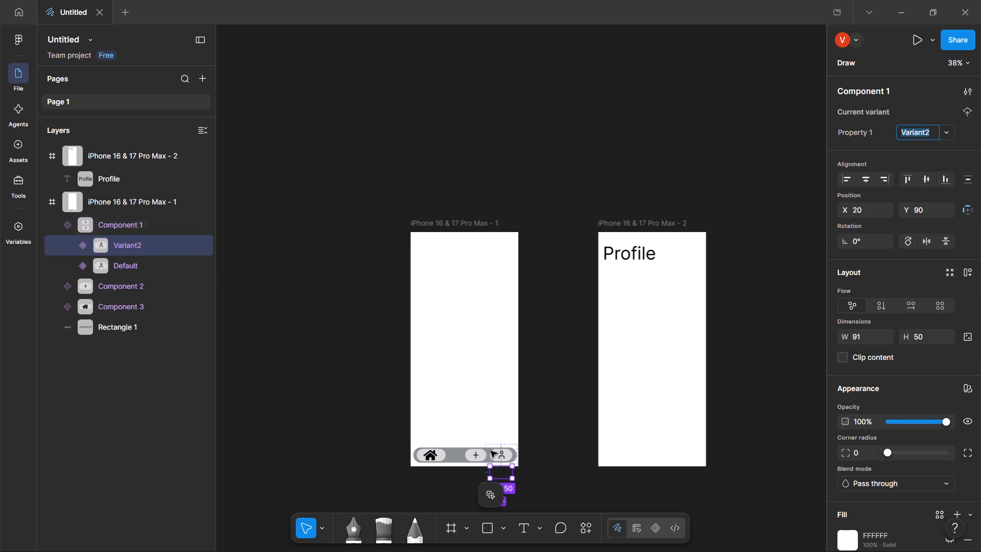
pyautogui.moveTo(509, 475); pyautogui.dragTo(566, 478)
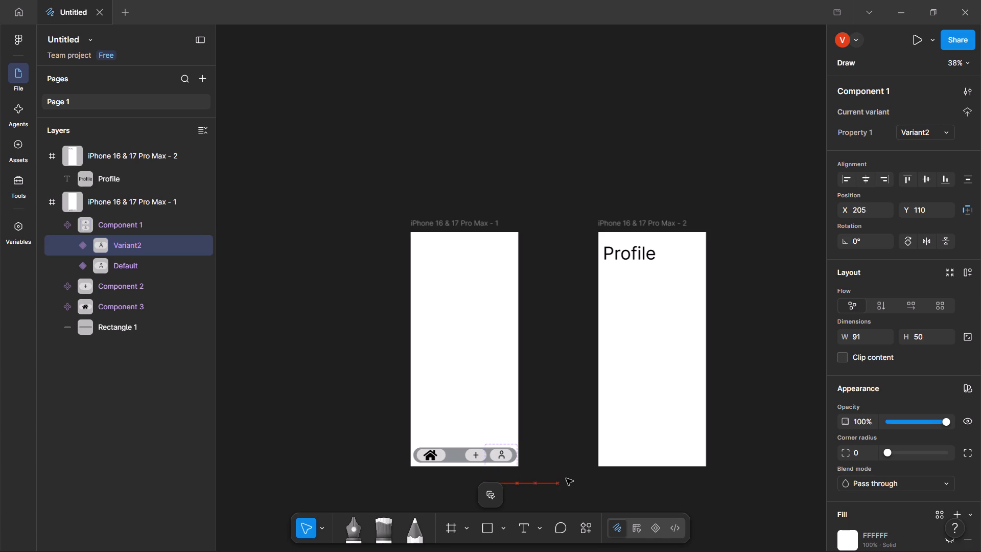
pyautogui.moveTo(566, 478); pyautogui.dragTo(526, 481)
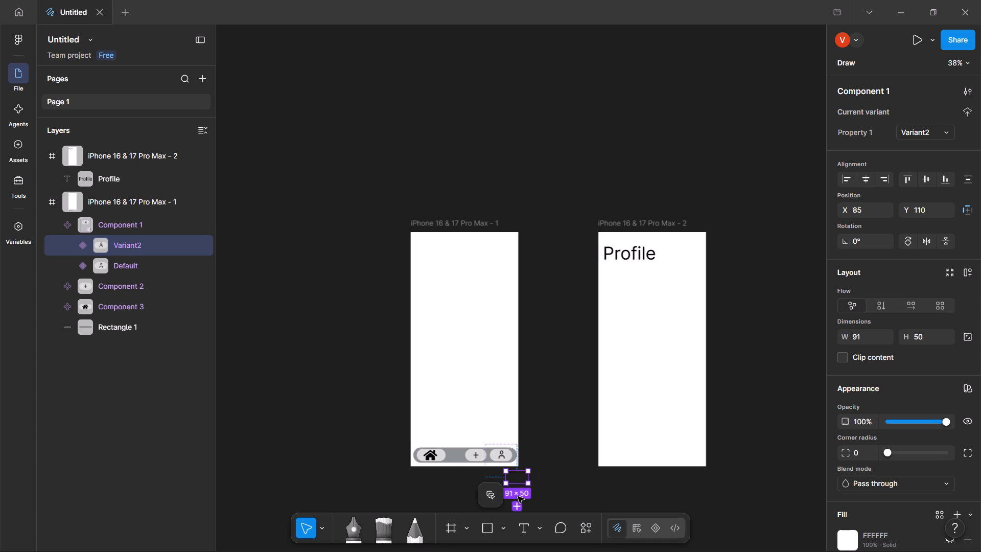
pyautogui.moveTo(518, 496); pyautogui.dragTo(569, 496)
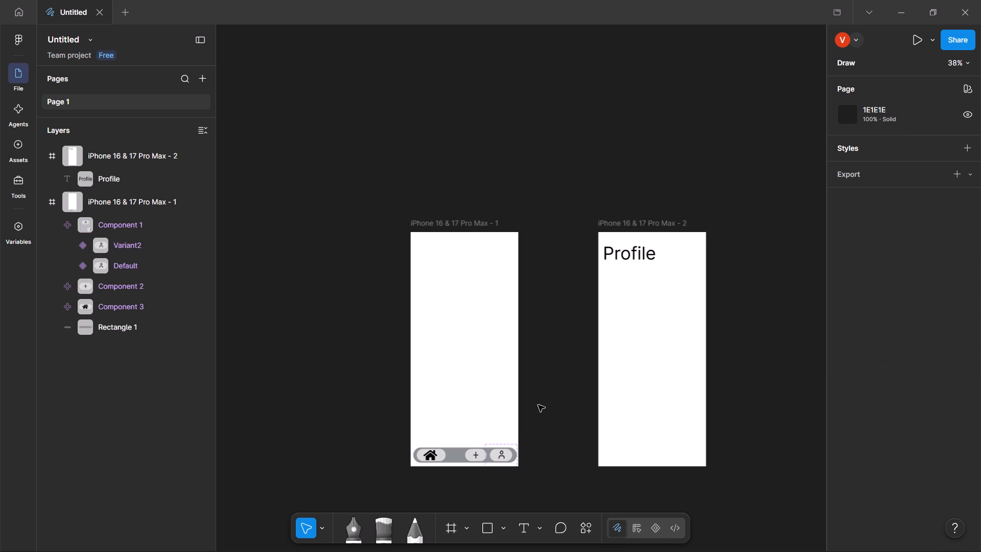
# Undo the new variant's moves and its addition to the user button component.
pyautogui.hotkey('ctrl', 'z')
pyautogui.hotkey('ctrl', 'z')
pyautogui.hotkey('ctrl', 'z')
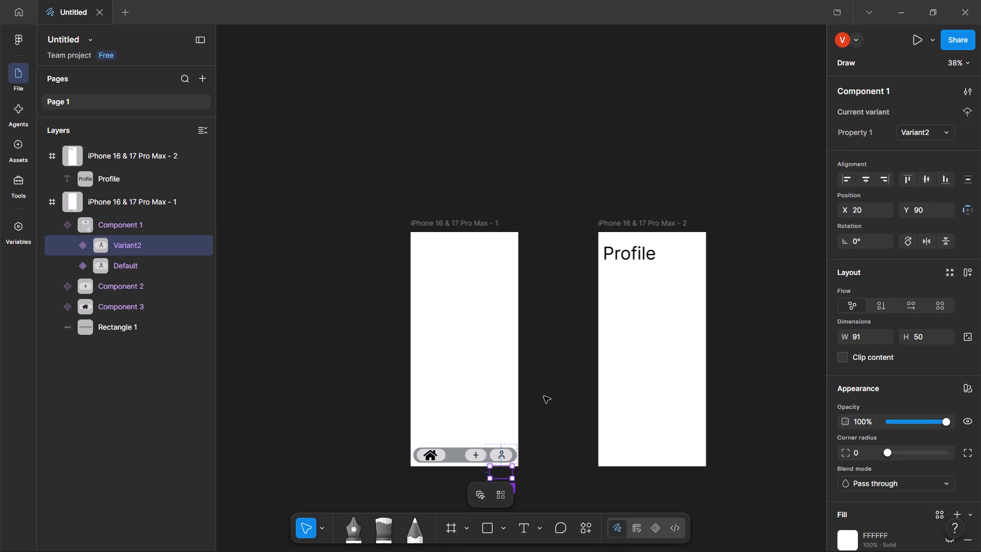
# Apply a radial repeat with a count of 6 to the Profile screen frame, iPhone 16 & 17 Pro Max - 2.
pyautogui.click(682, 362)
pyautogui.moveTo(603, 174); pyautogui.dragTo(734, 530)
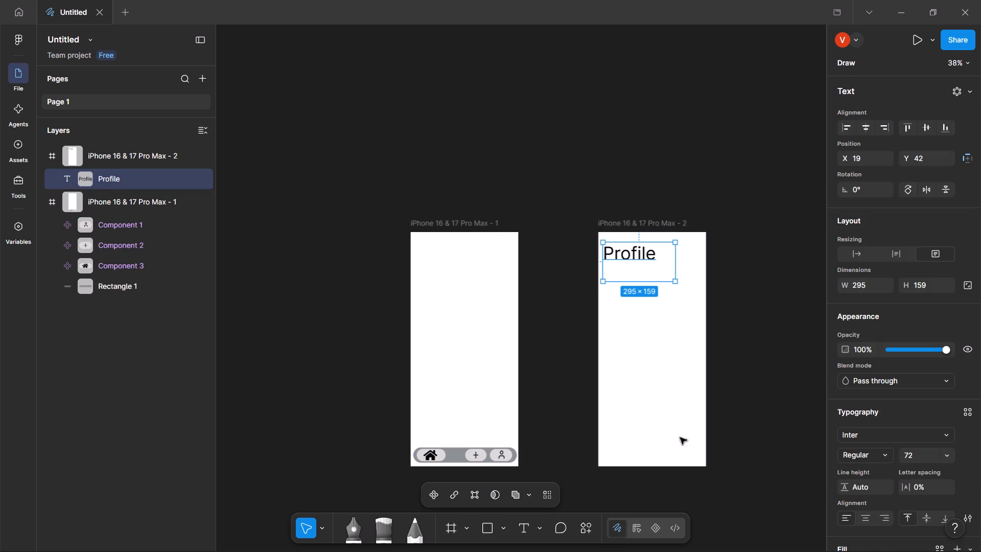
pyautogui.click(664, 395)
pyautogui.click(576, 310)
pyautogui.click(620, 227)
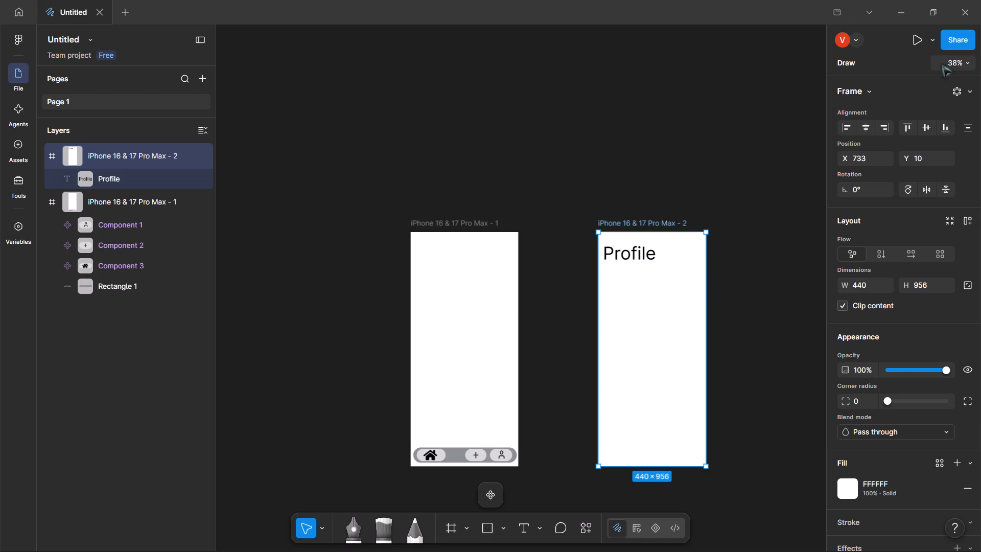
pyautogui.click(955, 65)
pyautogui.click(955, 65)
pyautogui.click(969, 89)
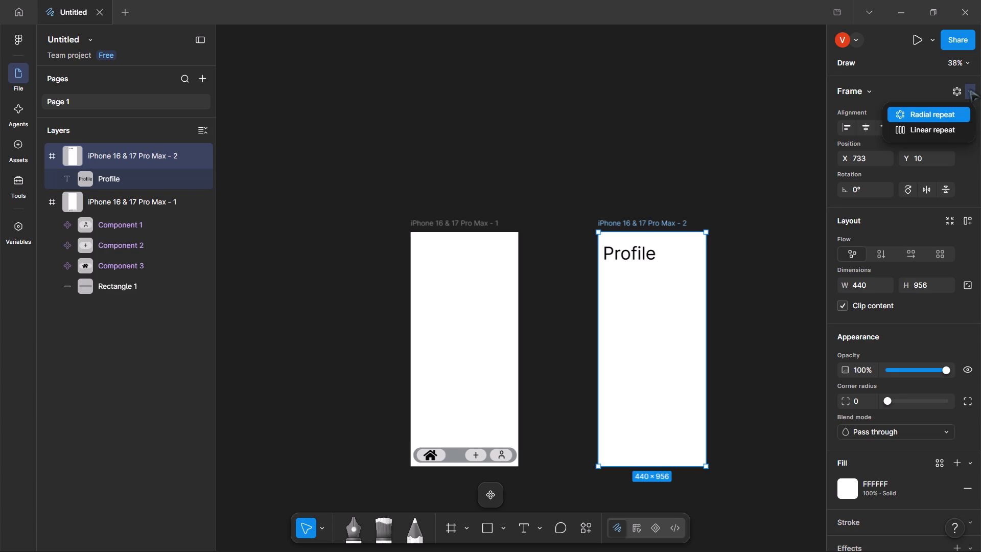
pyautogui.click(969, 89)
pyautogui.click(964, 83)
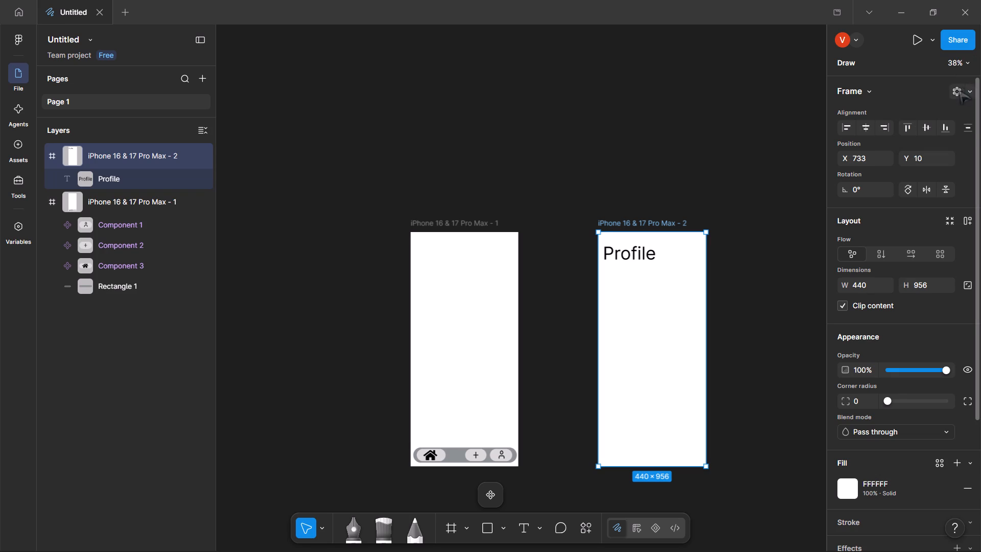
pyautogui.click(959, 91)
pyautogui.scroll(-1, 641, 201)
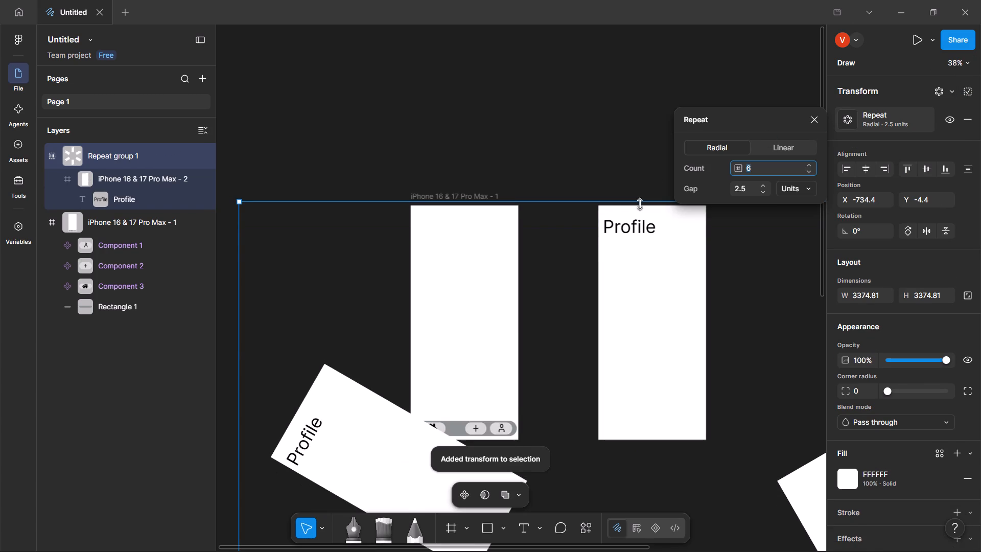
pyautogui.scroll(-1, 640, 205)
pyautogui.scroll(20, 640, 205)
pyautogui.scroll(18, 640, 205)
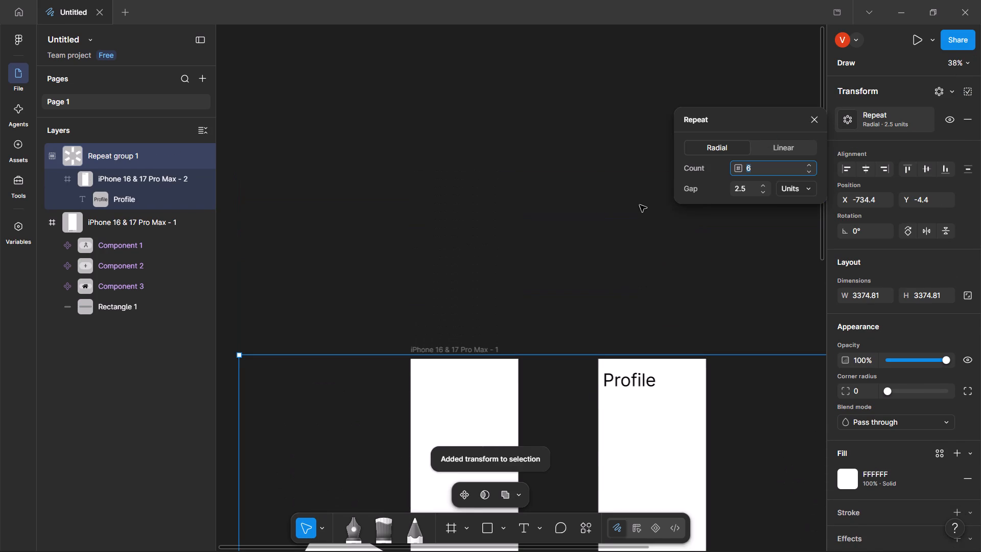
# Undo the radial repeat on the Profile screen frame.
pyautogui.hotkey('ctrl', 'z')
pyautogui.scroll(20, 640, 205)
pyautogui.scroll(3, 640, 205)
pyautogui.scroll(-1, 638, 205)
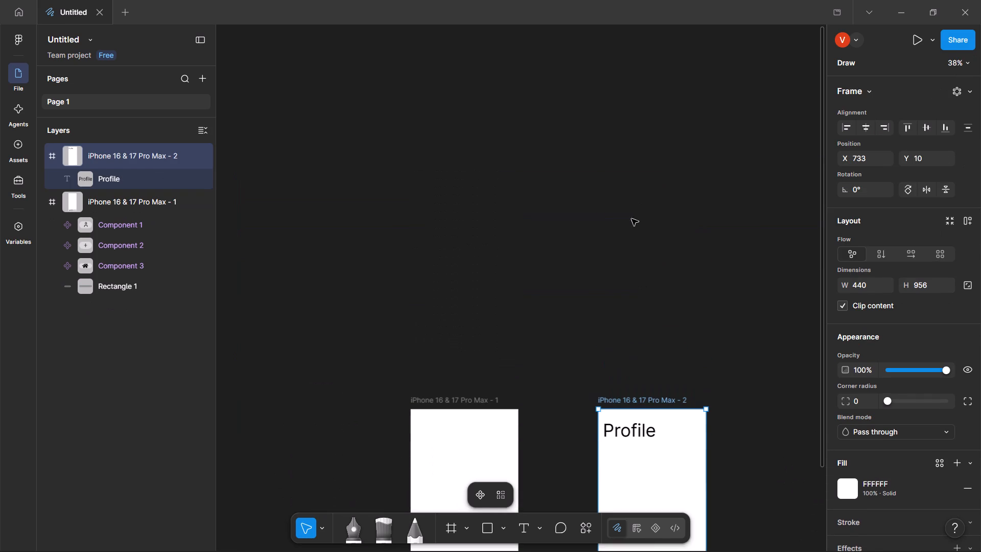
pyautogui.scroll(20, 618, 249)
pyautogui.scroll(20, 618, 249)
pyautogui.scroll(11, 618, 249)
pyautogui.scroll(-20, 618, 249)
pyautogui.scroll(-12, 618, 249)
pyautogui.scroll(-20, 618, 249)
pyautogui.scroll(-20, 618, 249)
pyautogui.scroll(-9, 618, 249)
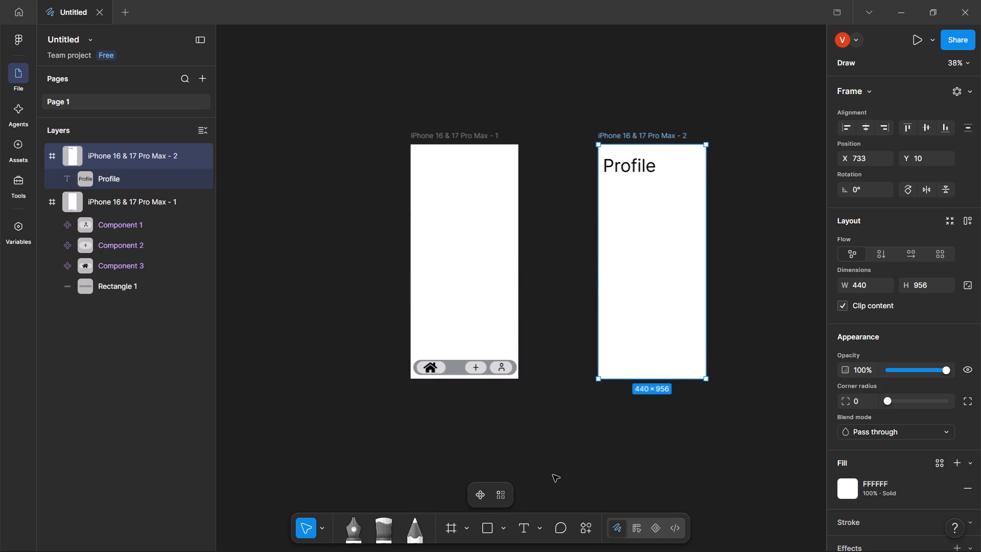
# Search the available actions for "cli", look through the results, and close the search.
pyautogui.click(581, 530)
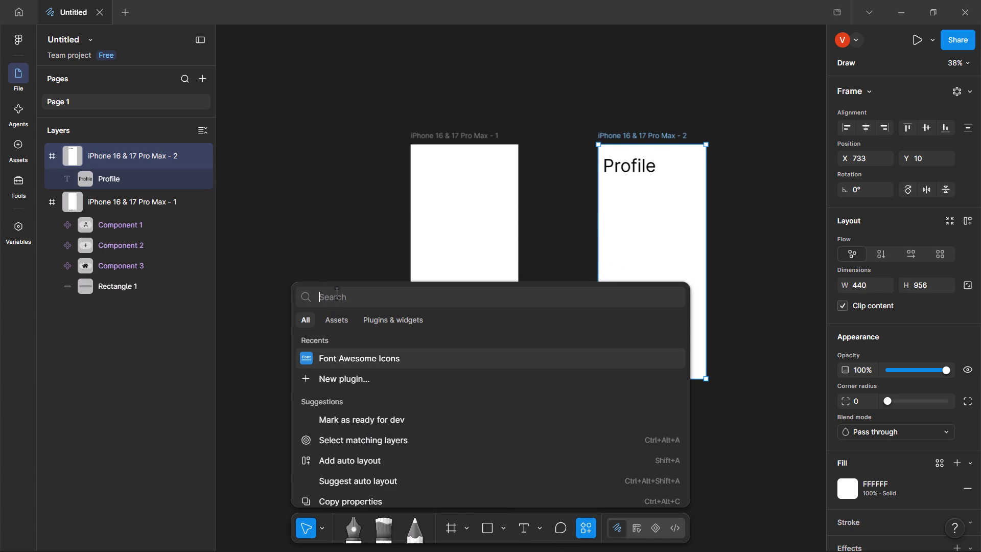
pyautogui.write('cli')
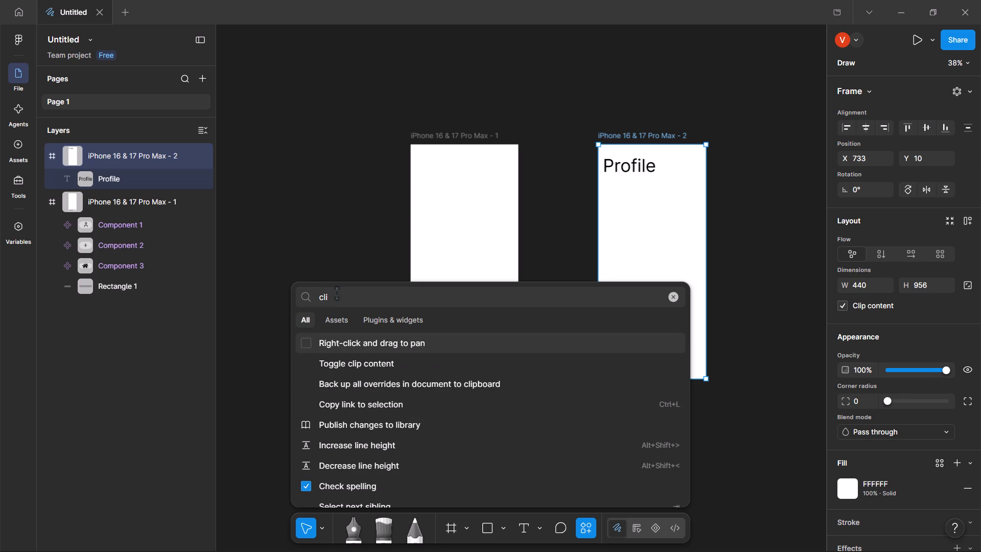
pyautogui.scroll(-1, 375, 434)
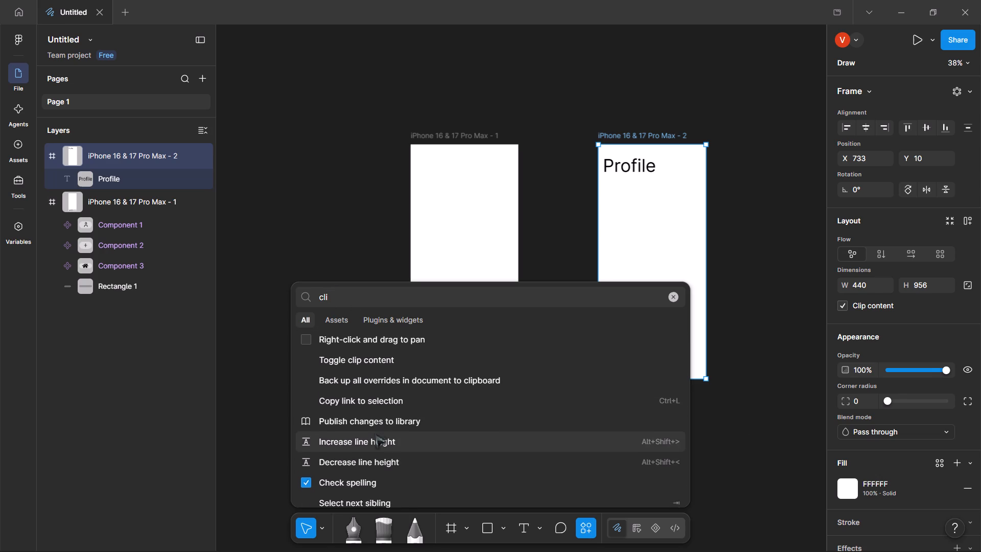
pyautogui.scroll(-1, 375, 434)
pyautogui.scroll(20, 375, 434)
pyautogui.scroll(20, 375, 434)
pyautogui.scroll(20, 375, 434)
pyautogui.scroll(-20, 375, 434)
pyautogui.scroll(-20, 375, 434)
pyautogui.scroll(-10, 375, 434)
pyautogui.scroll(20, 375, 438)
pyautogui.scroll(20, 375, 438)
pyautogui.scroll(12, 375, 438)
pyautogui.scroll(-20, 375, 438)
pyautogui.scroll(-20, 375, 438)
pyautogui.scroll(-17, 375, 438)
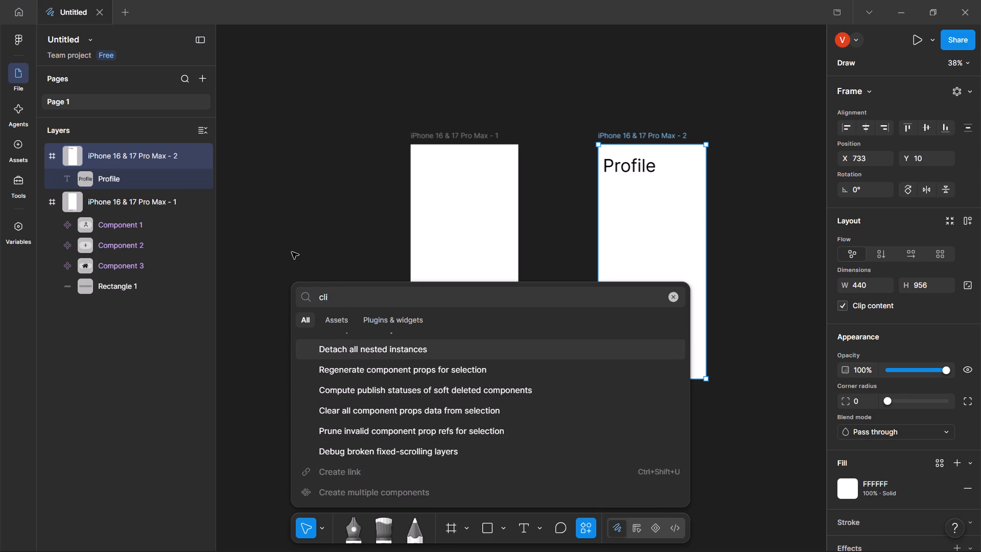
pyautogui.click(292, 252)
pyautogui.click(666, 295)
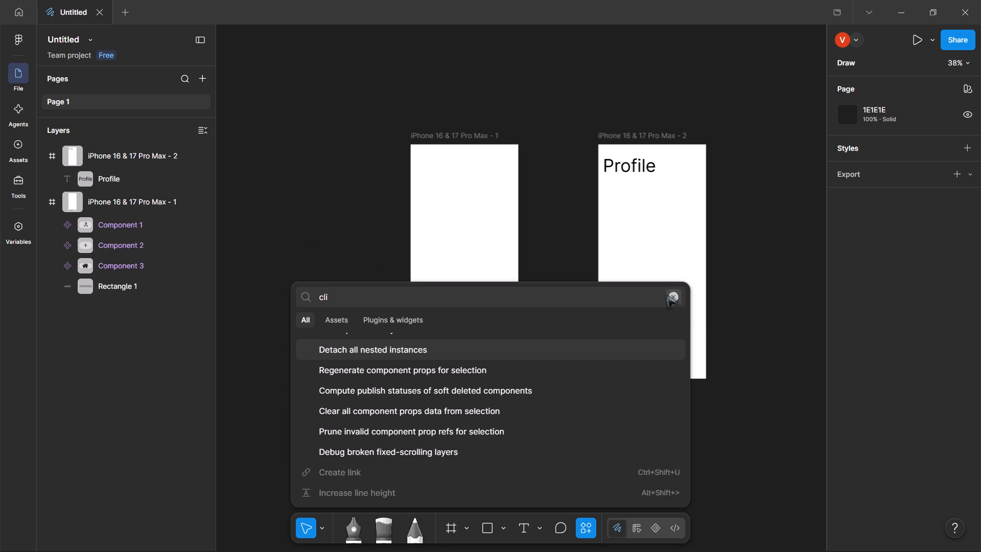
pyautogui.click(763, 394)
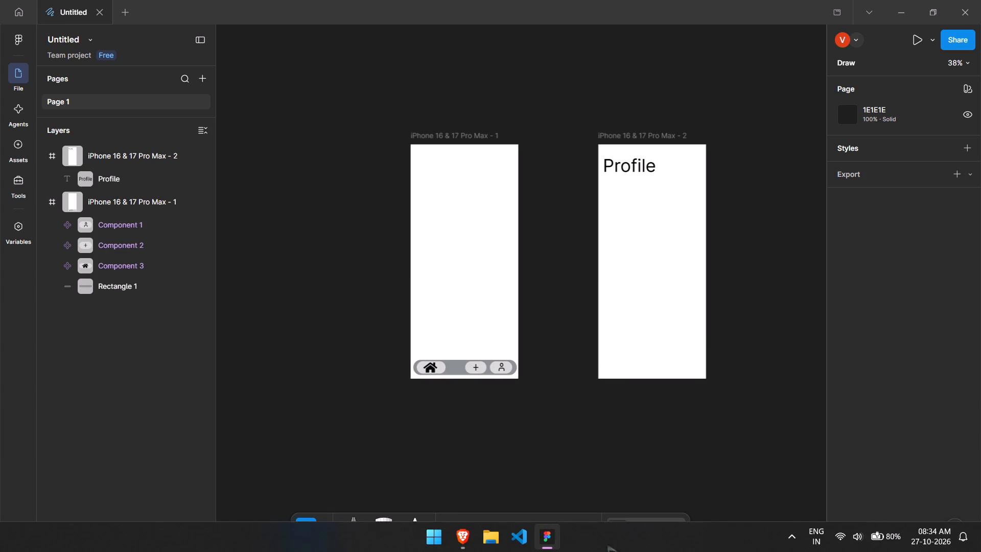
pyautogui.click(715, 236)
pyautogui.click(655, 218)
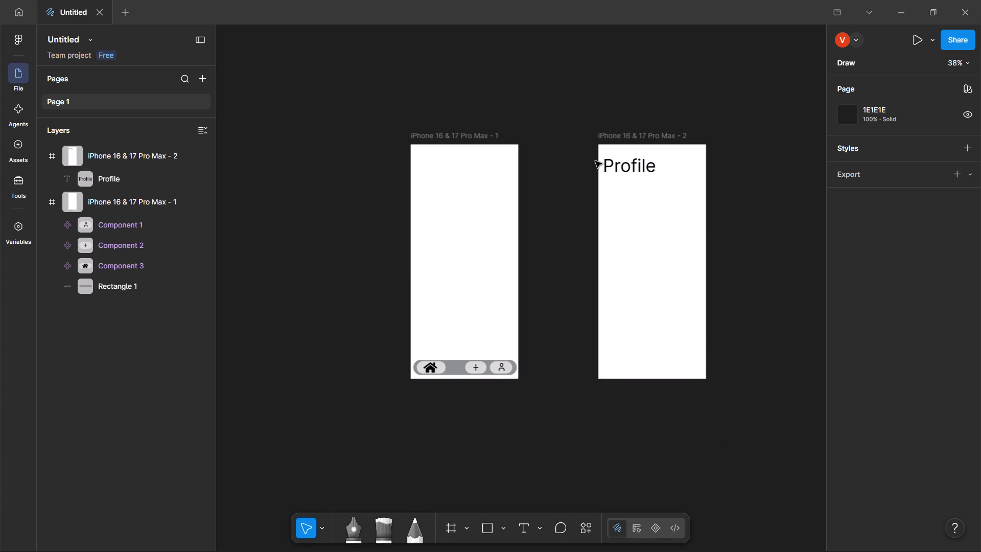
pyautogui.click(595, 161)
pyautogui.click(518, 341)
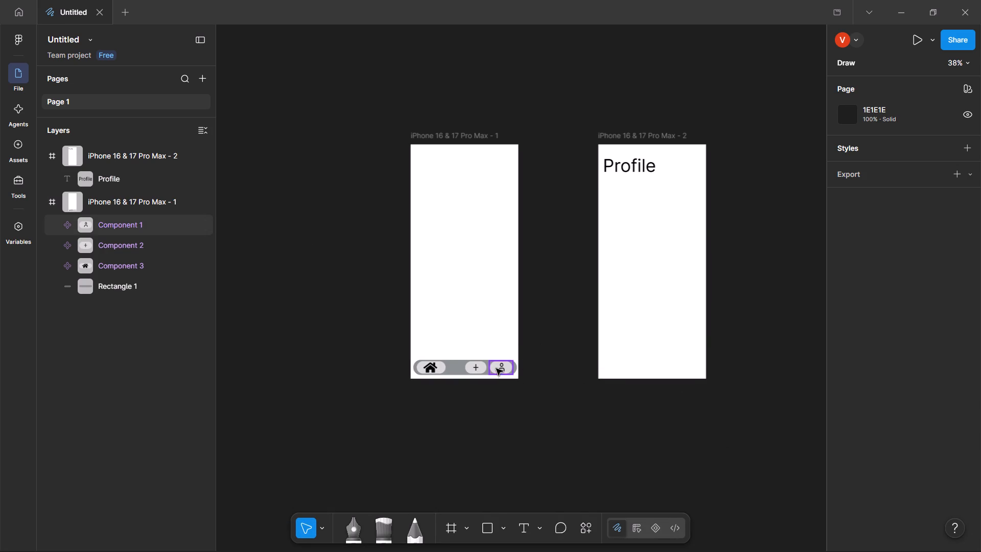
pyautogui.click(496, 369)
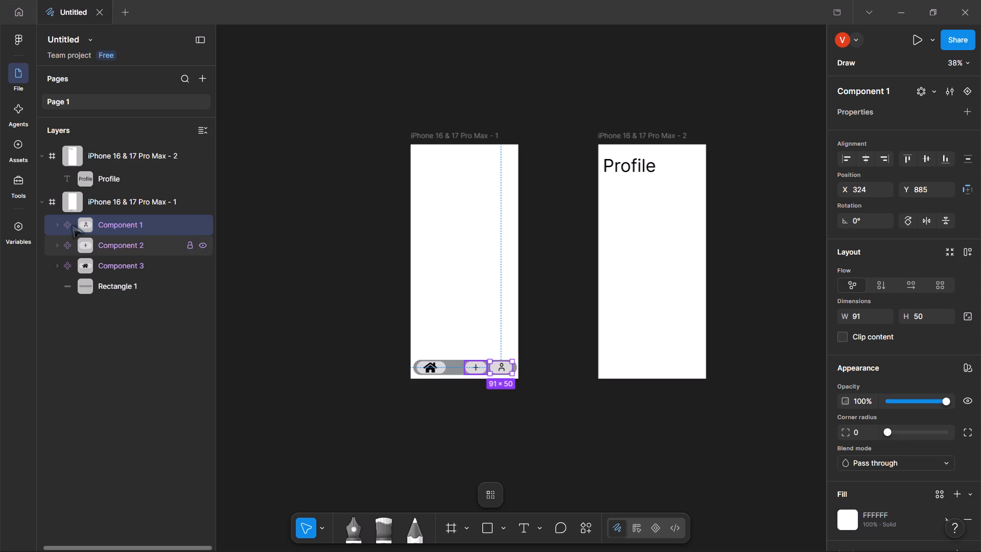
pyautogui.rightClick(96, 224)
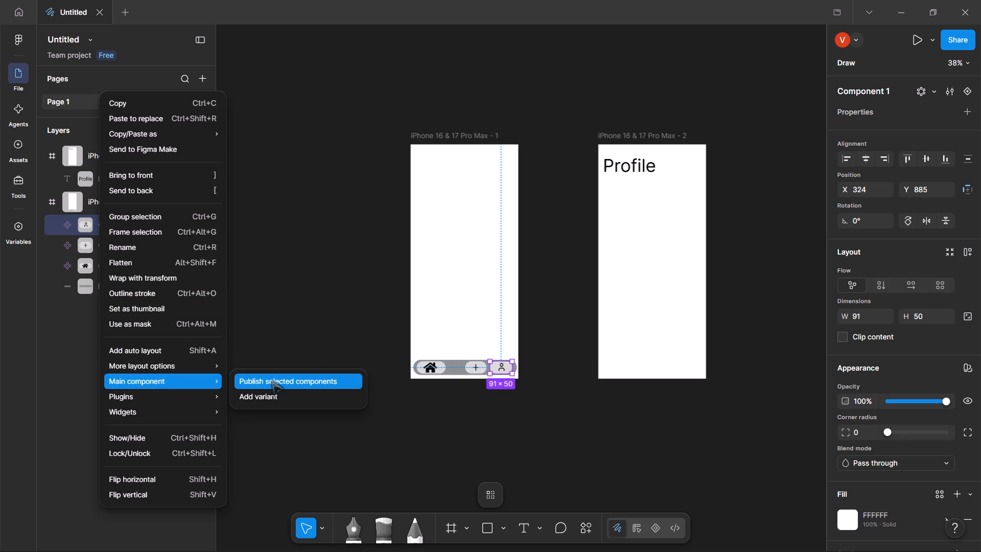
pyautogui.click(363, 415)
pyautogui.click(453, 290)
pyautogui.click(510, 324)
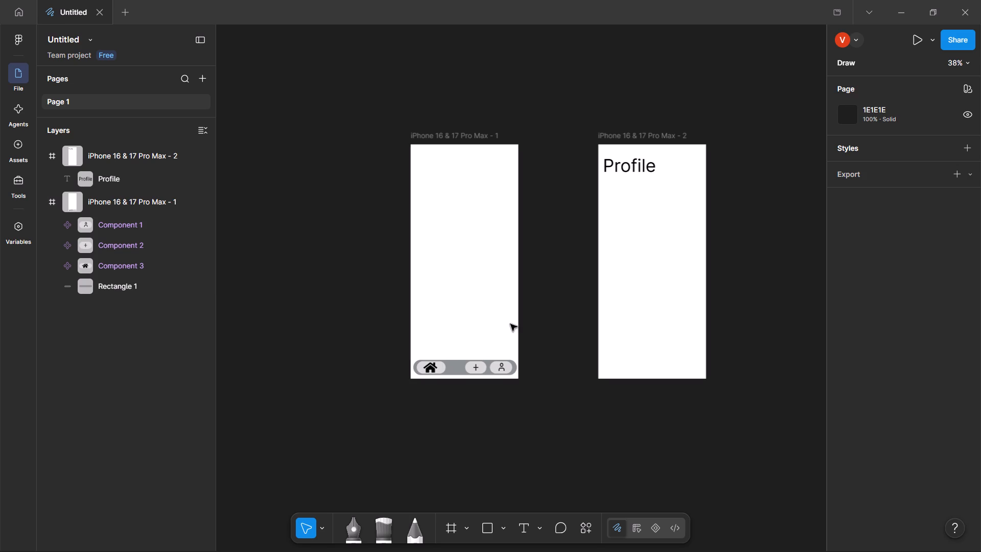
# Shift the home button component slightly right within the navigation bar, to X 30, Y 883.
pyautogui.click(437, 369)
pyautogui.click(437, 369)
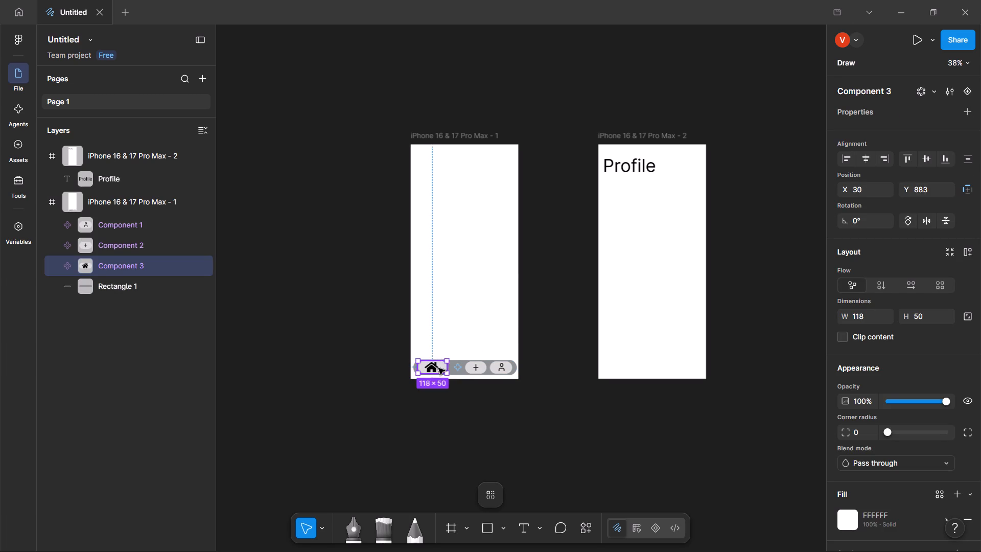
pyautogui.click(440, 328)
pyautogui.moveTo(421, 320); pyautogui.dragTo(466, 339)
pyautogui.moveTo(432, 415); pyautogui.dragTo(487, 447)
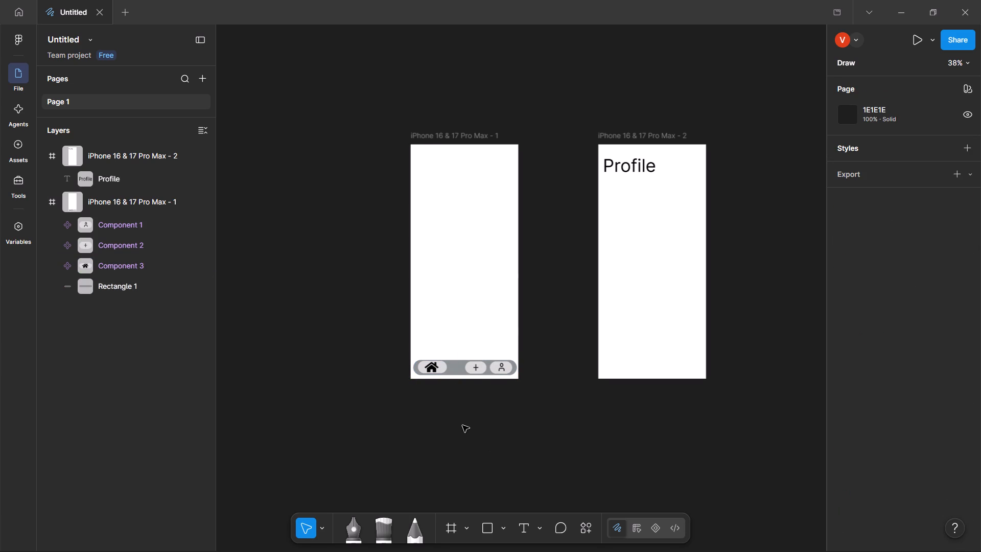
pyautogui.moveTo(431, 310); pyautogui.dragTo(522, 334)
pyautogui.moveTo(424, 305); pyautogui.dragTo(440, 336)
# Draw a rectangle about 169 × 84 above the first screen's navigation bar and position it at about X 83, Y 691.
pyautogui.click(483, 533)
pyautogui.moveTo(438, 311); pyautogui.dragTo(477, 329)
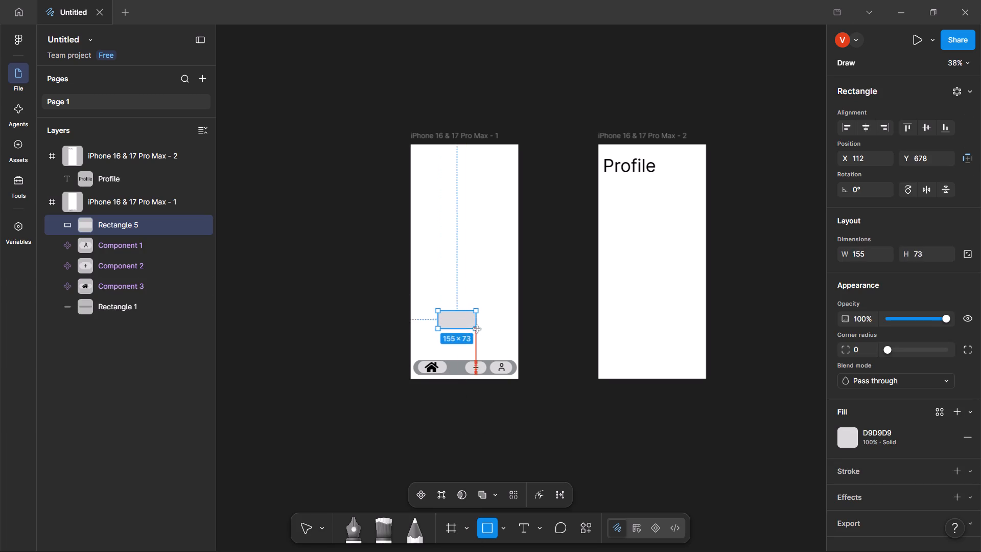
pyautogui.moveTo(477, 329); pyautogui.dragTo(479, 331)
pyautogui.moveTo(455, 320); pyautogui.dragTo(447, 323)
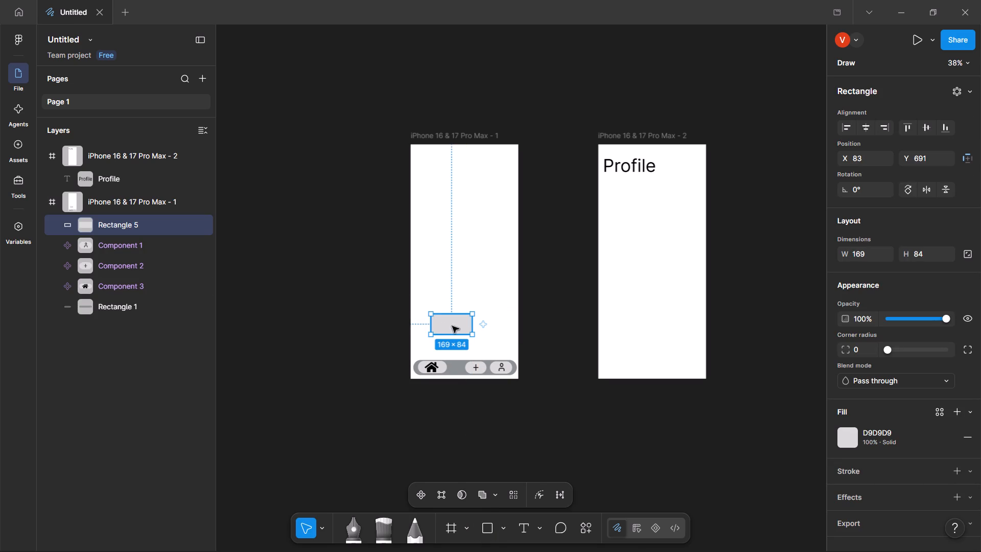
# Sample the dark canvas colour 1E1E1E as the new rectangle's fill.
pyautogui.write('pri')
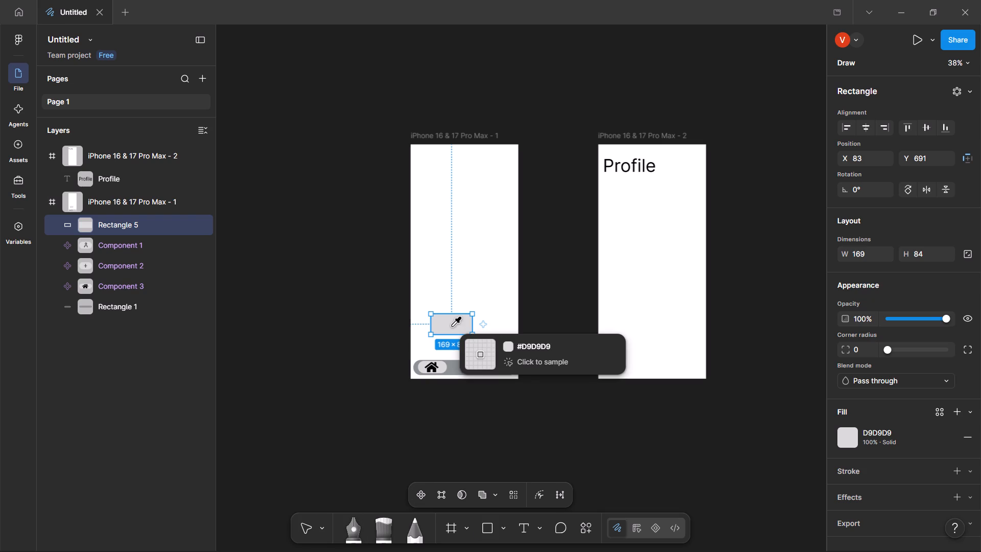
pyautogui.click(443, 428)
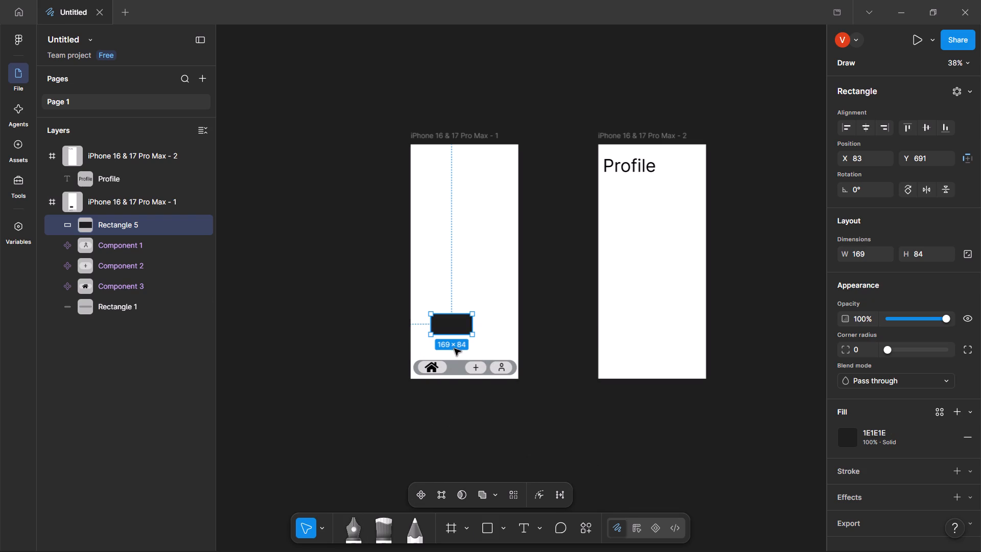
pyautogui.click(449, 316)
pyautogui.click(454, 326)
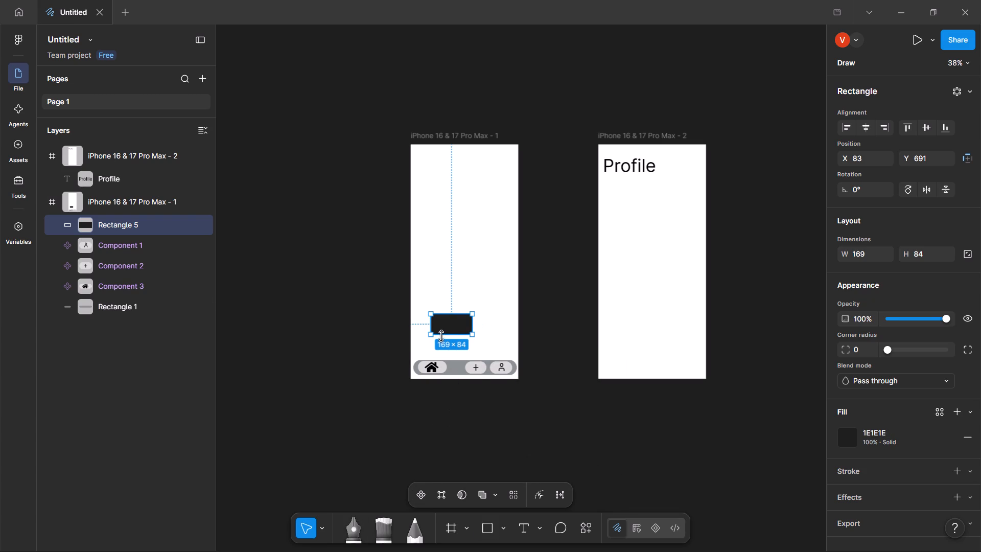
# Change the fill of the rectangle above the navigation bar to pink F78484.
pyautogui.click(449, 326)
pyautogui.click(857, 436)
pyautogui.moveTo(781, 391); pyautogui.dragTo(721, 307)
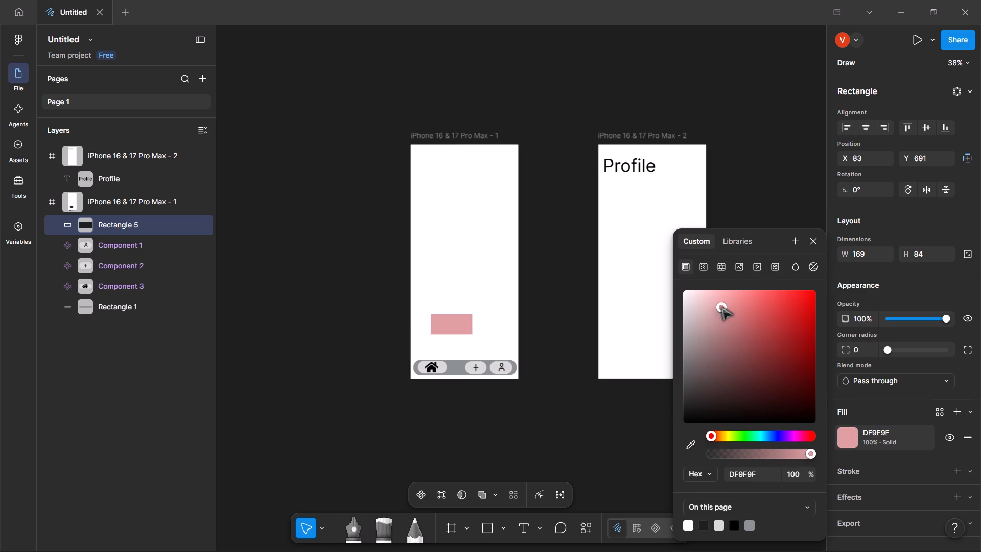
pyautogui.moveTo(721, 307); pyautogui.dragTo(745, 294)
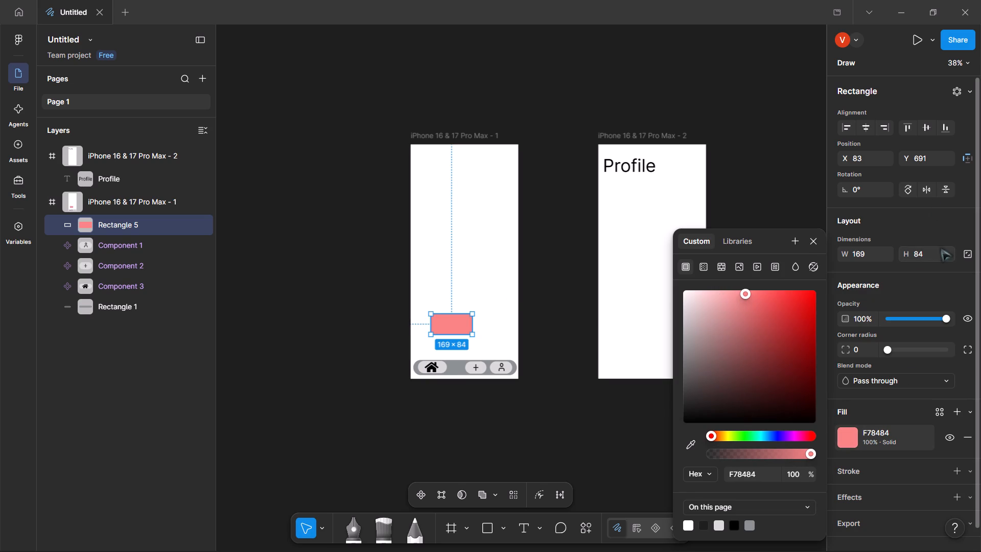
pyautogui.click(930, 283)
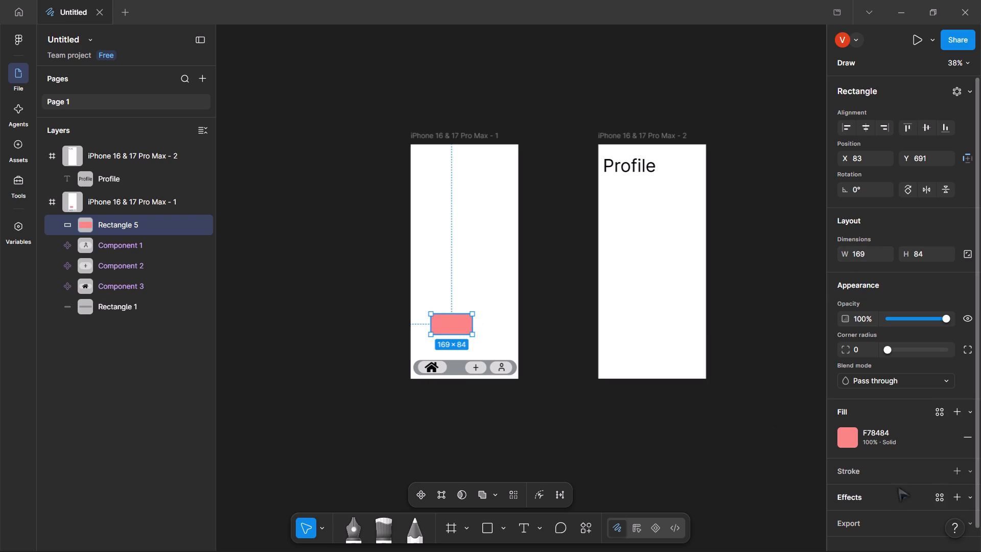
# Set the pink rectangle's corner radius to 105.
pyautogui.moveTo(890, 347); pyautogui.dragTo(895, 355)
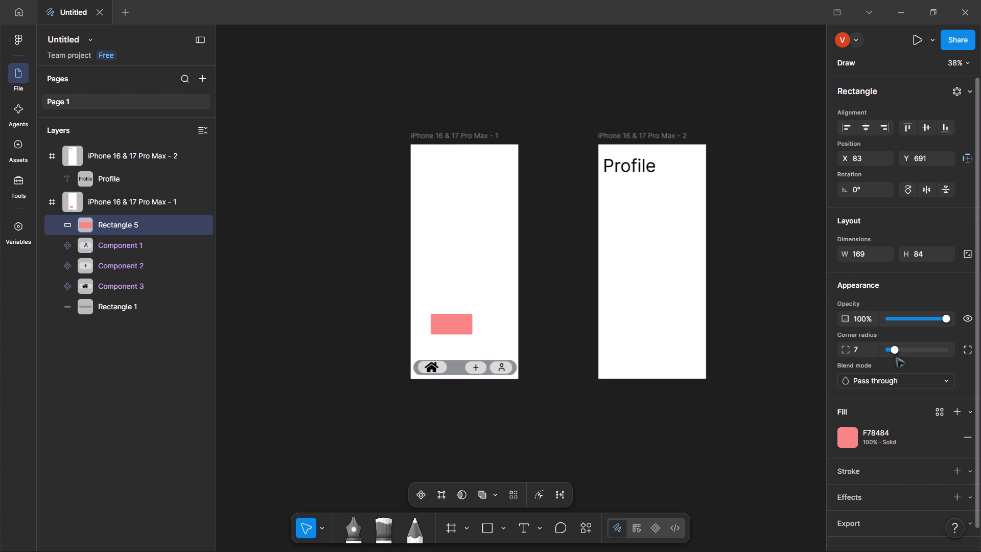
pyautogui.moveTo(895, 355); pyautogui.dragTo(928, 373)
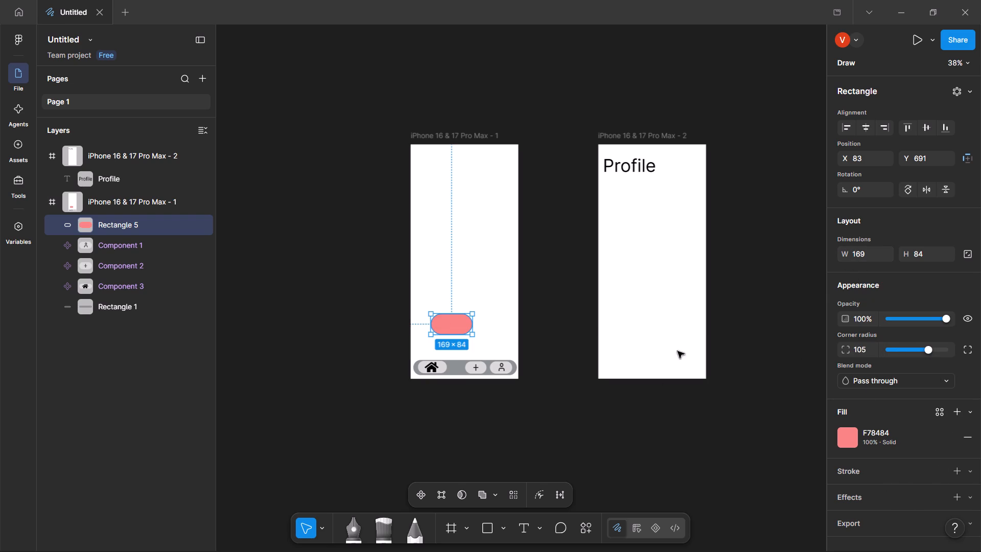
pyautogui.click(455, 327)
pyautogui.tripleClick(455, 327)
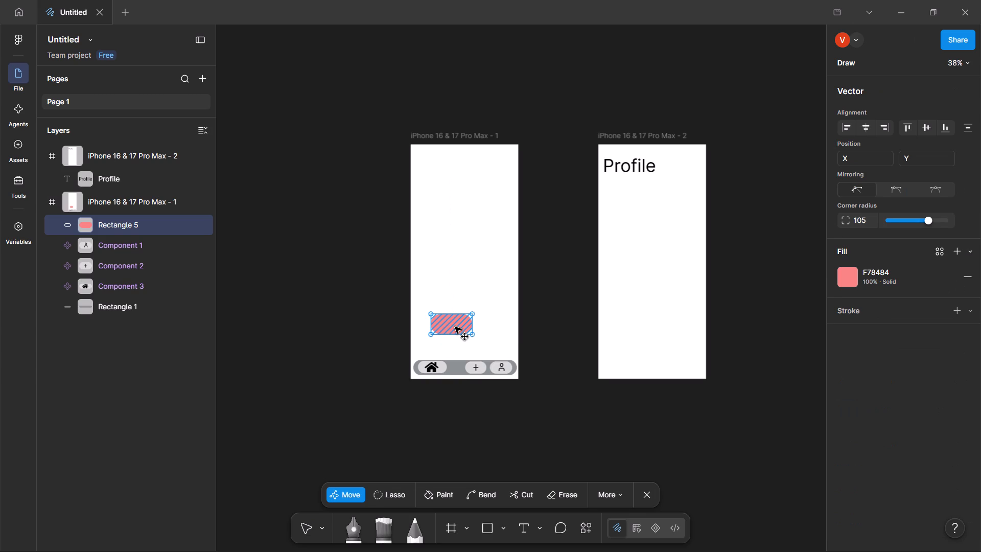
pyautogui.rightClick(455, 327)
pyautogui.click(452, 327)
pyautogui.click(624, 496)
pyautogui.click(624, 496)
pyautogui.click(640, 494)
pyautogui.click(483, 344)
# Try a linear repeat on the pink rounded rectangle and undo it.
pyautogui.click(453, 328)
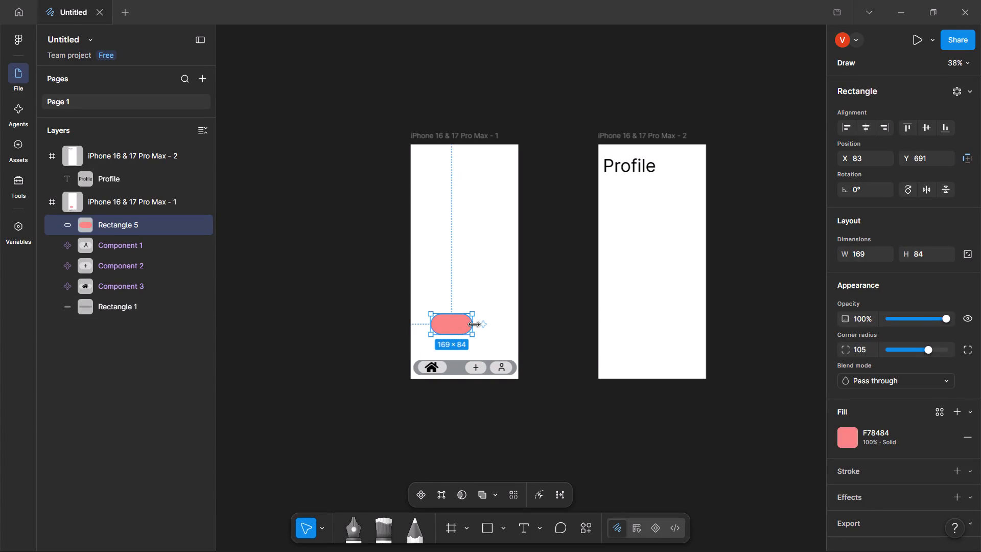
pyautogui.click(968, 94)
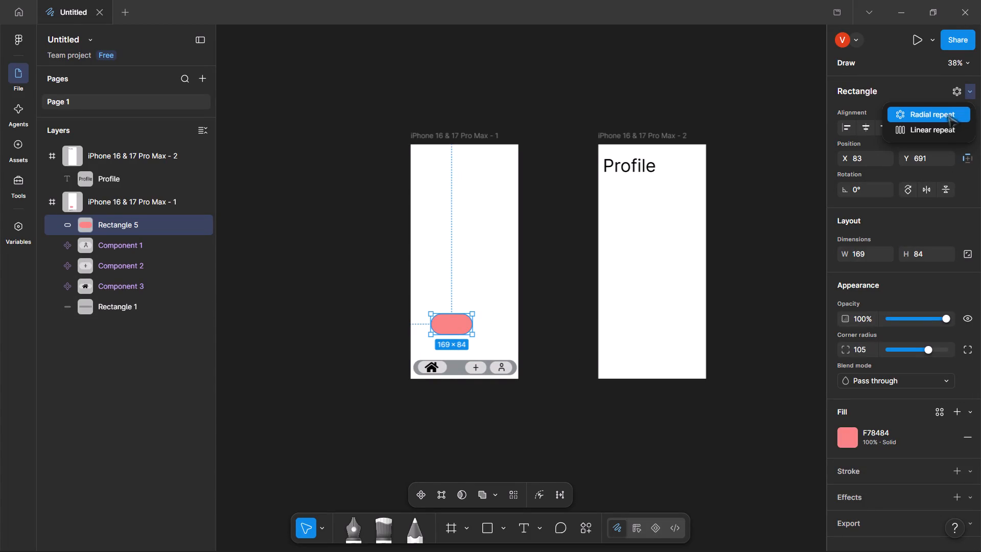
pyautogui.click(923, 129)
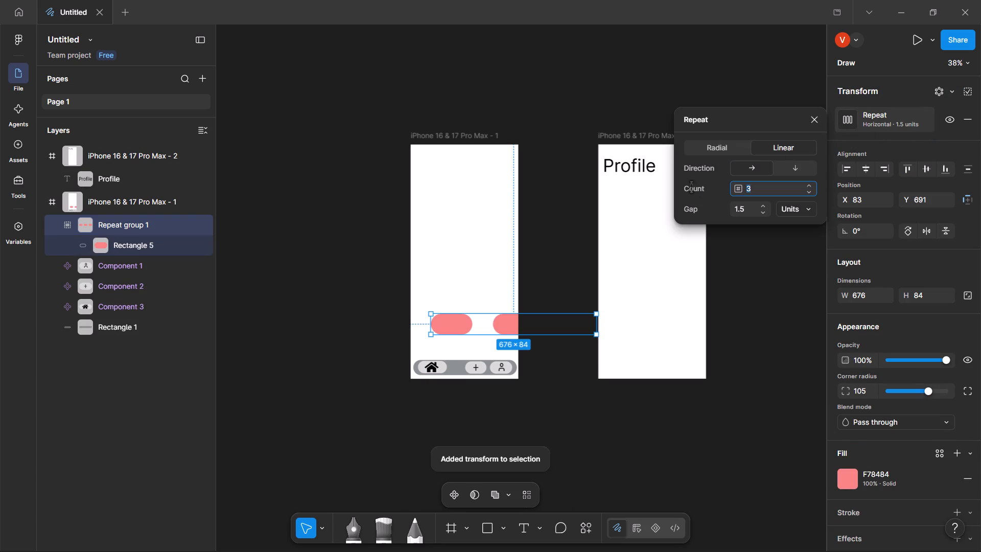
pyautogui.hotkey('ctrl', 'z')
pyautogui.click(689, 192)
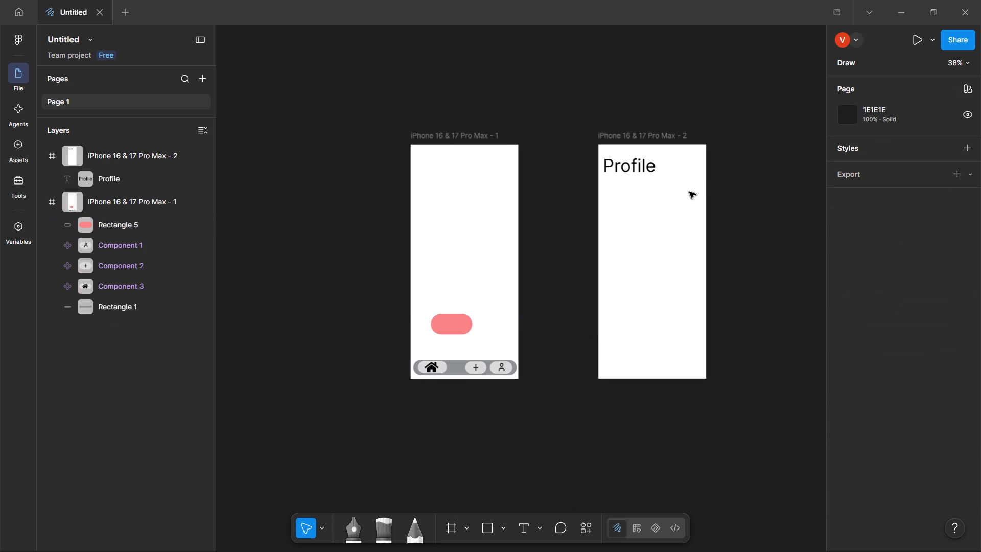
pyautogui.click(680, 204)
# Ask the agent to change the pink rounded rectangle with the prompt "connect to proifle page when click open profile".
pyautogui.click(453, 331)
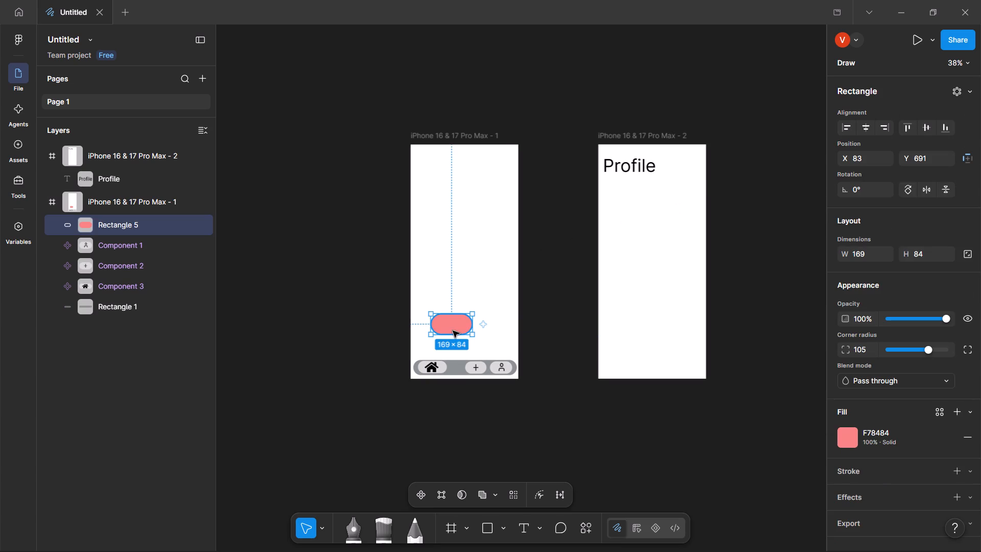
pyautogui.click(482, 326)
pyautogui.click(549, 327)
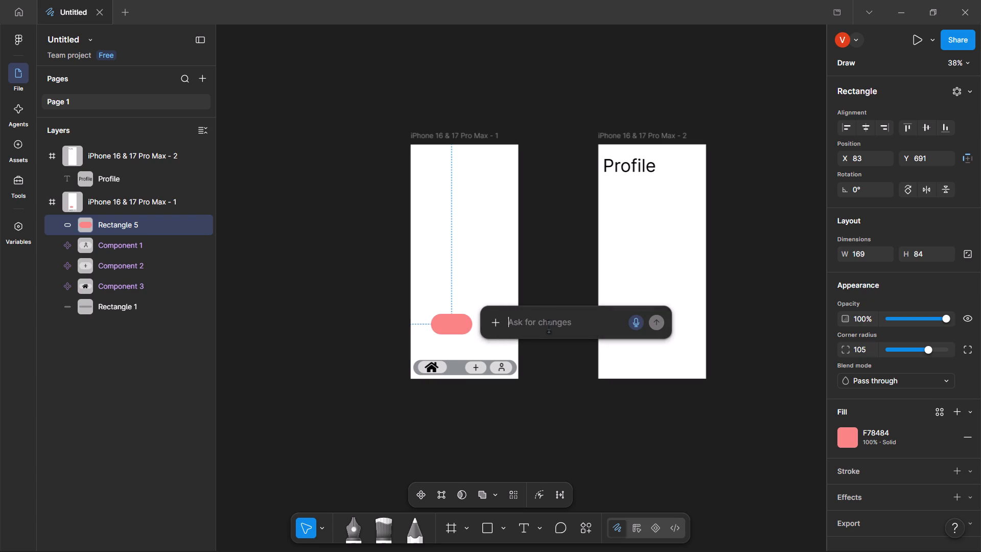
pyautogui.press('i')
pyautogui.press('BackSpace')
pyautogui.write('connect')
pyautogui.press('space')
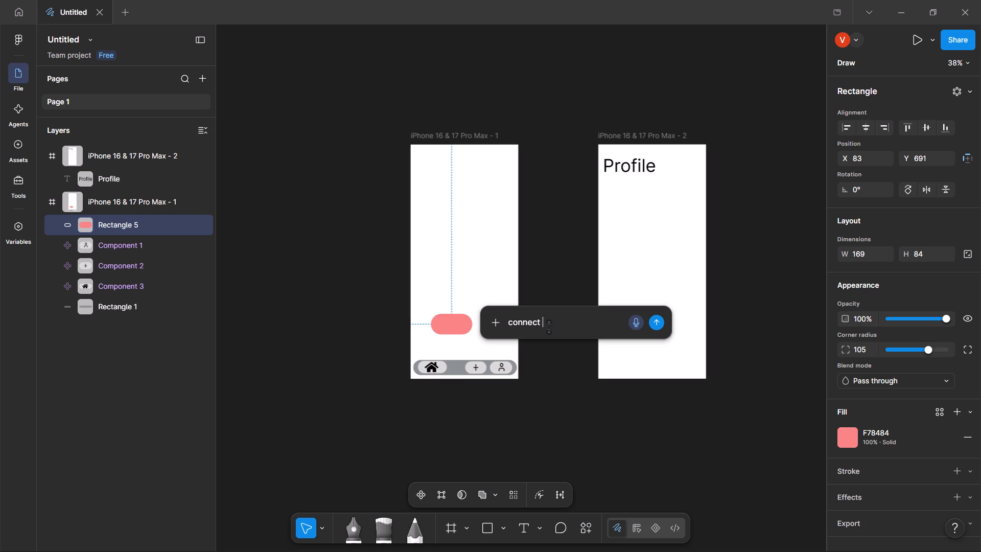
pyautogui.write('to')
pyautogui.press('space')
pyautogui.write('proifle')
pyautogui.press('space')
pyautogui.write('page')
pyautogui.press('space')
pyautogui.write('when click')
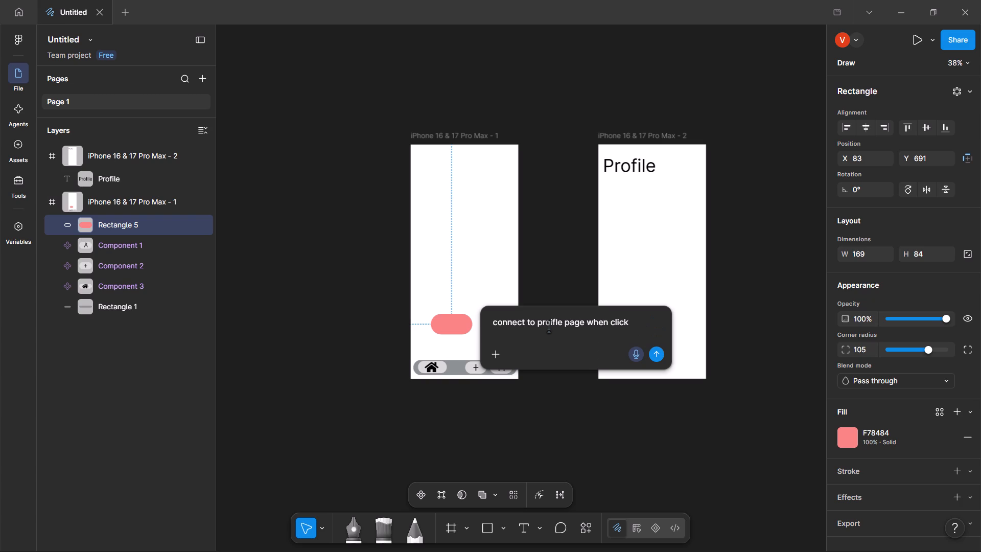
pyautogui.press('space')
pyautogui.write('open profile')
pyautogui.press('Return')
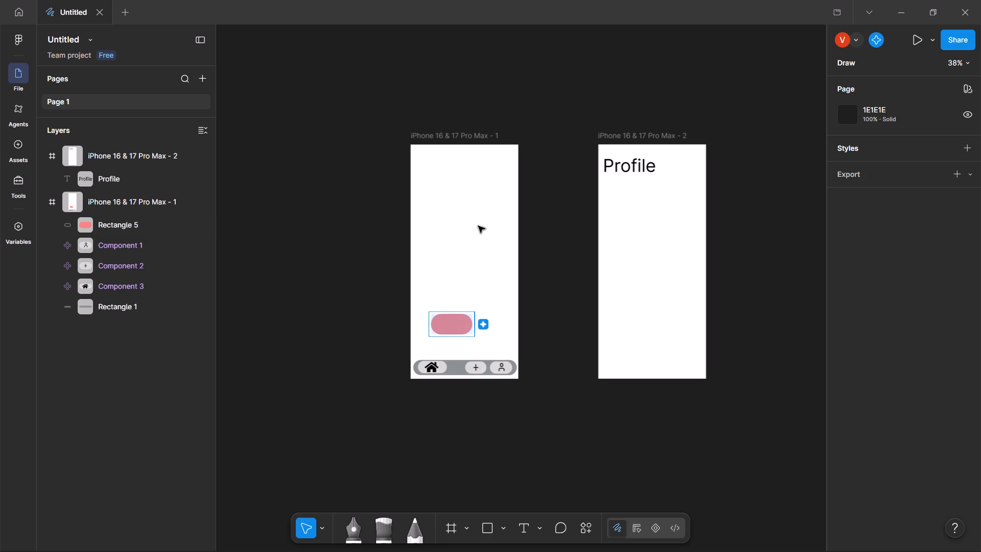
# Check the status of the agent's task in the agent and collaborator lists.
pyautogui.click(875, 39)
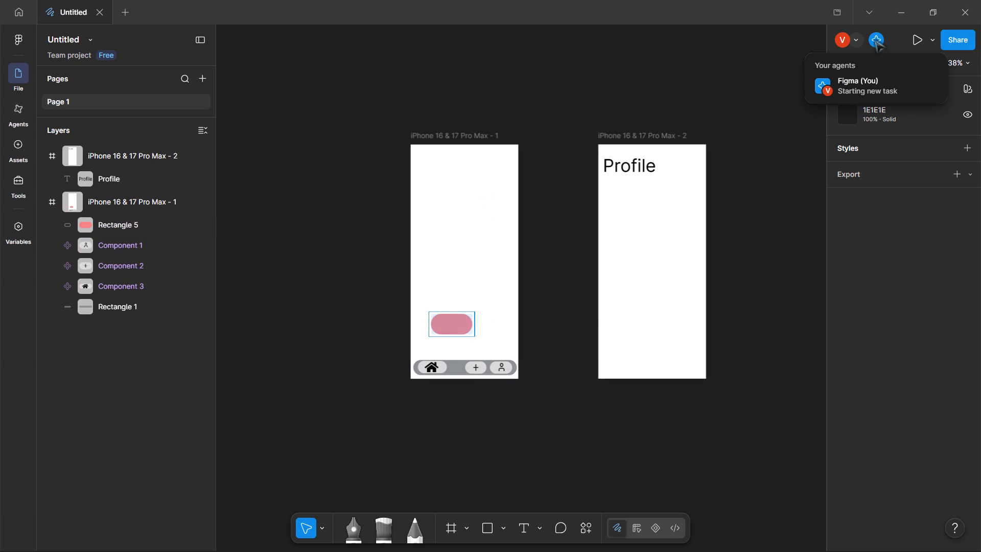
pyautogui.click(859, 39)
pyautogui.click(858, 39)
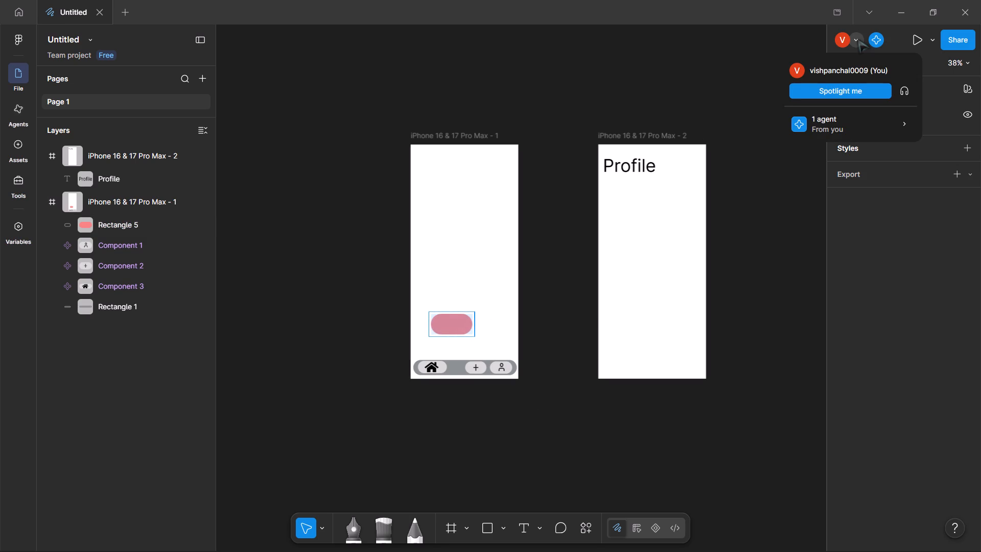
pyautogui.click(858, 39)
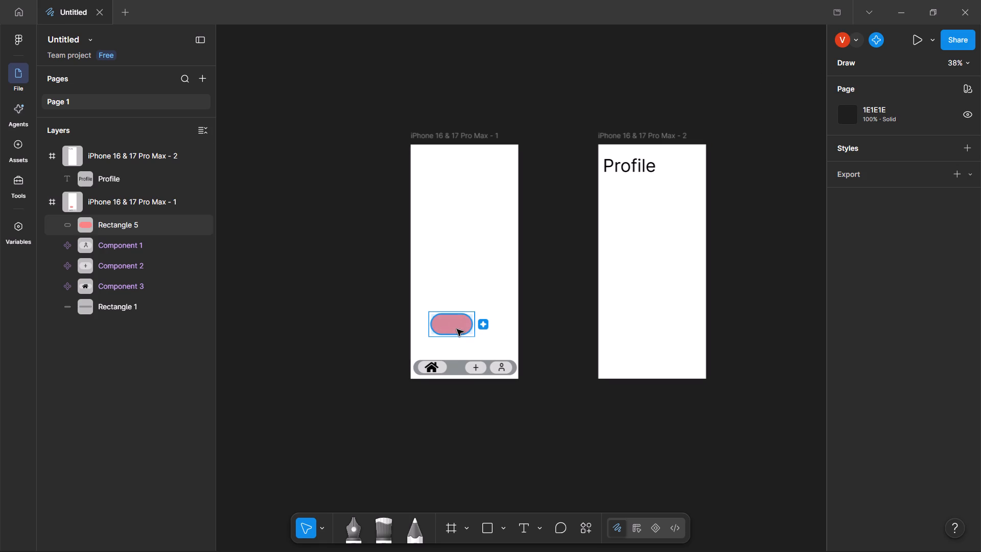
pyautogui.click(633, 252)
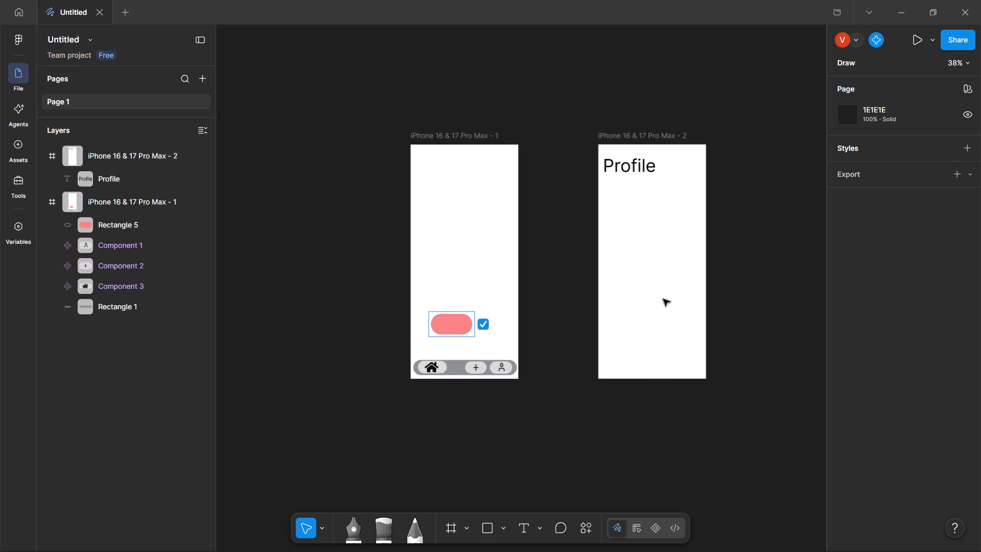
pyautogui.click(662, 308)
# Draw a closed nine-point shape with the Pen tool below the Profile title, starting at about X 88.5, Y 243, with one curved side.
pyautogui.moveTo(621, 182); pyautogui.dragTo(672, 226)
pyautogui.click(354, 534)
pyautogui.moveTo(620, 204); pyautogui.dragTo(661, 213)
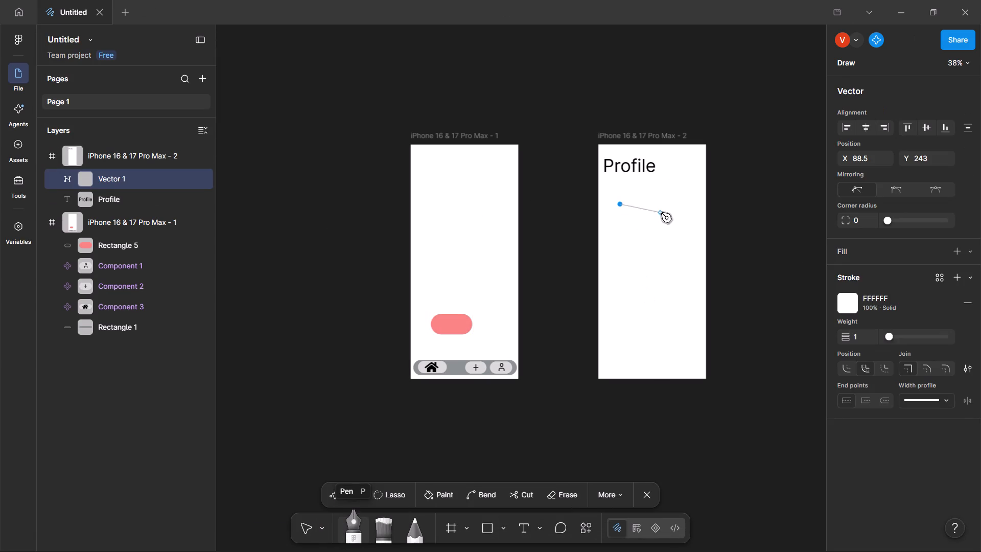
pyautogui.moveTo(661, 213); pyautogui.dragTo(655, 243)
pyautogui.click(641, 251)
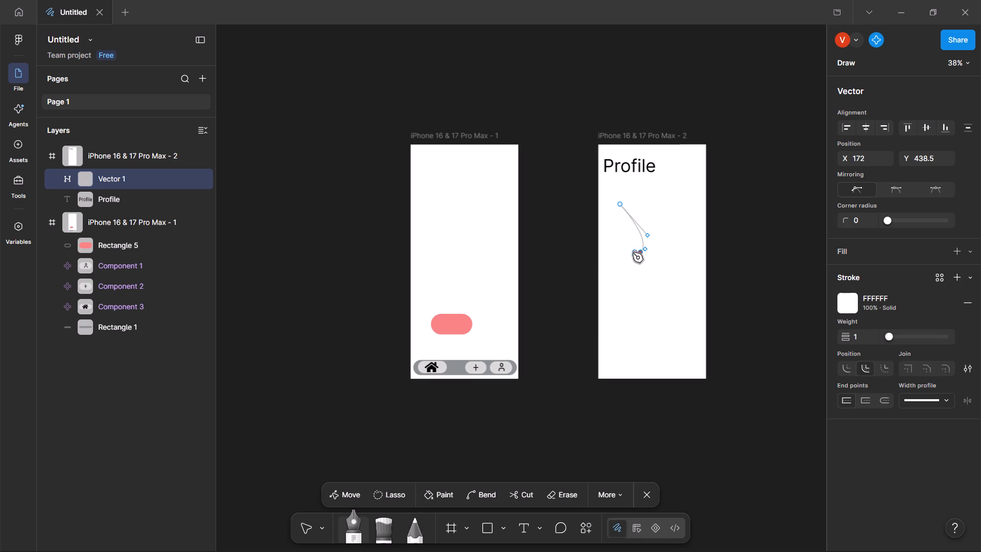
pyautogui.click(626, 249)
pyautogui.click(626, 267)
pyautogui.click(651, 269)
pyautogui.click(670, 258)
pyautogui.click(670, 244)
pyautogui.click(661, 226)
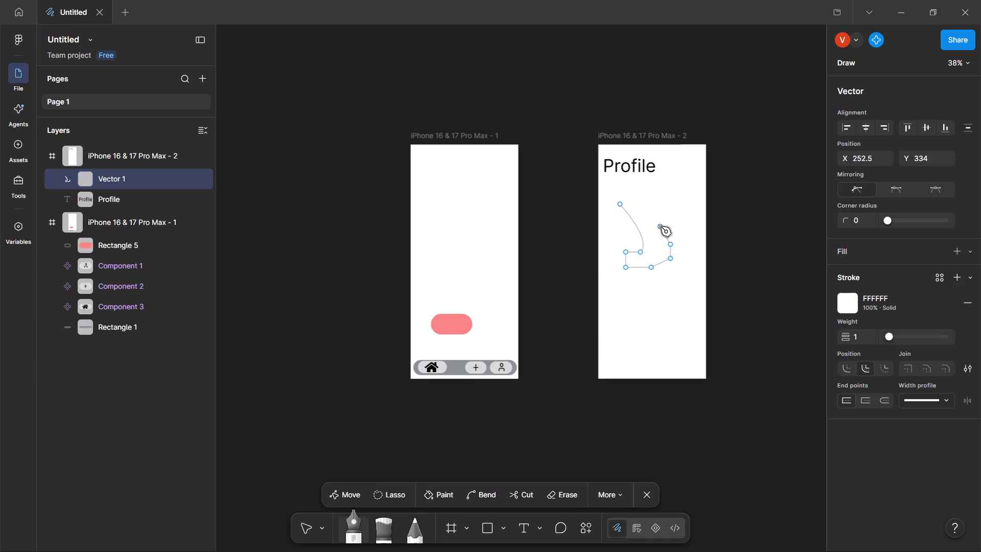
pyautogui.click(639, 206)
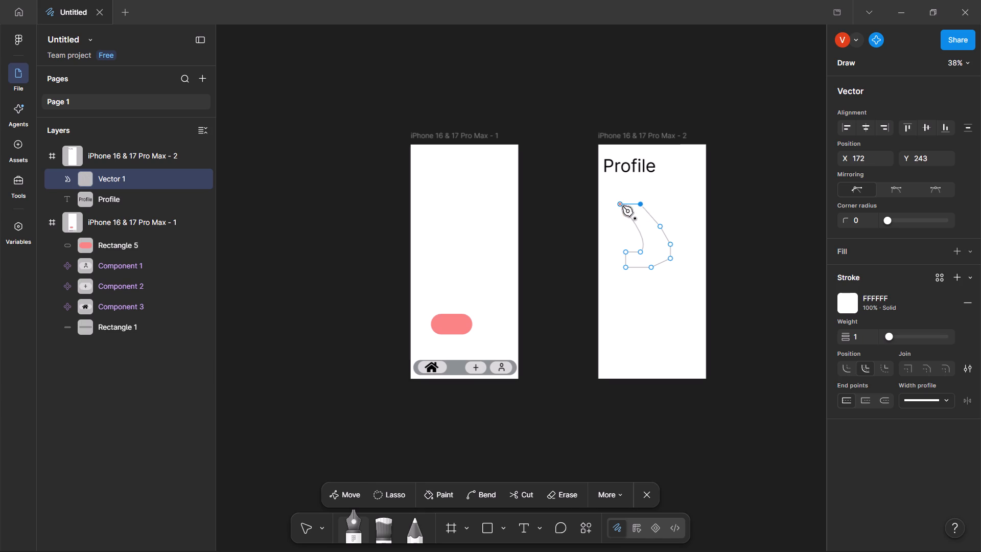
pyautogui.click(622, 206)
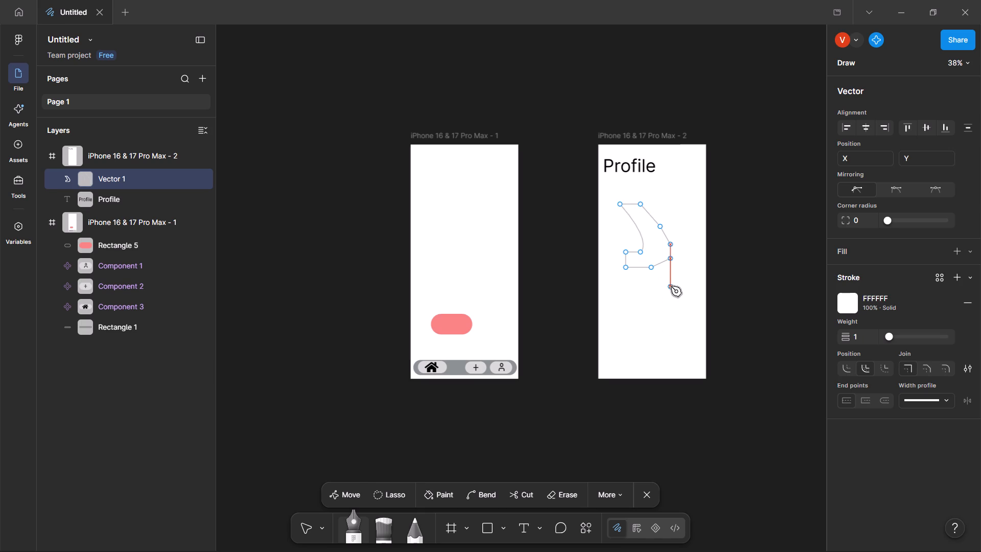
# Paint a short vertical white brush stroke of size 16 below the title on the Profile screen.
pyautogui.click(382, 517)
pyautogui.moveTo(657, 196); pyautogui.dragTo(659, 234)
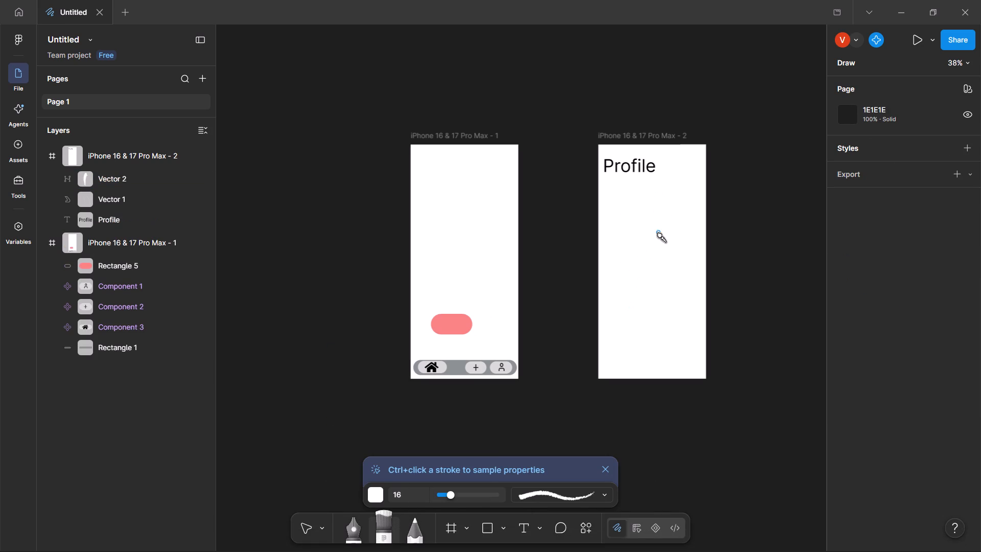
pyautogui.moveTo(659, 234); pyautogui.dragTo(659, 254)
pyautogui.click(655, 237)
pyautogui.tripleClick(651, 229)
pyautogui.click(651, 229)
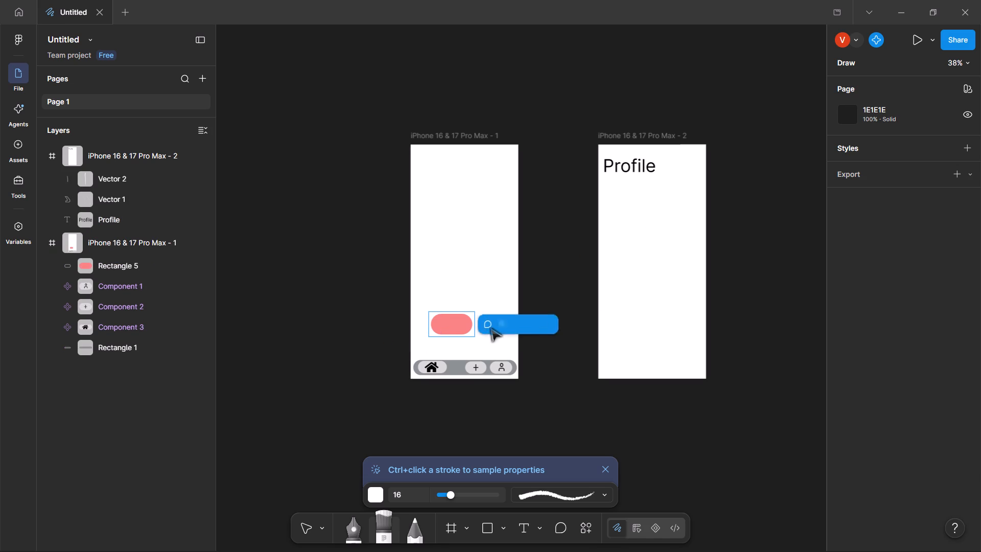
# Read the agent's reply to the profile page request beside the pink rectangle and close it.
pyautogui.click(522, 327)
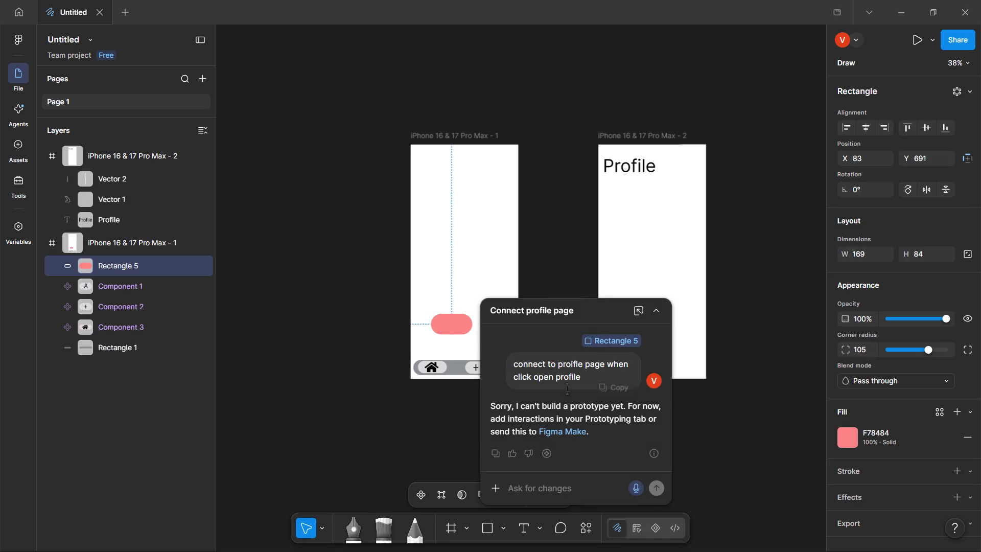
pyautogui.click(724, 422)
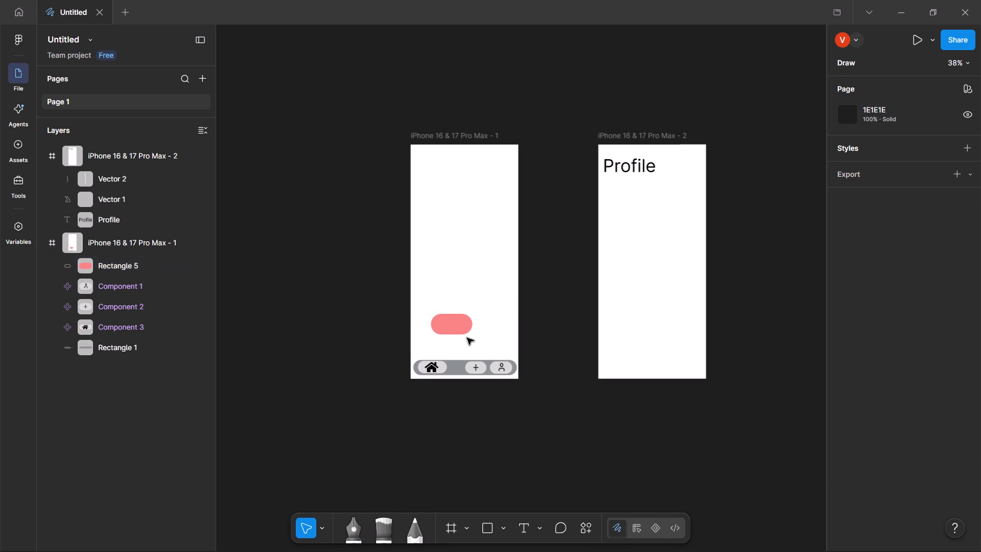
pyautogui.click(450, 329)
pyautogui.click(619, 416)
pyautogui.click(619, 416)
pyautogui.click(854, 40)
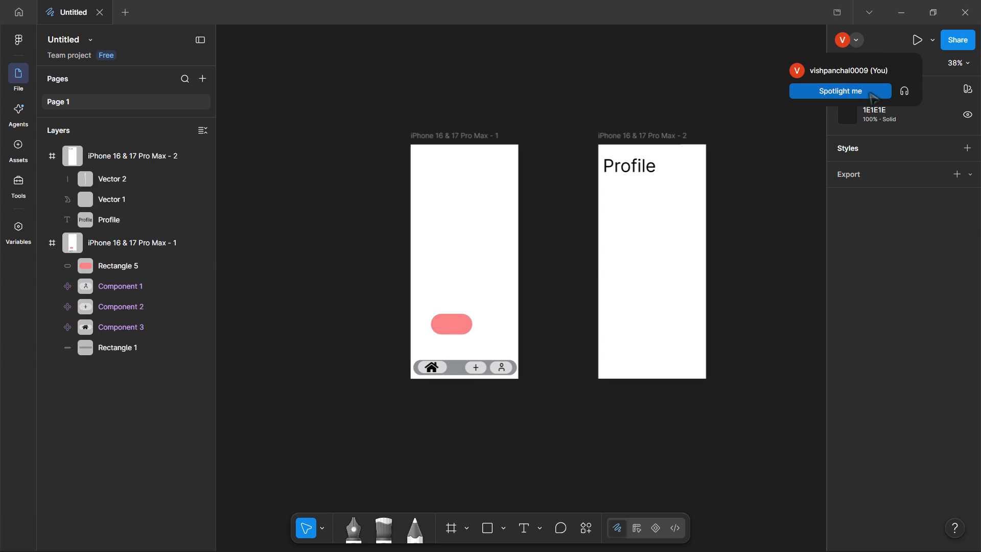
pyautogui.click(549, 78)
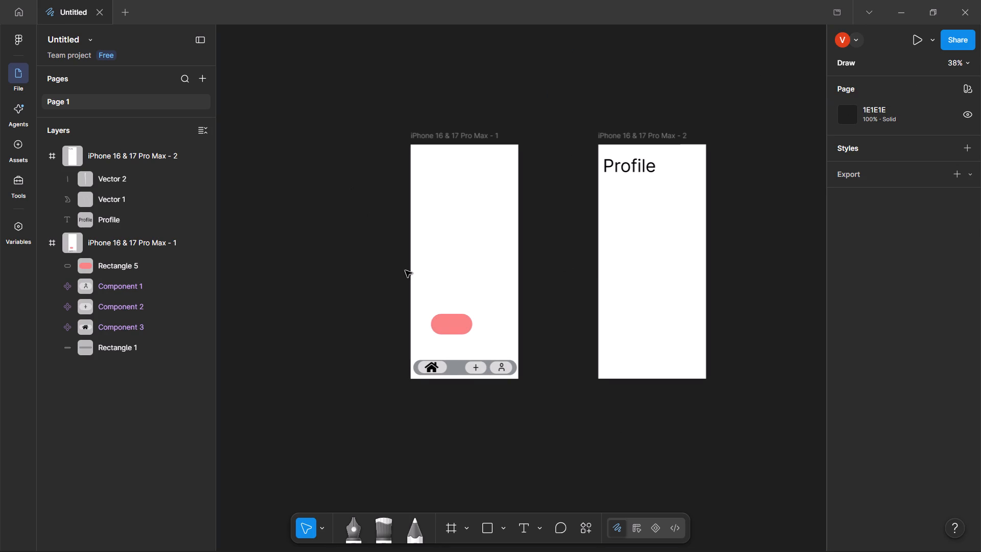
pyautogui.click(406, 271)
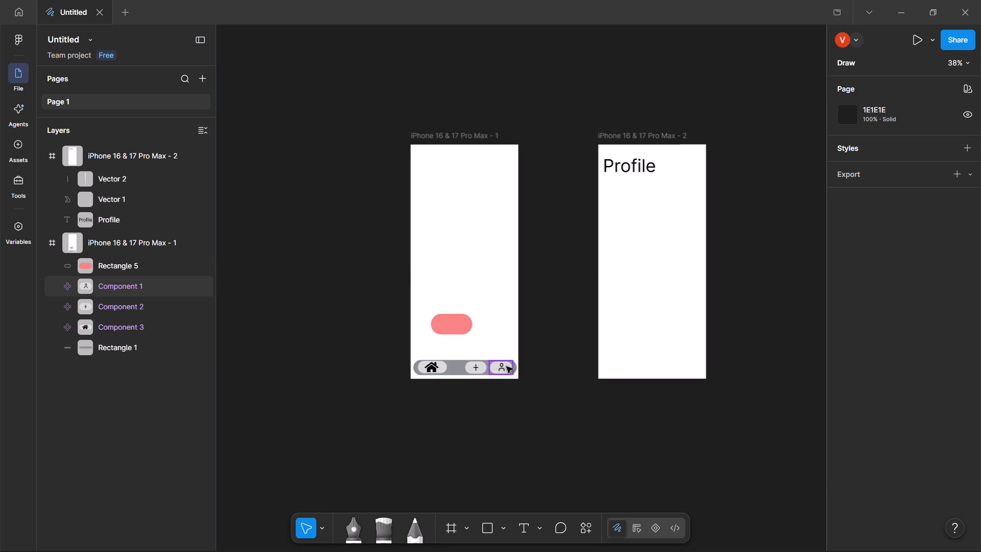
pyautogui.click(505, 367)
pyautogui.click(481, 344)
# Present the prototype, test the pink button and the profile and plus buttons, and close the presentation.
pyautogui.click(913, 39)
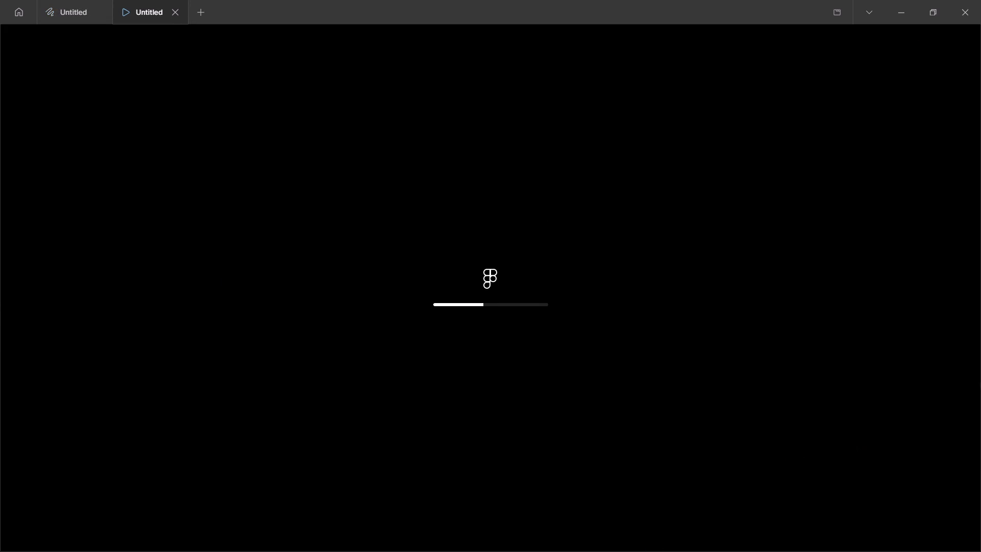
pyautogui.click(462, 408)
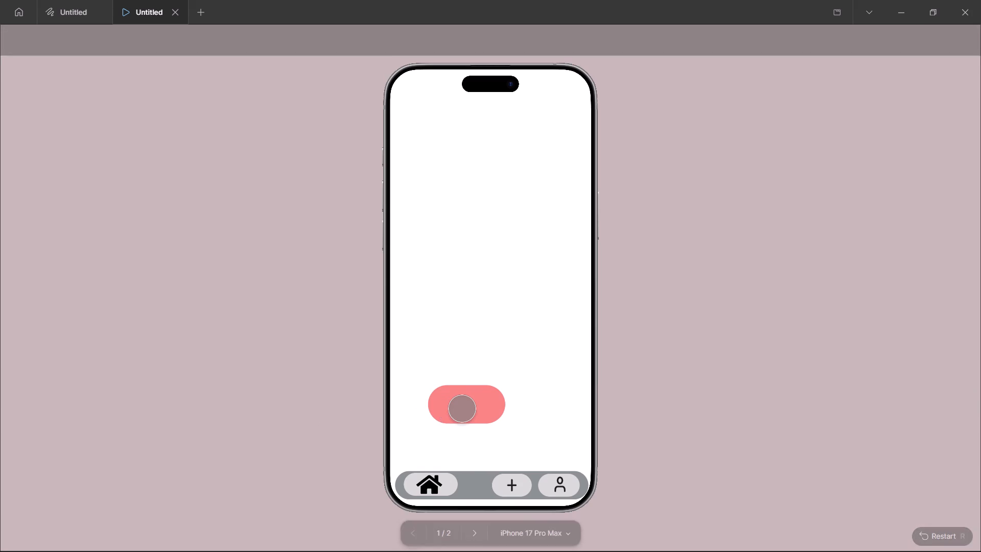
pyautogui.doubleClick(462, 408)
pyautogui.tripleClick(565, 482)
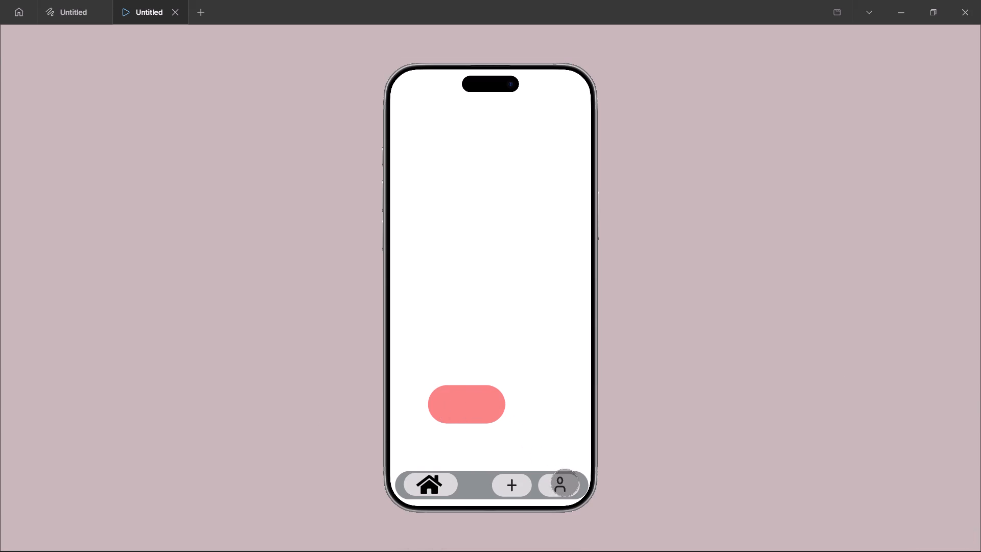
pyautogui.click(565, 482)
pyautogui.click(517, 492)
pyautogui.click(507, 491)
pyautogui.doubleClick(462, 422)
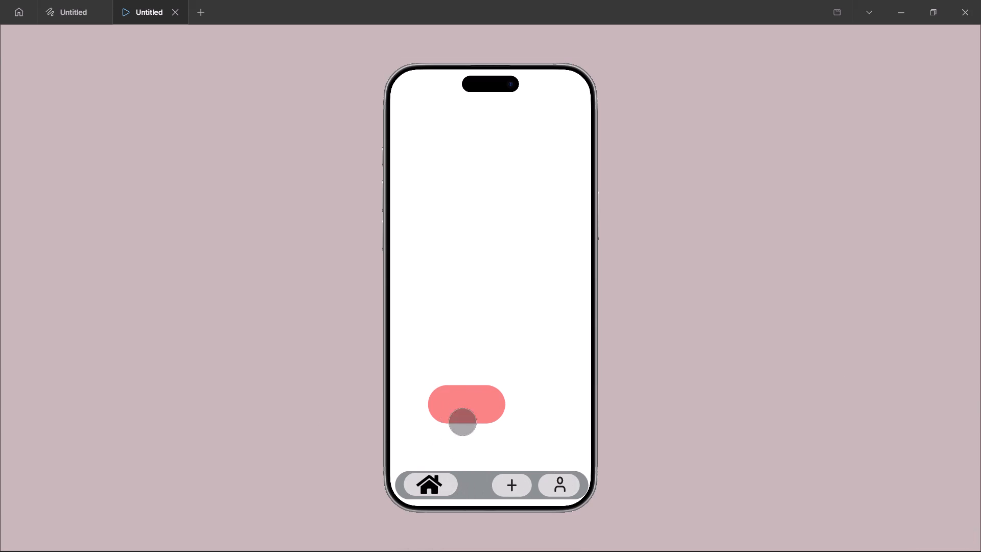
pyautogui.doubleClick(463, 416)
pyautogui.tripleClick(463, 416)
pyautogui.tripleClick(463, 416)
pyautogui.doubleClick(462, 416)
pyautogui.click(173, 9)
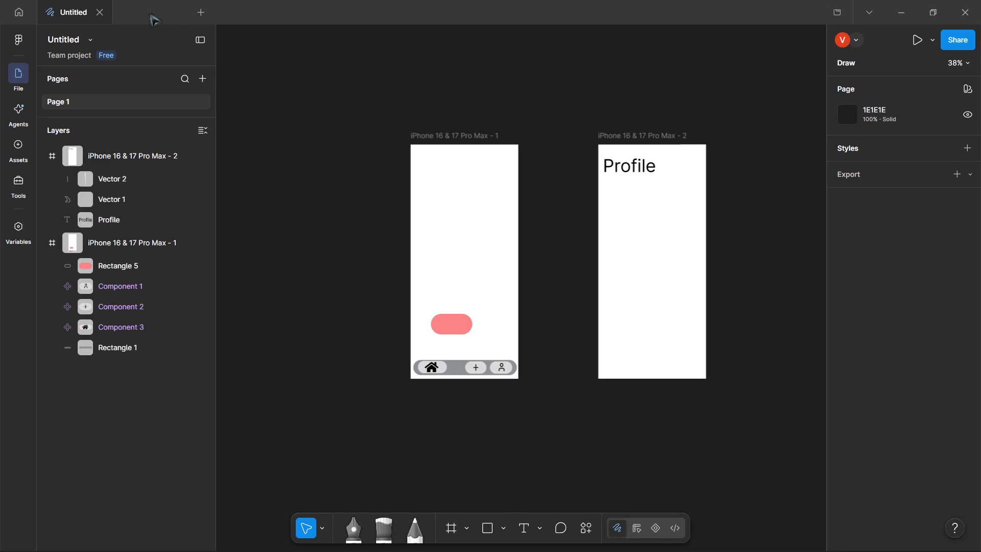
# Delete both iPhone 16 & 17 Pro Max frames with all their contents from Page 1.
pyautogui.click(566, 259)
pyautogui.click(428, 329)
pyautogui.click(372, 143)
pyautogui.moveTo(371, 120); pyautogui.dragTo(376, 121)
pyautogui.moveTo(376, 121); pyautogui.dragTo(821, 450)
pyautogui.press('BackSpace')
pyautogui.press('pagedown')
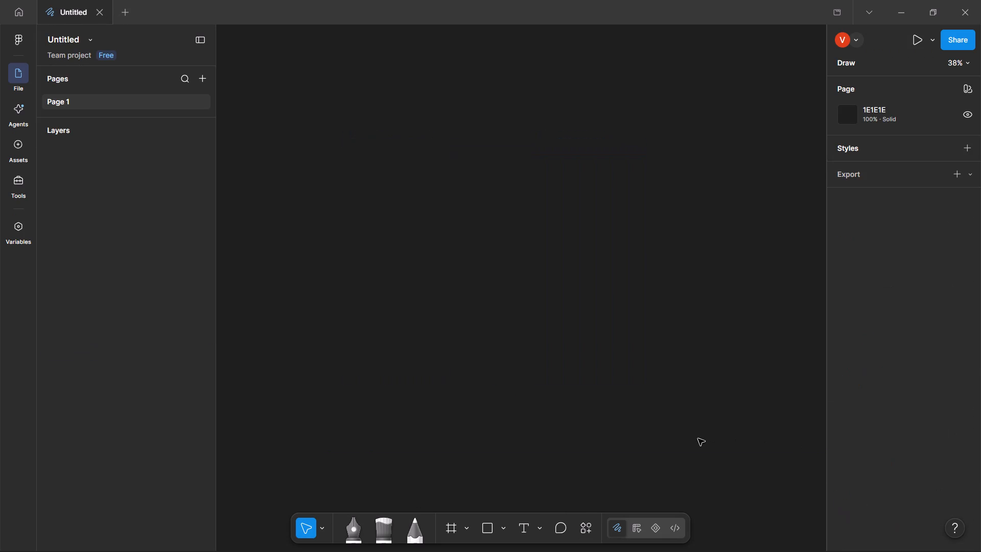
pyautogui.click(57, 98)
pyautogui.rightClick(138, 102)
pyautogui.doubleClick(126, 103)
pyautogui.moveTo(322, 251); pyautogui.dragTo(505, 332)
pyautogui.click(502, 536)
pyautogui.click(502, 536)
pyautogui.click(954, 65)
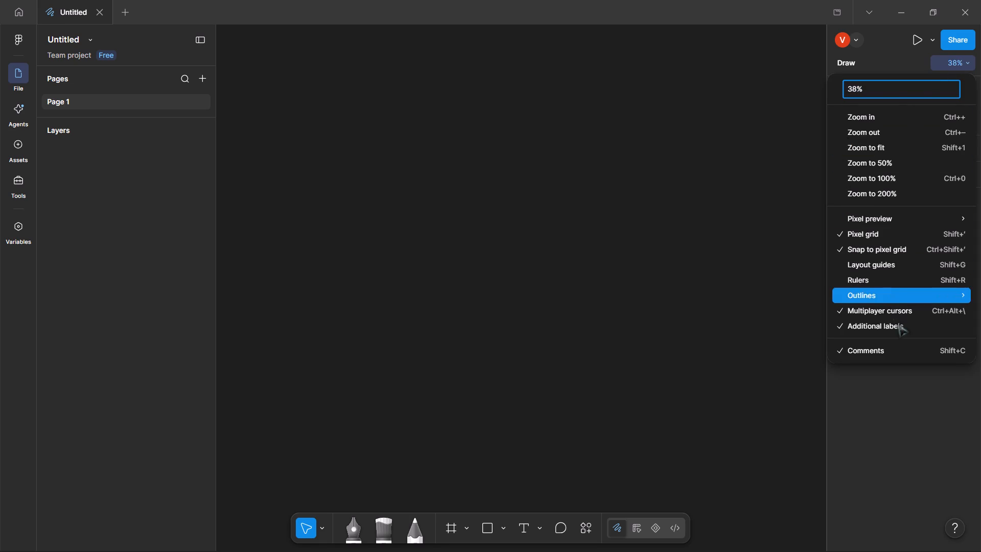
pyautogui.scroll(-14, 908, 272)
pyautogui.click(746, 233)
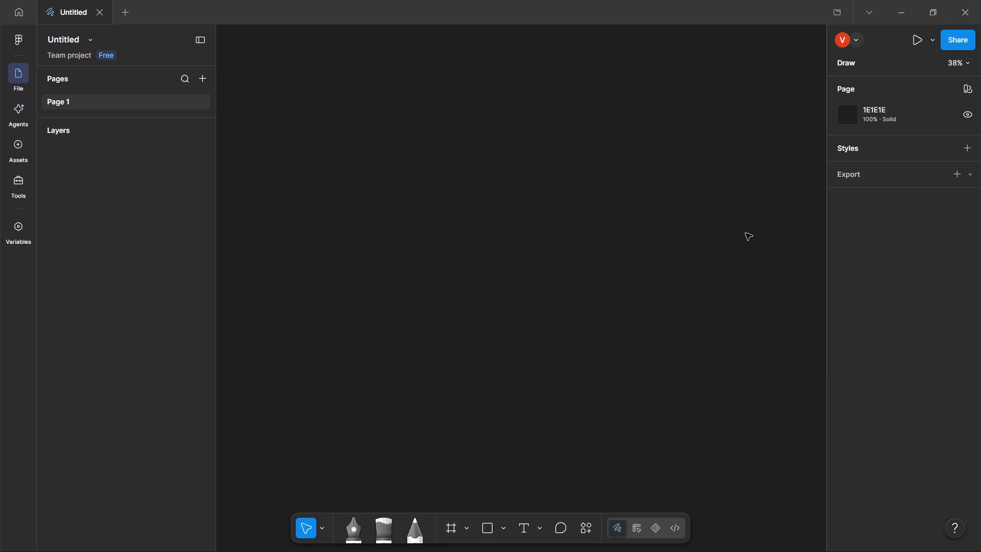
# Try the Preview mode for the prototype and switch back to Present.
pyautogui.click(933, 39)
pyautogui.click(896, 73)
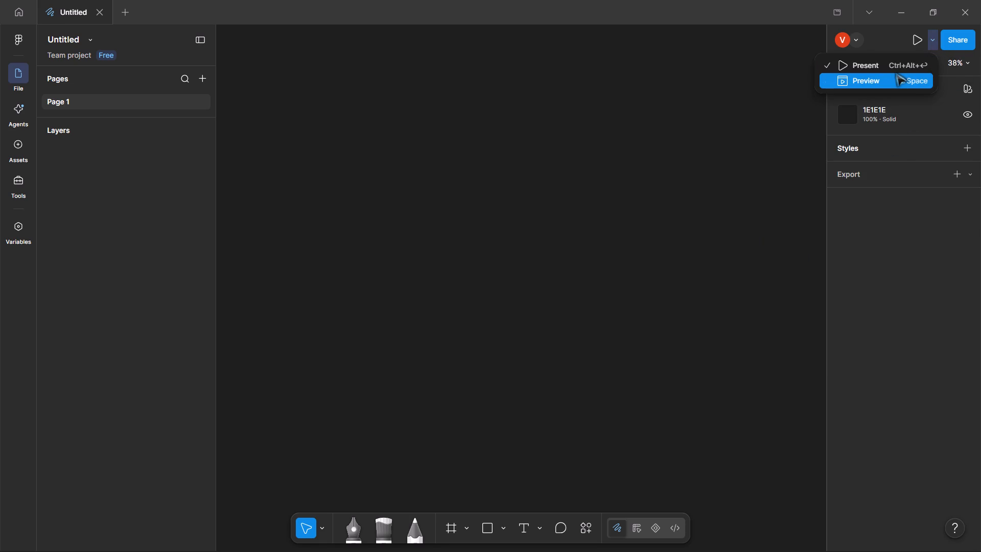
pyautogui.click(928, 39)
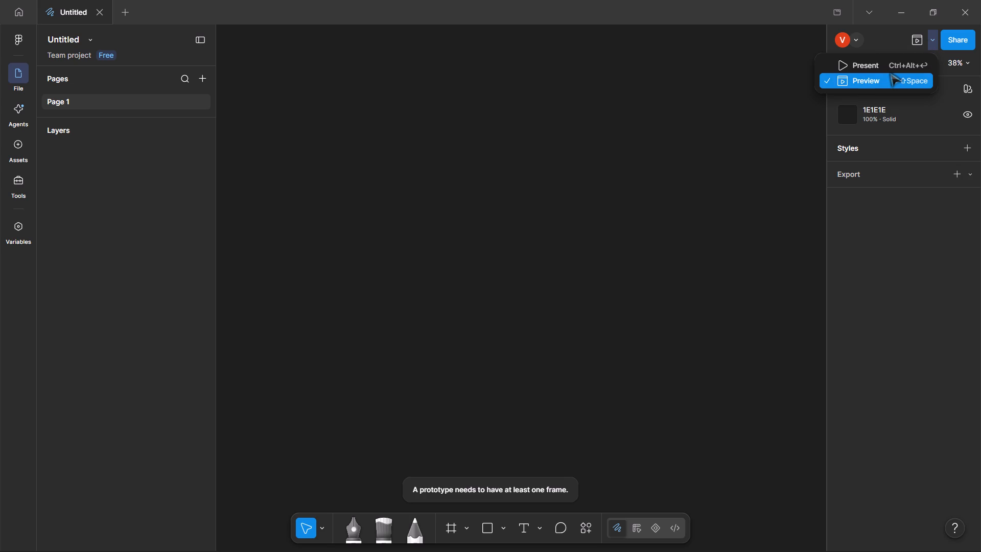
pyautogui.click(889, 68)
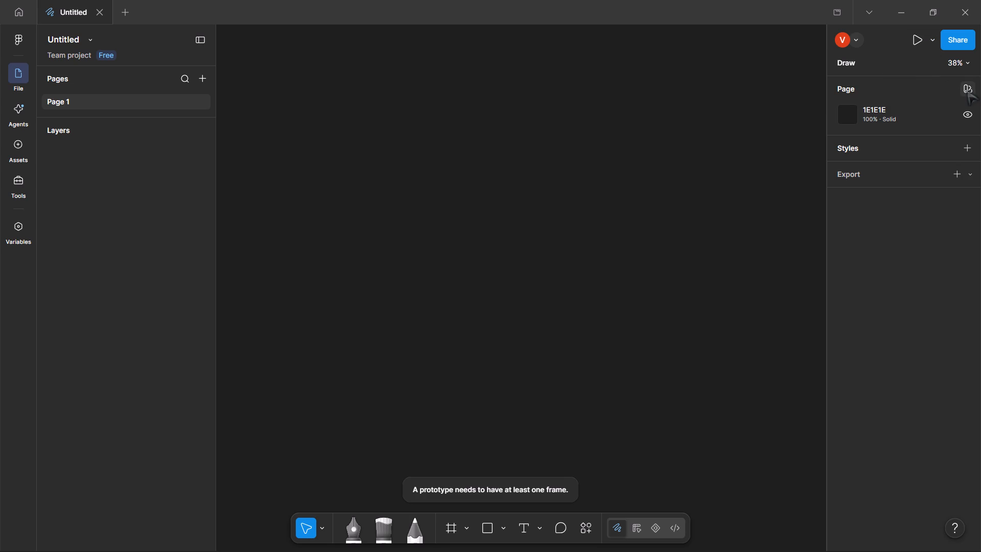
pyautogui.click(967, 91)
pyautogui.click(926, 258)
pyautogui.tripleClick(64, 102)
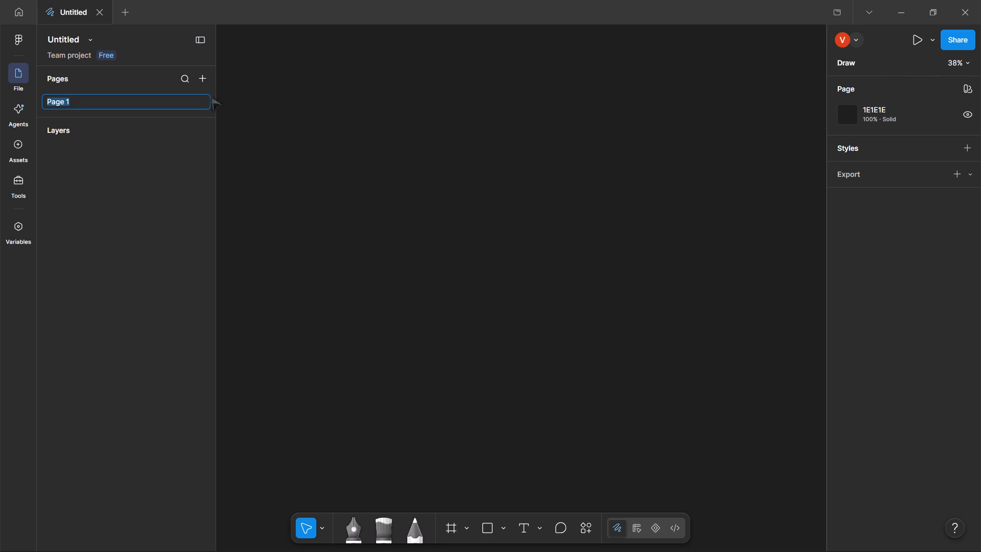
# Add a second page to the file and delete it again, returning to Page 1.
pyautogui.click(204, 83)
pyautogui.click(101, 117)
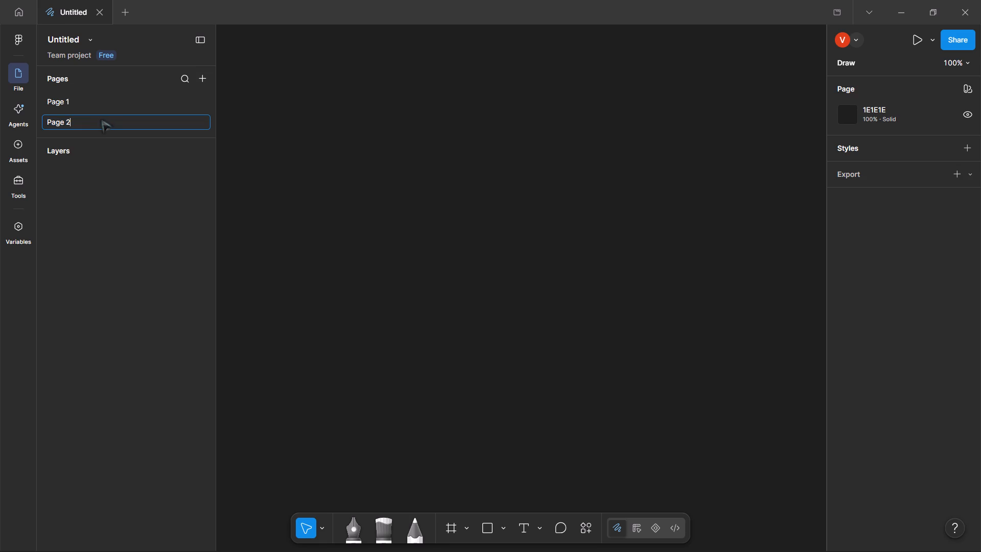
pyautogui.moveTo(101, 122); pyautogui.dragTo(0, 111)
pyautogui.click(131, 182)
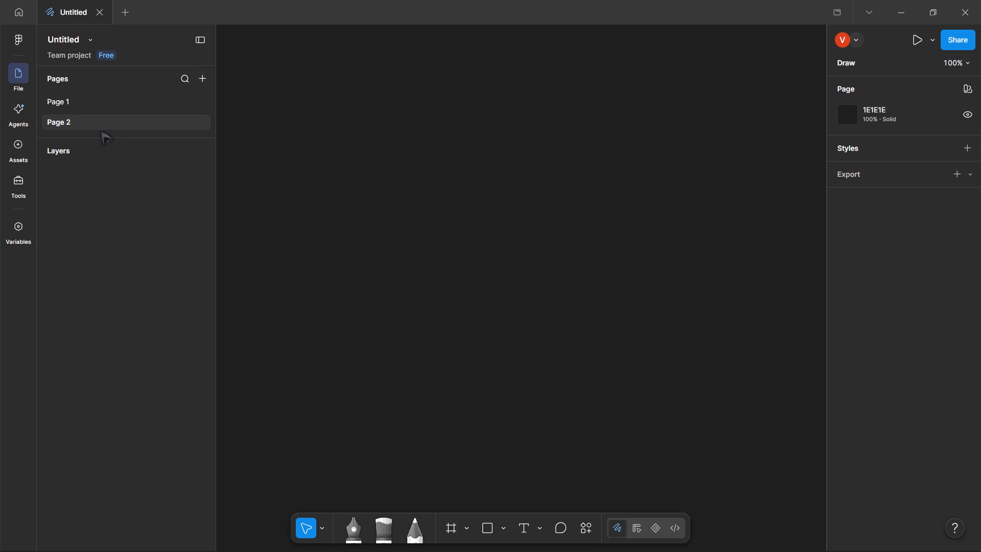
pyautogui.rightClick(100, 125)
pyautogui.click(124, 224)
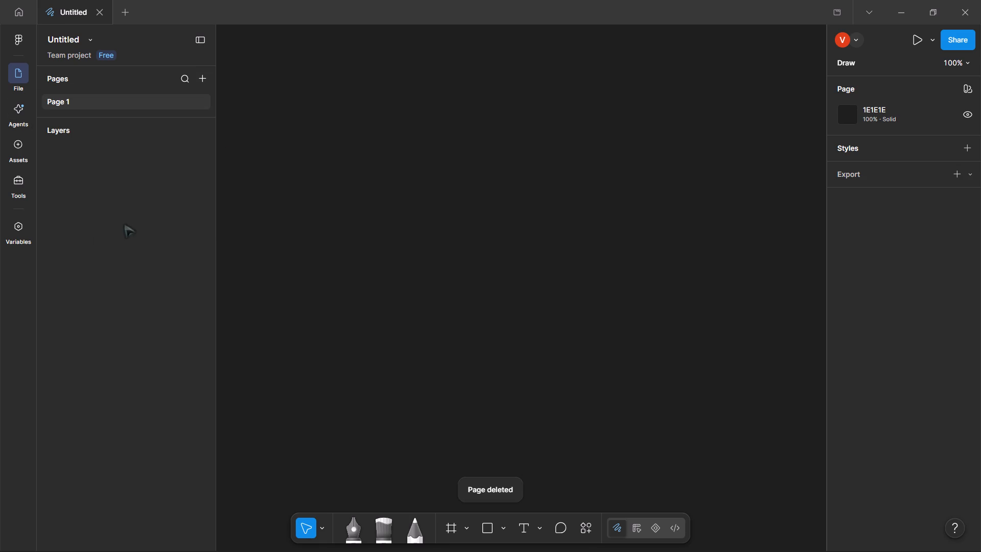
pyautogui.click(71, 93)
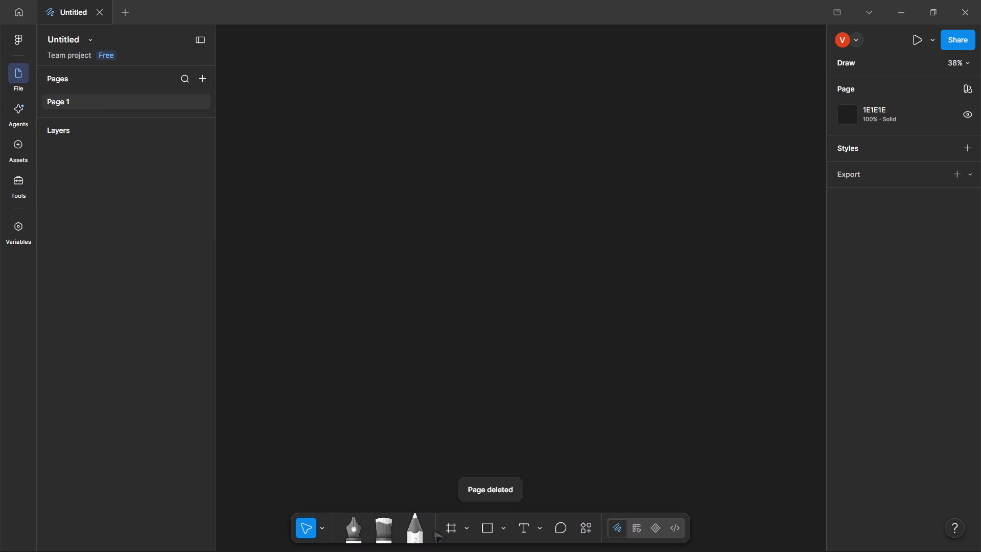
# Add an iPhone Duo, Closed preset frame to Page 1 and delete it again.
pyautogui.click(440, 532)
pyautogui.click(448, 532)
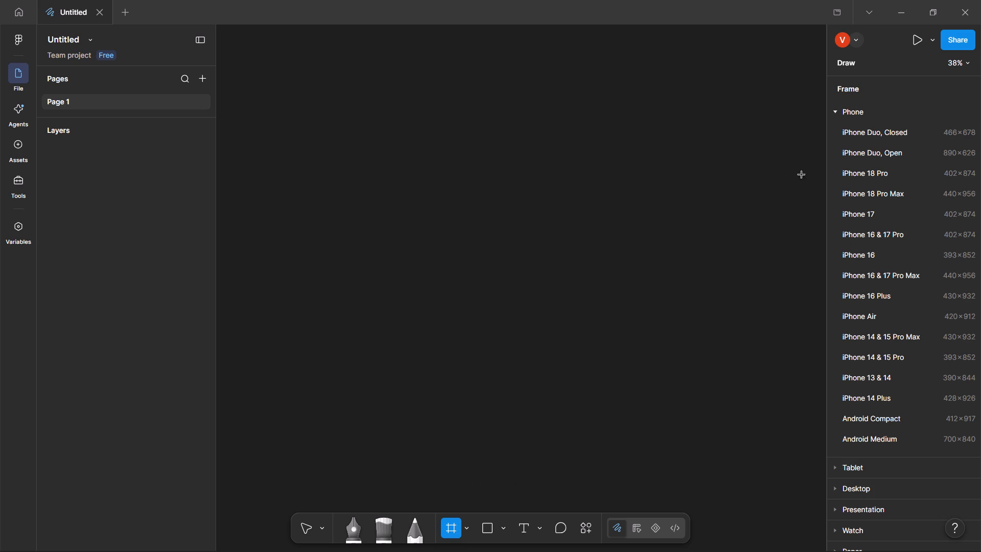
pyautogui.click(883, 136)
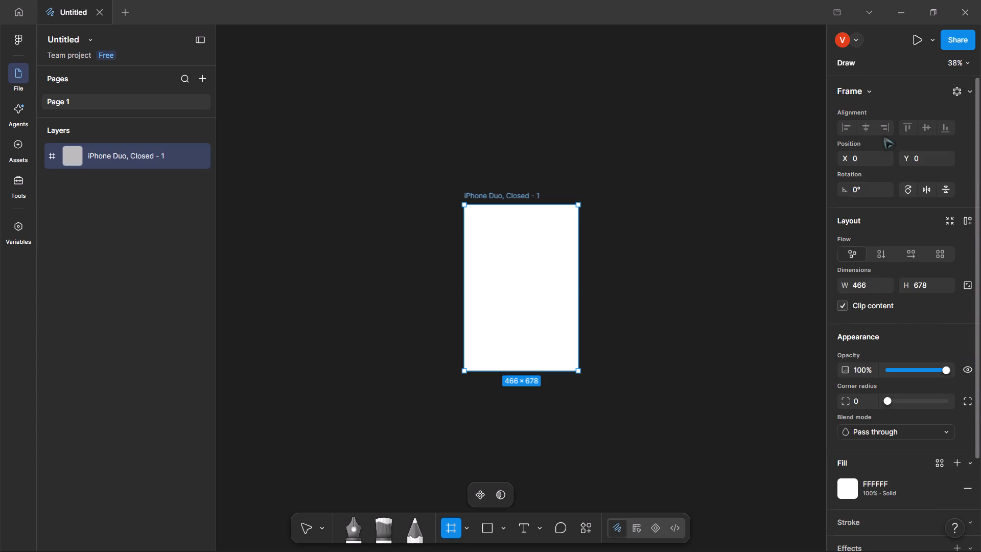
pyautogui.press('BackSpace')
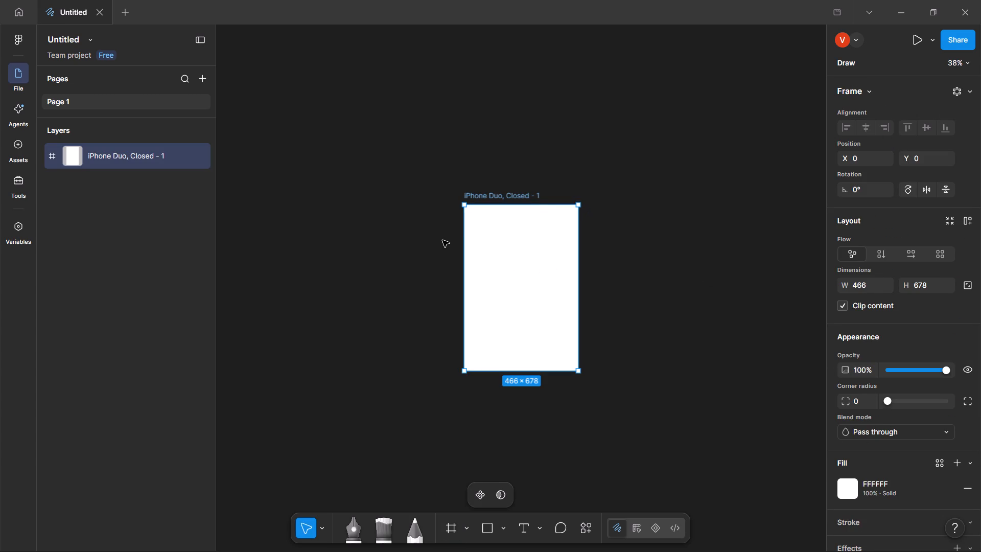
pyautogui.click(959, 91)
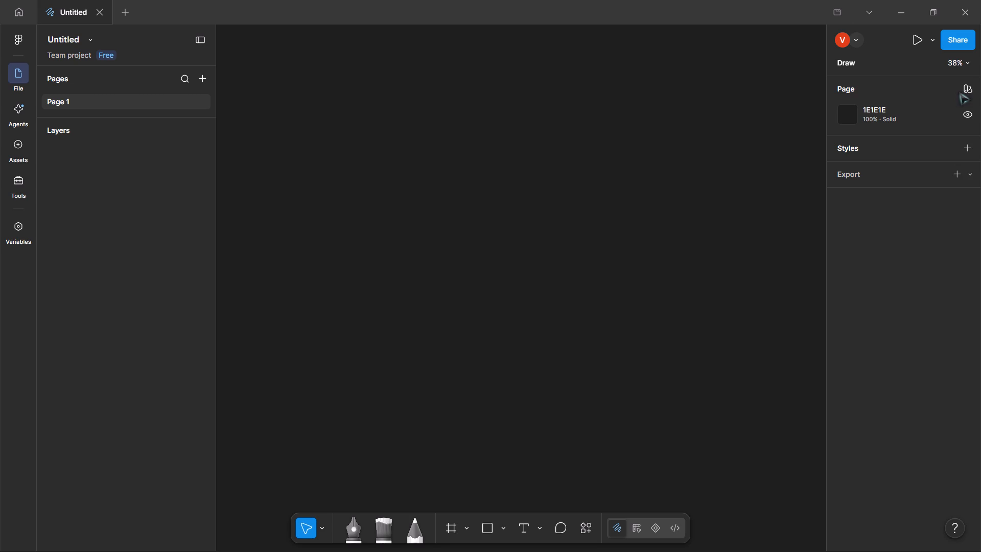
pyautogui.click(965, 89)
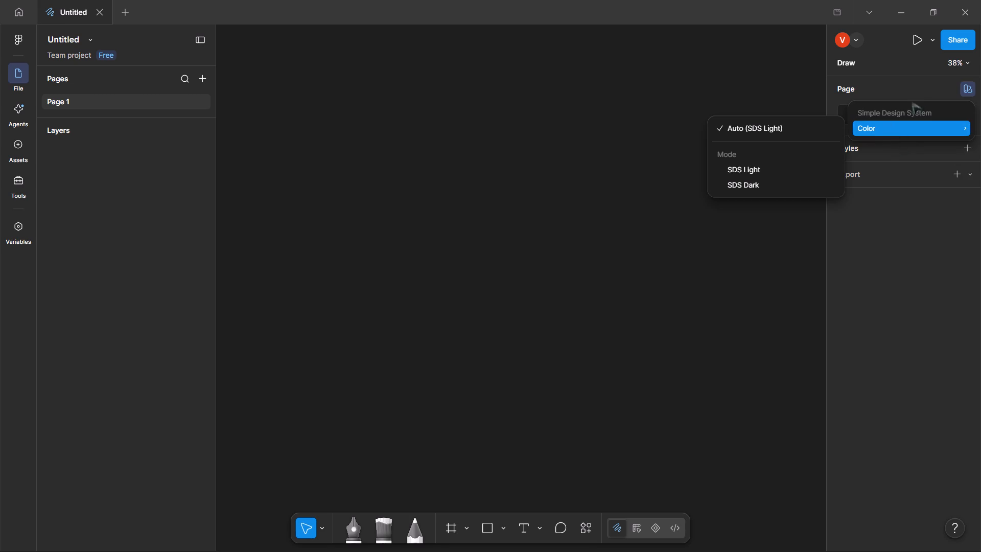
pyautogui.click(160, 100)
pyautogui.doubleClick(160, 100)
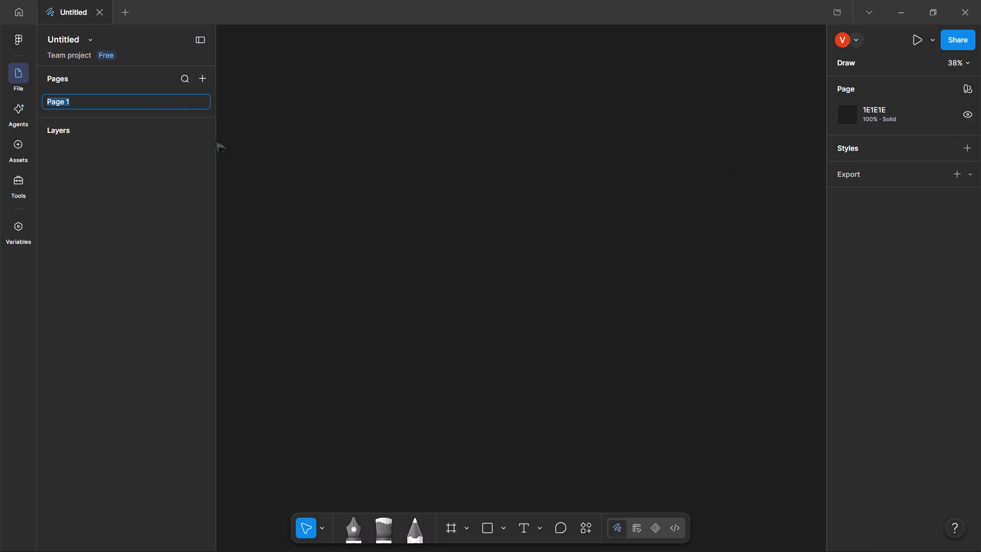
# Add an iPhone 18 Pro Max preset frame to Page 1 and move it to about X -404, Y -180.
pyautogui.click(452, 524)
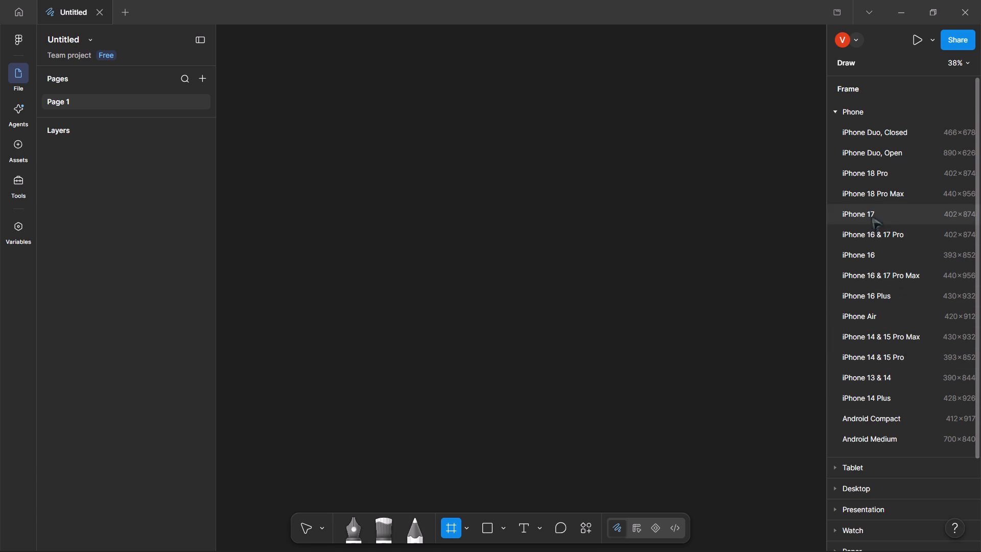
pyautogui.click(869, 196)
pyautogui.moveTo(506, 189); pyautogui.dragTo(482, 169)
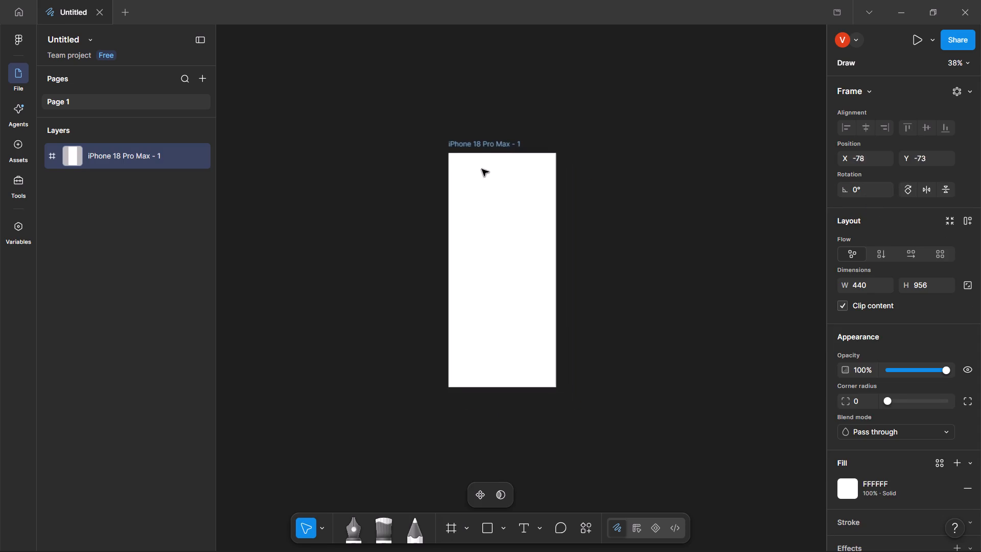
pyautogui.moveTo(482, 169); pyautogui.dragTo(407, 144)
pyautogui.click(427, 282)
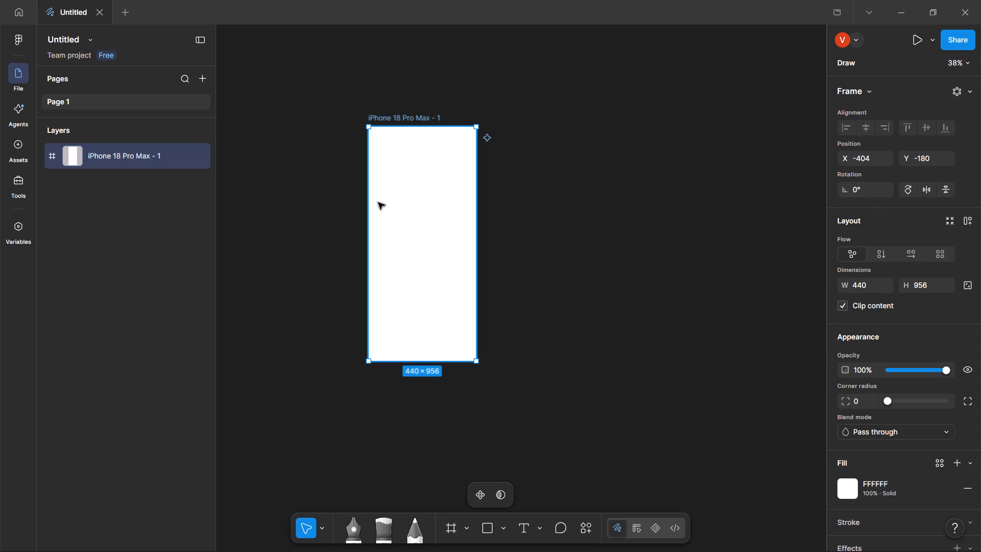
pyautogui.click(380, 158)
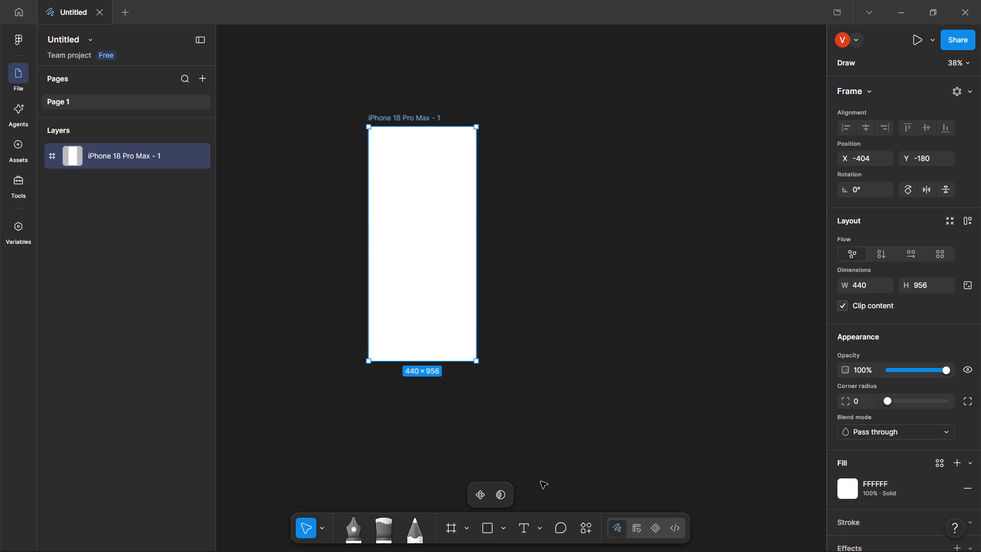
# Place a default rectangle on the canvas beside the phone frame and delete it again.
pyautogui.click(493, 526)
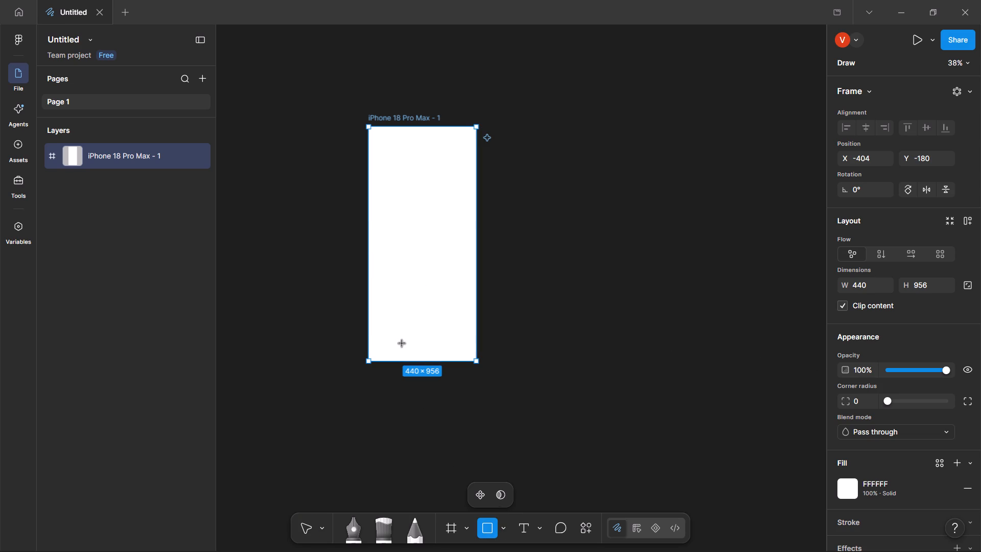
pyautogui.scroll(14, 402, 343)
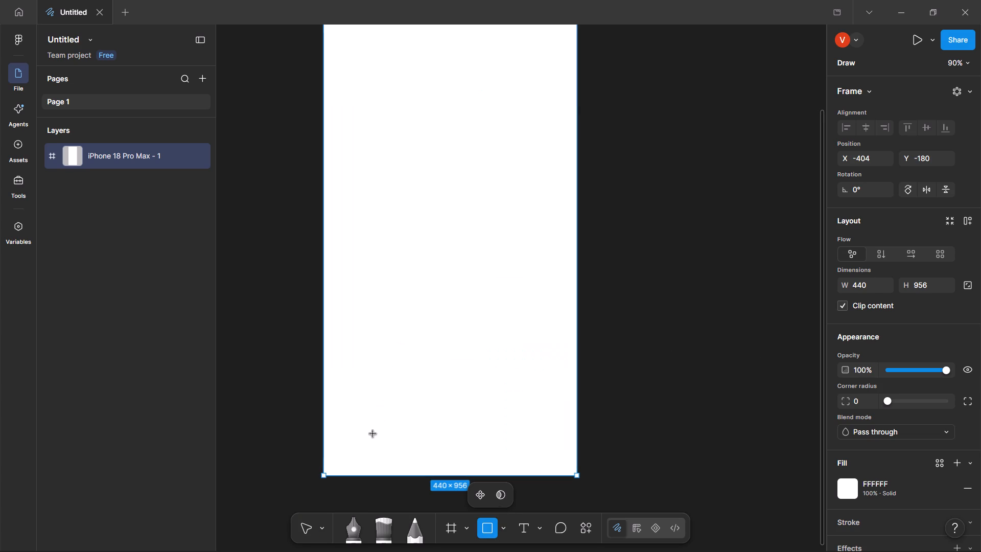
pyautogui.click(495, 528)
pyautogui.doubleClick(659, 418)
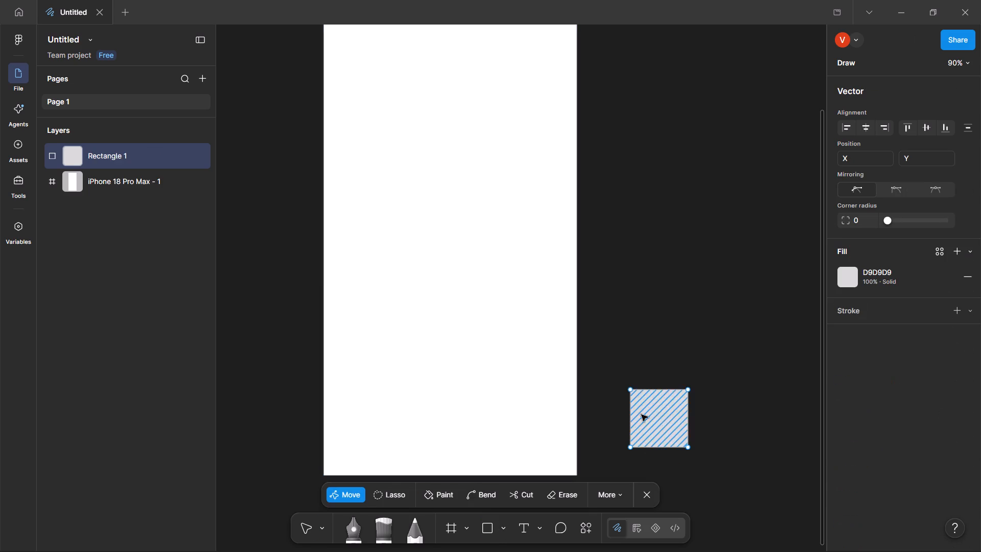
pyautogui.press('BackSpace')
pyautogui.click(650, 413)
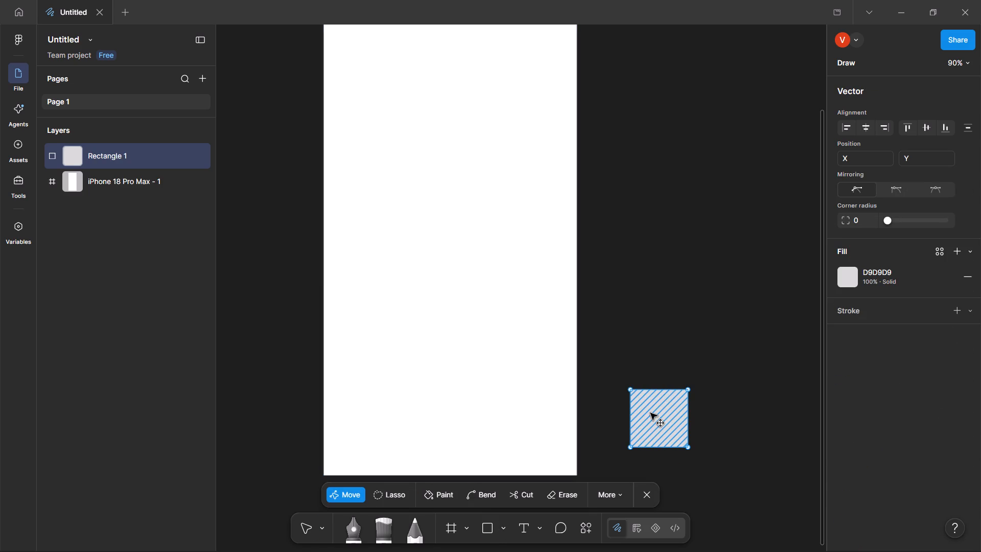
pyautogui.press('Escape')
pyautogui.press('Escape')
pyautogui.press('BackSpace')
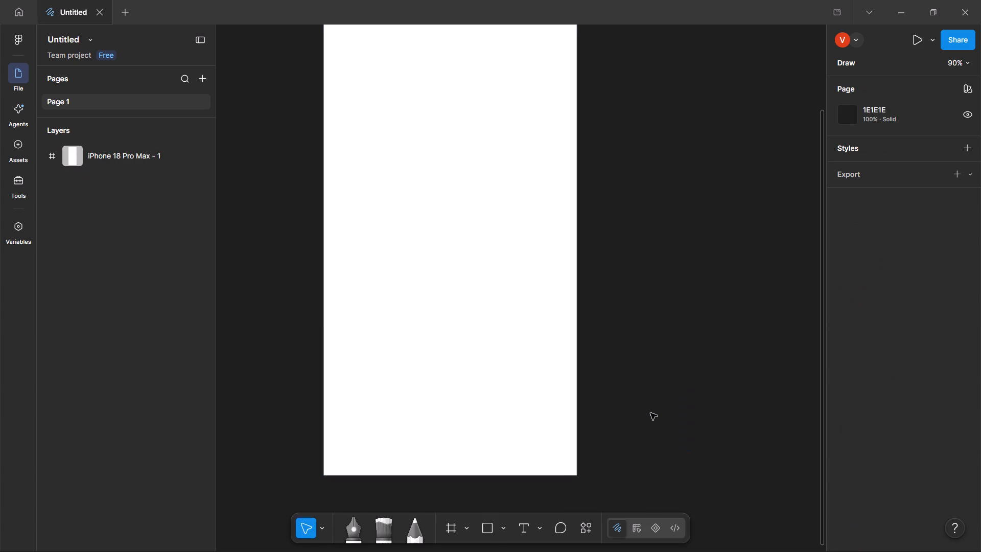
# Move the iPhone 18 Pro Max frame to about X -392, Y -157.
pyautogui.moveTo(339, 426); pyautogui.dragTo(347, 442)
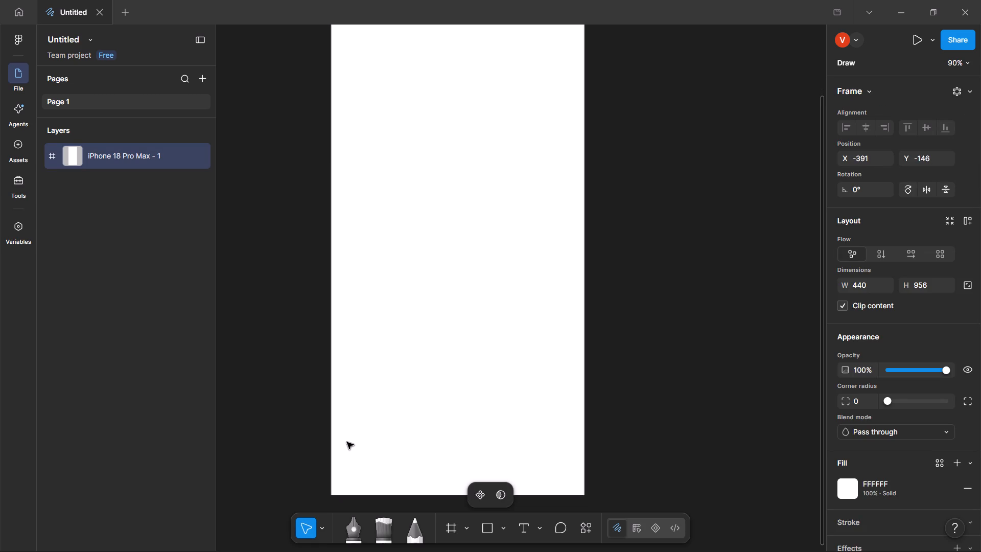
pyautogui.moveTo(347, 442); pyautogui.dragTo(346, 440)
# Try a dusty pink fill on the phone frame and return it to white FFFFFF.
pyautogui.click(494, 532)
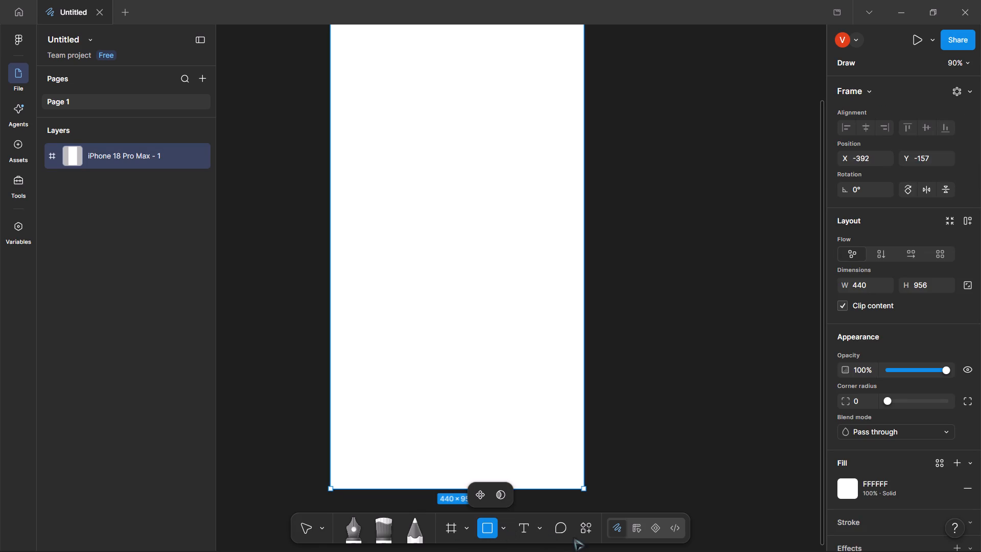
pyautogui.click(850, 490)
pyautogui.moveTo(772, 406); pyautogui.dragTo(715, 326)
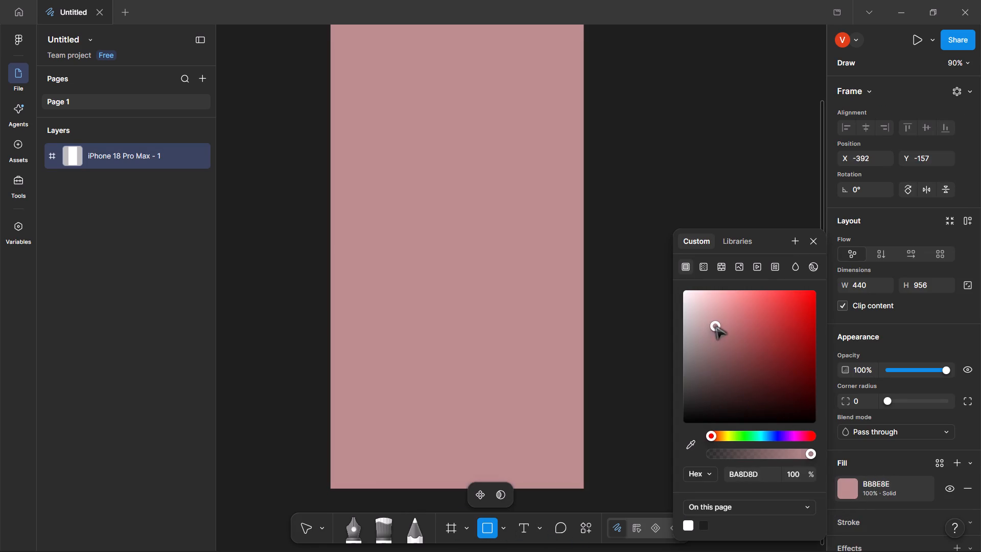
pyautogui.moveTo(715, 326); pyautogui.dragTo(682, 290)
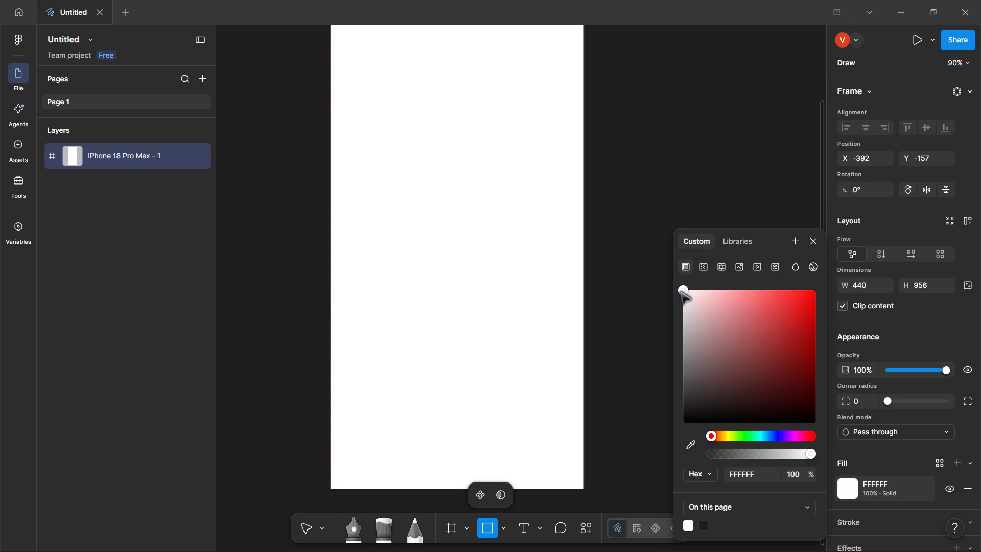
# Place a rectangle near the bottom of the phone frame and stretch it to about 427 × 100 at X 6, Y 841.
pyautogui.click(495, 532)
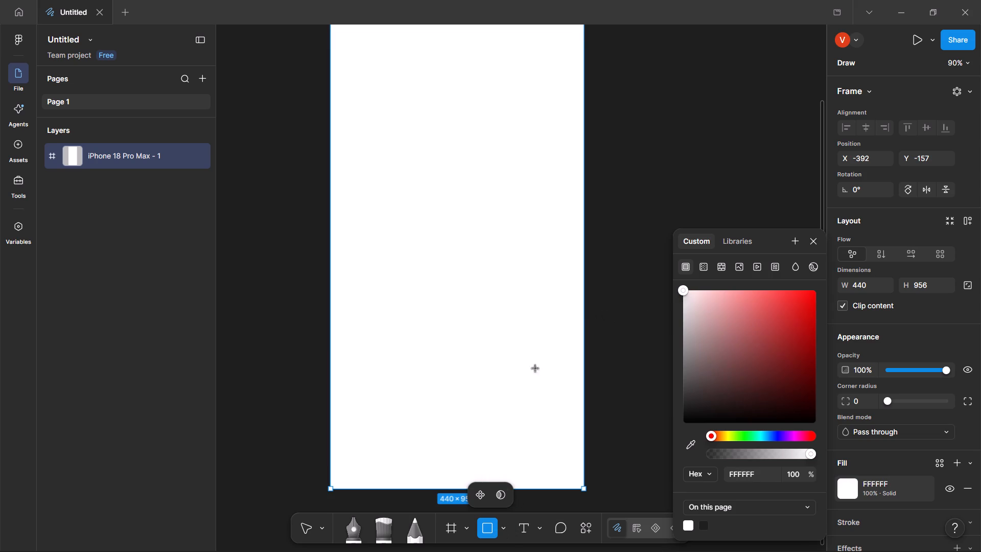
pyautogui.click(386, 400)
pyautogui.moveTo(395, 402); pyautogui.dragTo(392, 433)
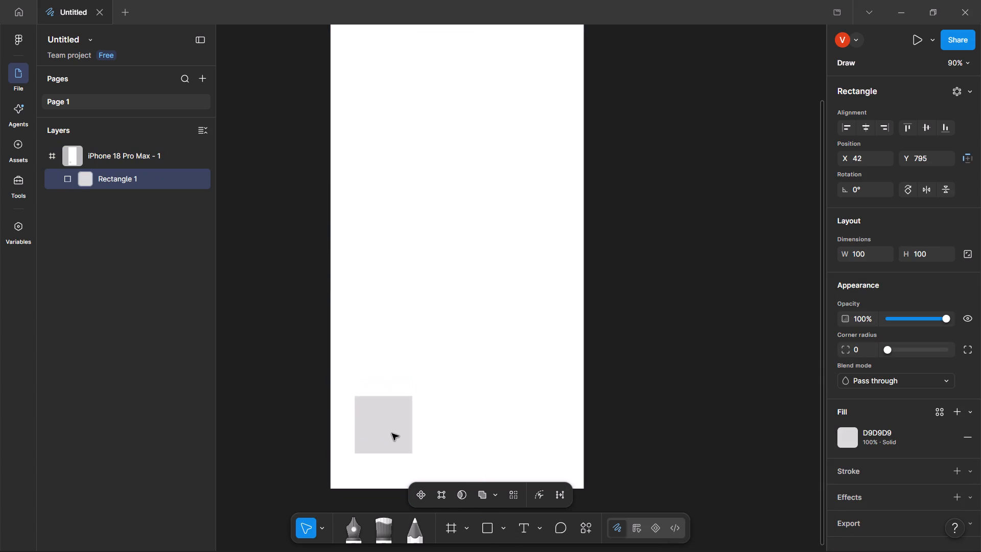
pyautogui.moveTo(392, 433); pyautogui.dragTo(390, 453)
pyautogui.moveTo(406, 451); pyautogui.dragTo(551, 454)
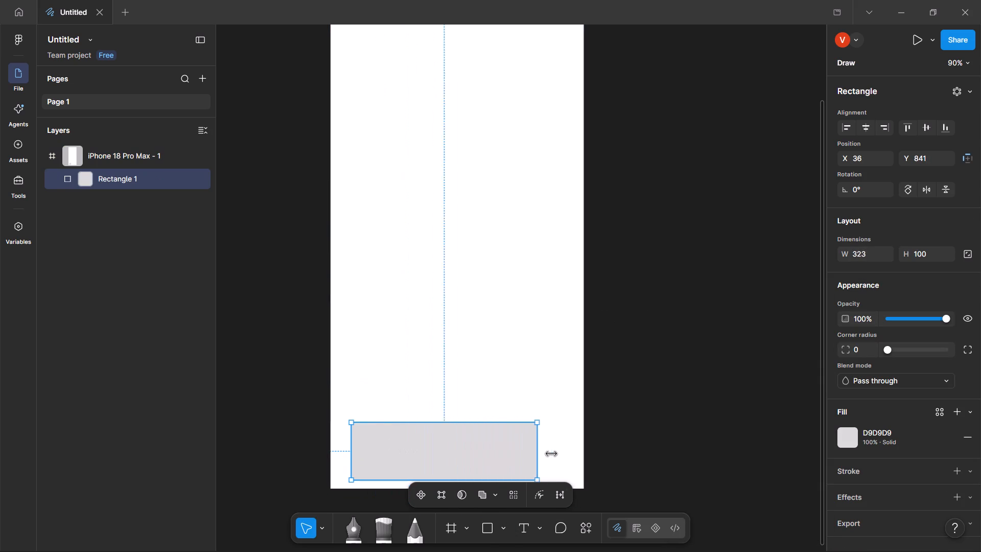
pyautogui.moveTo(551, 454); pyautogui.dragTo(582, 449)
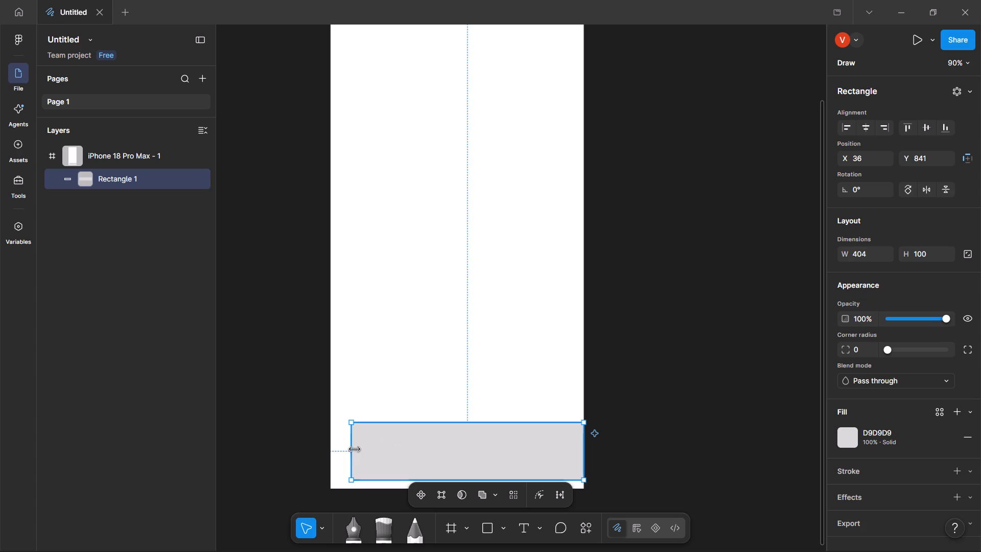
pyautogui.moveTo(348, 452); pyautogui.dragTo(333, 456)
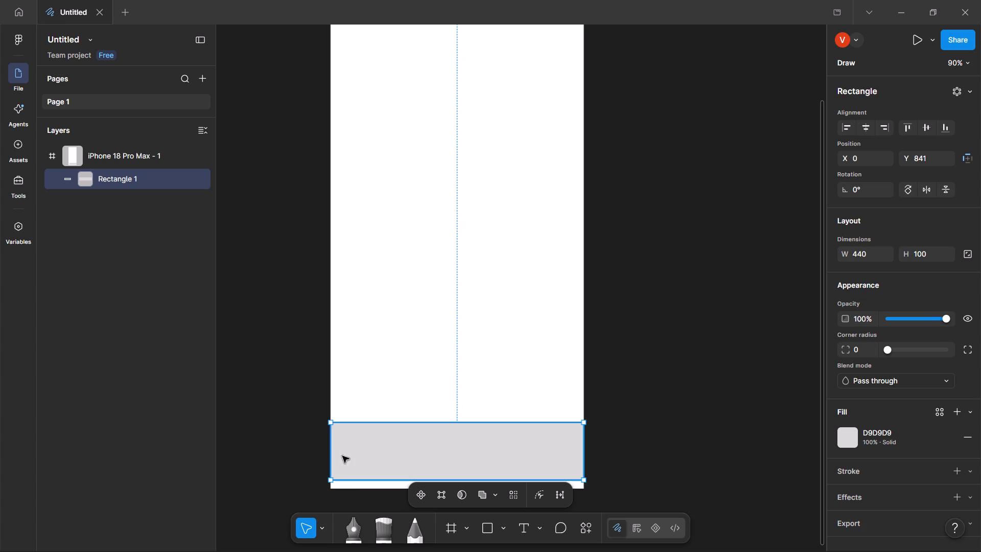
pyautogui.click(582, 451)
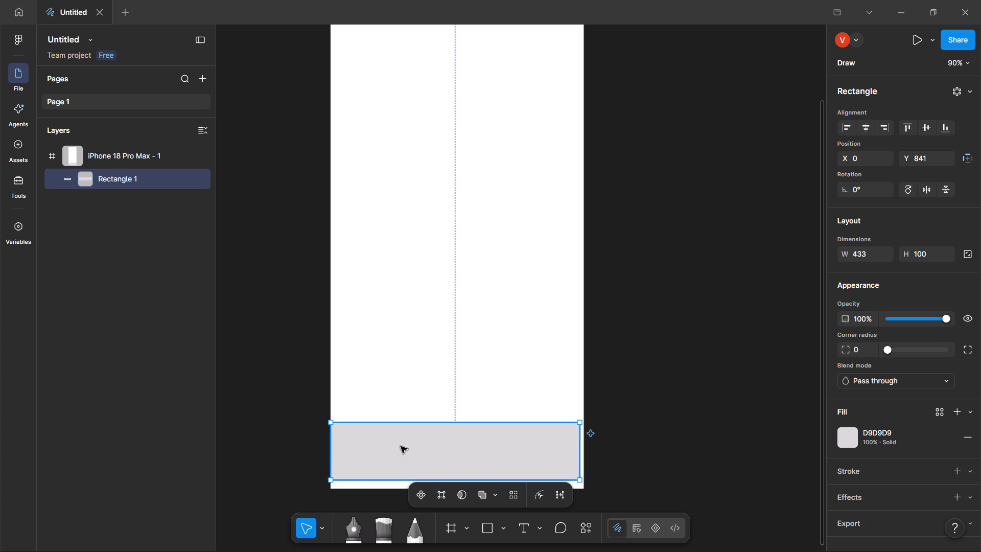
pyautogui.click(335, 452)
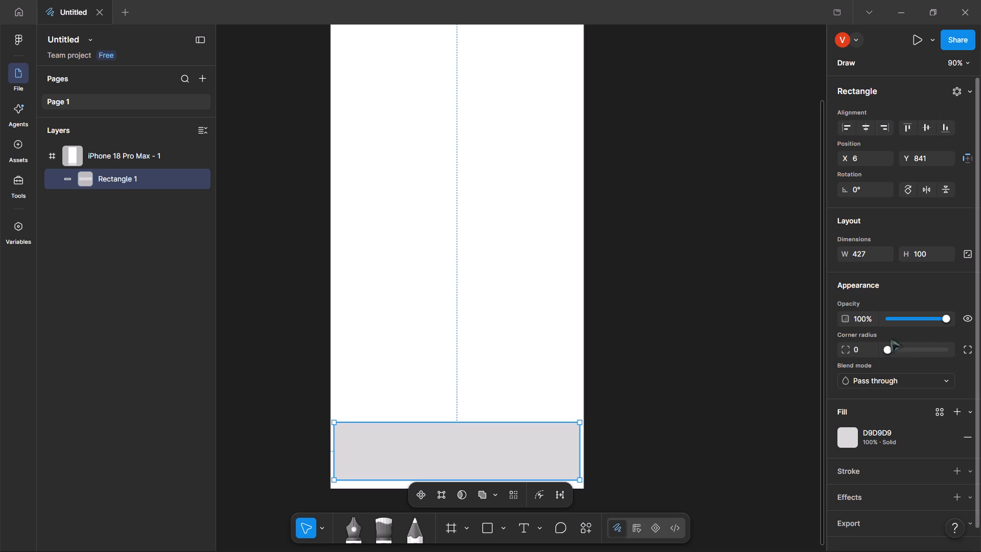
# Set the bottom rectangle's corner radius to 200.
pyautogui.moveTo(885, 348); pyautogui.dragTo(980, 364)
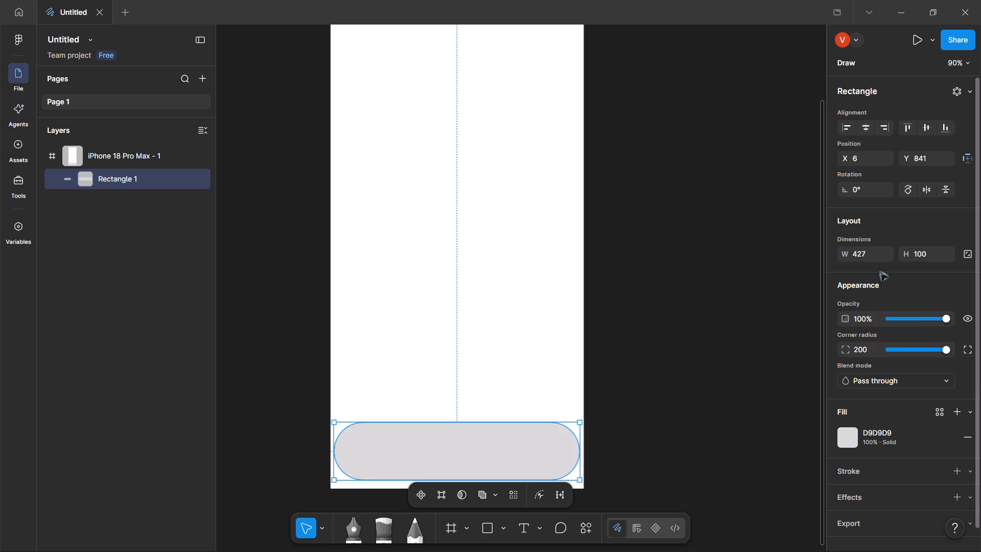
# Reduce the bottom rectangle's height to 77.
pyautogui.click(939, 254)
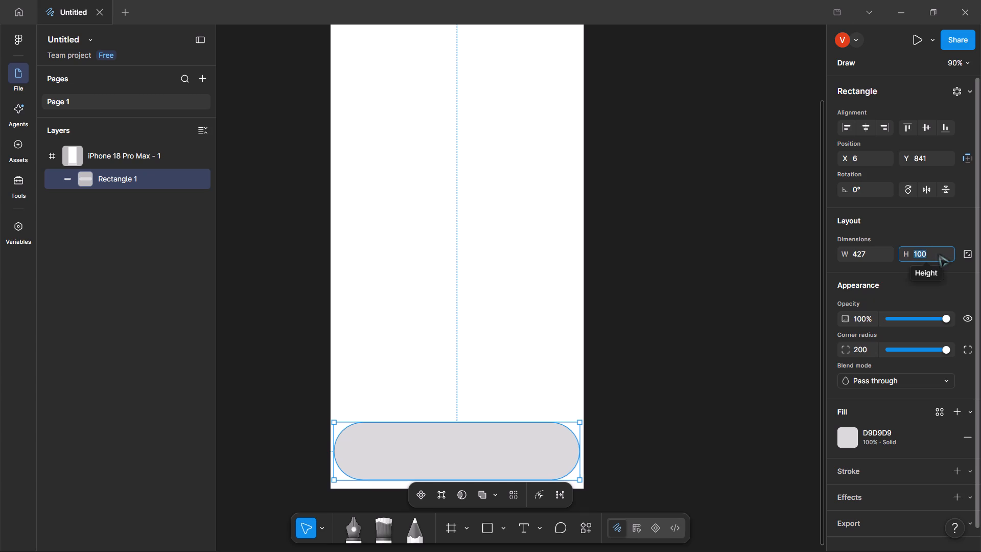
pyautogui.press('Down')
pyautogui.press('Down')
pyautogui.press('Down')
pyautogui.press('Down')
pyautogui.press('Down')
pyautogui.press('Down')
pyautogui.press('Down')
pyautogui.press('Down')
pyautogui.press('Down')
pyautogui.press('Down')
pyautogui.press('Down')
pyautogui.press('Down')
pyautogui.press('Down')
pyautogui.press('Down')
pyautogui.press('Down')
pyautogui.press('Down')
pyautogui.press('Down')
pyautogui.press('Down')
pyautogui.press('Down')
pyautogui.press('Down')
pyautogui.press('Down')
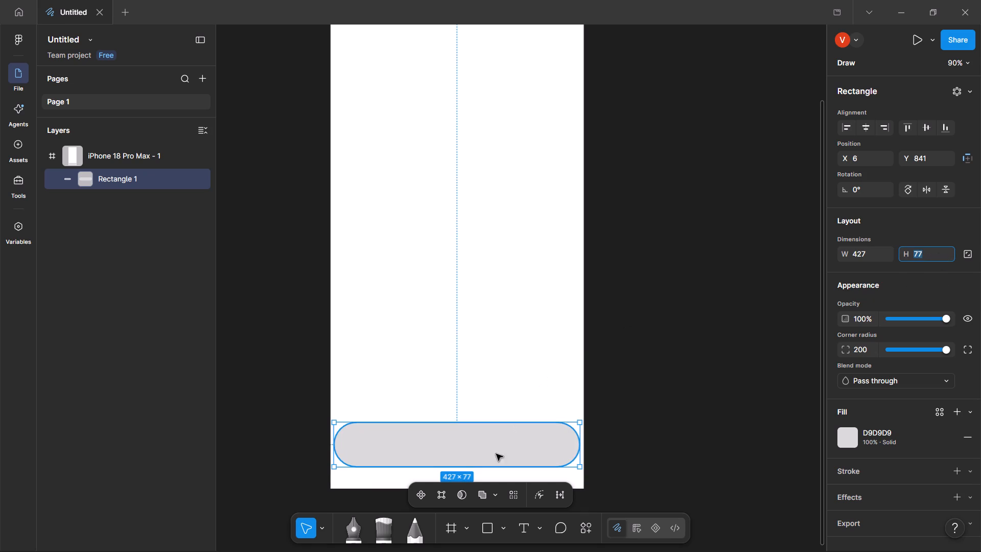
# Move the rounded bar down to about X 7, Y 868, close to the phone frame's bottom edge.
pyautogui.moveTo(474, 443); pyautogui.dragTo(469, 457)
pyautogui.click(617, 491)
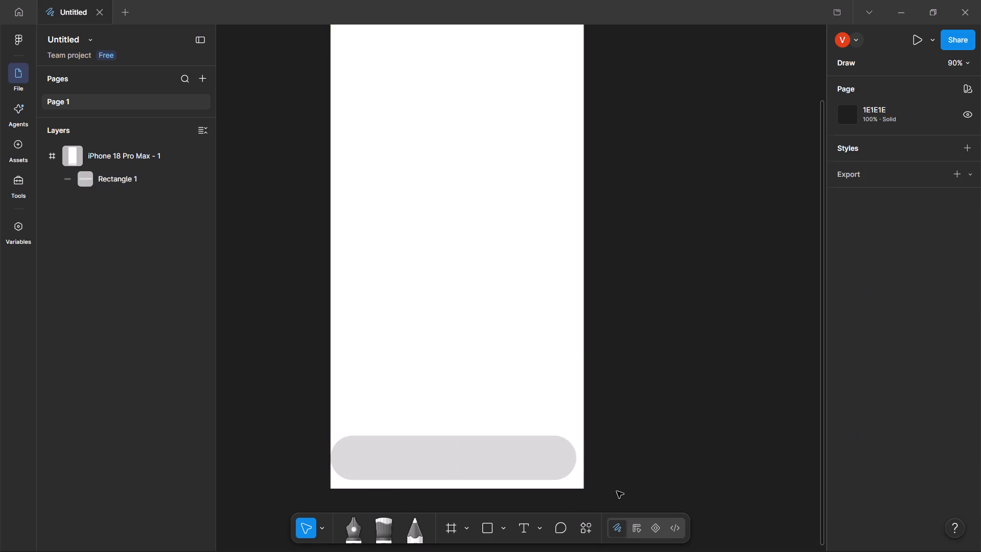
pyautogui.click(464, 470)
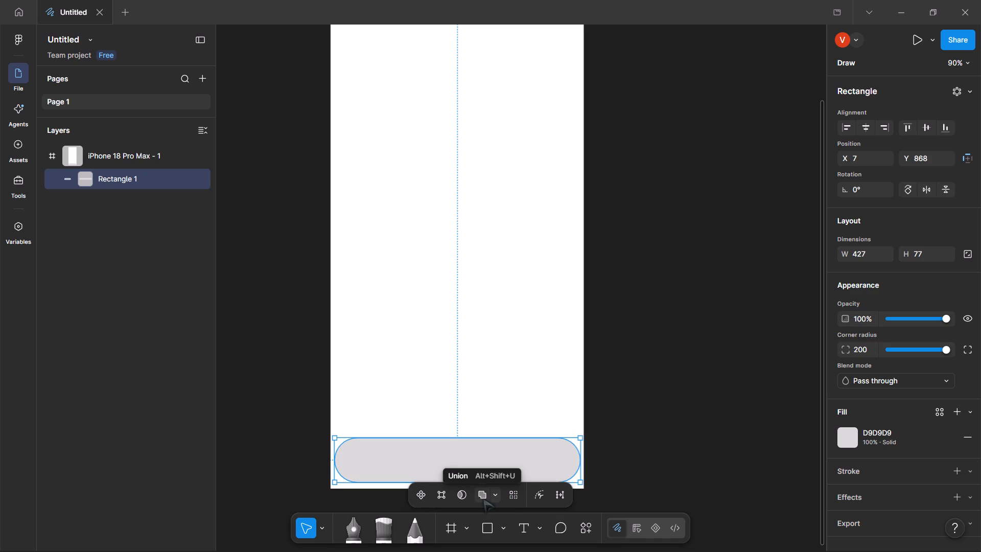
pyautogui.click(627, 449)
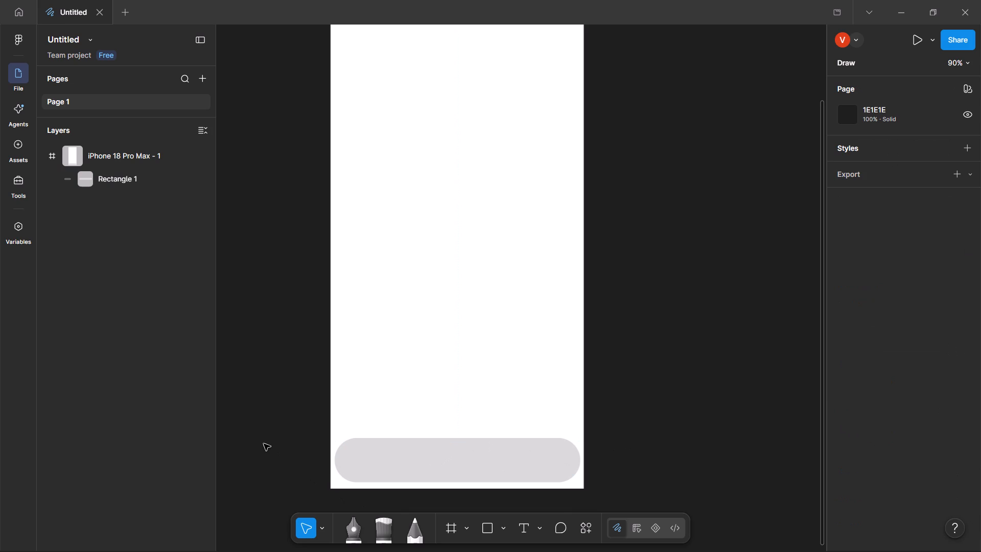
# Change the rounded bar's fill color to the pale grey-teal B7CDCA.
pyautogui.click(387, 461)
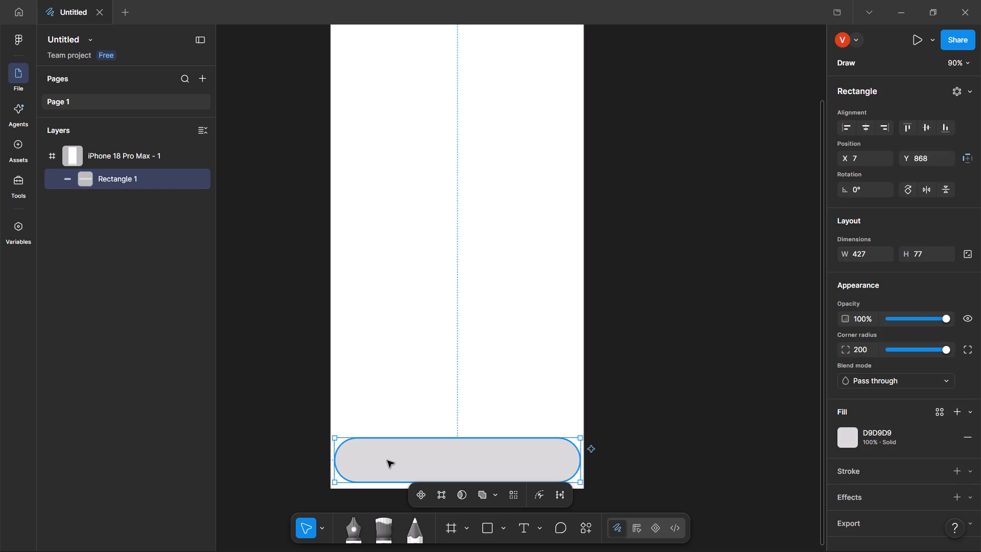
pyautogui.click(844, 444)
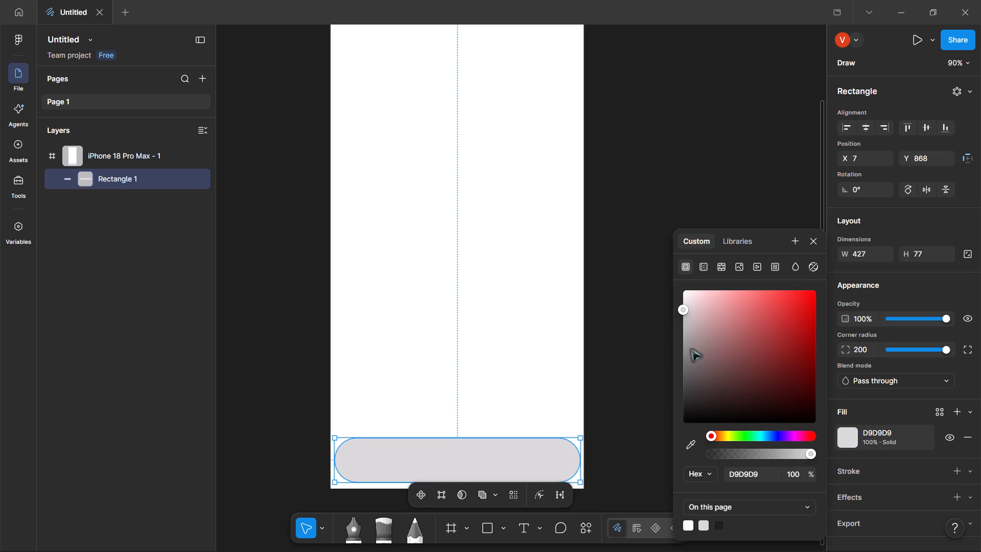
pyautogui.moveTo(689, 330); pyautogui.dragTo(689, 325)
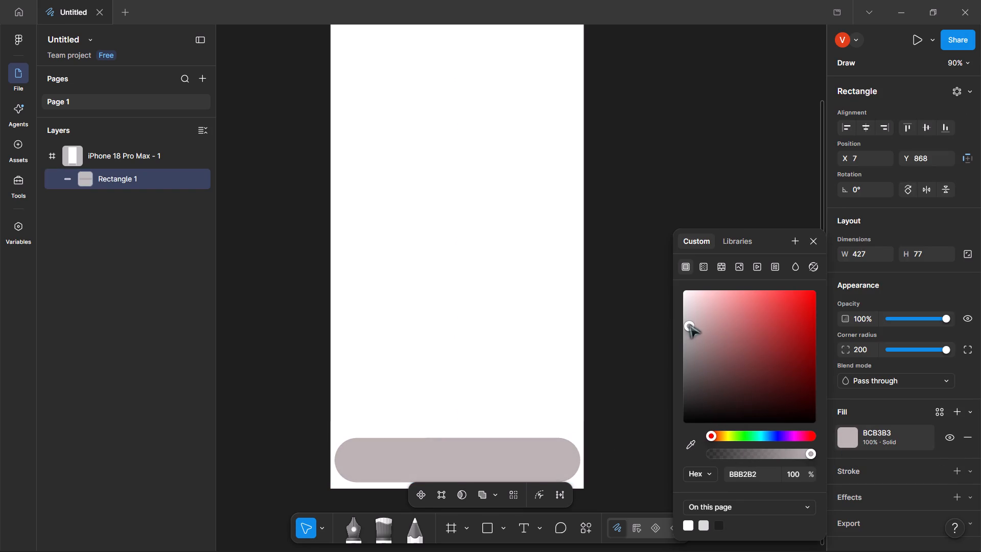
pyautogui.moveTo(689, 325); pyautogui.dragTo(689, 318)
pyautogui.click(759, 440)
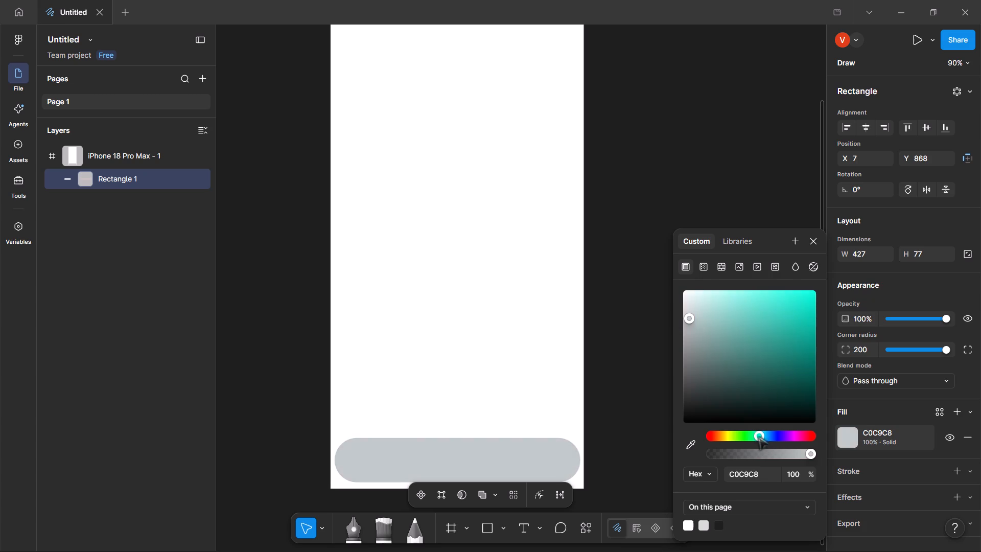
pyautogui.moveTo(698, 338); pyautogui.dragTo(702, 305)
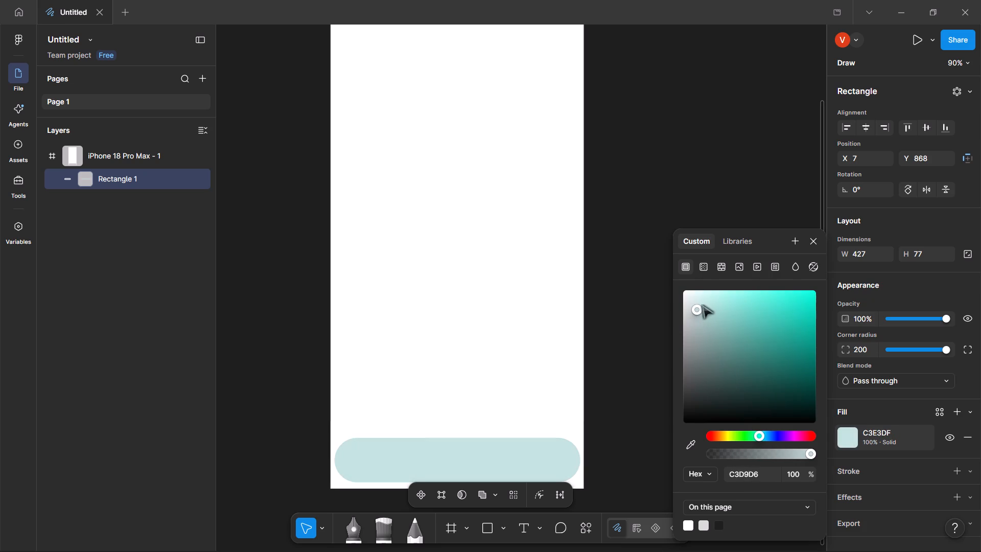
pyautogui.moveTo(702, 305); pyautogui.dragTo(689, 341)
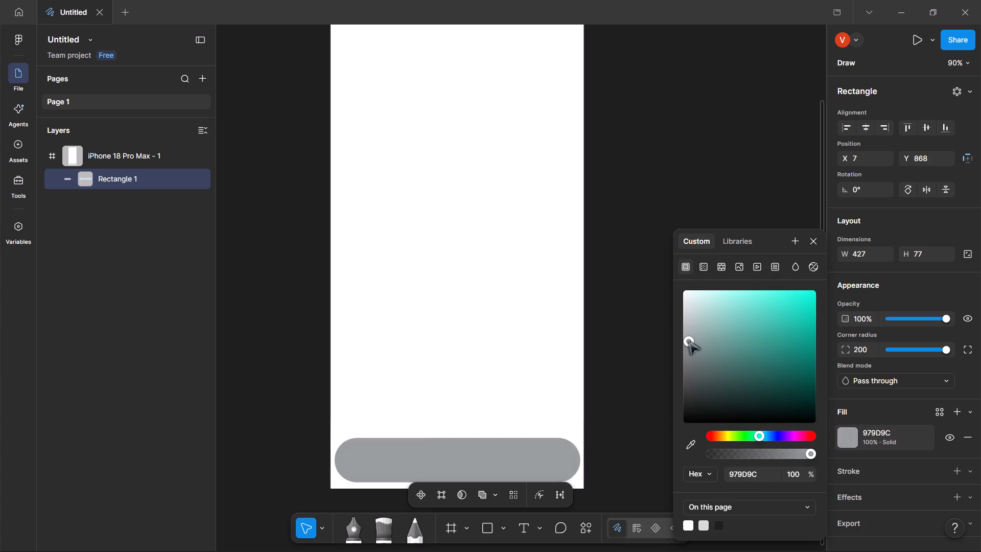
pyautogui.moveTo(689, 341); pyautogui.dragTo(698, 316)
# Lower the rounded bar's fill opacity to about 22%.
pyautogui.moveTo(796, 454); pyautogui.dragTo(721, 450)
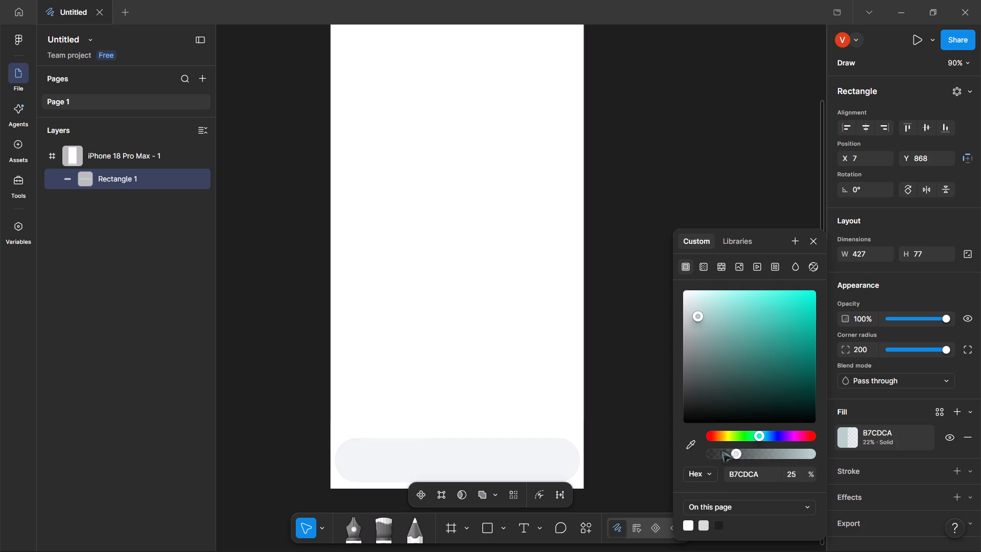
pyautogui.moveTo(721, 450); pyautogui.dragTo(736, 457)
# Raise the rounded bar's fill opacity to 100%.
pyautogui.moveTo(736, 457); pyautogui.dragTo(842, 464)
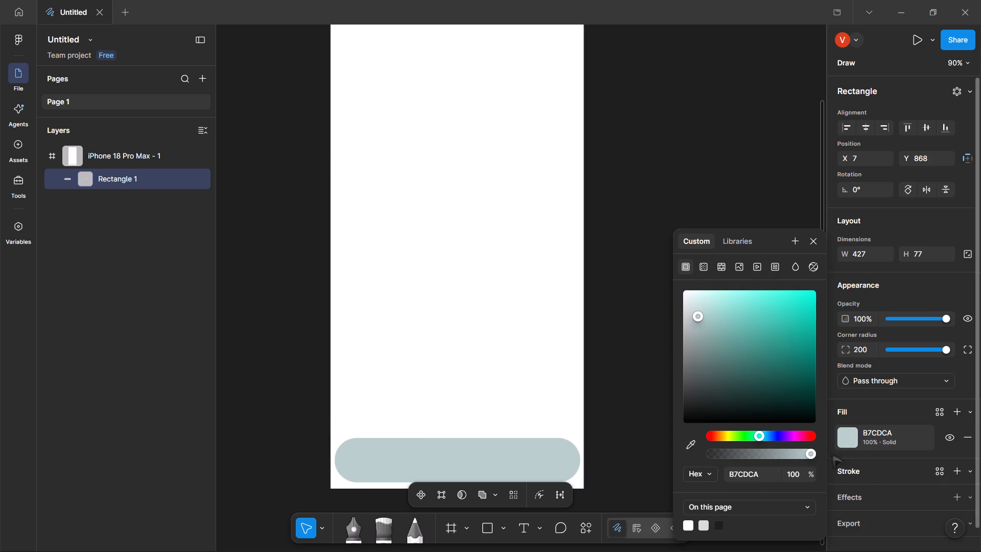
# Shift the hue of the rounded bar's fill from teal toward blue, giving B7CBCD.
pyautogui.moveTo(757, 433); pyautogui.dragTo(771, 449)
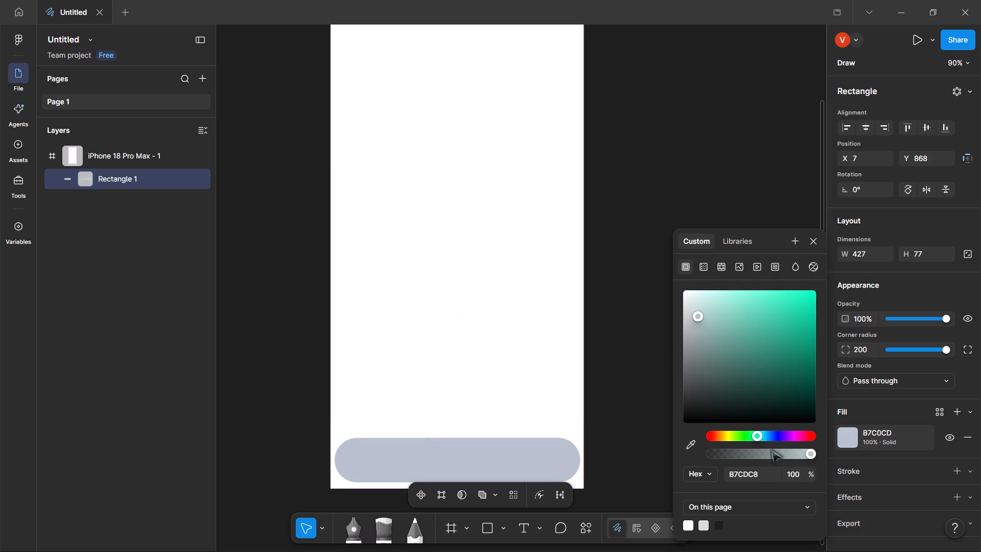
pyautogui.moveTo(771, 449); pyautogui.dragTo(757, 461)
pyautogui.moveTo(757, 461); pyautogui.dragTo(763, 461)
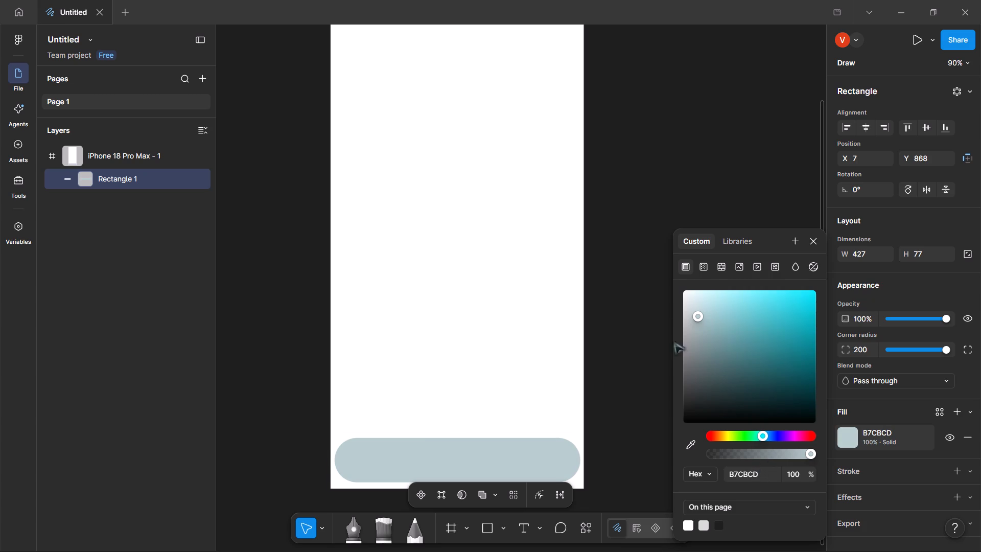
pyautogui.moveTo(660, 290); pyautogui.dragTo(668, 302)
pyautogui.click(524, 459)
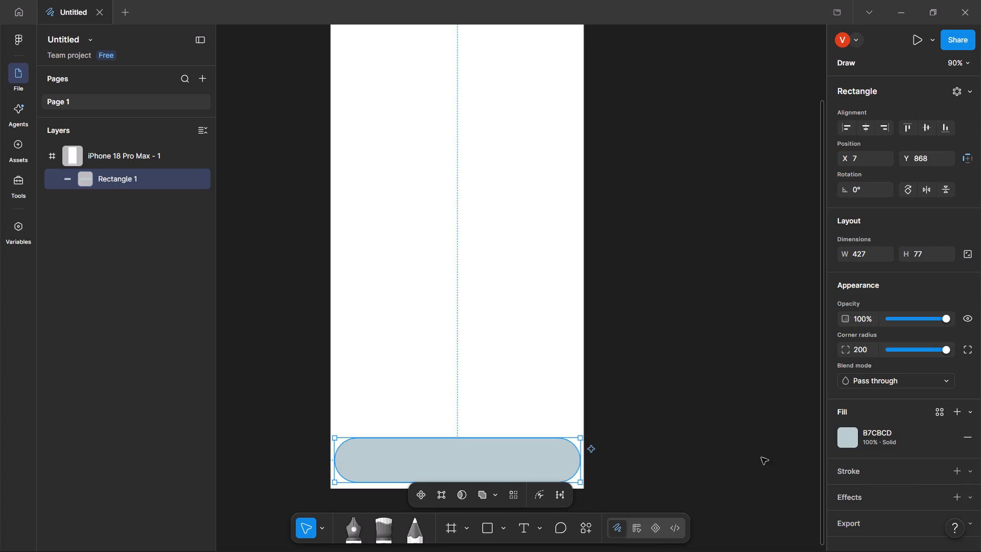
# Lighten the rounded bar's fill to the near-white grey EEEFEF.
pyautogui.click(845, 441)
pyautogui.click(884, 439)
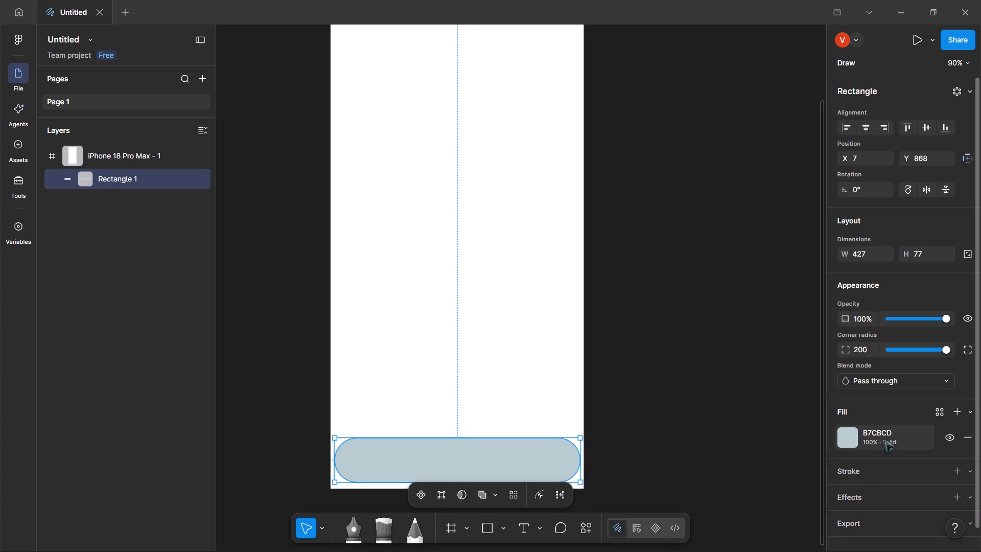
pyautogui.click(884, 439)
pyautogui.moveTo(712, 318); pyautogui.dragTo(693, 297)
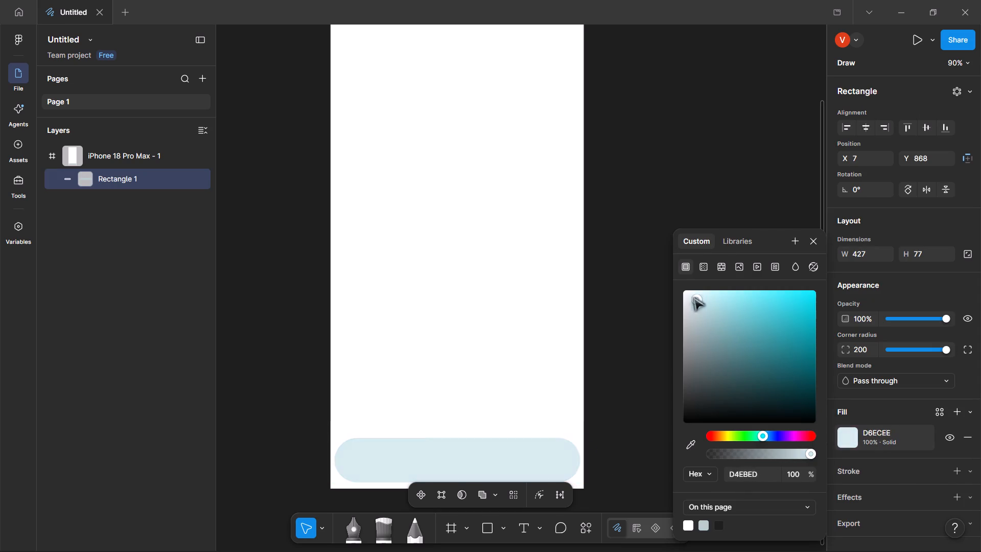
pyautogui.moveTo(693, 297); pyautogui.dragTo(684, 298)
# Look through the blend modes offered for the rounded bar's fill, keeping Normal.
pyautogui.click(800, 265)
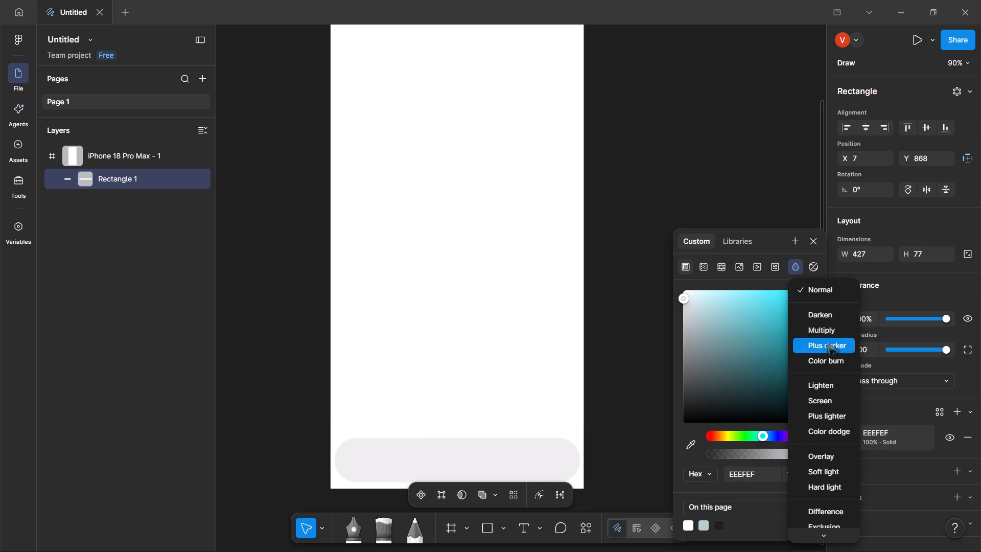
pyautogui.scroll(-15, 827, 359)
pyautogui.scroll(-8, 828, 381)
pyautogui.scroll(-1, 827, 458)
pyautogui.scroll(-12, 827, 502)
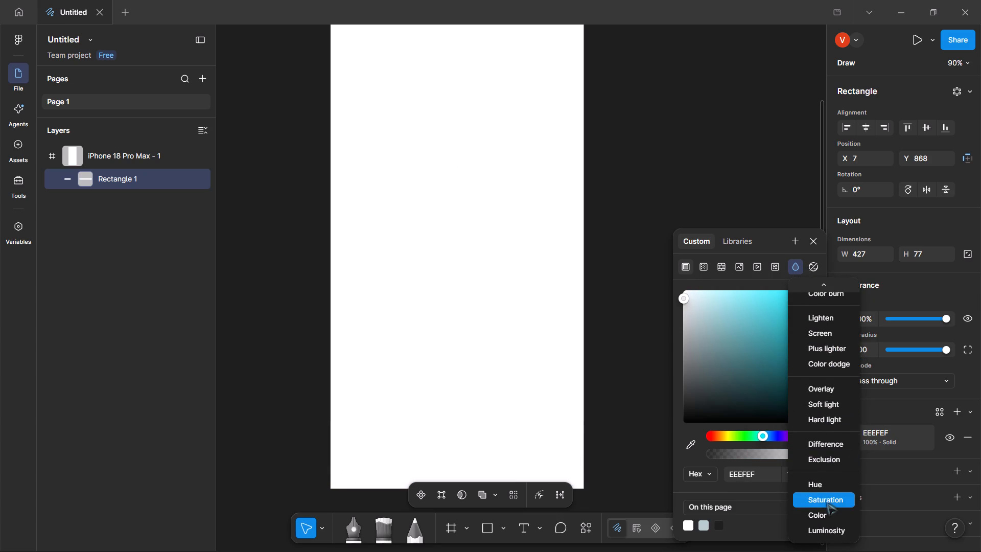
pyautogui.scroll(-15, 827, 502)
pyautogui.scroll(19, 827, 502)
pyautogui.scroll(-20, 827, 502)
pyautogui.scroll(-6, 827, 502)
pyautogui.scroll(20, 827, 504)
pyautogui.scroll(20, 827, 504)
pyautogui.scroll(20, 827, 504)
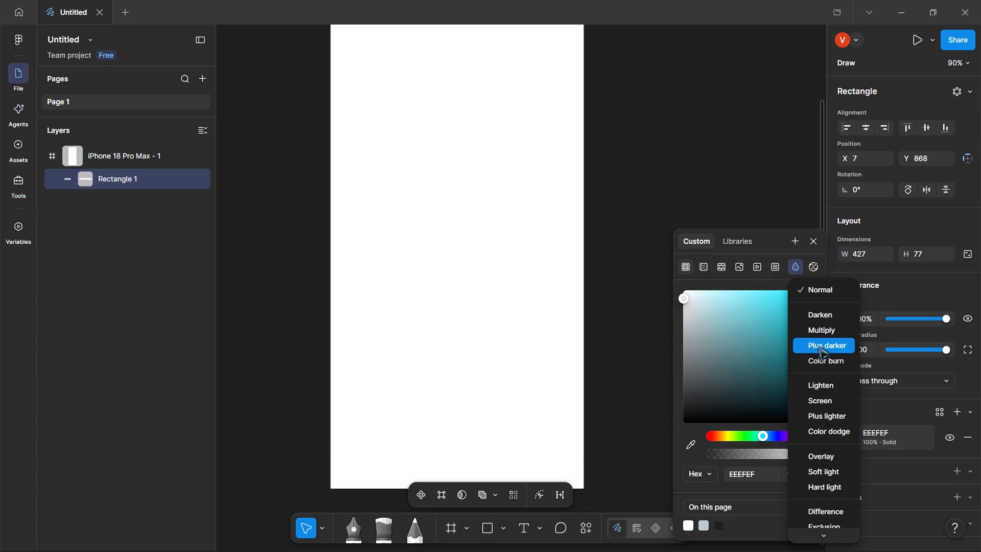
pyautogui.click(769, 265)
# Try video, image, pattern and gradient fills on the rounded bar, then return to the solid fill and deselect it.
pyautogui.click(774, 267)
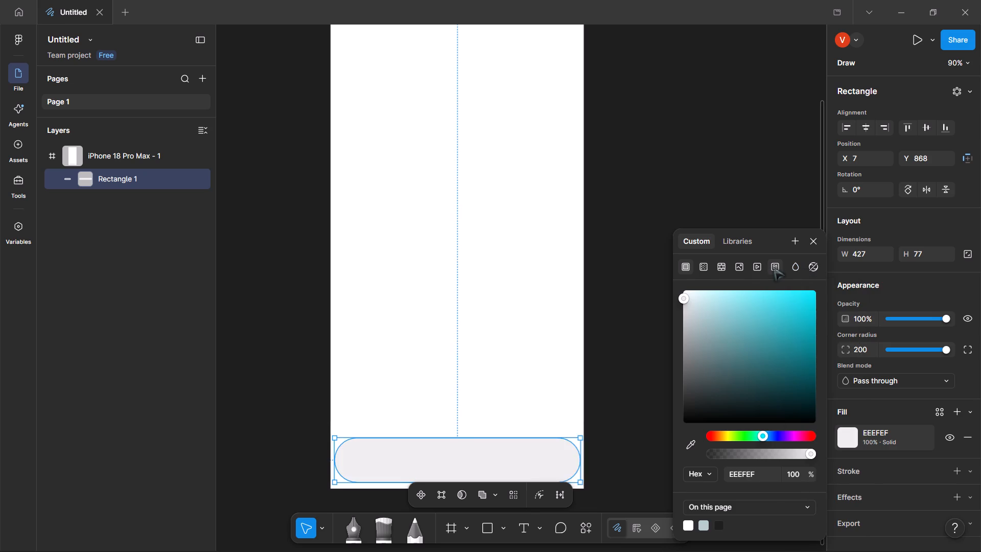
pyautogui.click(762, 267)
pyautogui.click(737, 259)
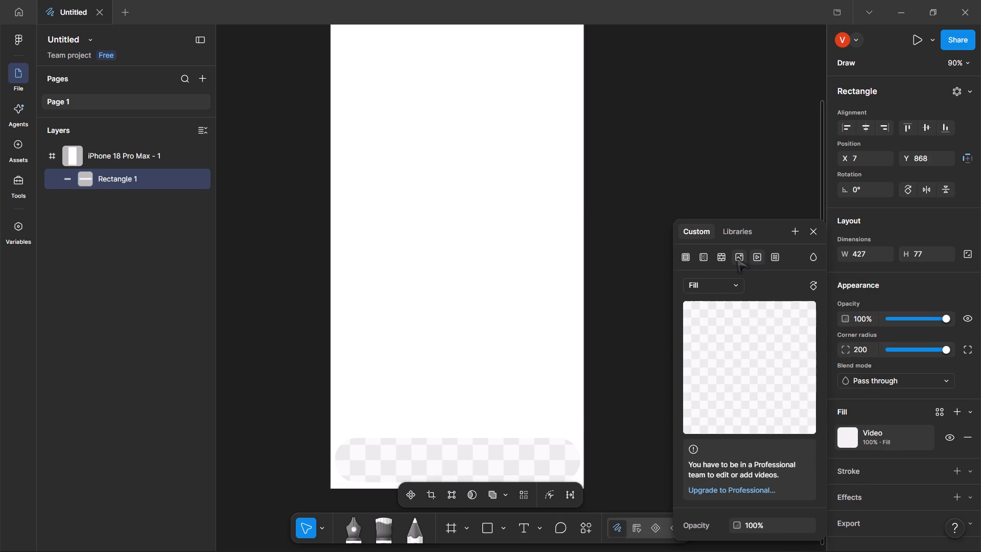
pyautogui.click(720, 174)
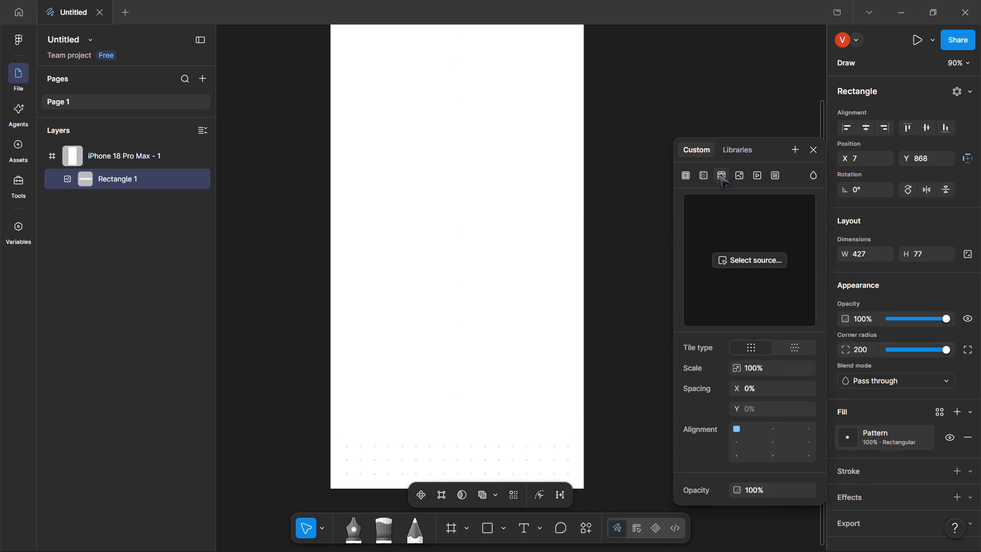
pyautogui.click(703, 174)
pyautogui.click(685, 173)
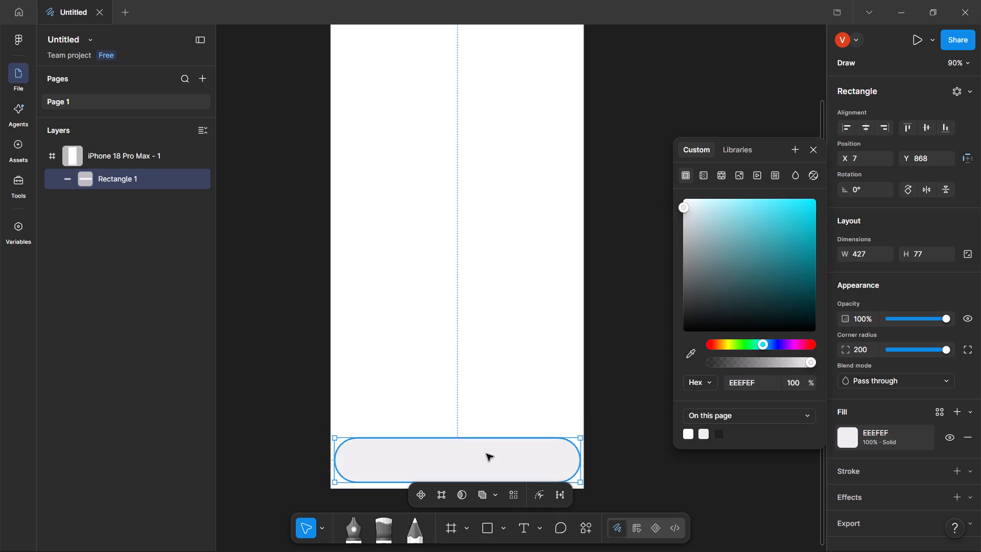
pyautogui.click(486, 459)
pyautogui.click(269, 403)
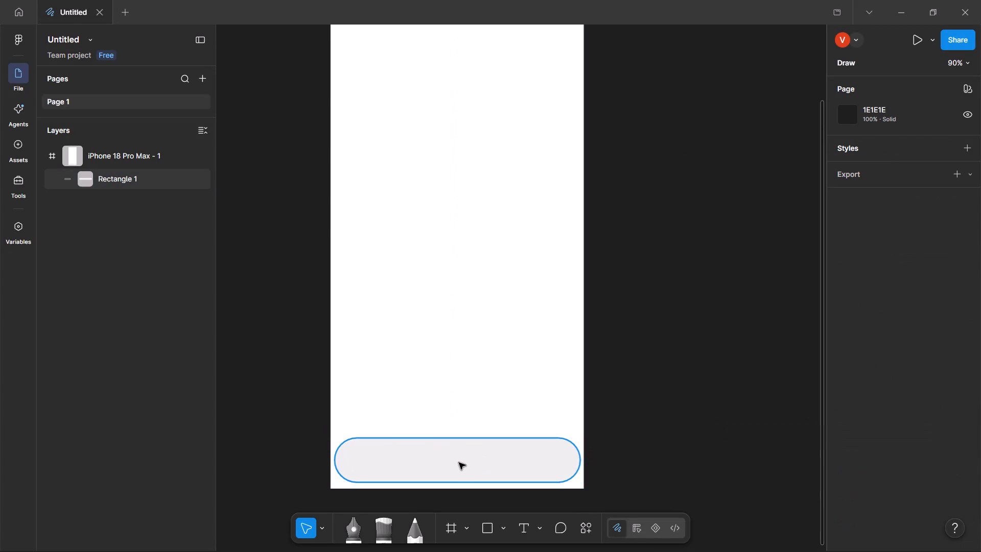
# Change the rounded bar's solid fill from near-white grey to a pale blue and deselect it.
pyautogui.click(522, 459)
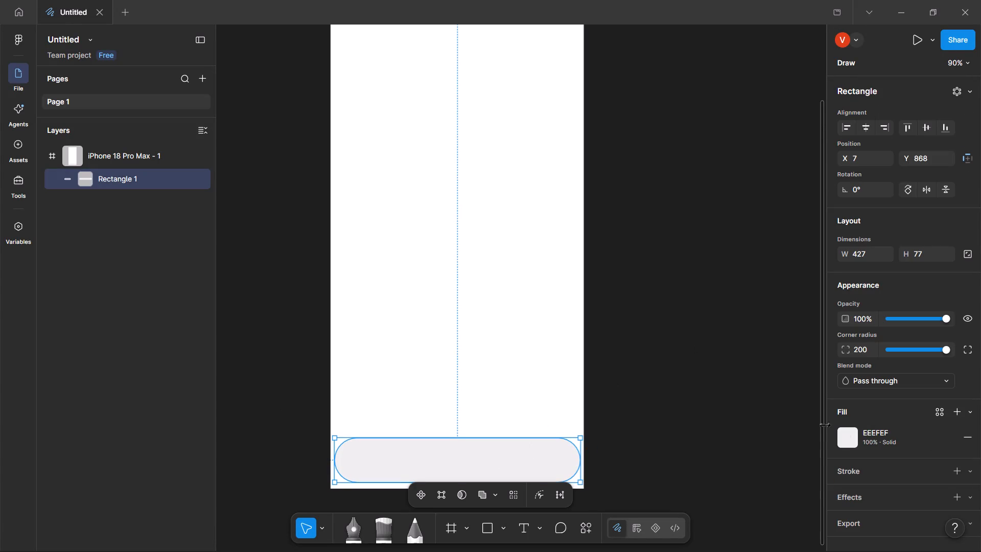
pyautogui.click(858, 436)
pyautogui.click(680, 287)
pyautogui.moveTo(684, 296); pyautogui.dragTo(686, 317)
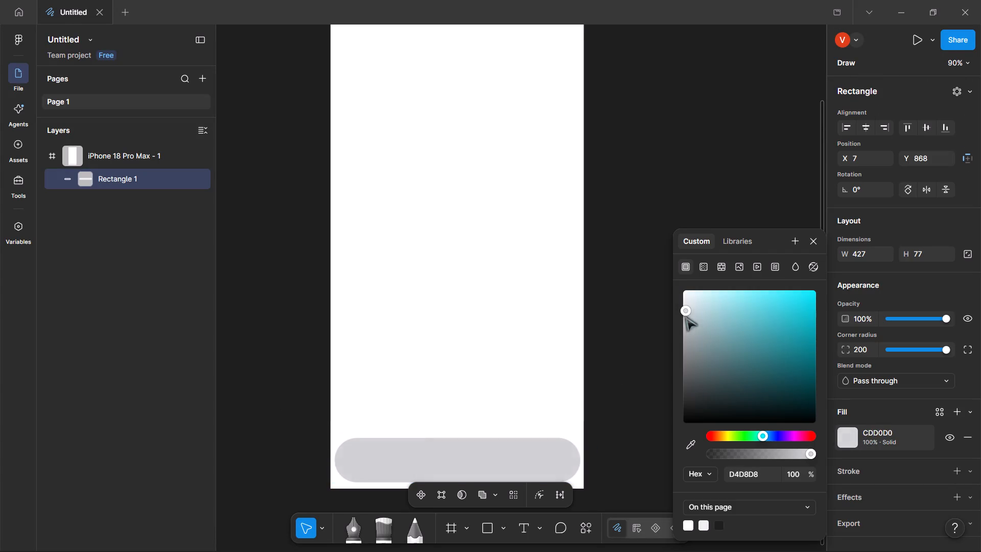
pyautogui.moveTo(686, 317); pyautogui.dragTo(690, 317)
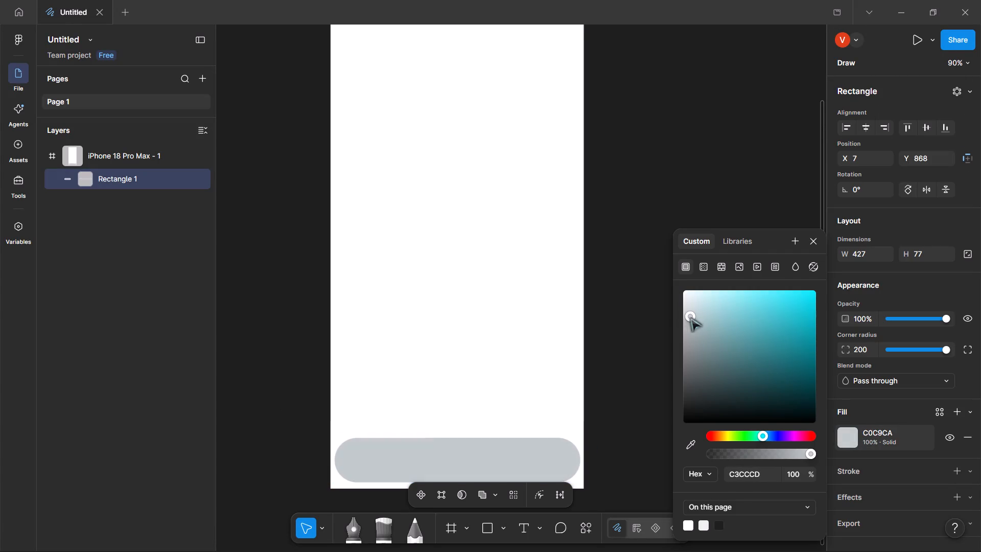
pyautogui.moveTo(690, 317); pyautogui.dragTo(697, 303)
pyautogui.click(526, 371)
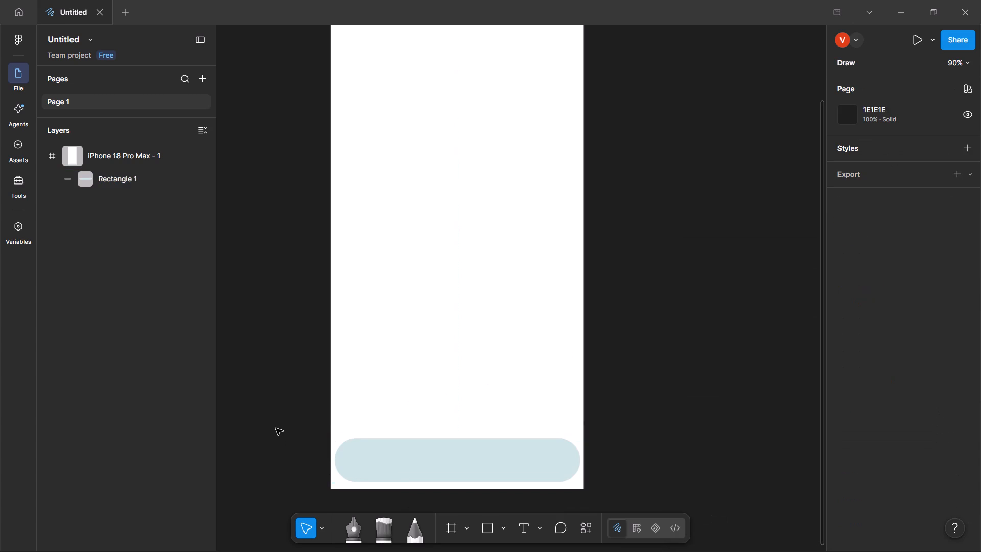
pyautogui.click(305, 469)
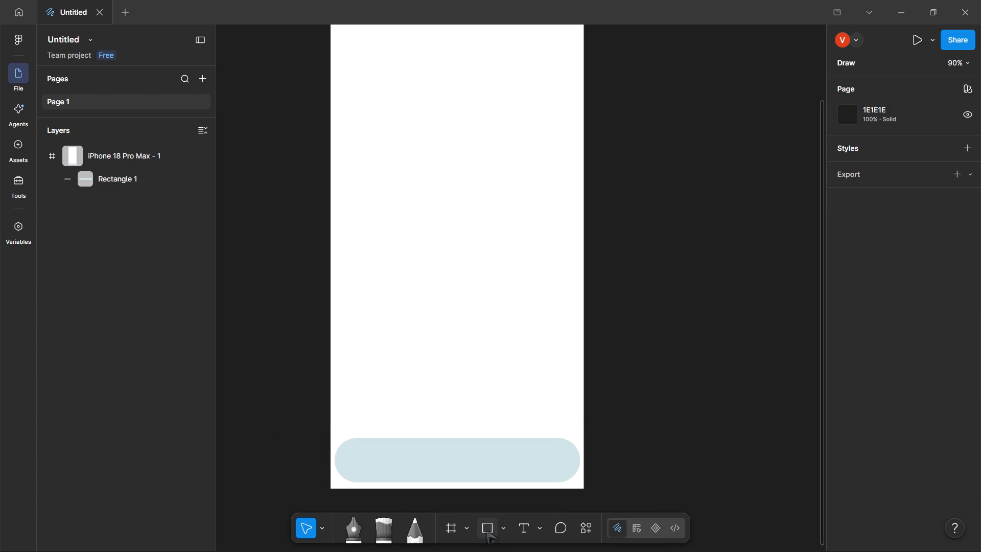
# Draw a rectangle about 107 × 35 inside the bar near its left end, at about X 34, Y 893.
pyautogui.click(486, 531)
pyautogui.moveTo(350, 452); pyautogui.dragTo(360, 461)
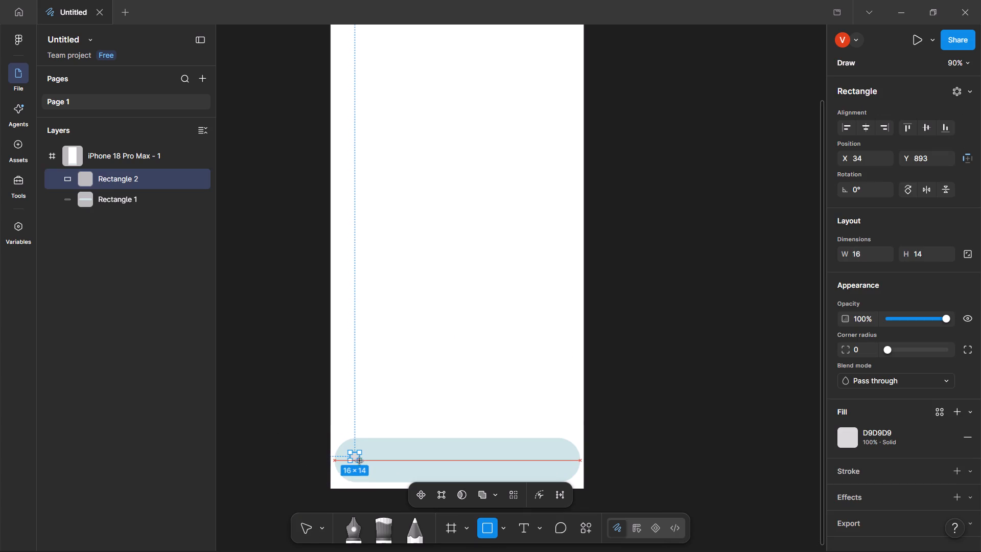
pyautogui.moveTo(360, 461); pyautogui.dragTo(412, 472)
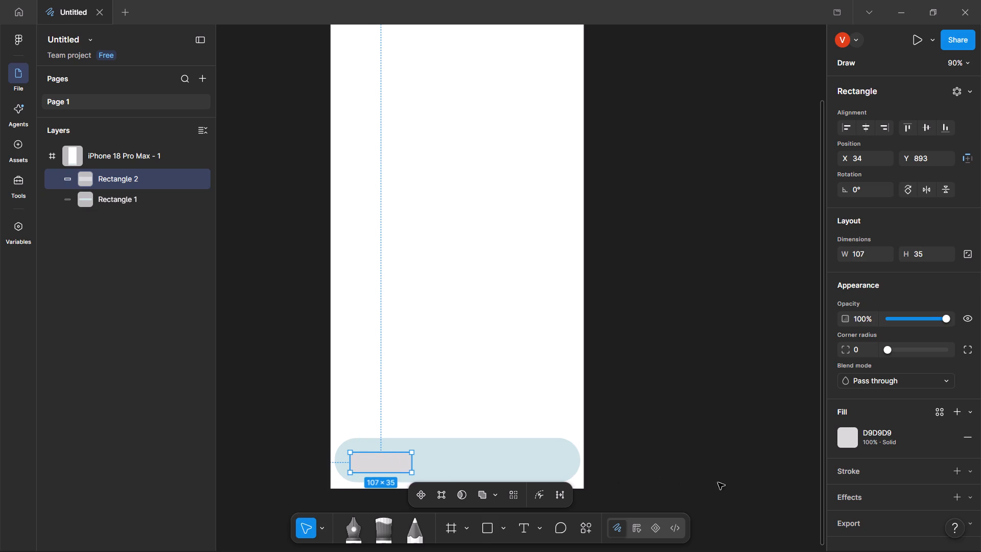
# Change the small rectangle's fill to the neutral grey BFBFBF.
pyautogui.click(842, 443)
pyautogui.moveTo(697, 334); pyautogui.dragTo(697, 340)
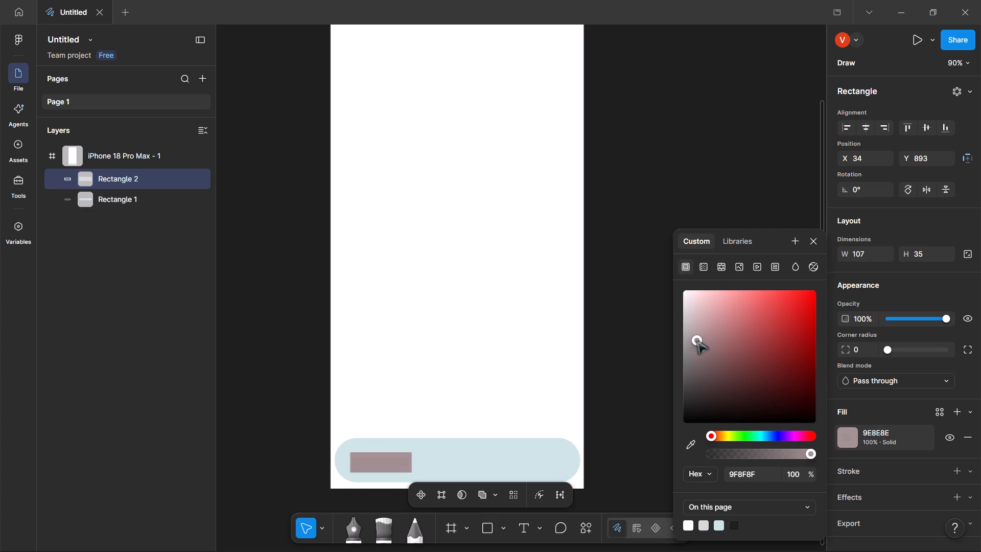
pyautogui.moveTo(697, 340); pyautogui.dragTo(687, 395)
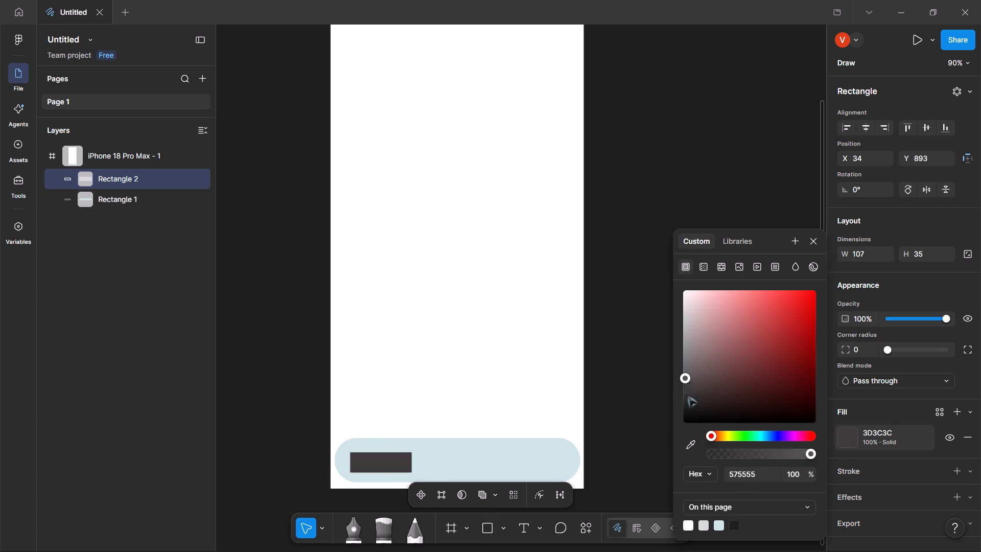
pyautogui.moveTo(687, 395); pyautogui.dragTo(683, 358)
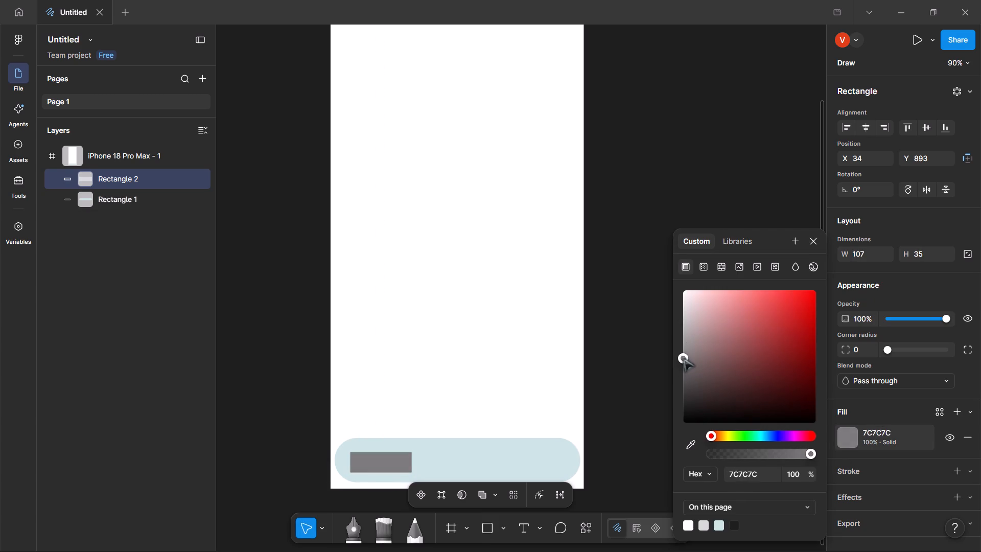
pyautogui.moveTo(683, 358); pyautogui.dragTo(683, 328)
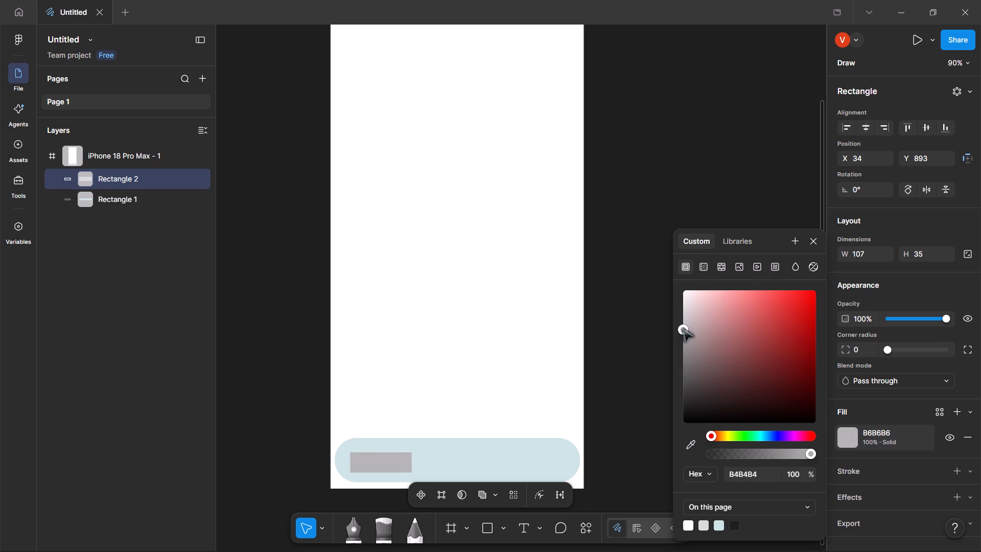
pyautogui.moveTo(683, 328); pyautogui.dragTo(680, 317)
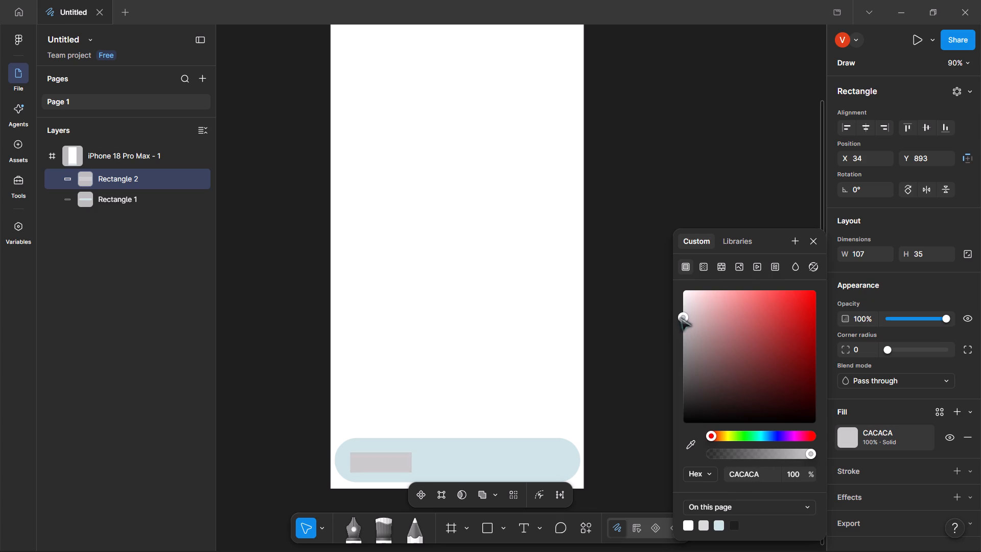
pyautogui.moveTo(680, 317); pyautogui.dragTo(682, 323)
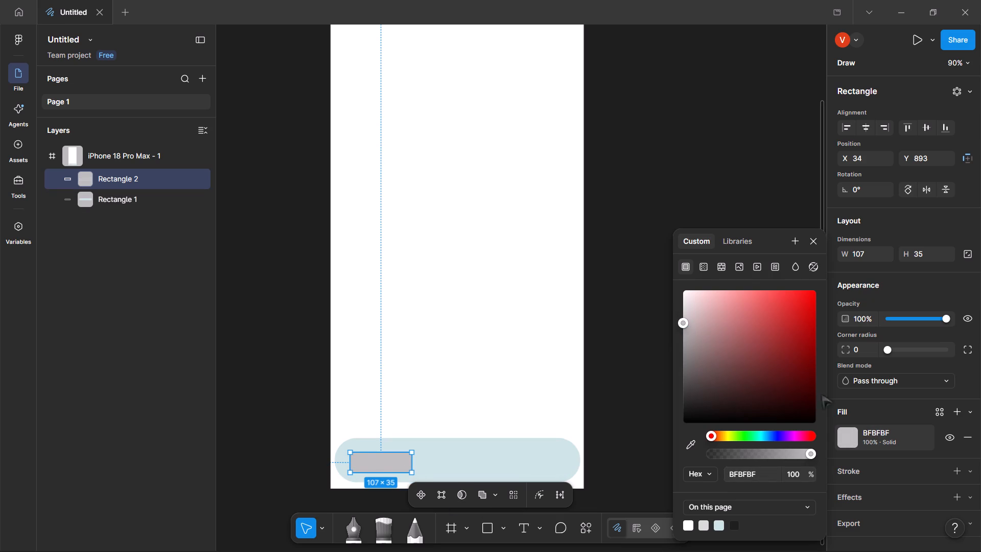
# Round the small rectangle into a pill with a corner radius of 200.
pyautogui.moveTo(891, 349); pyautogui.dragTo(961, 357)
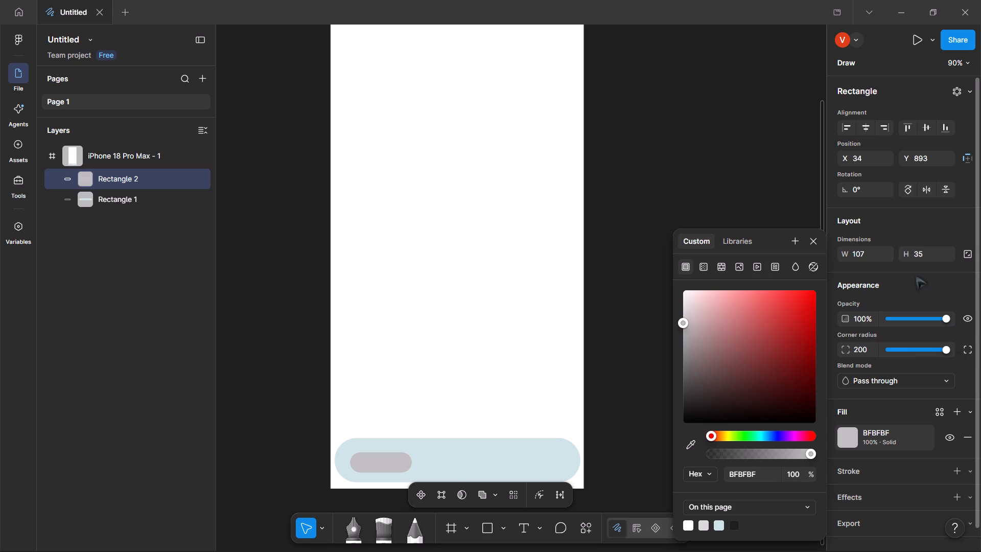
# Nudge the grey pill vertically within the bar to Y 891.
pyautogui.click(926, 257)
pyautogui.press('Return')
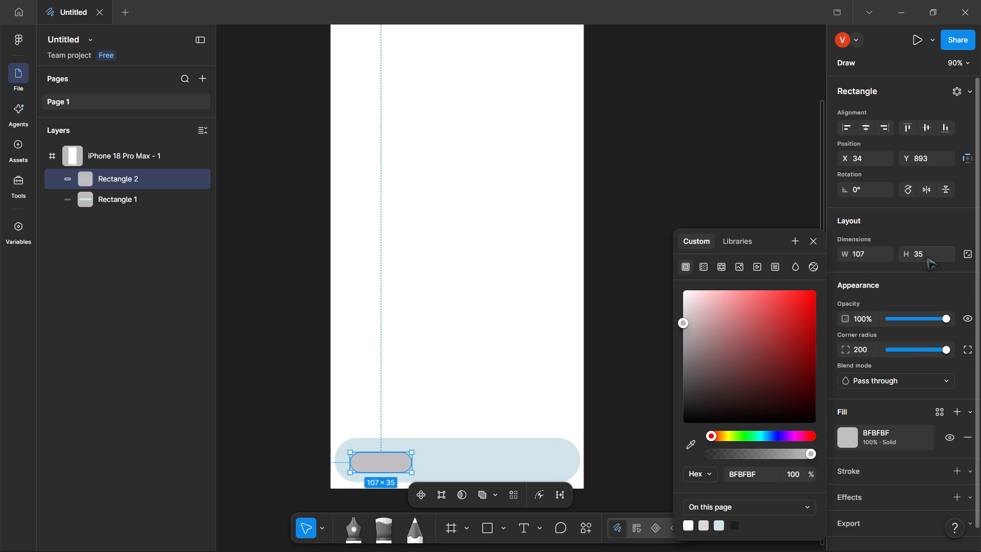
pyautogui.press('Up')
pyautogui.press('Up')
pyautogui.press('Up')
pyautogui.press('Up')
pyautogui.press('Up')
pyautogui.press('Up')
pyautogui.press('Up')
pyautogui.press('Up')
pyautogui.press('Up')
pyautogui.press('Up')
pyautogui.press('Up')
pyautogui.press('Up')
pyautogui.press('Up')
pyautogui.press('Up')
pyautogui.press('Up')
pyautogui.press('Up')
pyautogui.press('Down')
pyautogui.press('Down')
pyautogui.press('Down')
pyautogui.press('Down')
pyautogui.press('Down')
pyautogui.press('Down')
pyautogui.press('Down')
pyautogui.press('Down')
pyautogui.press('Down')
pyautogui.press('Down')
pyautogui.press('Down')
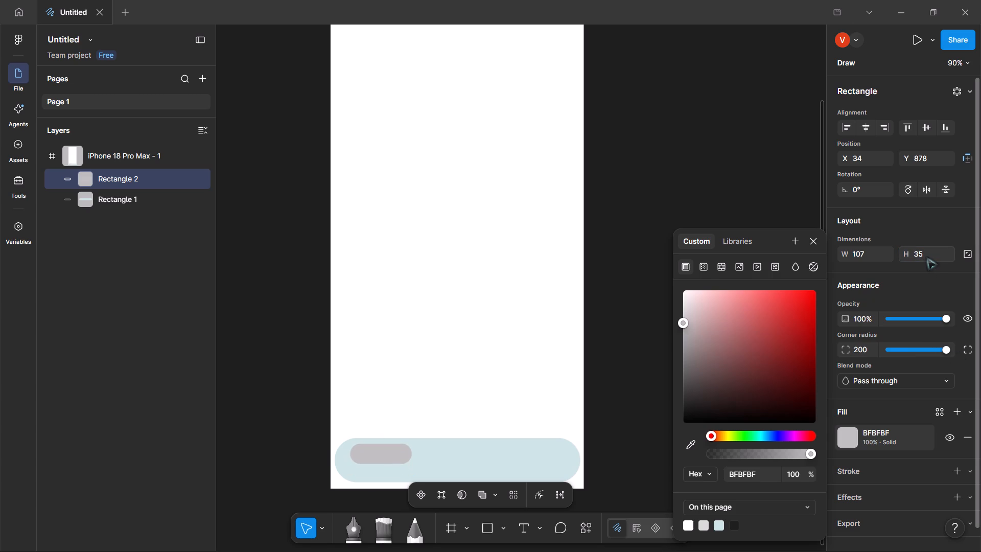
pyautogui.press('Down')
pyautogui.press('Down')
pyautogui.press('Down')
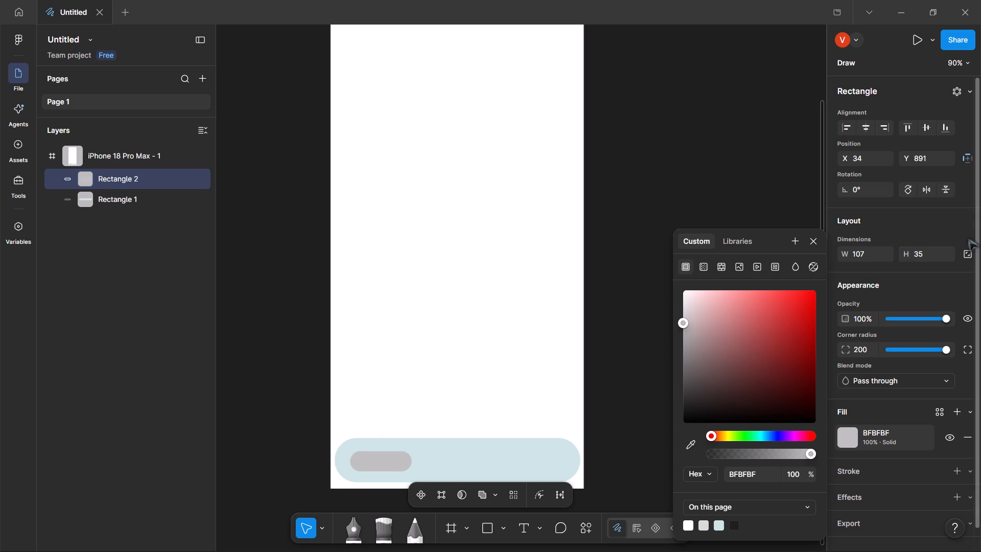
# Increase the grey pill's height to 50.
pyautogui.click(930, 267)
pyautogui.click(930, 260)
pyautogui.press('Up')
pyautogui.press('Up')
pyautogui.press('Up')
pyautogui.press('Up')
pyautogui.press('Up')
pyautogui.press('Up')
pyautogui.press('Up')
pyautogui.press('Up')
pyautogui.press('Up')
pyautogui.press('Up')
pyautogui.press('Up')
pyautogui.press('Up')
pyautogui.press('Up')
pyautogui.press('Up')
pyautogui.press('Up')
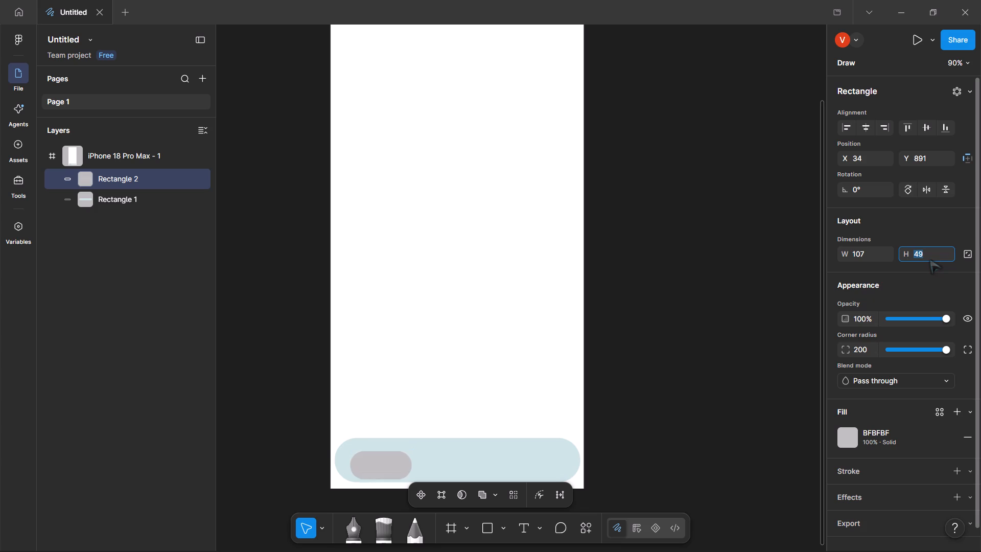
# Move the grey pill to about X 17, Y 882, vertically centered near the bar's left end.
pyautogui.moveTo(378, 475); pyautogui.dragTo(378, 469)
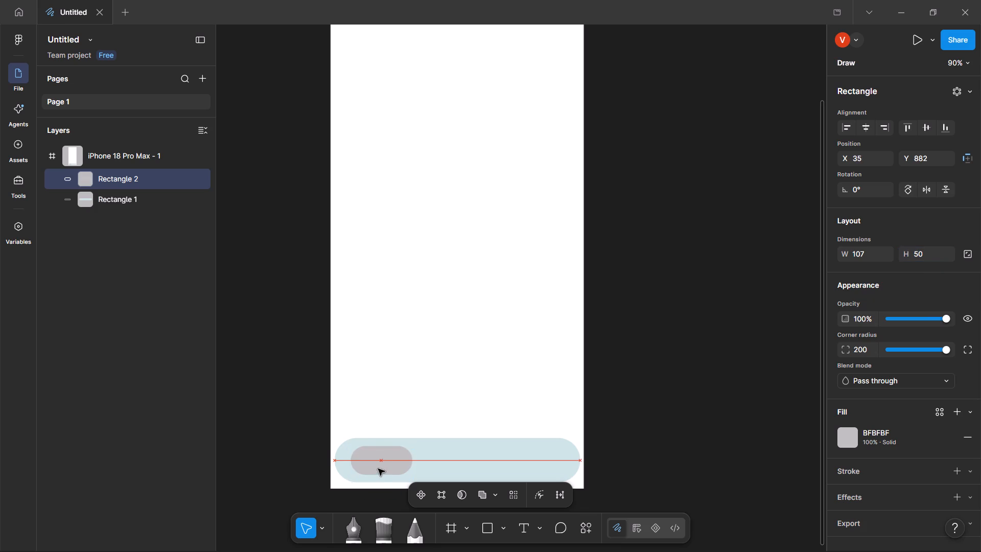
pyautogui.moveTo(378, 469); pyautogui.dragTo(368, 471)
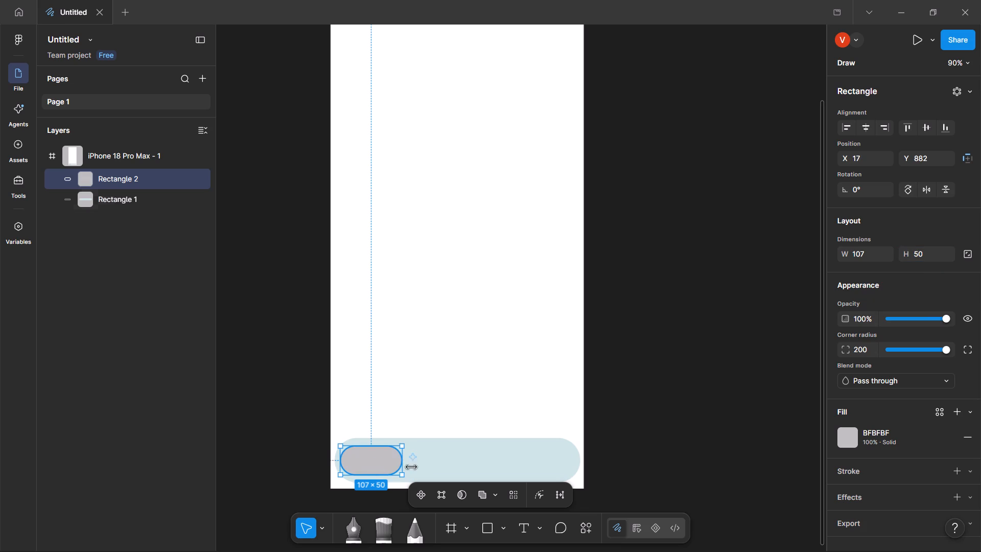
# Reduce the grey pill's width to 96.
pyautogui.click(442, 383)
pyautogui.click(379, 464)
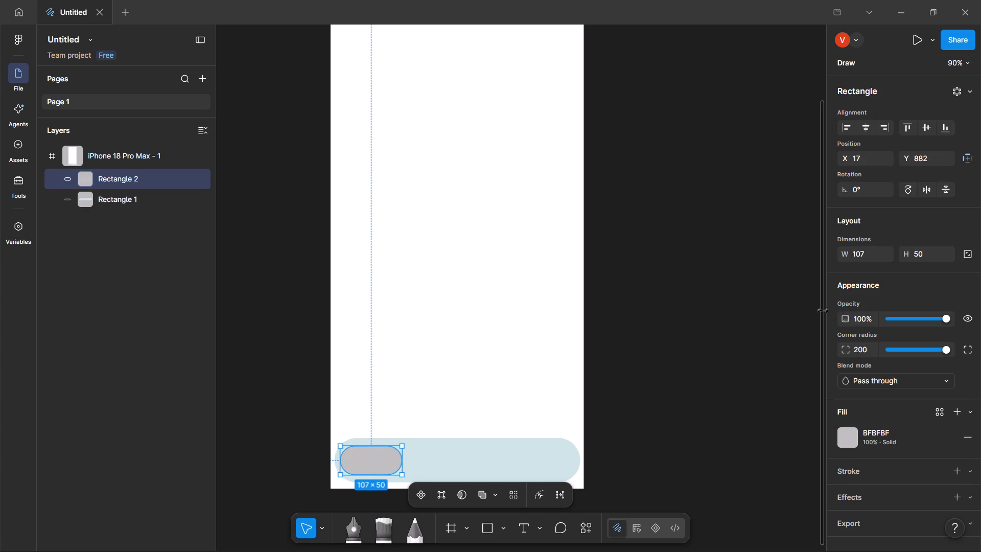
pyautogui.click(873, 252)
pyautogui.press('Down')
pyautogui.press('Down')
pyautogui.press('Down')
pyautogui.press('Down')
pyautogui.press('Down')
pyautogui.press('Down')
pyautogui.press('Down')
pyautogui.press('Down')
pyautogui.press('Down')
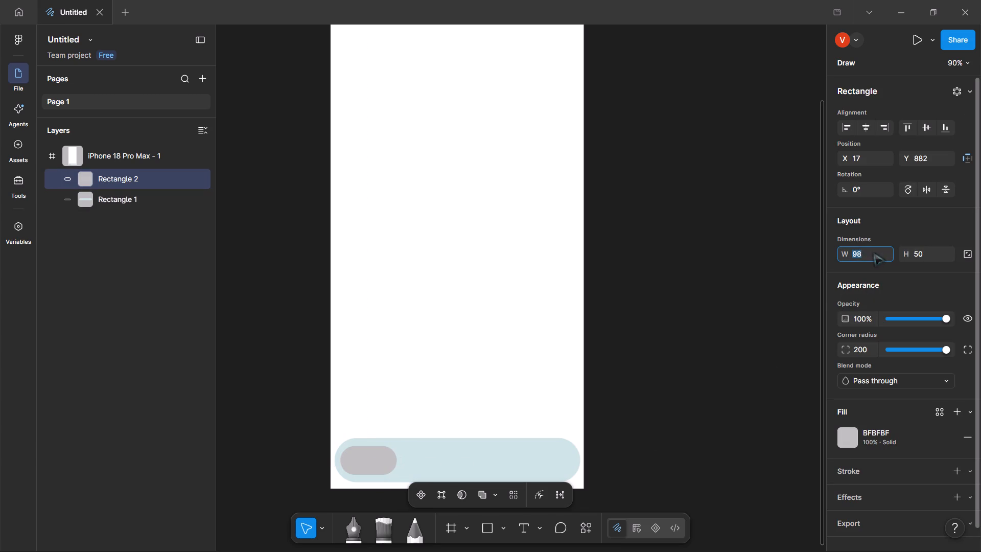
pyautogui.press('Down')
pyautogui.press('Down')
pyautogui.click(447, 389)
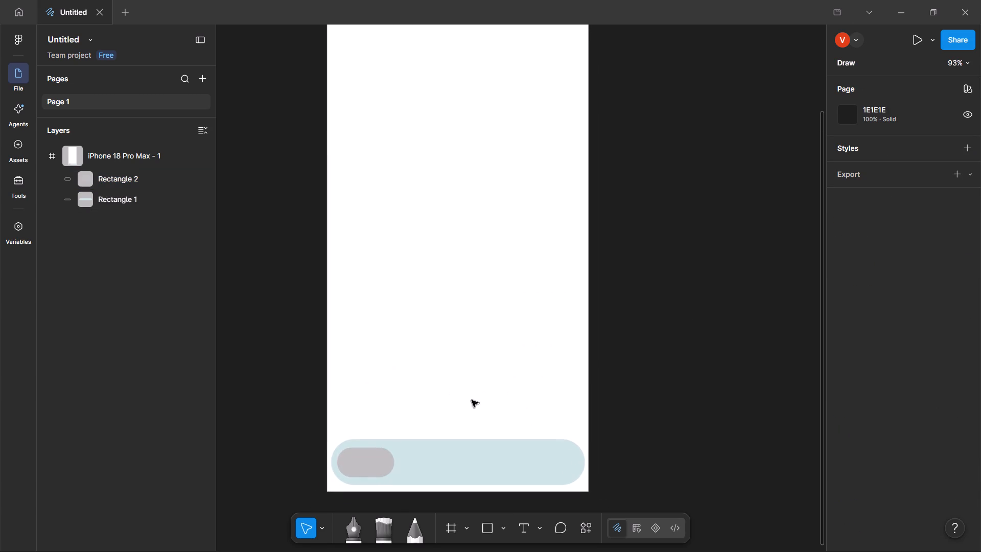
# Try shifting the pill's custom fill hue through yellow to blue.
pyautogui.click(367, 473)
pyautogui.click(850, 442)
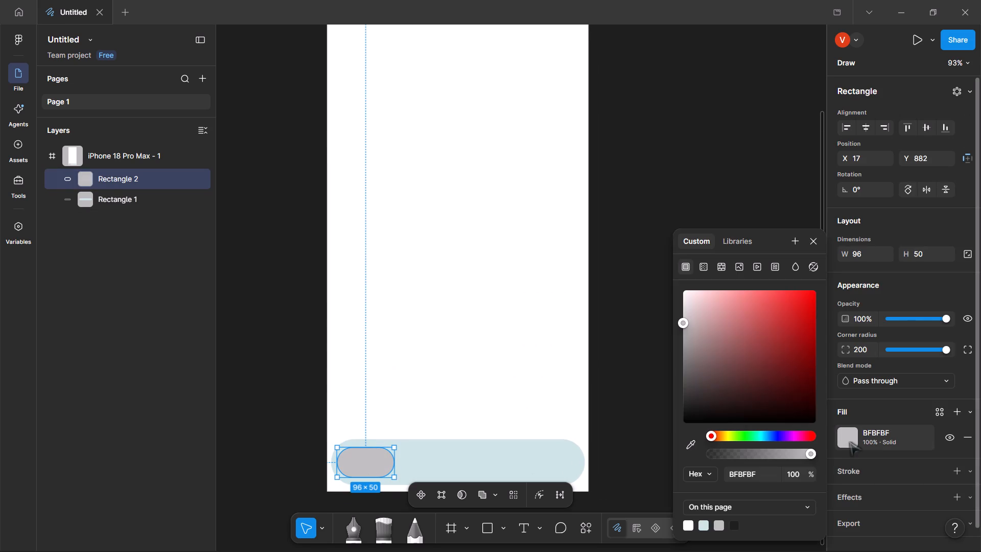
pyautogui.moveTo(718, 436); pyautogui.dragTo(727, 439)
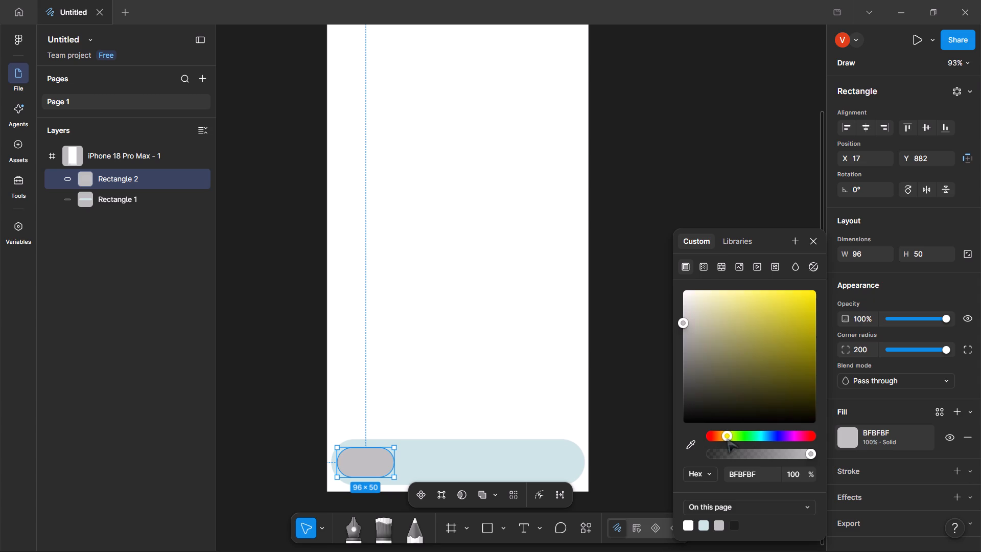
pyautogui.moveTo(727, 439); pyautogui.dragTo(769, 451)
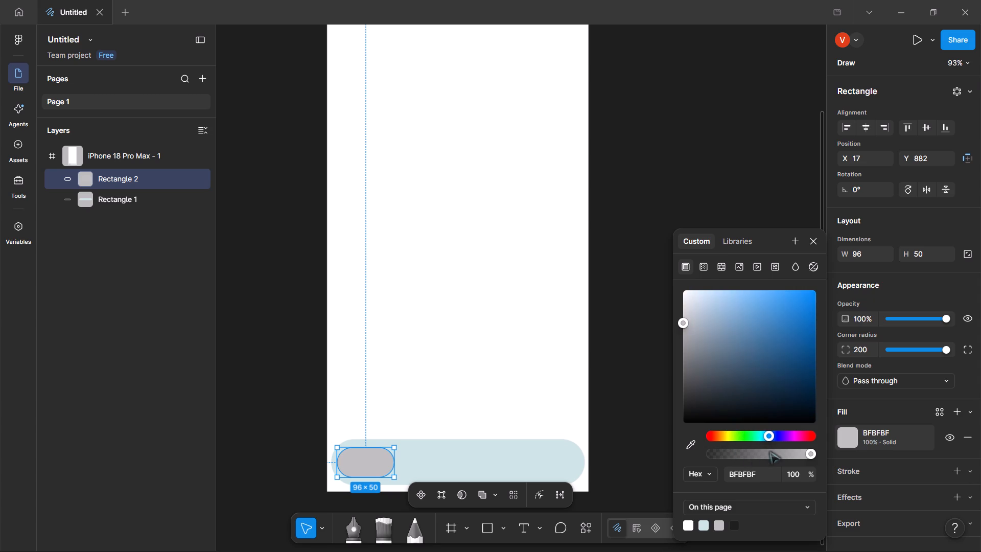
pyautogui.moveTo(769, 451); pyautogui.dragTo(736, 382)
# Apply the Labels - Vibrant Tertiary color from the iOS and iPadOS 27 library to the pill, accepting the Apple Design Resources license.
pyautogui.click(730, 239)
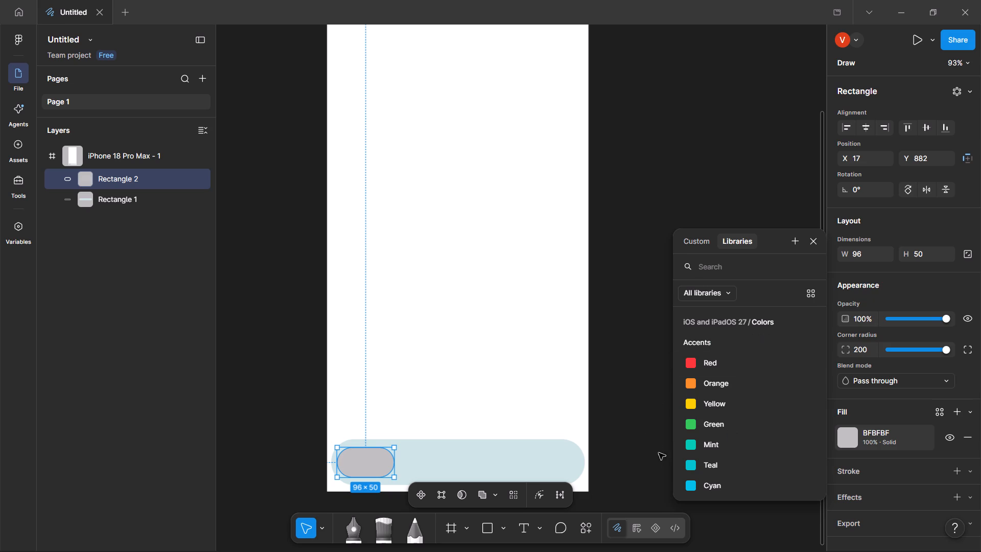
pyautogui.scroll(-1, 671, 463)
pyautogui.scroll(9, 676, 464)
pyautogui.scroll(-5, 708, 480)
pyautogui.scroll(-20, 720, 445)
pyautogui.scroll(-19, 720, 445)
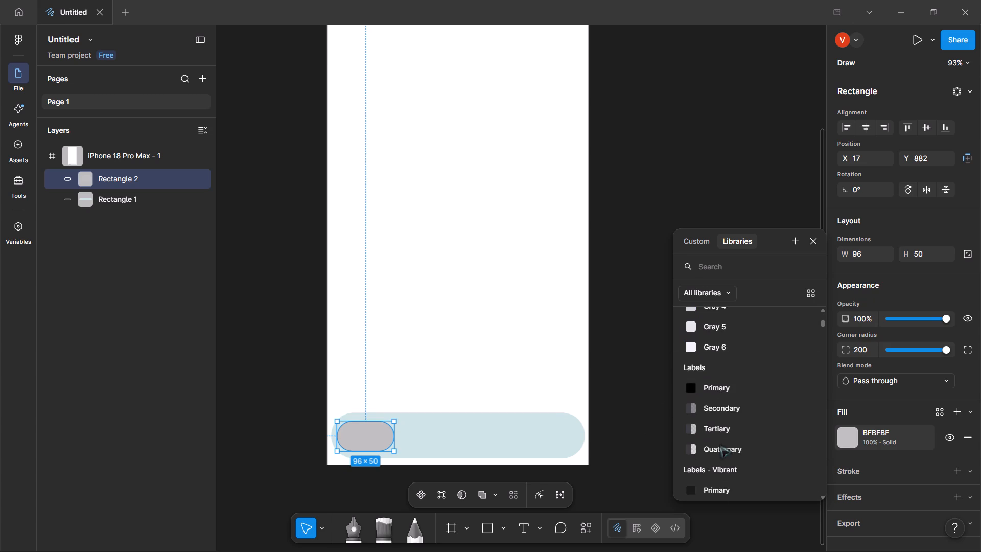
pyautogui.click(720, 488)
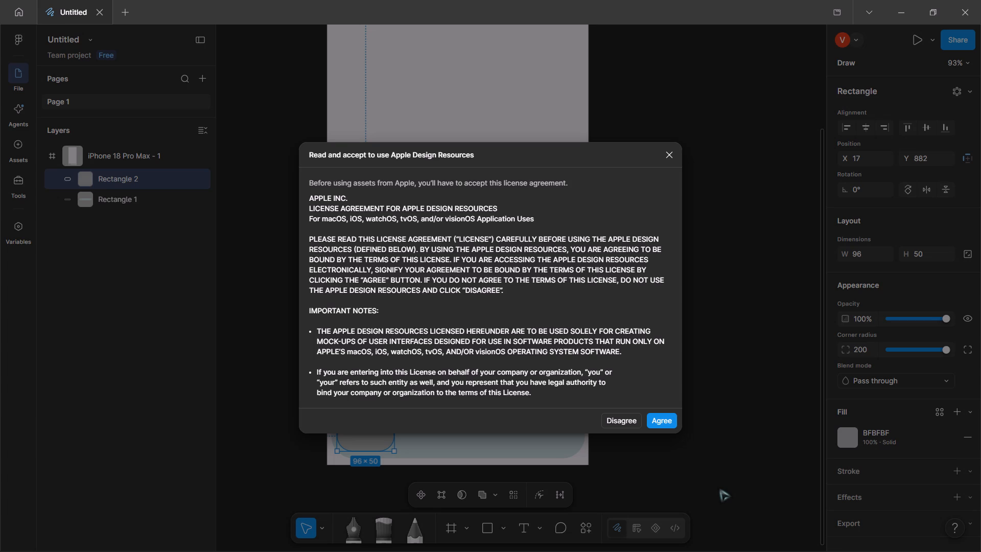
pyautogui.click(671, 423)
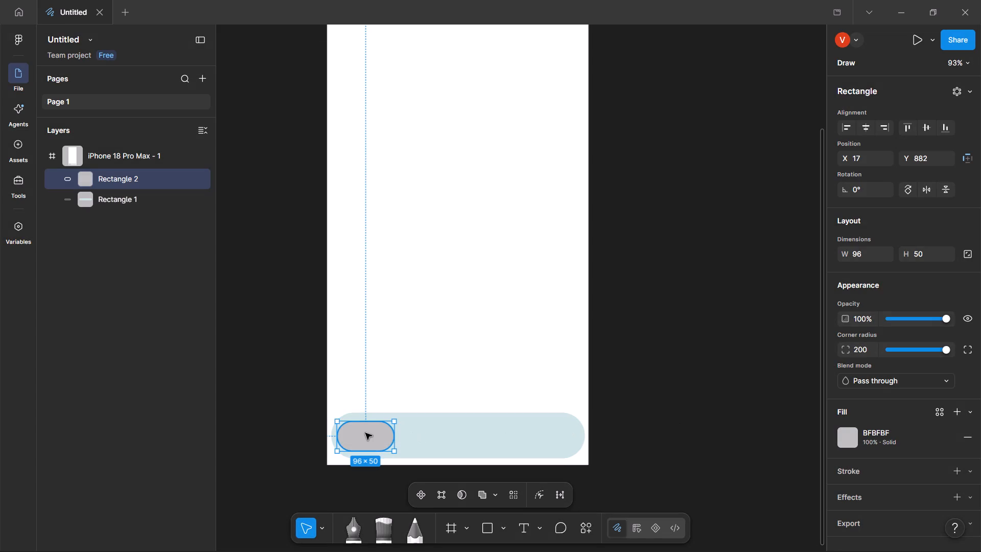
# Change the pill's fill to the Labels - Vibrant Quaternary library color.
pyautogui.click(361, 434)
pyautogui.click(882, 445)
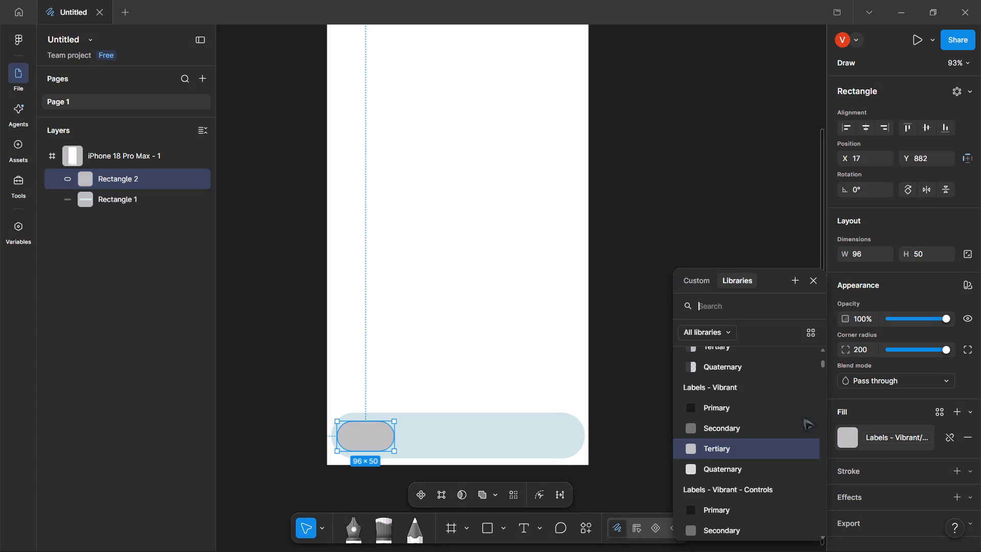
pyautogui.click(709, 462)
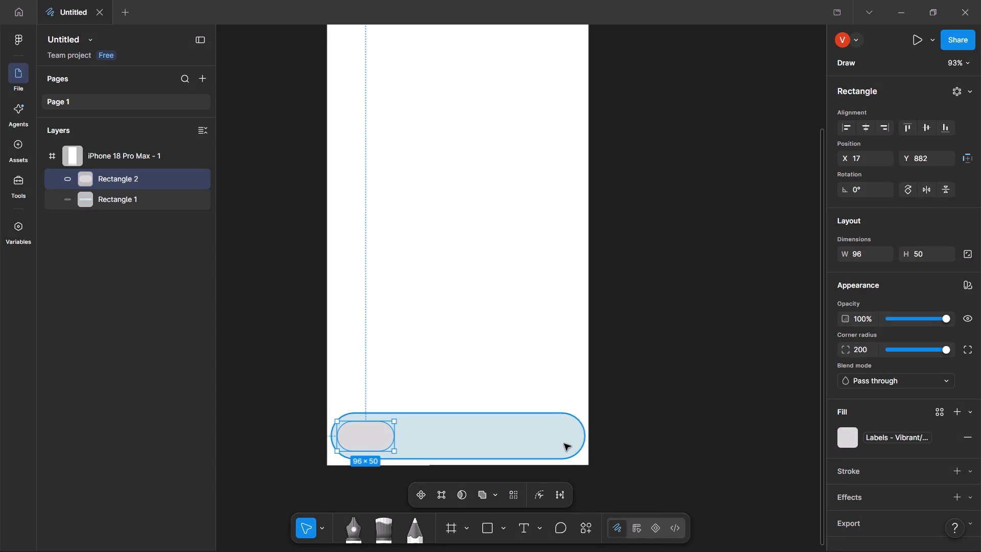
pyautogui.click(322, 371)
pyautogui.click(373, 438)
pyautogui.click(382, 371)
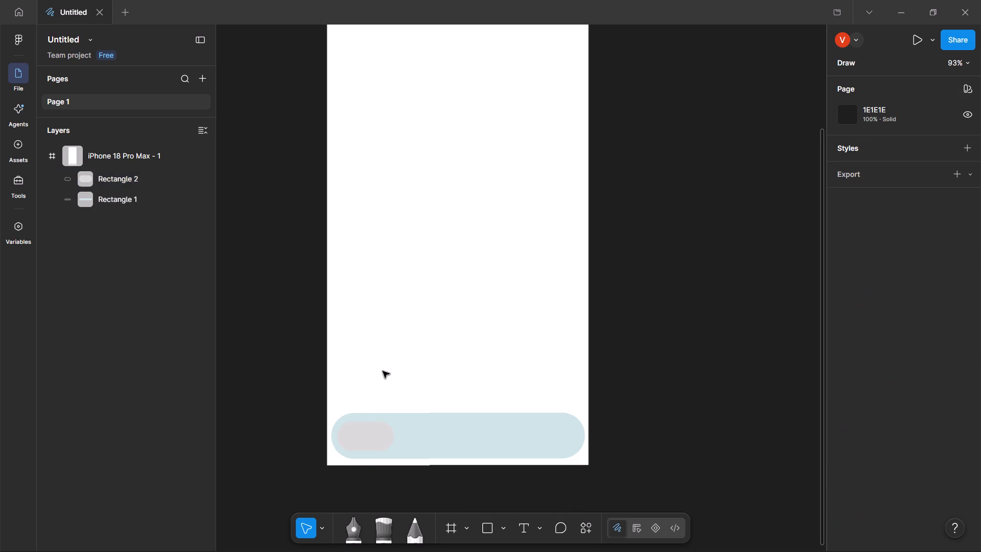
# Give the pill a custom darker neutral grey fill, 959595.
pyautogui.click(370, 436)
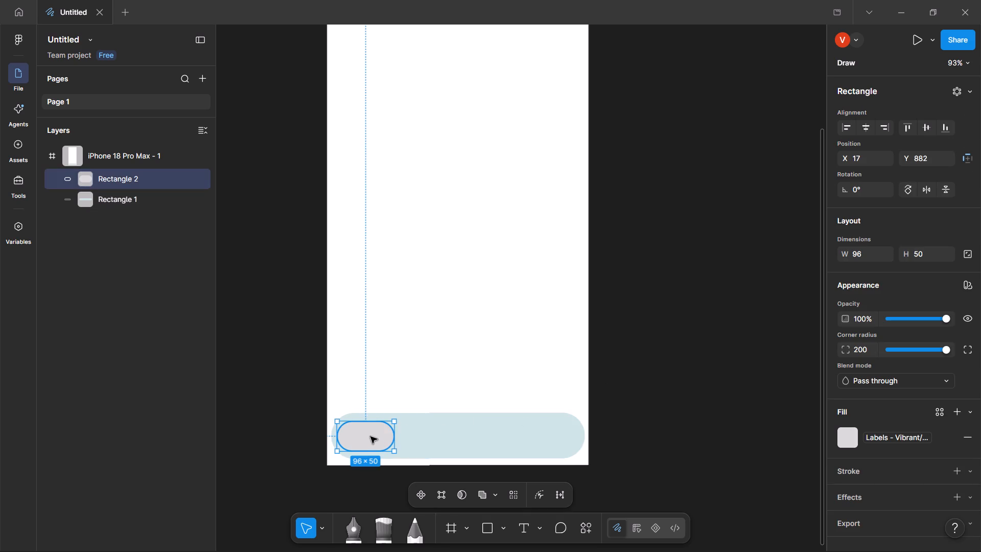
pyautogui.click(842, 439)
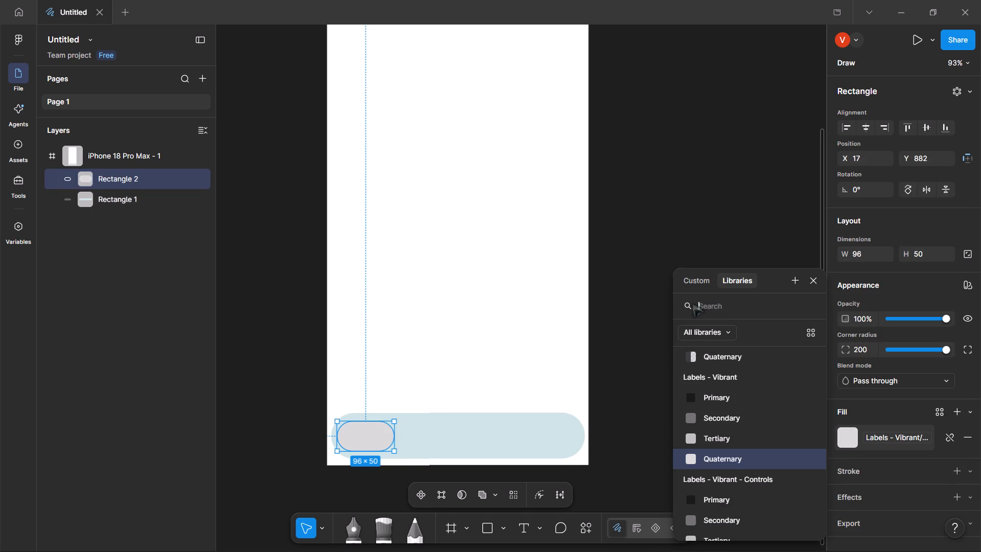
pyautogui.click(688, 281)
pyautogui.moveTo(690, 298); pyautogui.dragTo(688, 321)
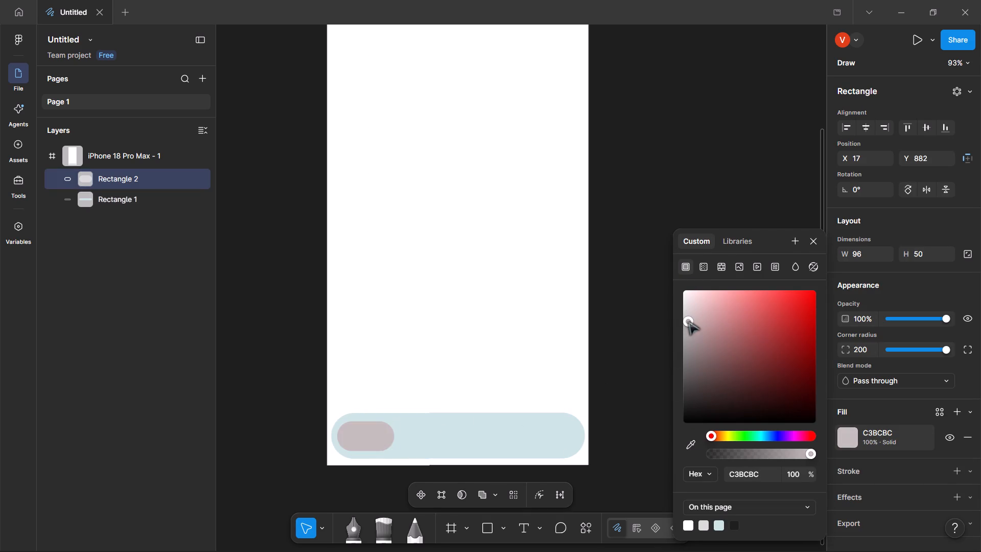
pyautogui.moveTo(688, 321); pyautogui.dragTo(676, 319)
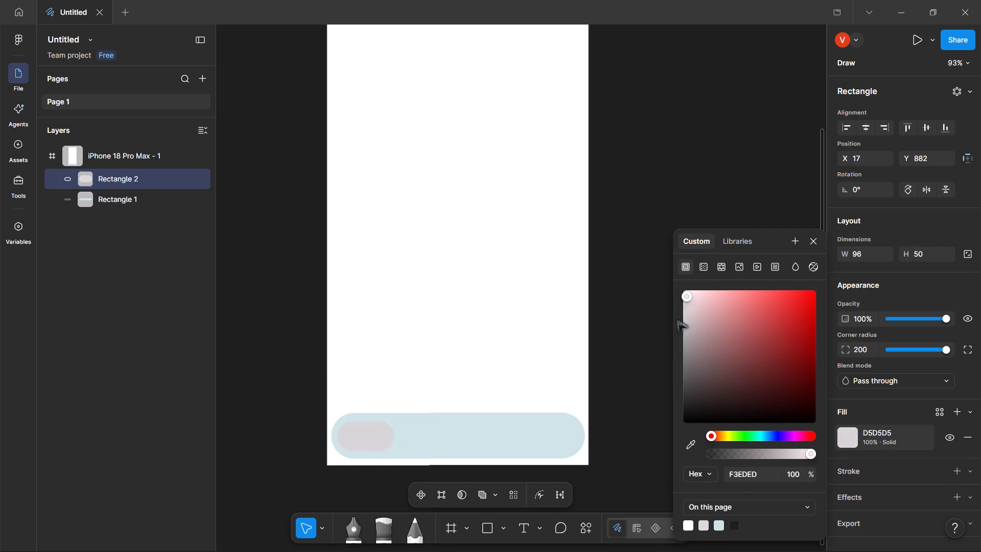
pyautogui.moveTo(676, 319); pyautogui.dragTo(675, 345)
pyautogui.click(488, 431)
# Recolor the navigation bar's fill to neutral grey B4B4B4.
pyautogui.click(487, 431)
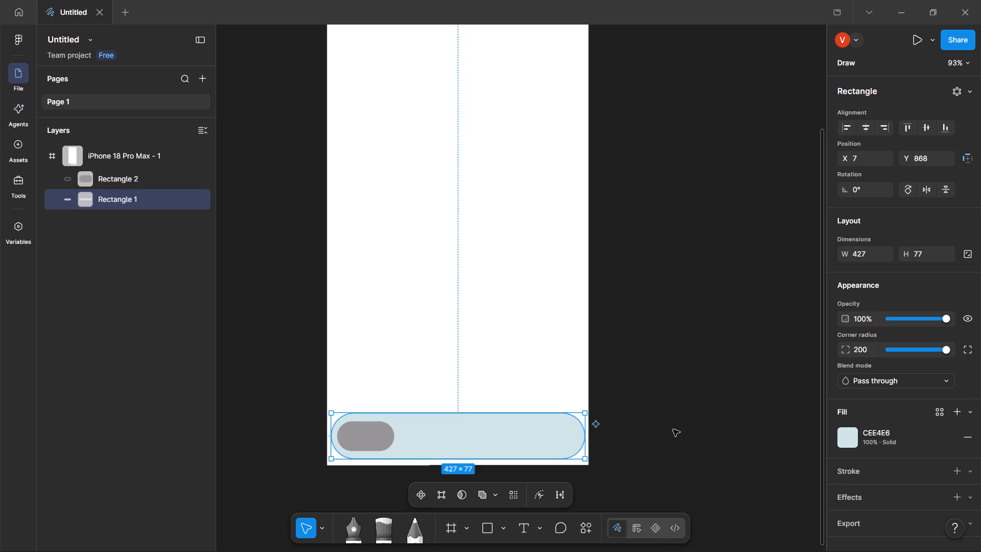
pyautogui.click(838, 441)
pyautogui.moveTo(693, 320); pyautogui.dragTo(680, 329)
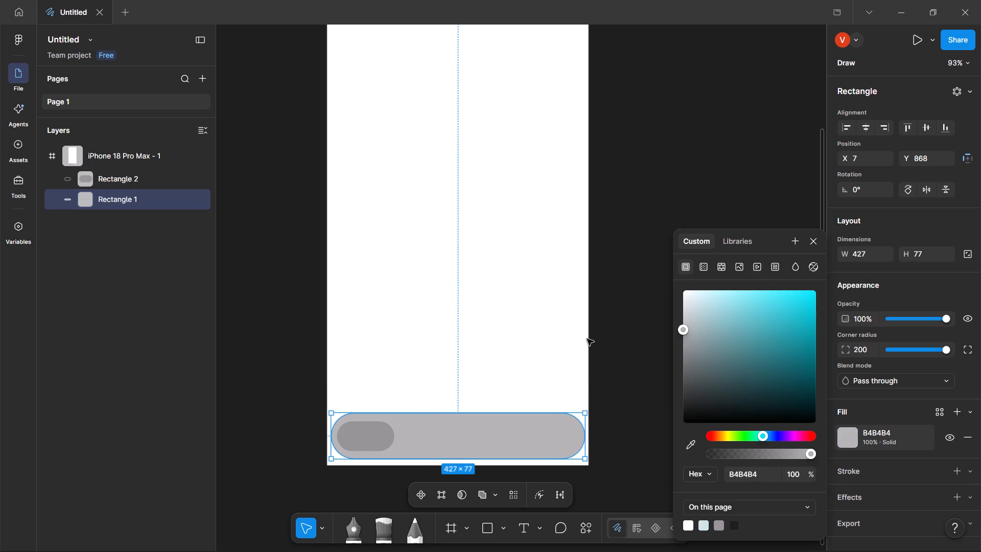
pyautogui.click(436, 438)
# Duplicate the pill twice and place the copies along the bar at about X 314 and X 179, keeping Y 882.
pyautogui.click(384, 442)
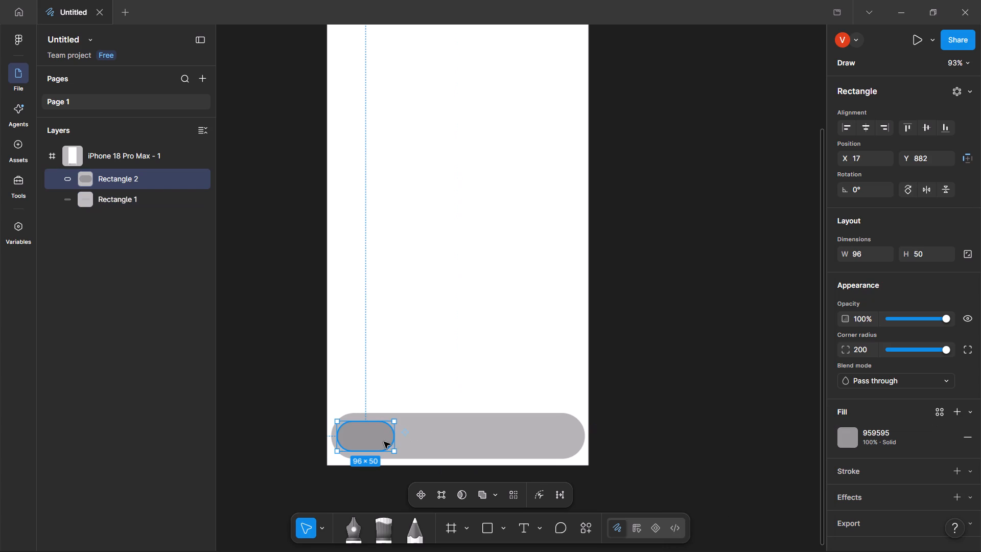
pyautogui.hotkey('ctrl', 'd')
pyautogui.hotkey('ctrl', 'd')
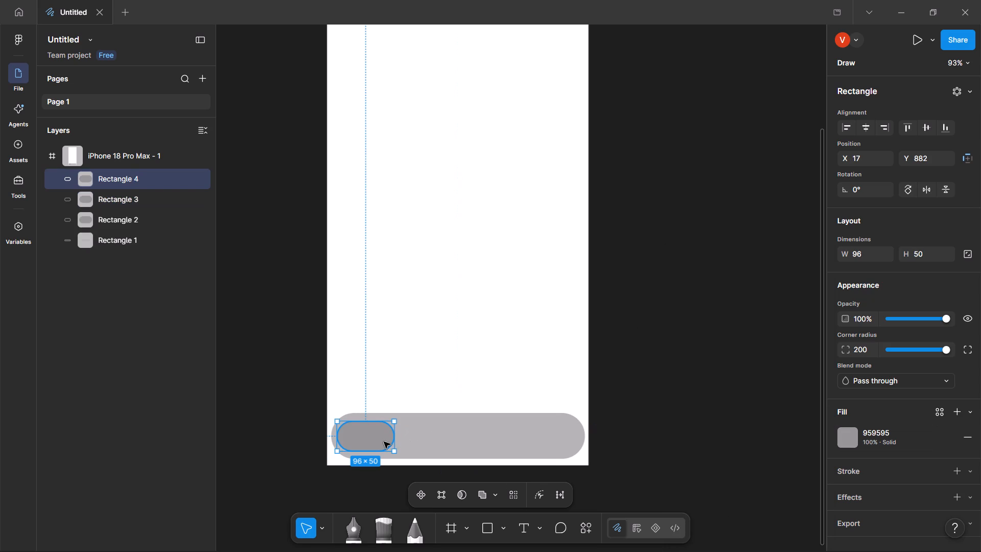
pyautogui.click(384, 442)
pyautogui.moveTo(384, 442); pyautogui.dragTo(465, 442)
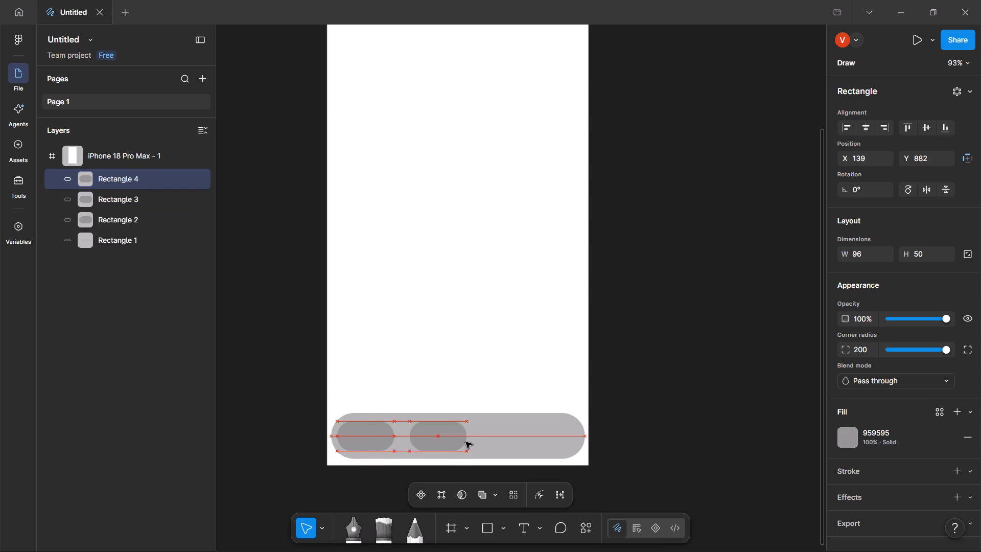
pyautogui.moveTo(465, 442); pyautogui.dragTo(560, 442)
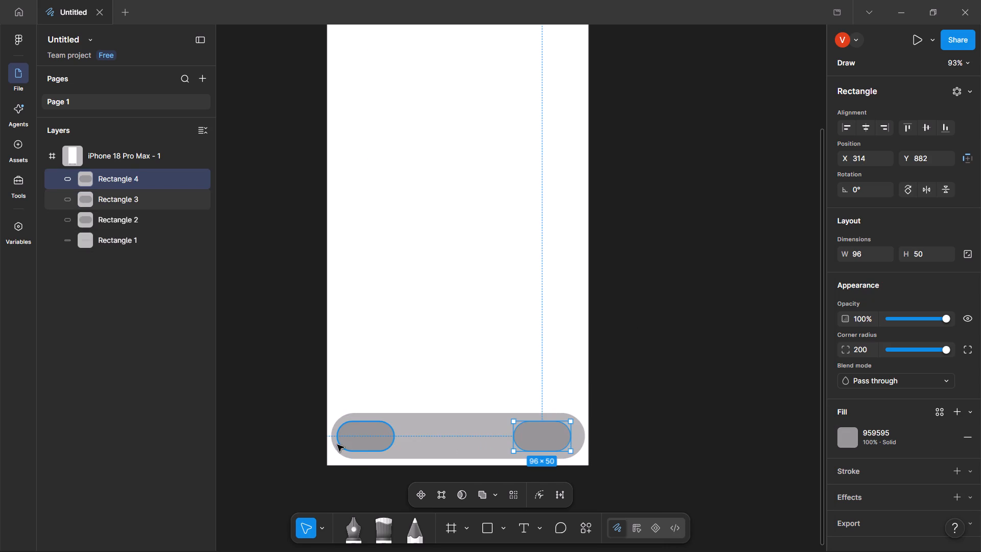
pyautogui.moveTo(342, 445); pyautogui.dragTo(439, 443)
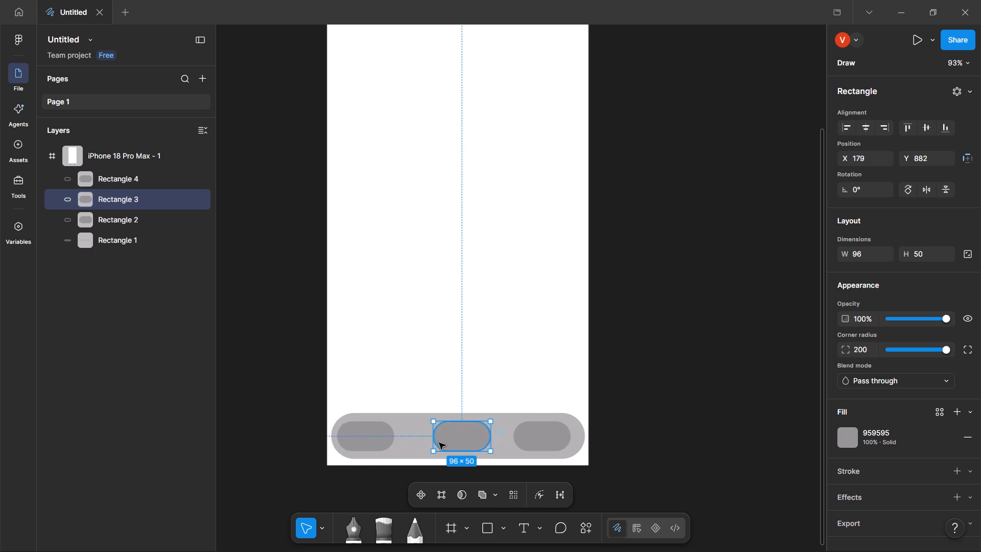
# Even out the three pills' spacing by shifting the left pill slightly right and the middle pill slightly left to the bar's center.
pyautogui.click(355, 436)
pyautogui.moveTo(355, 436); pyautogui.dragTo(368, 436)
pyautogui.moveTo(368, 436); pyautogui.dragTo(371, 436)
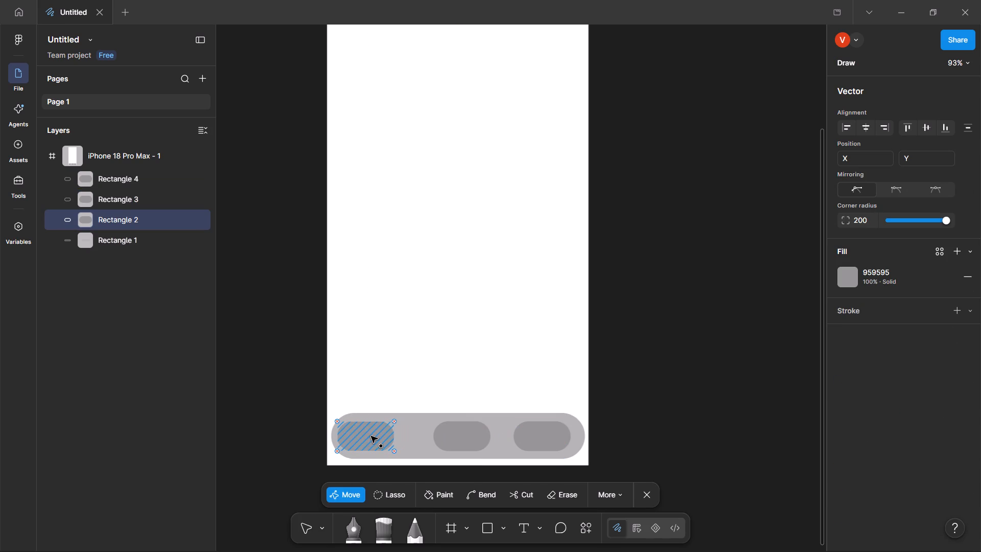
pyautogui.moveTo(371, 436); pyautogui.dragTo(374, 435)
pyautogui.click(375, 377)
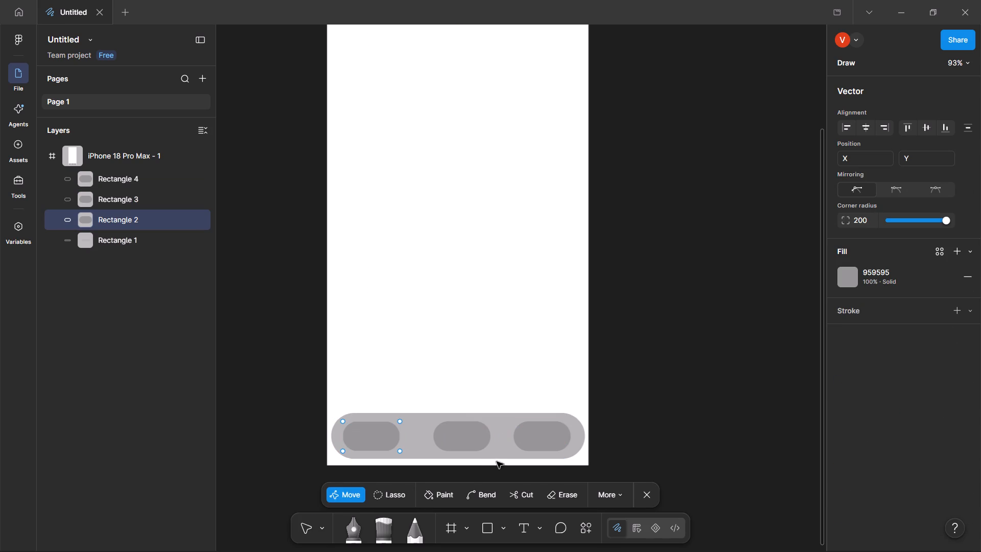
pyautogui.click(463, 438)
pyautogui.click(463, 438)
pyautogui.moveTo(463, 438); pyautogui.dragTo(457, 439)
pyautogui.click(441, 379)
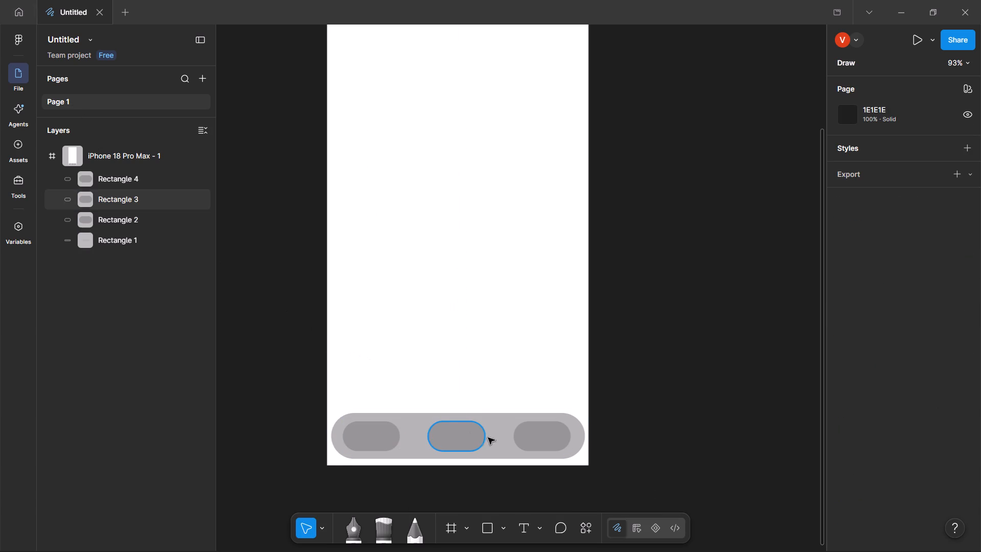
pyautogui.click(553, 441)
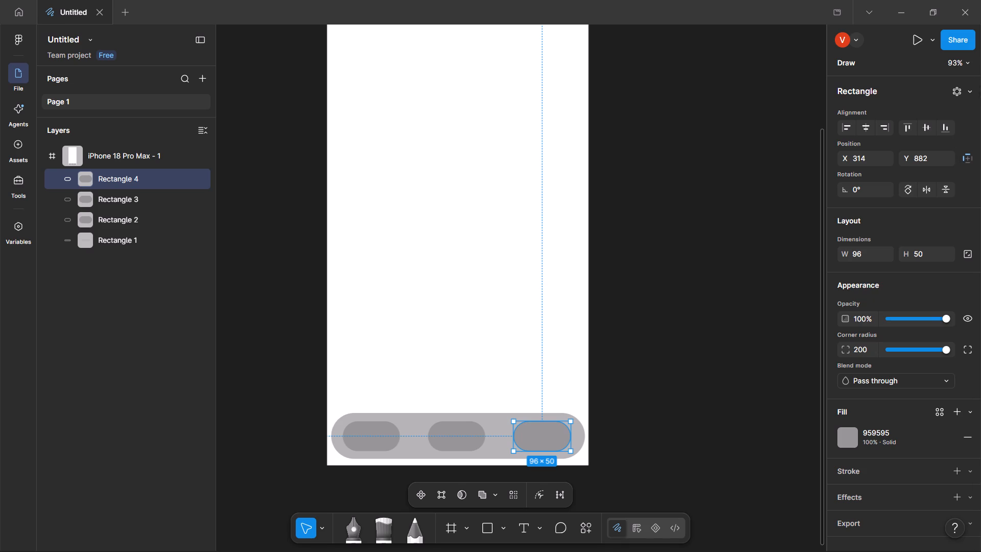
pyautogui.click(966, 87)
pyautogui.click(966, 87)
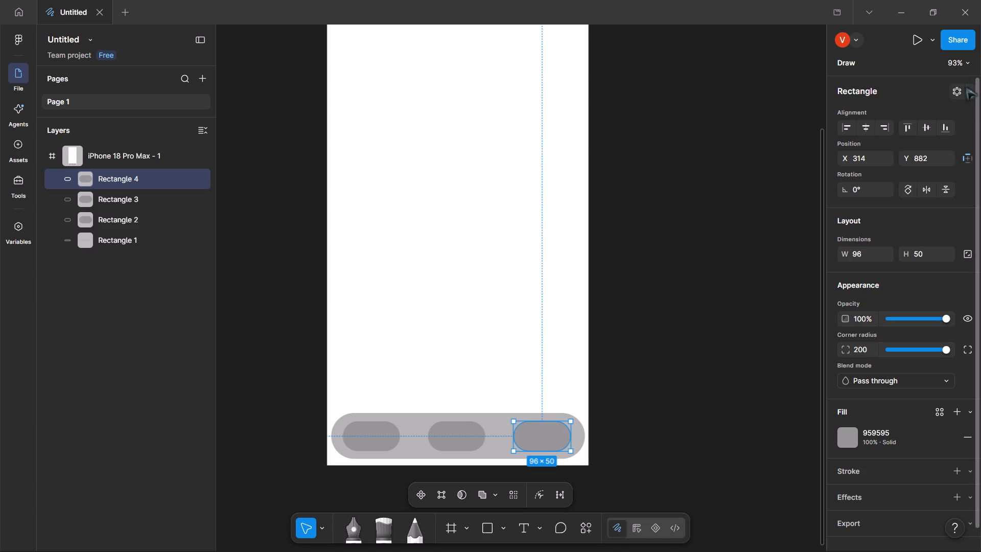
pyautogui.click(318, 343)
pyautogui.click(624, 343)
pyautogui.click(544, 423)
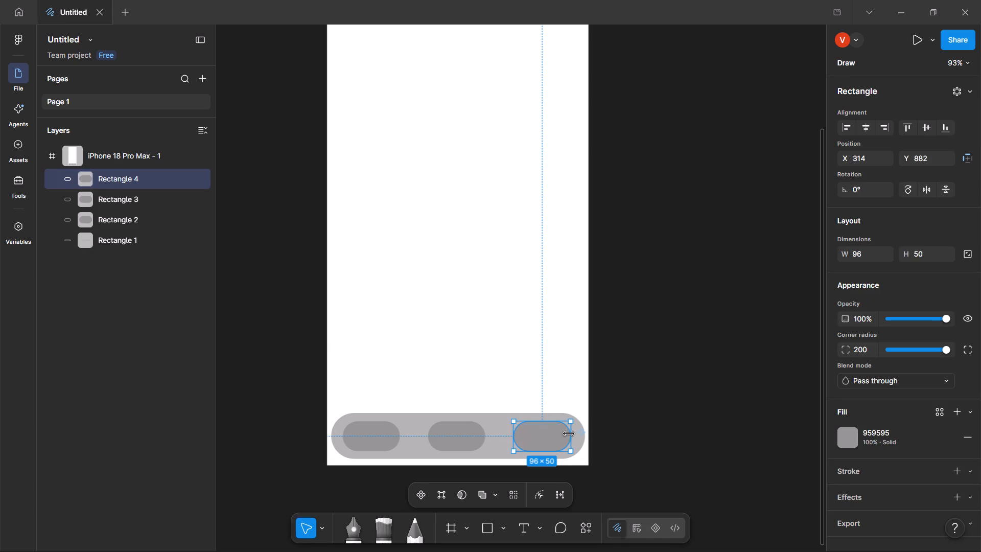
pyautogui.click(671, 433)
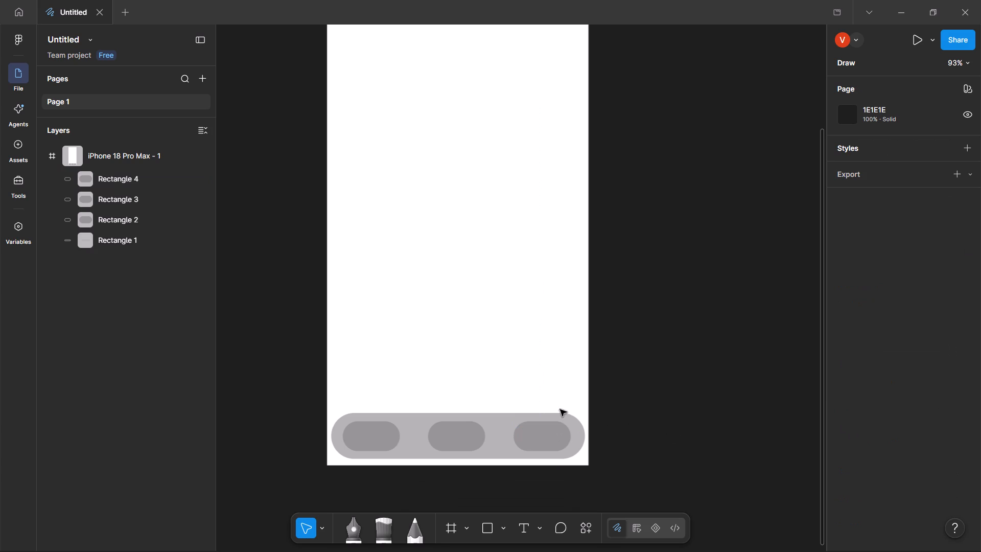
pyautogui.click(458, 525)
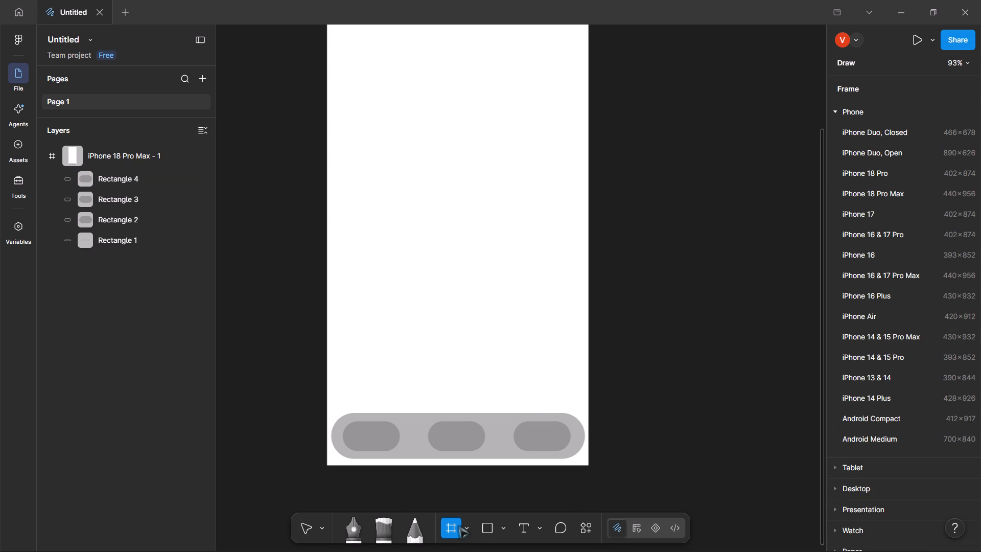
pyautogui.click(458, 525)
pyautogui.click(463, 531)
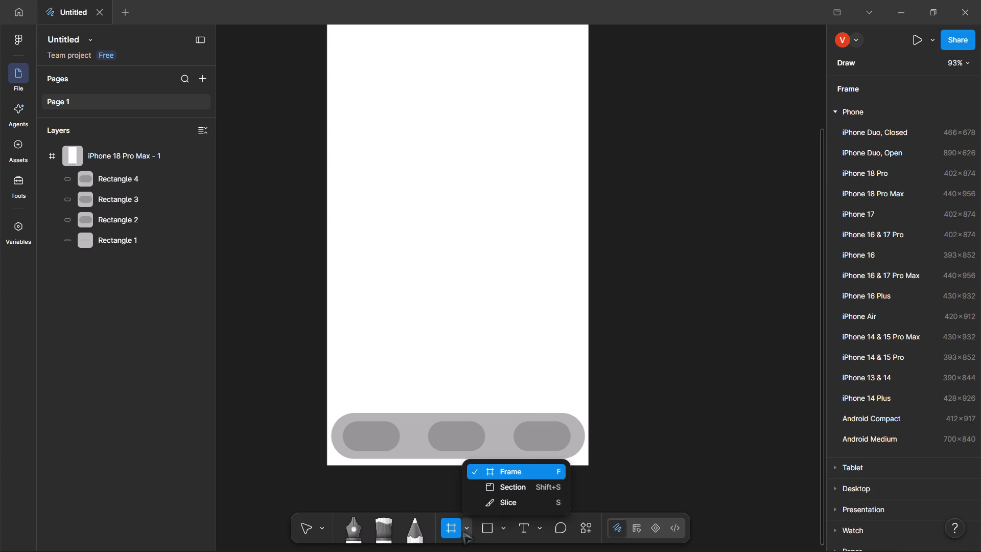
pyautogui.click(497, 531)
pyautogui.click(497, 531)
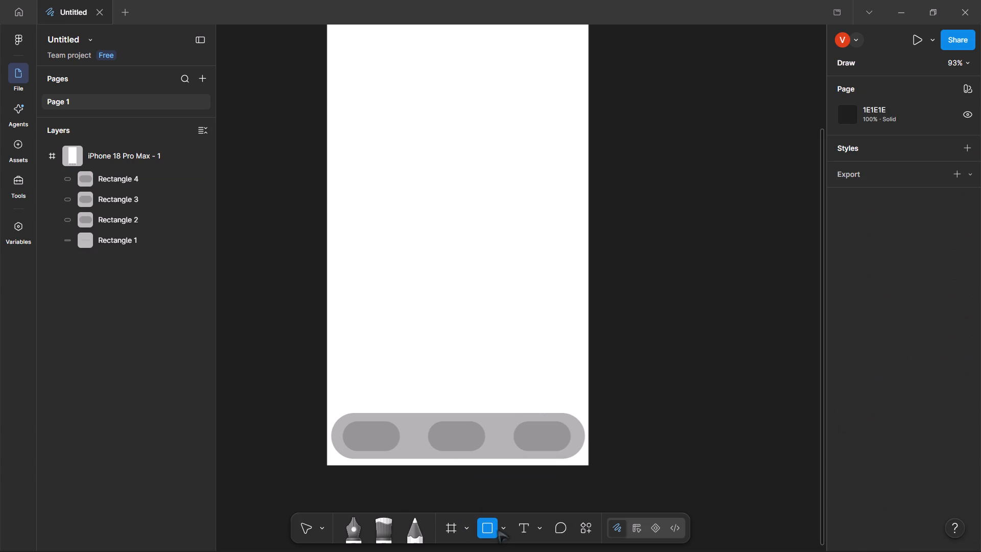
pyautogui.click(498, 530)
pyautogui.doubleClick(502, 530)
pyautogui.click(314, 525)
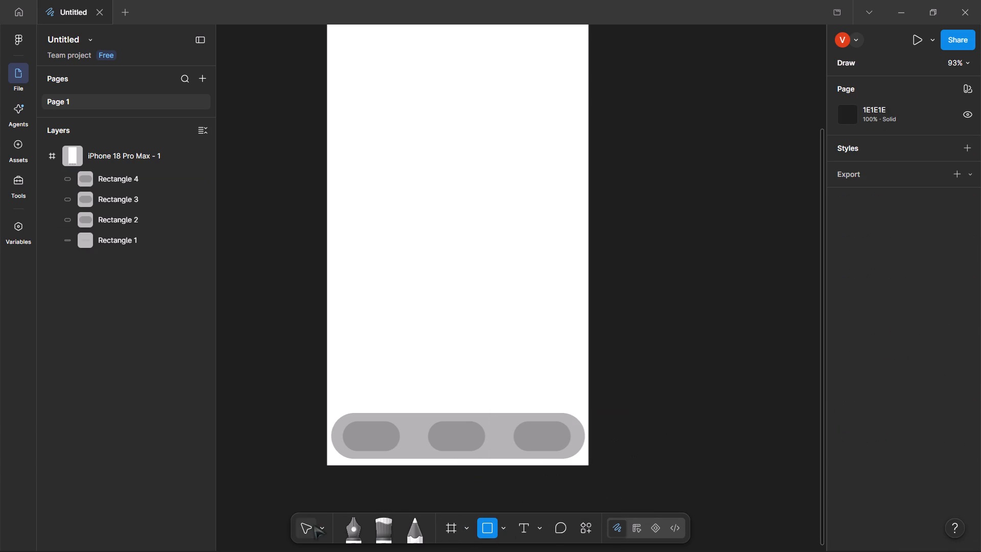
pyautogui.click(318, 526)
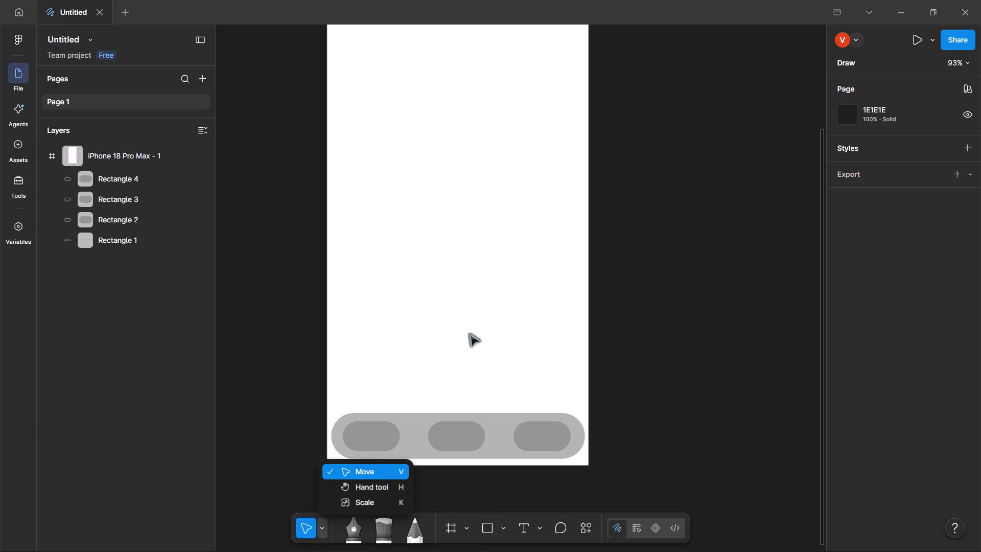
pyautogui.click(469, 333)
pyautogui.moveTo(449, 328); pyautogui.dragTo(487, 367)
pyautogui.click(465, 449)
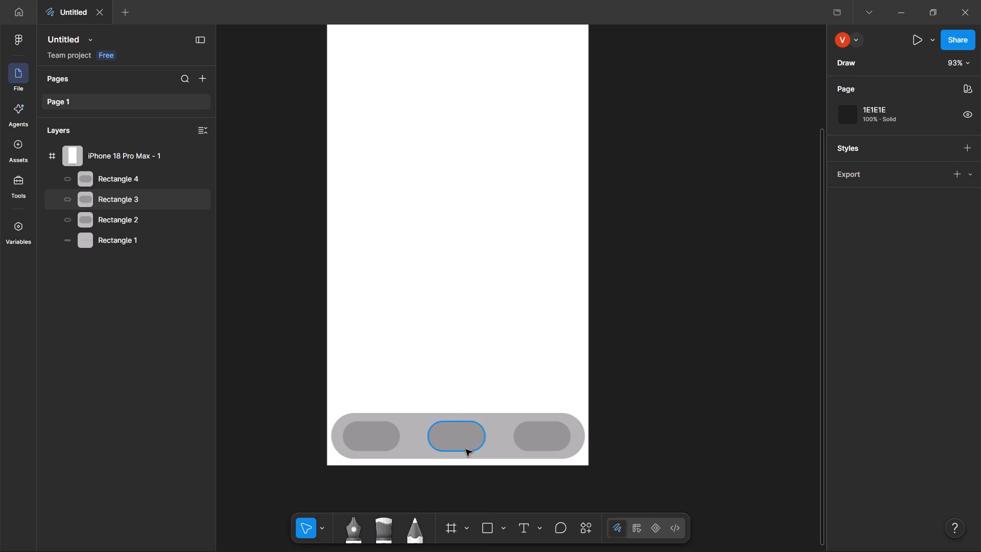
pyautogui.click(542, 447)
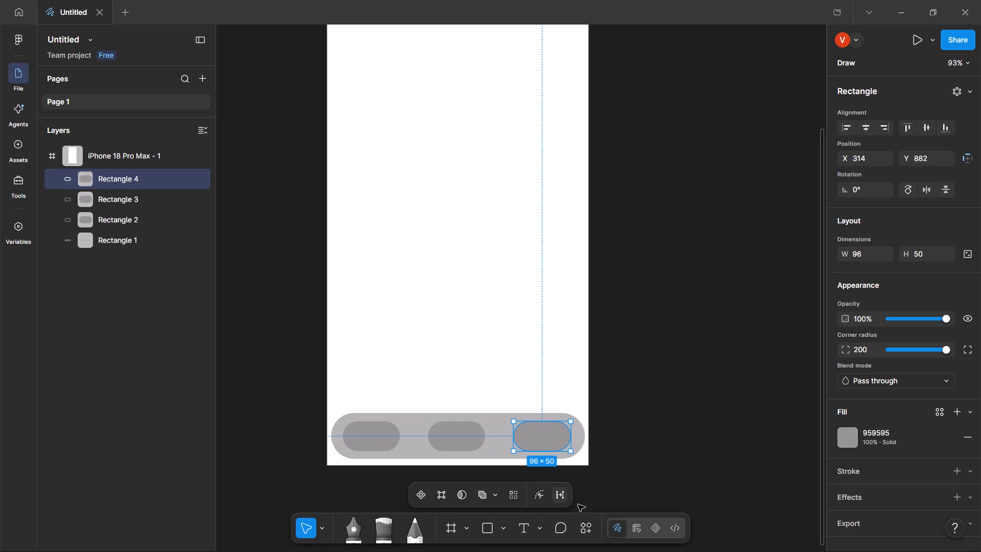
# Look through the Draw, Motion and Dev modes and settle the editor in Design mode.
pyautogui.click(642, 533)
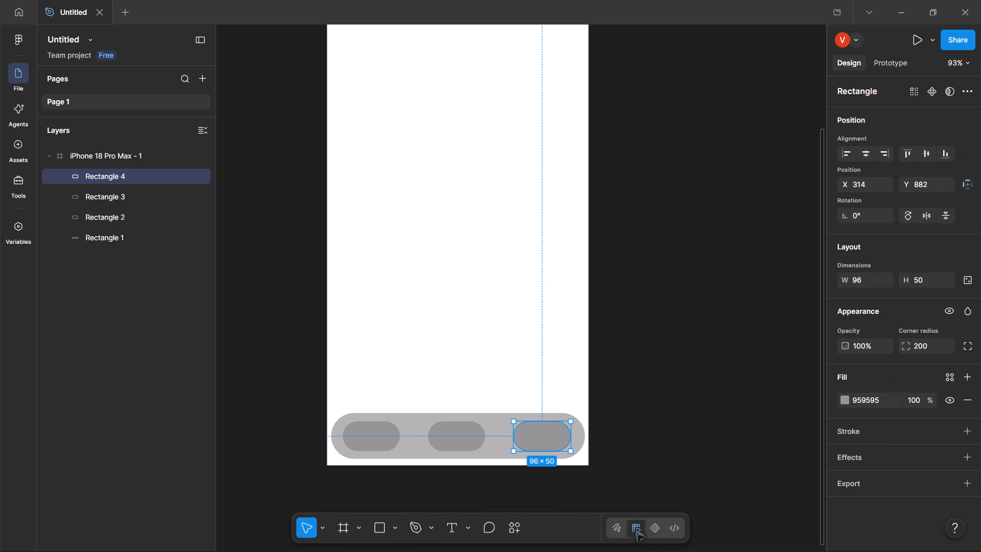
pyautogui.click(615, 529)
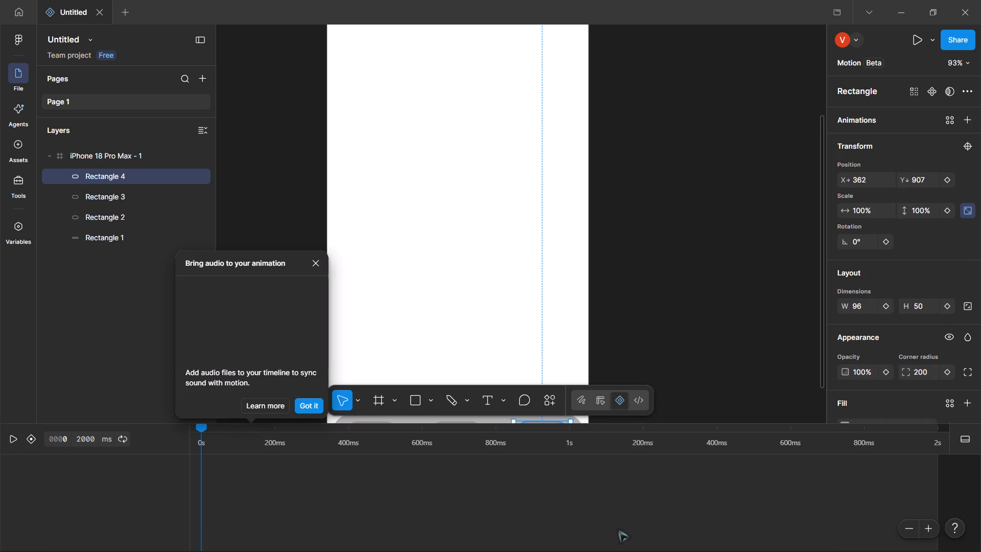
pyautogui.click(639, 406)
pyautogui.click(637, 400)
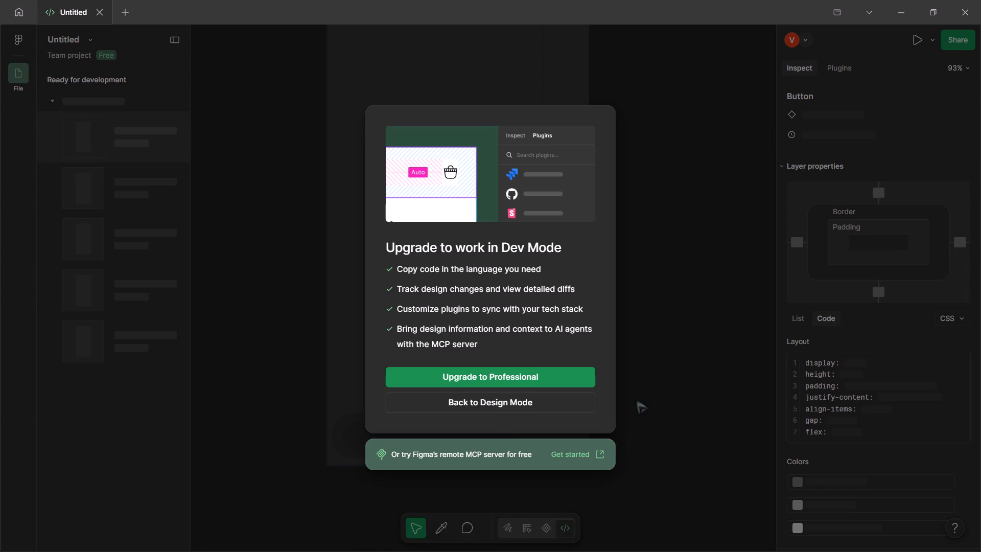
pyautogui.press('Escape')
pyautogui.press('Escape')
pyautogui.press('Escape')
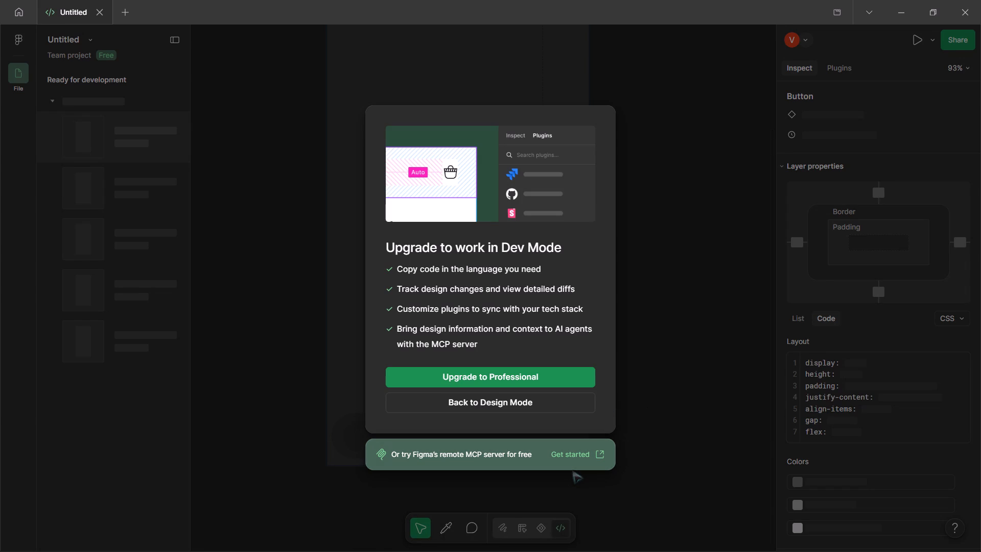
pyautogui.press('Escape')
pyautogui.click(503, 404)
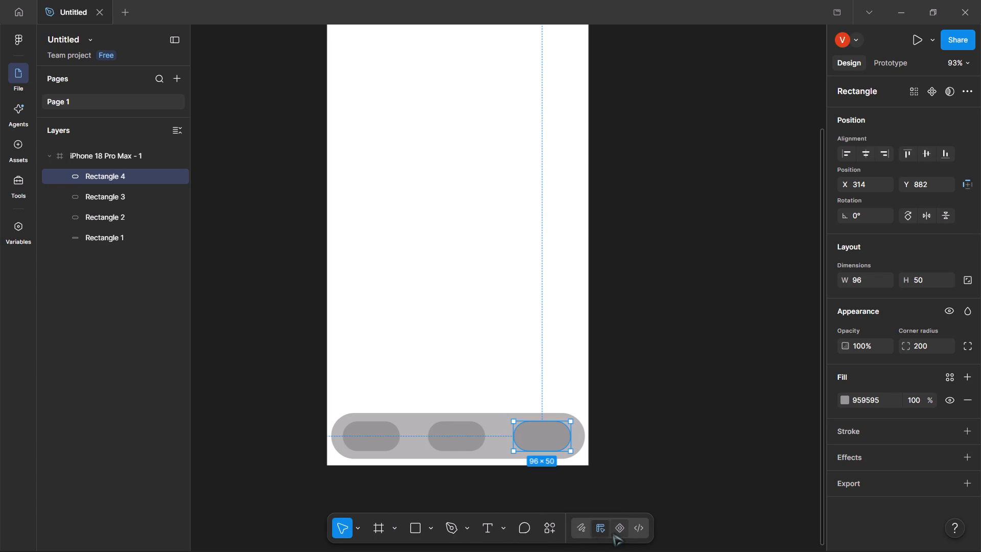
pyautogui.click(614, 533)
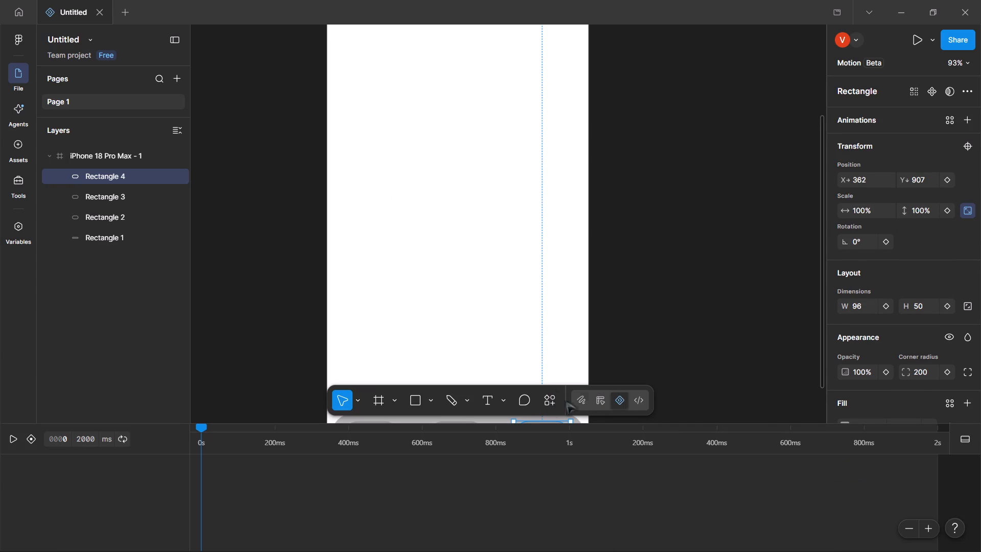
pyautogui.click(578, 401)
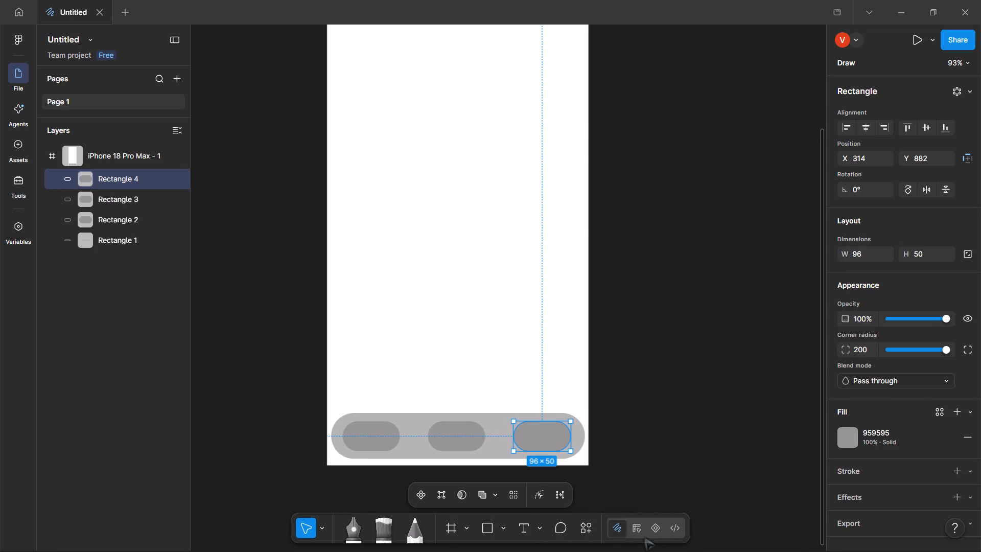
pyautogui.click(633, 530)
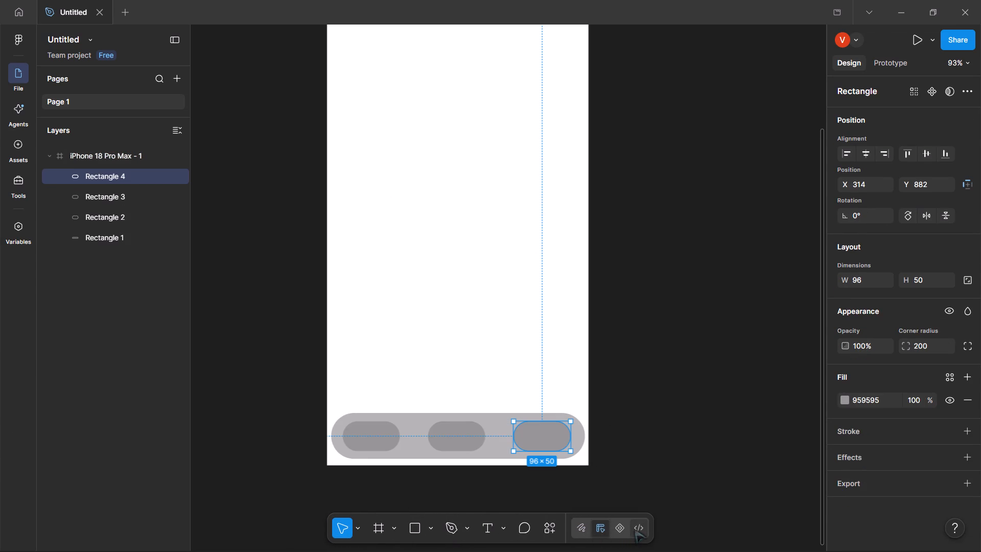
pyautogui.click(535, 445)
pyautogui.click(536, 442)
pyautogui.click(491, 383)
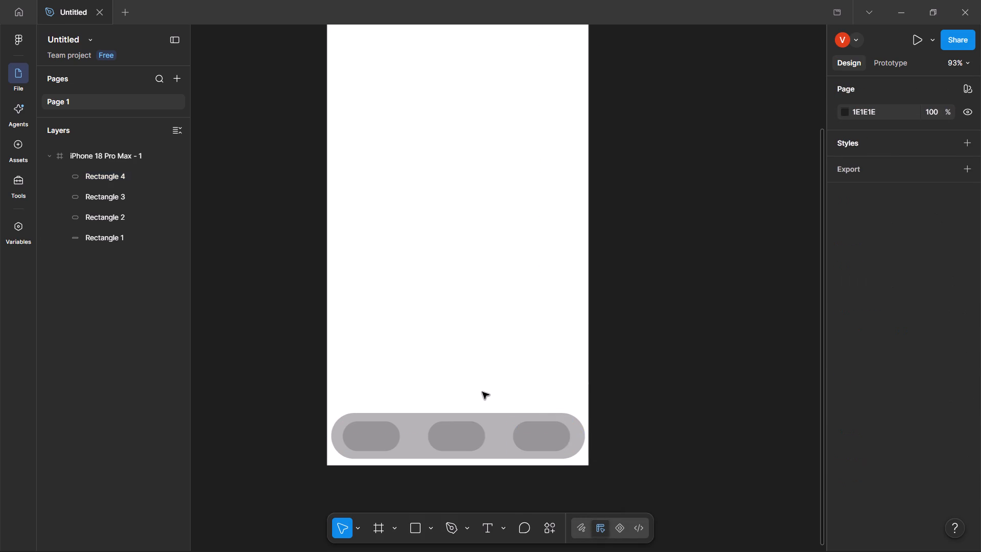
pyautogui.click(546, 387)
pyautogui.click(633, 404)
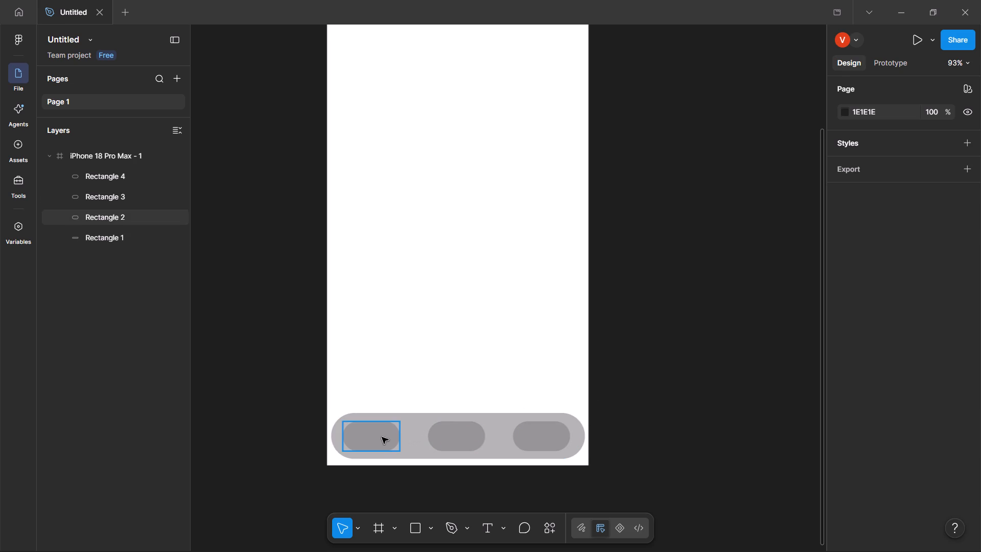
# Search the asset libraries for "dashboard" to find an icon for the navigation bar's left pill.
pyautogui.click(382, 437)
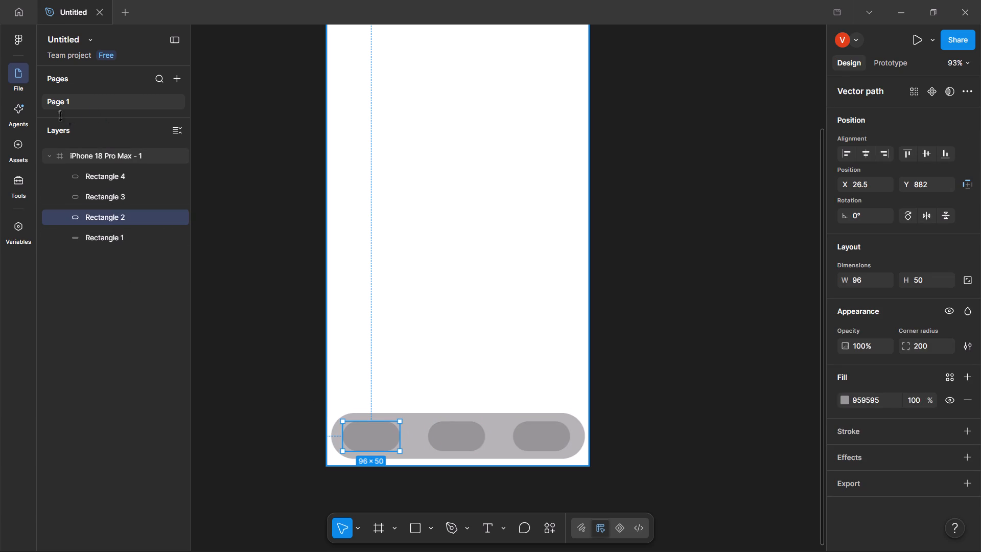
pyautogui.click(17, 154)
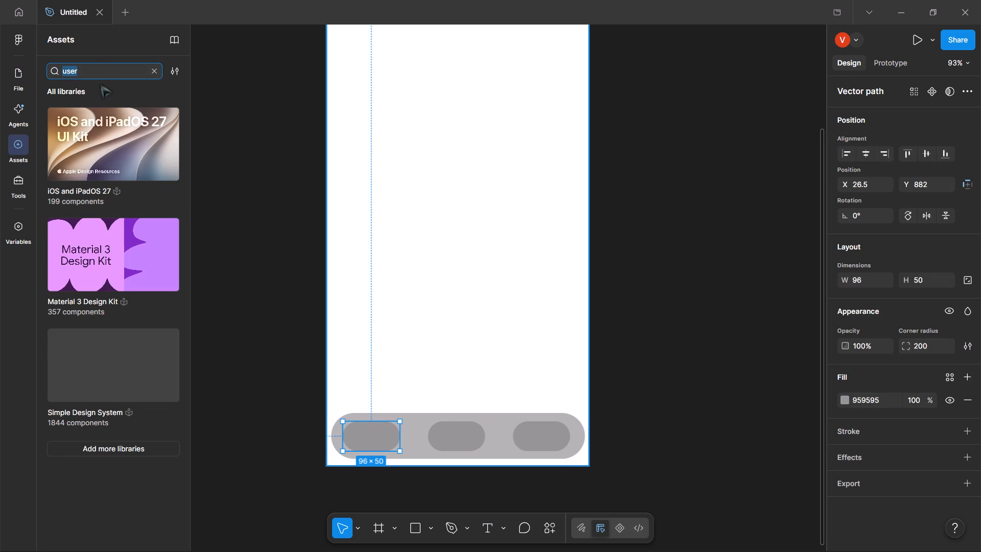
pyautogui.press('BackSpace')
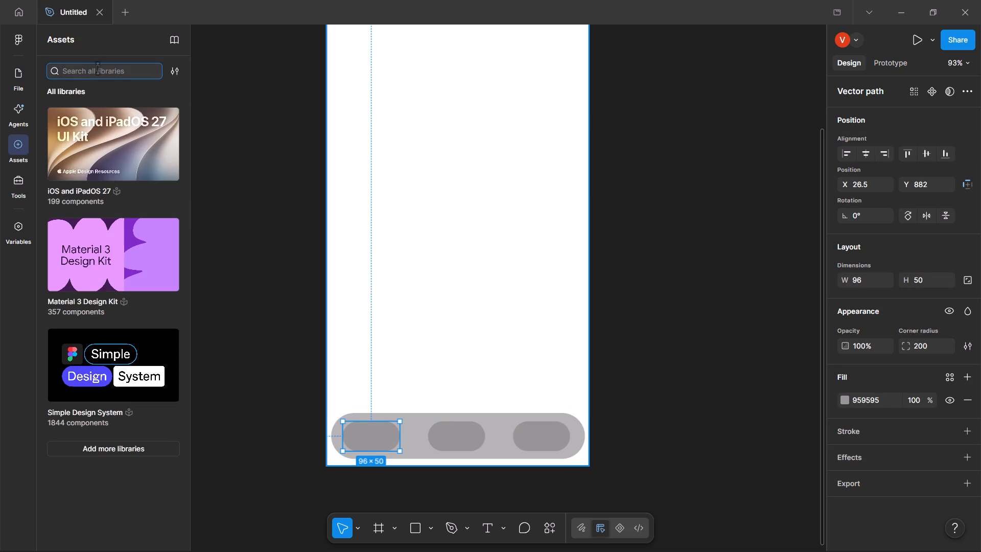
pyautogui.write('dasg')
pyautogui.press('BackSpace')
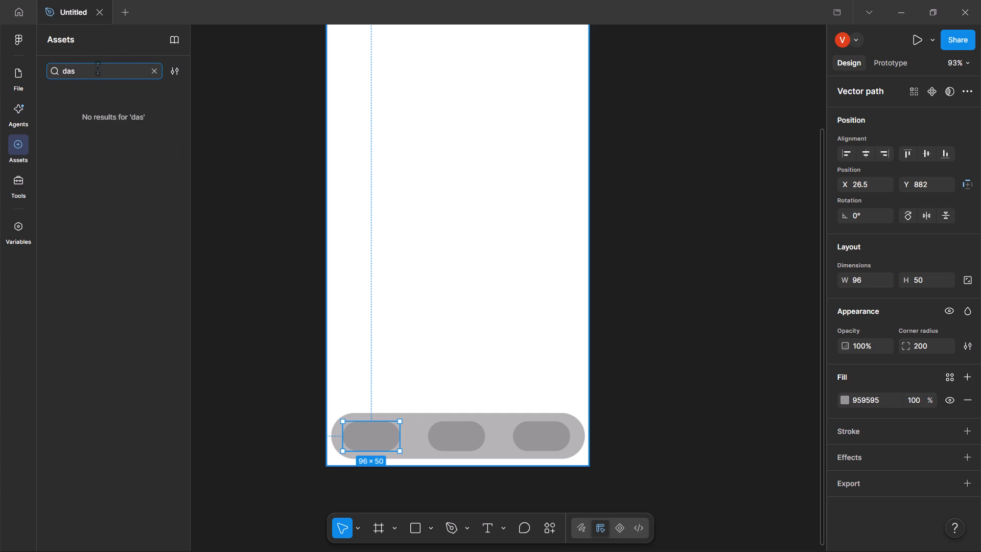
pyautogui.write('hboard')
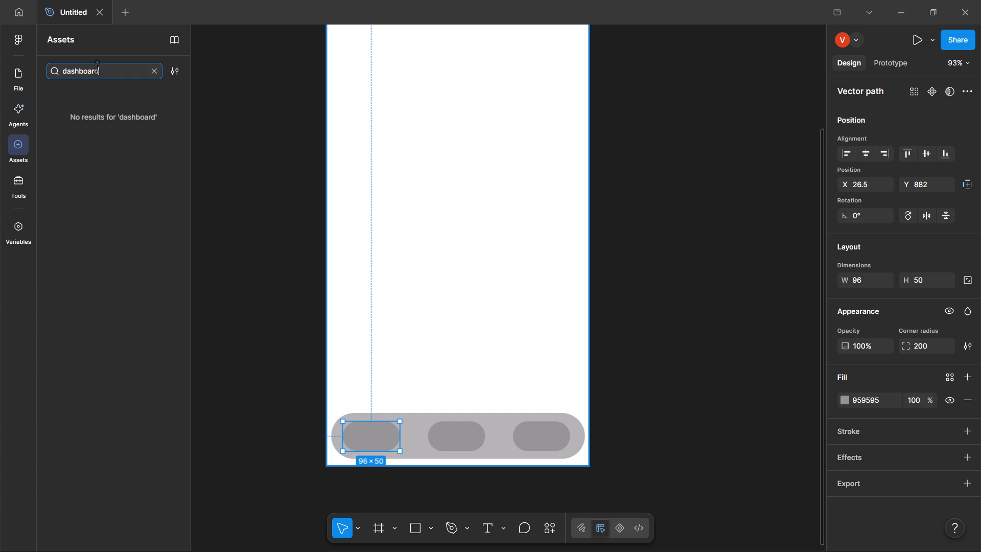
# Search the asset libraries for "home" and place the 24 × 24 Home icon centered on the left pill.
pyautogui.press('BackSpace')
pyautogui.press('BackSpace')
pyautogui.press('BackSpace')
pyautogui.press('BackSpace')
pyautogui.press('BackSpace')
pyautogui.press('BackSpace')
pyautogui.press('BackSpace')
pyautogui.press('BackSpace')
pyautogui.press('BackSpace')
pyautogui.press('BackSpace')
pyautogui.press('BackSpace')
pyautogui.press('BackSpace')
pyautogui.press('BackSpace')
pyautogui.press('BackSpace')
pyautogui.press('BackSpace')
pyautogui.press('BackSpace')
pyautogui.press('BackSpace')
pyautogui.press('BackSpace')
pyautogui.write('home')
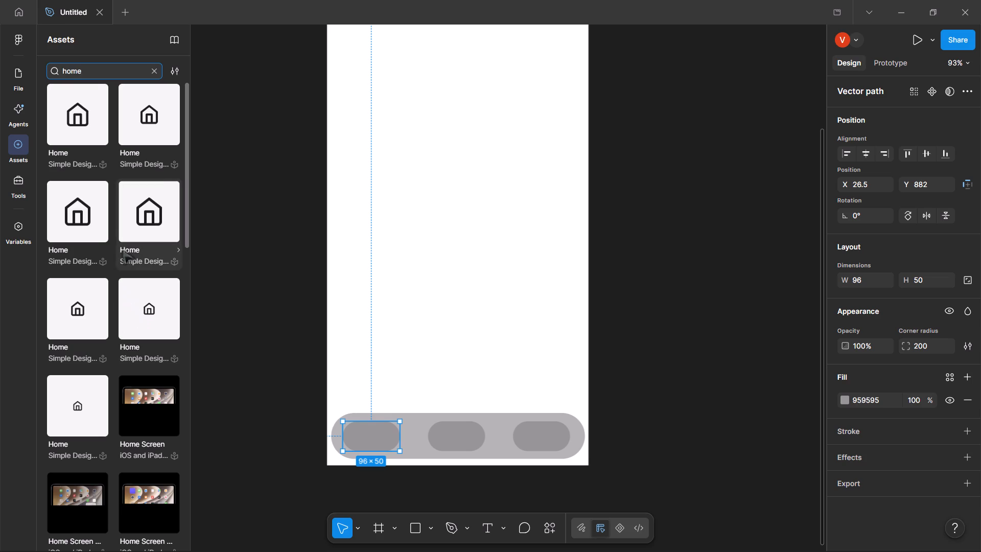
pyautogui.moveTo(75, 307); pyautogui.dragTo(368, 427)
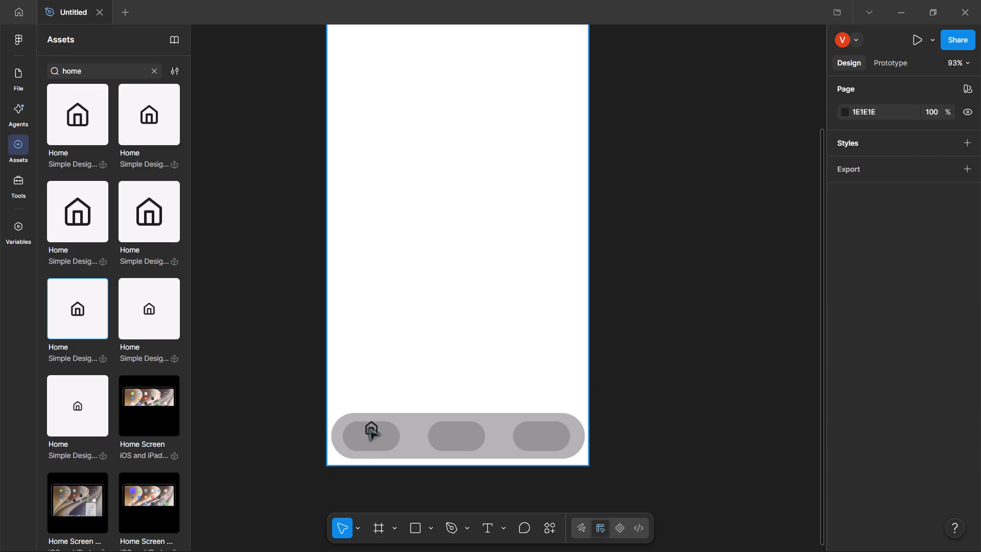
pyautogui.moveTo(368, 427); pyautogui.dragTo(368, 435)
pyautogui.click(334, 344)
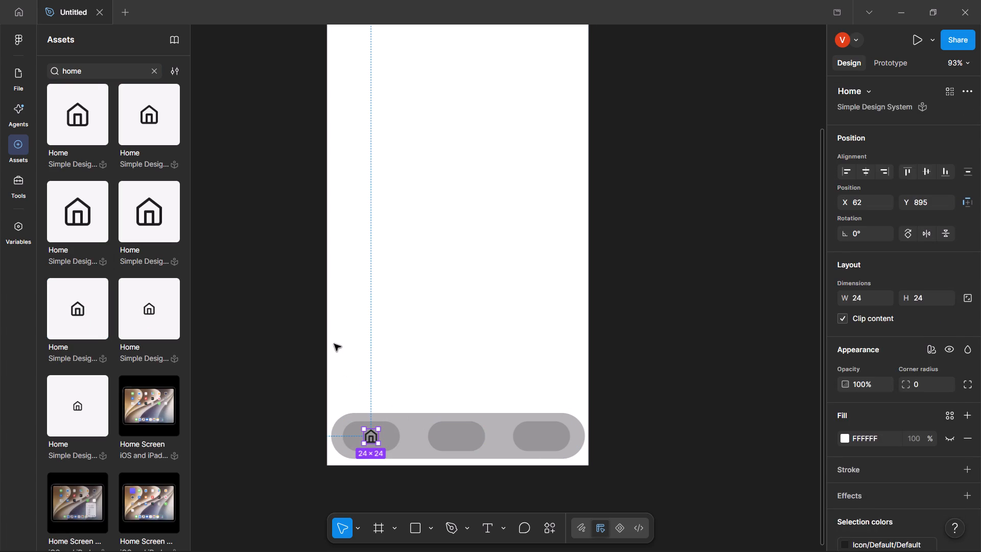
# Search the assets for "plus" and place the 40 × 40 Plus icon on the middle pill at about X 200, Y 886.
pyautogui.click(153, 65)
pyautogui.write('plus')
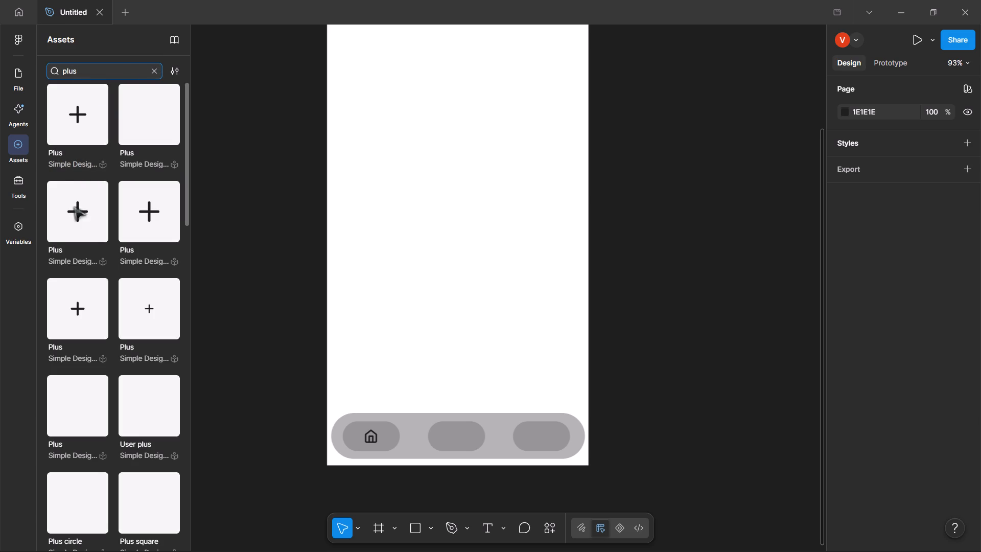
pyautogui.moveTo(67, 121); pyautogui.dragTo(446, 435)
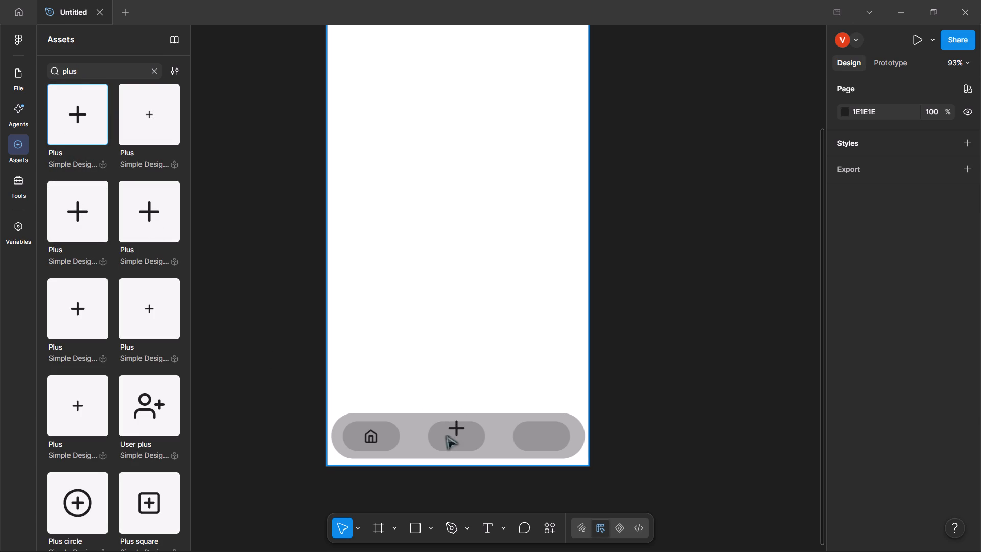
pyautogui.moveTo(446, 435); pyautogui.dragTo(448, 441)
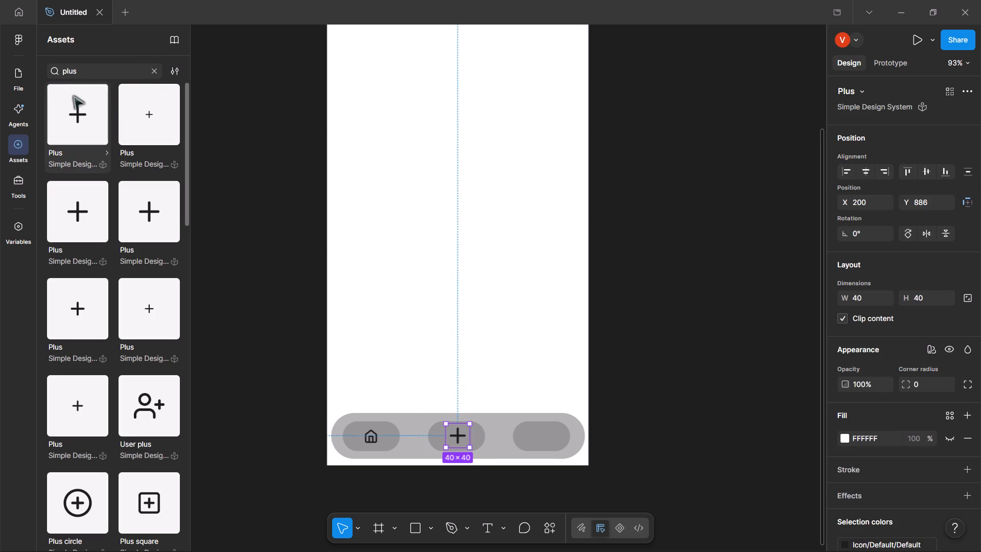
# Search the assets for "user" and place the 32 × 32 User icon on the right pill at about X 344, Y 890.
pyautogui.click(154, 74)
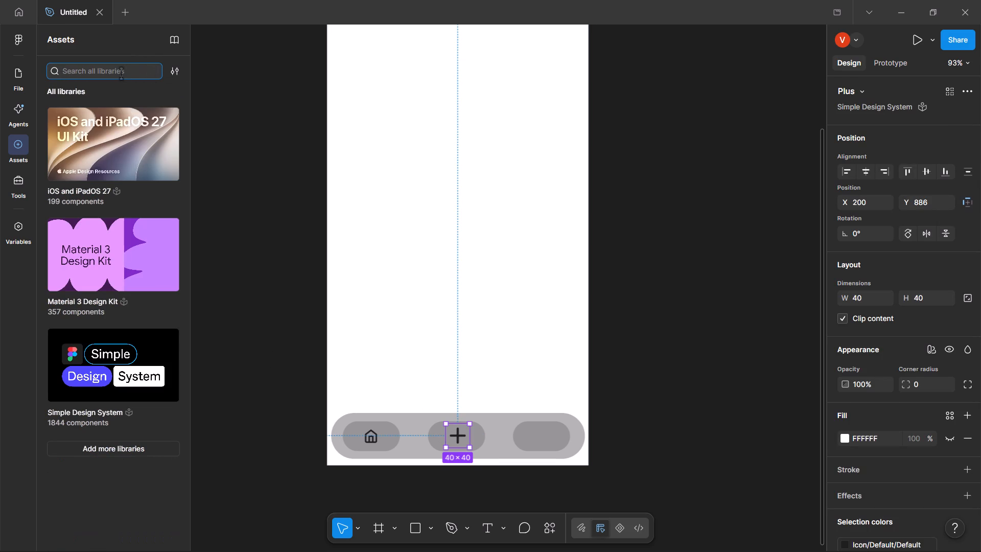
pyautogui.write('pro')
pyautogui.press('BackSpace')
pyautogui.press('BackSpace')
pyautogui.press('BackSpace')
pyautogui.press('BackSpace')
pyautogui.press('BackSpace')
pyautogui.press('BackSpace')
pyautogui.press('BackSpace')
pyautogui.press('BackSpace')
pyautogui.write('user')
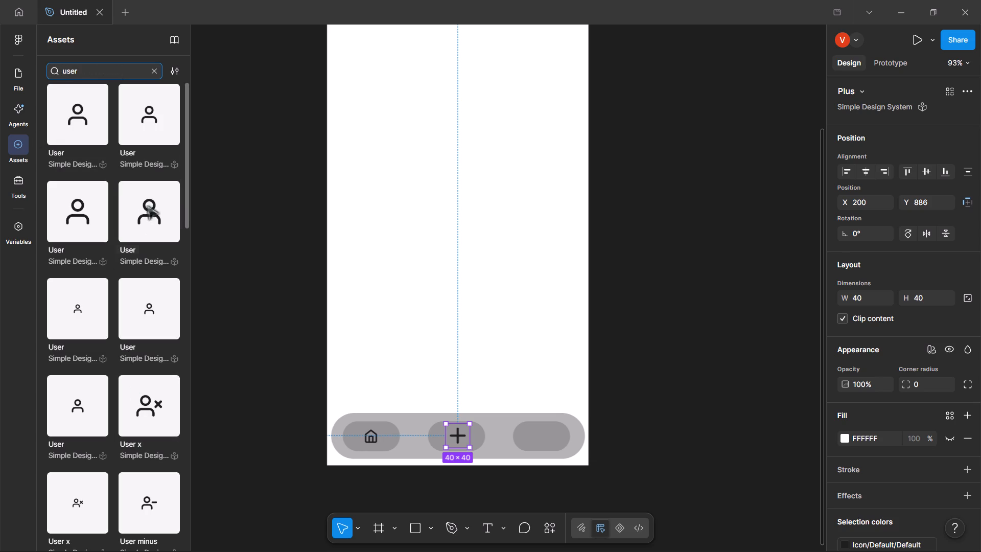
pyautogui.moveTo(139, 112); pyautogui.dragTo(529, 433)
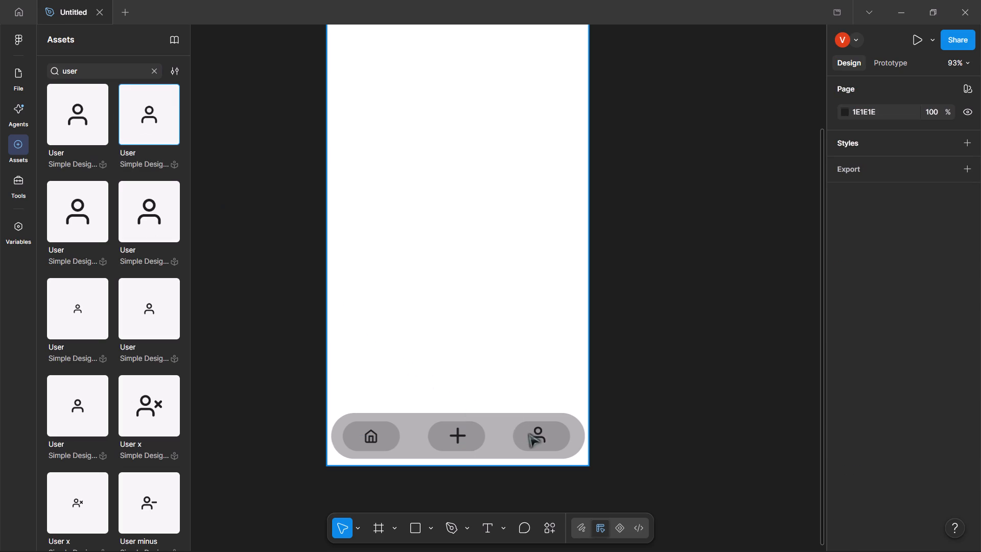
pyautogui.moveTo(529, 433); pyautogui.dragTo(531, 433)
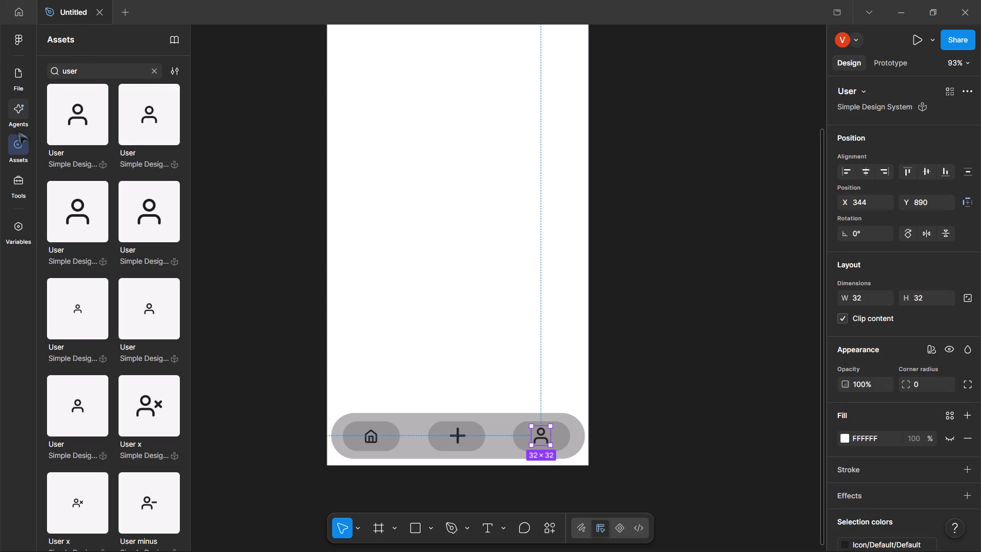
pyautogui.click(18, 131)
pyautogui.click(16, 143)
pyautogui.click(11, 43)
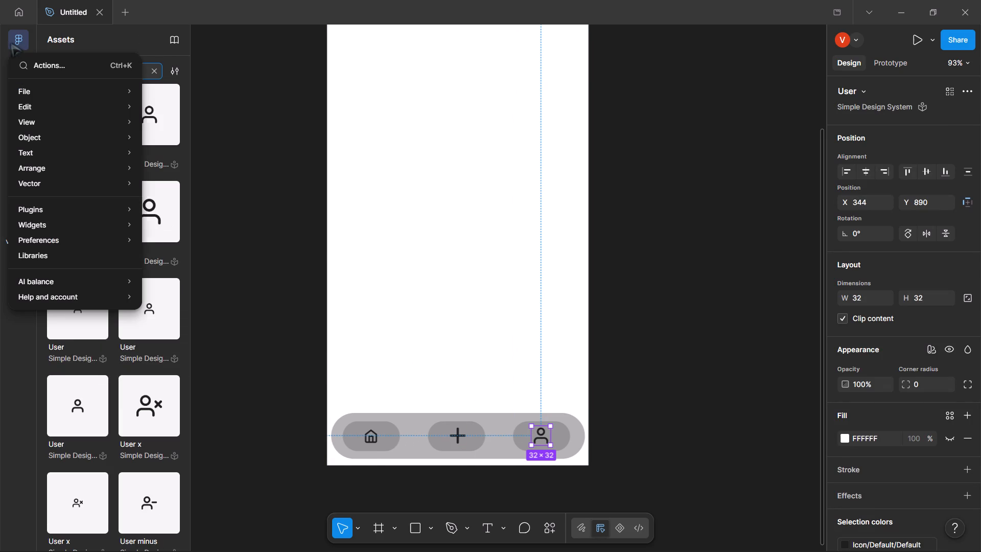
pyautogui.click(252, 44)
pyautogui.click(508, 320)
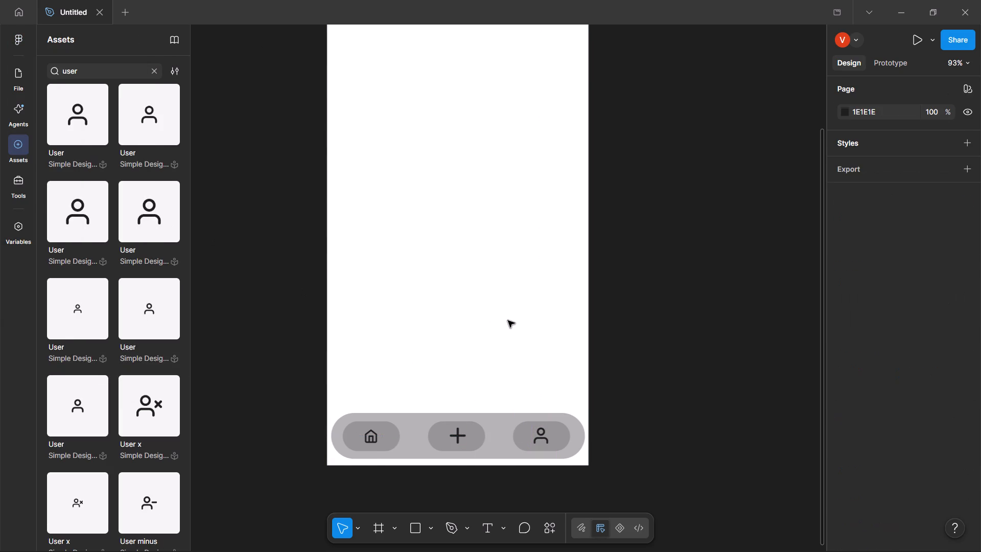
# Set the height of the Home icon on the navigation bar's left pill to 28.
pyautogui.click(374, 436)
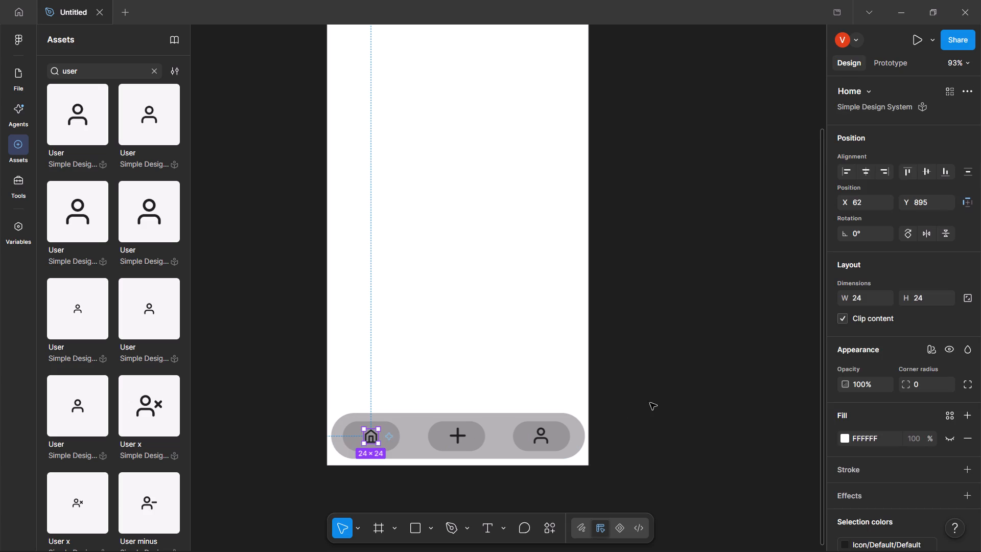
pyautogui.click(937, 300)
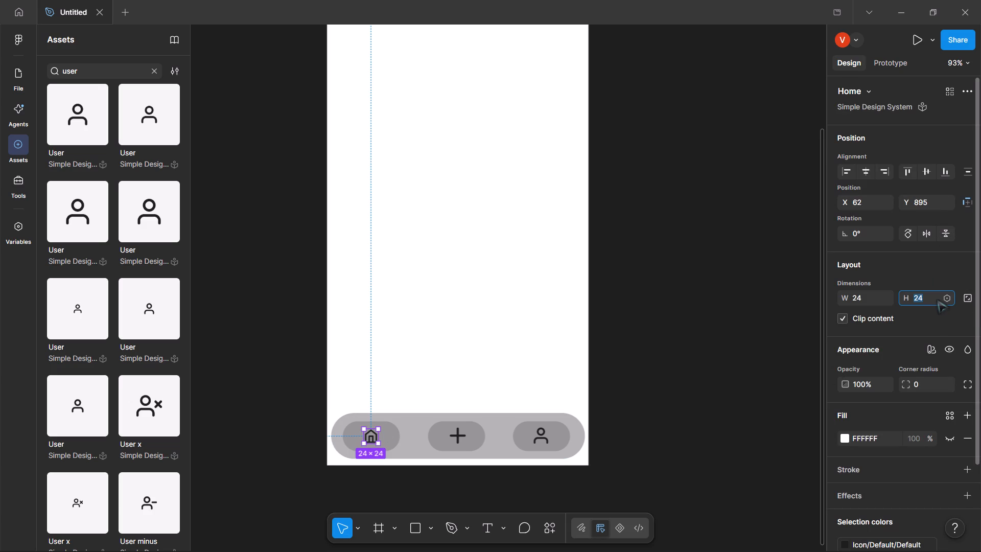
pyautogui.press('Up')
pyautogui.press('Up')
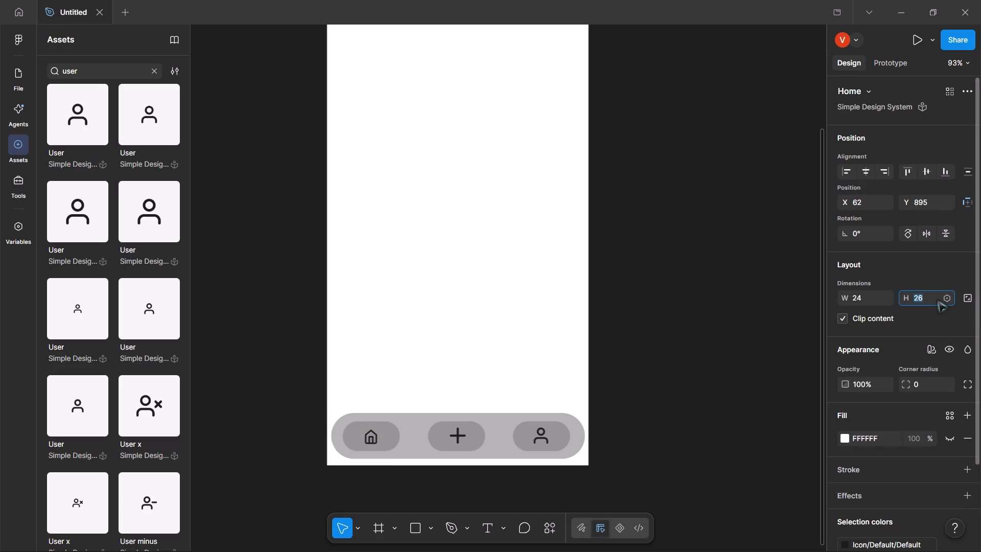
pyautogui.press('Up')
pyautogui.press('Up')
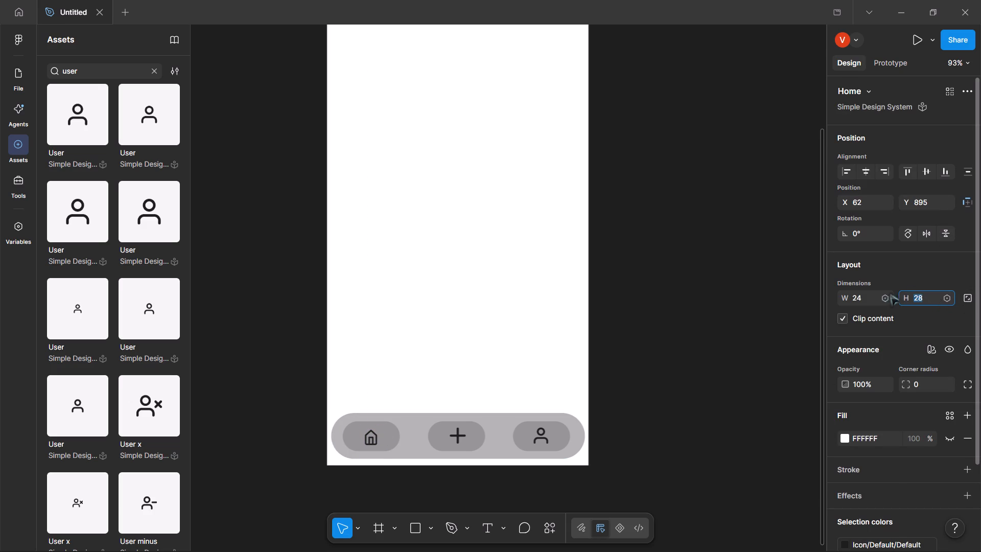
# Set the Home icon's width to 30.
pyautogui.click(884, 295)
pyautogui.click(871, 297)
pyautogui.click(899, 306)
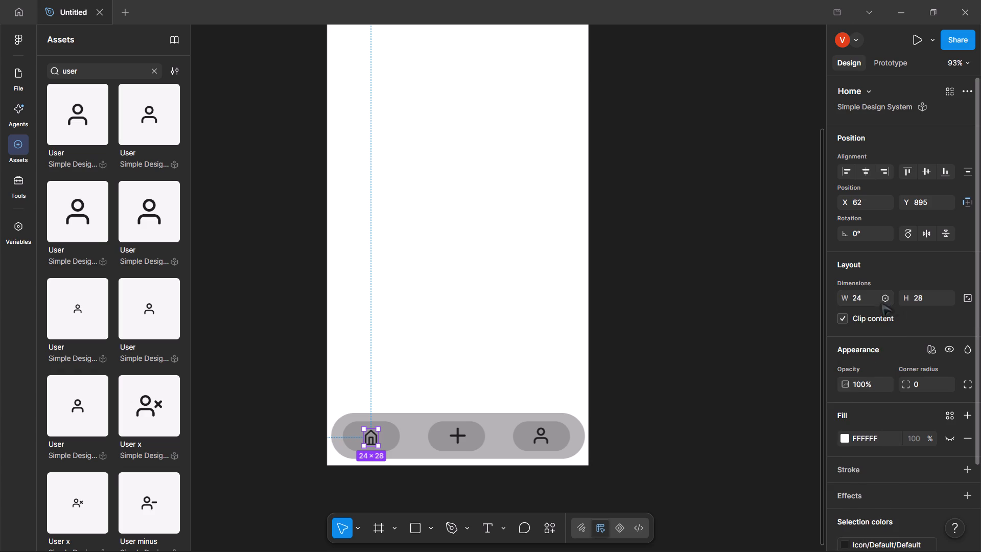
pyautogui.click(881, 303)
pyautogui.click(872, 301)
pyautogui.click(877, 303)
pyautogui.click(855, 302)
pyautogui.press('Up')
pyautogui.press('Up')
pyautogui.press('Up')
pyautogui.press('Up')
pyautogui.press('Up')
pyautogui.press('Up')
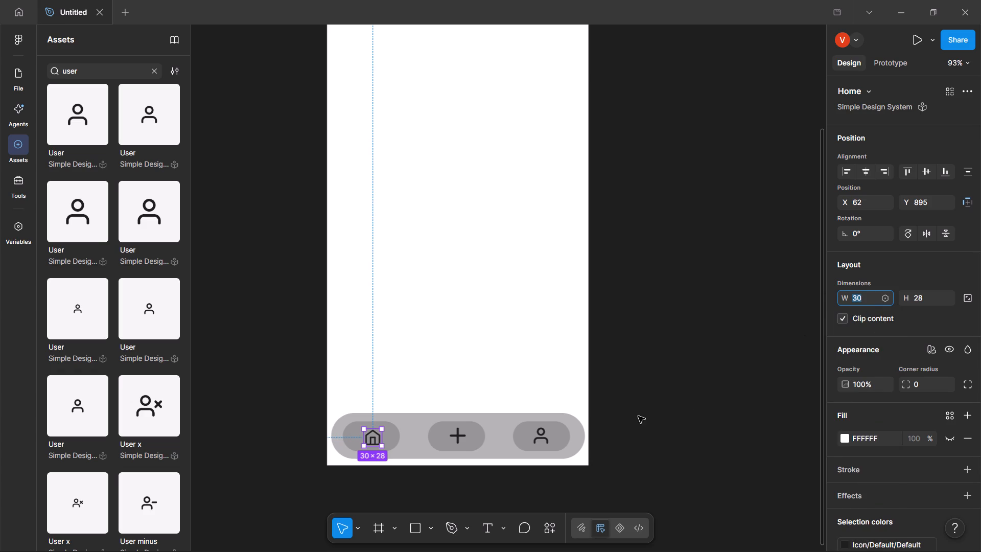
# Move the resized Home icon to about X 59, Y 894 so it sits centered on the left pill.
pyautogui.click(465, 386)
pyautogui.click(369, 441)
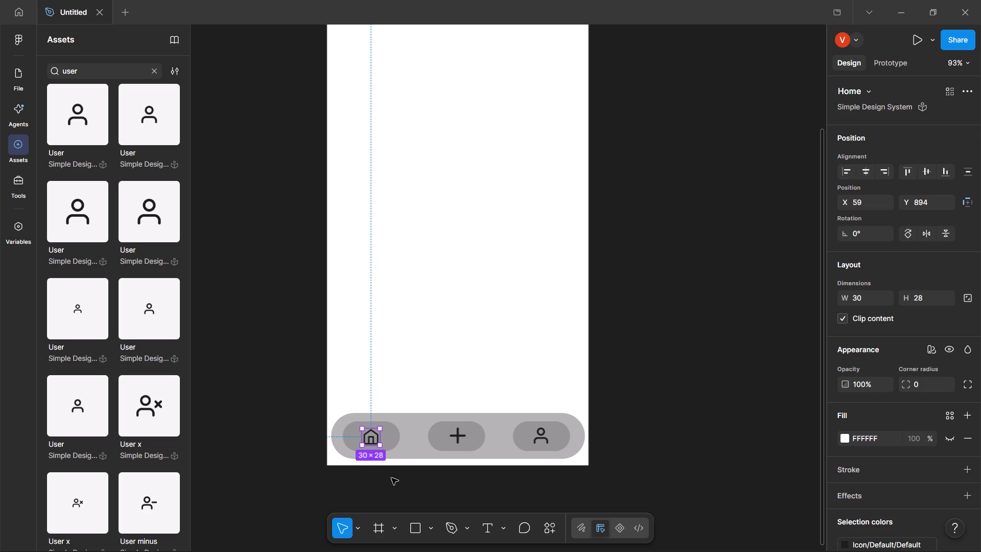
pyautogui.click(407, 478)
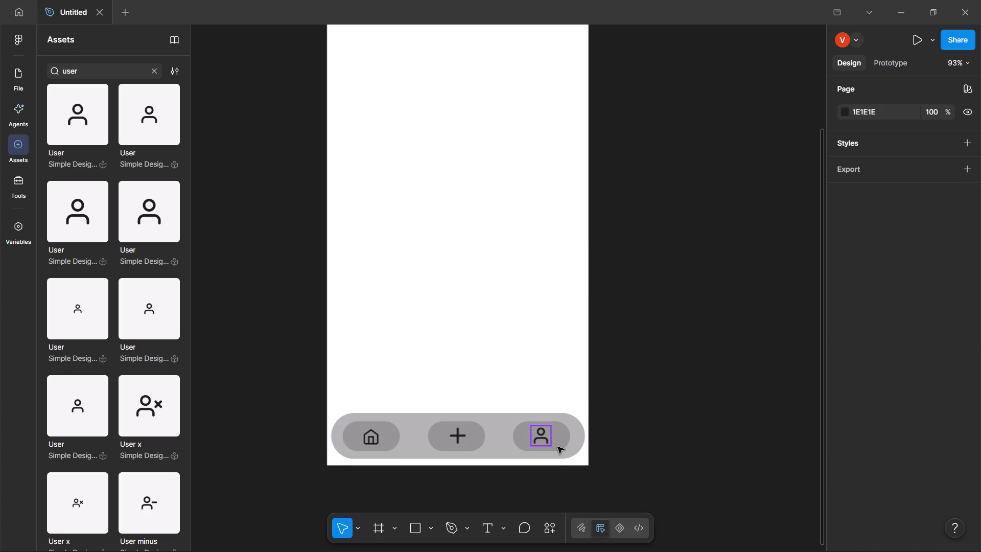
# Enlarge the Home icon to about 41 × 38 and reposition it at the center of the left pill.
pyautogui.click(627, 435)
pyautogui.click(378, 438)
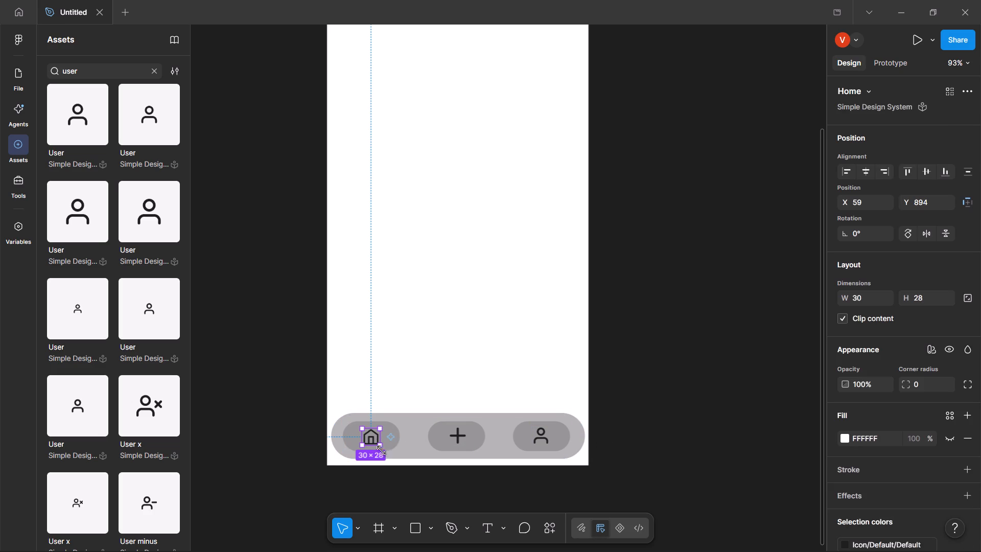
pyautogui.moveTo(381, 446); pyautogui.dragTo(386, 451)
pyautogui.click(383, 448)
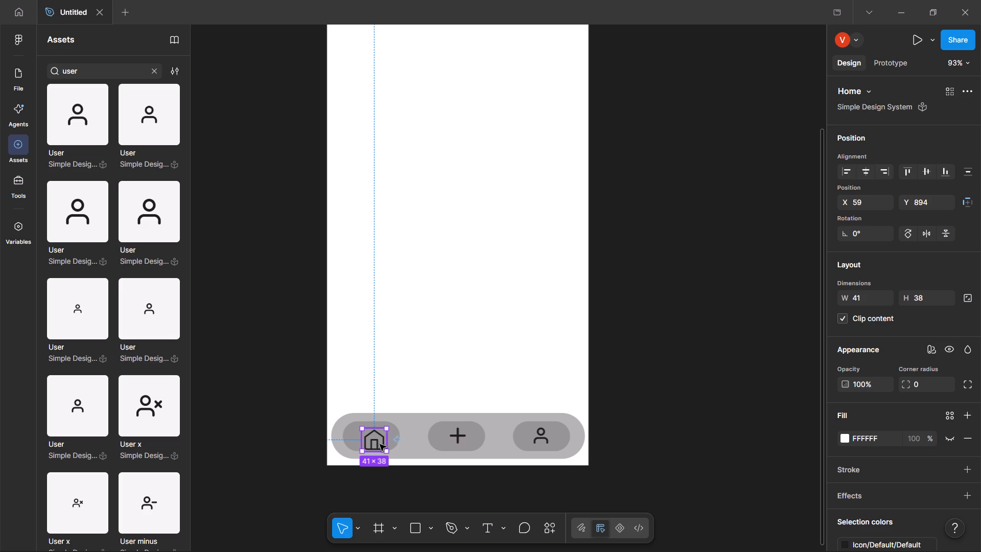
pyautogui.moveTo(380, 444); pyautogui.dragTo(373, 441)
pyautogui.click(427, 390)
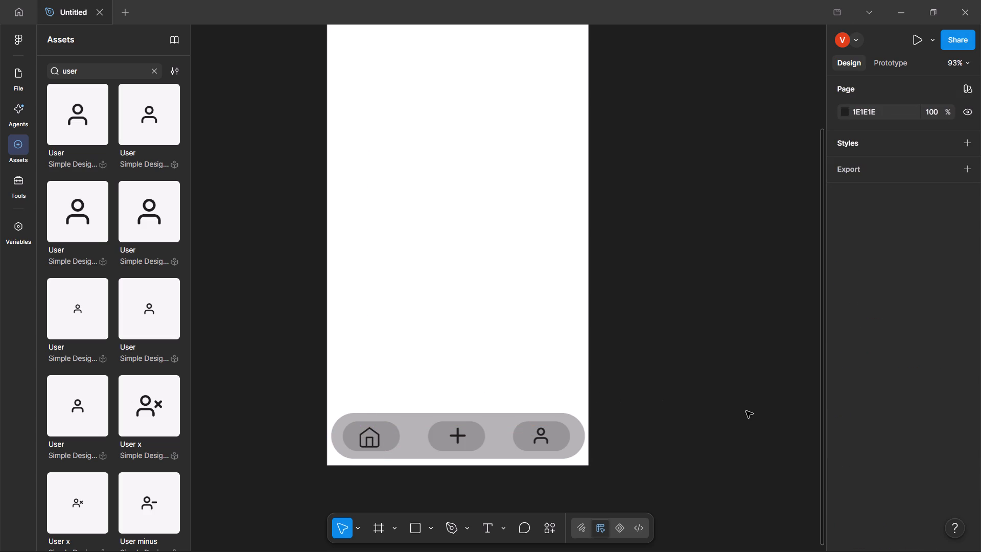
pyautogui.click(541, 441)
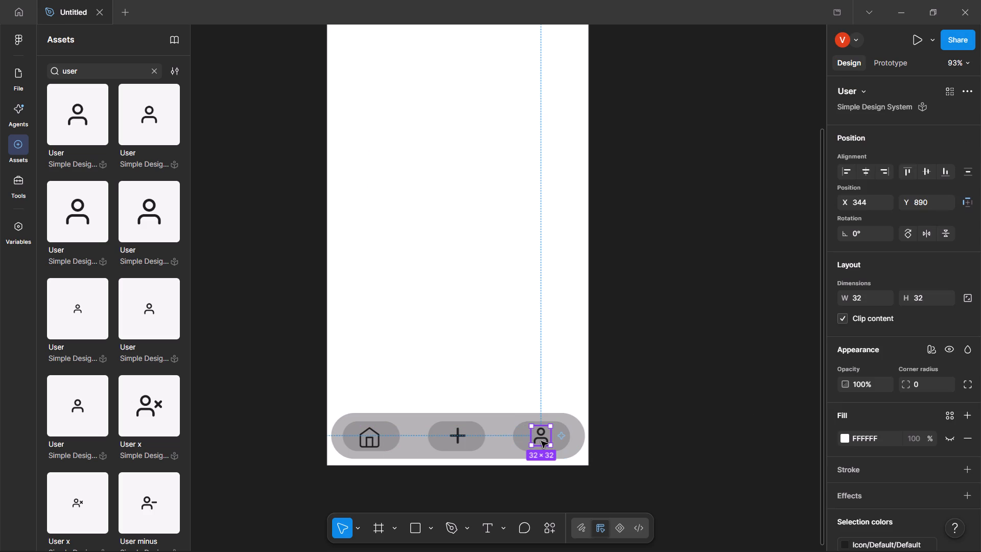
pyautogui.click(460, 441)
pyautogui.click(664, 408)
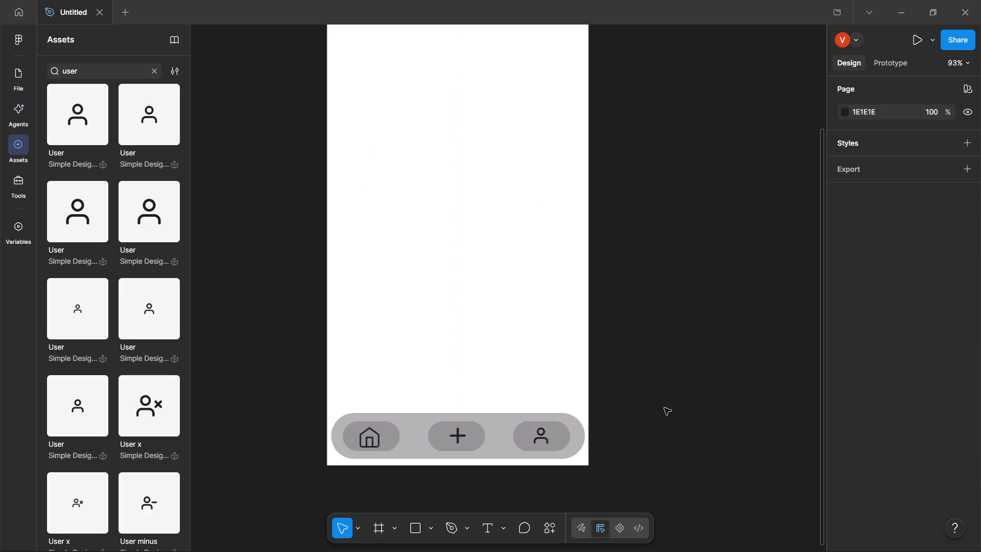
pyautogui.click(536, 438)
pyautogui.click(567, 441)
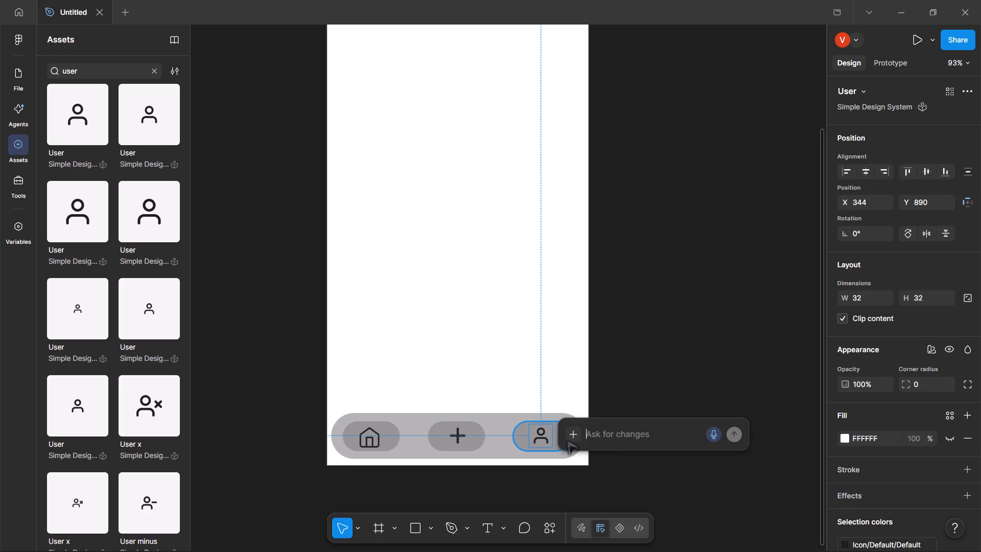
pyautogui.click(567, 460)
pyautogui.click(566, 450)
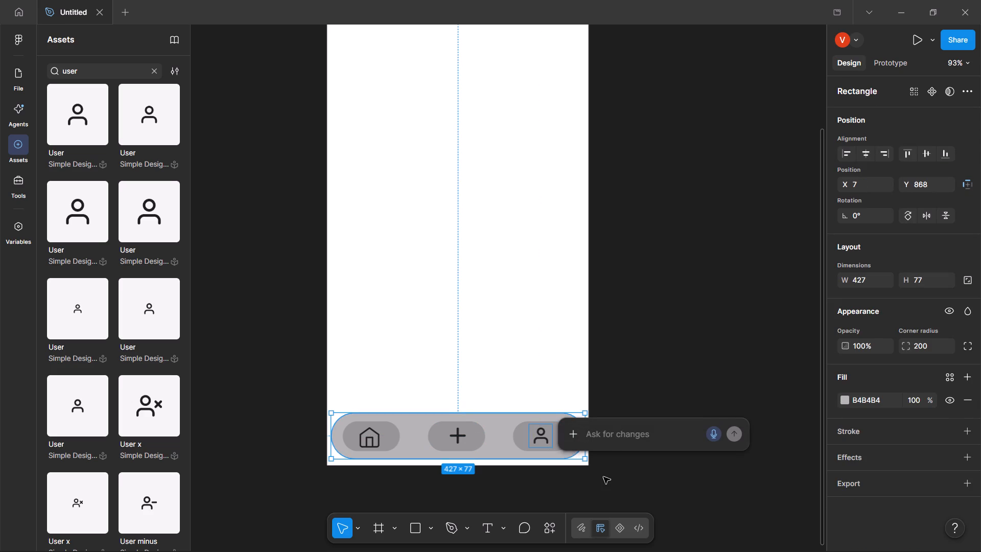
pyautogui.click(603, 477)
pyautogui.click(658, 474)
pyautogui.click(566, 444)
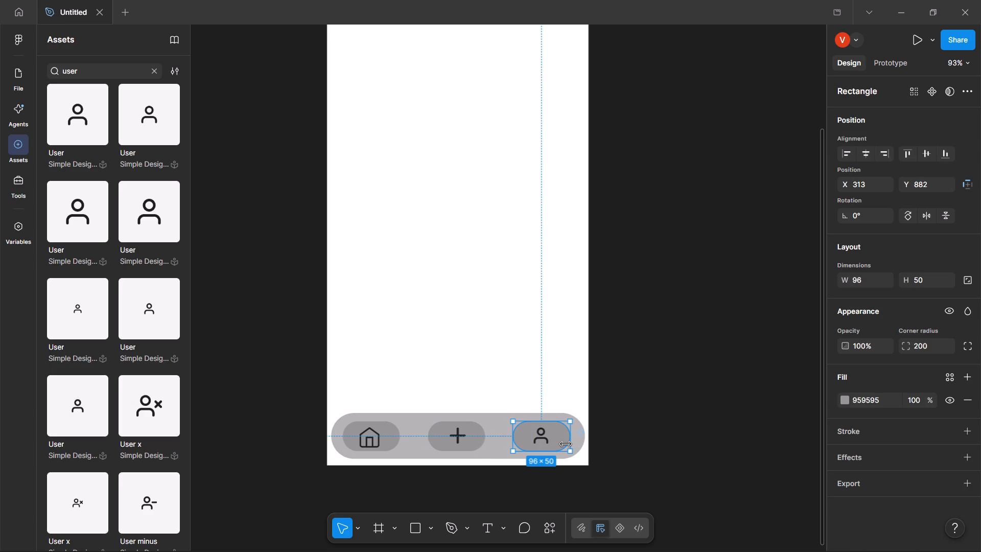
# Create a component from the 32 × 32 User icon on the navigation bar's right pill.
pyautogui.click(549, 439)
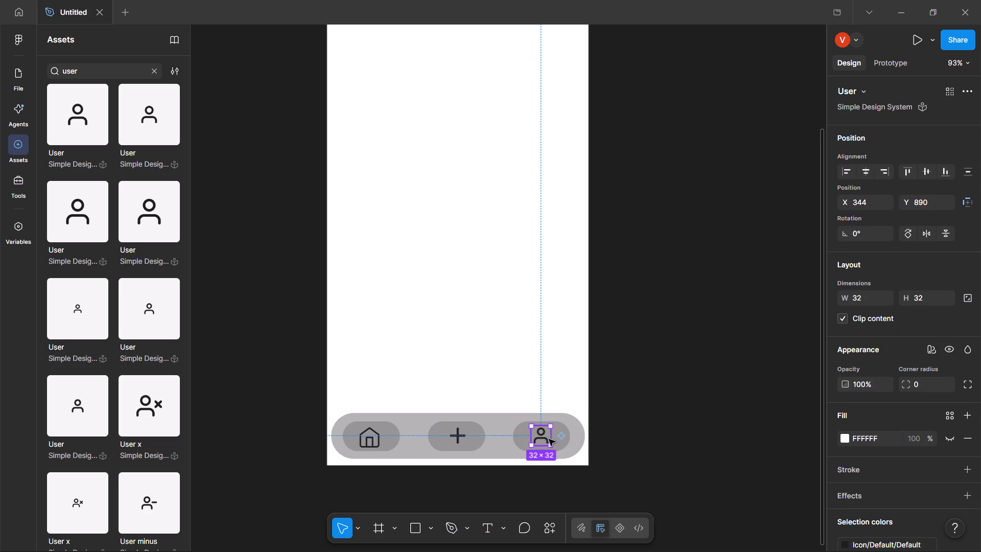
pyautogui.click(864, 88)
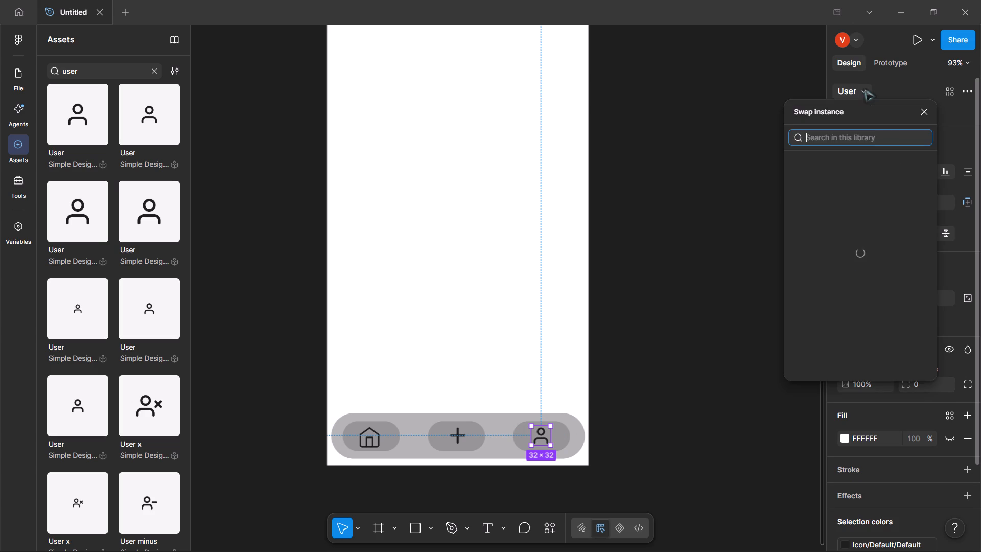
pyautogui.click(864, 88)
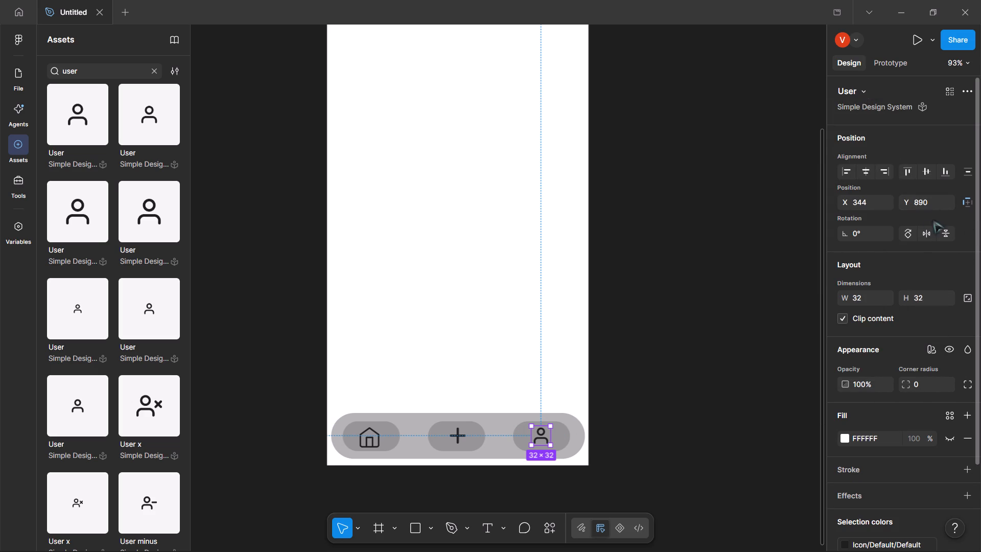
pyautogui.click(968, 201)
pyautogui.click(968, 206)
pyautogui.scroll(-11, 921, 346)
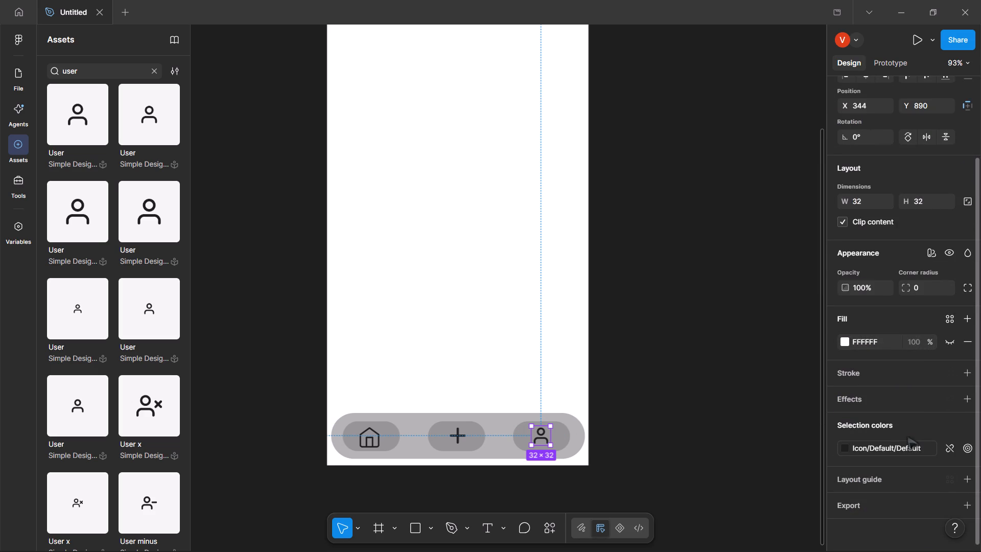
pyautogui.scroll(20, 926, 275)
pyautogui.scroll(9, 926, 275)
pyautogui.scroll(-20, 938, 215)
pyautogui.scroll(-20, 938, 215)
pyautogui.scroll(-20, 938, 215)
pyautogui.scroll(3, 938, 215)
pyautogui.scroll(20, 935, 136)
pyautogui.scroll(8, 935, 136)
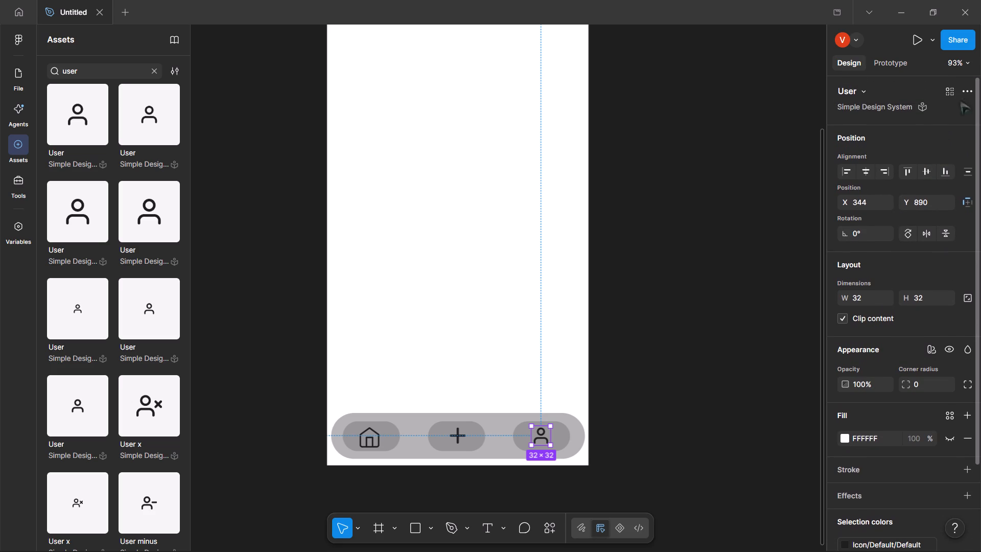
pyautogui.click(979, 88)
pyautogui.click(967, 90)
pyautogui.doubleClick(966, 91)
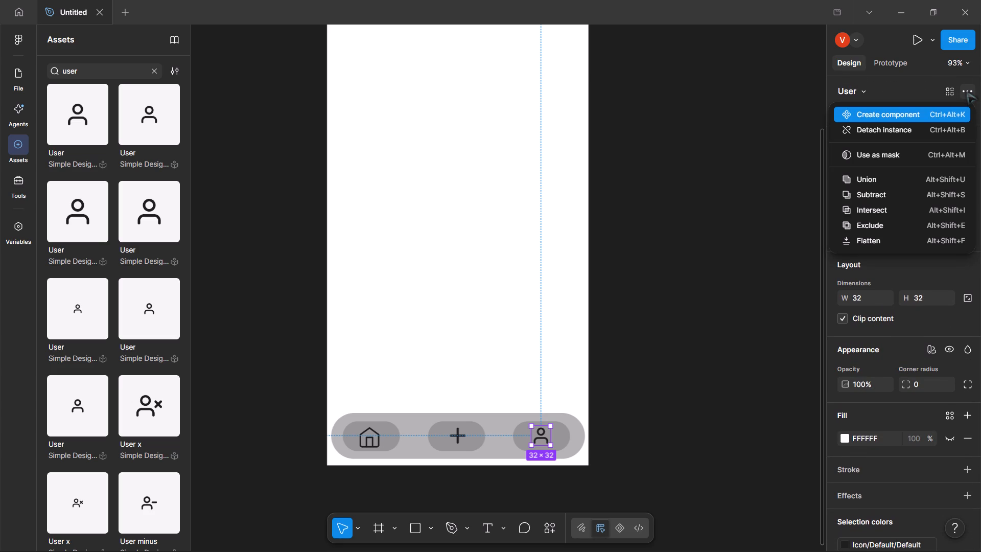
pyautogui.click(962, 113)
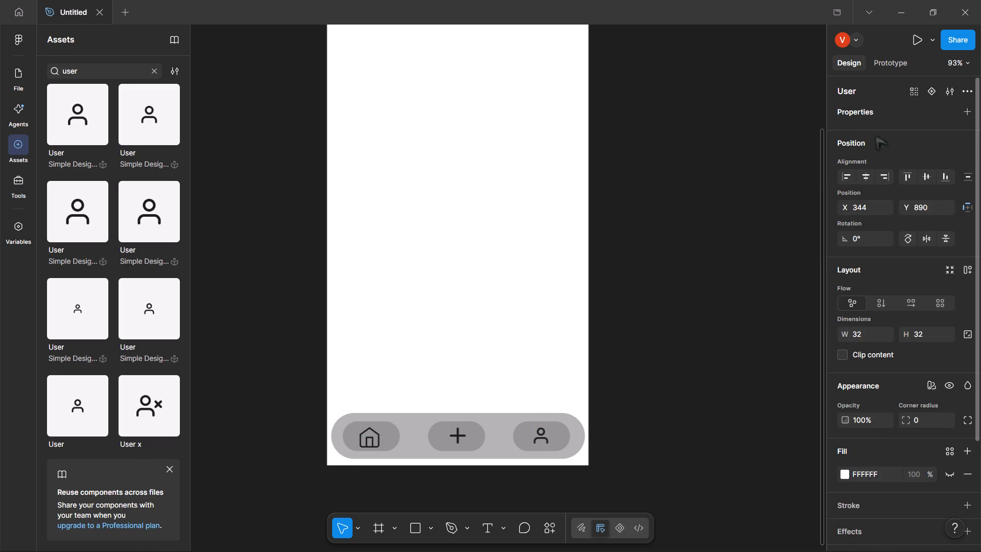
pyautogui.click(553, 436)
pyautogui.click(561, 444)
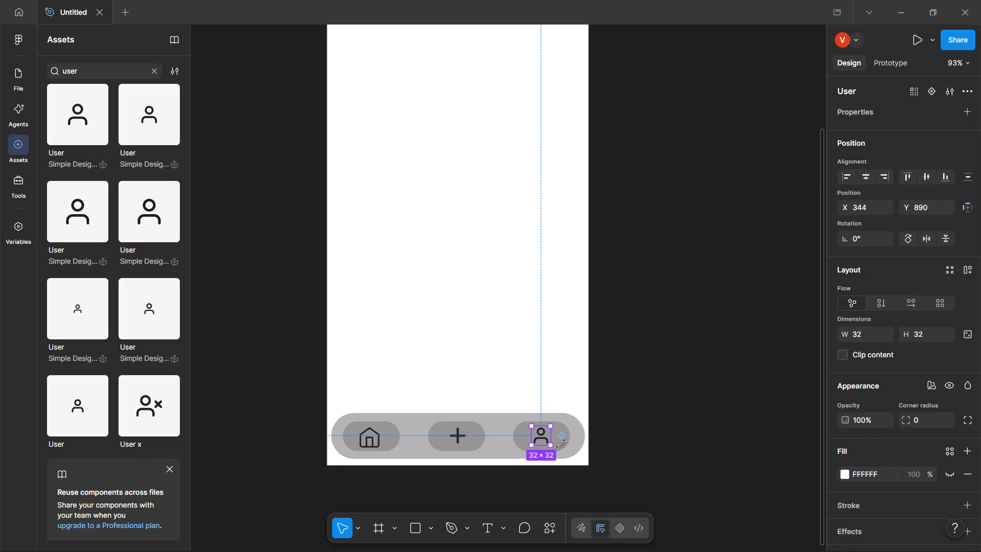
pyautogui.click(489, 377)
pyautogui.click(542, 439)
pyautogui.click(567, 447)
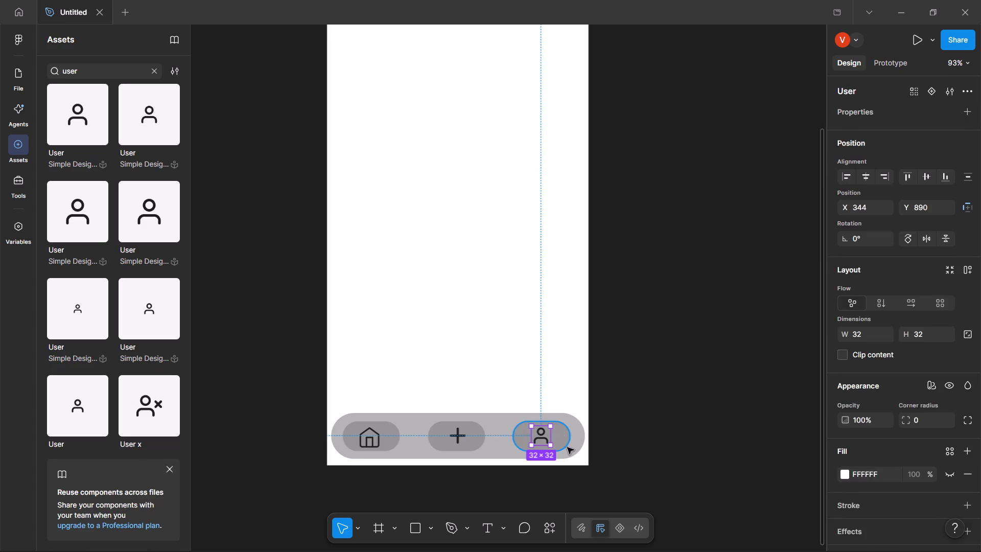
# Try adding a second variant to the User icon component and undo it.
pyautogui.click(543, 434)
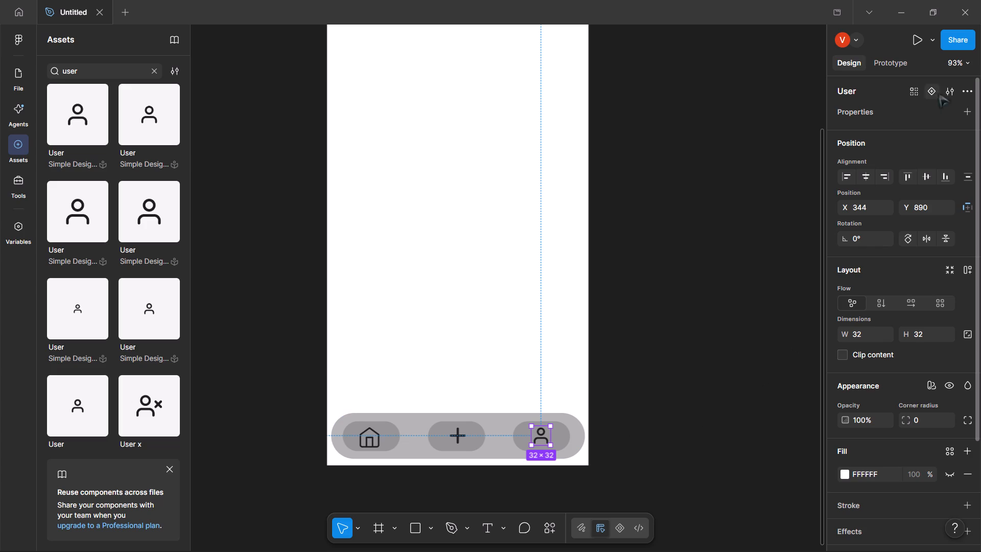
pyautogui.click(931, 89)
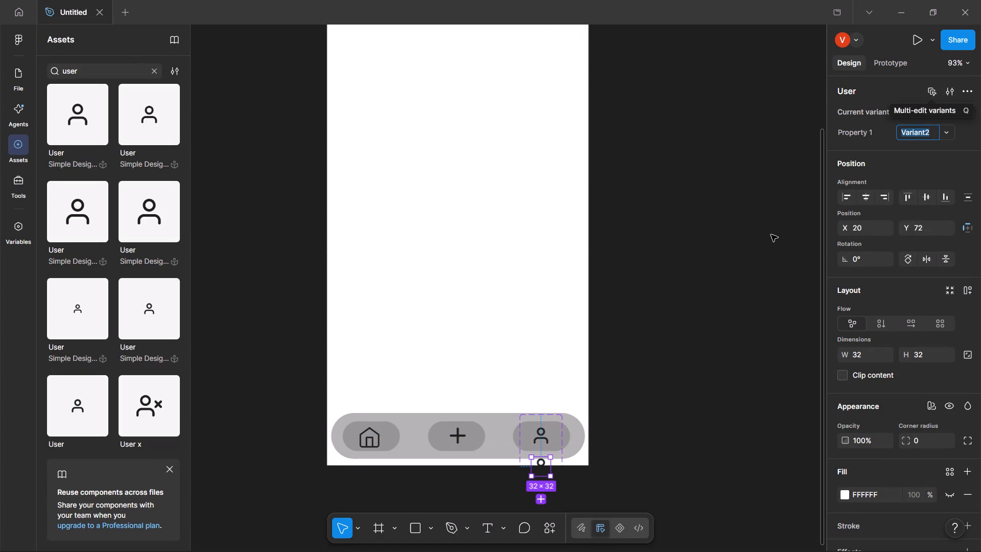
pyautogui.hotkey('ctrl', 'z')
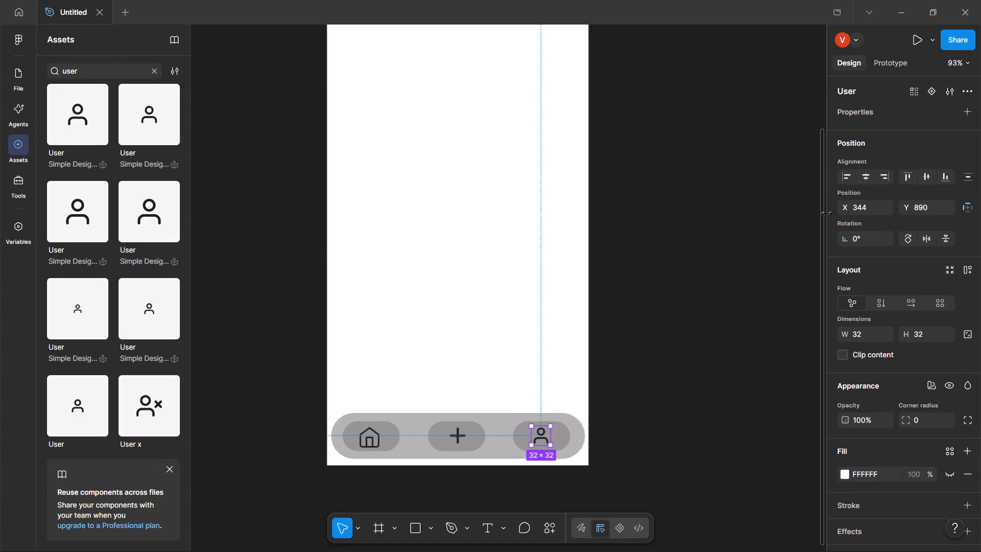
# Add a Variant property to the User icon component.
pyautogui.click(944, 93)
pyautogui.click(944, 93)
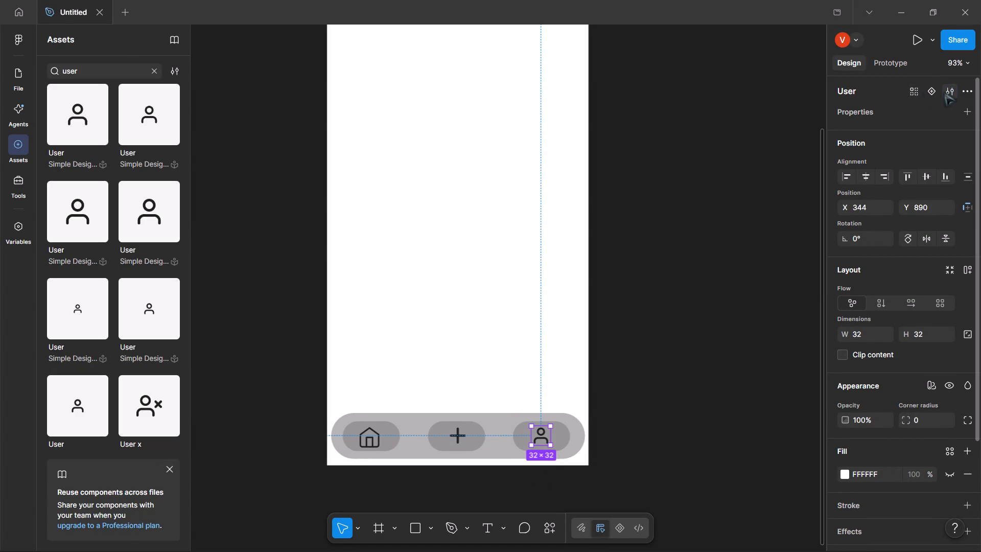
pyautogui.click(978, 97)
pyautogui.doubleClick(966, 91)
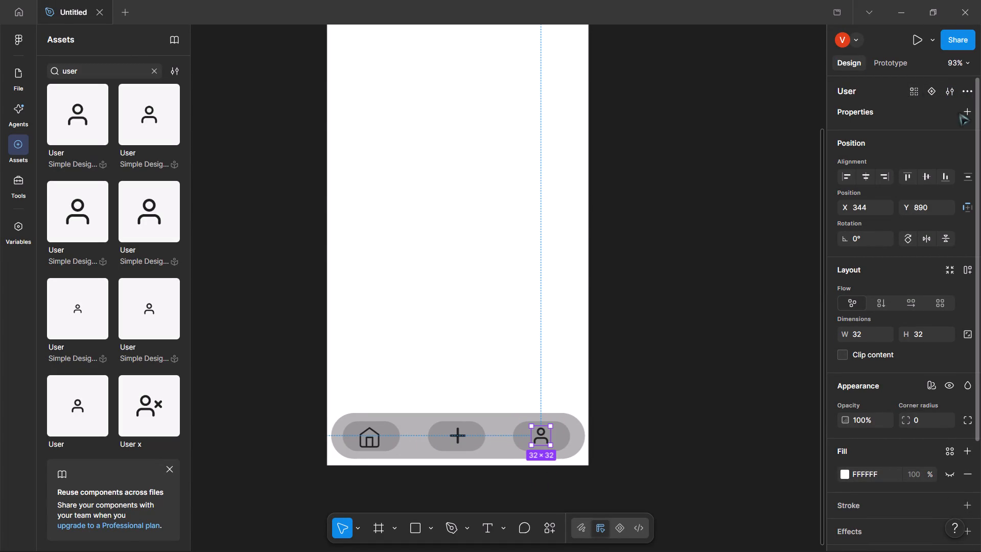
pyautogui.click(968, 115)
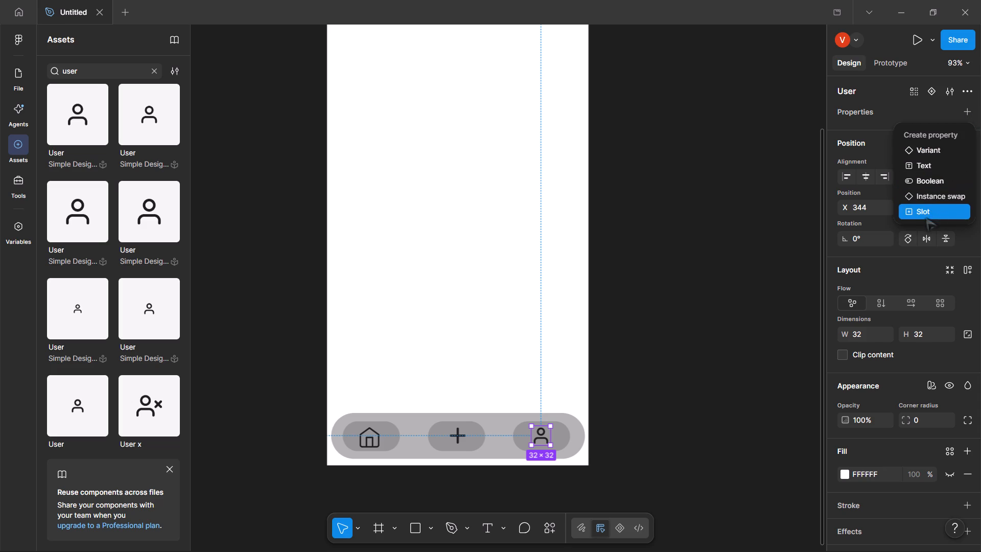
pyautogui.click(923, 152)
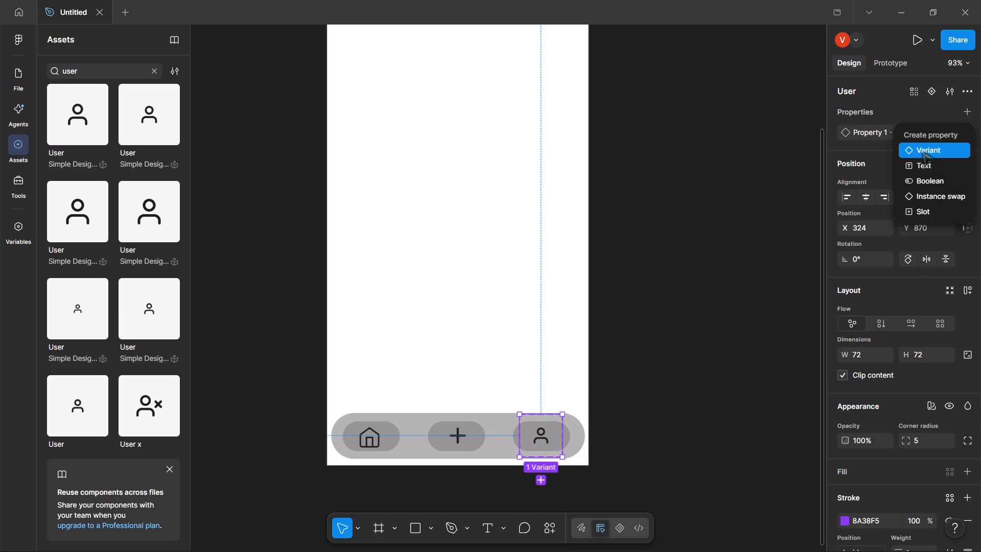
# Move the User component set on the right pill slightly, to about X 325, Y 873.
pyautogui.click(541, 428)
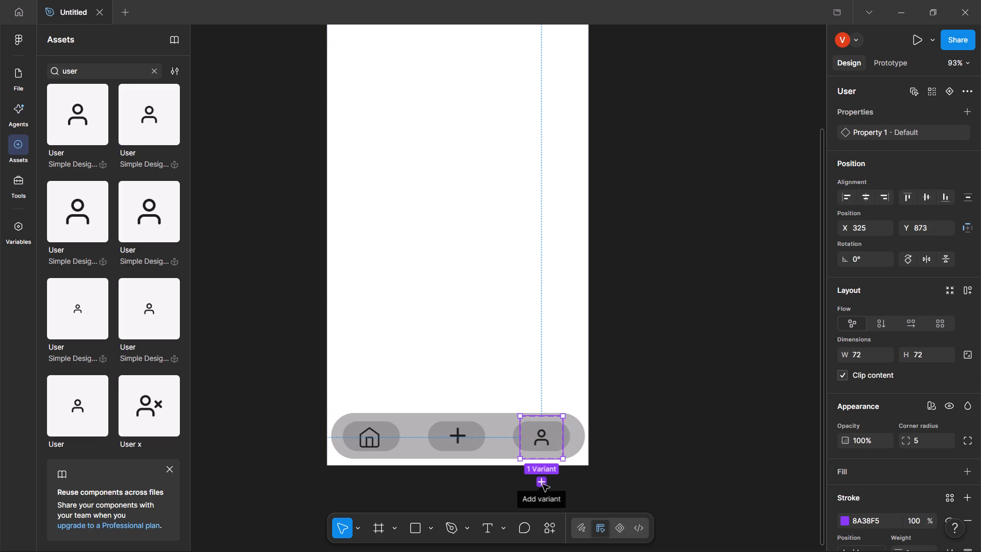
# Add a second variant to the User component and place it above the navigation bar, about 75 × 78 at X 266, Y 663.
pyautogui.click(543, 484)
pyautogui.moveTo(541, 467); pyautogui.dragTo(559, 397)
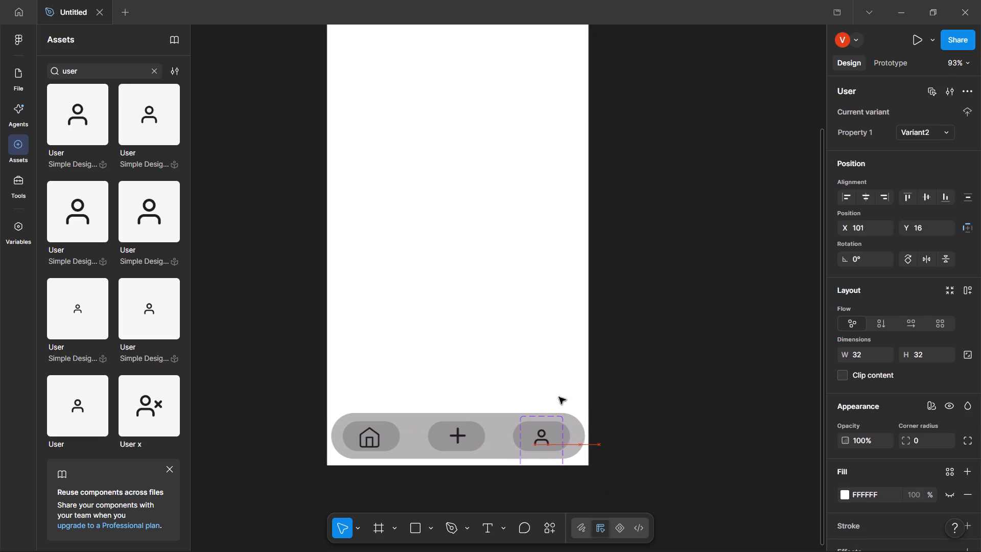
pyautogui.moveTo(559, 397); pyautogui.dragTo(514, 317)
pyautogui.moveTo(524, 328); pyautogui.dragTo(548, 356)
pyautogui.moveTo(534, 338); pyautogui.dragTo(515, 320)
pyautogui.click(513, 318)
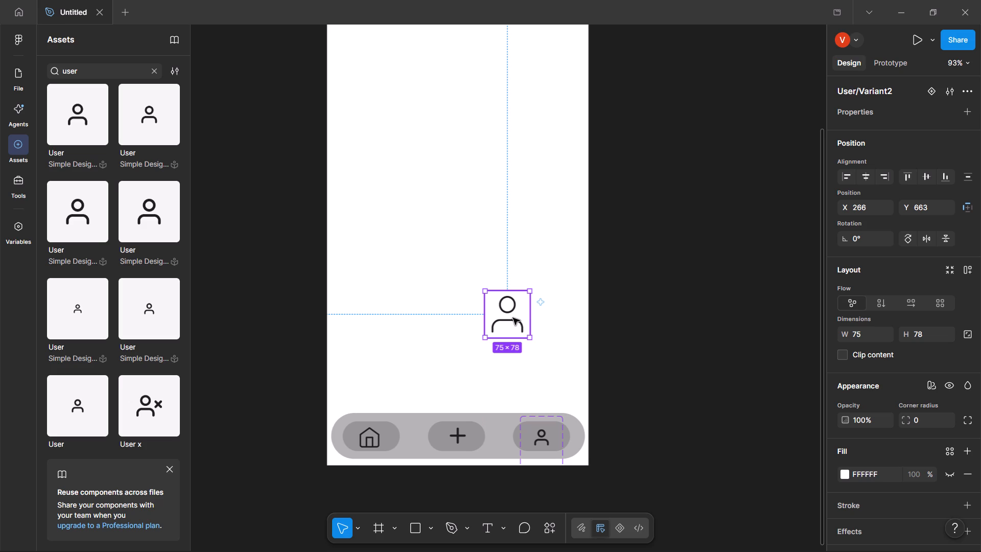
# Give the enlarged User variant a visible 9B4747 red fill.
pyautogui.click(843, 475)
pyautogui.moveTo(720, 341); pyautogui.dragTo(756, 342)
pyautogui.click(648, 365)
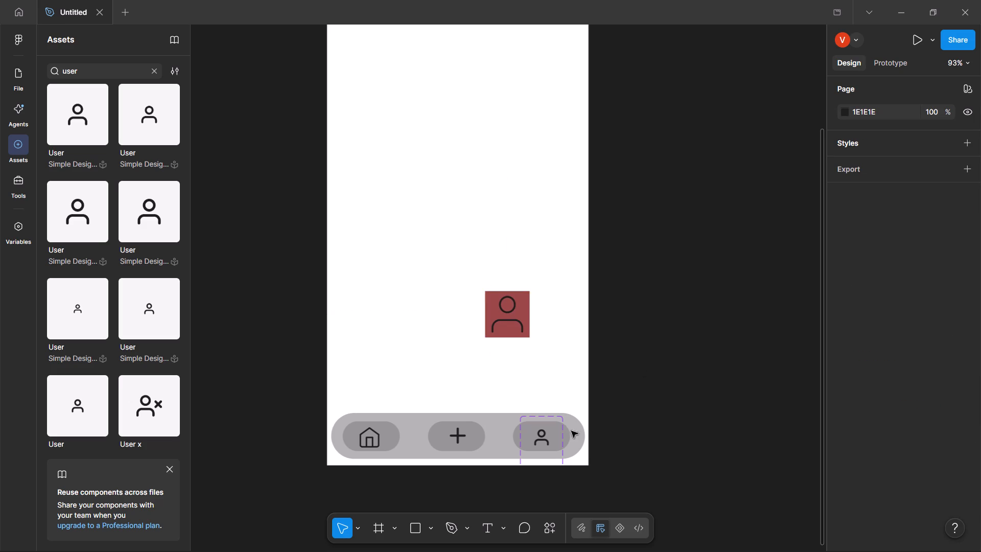
# Preview the prototype on the iPhone 18 Pro Max and test the User icon, the red variant and the navigation bar for interaction.
pyautogui.click(548, 438)
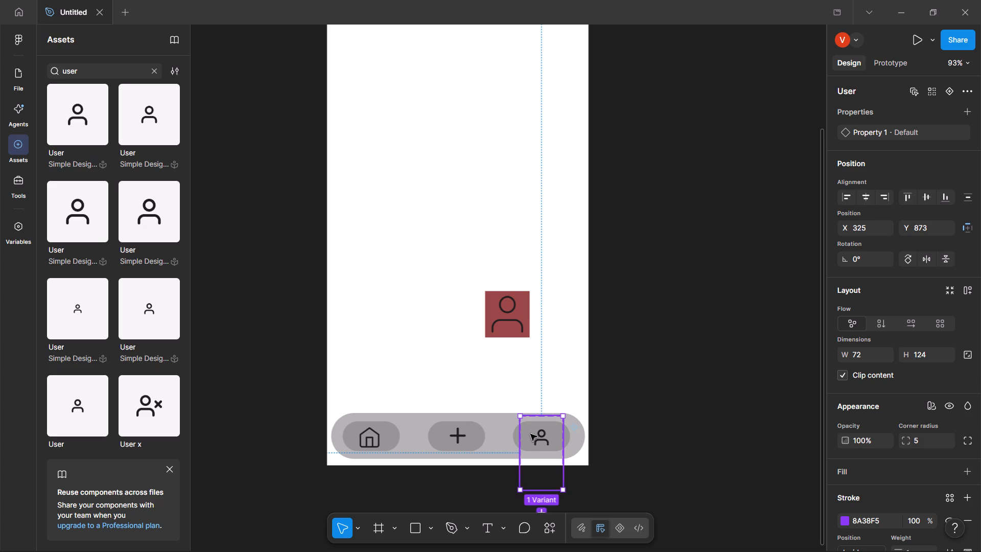
pyautogui.click(519, 334)
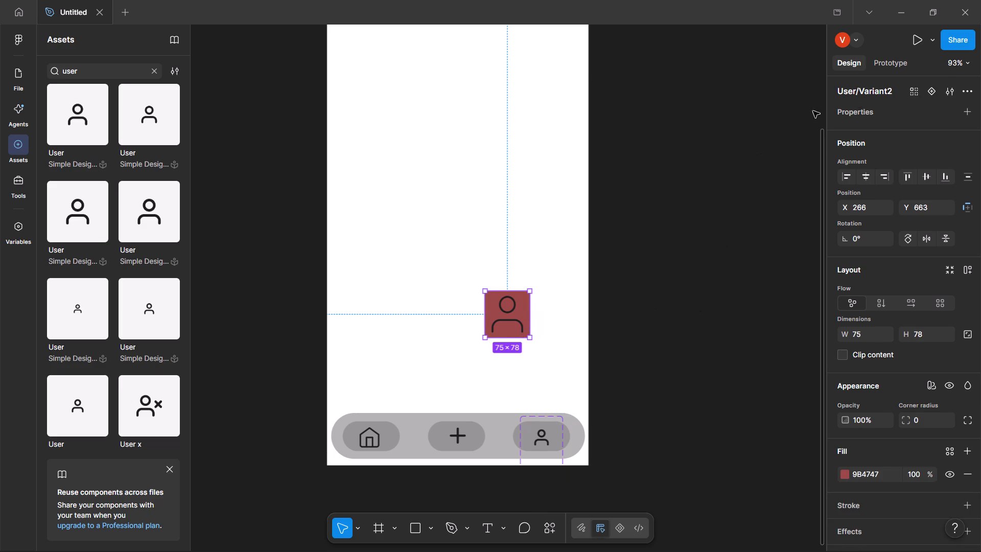
pyautogui.click(916, 31)
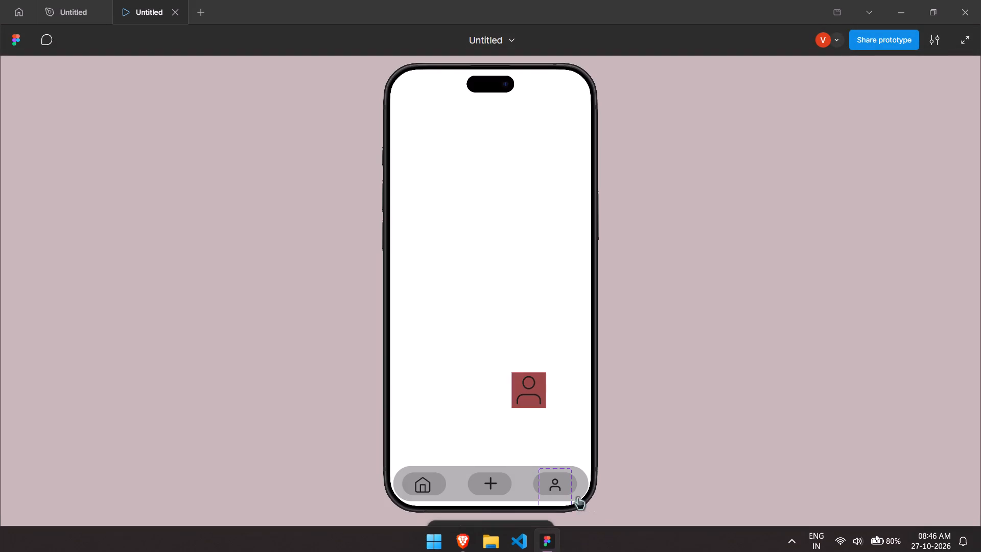
pyautogui.click(559, 486)
pyautogui.click(663, 490)
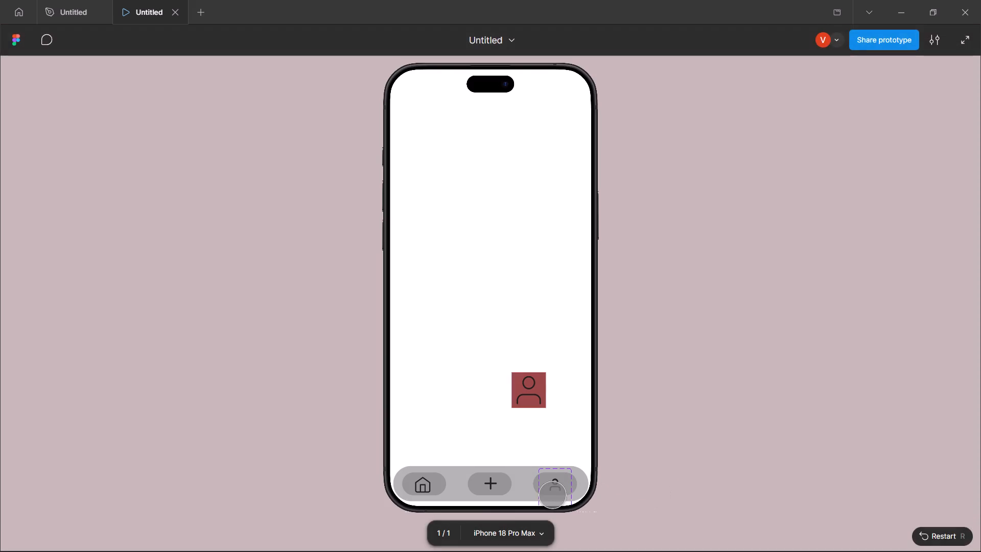
pyautogui.click(552, 495)
pyautogui.click(535, 404)
pyautogui.moveTo(532, 395); pyautogui.dragTo(555, 473)
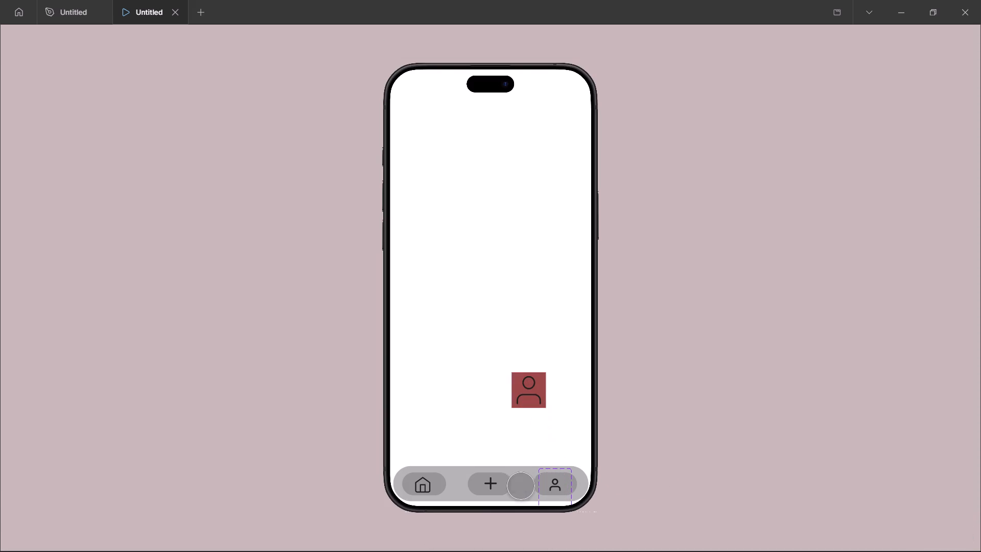
pyautogui.click(512, 486)
pyautogui.click(470, 482)
pyautogui.scroll(20, 613, 359)
pyautogui.scroll(20, 613, 359)
pyautogui.scroll(20, 613, 359)
pyautogui.scroll(-20, 613, 359)
pyautogui.scroll(-20, 613, 359)
pyautogui.scroll(-20, 613, 359)
pyautogui.scroll(20, 613, 359)
pyautogui.scroll(20, 613, 359)
pyautogui.scroll(1, 613, 359)
pyautogui.click(952, 359)
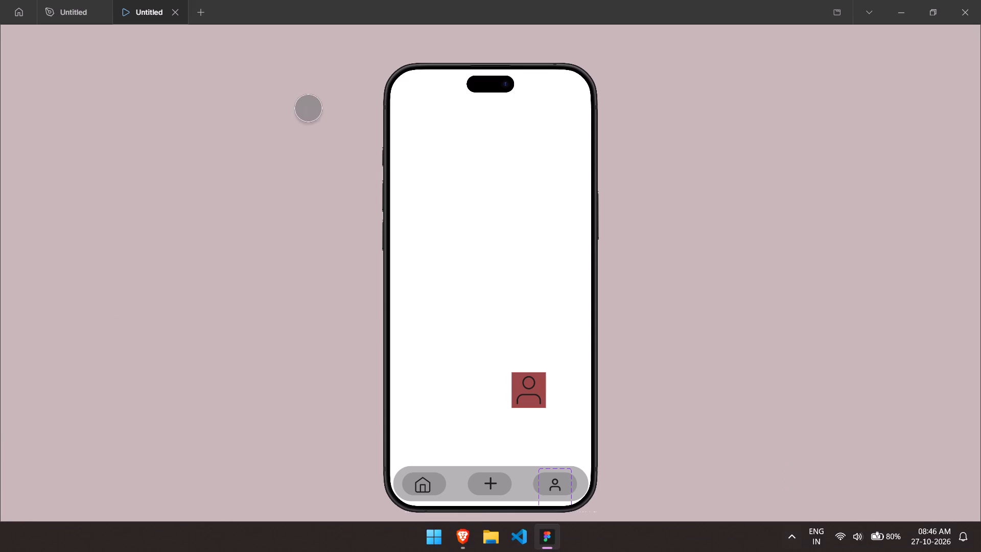
pyautogui.click(65, 0)
pyautogui.click(146, 9)
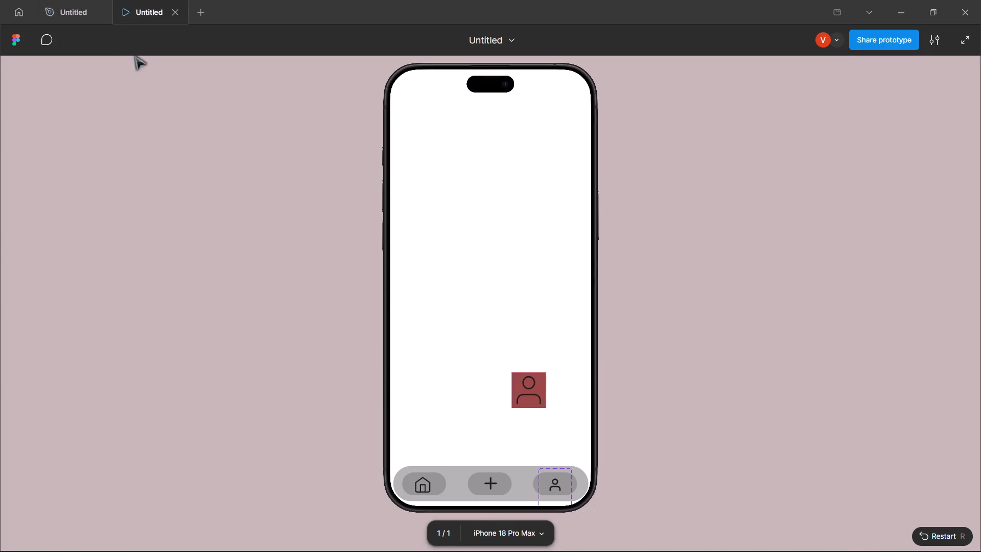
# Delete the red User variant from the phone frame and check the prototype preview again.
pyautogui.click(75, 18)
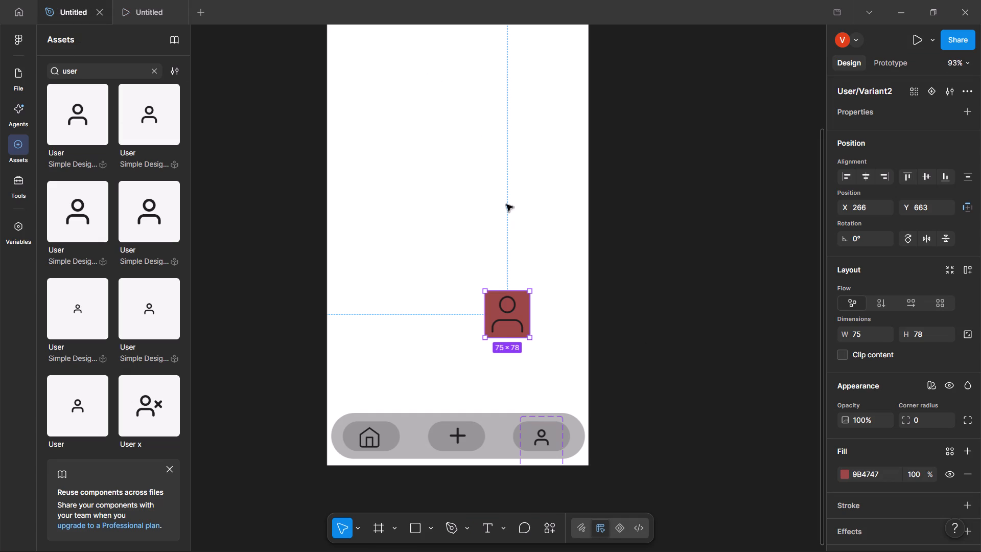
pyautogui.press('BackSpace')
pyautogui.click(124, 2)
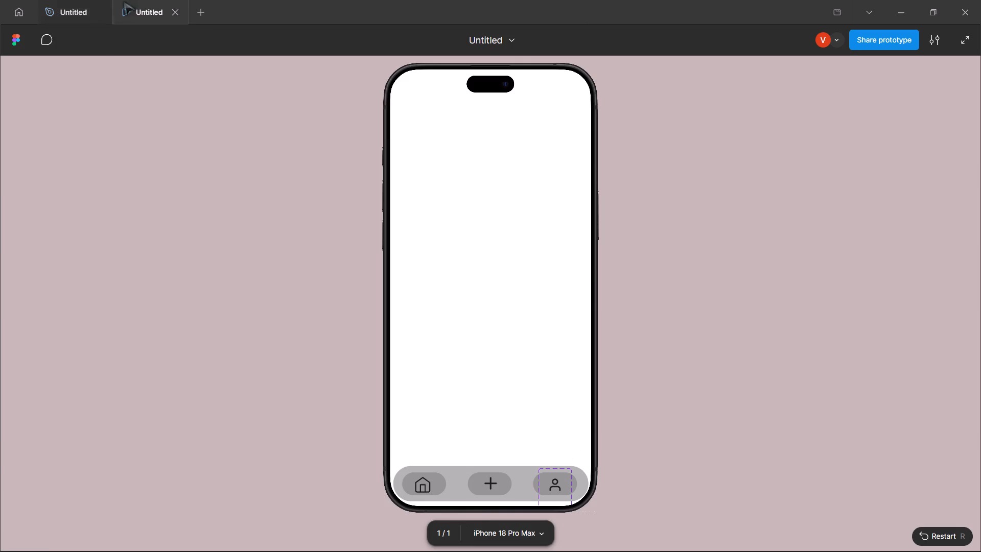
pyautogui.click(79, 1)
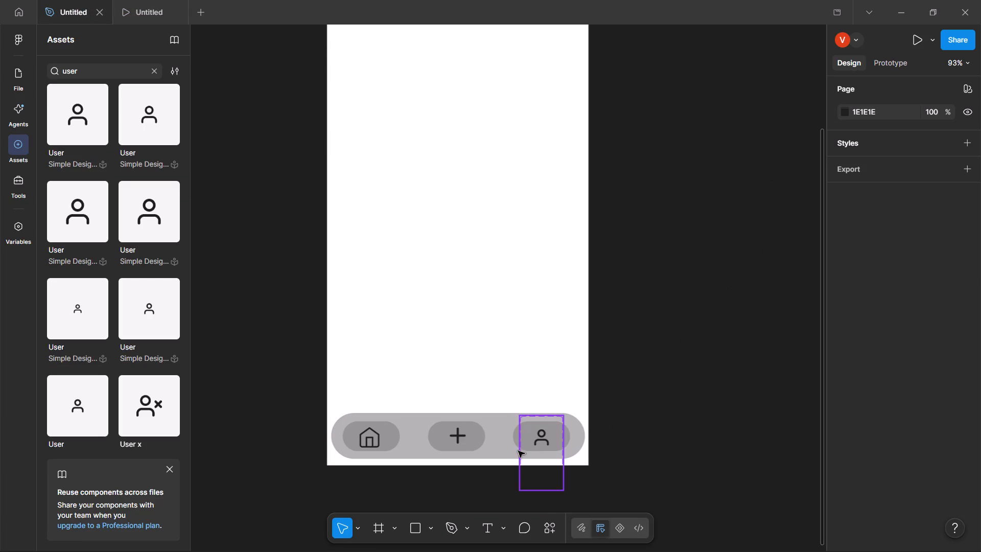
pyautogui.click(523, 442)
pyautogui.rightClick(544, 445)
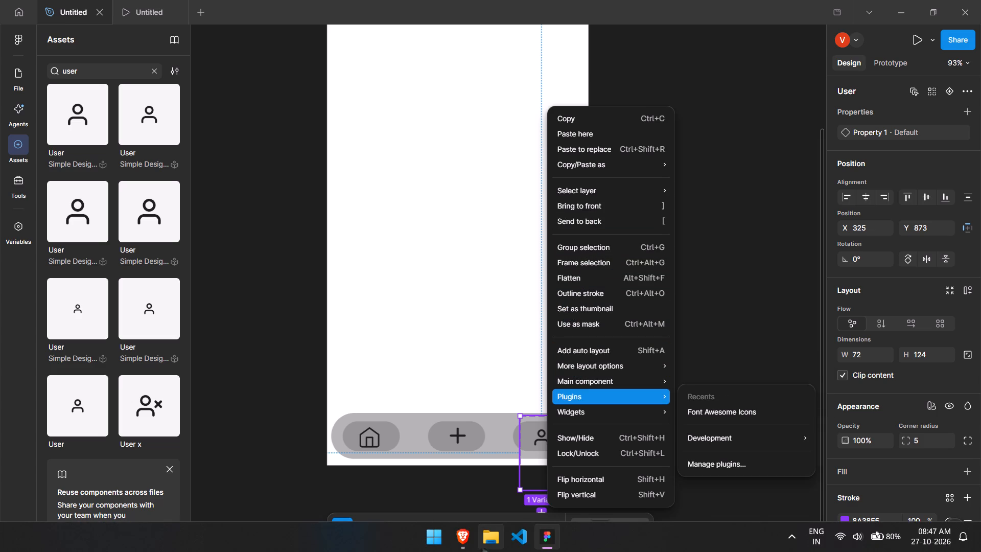
# Switch to the Brave browser and search the web in a new tab for "figma click animation".
pyautogui.click(456, 533)
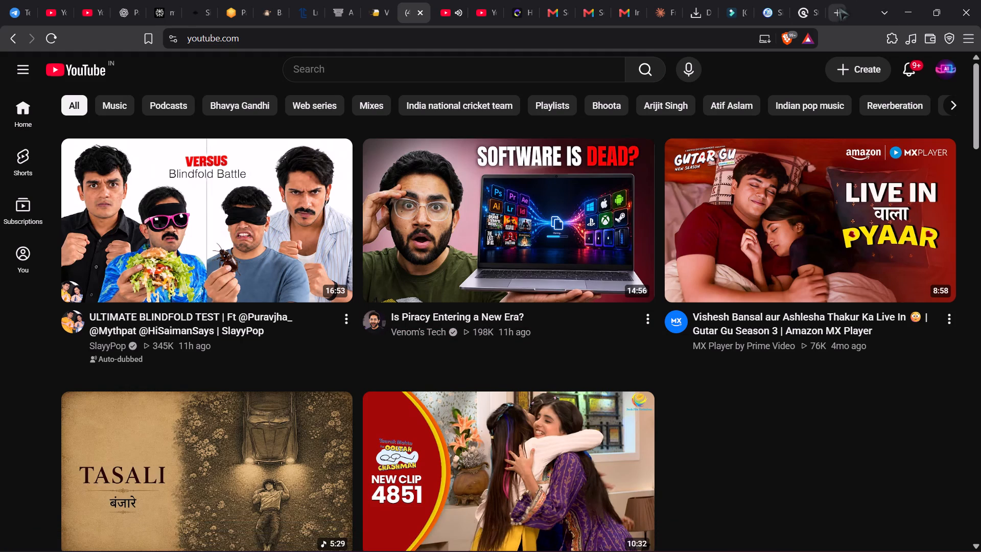
pyautogui.click(835, 8)
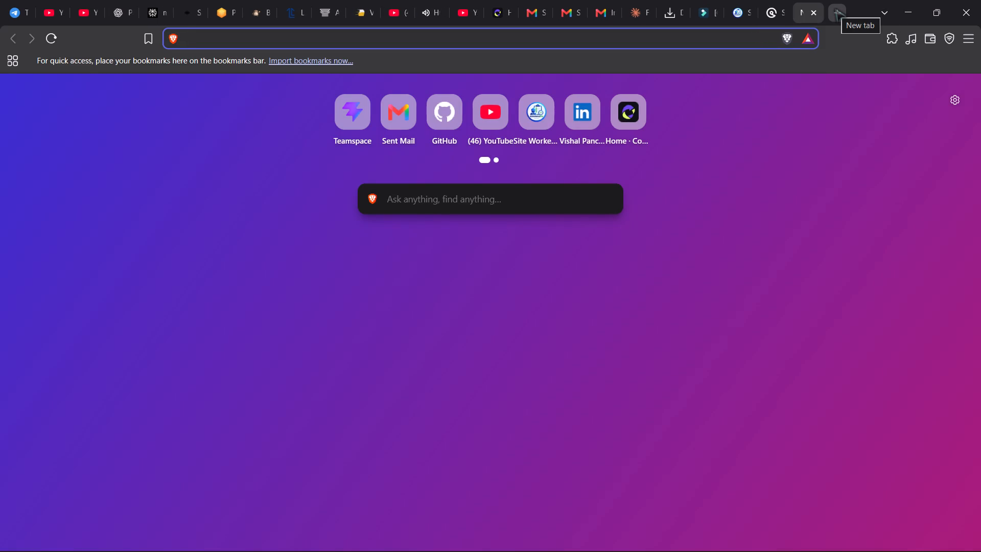
pyautogui.write('figma')
pyautogui.press('space')
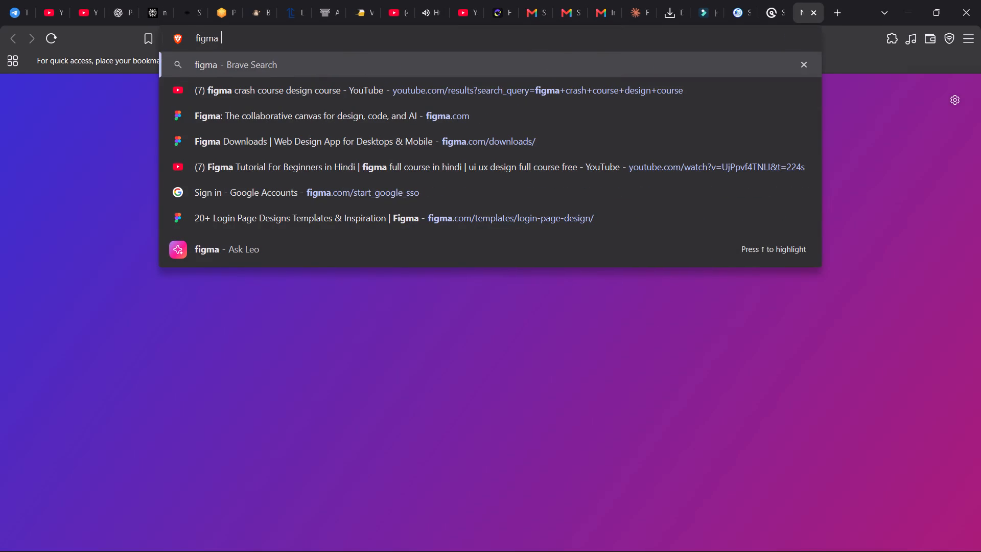
pyautogui.write('animation')
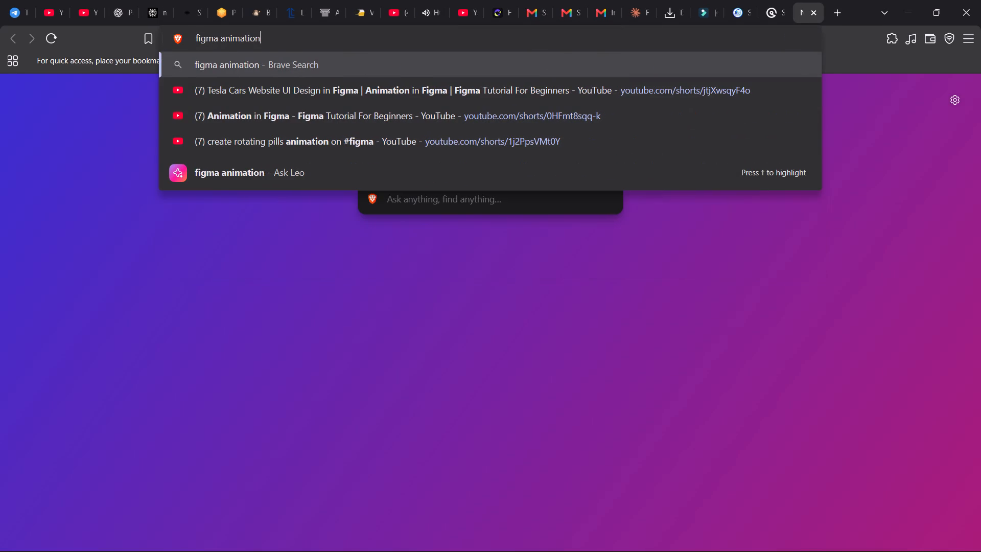
pyautogui.press('BackSpace')
pyautogui.press('BackSpace')
pyautogui.press('BackSpace')
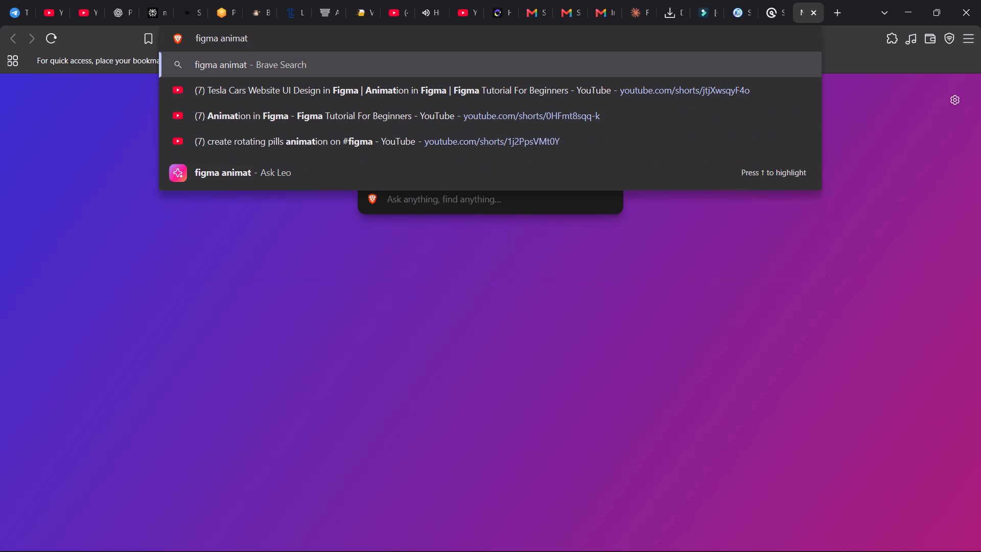
pyautogui.press('BackSpace')
pyautogui.press('BackSpace')
pyautogui.press('BackSpace')
pyautogui.press('BackSpace')
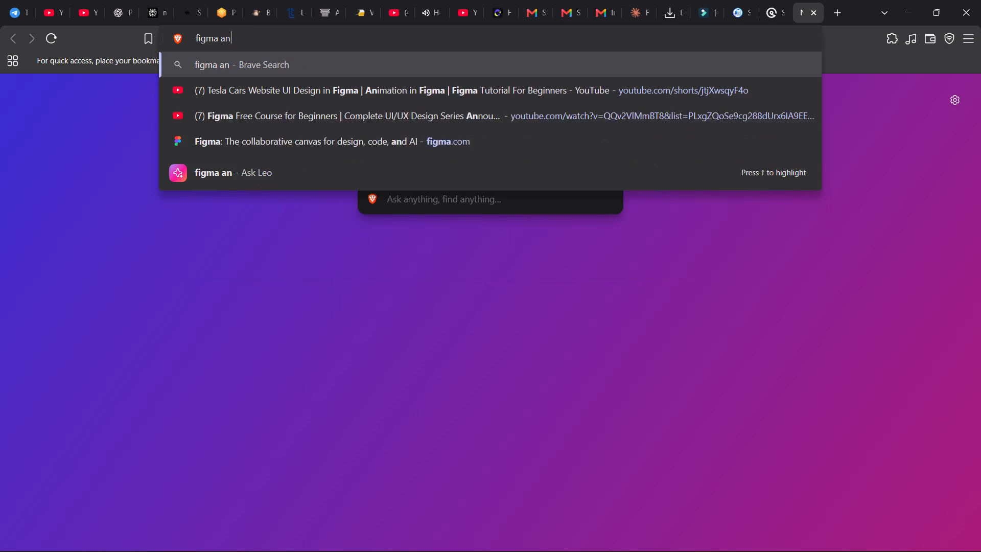
pyautogui.press('BackSpace')
pyautogui.press('BackSpace')
pyautogui.write('click')
pyautogui.press('space')
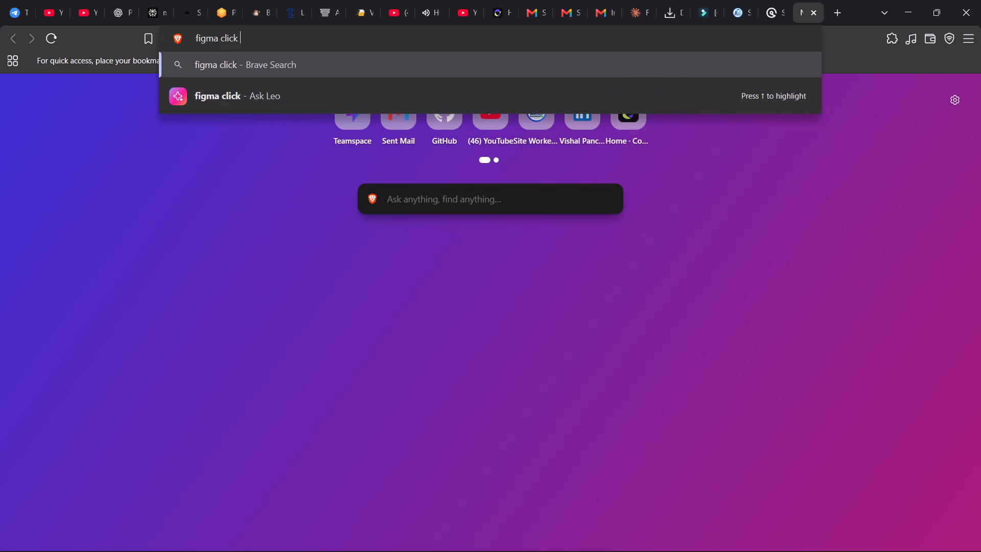
pyautogui.write('na')
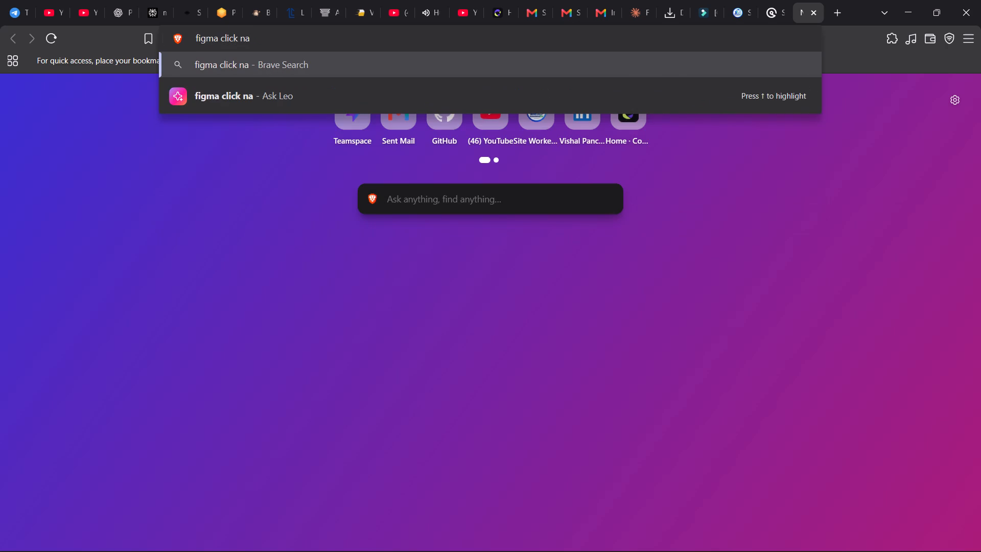
pyautogui.press('BackSpace')
pyautogui.press('BackSpace')
pyautogui.write('animation')
pyautogui.press('Return')
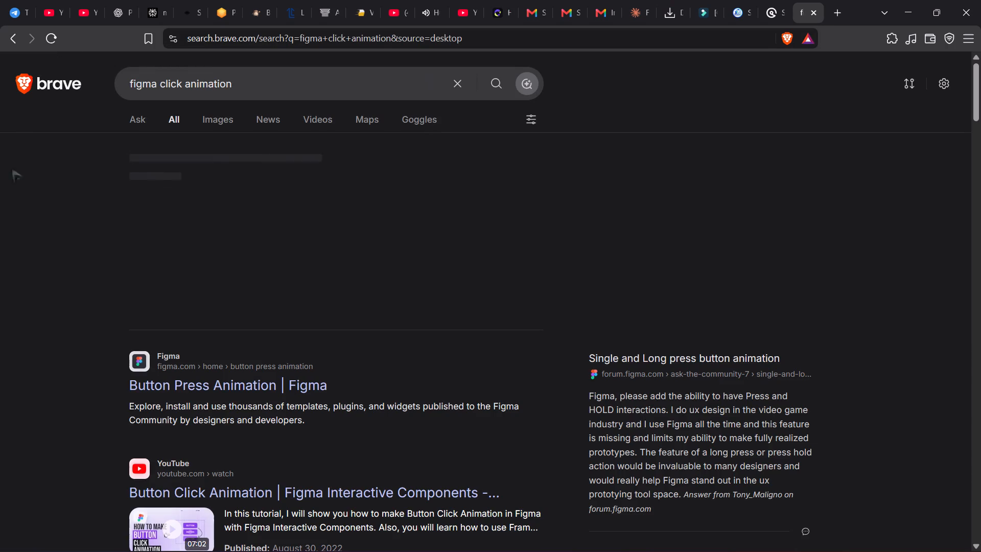
# Open the "Button Press Animation" Figma Community result and examine its preview and page details.
pyautogui.click(202, 375)
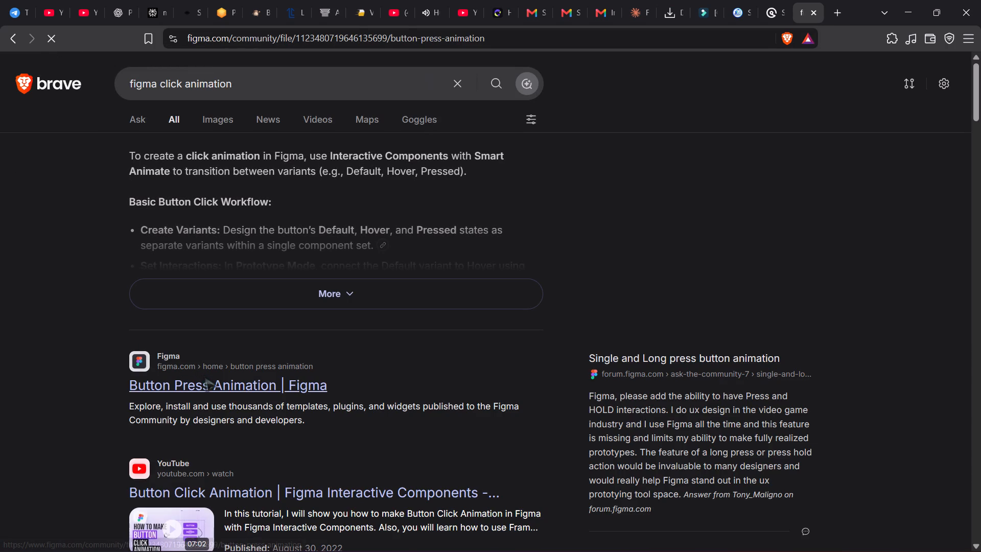
pyautogui.scroll(-20, 163, 357)
pyautogui.scroll(-13, 163, 357)
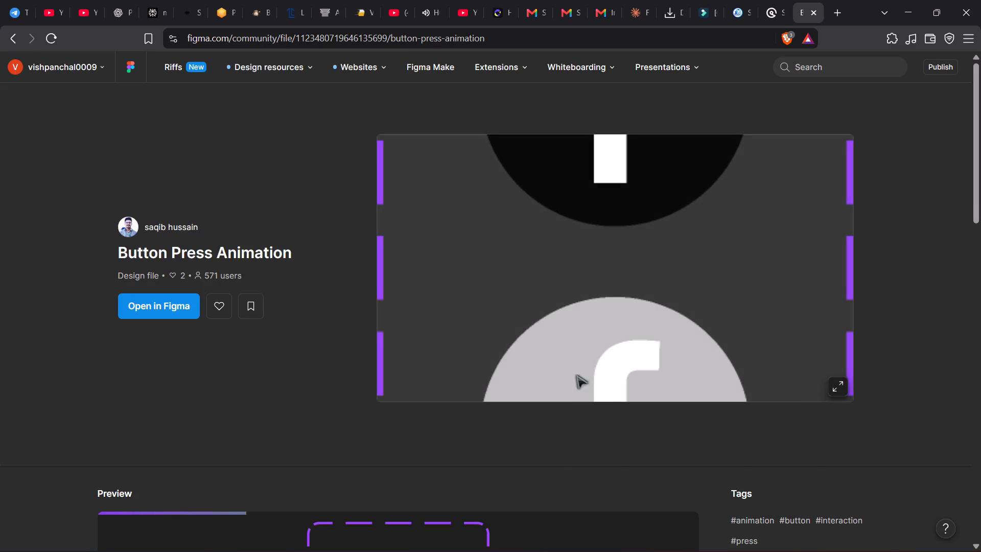
pyautogui.scroll(-3, 597, 341)
pyautogui.scroll(-20, 597, 341)
pyautogui.scroll(-20, 597, 341)
pyautogui.scroll(-20, 597, 341)
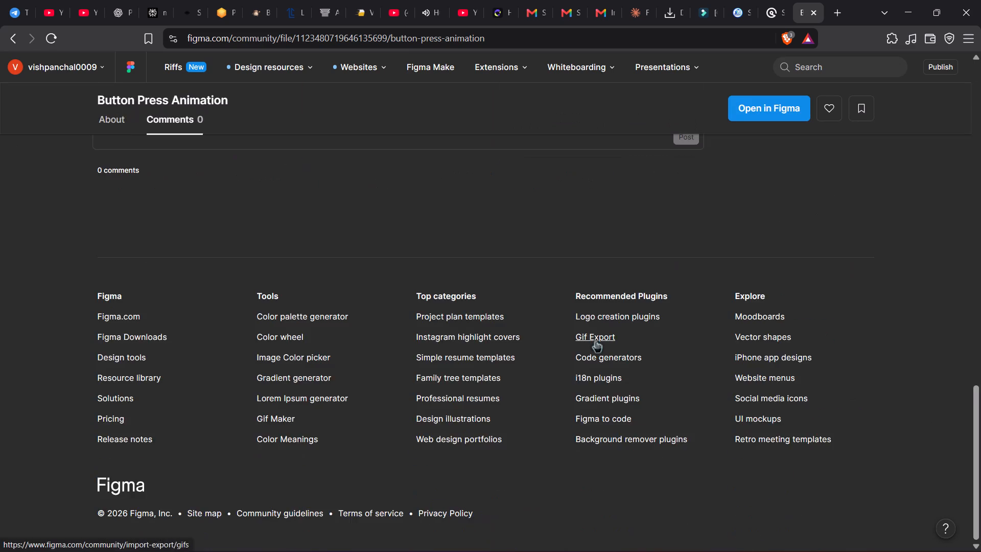
pyautogui.scroll(20, 592, 340)
pyautogui.scroll(20, 592, 340)
pyautogui.scroll(2, 592, 340)
pyautogui.scroll(-19, 592, 340)
pyautogui.scroll(20, 592, 340)
pyautogui.scroll(10, 592, 340)
pyautogui.click(406, 359)
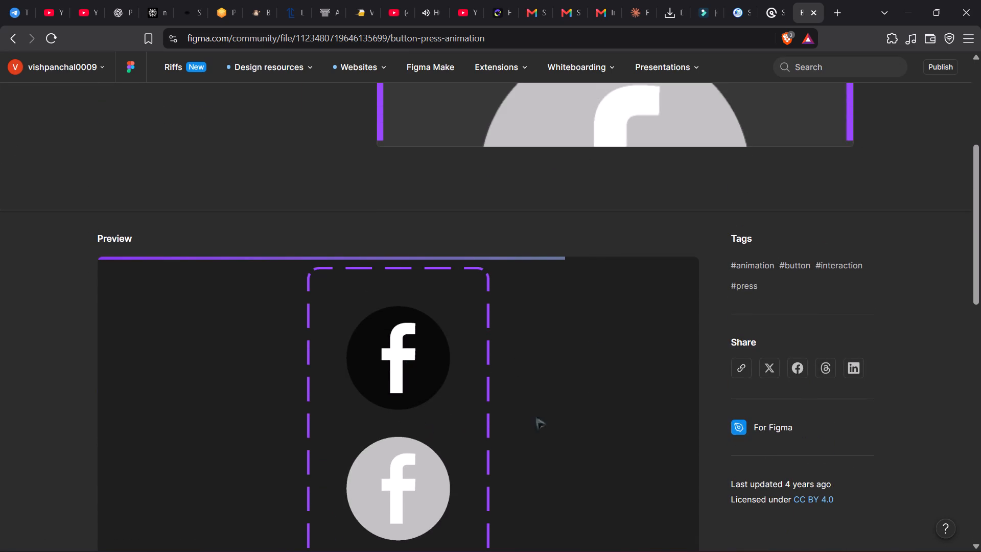
pyautogui.scroll(20, 542, 385)
pyautogui.scroll(20, 542, 385)
pyautogui.scroll(5, 542, 385)
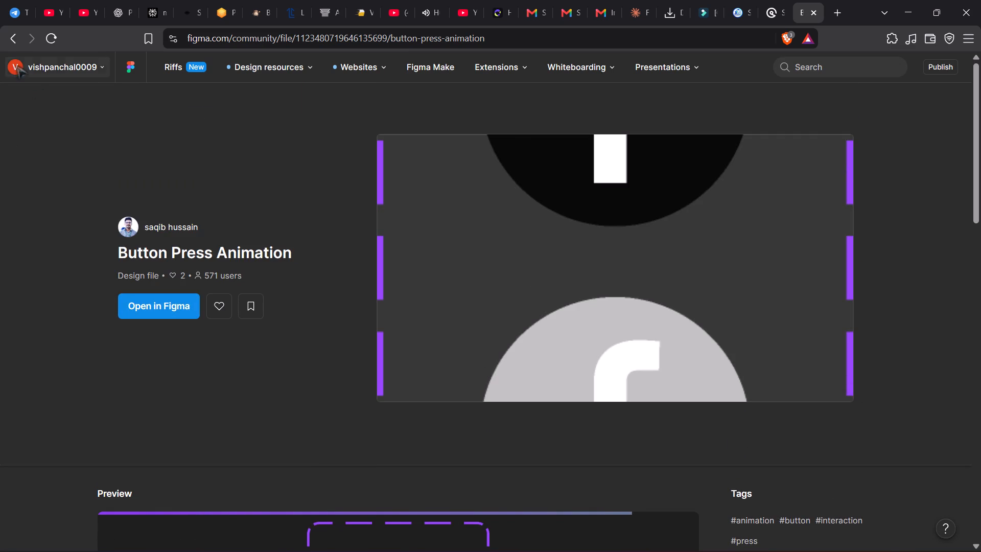
# Return to the search results and change the web search to "figma click navigation".
pyautogui.click(11, 43)
pyautogui.doubleClick(213, 91)
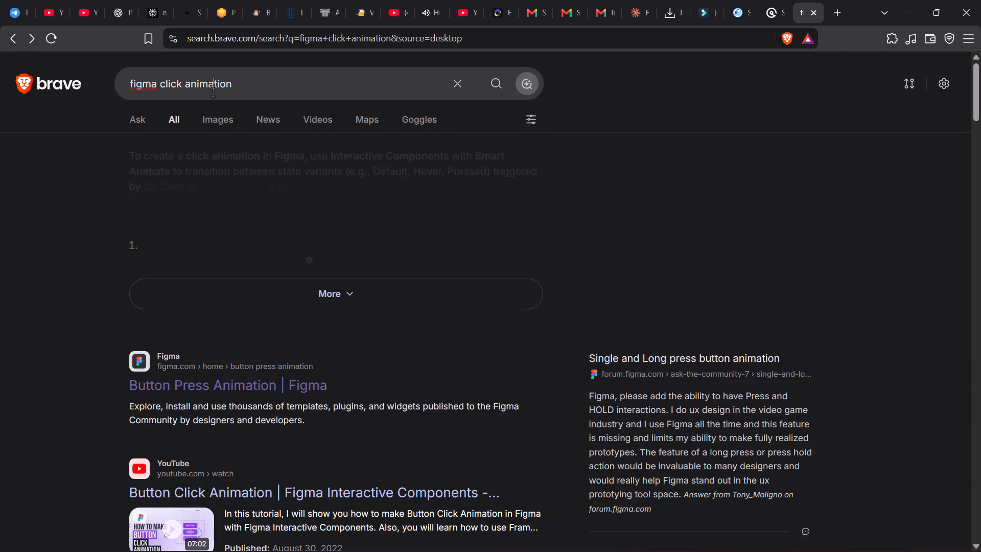
pyautogui.press('BackSpace')
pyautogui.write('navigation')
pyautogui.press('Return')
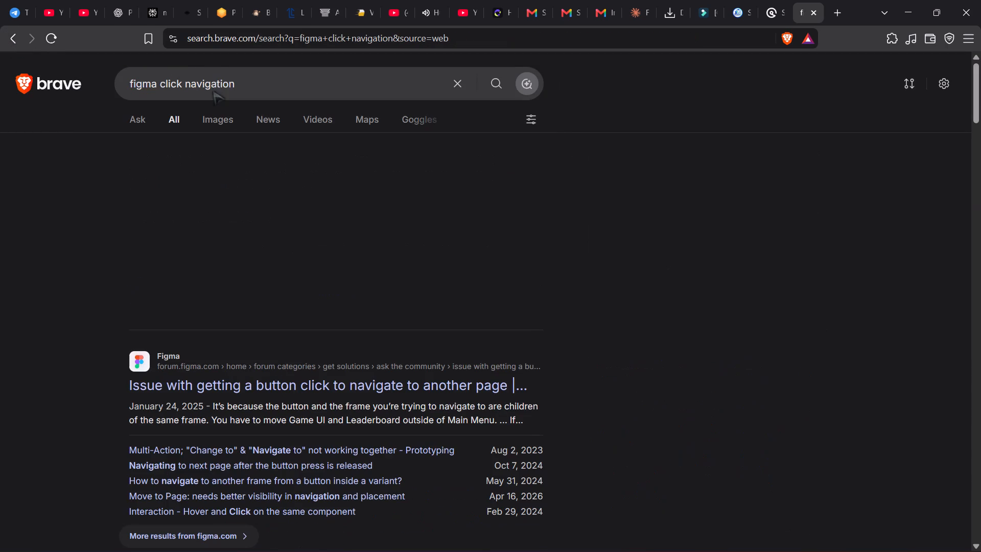
# Open the forum topic "Issue with getting a button click to navigate to another page", deny all cookies, and read the question and replies.
pyautogui.click(180, 374)
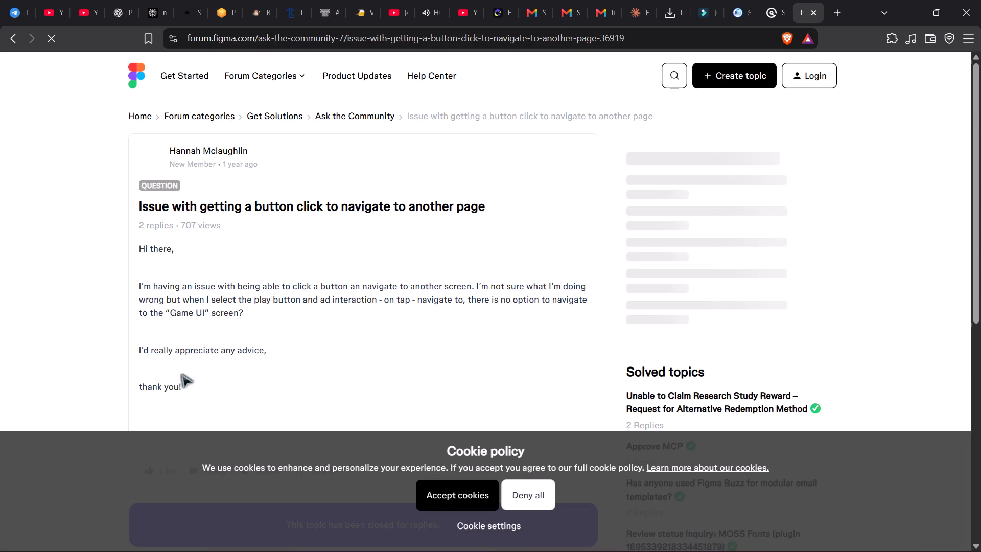
pyautogui.click(516, 498)
pyautogui.scroll(-1, 300, 439)
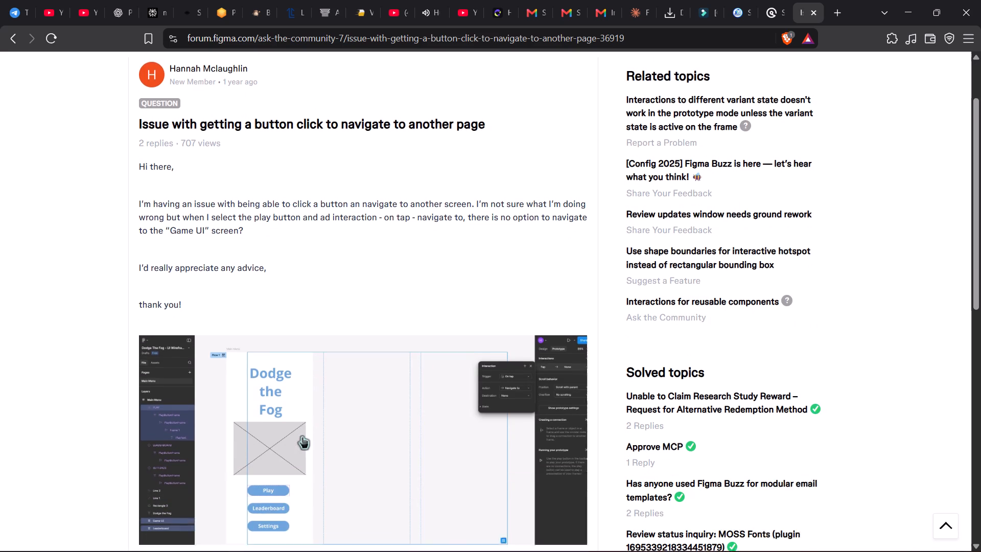
pyautogui.scroll(-6, 302, 436)
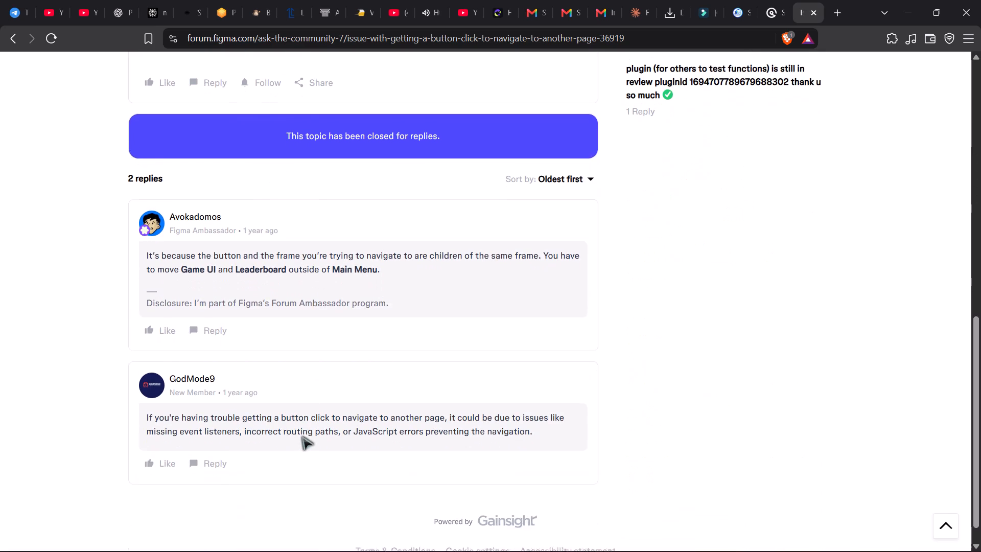
pyautogui.scroll(-6, 302, 436)
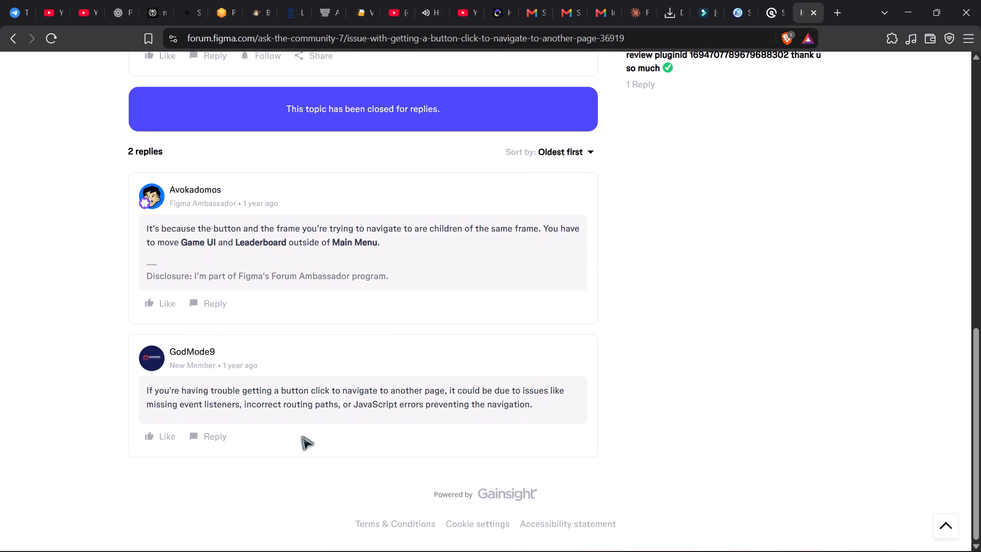
pyautogui.scroll(2, 302, 436)
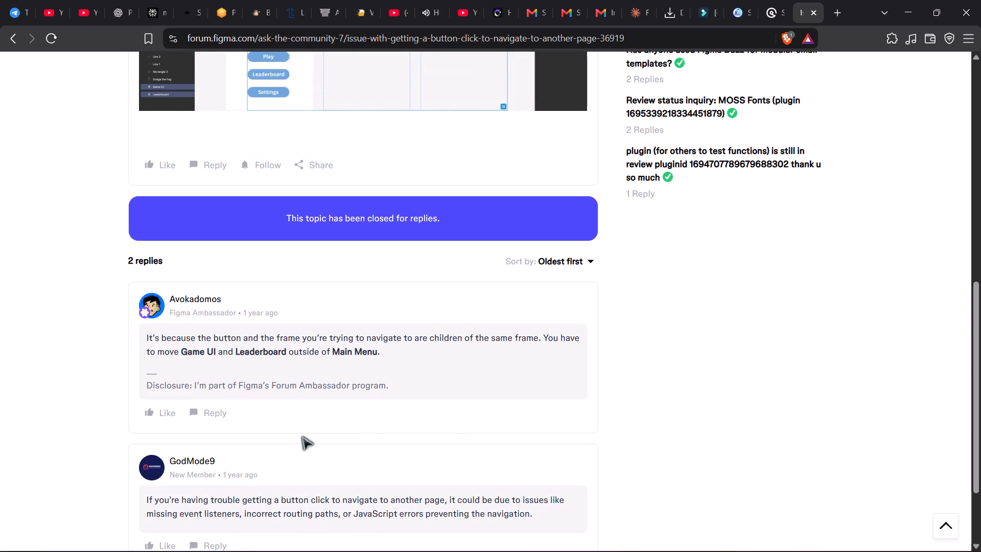
pyautogui.scroll(2, 302, 436)
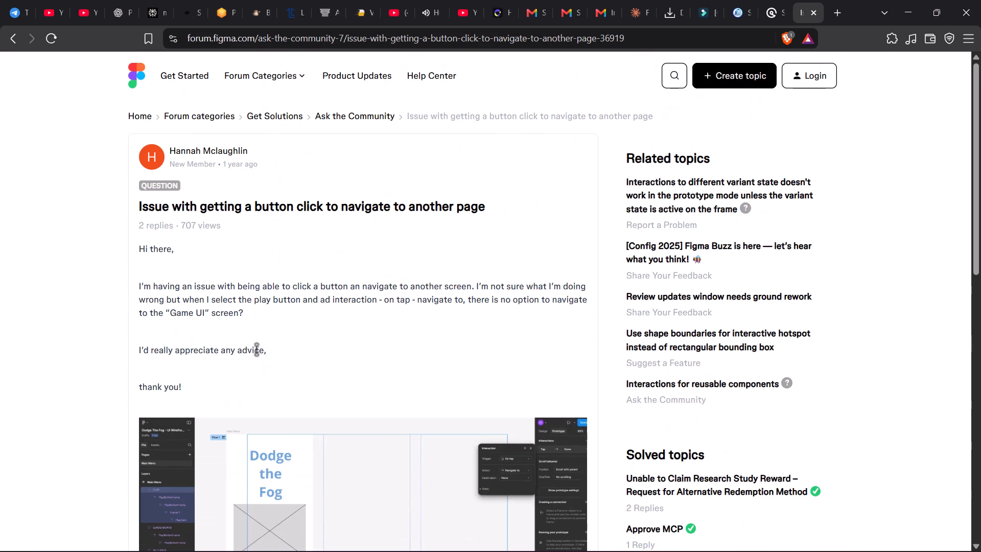
# Go back to the search results and examine the "Button - Open Links, Navigate Design" widget page.
pyautogui.click(17, 46)
pyautogui.scroll(-4, 214, 232)
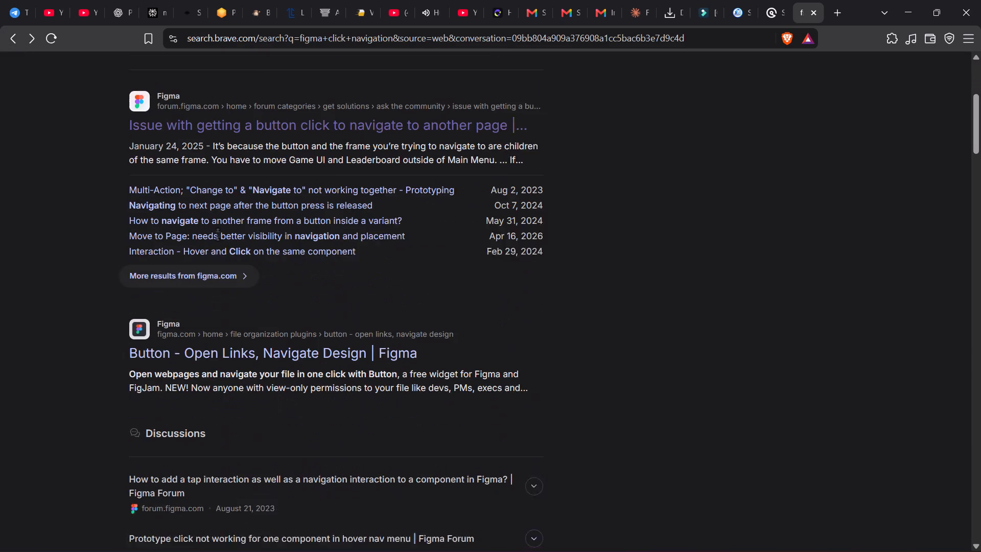
pyautogui.click(308, 307)
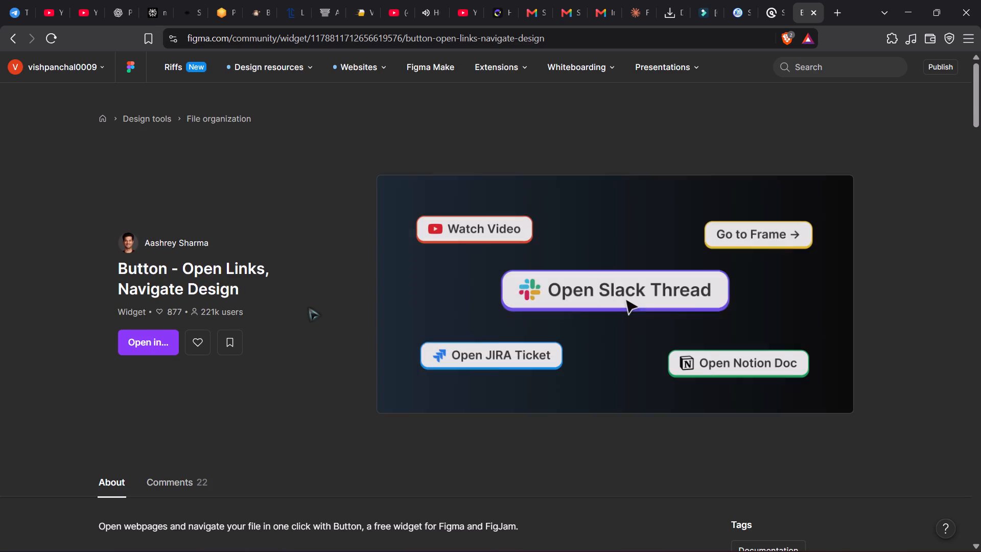
pyautogui.click(545, 294)
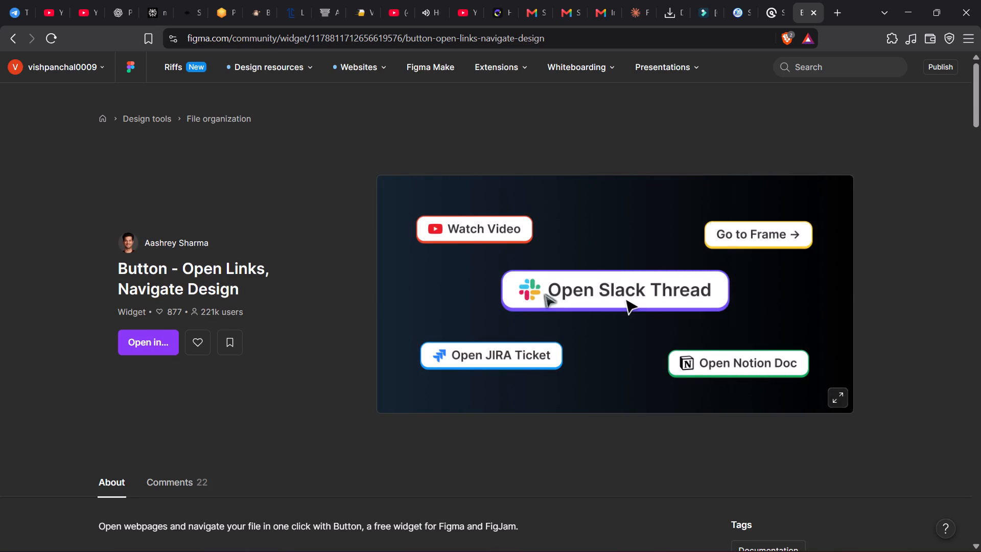
pyautogui.click(653, 345)
pyautogui.scroll(-5, 377, 331)
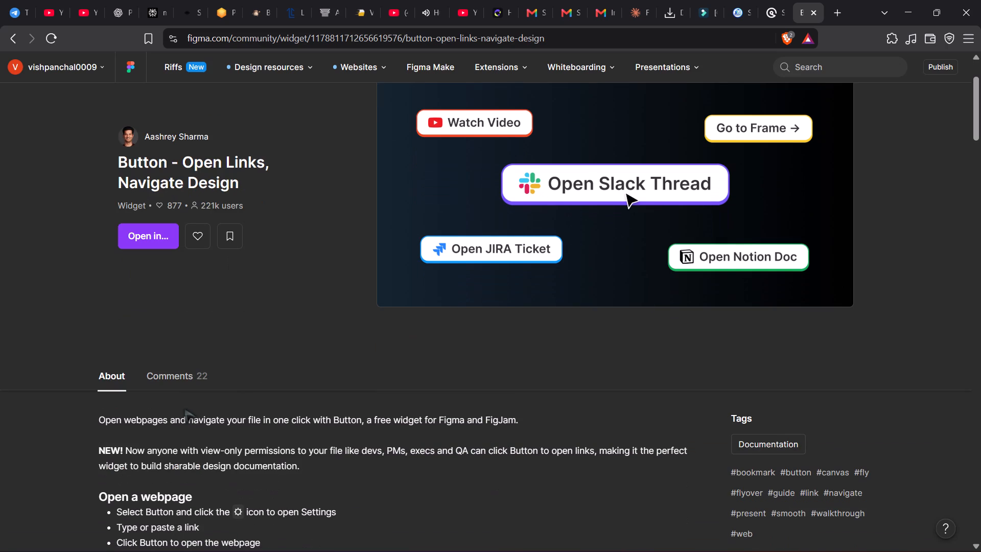
# Open the "Button - Open Links, Navigate Design" widget in the recent Untitled design file.
pyautogui.click(148, 246)
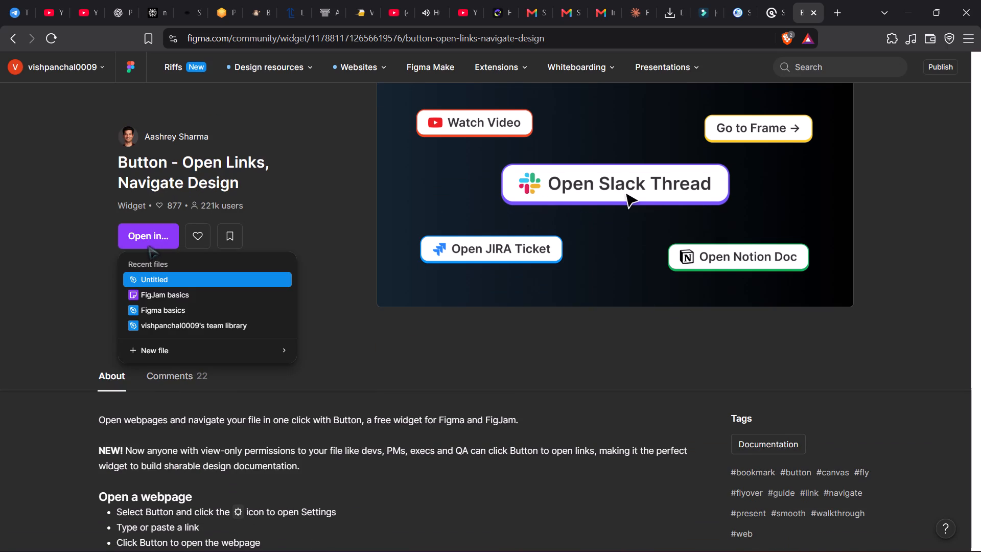
pyautogui.click(145, 243)
pyautogui.click(145, 243)
pyautogui.click(153, 277)
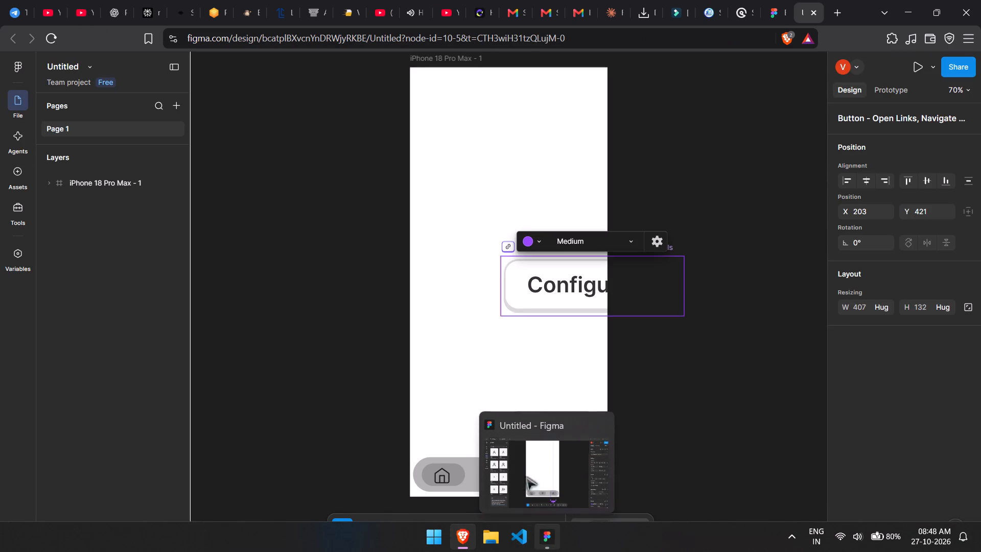
# Move the Configure button widget further inside the iPhone 18 Pro Max frame, to about X 33, Y 412.
pyautogui.click(562, 240)
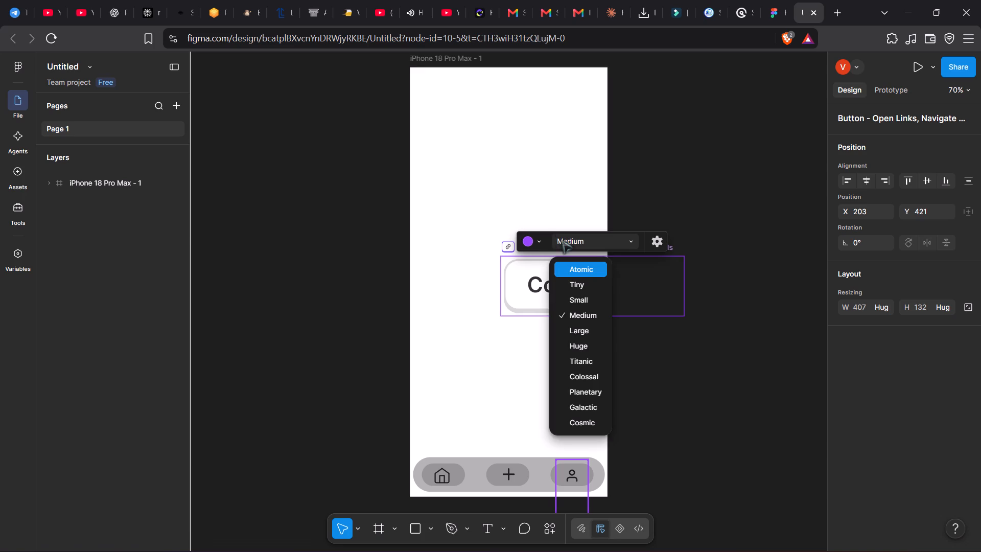
pyautogui.click(562, 240)
pyautogui.moveTo(553, 271); pyautogui.dragTo(477, 267)
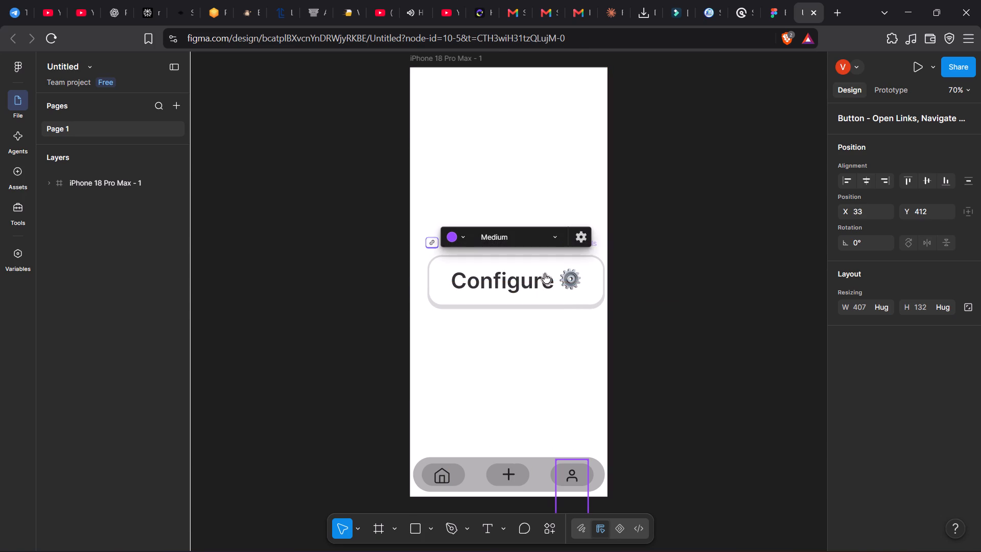
# Configure the button widget to navigate to the Default variant of the User icon, and close its settings.
pyautogui.click(573, 280)
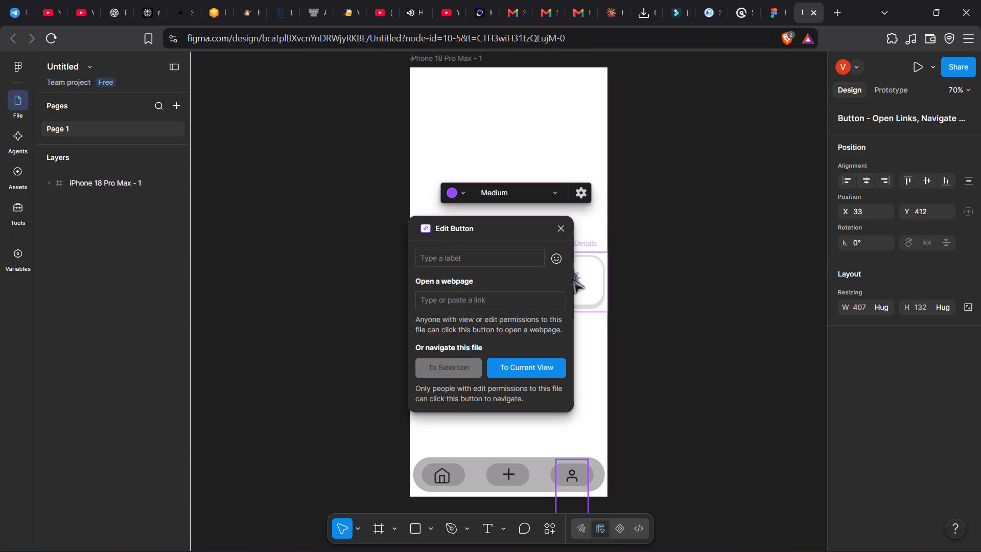
pyautogui.click(459, 366)
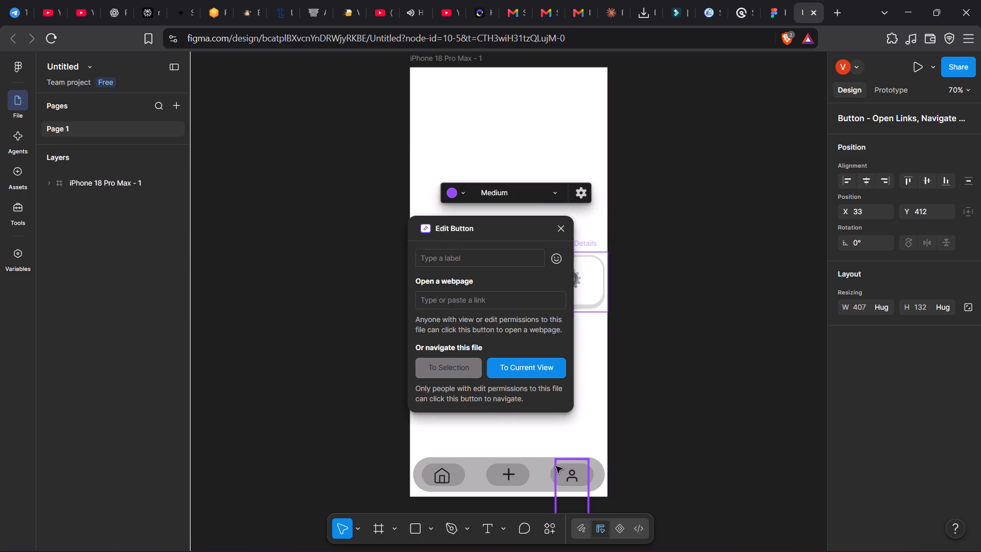
pyautogui.click(556, 466)
pyautogui.click(563, 466)
pyautogui.click(563, 466)
pyautogui.click(443, 367)
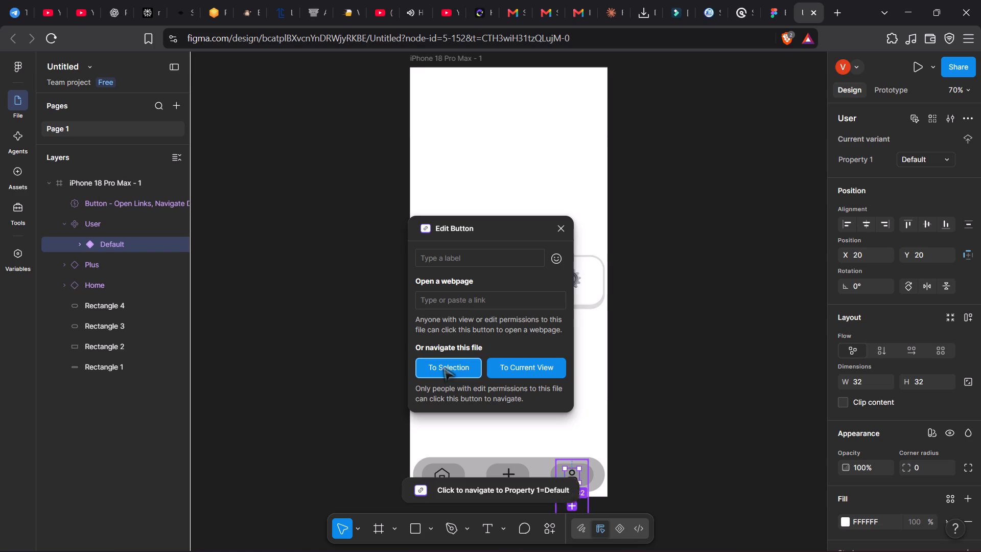
pyautogui.click(550, 232)
pyautogui.click(558, 231)
pyautogui.click(572, 310)
pyautogui.click(571, 396)
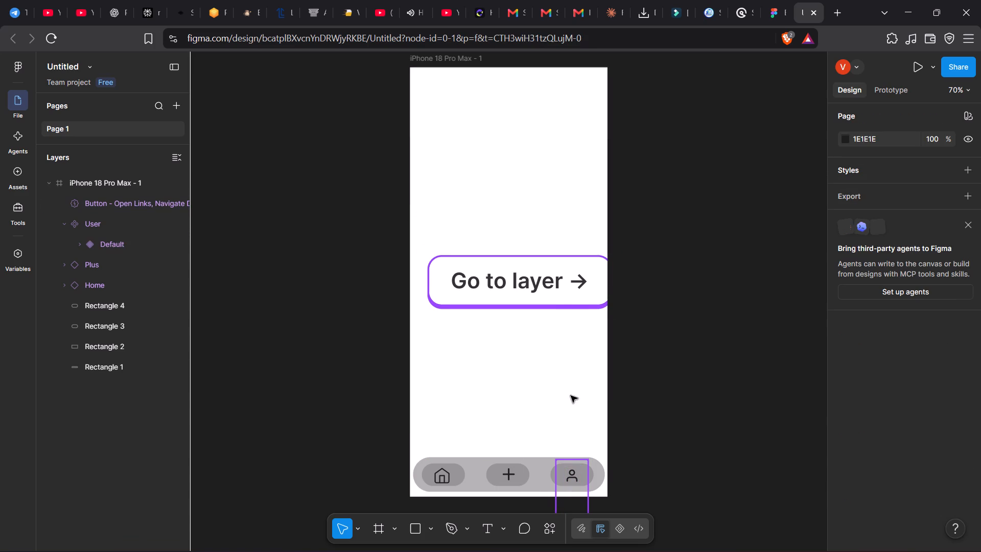
# Preview the prototype, test the "Go to layer" button and the user icon, and close the preview.
pyautogui.click(555, 483)
pyautogui.click(538, 290)
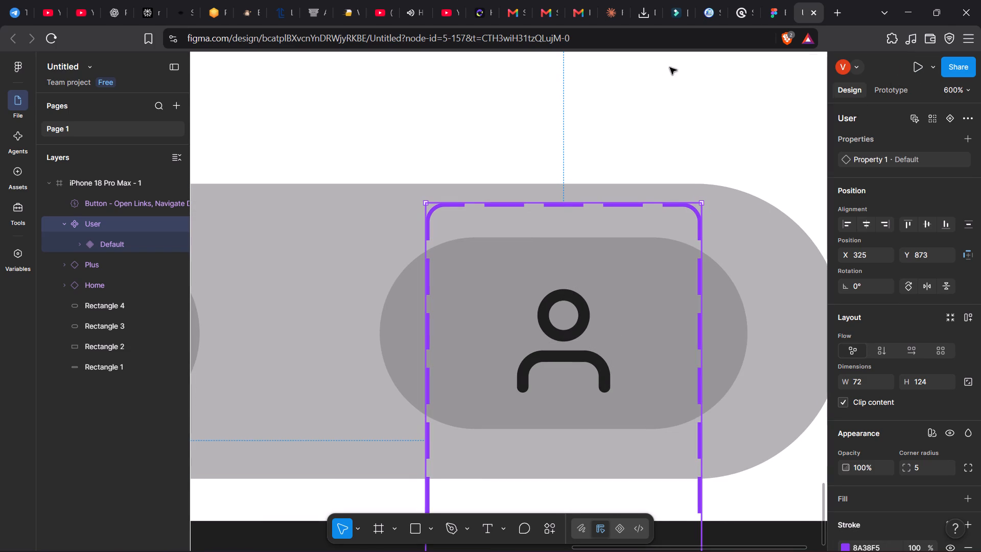
pyautogui.click(913, 68)
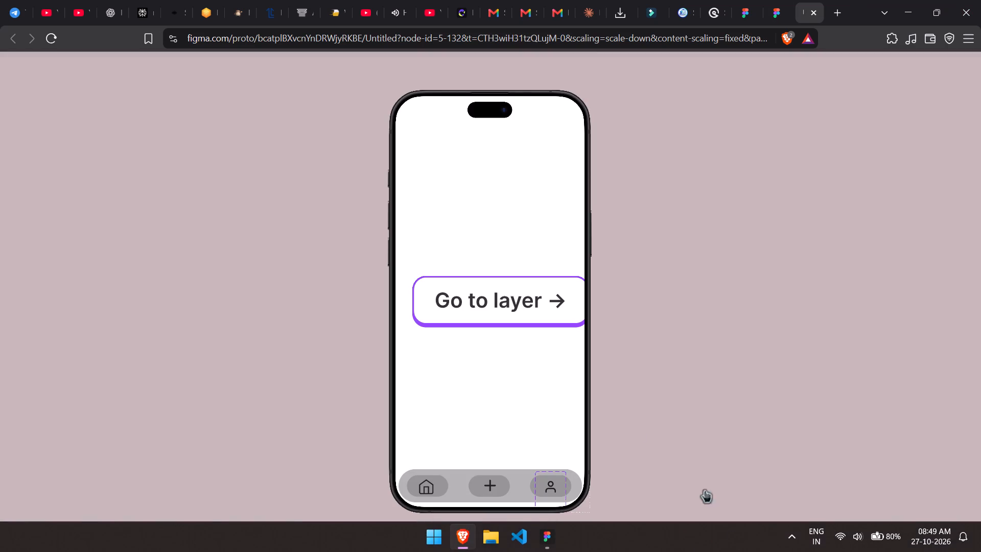
pyautogui.click(505, 301)
pyautogui.click(556, 480)
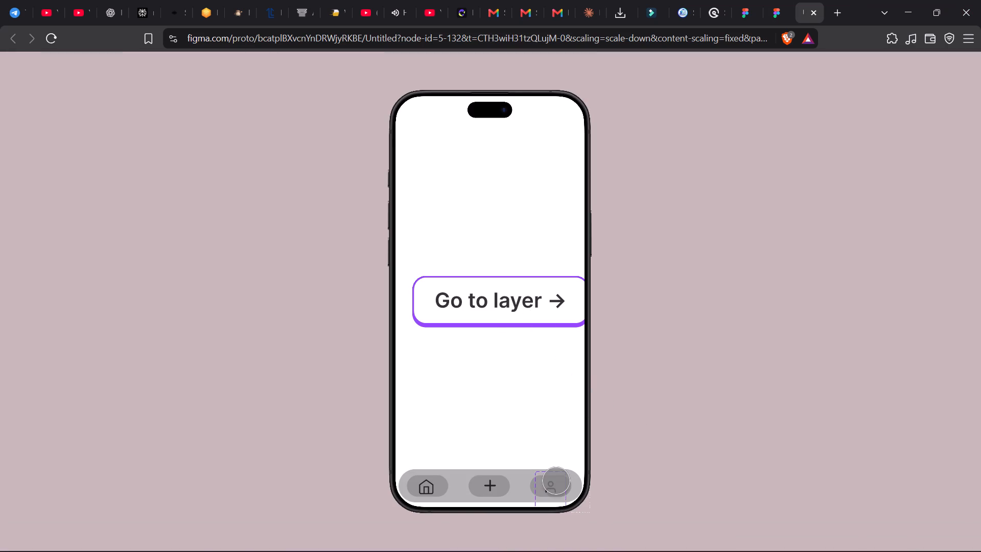
pyautogui.tripleClick(562, 300)
pyautogui.click(483, 300)
pyautogui.tripleClick(449, 300)
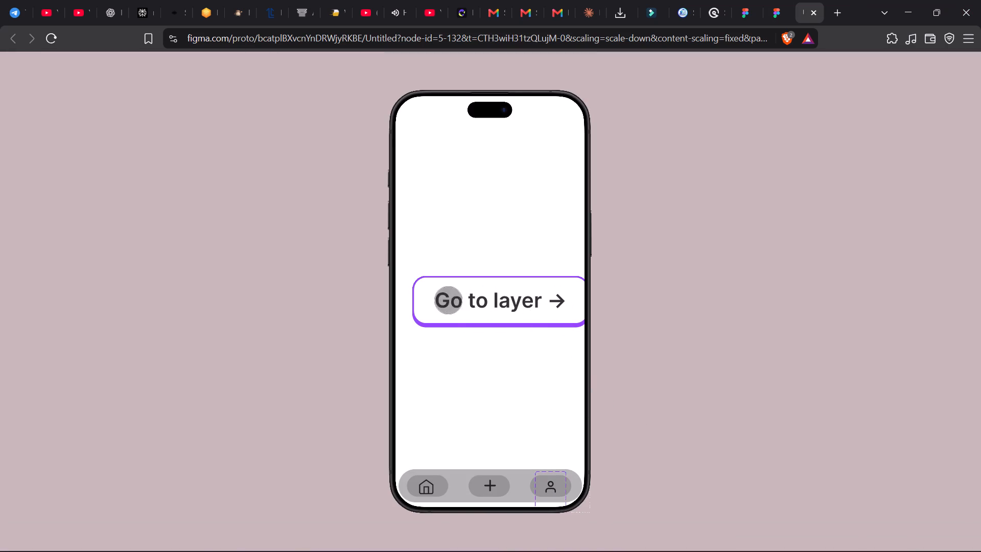
pyautogui.click(451, 309)
pyautogui.click(457, 318)
pyautogui.click(811, 14)
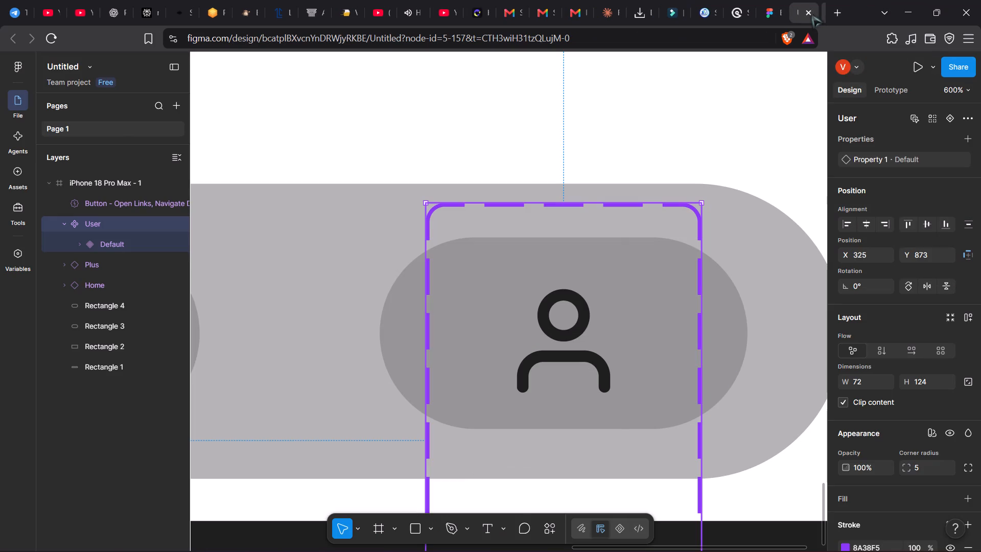
# Close the Untitled design, go back to the web search results and look through them for a guide on click navigation.
pyautogui.click(811, 14)
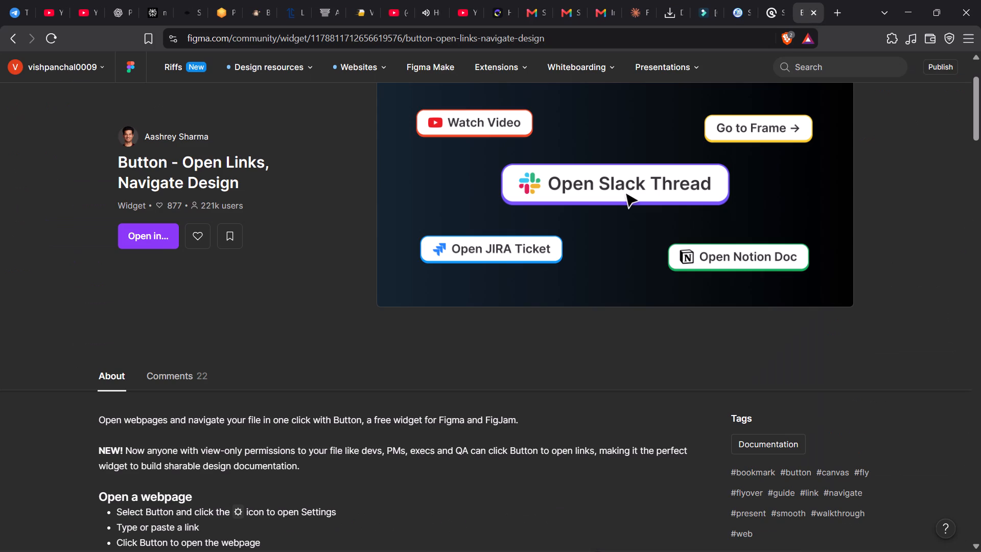
pyautogui.click(8, 39)
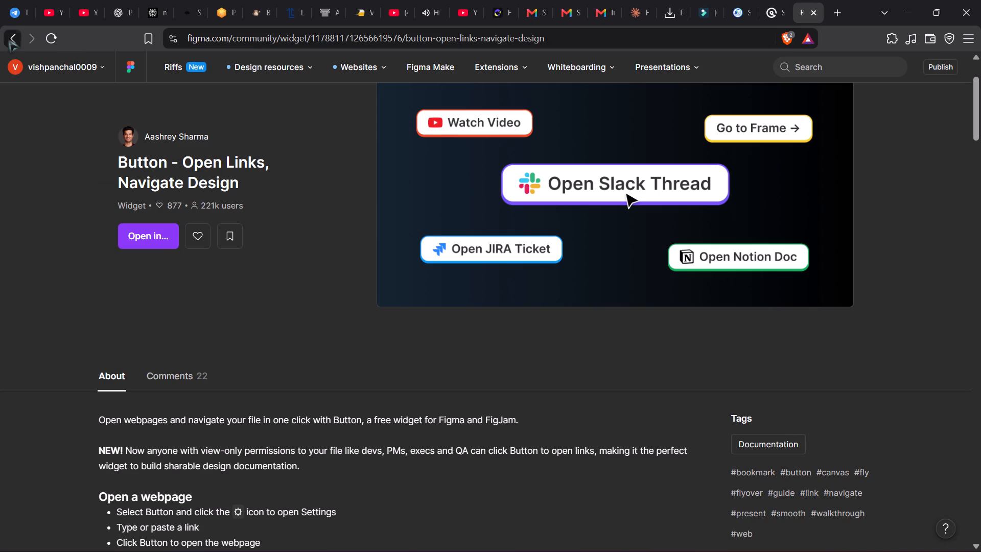
pyautogui.scroll(-5, 233, 304)
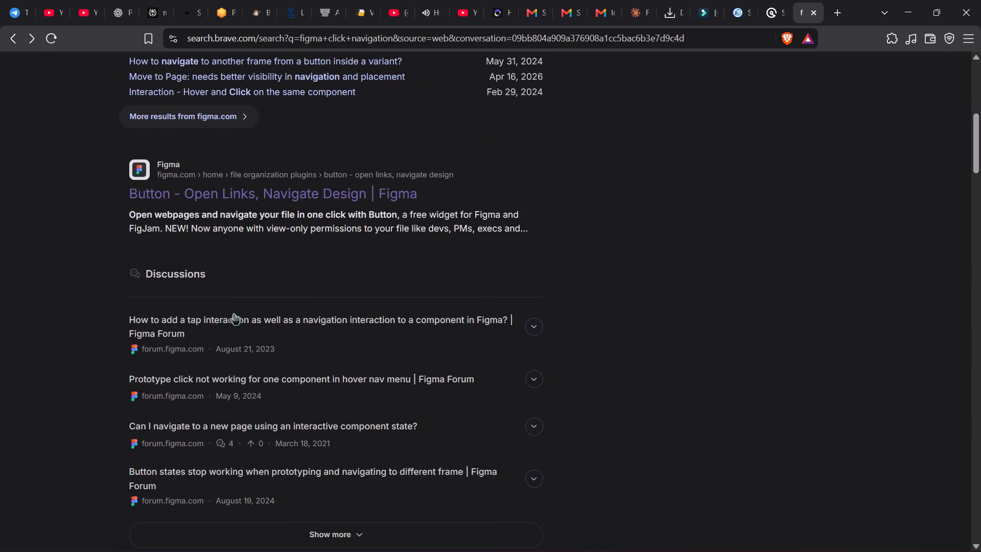
pyautogui.scroll(-7, 241, 320)
pyautogui.scroll(-1, 295, 355)
pyautogui.scroll(20, 299, 364)
pyautogui.scroll(11, 299, 364)
pyautogui.scroll(-20, 299, 364)
pyautogui.scroll(-5, 299, 364)
pyautogui.scroll(12, 299, 364)
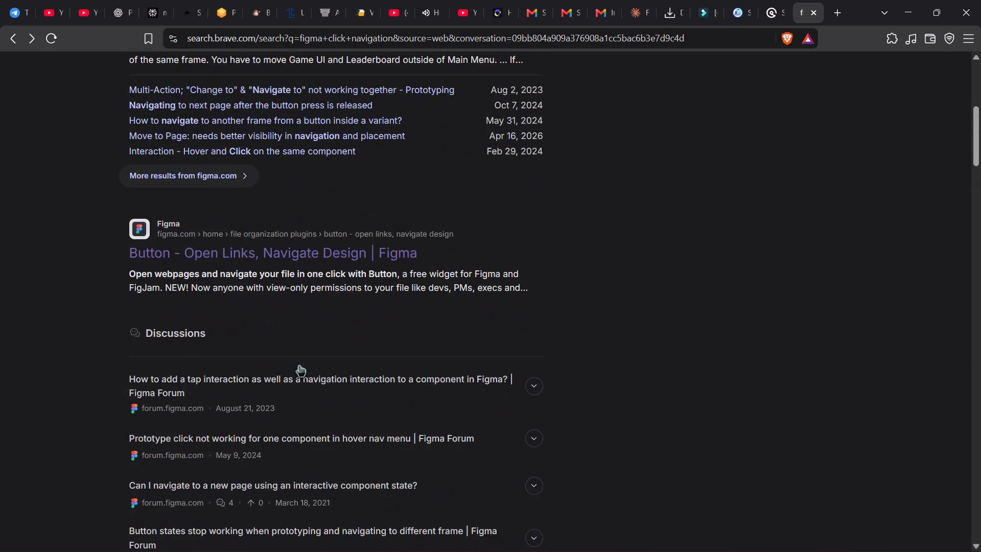
pyautogui.scroll(-20, 299, 364)
pyautogui.scroll(-20, 319, 353)
pyautogui.scroll(-7, 319, 353)
pyautogui.scroll(5, 319, 353)
pyautogui.scroll(-14, 319, 353)
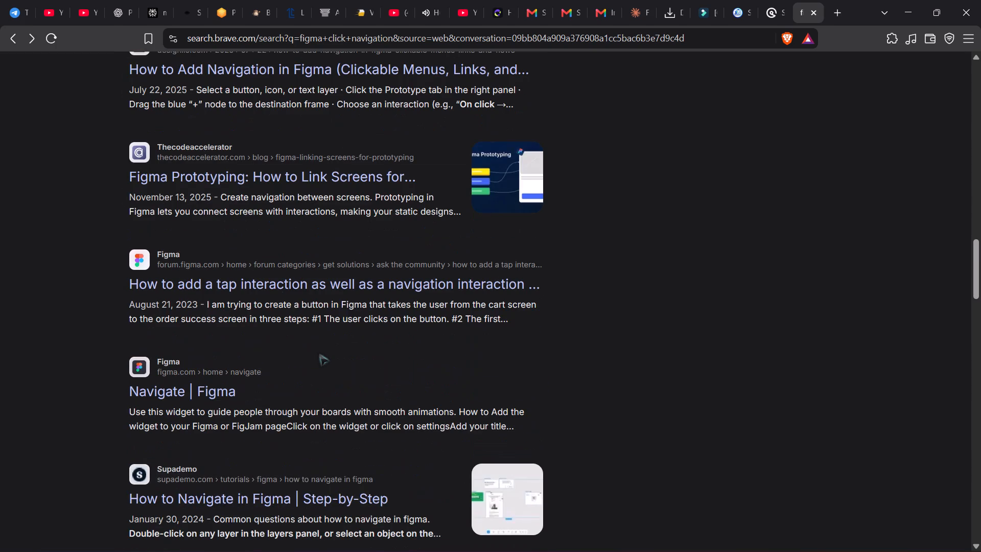
# Open the Code Accelerator article "Figma Prototyping: How to Link Screens for Interactive Navigation" and read its steps for linking screens.
pyautogui.click(239, 179)
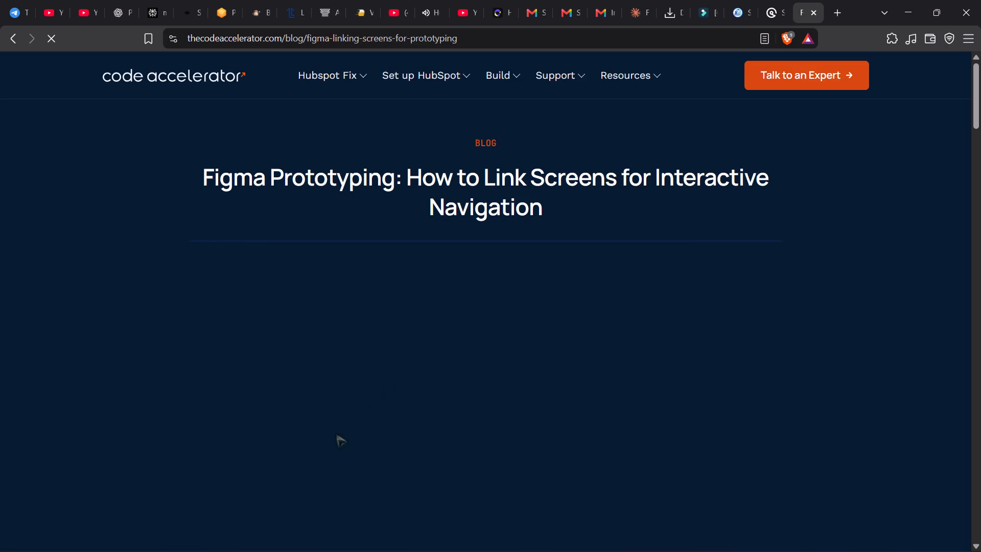
pyautogui.scroll(-7, 332, 346)
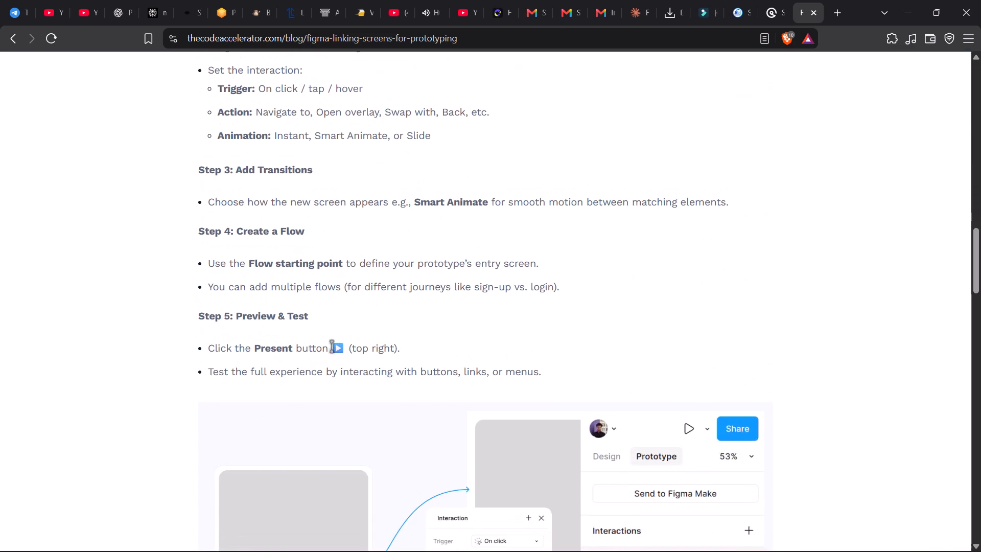
pyautogui.scroll(-5, 332, 346)
pyautogui.scroll(-3, 427, 398)
pyautogui.scroll(2, 427, 398)
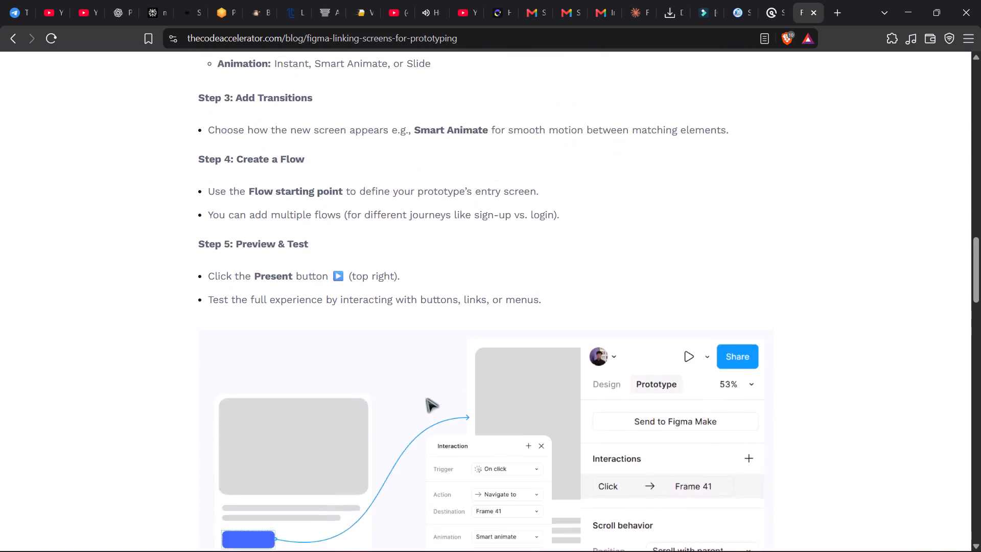
pyautogui.scroll(7, 427, 398)
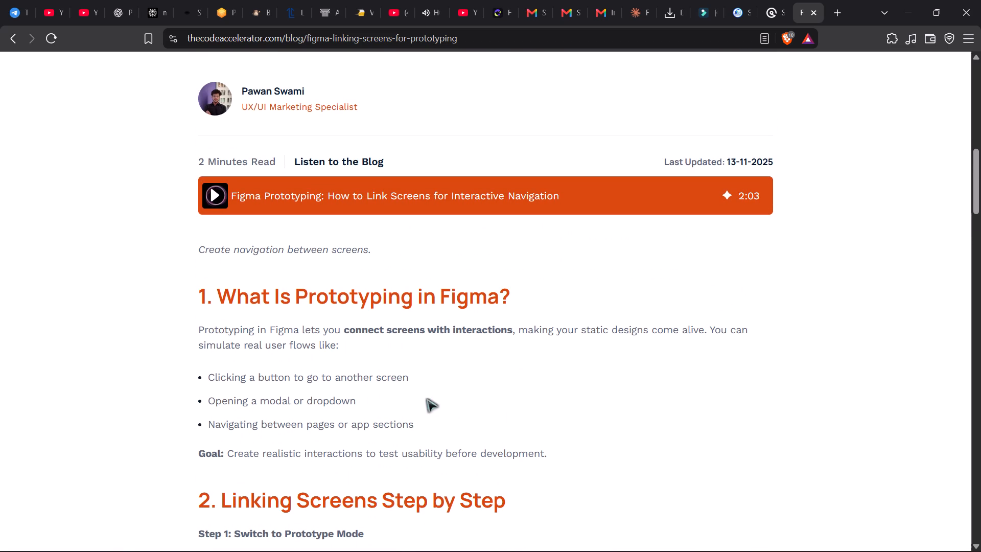
pyautogui.scroll(-1, 557, 442)
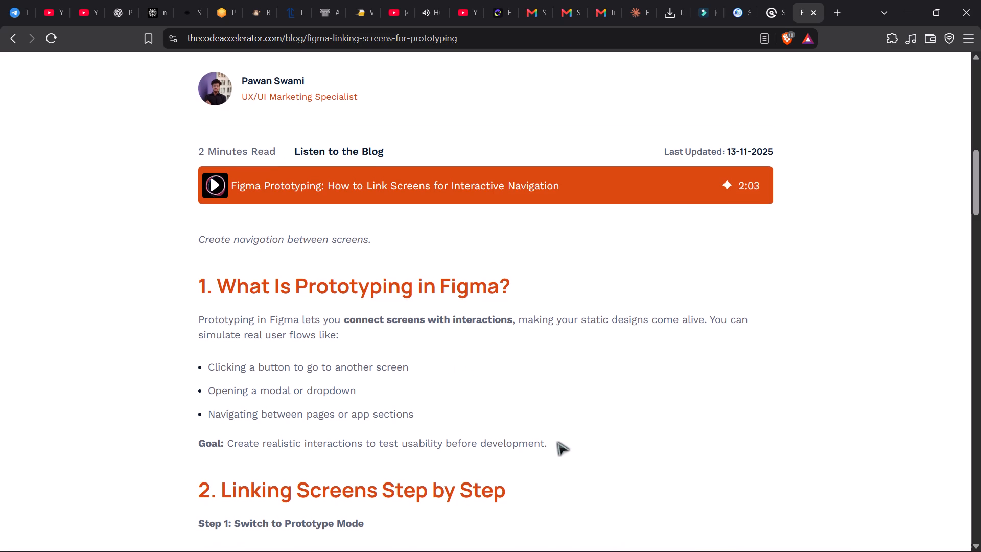
pyautogui.scroll(-1, 557, 442)
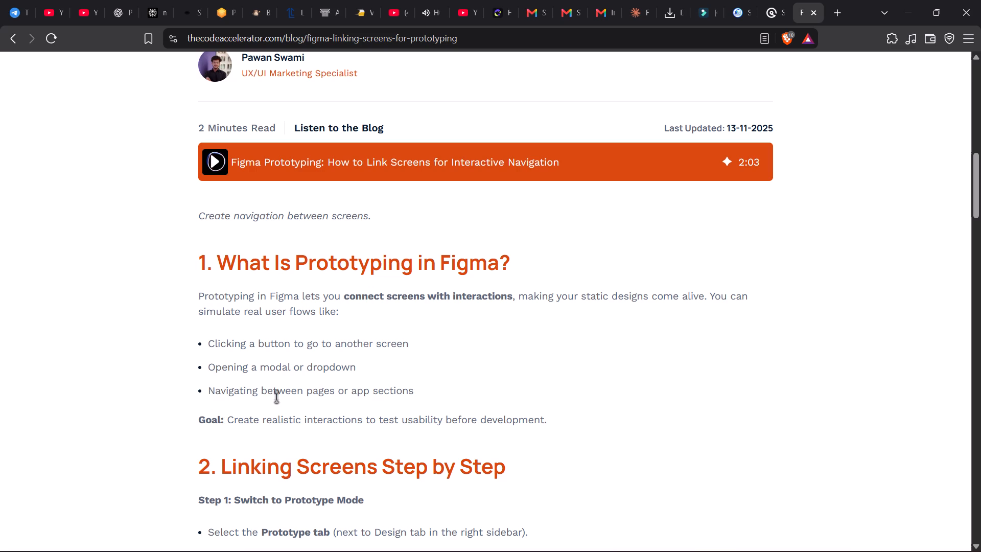
pyautogui.scroll(-1, 276, 397)
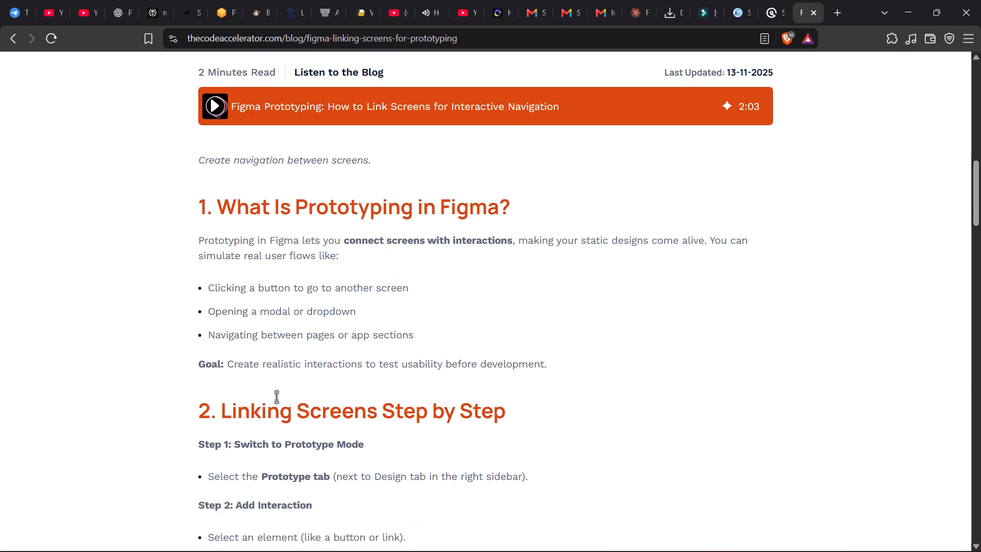
pyautogui.scroll(-1, 276, 397)
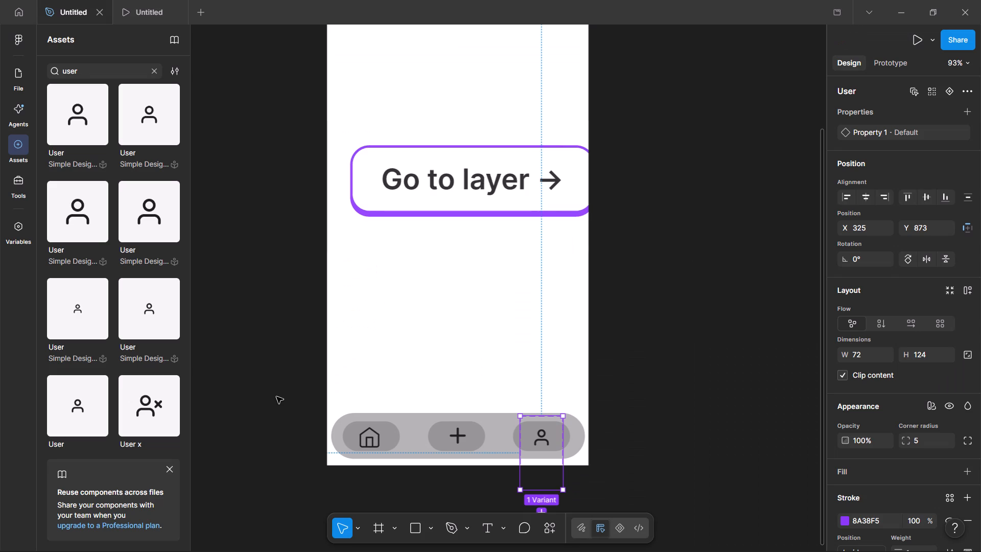
# In the Figma desktop app, delete the selected User icon component and try to delete the "Go to layer" button widget.
pyautogui.click(522, 180)
pyautogui.press('BackSpace')
pyautogui.press('BackSpace')
pyautogui.click(522, 180)
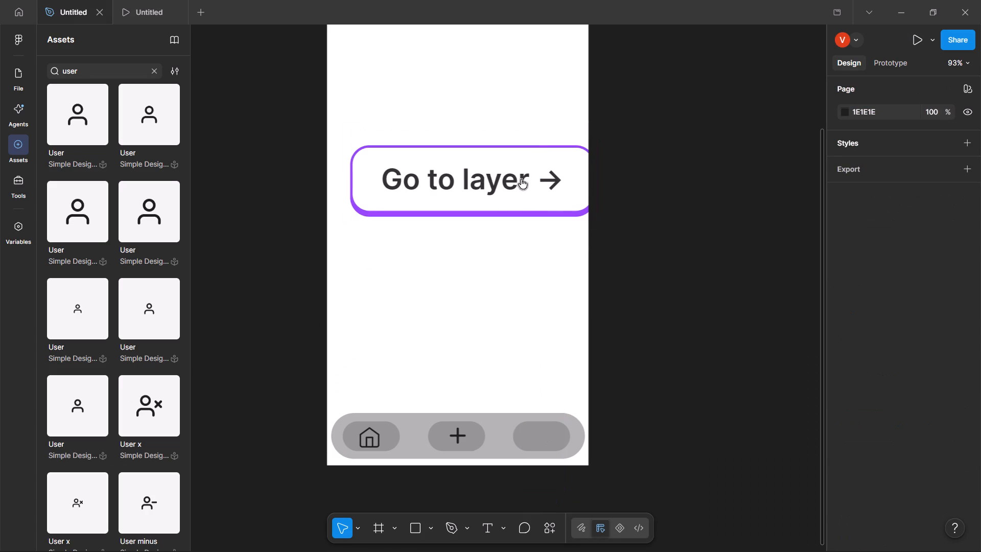
pyautogui.press('BackSpace')
pyautogui.tripleClick(522, 180)
pyautogui.click(522, 180)
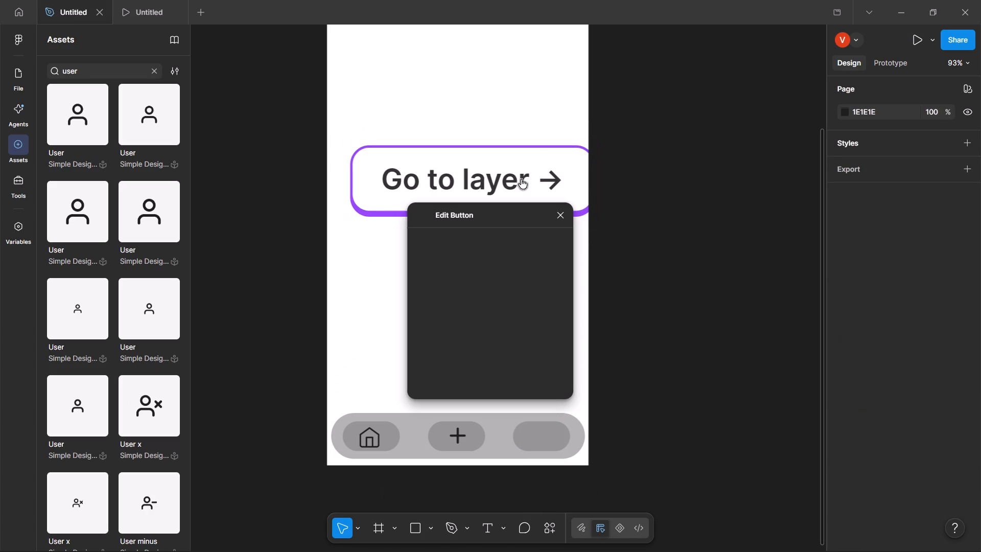
pyautogui.press('BackSpace')
pyautogui.press('BackSpace')
pyautogui.press('BackSpace')
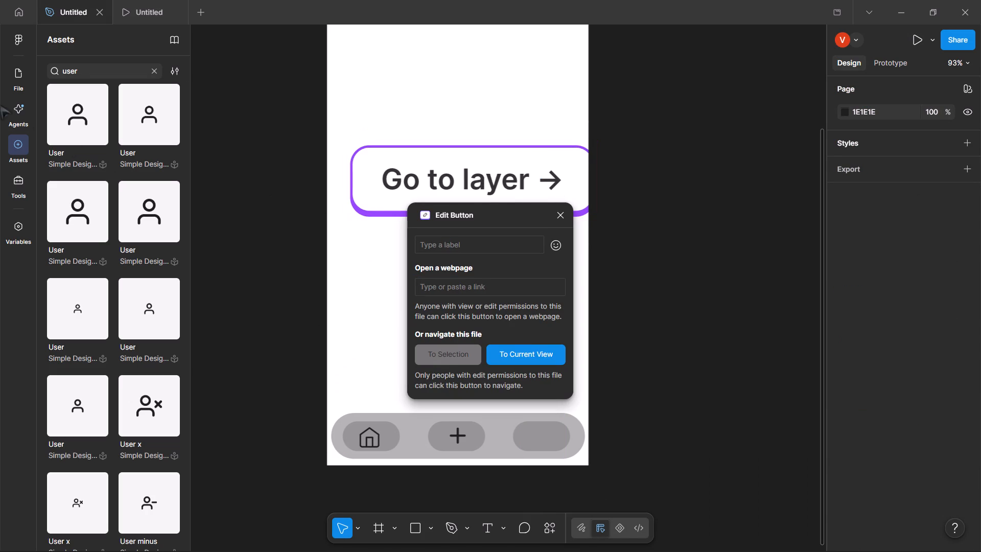
# Hide the "Button - Open Links, Navigate Design" widget layer and close its Edit Button dialog.
pyautogui.click(19, 76)
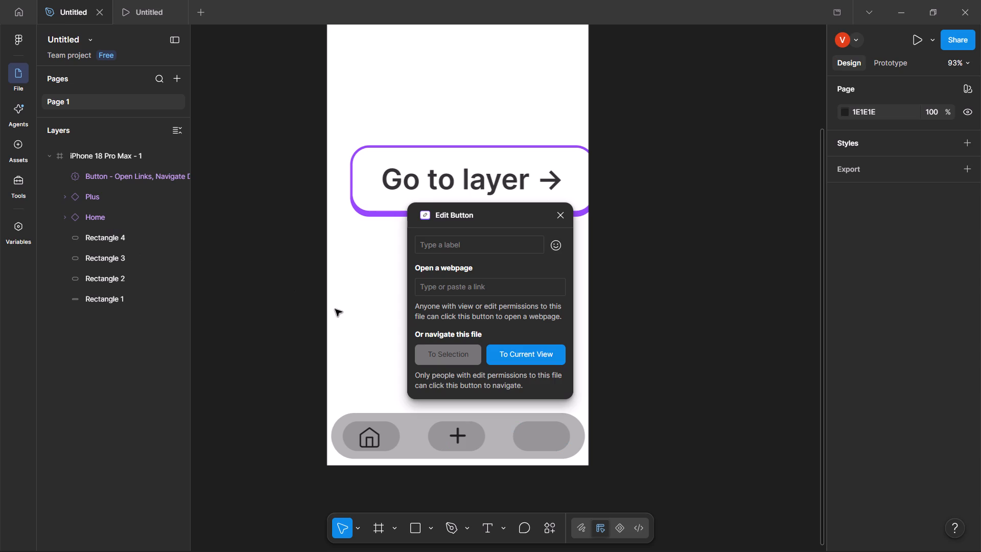
pyautogui.rightClick(130, 173)
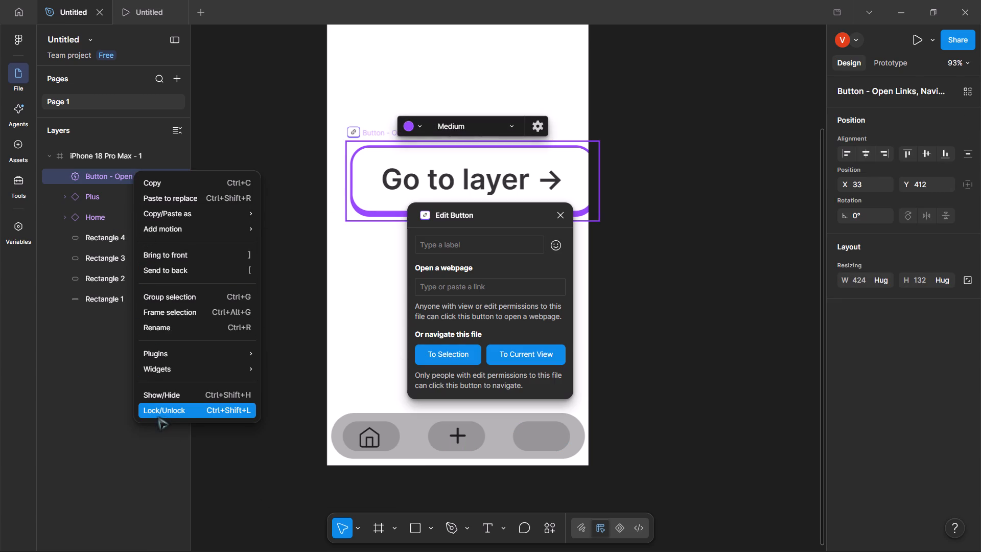
pyautogui.click(152, 398)
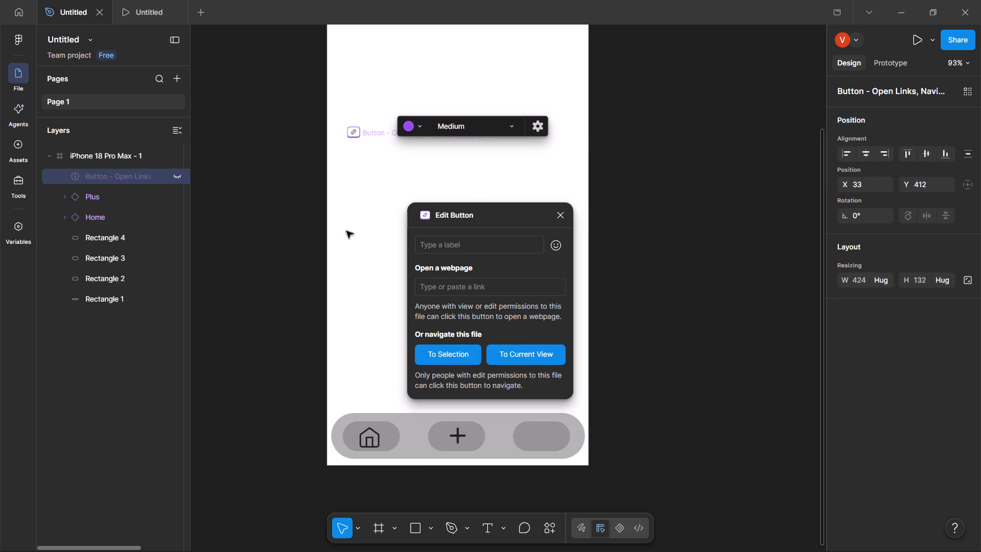
pyautogui.click(380, 185)
pyautogui.press('BackSpace')
pyautogui.click(380, 185)
pyautogui.click(567, 221)
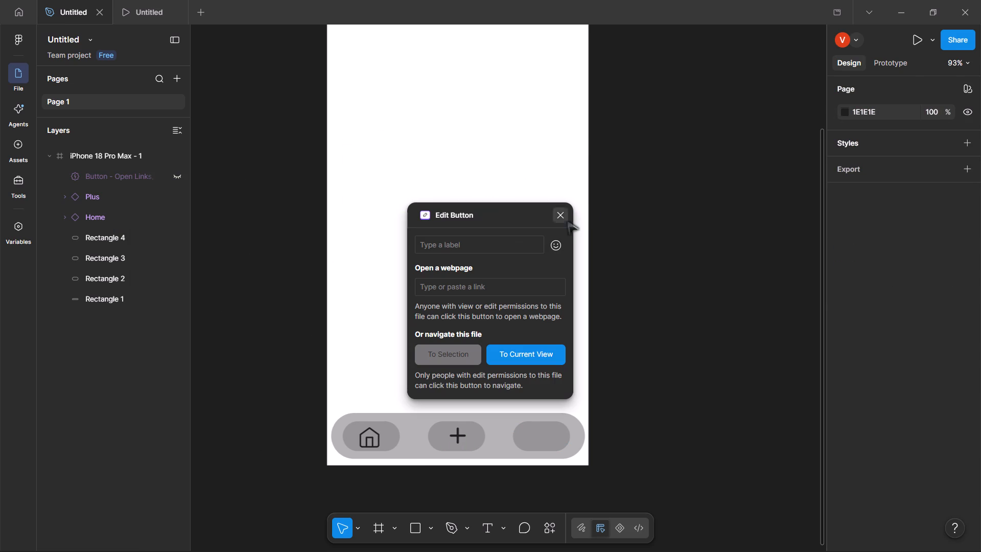
pyautogui.click(513, 211)
pyautogui.click(430, 166)
pyautogui.moveTo(391, 178); pyautogui.dragTo(491, 281)
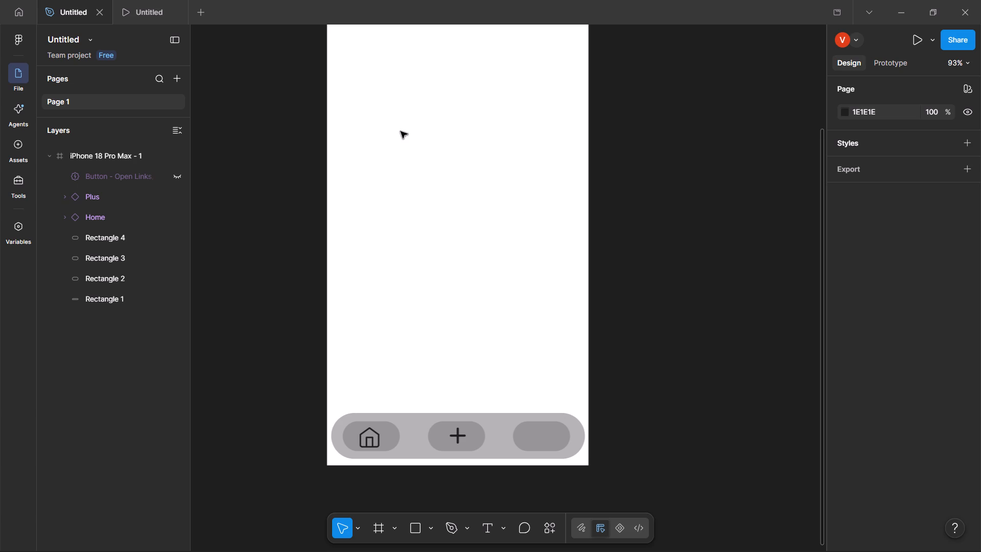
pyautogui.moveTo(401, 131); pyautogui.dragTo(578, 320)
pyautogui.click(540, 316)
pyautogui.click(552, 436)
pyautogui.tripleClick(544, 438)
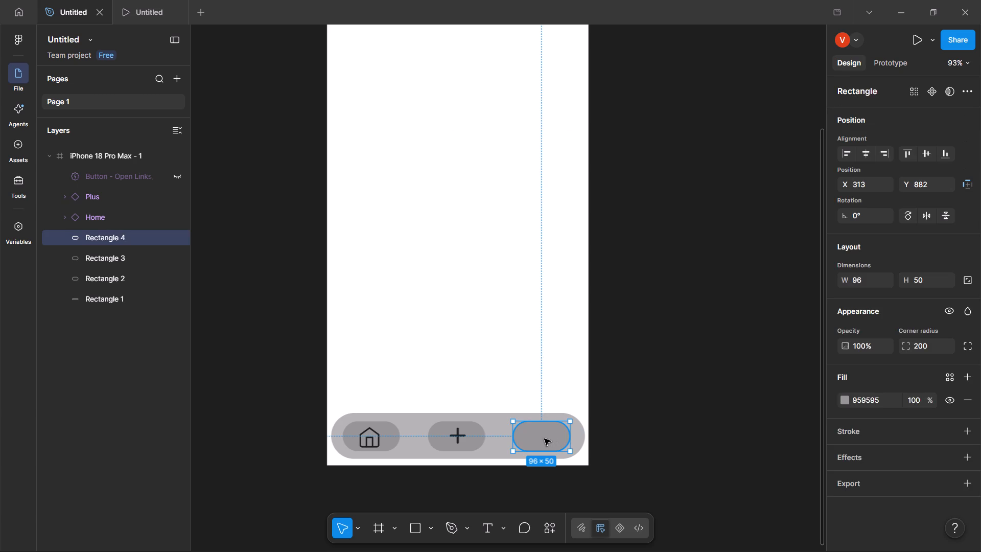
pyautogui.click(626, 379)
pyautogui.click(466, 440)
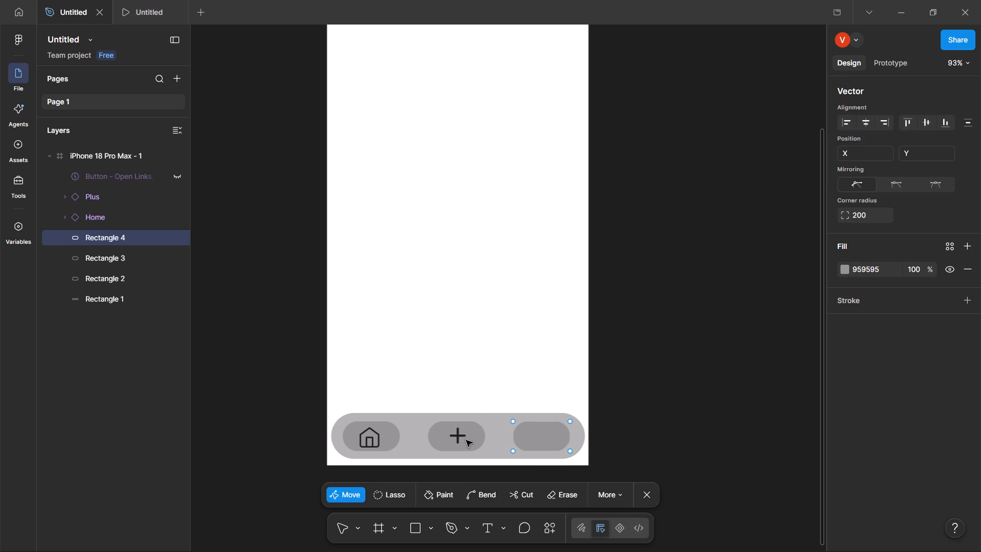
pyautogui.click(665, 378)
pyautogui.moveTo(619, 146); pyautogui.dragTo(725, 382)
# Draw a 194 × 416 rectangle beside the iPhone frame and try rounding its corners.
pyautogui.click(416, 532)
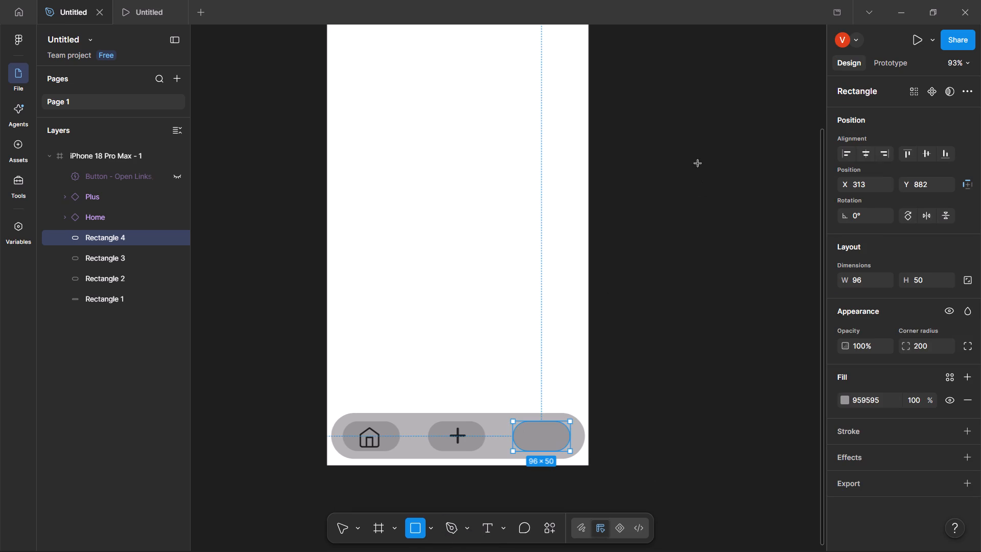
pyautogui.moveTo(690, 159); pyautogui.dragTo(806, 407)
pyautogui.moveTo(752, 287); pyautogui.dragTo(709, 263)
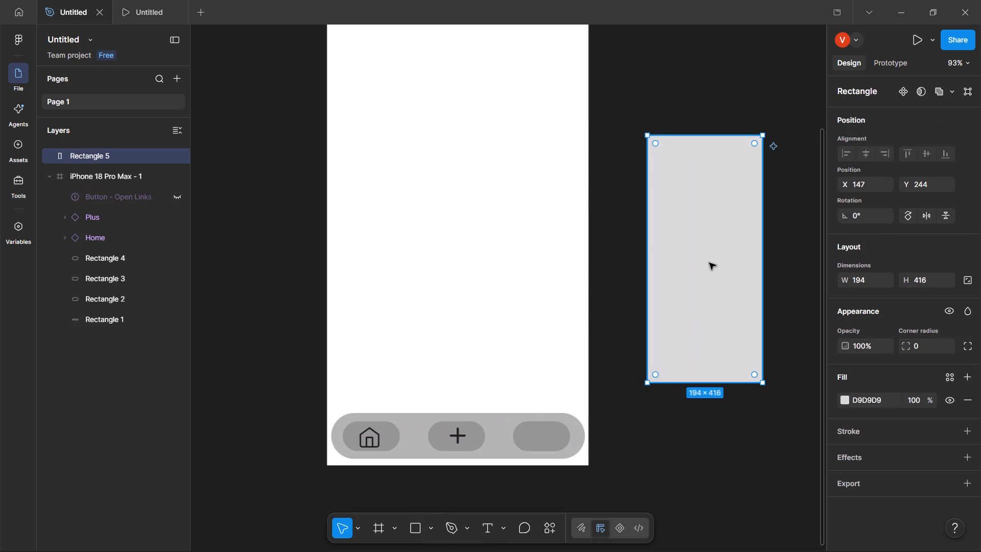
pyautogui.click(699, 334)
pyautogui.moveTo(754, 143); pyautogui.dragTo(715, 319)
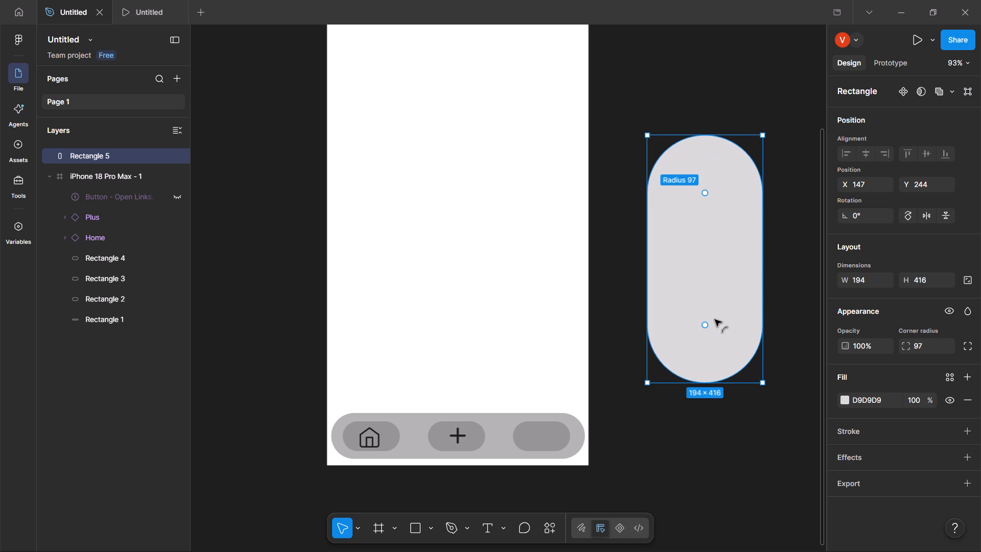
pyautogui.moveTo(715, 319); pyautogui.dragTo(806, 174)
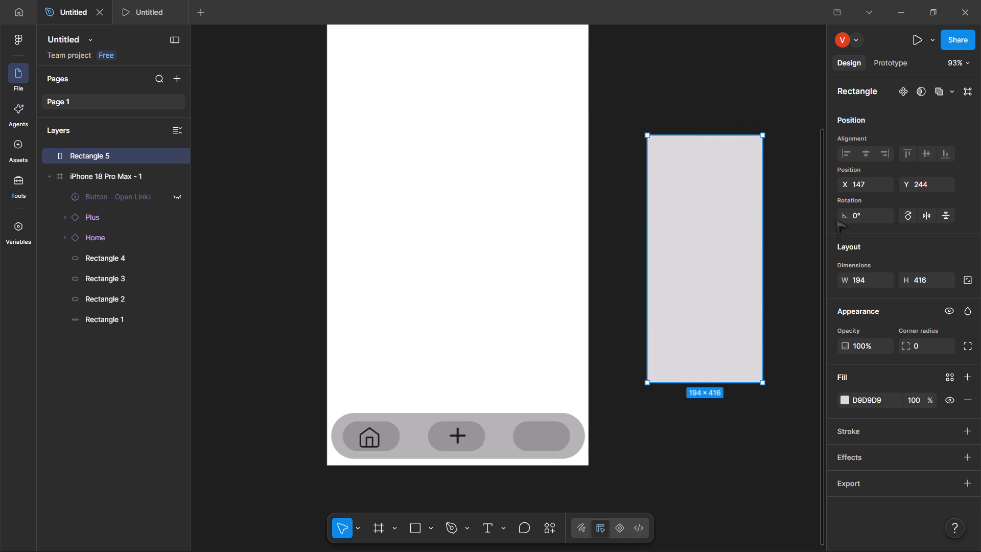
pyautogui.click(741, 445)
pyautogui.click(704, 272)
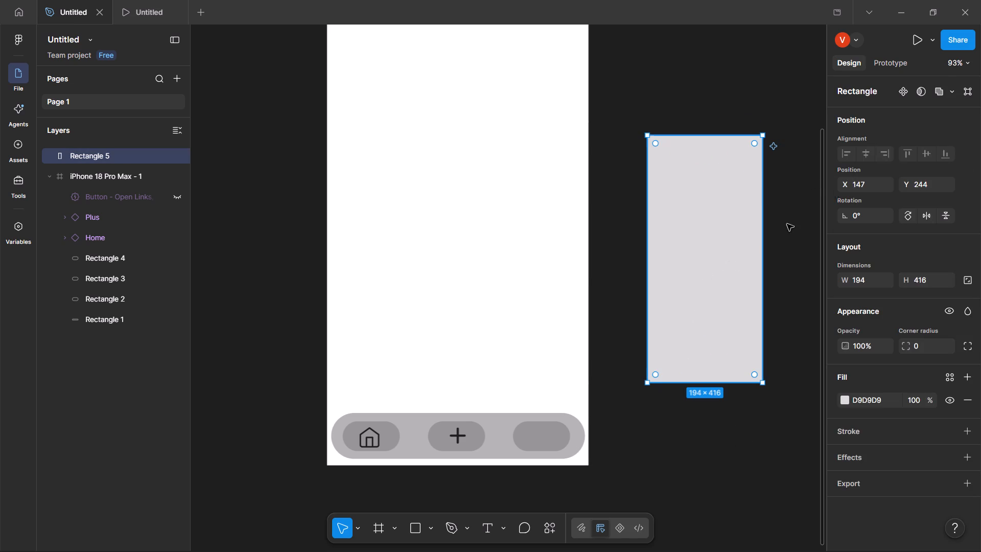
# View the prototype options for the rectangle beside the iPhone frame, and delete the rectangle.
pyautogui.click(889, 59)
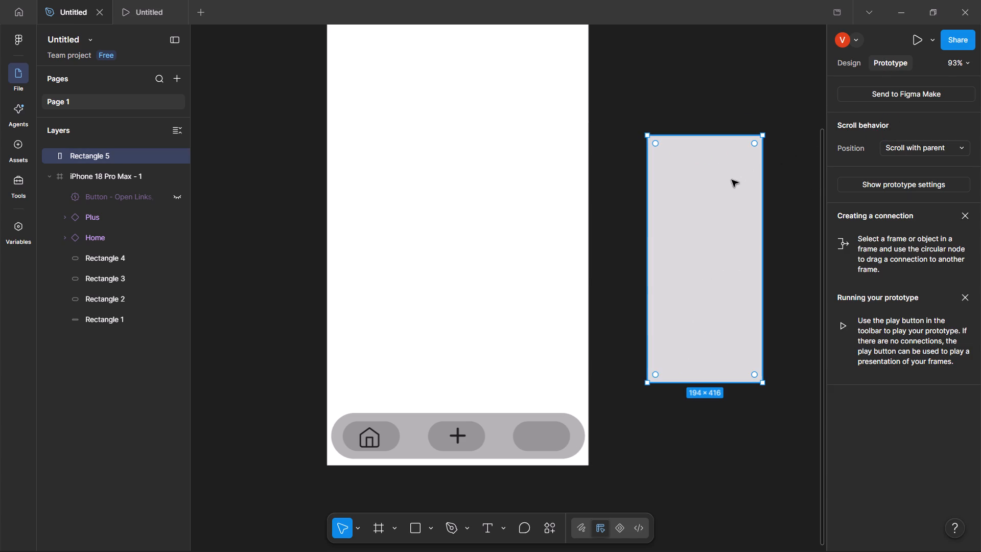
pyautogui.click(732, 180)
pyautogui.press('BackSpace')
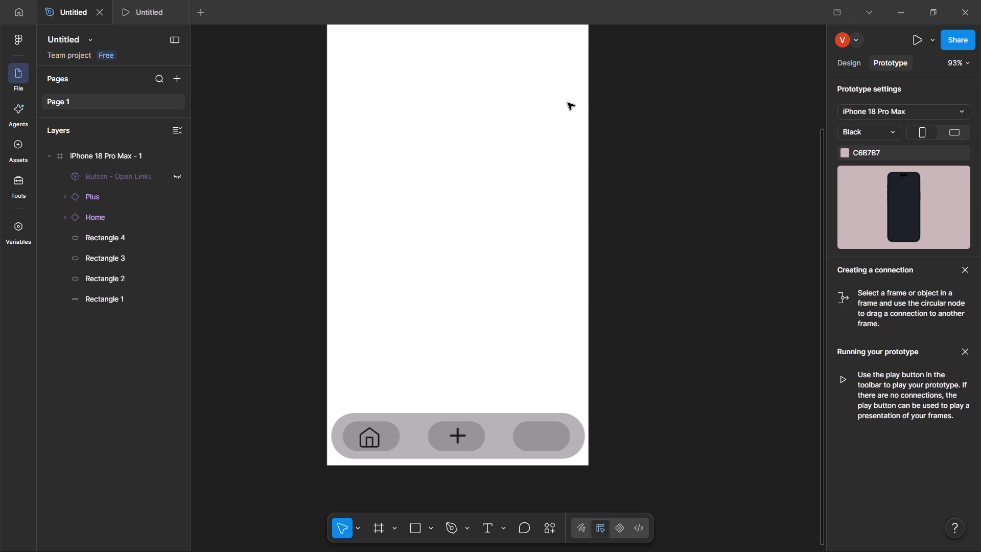
# Duplicate the whole iPhone 18 Pro Max - 1 frame with its contents.
pyautogui.click(560, 105)
pyautogui.click(892, 215)
pyautogui.scroll(20, 621, 284)
pyautogui.scroll(20, 621, 284)
pyautogui.scroll(20, 621, 284)
pyautogui.scroll(-20, 549, 272)
pyautogui.scroll(-20, 549, 272)
pyautogui.scroll(-20, 549, 272)
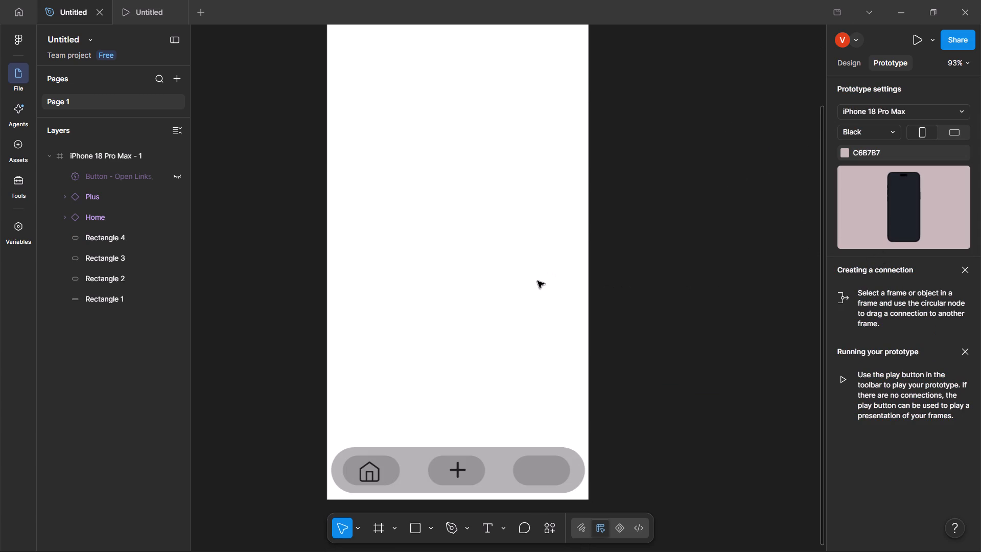
pyautogui.moveTo(428, 142); pyautogui.dragTo(531, 208)
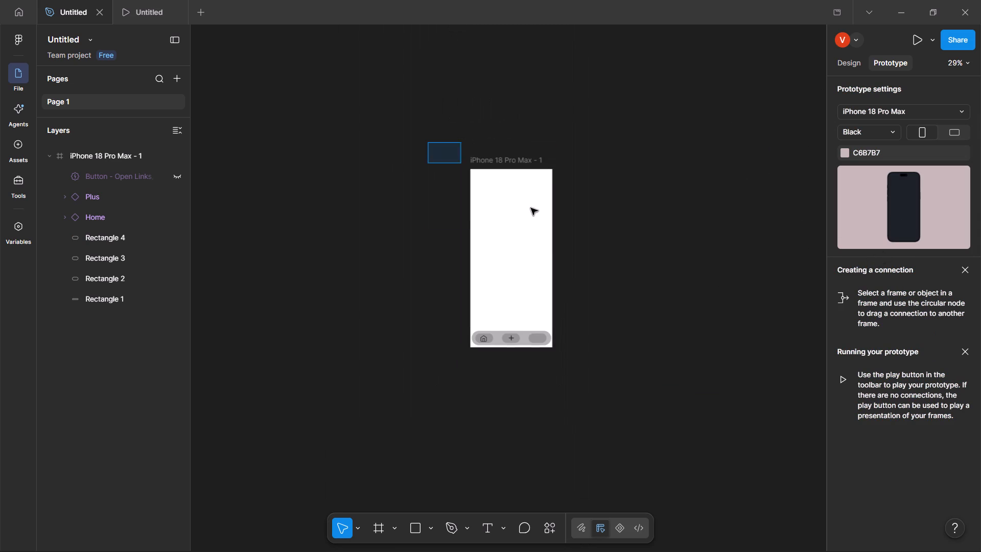
pyautogui.moveTo(531, 208); pyautogui.dragTo(610, 375)
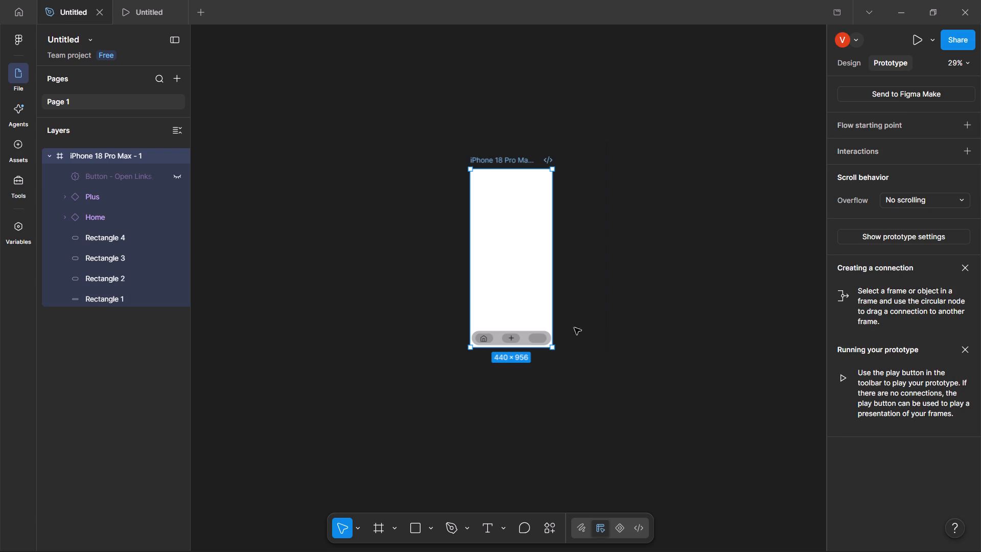
pyautogui.hotkey('ctrl', 'd')
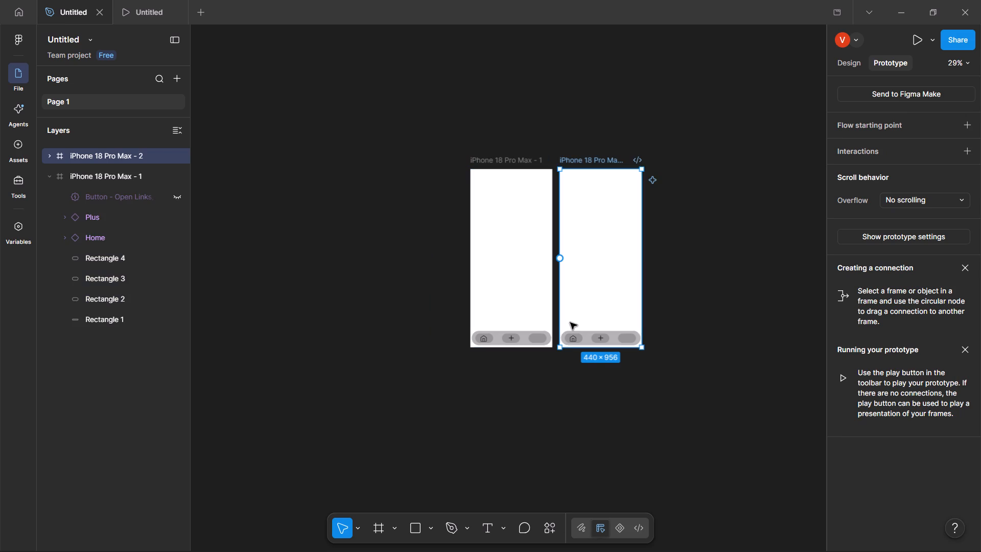
# Delete the navigation bar, its three button shapes and the Home and Plus icons from the duplicated iPhone frame.
pyautogui.moveTo(509, 311); pyautogui.dragTo(432, 314)
pyautogui.click(560, 332)
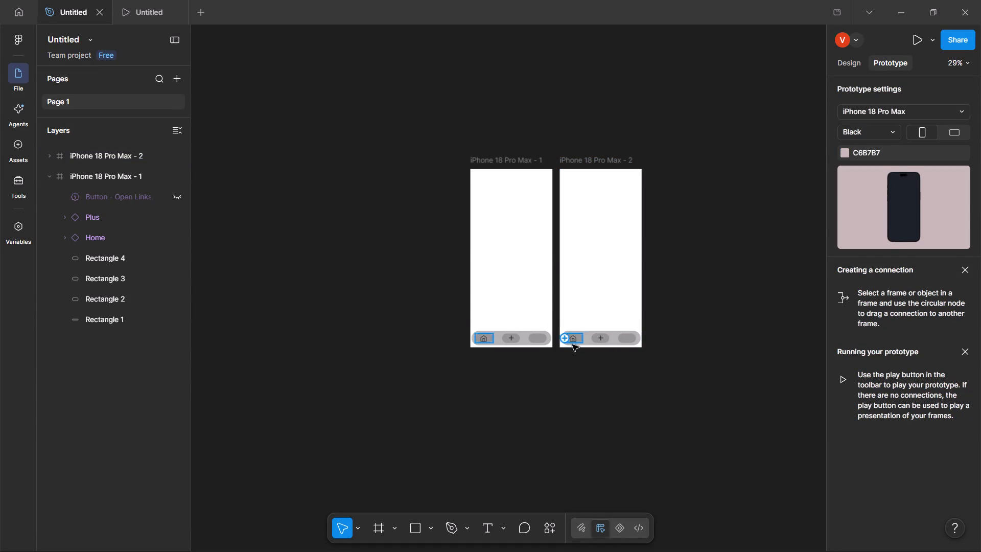
pyautogui.click(573, 346)
pyautogui.press('BackSpace')
pyautogui.click(572, 340)
pyautogui.press('BackSpace')
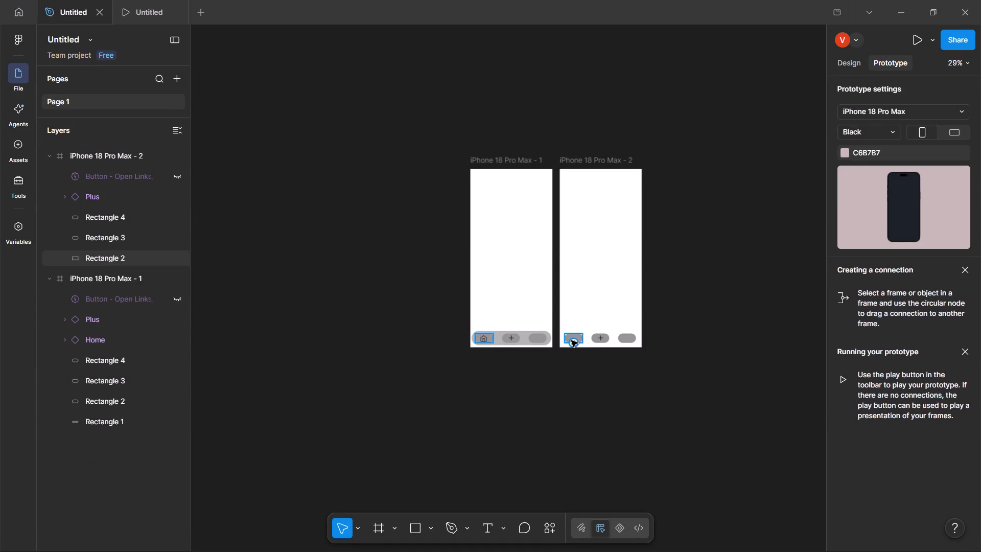
pyautogui.click(571, 338)
pyautogui.press('BackSpace')
pyautogui.click(594, 336)
pyautogui.press('BackSpace')
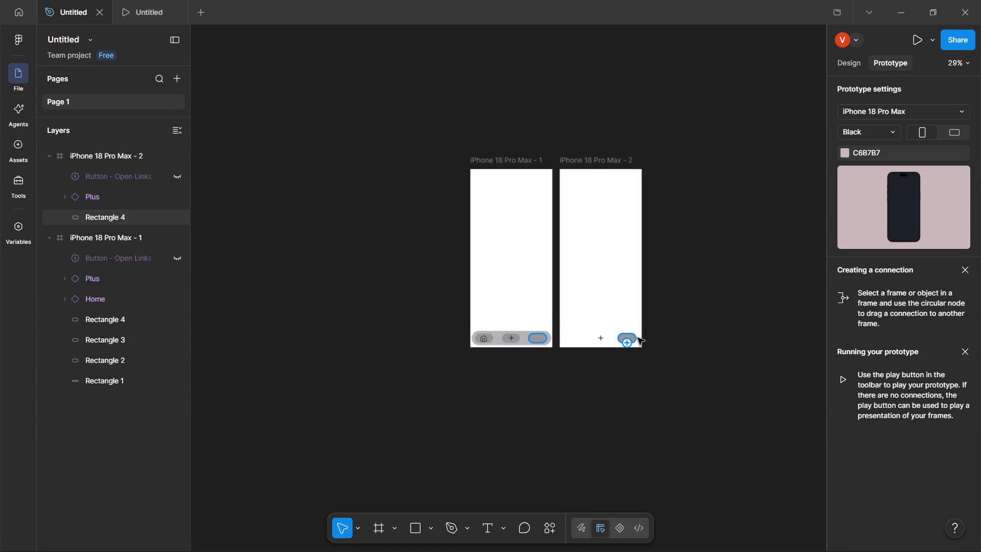
pyautogui.click(630, 338)
pyautogui.press('BackSpace')
pyautogui.click(598, 338)
pyautogui.press('BackSpace')
# Draw a text box about 328 × 97 near the top of the blank second iPhone frame.
pyautogui.click(594, 287)
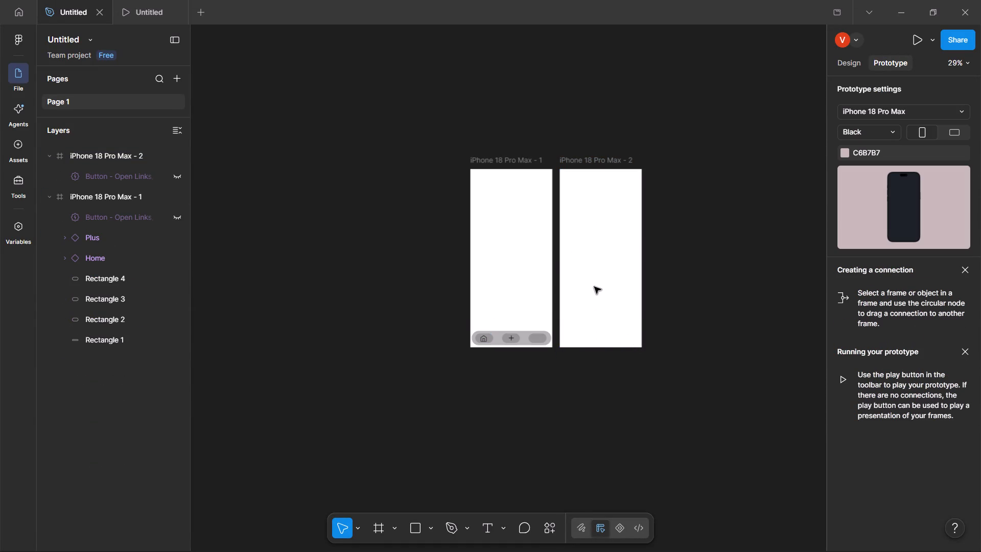
pyautogui.click(597, 331)
pyautogui.moveTo(594, 182); pyautogui.dragTo(597, 185)
pyautogui.moveTo(597, 185); pyautogui.dragTo(636, 225)
pyautogui.scroll(2, 541, 317)
pyautogui.scroll(-1, 541, 317)
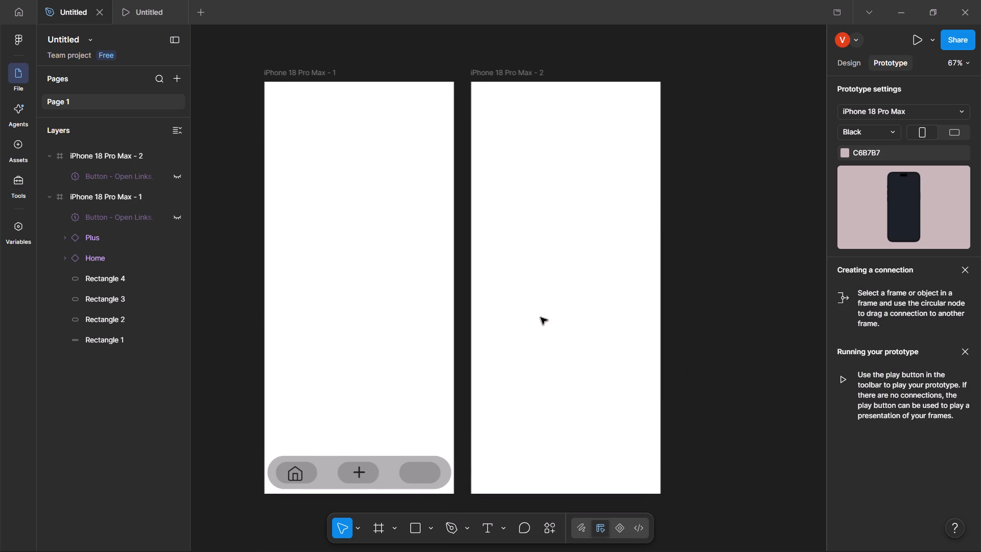
pyautogui.scroll(-1, 541, 317)
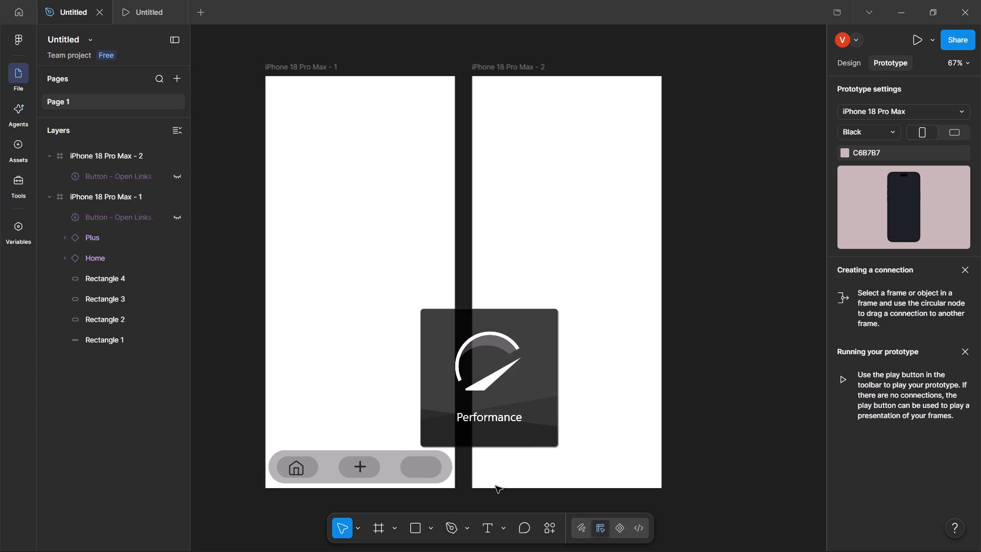
pyautogui.click(487, 529)
pyautogui.moveTo(492, 95); pyautogui.dragTo(512, 109)
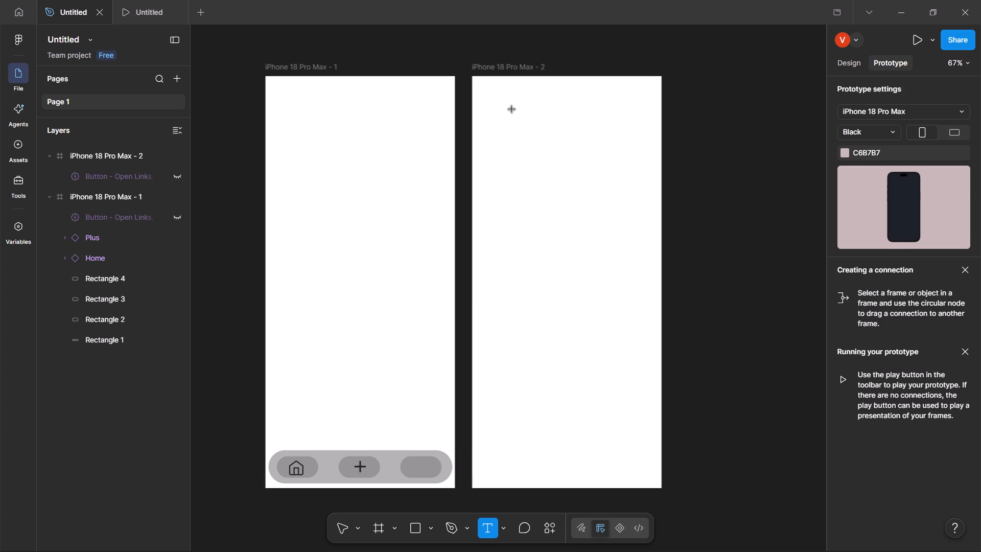
pyautogui.moveTo(512, 109); pyautogui.dragTo(633, 136)
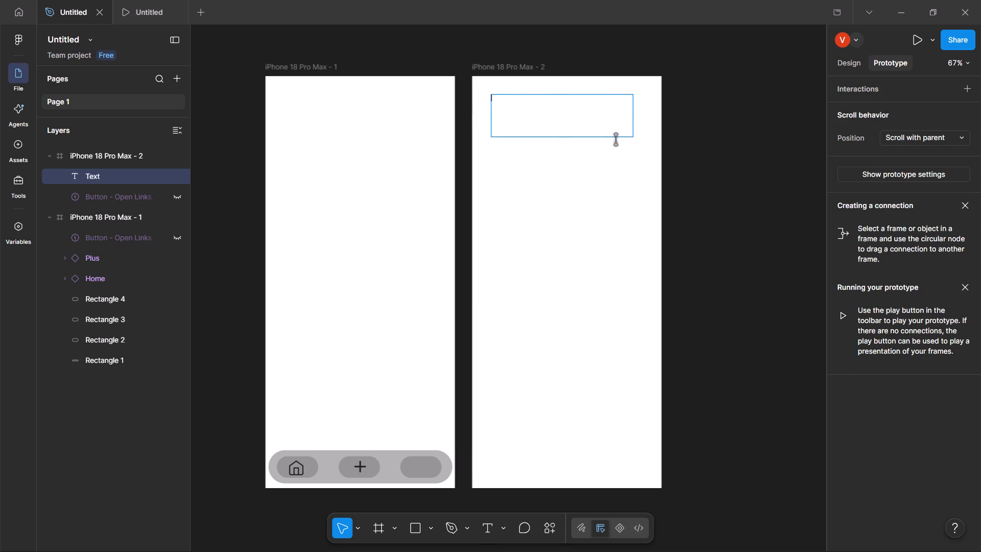
# Set the new text box's font size to 38.
pyautogui.click(844, 60)
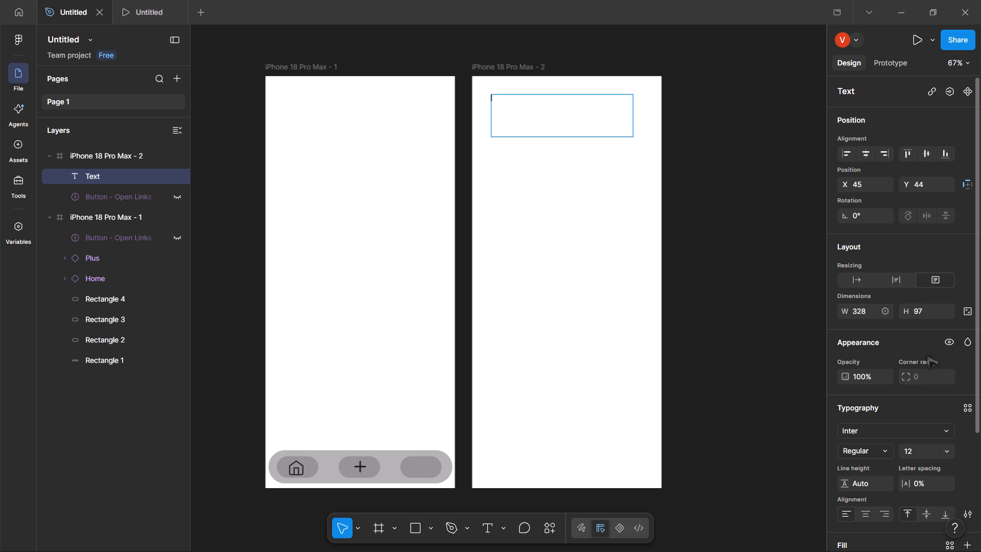
pyautogui.click(921, 449)
pyautogui.press('Up')
pyautogui.press('Up')
pyautogui.press('Up')
pyautogui.press('Up')
pyautogui.press('Up')
pyautogui.press('Up')
pyautogui.press('Up')
pyautogui.press('Up')
pyautogui.press('Up')
pyautogui.press('Up')
pyautogui.press('Up')
pyautogui.press('Up')
pyautogui.press('Up')
pyautogui.press('Up')
pyautogui.press('Up')
pyautogui.press('Up')
pyautogui.press('Up')
pyautogui.press('Up')
pyautogui.press('Up')
pyautogui.press('Up')
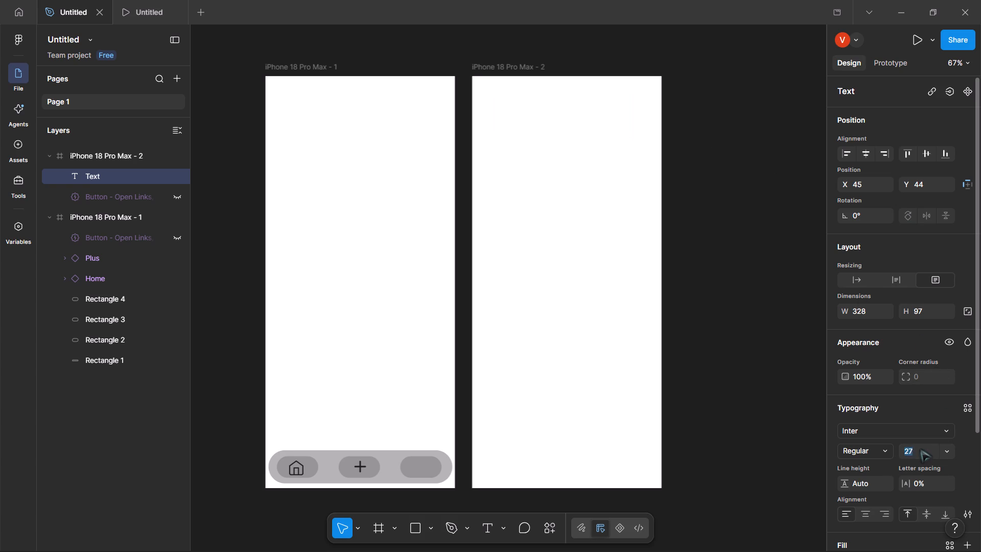
# Enter the heading "Upload Your Notes" in the second frame's text box, with each word capitalized.
pyautogui.click(568, 136)
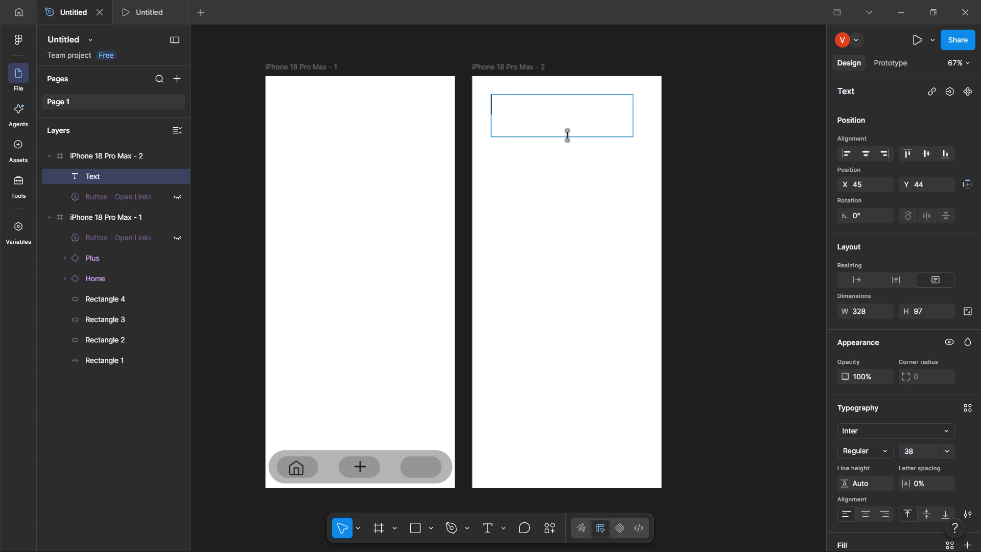
pyautogui.write('Upload')
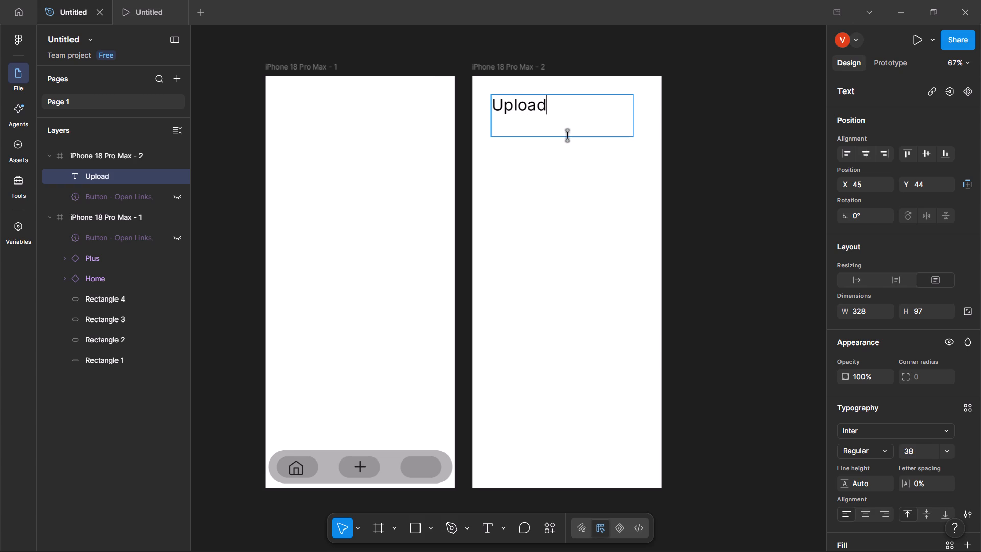
pyautogui.press('space')
pyautogui.write('you')
pyautogui.write('r Notes')
pyautogui.scroll(20, 567, 135)
pyautogui.scroll(1, 567, 135)
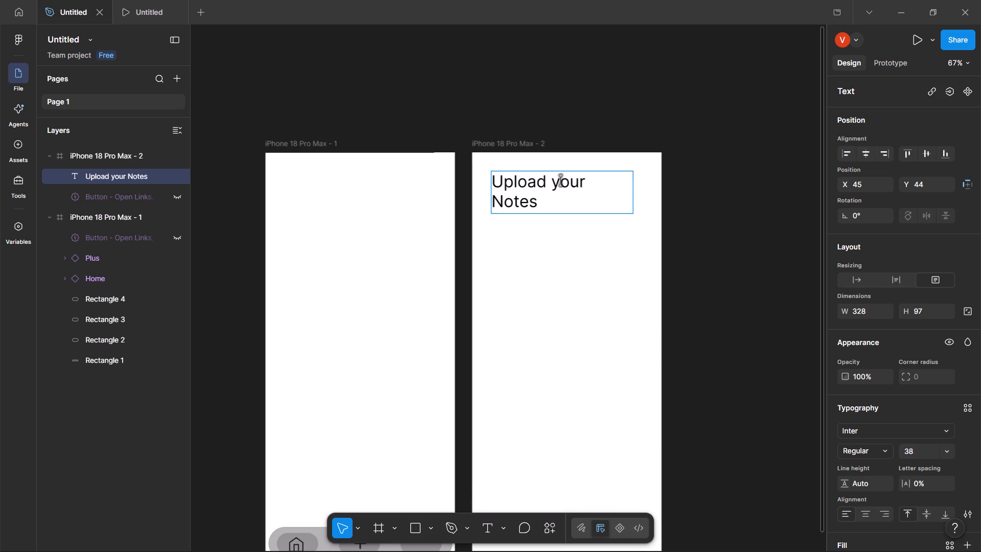
pyautogui.click(560, 180)
pyautogui.press('BackSpace')
pyautogui.hotkey('shift', 'y')
# Widen the "Upload Your Notes" text box until the heading fits on one line.
pyautogui.click(622, 196)
pyautogui.click(618, 198)
pyautogui.click(541, 254)
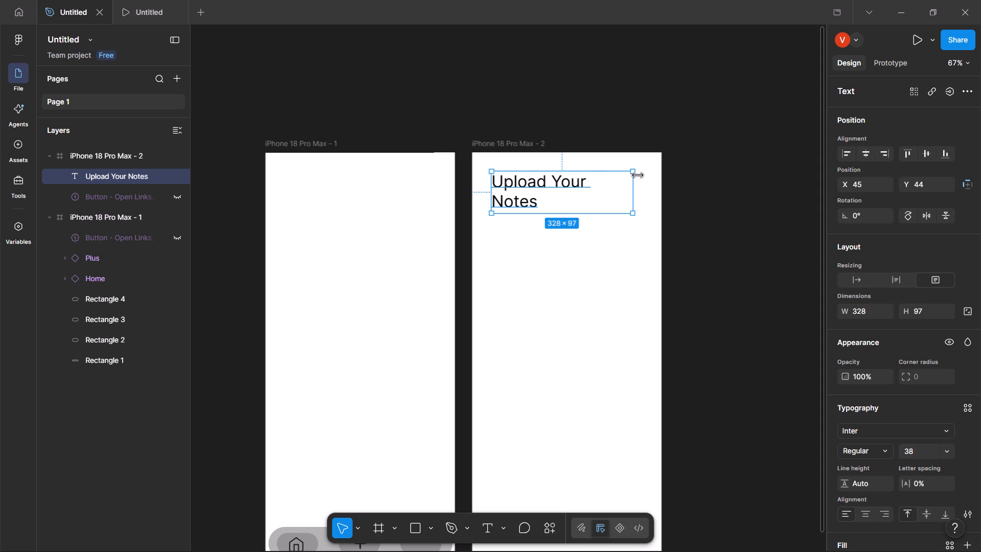
pyautogui.moveTo(638, 192); pyautogui.dragTo(652, 192)
pyautogui.click(598, 227)
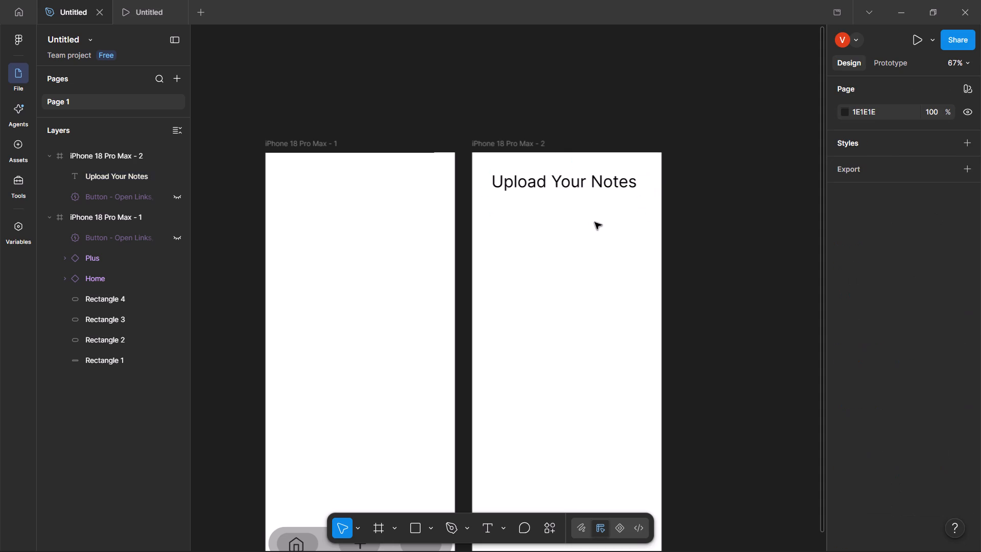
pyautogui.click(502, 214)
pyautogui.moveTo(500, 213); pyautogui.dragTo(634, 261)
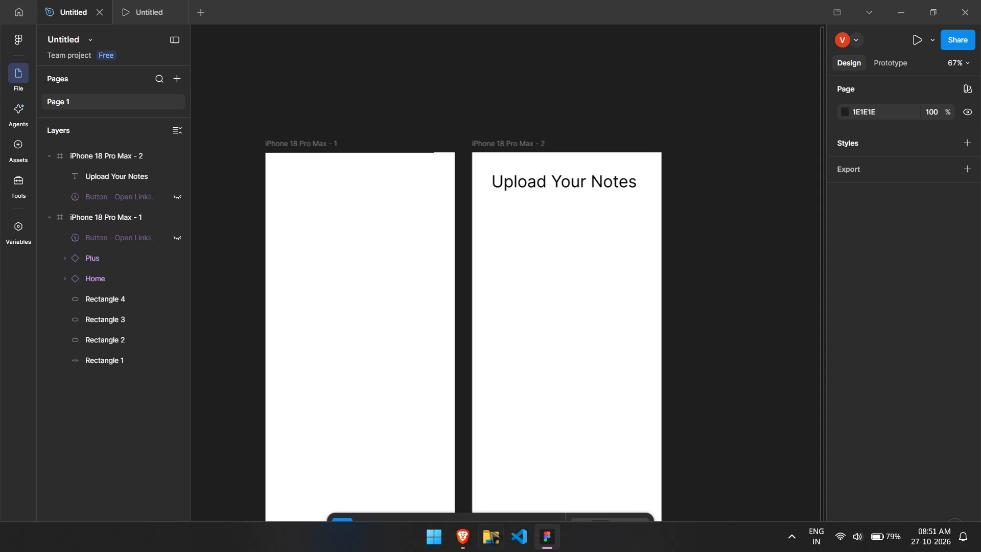
# Draw a rectangle about 323 × 143 below the "Upload Your Notes" heading in the second iPhone frame.
pyautogui.click(488, 545)
pyautogui.click(488, 532)
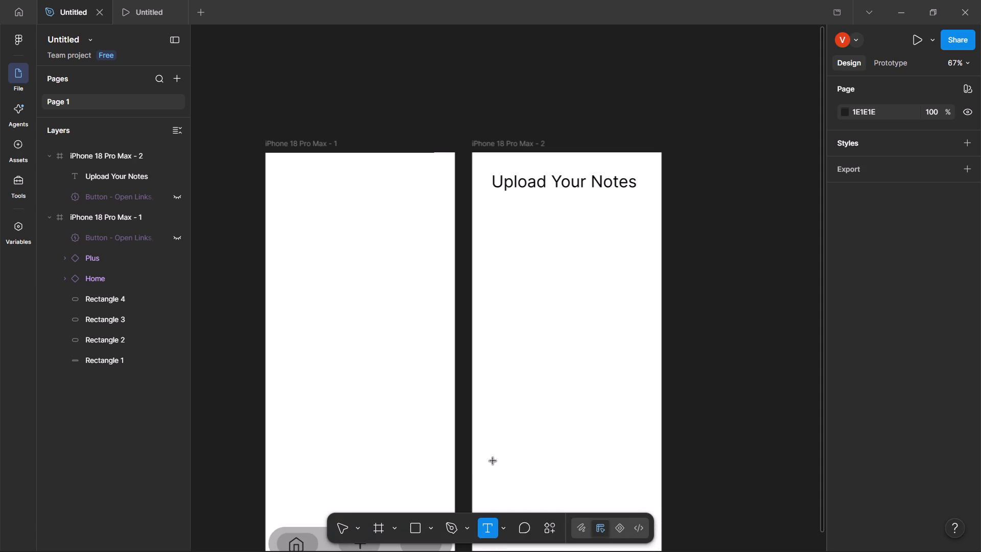
pyautogui.click(420, 533)
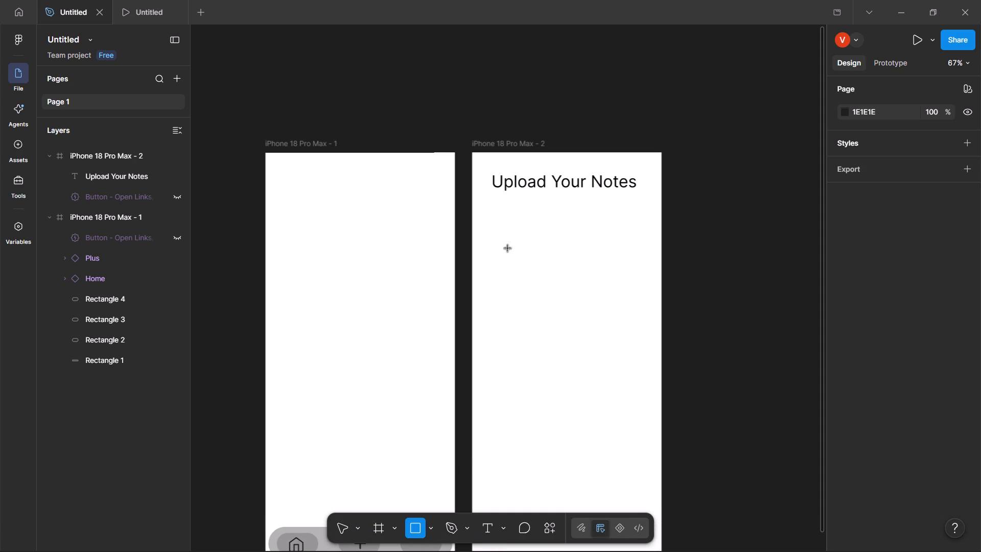
pyautogui.moveTo(503, 223); pyautogui.dragTo(643, 284)
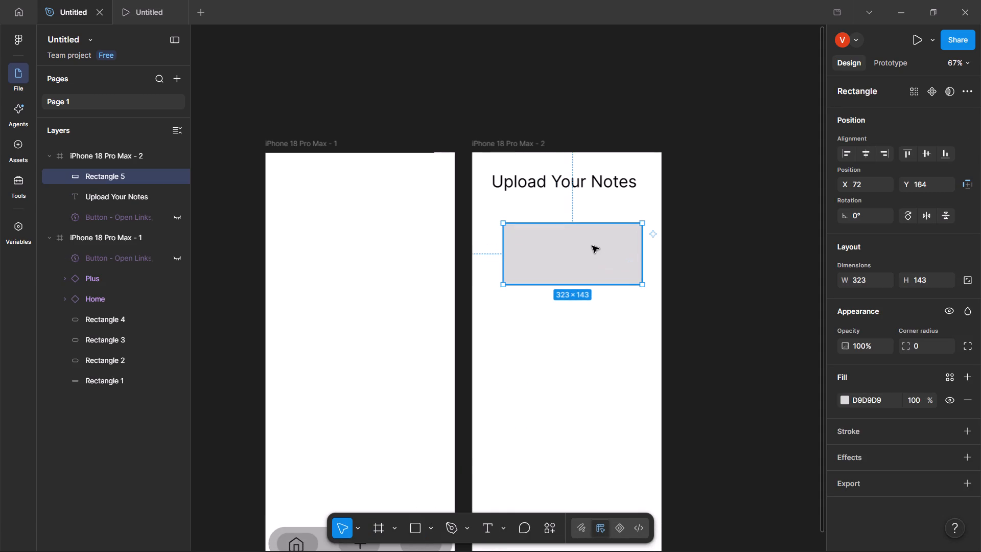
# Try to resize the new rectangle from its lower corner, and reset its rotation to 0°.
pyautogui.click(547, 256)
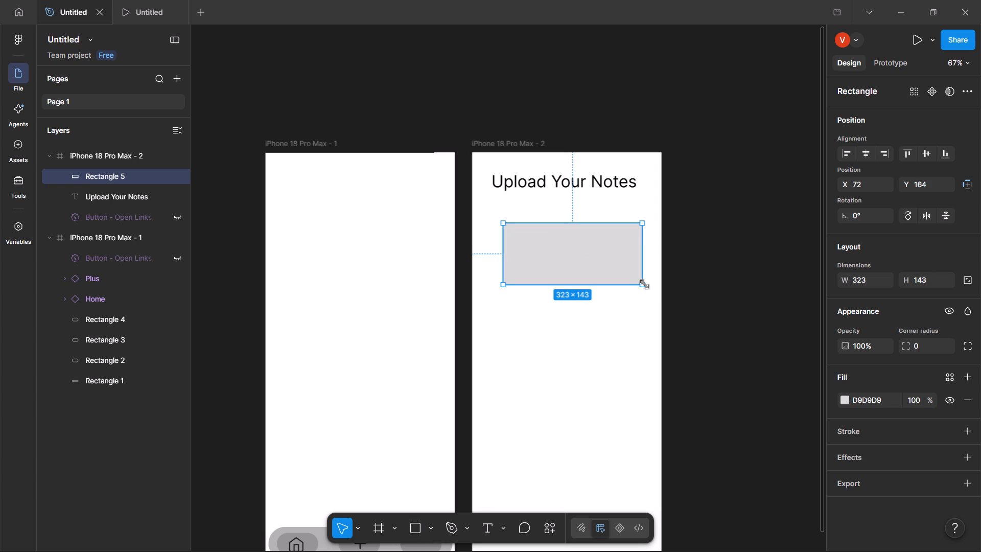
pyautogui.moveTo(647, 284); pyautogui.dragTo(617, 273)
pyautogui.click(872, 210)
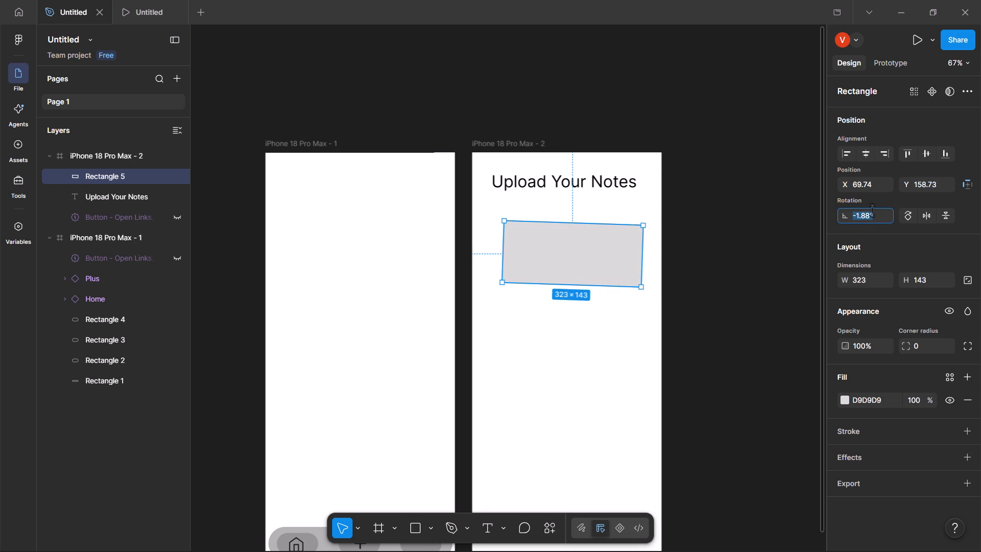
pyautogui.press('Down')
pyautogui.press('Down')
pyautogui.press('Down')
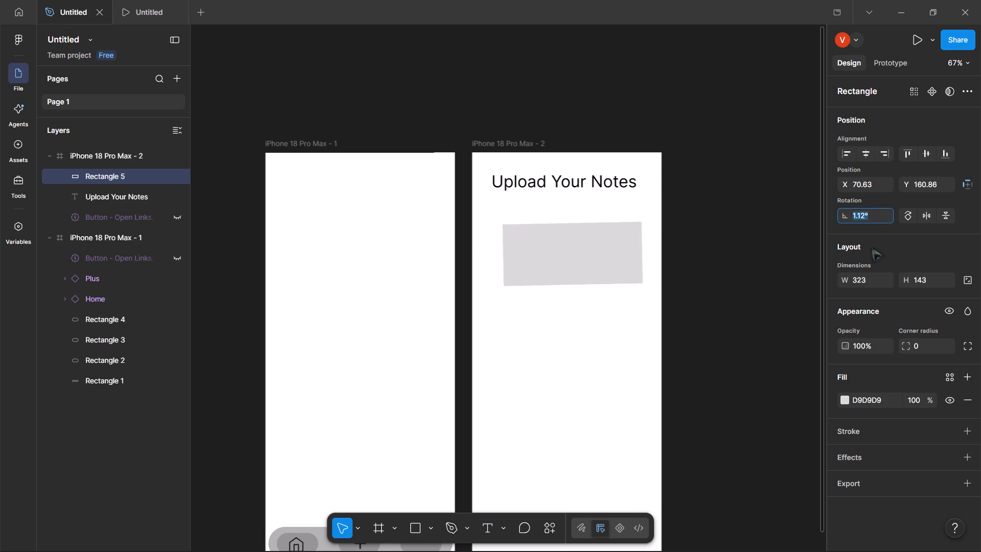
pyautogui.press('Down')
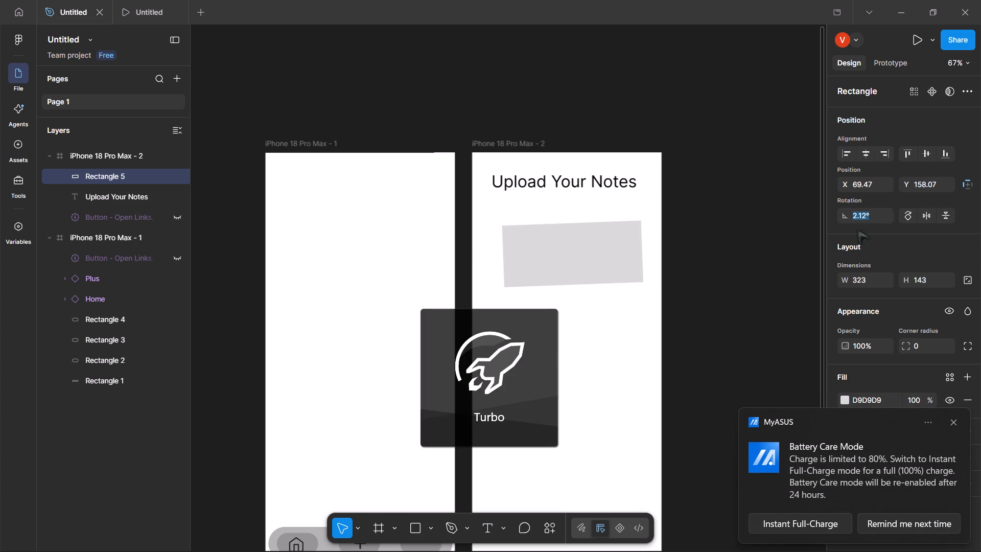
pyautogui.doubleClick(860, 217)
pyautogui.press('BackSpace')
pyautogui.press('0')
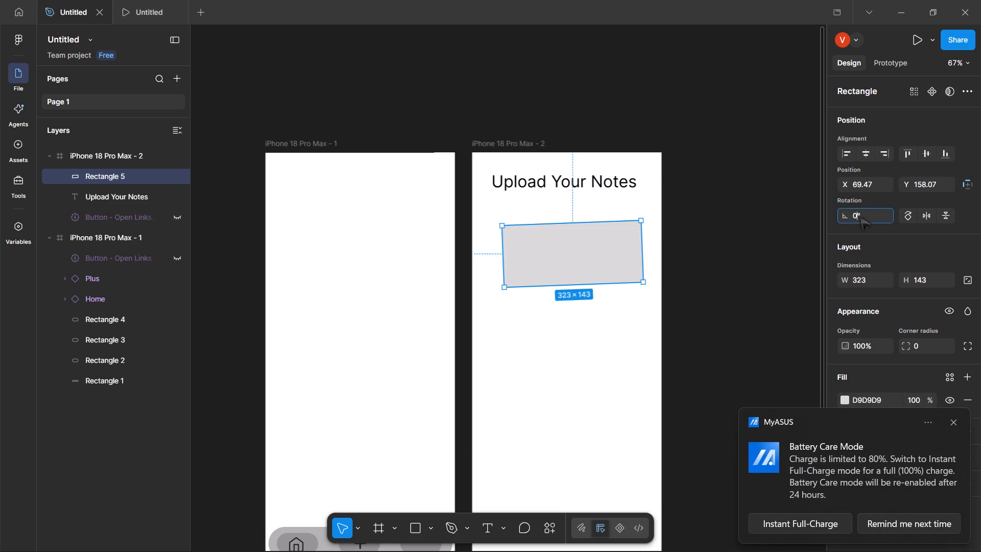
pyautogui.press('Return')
# Move the rectangle up beneath the heading, to about X 58, Y 141.
pyautogui.moveTo(598, 252); pyautogui.dragTo(583, 244)
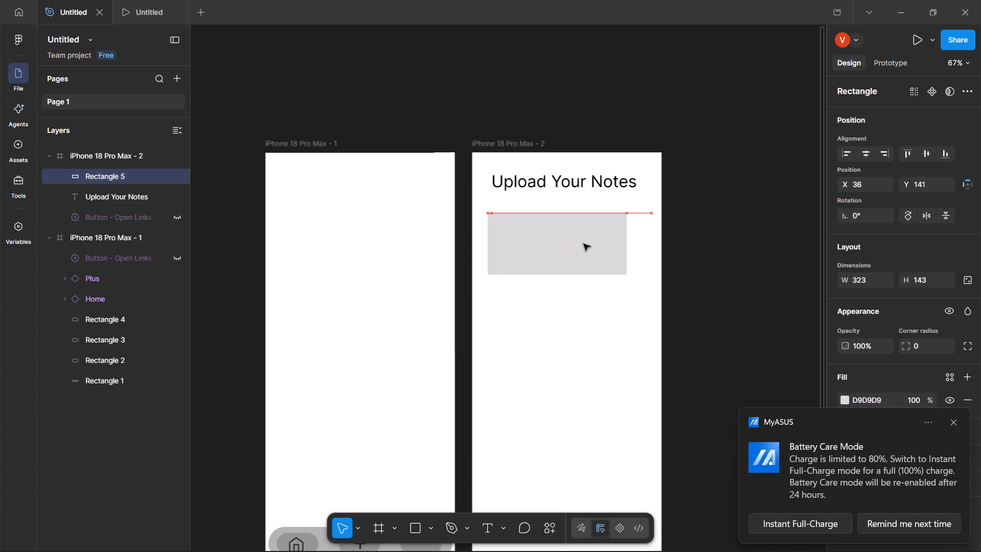
pyautogui.moveTo(583, 244); pyautogui.dragTo(591, 240)
pyautogui.click(590, 240)
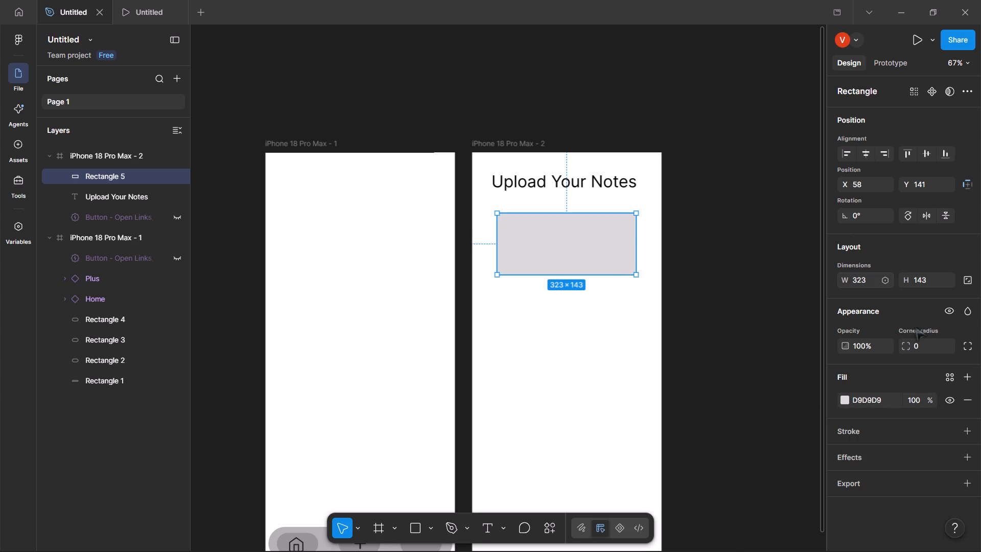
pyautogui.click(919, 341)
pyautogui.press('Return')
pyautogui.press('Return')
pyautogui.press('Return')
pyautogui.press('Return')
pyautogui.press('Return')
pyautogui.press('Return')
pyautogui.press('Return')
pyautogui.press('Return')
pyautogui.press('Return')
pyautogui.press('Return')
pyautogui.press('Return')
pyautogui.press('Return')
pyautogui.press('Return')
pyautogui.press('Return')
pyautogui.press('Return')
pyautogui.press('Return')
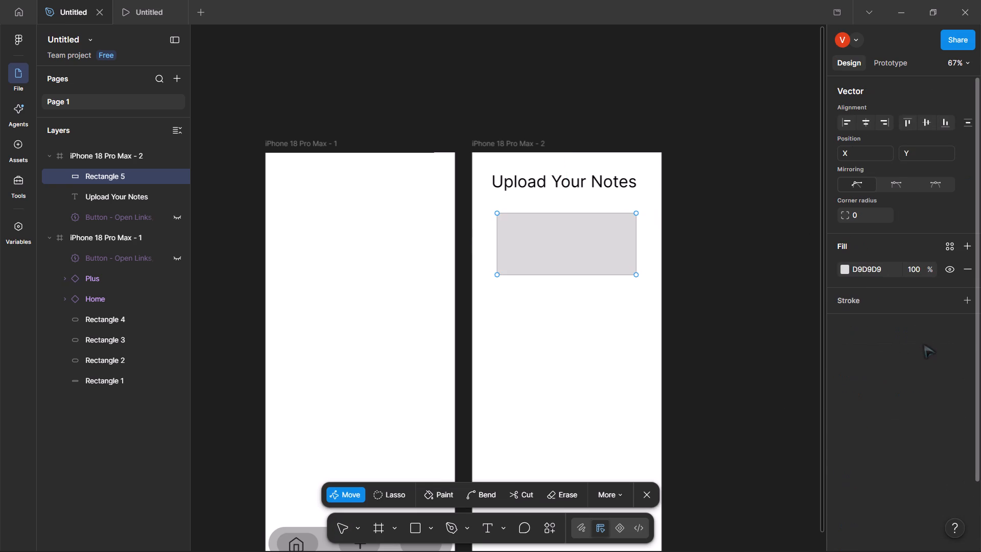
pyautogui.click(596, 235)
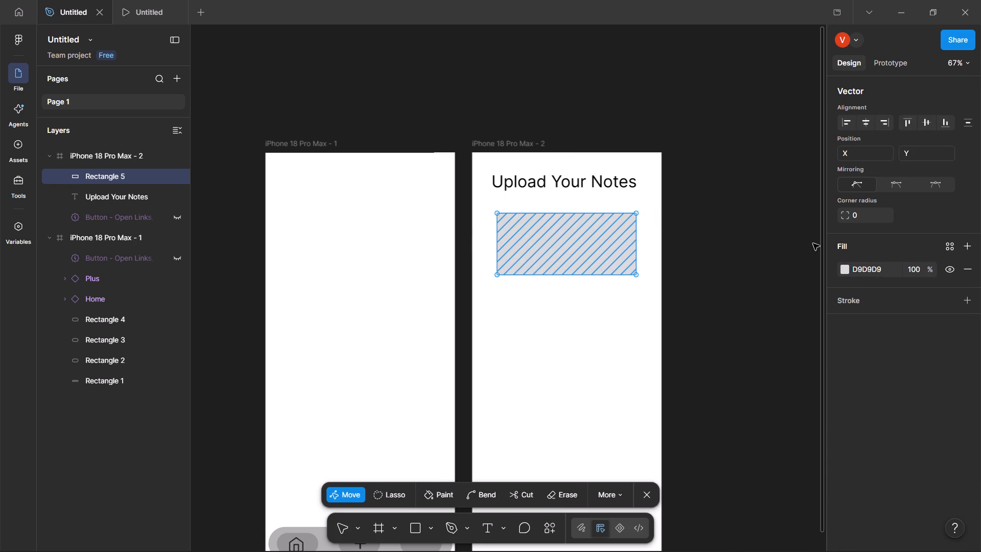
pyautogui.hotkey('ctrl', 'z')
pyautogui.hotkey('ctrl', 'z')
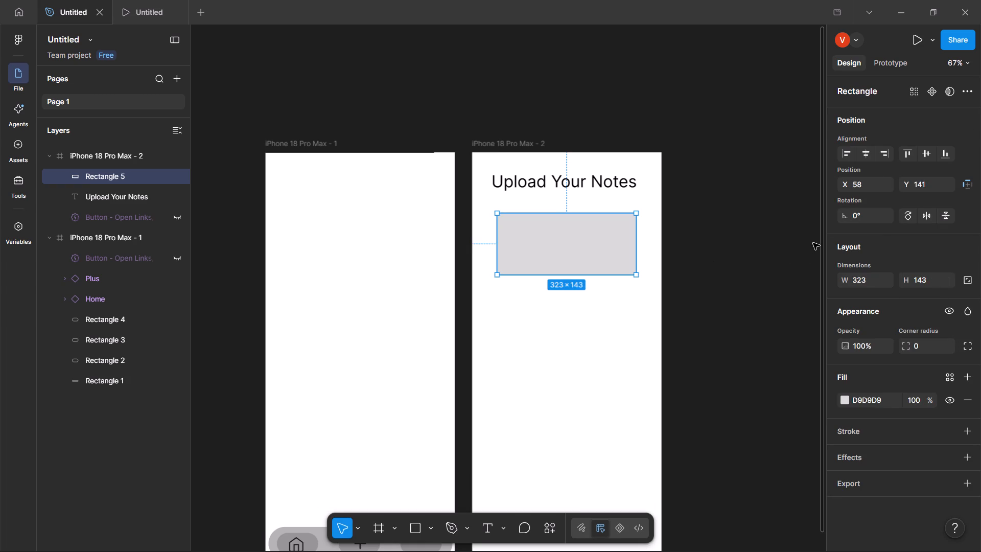
# Round the rectangle's corners with a corner radius of 96.
pyautogui.click(925, 352)
pyautogui.press('Up')
pyautogui.press('Up')
pyautogui.press('Up')
pyautogui.press('Up')
pyautogui.press('Up')
pyautogui.press('Up')
pyautogui.press('Up')
pyautogui.press('Up')
pyautogui.press('Up')
pyautogui.press('Up')
pyautogui.press('Up')
pyautogui.press('Up')
pyautogui.press('Up')
pyautogui.press('Up')
pyautogui.press('Up')
pyautogui.press('Up')
pyautogui.press('Up')
pyautogui.press('Up')
pyautogui.press('Up')
pyautogui.press('Up')
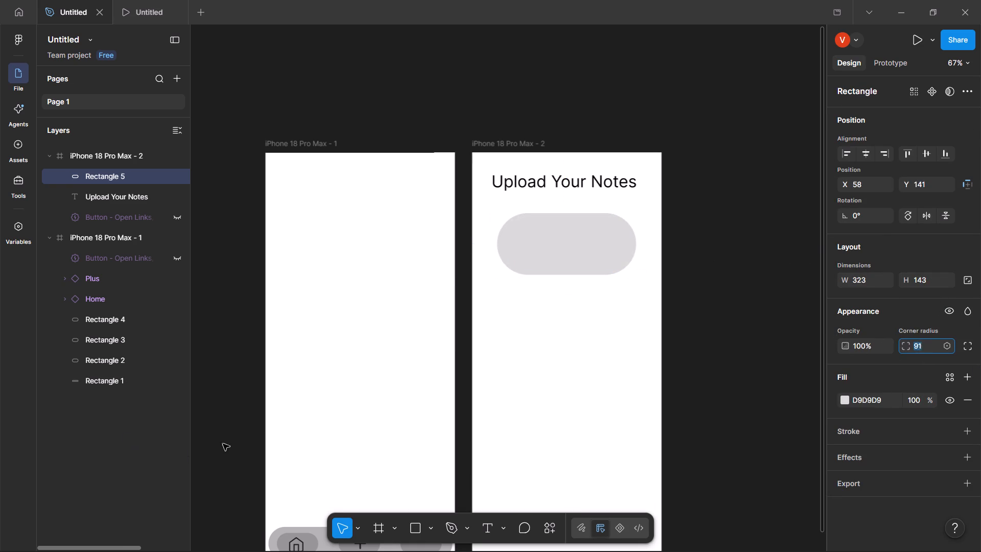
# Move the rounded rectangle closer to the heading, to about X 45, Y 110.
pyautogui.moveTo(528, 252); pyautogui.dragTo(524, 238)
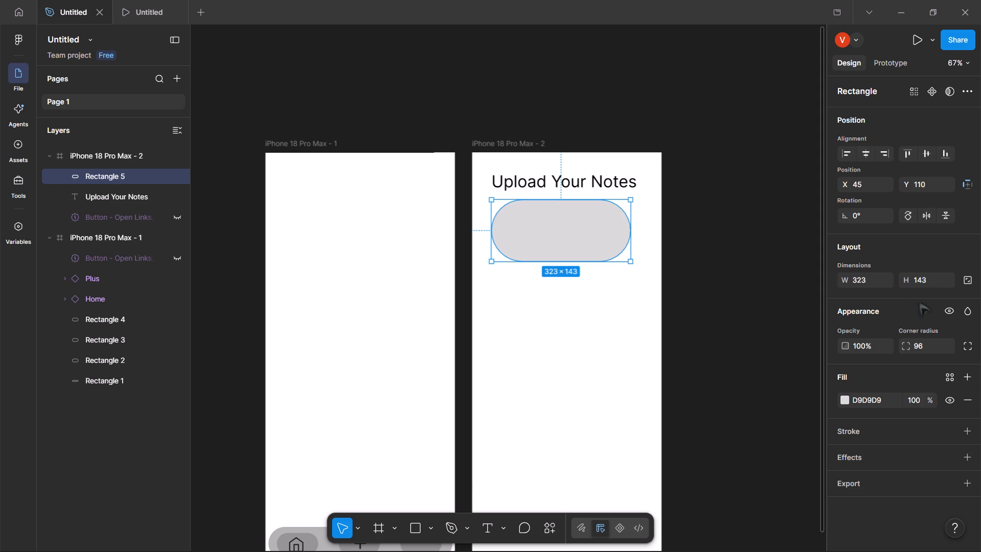
# Reduce the rounded rectangle's height to 97.
pyautogui.click(936, 283)
pyautogui.press('Down')
pyautogui.press('Down')
pyautogui.press('Down')
pyautogui.press('Down')
pyautogui.press('Down')
pyautogui.press('Down')
pyautogui.press('Down')
pyautogui.press('Down')
pyautogui.press('Down')
pyautogui.press('Down')
pyautogui.press('Down')
pyautogui.press('Down')
pyautogui.press('Down')
pyautogui.press('Down')
pyautogui.press('Down')
pyautogui.press('Down')
pyautogui.press('Down')
pyautogui.press('Down')
pyautogui.press('Down')
pyautogui.press('Down')
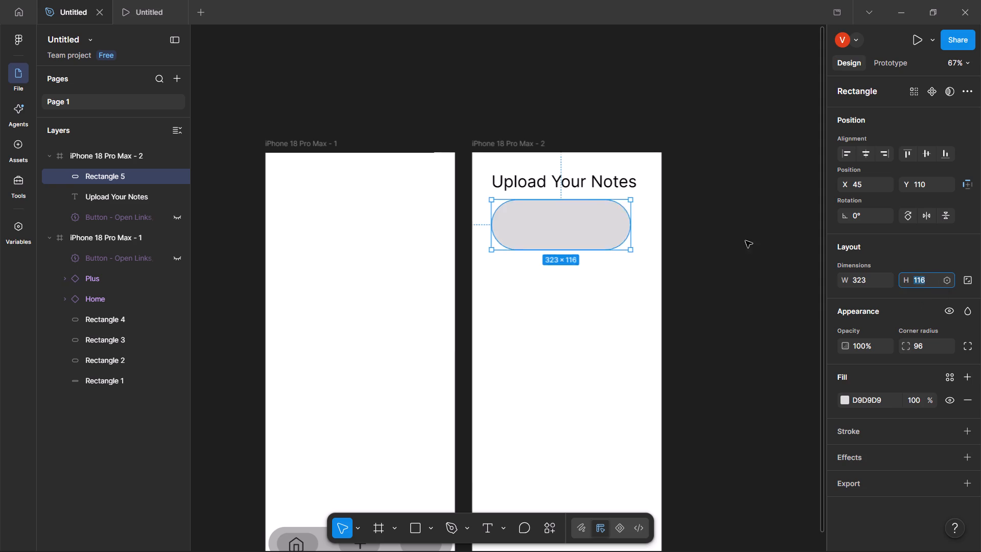
# Reposition the rounded rectangle under the heading at about X 58, Y 119.
pyautogui.click(569, 219)
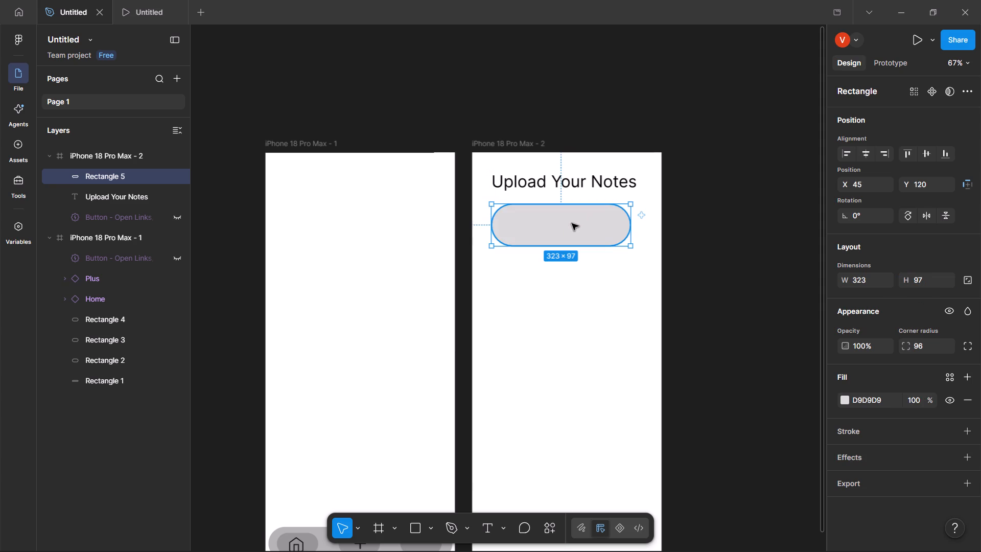
pyautogui.click(572, 223)
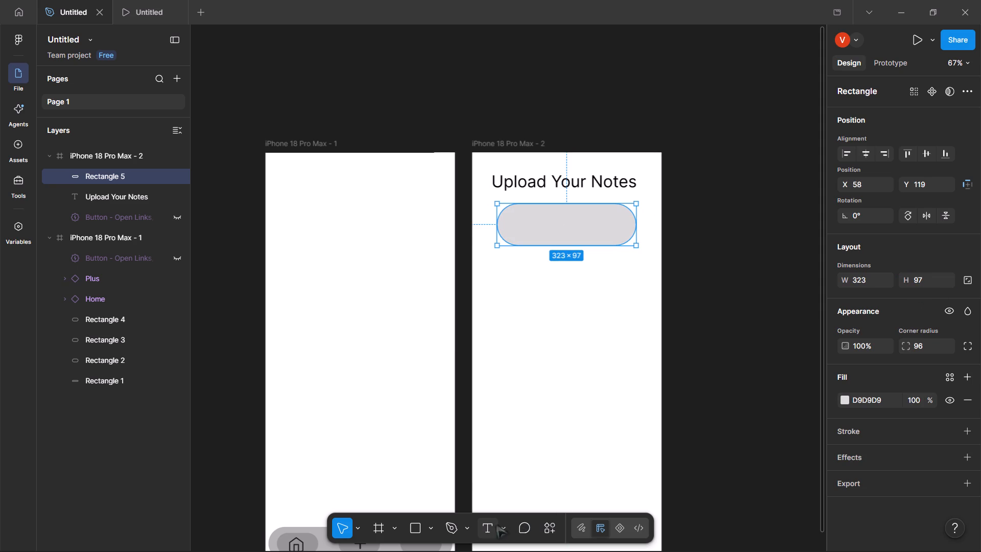
# Add a text box about 182 × 54 inside the rounded rectangle, containing "browse file".
pyautogui.click(489, 524)
pyautogui.moveTo(516, 213); pyautogui.dragTo(544, 234)
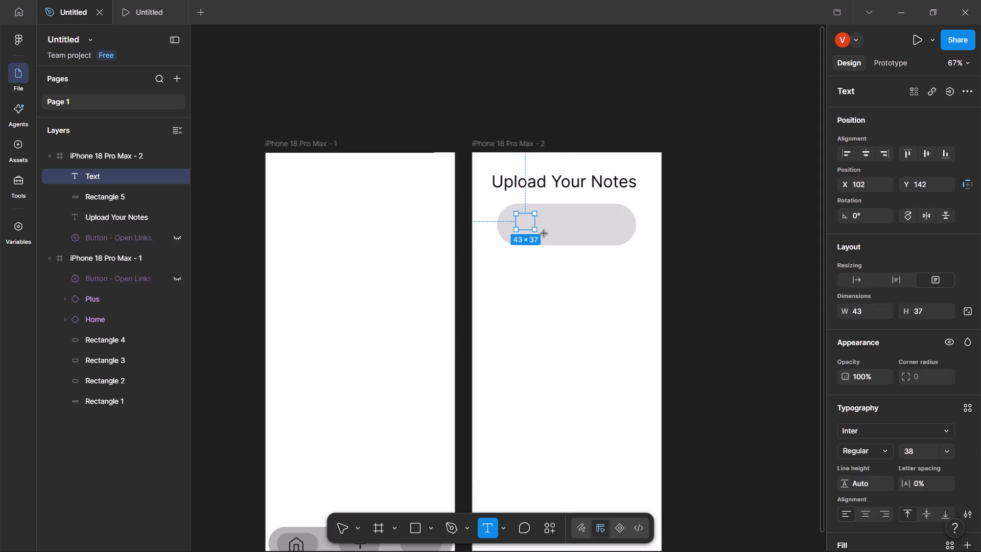
pyautogui.moveTo(544, 234); pyautogui.dragTo(595, 237)
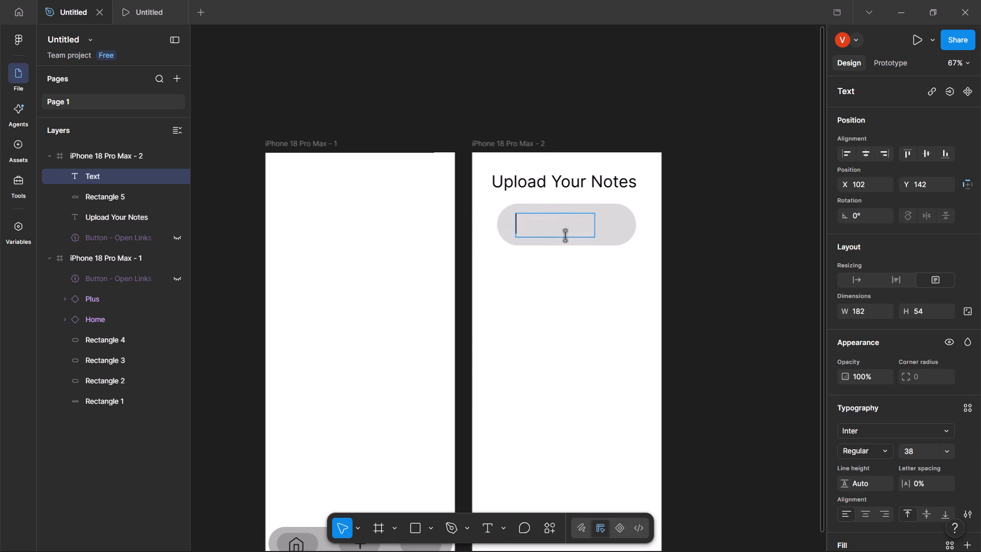
pyautogui.write('bro')
pyautogui.write('wse')
pyautogui.press('space')
pyautogui.write('file')
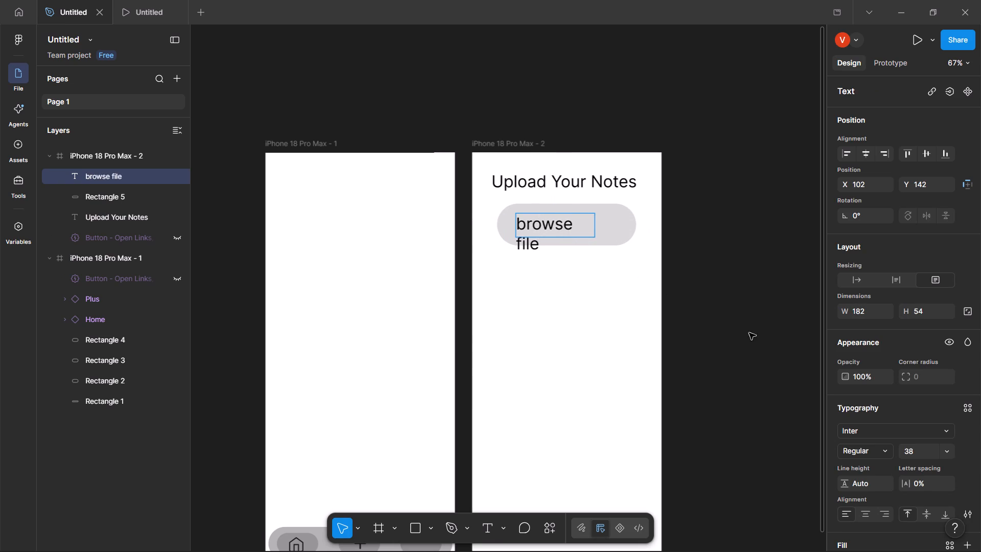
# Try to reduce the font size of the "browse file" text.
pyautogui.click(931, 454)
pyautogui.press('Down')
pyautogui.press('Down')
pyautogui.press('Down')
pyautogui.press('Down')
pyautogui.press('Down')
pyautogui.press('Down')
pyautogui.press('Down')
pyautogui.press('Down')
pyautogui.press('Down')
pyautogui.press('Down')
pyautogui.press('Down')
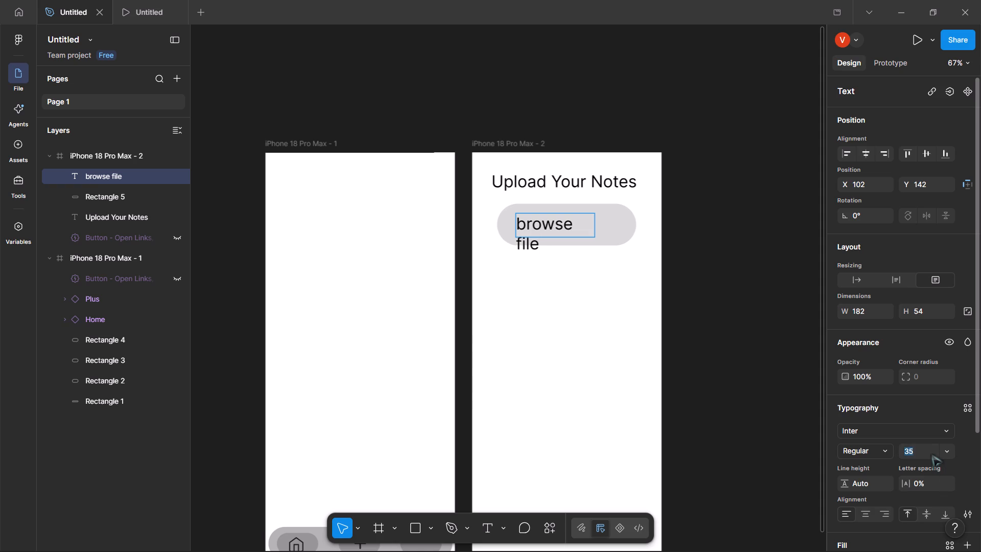
# Nudge the rounded rectangle behind the label down to Y 120.
pyautogui.doubleClick(555, 241)
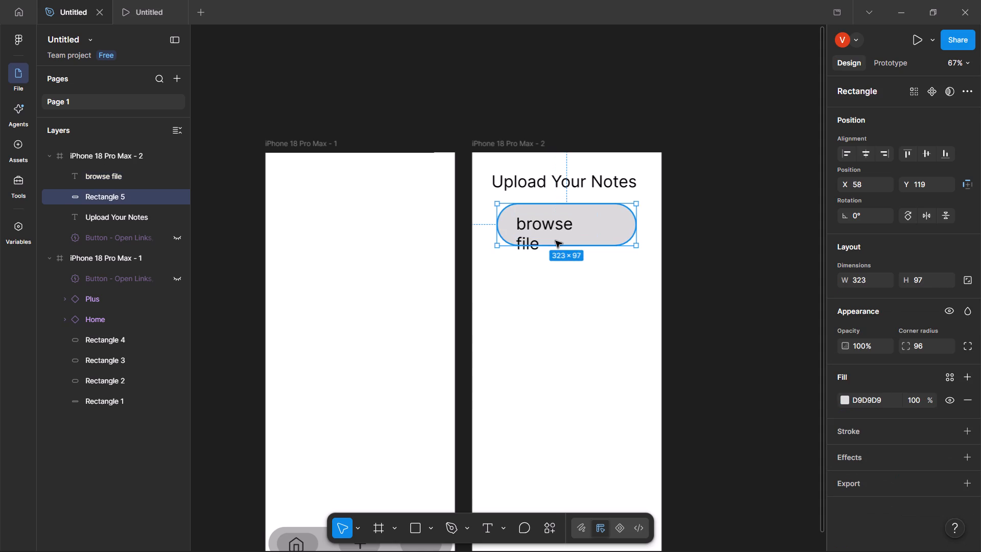
pyautogui.doubleClick(555, 241)
pyautogui.doubleClick(536, 236)
pyautogui.press('Down')
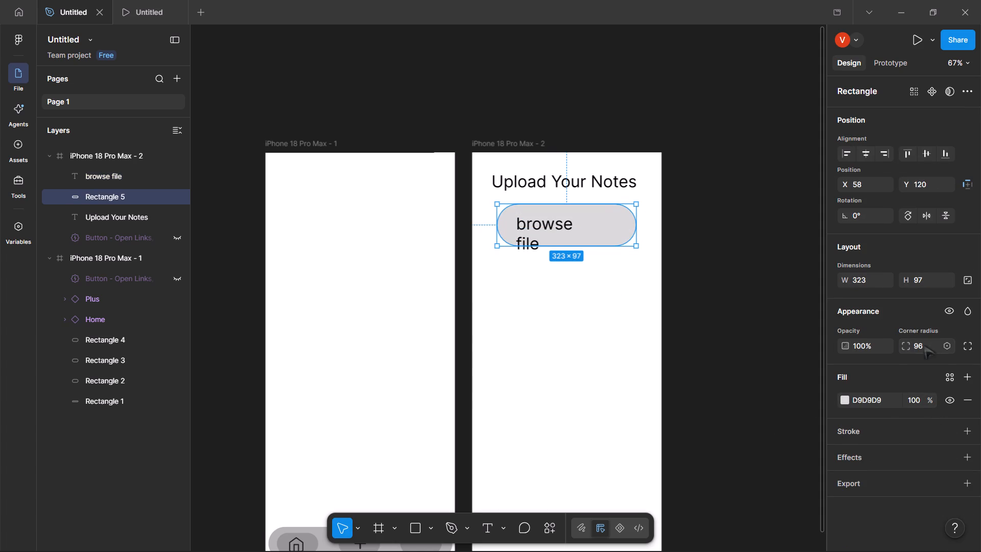
# Widen the "browse file" text box to about 252 so the label fits on one line.
pyautogui.click(568, 239)
pyautogui.click(528, 224)
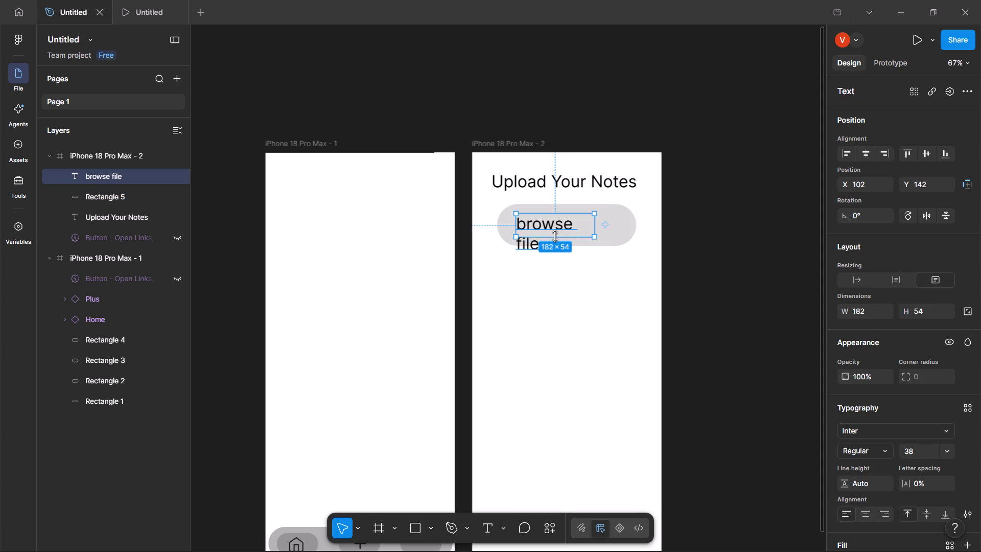
pyautogui.moveTo(593, 227); pyautogui.dragTo(624, 227)
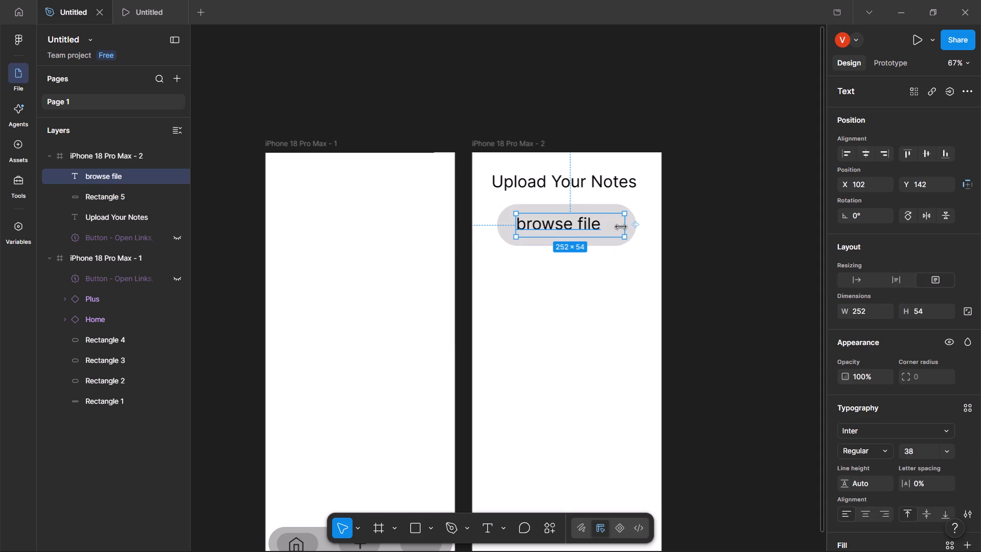
# Shift the "browse file" text box slightly within the rounded rectangle, to about X 105, Y 141.
pyautogui.click(589, 227)
pyautogui.click(580, 271)
pyautogui.click(563, 227)
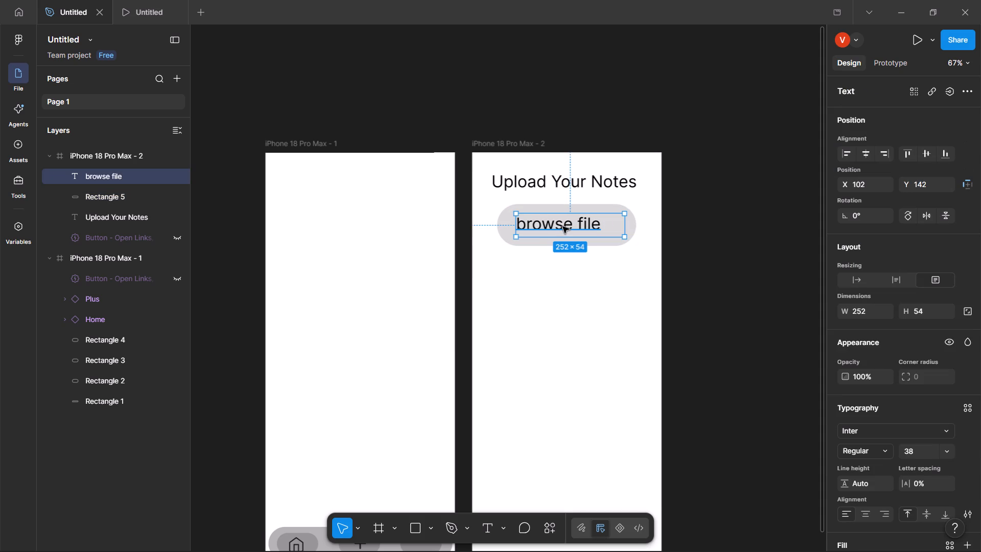
pyautogui.click(557, 288)
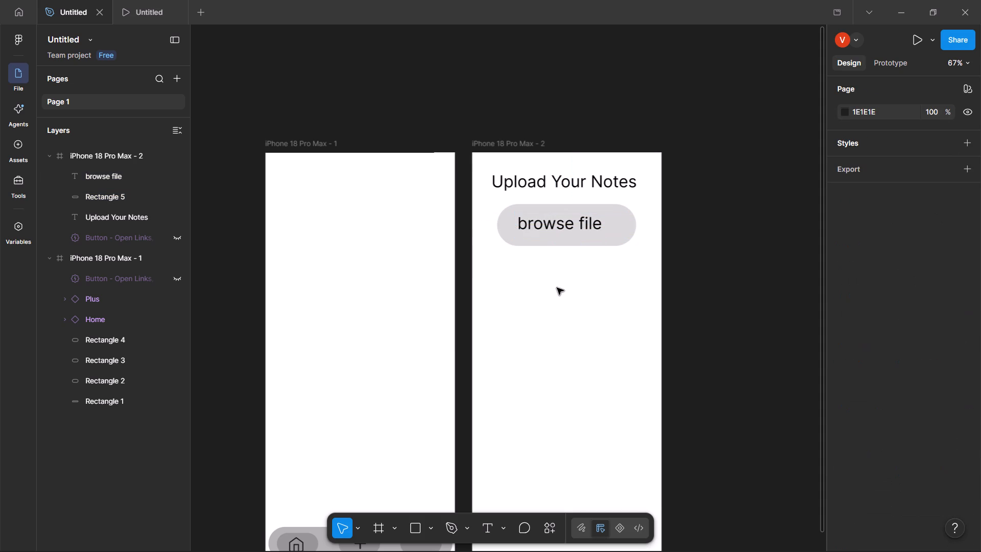
# Set the font weight of the "browse file" text to Extra Light.
pyautogui.click(560, 223)
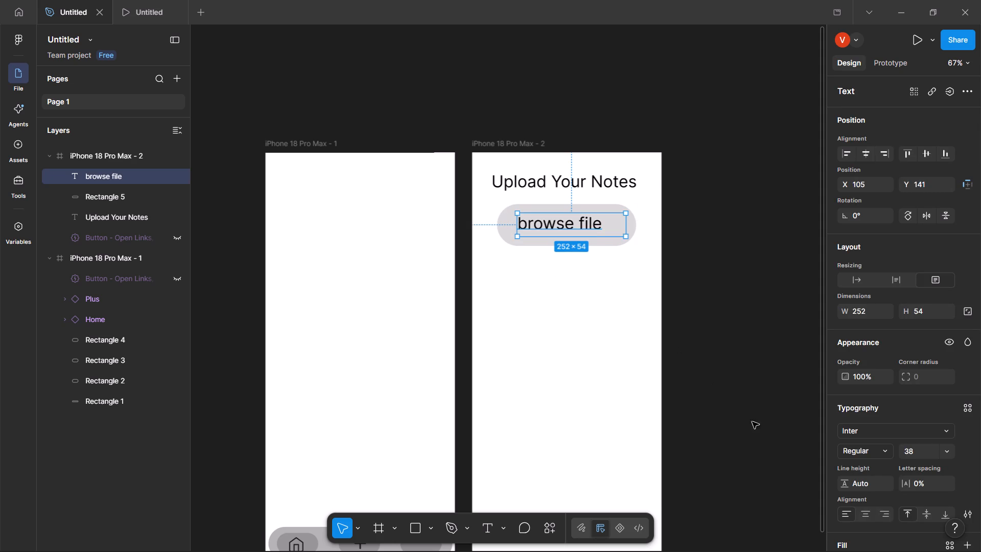
pyautogui.click(857, 448)
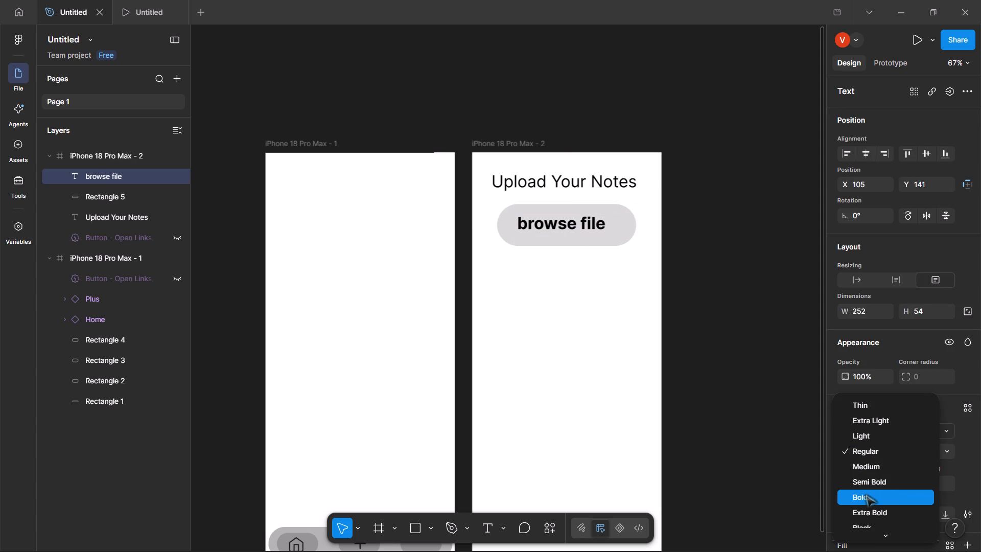
pyautogui.scroll(-1, 878, 511)
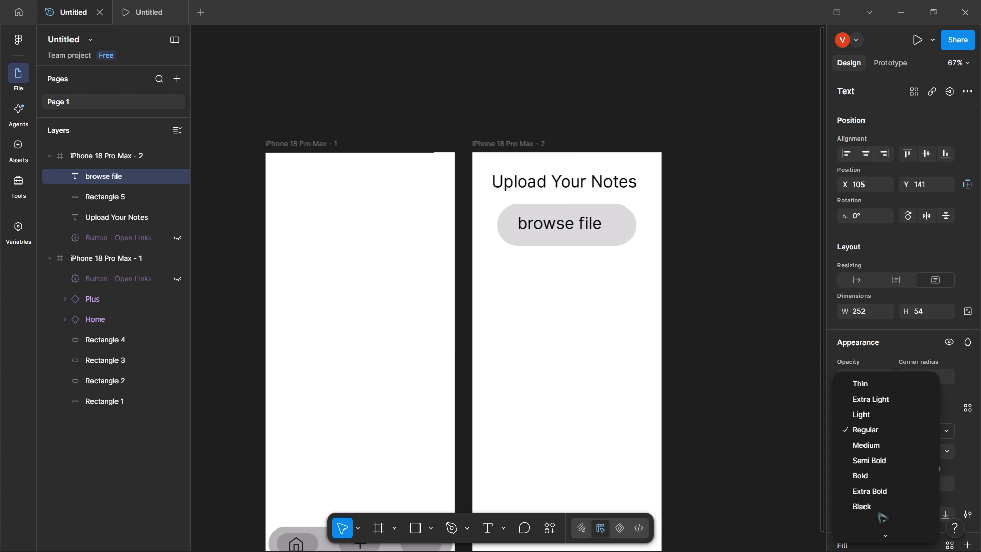
pyautogui.click(865, 399)
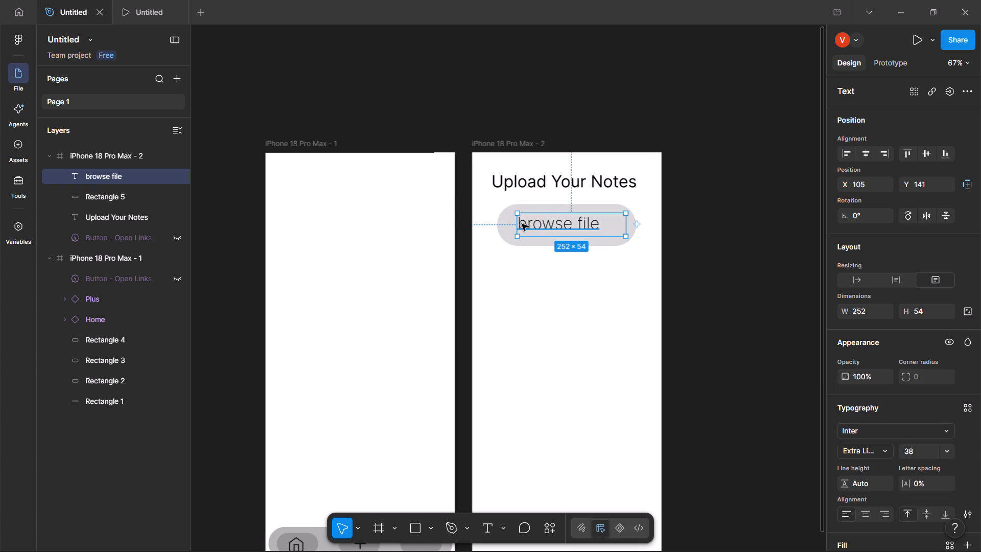
# Capitalize the first letter of the button label so it reads "Browse file".
pyautogui.click(522, 224)
pyautogui.click(522, 224)
pyautogui.click(522, 224)
pyautogui.press('BackSpace')
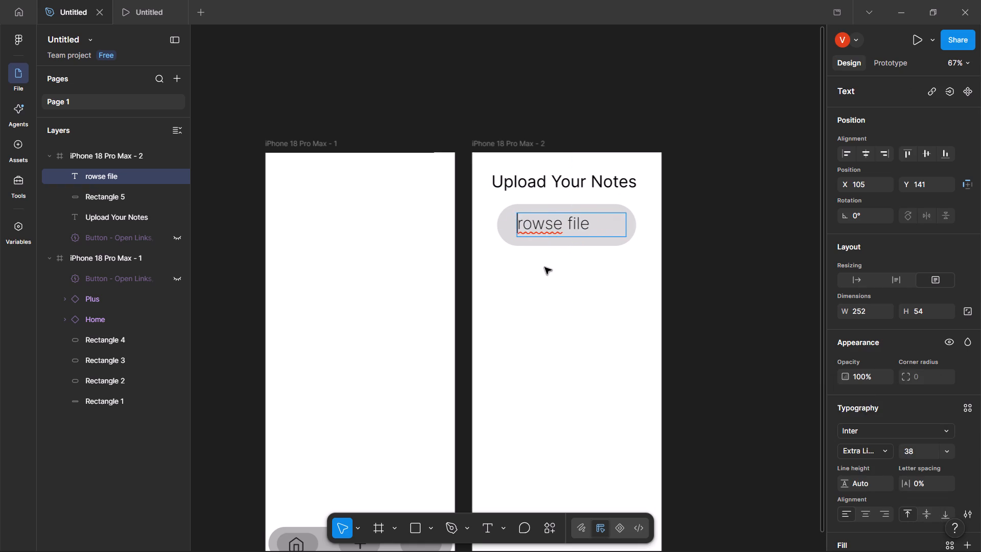
pyautogui.hotkey('shift', 'b')
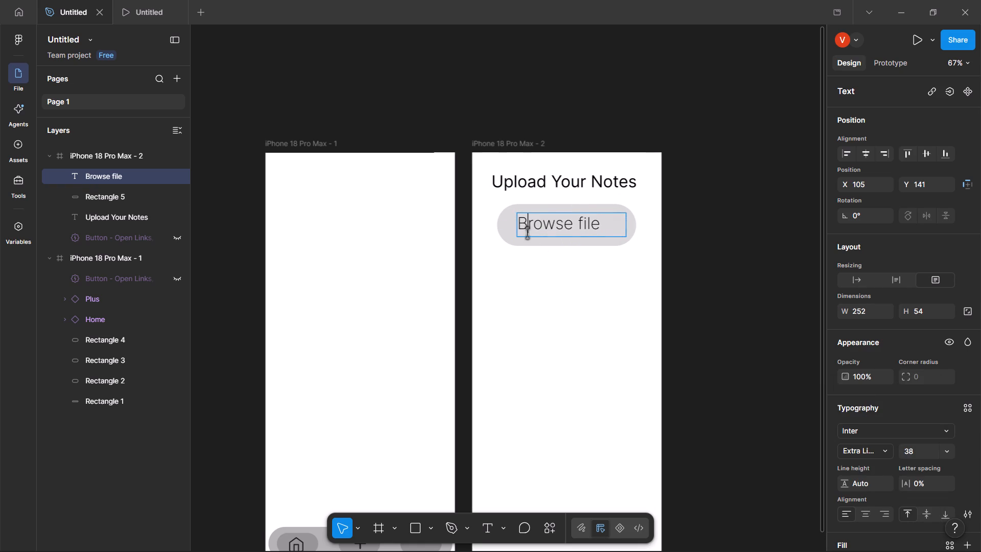
# Replace the word "Browse" with "Select" in the button label so it reads "Select file".
pyautogui.moveTo(543, 221); pyautogui.dragTo(553, 221)
pyautogui.click(562, 223)
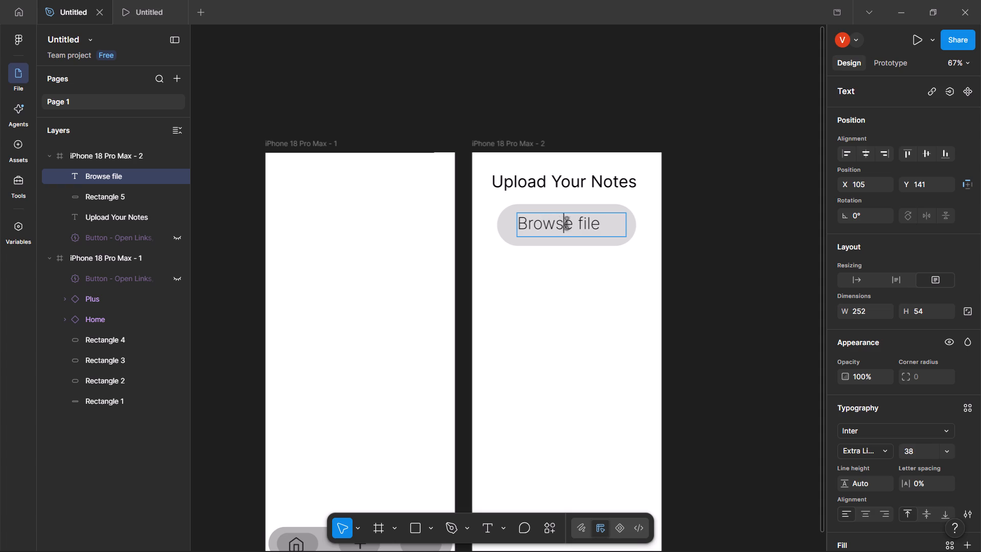
pyautogui.click(569, 223)
pyautogui.press('BackSpace')
pyautogui.press('BackSpace')
pyautogui.press('BackSpace')
pyautogui.press('BackSpace')
pyautogui.press('BackSpace')
pyautogui.press('BackSpace')
pyautogui.press('BackSpace')
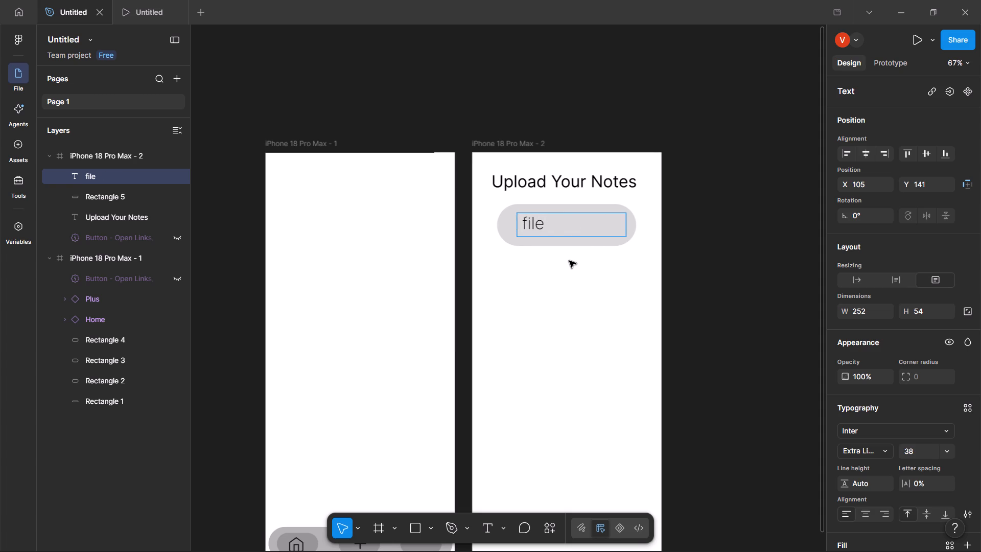
pyautogui.write('Se')
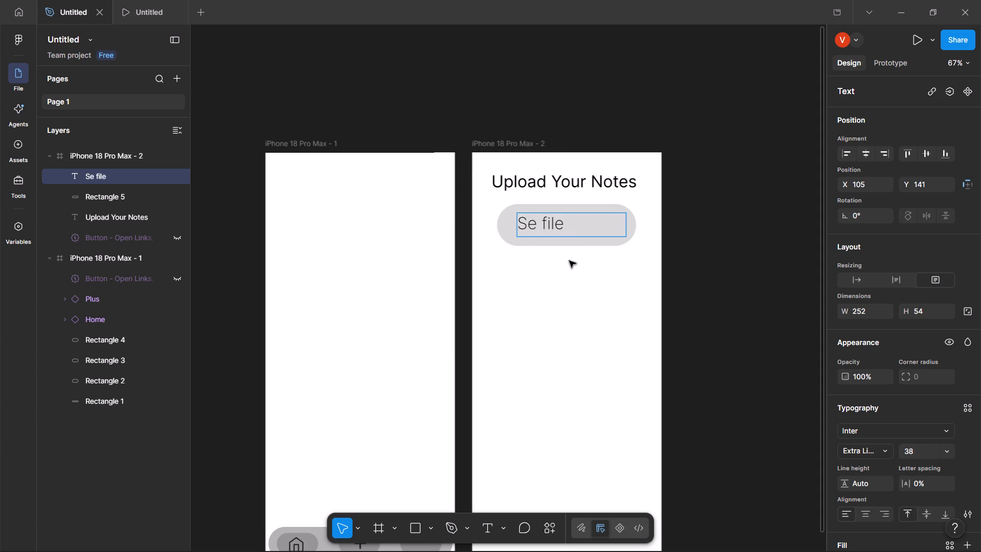
pyautogui.write('le')
pyautogui.write('ct')
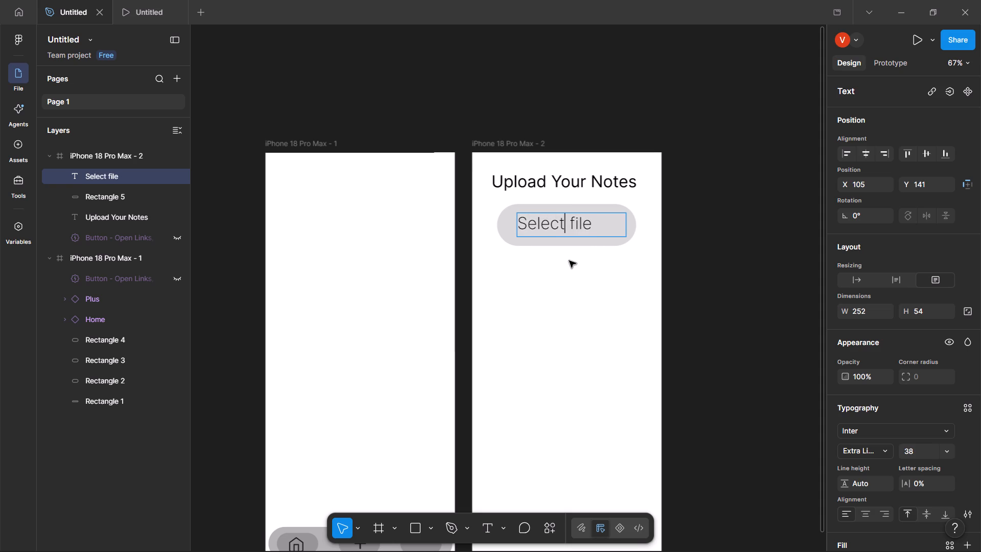
pyautogui.press('space')
pyautogui.press('BackSpace')
# Capitalize the second word of the button label so it reads "Select File".
pyautogui.click(572, 229)
pyautogui.press('Right')
pyautogui.press('BackSpace')
pyautogui.hotkey('shift', 'f')
pyautogui.click(579, 257)
pyautogui.click(576, 291)
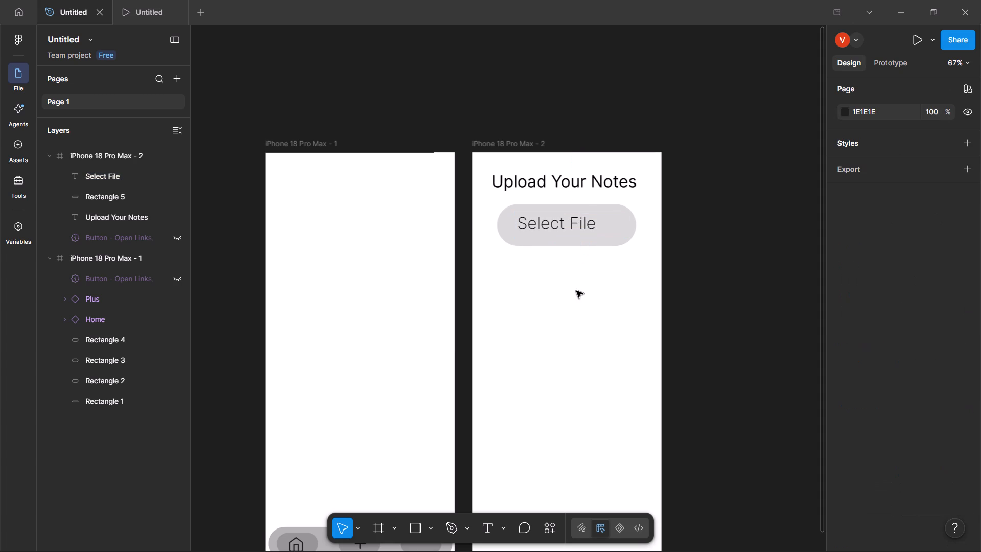
pyautogui.click(786, 341)
# Draw a rectangle about 364 × 66 below the Select File button, at about X 17, Y 300.
pyautogui.scroll(-1, 786, 341)
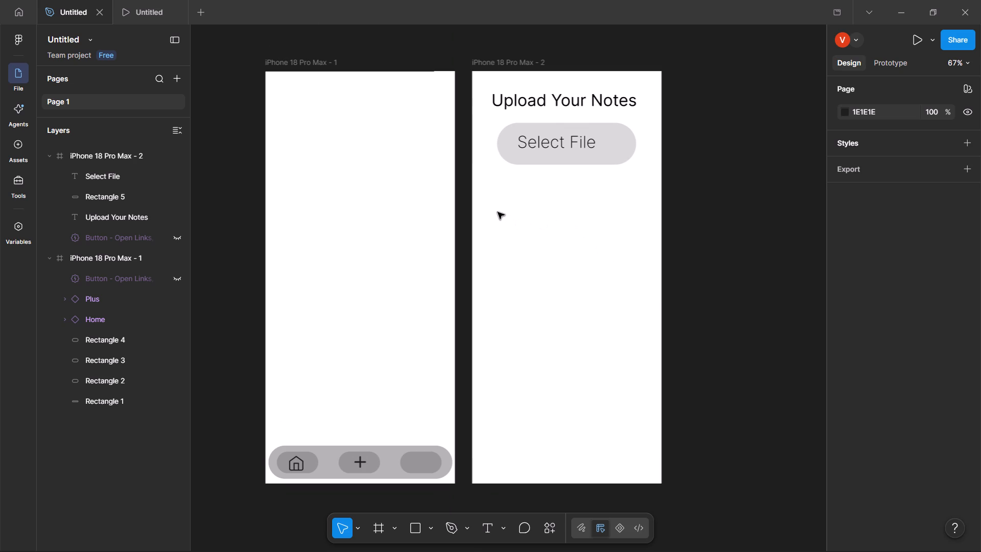
pyautogui.click(408, 525)
pyautogui.moveTo(495, 205); pyautogui.dragTo(657, 240)
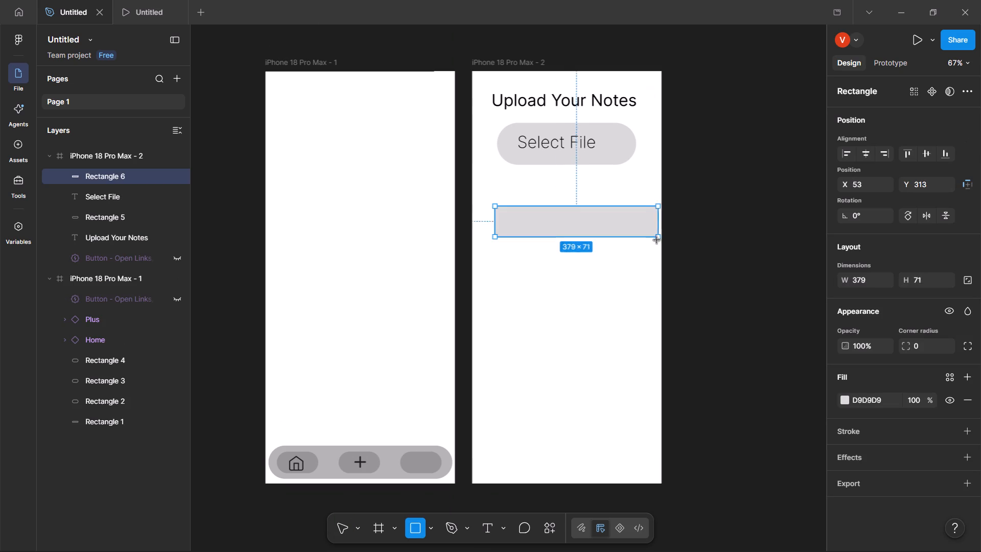
pyautogui.moveTo(657, 240); pyautogui.dragTo(651, 235)
pyautogui.moveTo(617, 226); pyautogui.dragTo(605, 221)
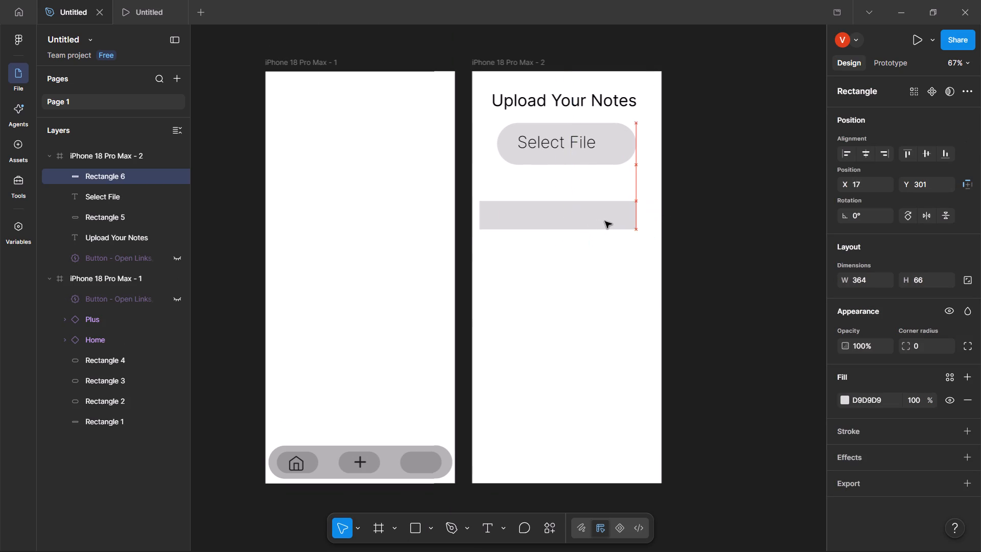
pyautogui.moveTo(605, 221); pyautogui.dragTo(604, 220)
pyautogui.moveTo(635, 218); pyautogui.dragTo(636, 218)
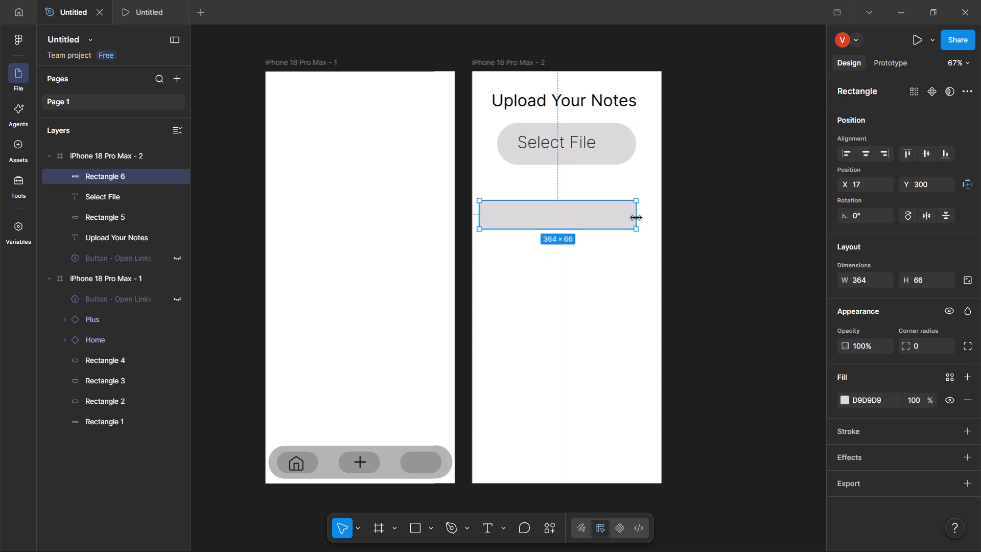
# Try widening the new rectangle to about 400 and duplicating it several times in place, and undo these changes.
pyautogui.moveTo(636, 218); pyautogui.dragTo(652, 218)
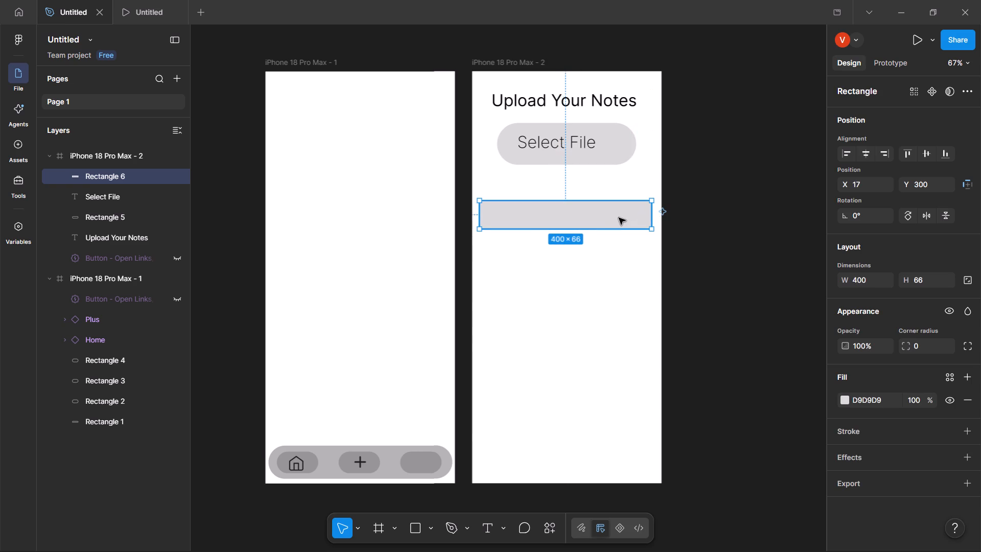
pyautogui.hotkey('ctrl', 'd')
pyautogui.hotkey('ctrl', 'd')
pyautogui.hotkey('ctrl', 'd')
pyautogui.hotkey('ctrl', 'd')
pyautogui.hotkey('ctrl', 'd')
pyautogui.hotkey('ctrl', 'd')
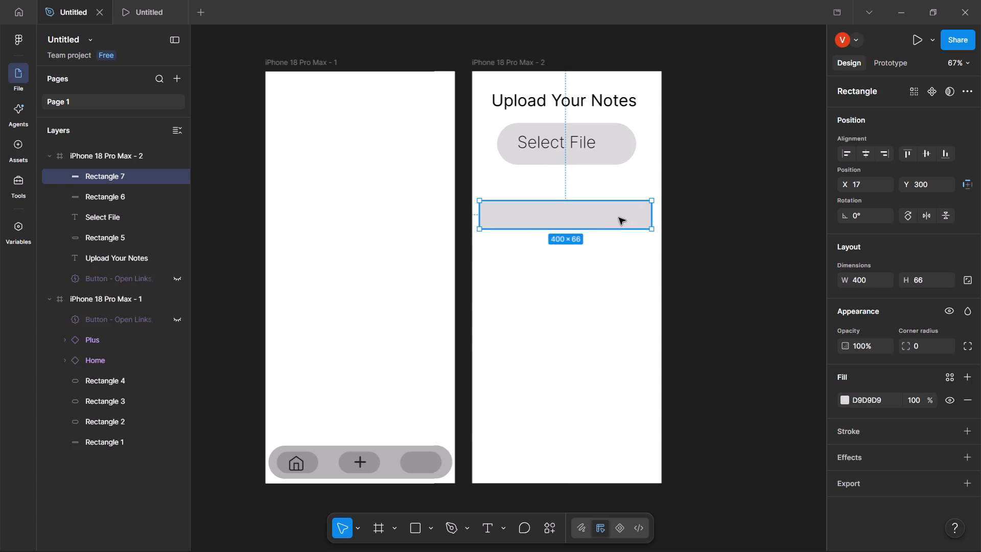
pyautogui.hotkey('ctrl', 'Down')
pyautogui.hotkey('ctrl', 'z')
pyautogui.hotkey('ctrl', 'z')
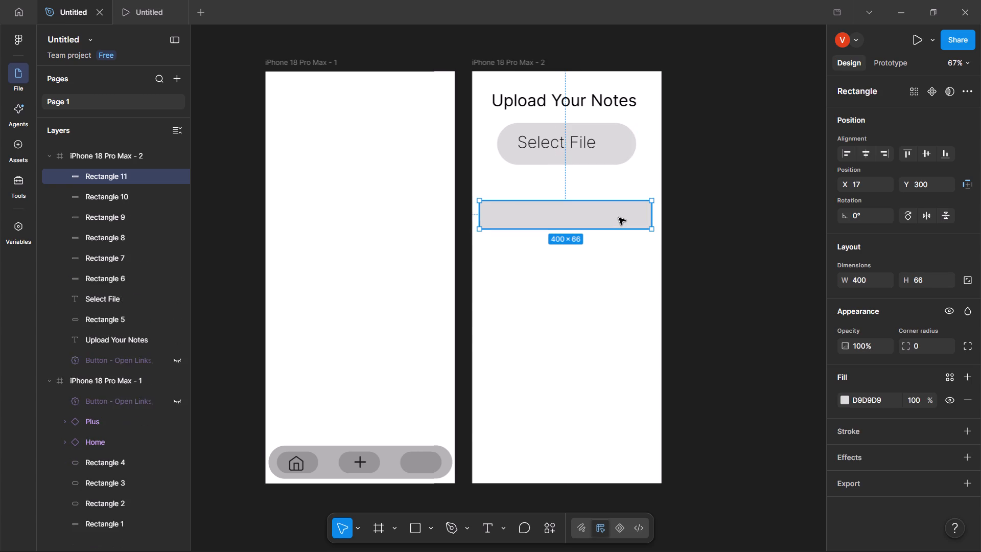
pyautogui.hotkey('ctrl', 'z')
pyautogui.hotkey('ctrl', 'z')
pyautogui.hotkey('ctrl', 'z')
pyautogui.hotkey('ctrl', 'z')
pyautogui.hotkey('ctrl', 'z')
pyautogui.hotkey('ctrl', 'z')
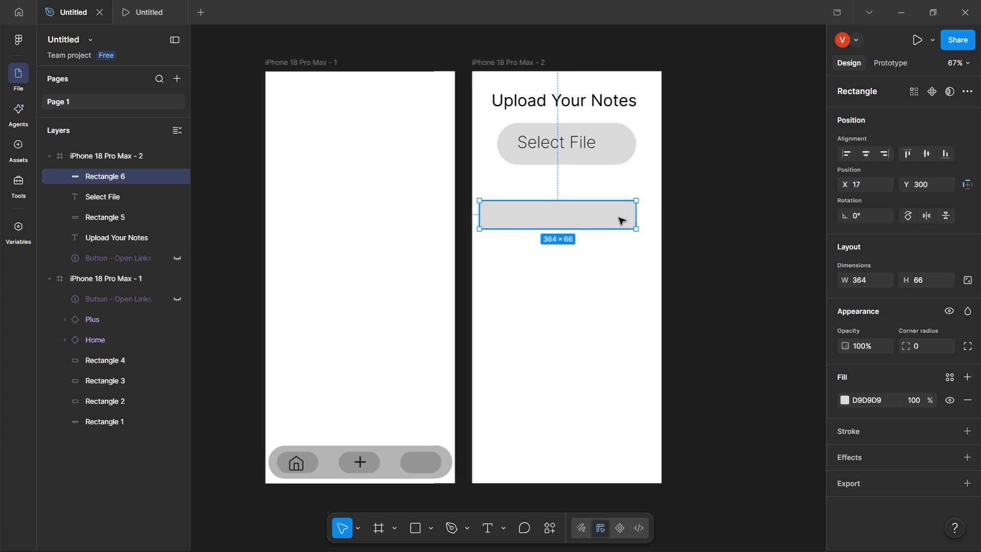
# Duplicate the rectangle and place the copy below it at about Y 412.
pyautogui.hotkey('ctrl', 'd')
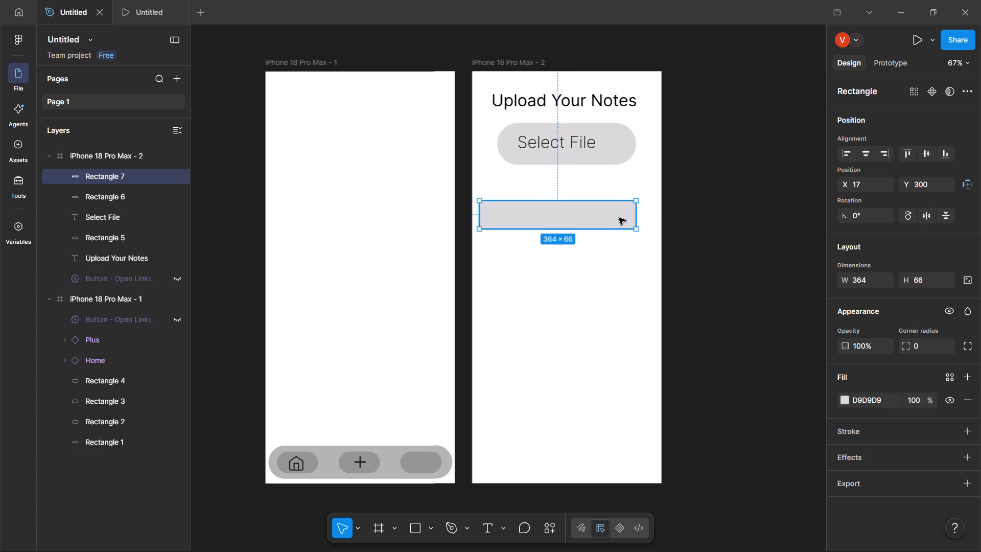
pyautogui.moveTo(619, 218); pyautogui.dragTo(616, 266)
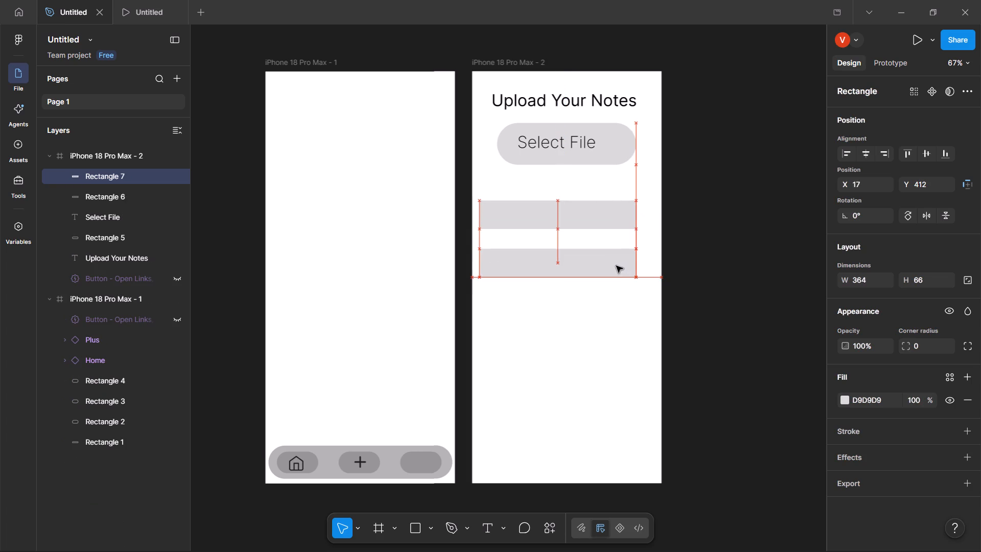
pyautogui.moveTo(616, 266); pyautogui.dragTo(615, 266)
# Move the original upper rectangle to about X 38, Y 301, centered under the Select File button.
pyautogui.click(596, 226)
pyautogui.moveTo(589, 222); pyautogui.dragTo(596, 223)
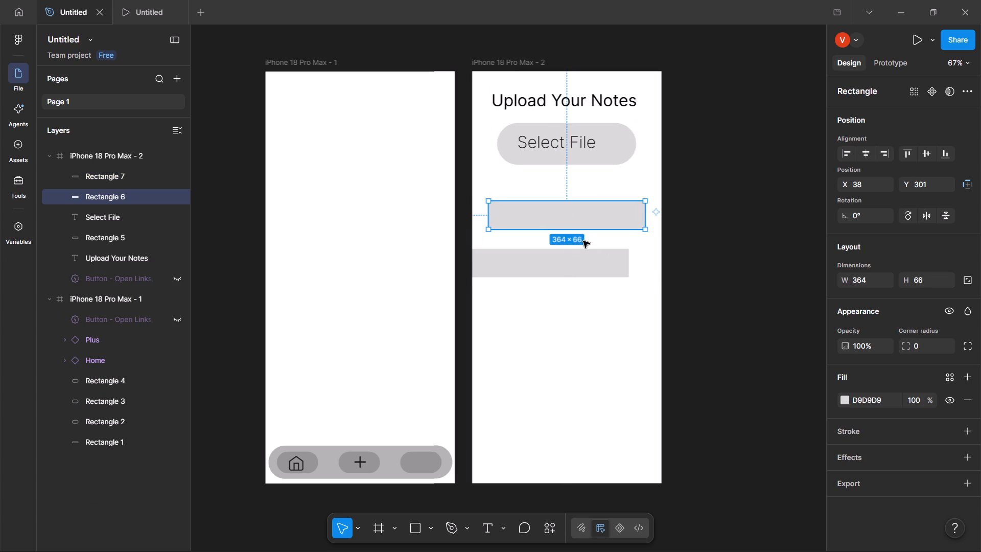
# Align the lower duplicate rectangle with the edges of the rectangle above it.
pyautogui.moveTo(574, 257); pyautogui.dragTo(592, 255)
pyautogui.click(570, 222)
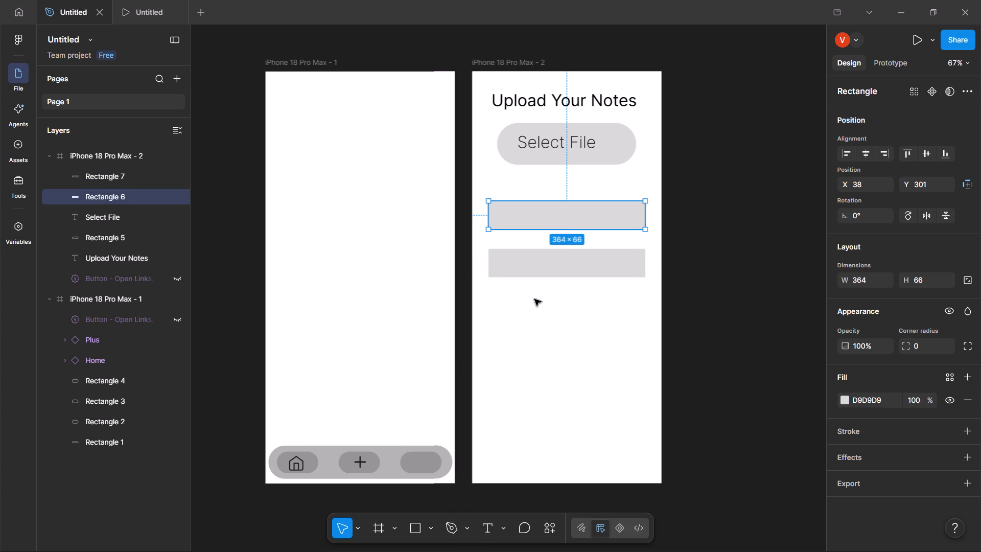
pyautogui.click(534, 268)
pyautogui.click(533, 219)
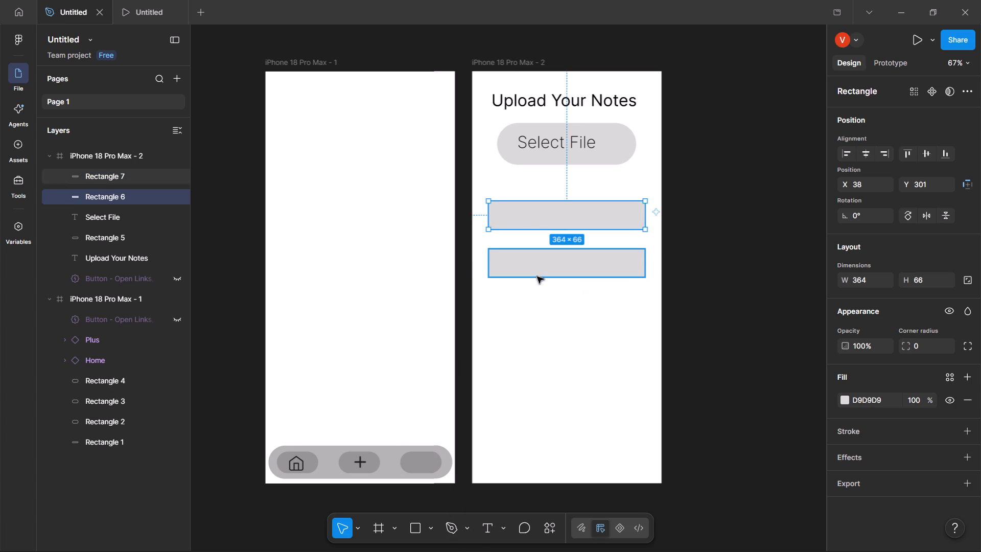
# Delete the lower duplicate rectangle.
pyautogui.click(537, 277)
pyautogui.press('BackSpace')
# Add a text box about 280 × 44 over the rectangle below Select File, reading "Title".
pyautogui.click(530, 218)
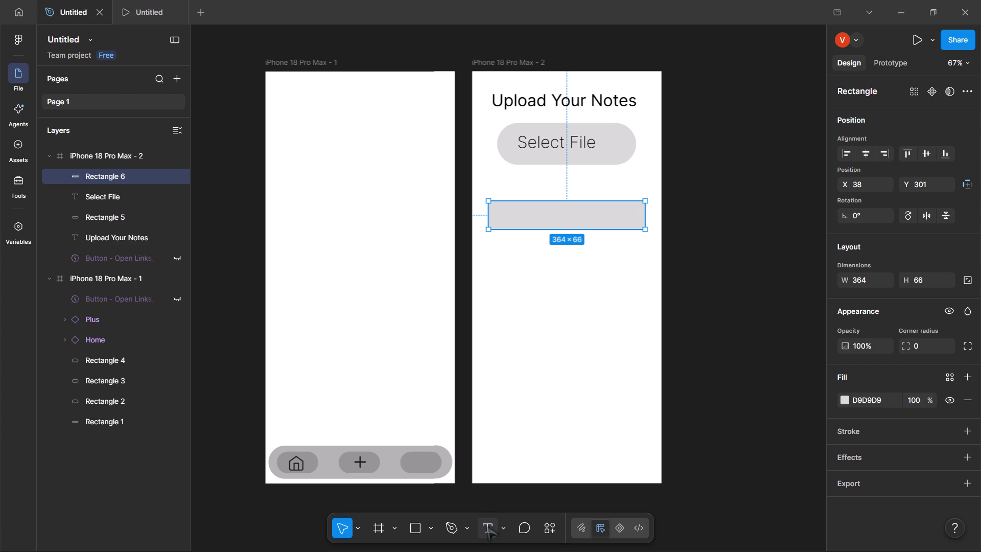
pyautogui.click(487, 527)
pyautogui.moveTo(505, 210); pyautogui.dragTo(540, 225)
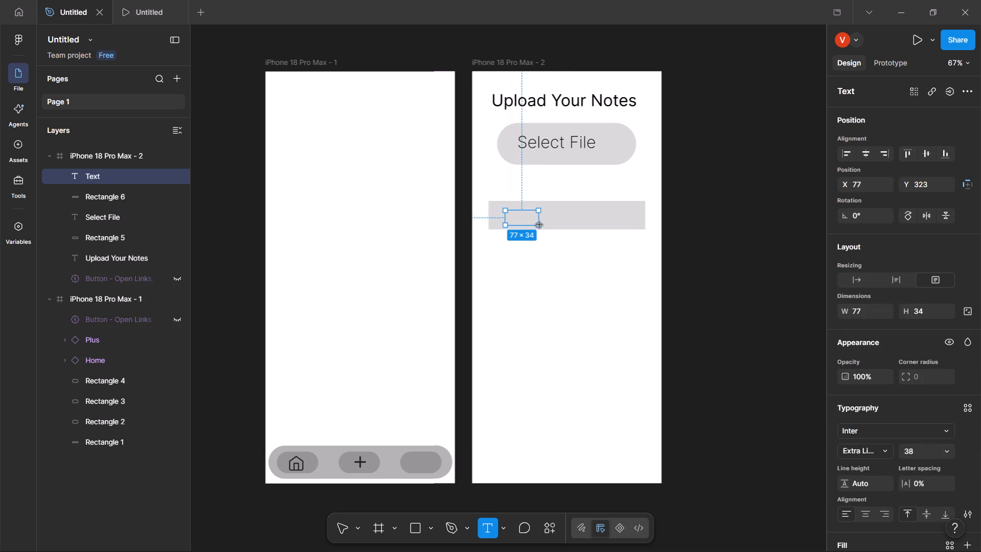
pyautogui.moveTo(540, 225); pyautogui.dragTo(629, 229)
pyautogui.moveTo(595, 219); pyautogui.dragTo(593, 212)
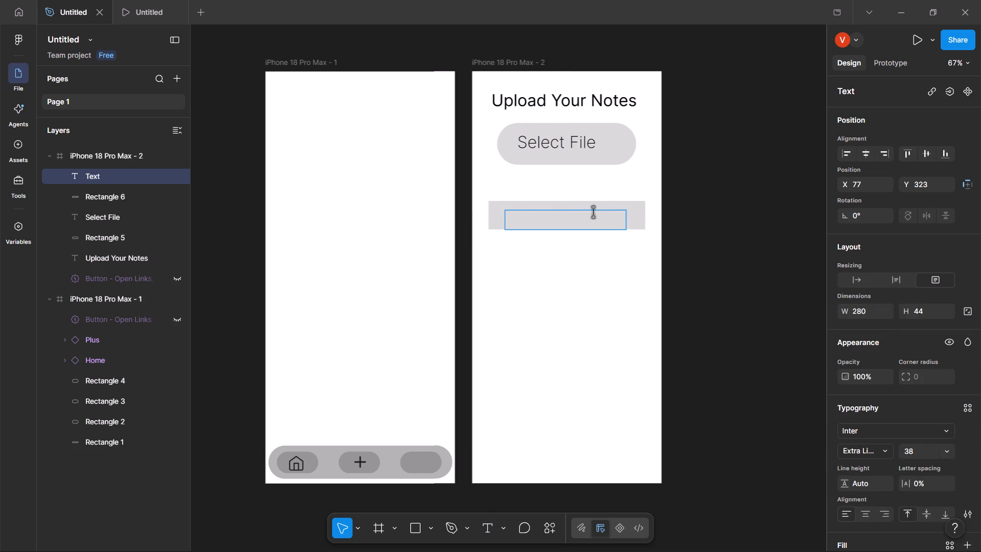
pyautogui.hotkey('shift', 'Up')
pyautogui.hotkey('shift', 't')
pyautogui.write('itle')
pyautogui.click(583, 252)
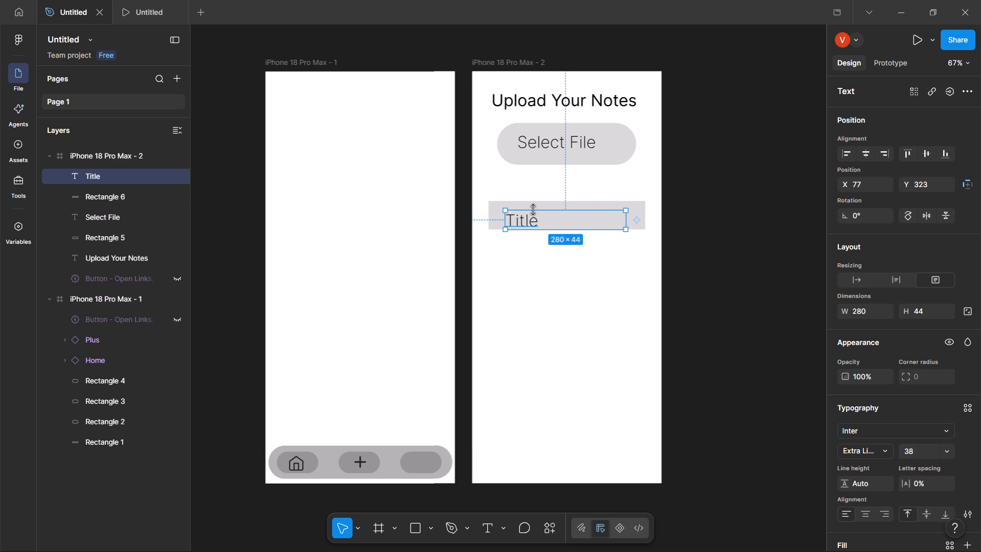
# Move the "Title" text so the word sits near the middle of its rectangle, at about Y 312.
pyautogui.moveTo(525, 216); pyautogui.dragTo(527, 209)
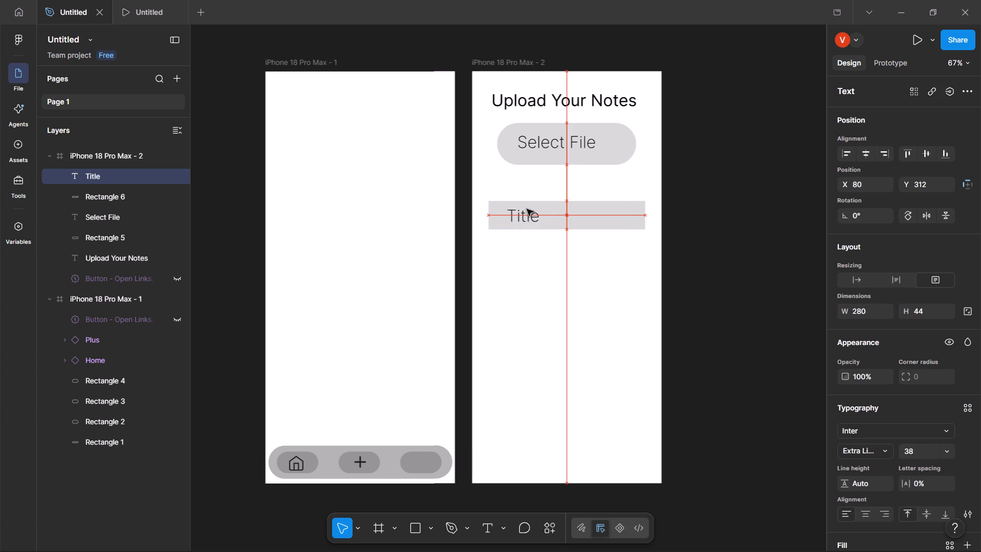
pyautogui.moveTo(527, 209); pyautogui.dragTo(565, 210)
pyautogui.click(545, 274)
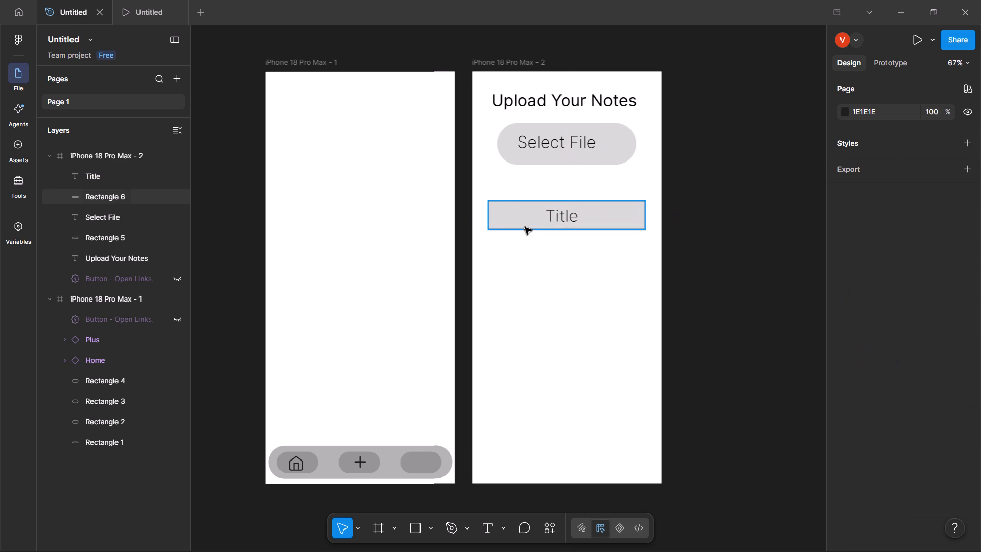
# Duplicate the Title rectangle together with its text and place the copies directly below.
pyautogui.moveTo(492, 167); pyautogui.dragTo(662, 247)
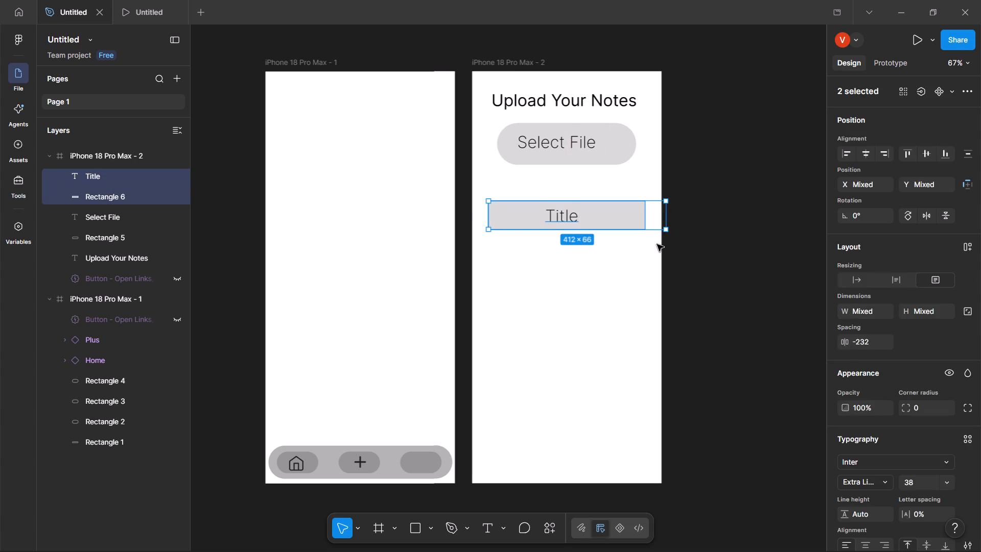
pyautogui.hotkey('ctrl', 'd')
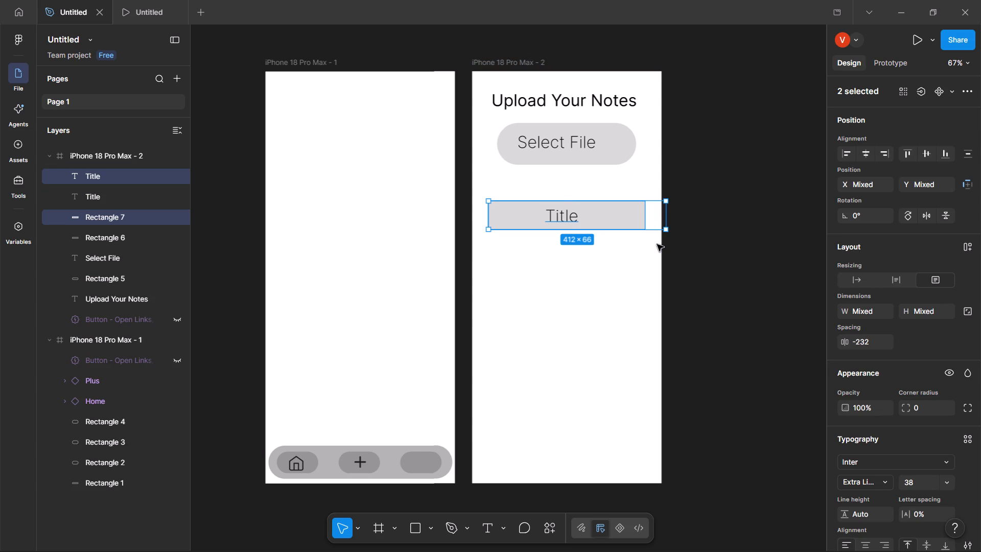
pyautogui.moveTo(611, 219); pyautogui.dragTo(604, 258)
# Change the duplicated "Title" text in the lower rectangle to "Discription".
pyautogui.doubleClick(549, 258)
pyautogui.press('BackSpace')
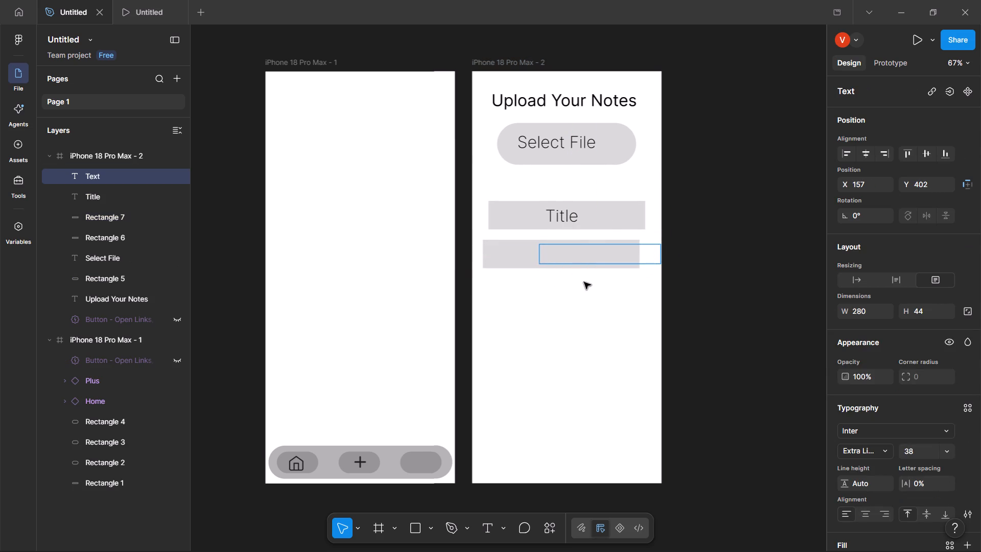
pyautogui.write('Dis')
pyautogui.write('cription')
pyautogui.click(584, 282)
# Shift the "Discription" text sideways to about X 137, keeping it at Y 402.
pyautogui.moveTo(566, 257); pyautogui.dragTo(559, 257)
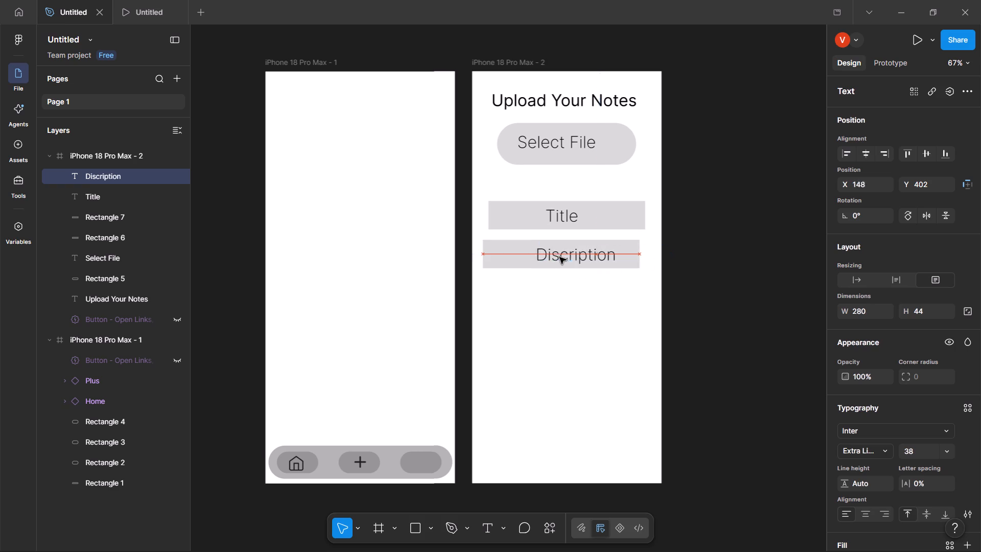
pyautogui.moveTo(559, 257); pyautogui.dragTo(556, 257)
pyautogui.click(558, 304)
# Align the rectangle behind "Discription" with the edges of the Title rectangle above.
pyautogui.moveTo(516, 256); pyautogui.dragTo(521, 255)
pyautogui.click(579, 314)
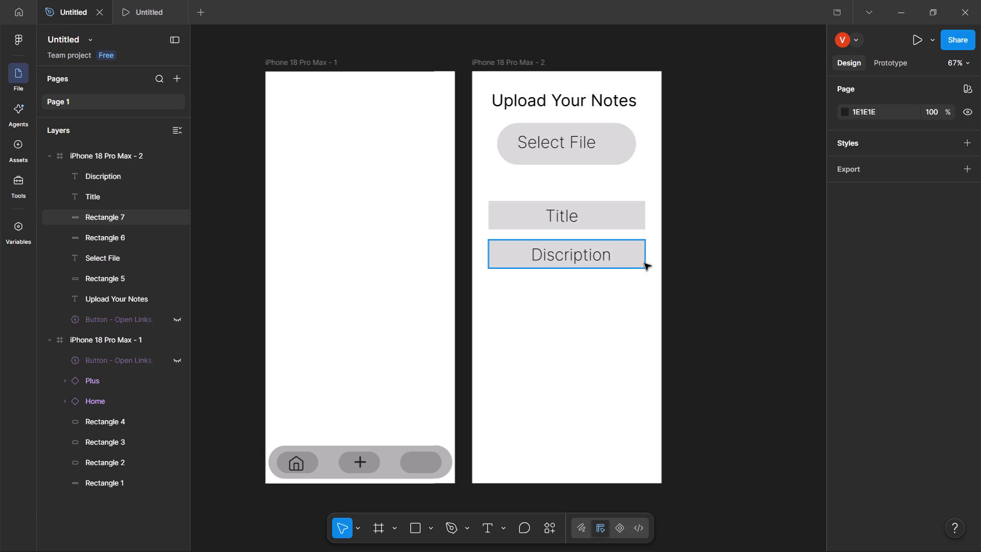
# Reduce the "Discription" text to font size 24 and move it down to Y 413 within its rectangle.
pyautogui.click(608, 256)
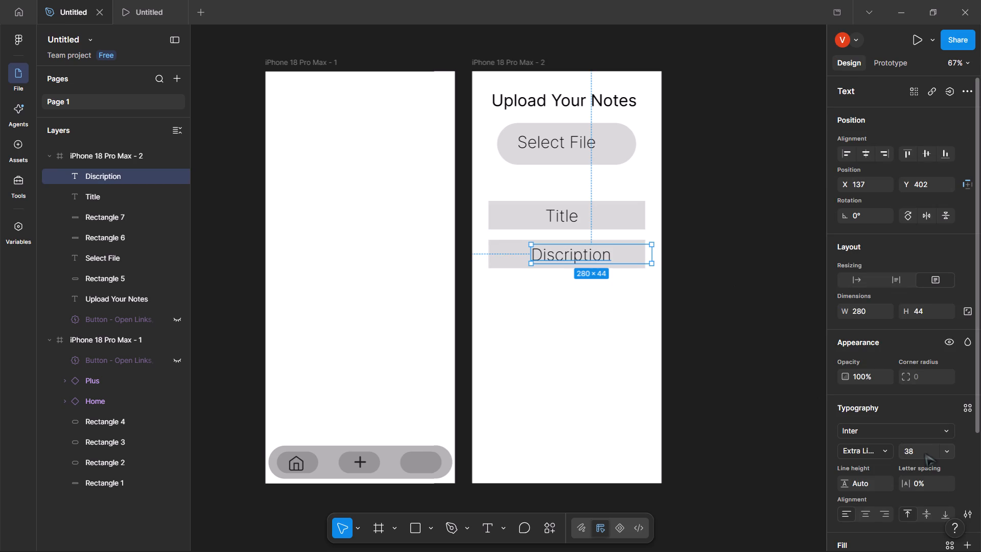
pyautogui.click(925, 453)
pyautogui.press('Down')
pyautogui.press('Down')
pyautogui.press('Down')
pyautogui.press('Down')
pyautogui.press('Down')
pyautogui.press('Down')
pyautogui.press('Down')
pyautogui.press('Down')
pyautogui.press('Down')
pyautogui.press('Down')
pyautogui.press('Down')
pyautogui.press('Down')
pyautogui.press('Down')
pyautogui.press('Down')
pyautogui.press('Down')
pyautogui.press('Down')
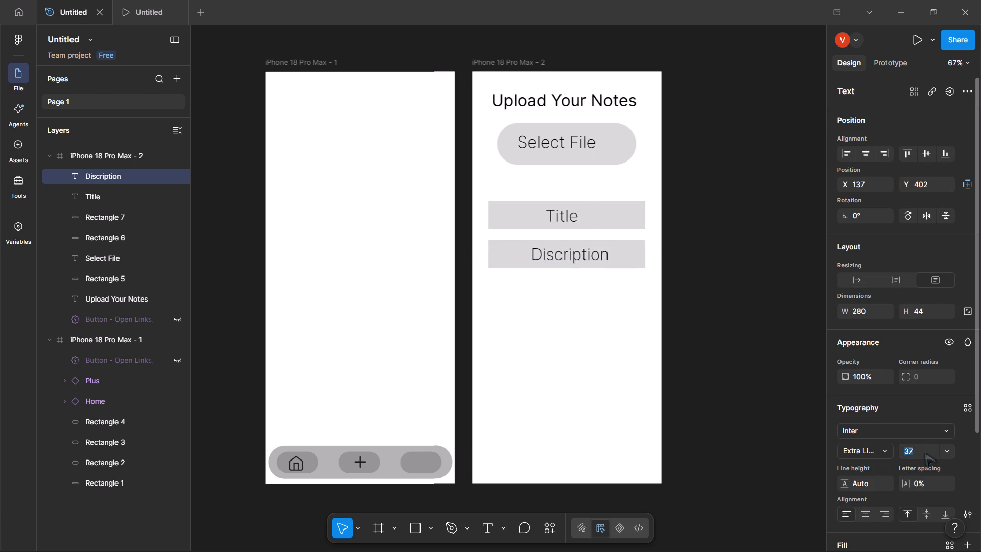
pyautogui.press('Up')
pyautogui.press('Up')
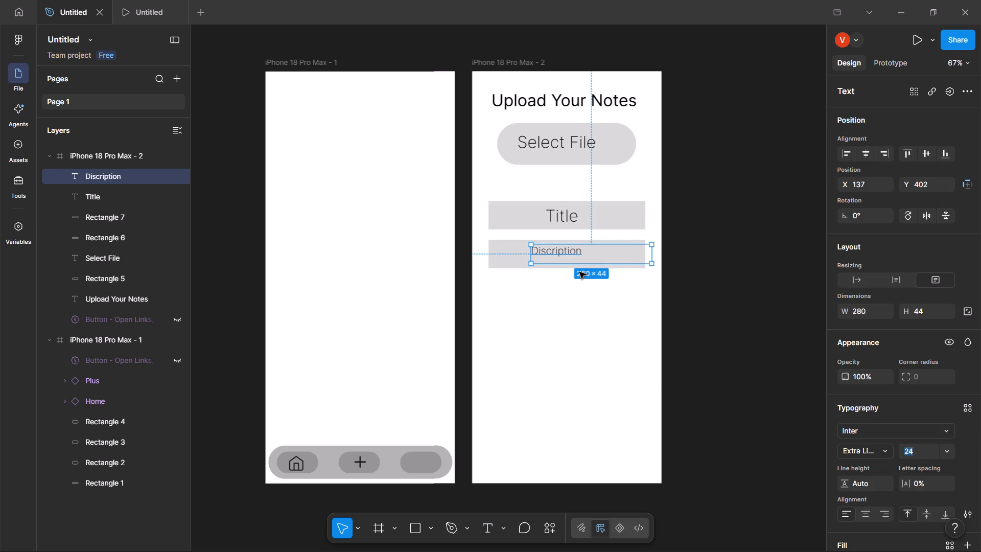
pyautogui.click(559, 255)
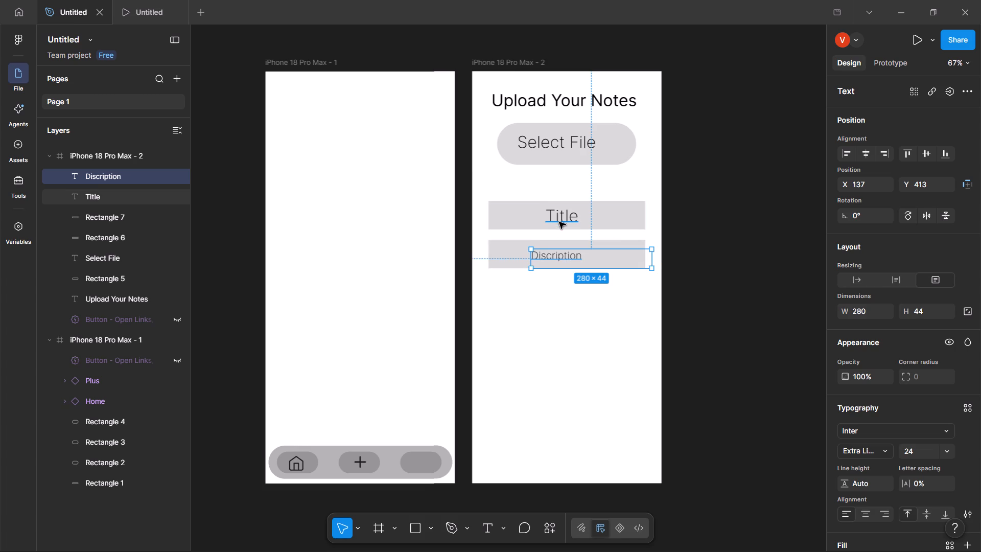
# Reduce the "Title" text to font size 22 and shift it slightly down within its rectangle.
pyautogui.click(559, 222)
pyautogui.click(917, 452)
pyautogui.press('Down')
pyautogui.press('Down')
pyautogui.press('Down')
pyautogui.press('Down')
pyautogui.press('Down')
pyautogui.press('Down')
pyautogui.press('Down')
pyautogui.press('Down')
pyautogui.press('Down')
pyautogui.press('Down')
pyautogui.press('Down')
pyautogui.press('Down')
pyautogui.press('Down')
pyautogui.press('Down')
pyautogui.press('Down')
pyautogui.press('Down')
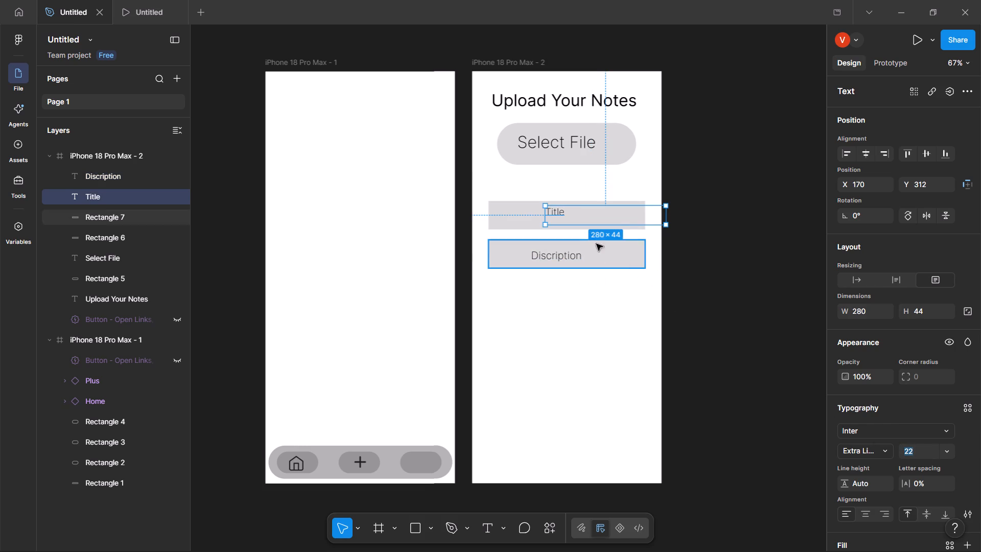
pyautogui.moveTo(570, 218); pyautogui.dragTo(570, 223)
pyautogui.click(580, 294)
# Increase the corner radius of the rectangle behind "Discription" until its ends are fully rounded.
pyautogui.click(594, 265)
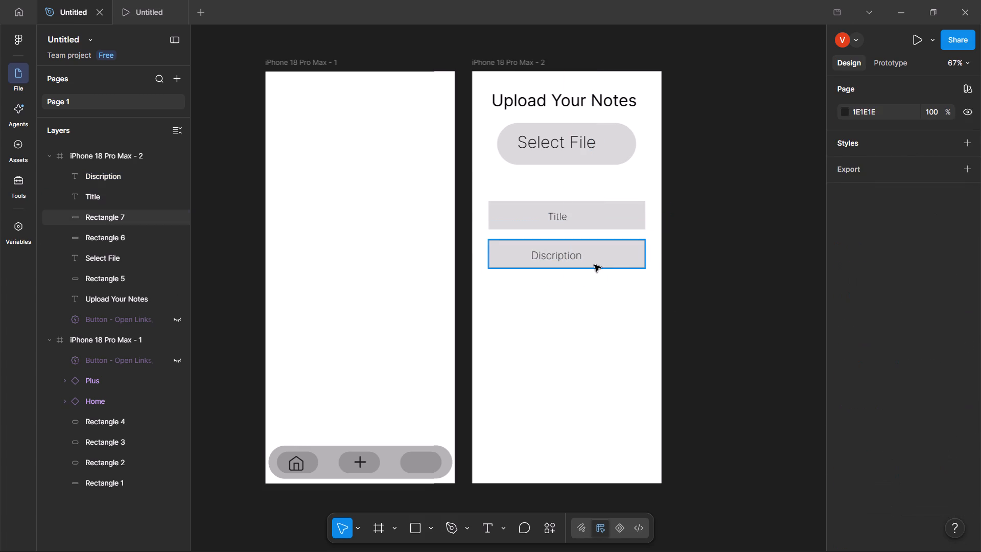
pyautogui.click(919, 343)
pyautogui.press('Up')
pyautogui.press('Up')
pyautogui.press('Up')
pyautogui.press('Up')
pyautogui.press('Up')
pyautogui.press('Up')
pyautogui.press('Up')
pyautogui.press('Up')
pyautogui.press('Up')
pyautogui.press('Up')
pyautogui.press('Up')
pyautogui.press('Up')
pyautogui.press('Up')
pyautogui.press('Up')
pyautogui.press('Up')
pyautogui.press('Up')
pyautogui.press('Up')
pyautogui.press('Up')
pyautogui.press('Up')
pyautogui.press('Up')
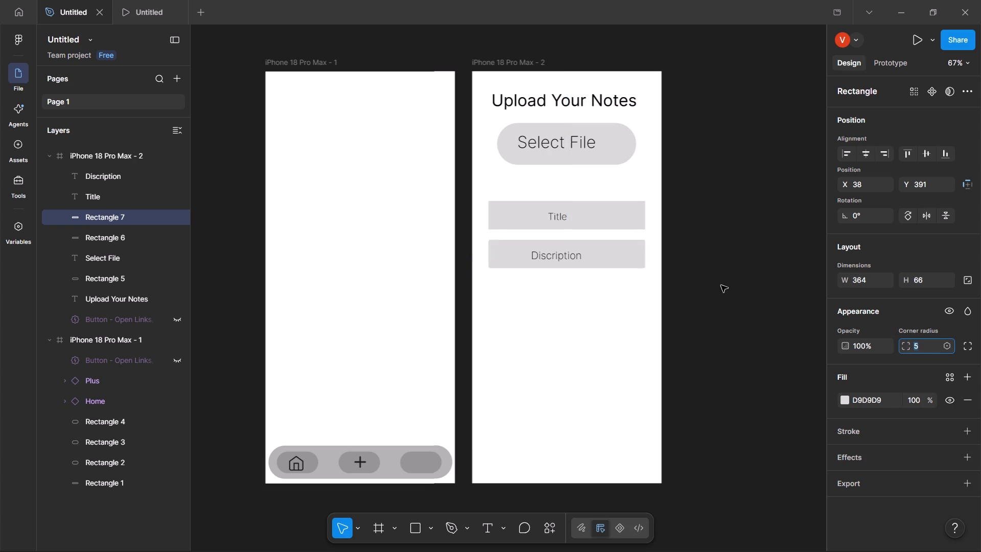
pyautogui.click(653, 217)
# Set the corner radius of the rectangle behind "Title" to 51, matching the rounded field below.
pyautogui.click(619, 210)
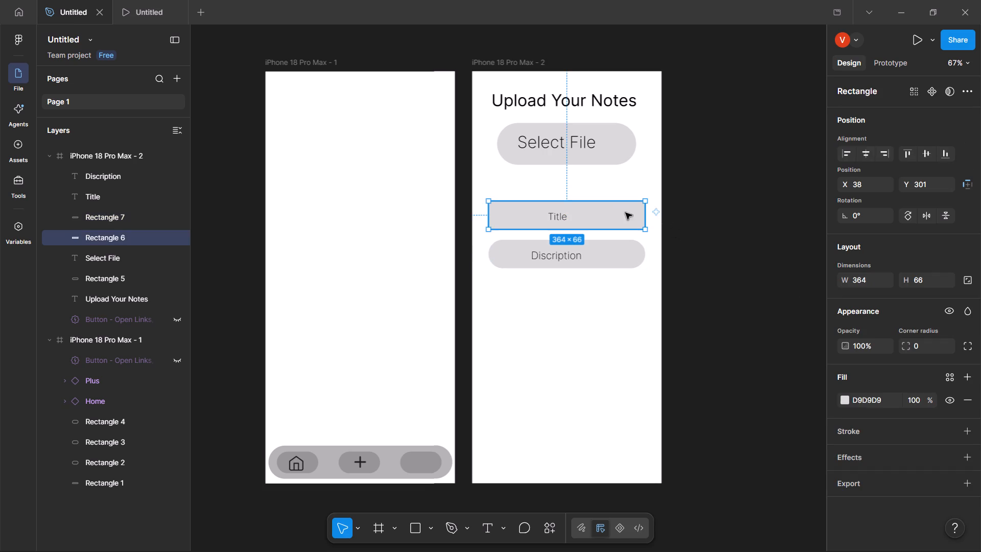
pyautogui.click(928, 349)
pyautogui.press('Up')
pyautogui.press('Up')
pyautogui.press('Up')
pyautogui.press('Up')
pyautogui.press('Up')
pyautogui.press('Up')
pyautogui.press('Up')
pyautogui.press('Up')
pyautogui.press('Up')
pyautogui.press('Up')
pyautogui.press('Up')
pyautogui.press('Up')
pyautogui.press('Up')
pyautogui.press('Up')
pyautogui.press('Up')
pyautogui.press('Up')
pyautogui.press('Up')
pyautogui.press('Up')
pyautogui.press('Up')
pyautogui.press('Up')
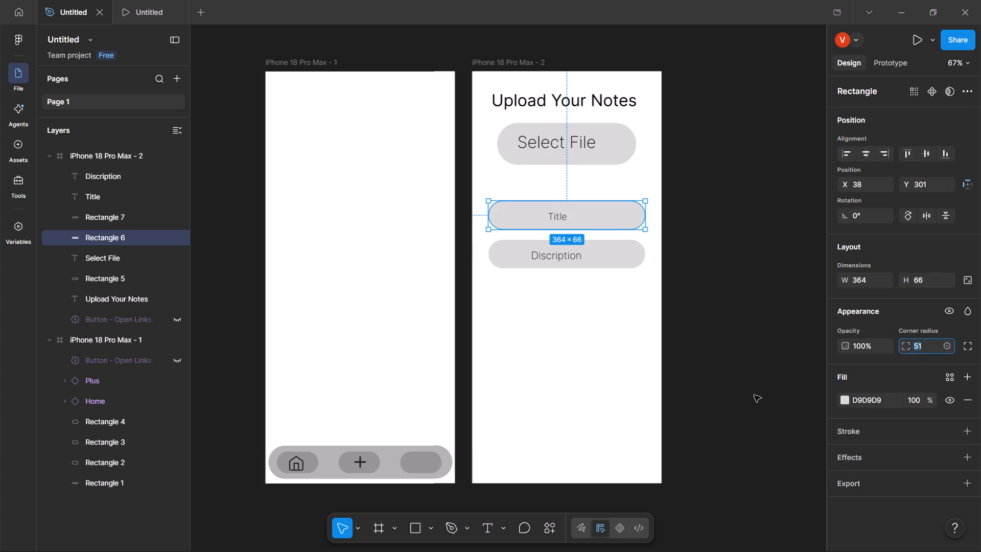
pyautogui.click(619, 357)
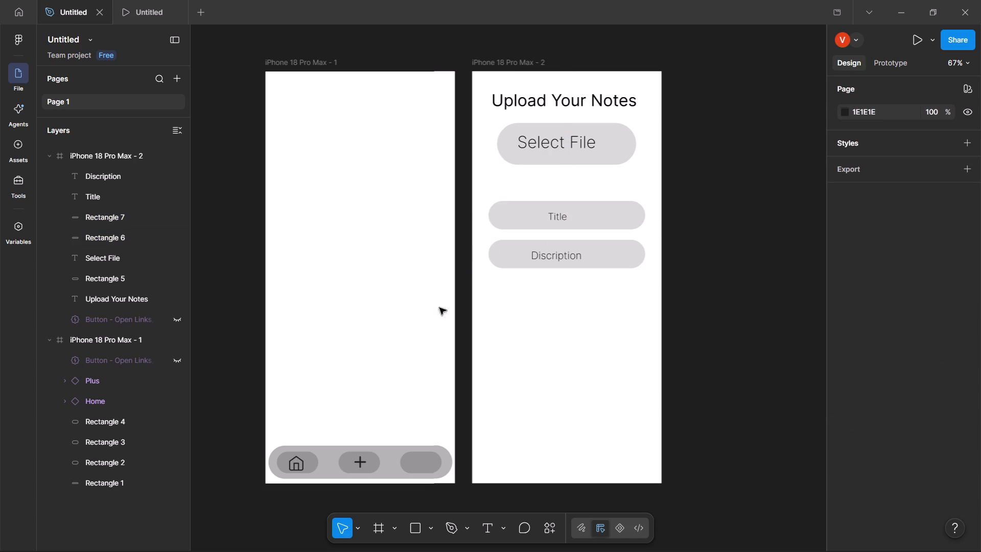
pyautogui.click(723, 225)
# Switch to prototyping and read the guidance on creating a connection between frames.
pyautogui.click(884, 63)
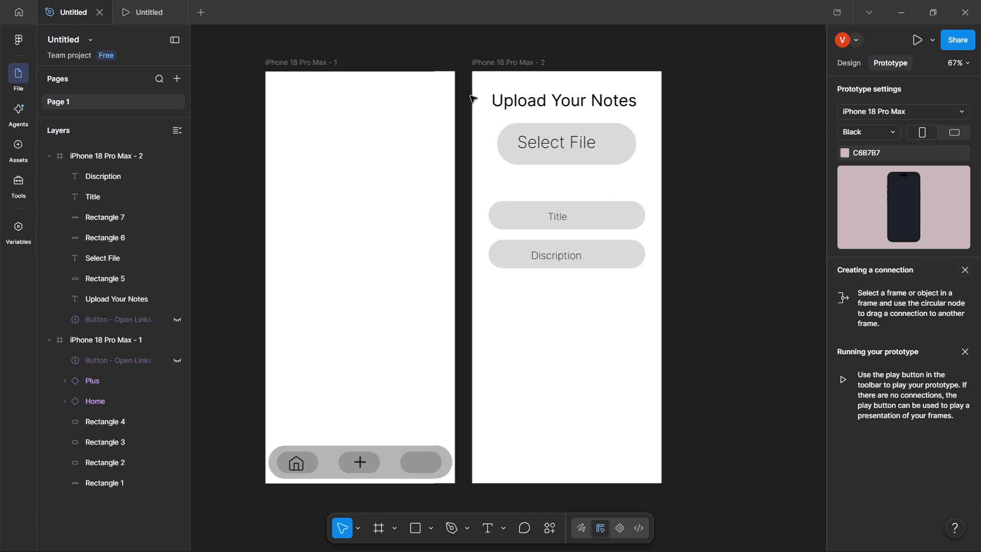
pyautogui.click(458, 94)
pyautogui.click(431, 98)
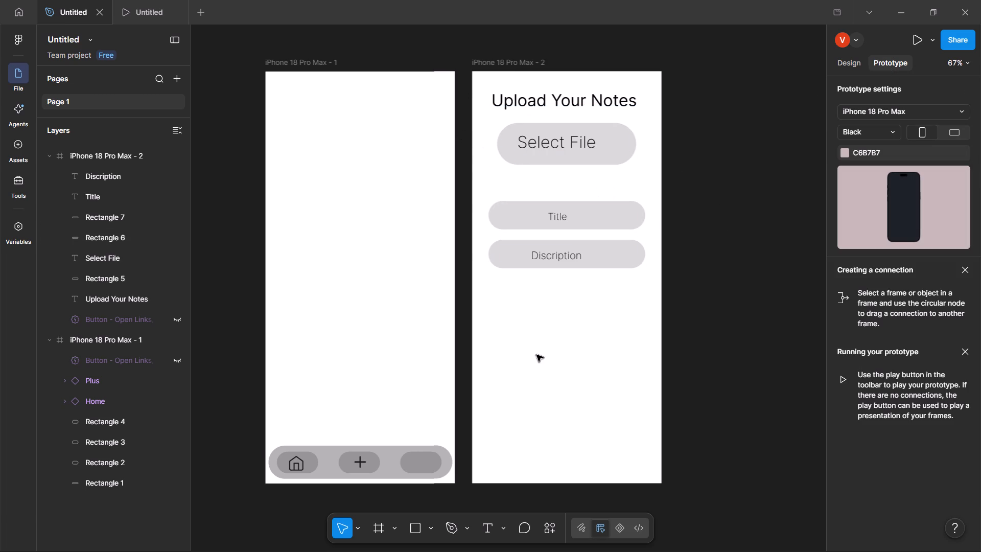
pyautogui.click(536, 355)
pyautogui.click(880, 296)
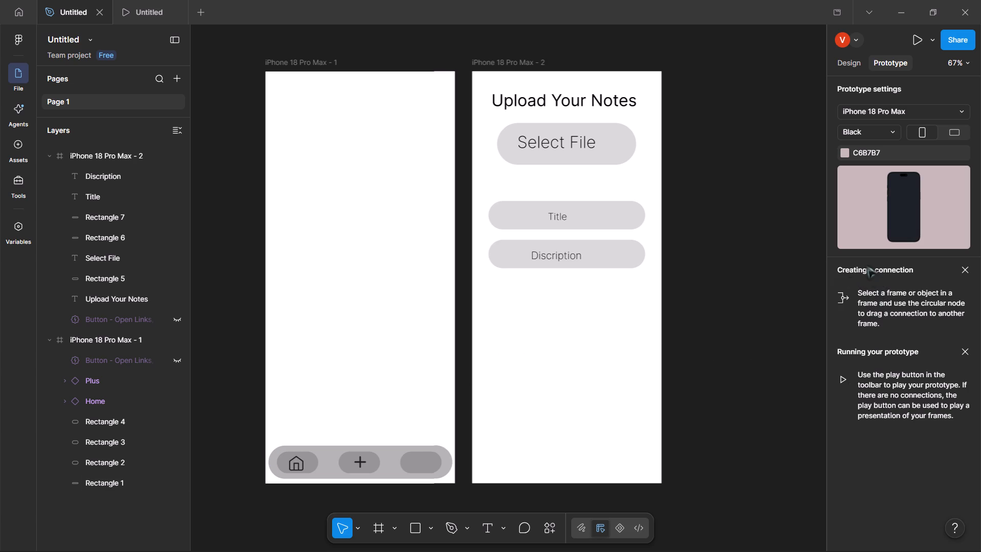
pyautogui.click(866, 265)
pyautogui.doubleClick(920, 308)
pyautogui.click(425, 93)
pyautogui.click(409, 127)
pyautogui.click(400, 67)
pyautogui.click(369, 282)
# Connect the rectangle behind the plus icon to the iPhone 18 Pro Max - 2 frame with an On tap, Navigate to interaction.
pyautogui.click(378, 465)
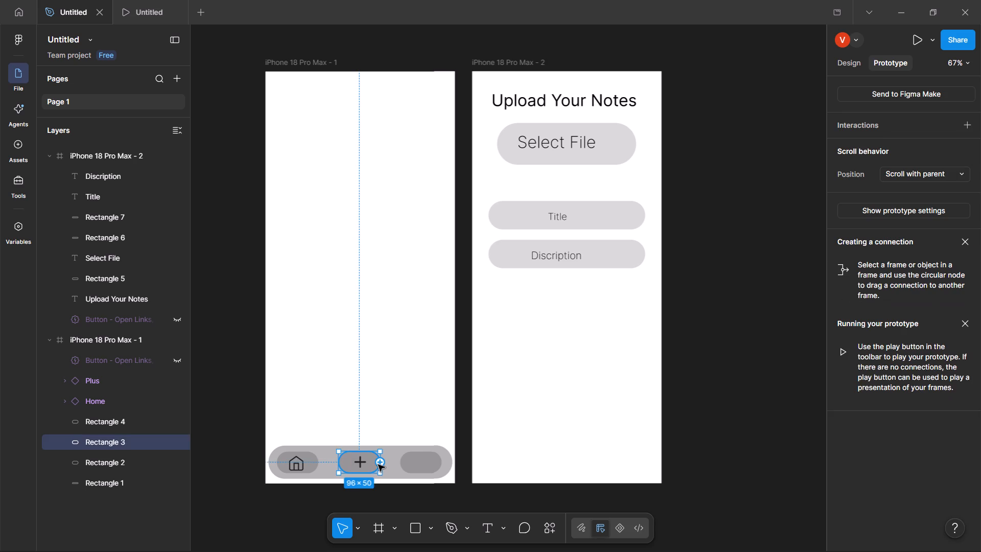
pyautogui.moveTo(382, 464); pyautogui.dragTo(513, 464)
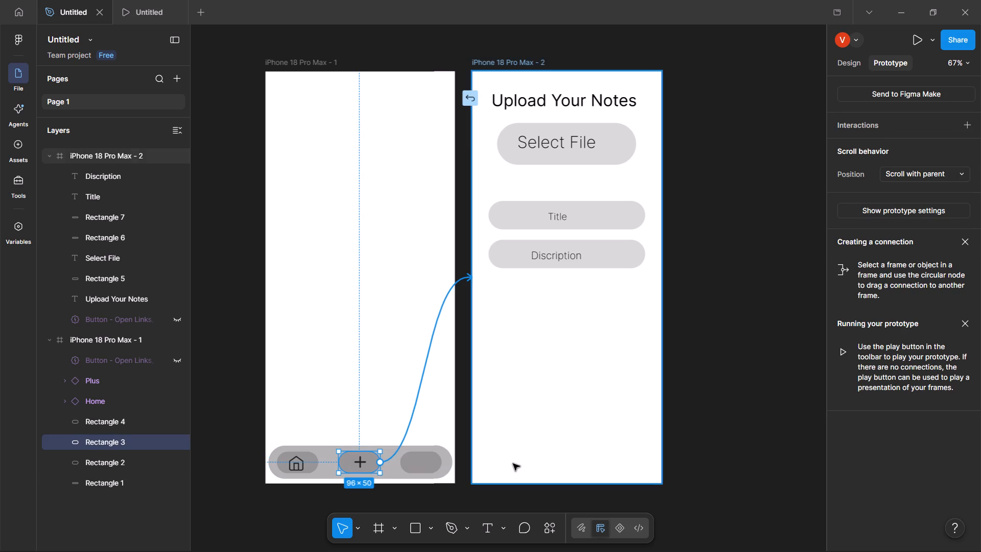
pyautogui.moveTo(513, 464); pyautogui.dragTo(515, 368)
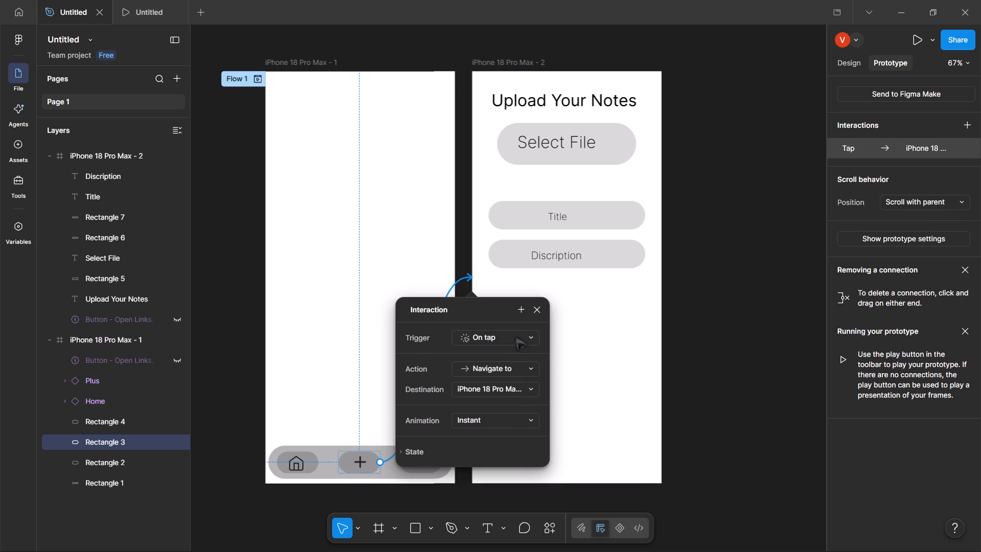
pyautogui.click(516, 337)
pyautogui.click(516, 337)
pyautogui.click(516, 337)
pyautogui.click(516, 337)
pyautogui.click(499, 371)
pyautogui.click(499, 371)
# Set the plus button interaction's animation to Move in with the direction pointing right.
pyautogui.click(506, 423)
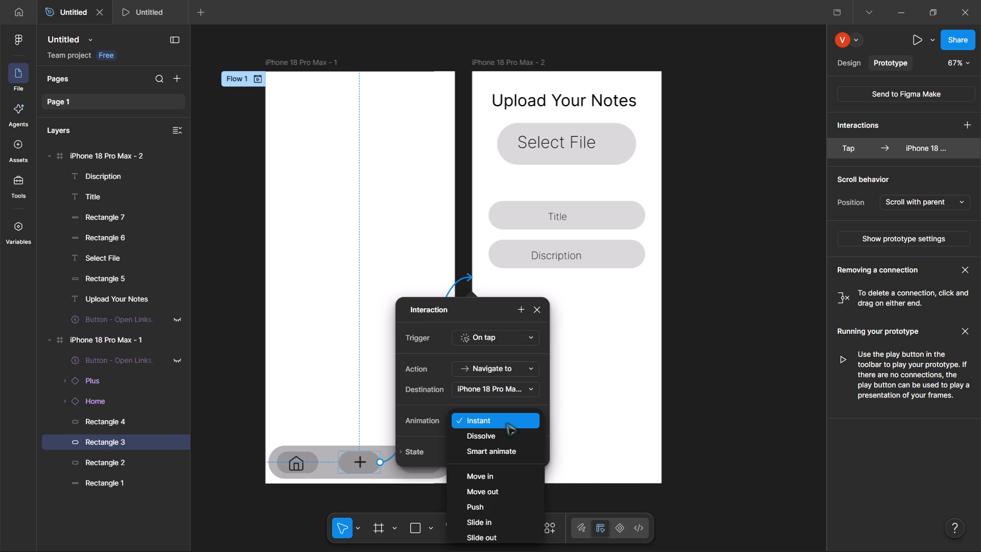
pyautogui.click(481, 478)
pyautogui.scroll(-15, 508, 473)
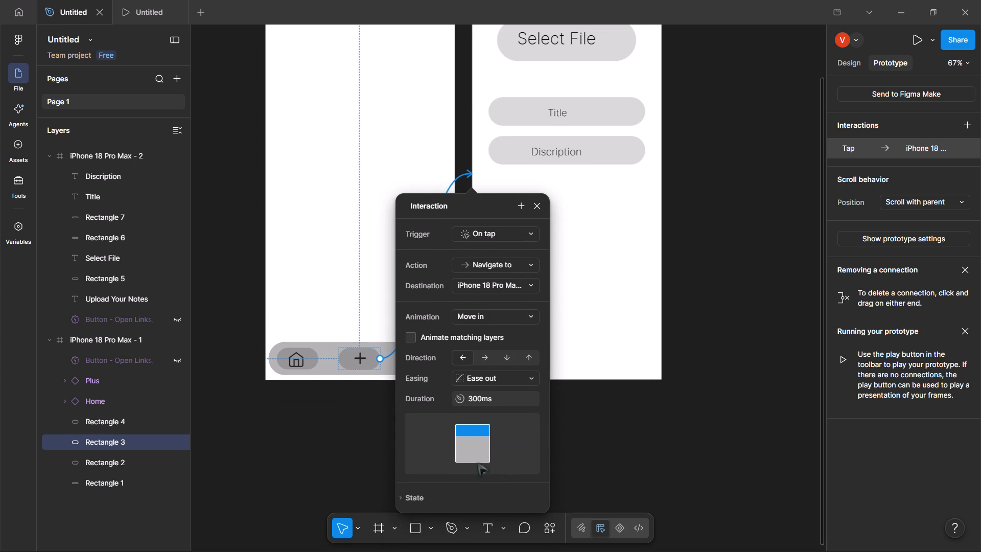
pyautogui.click(479, 353)
pyautogui.click(588, 464)
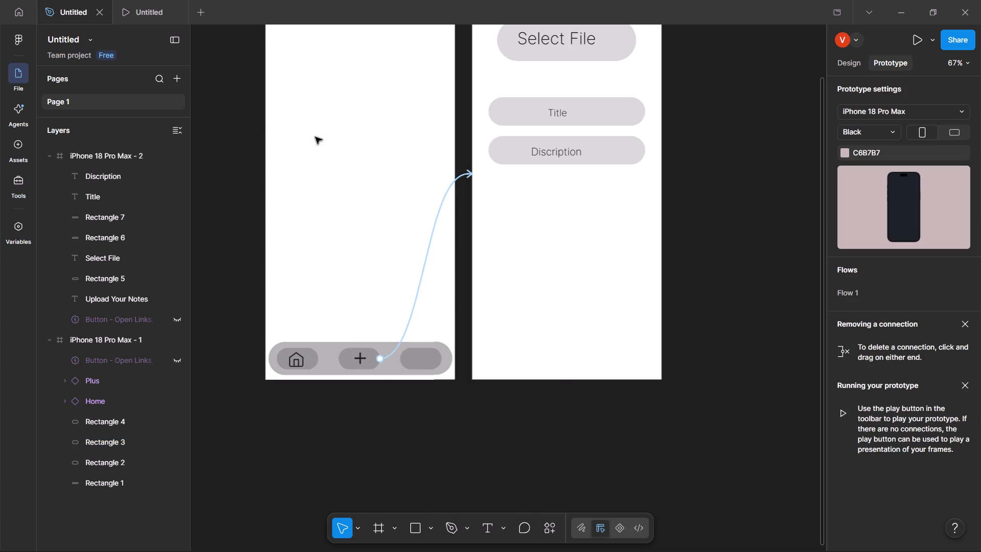
# Check the prototype preview that is already open, then close it.
pyautogui.click(139, 6)
pyautogui.click(481, 293)
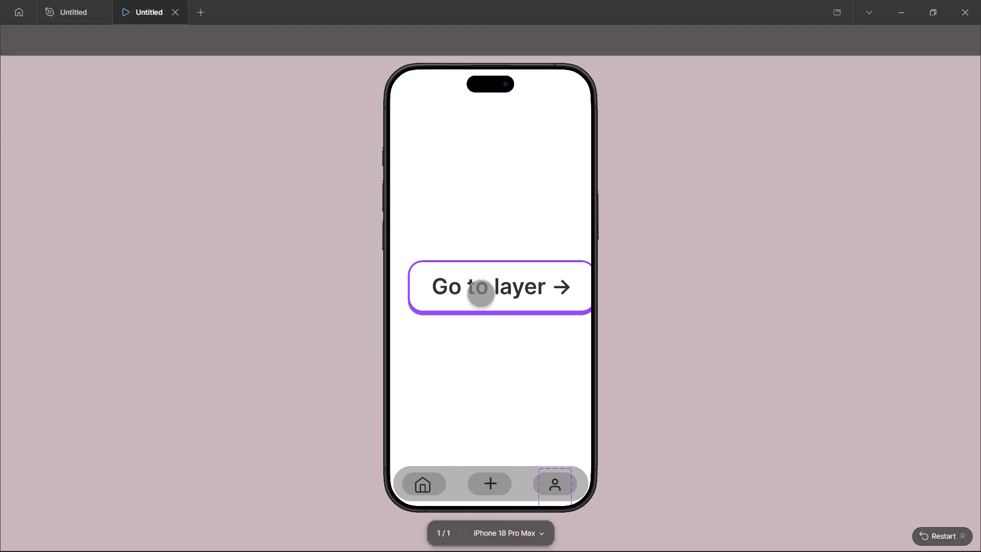
pyautogui.press('BackSpace')
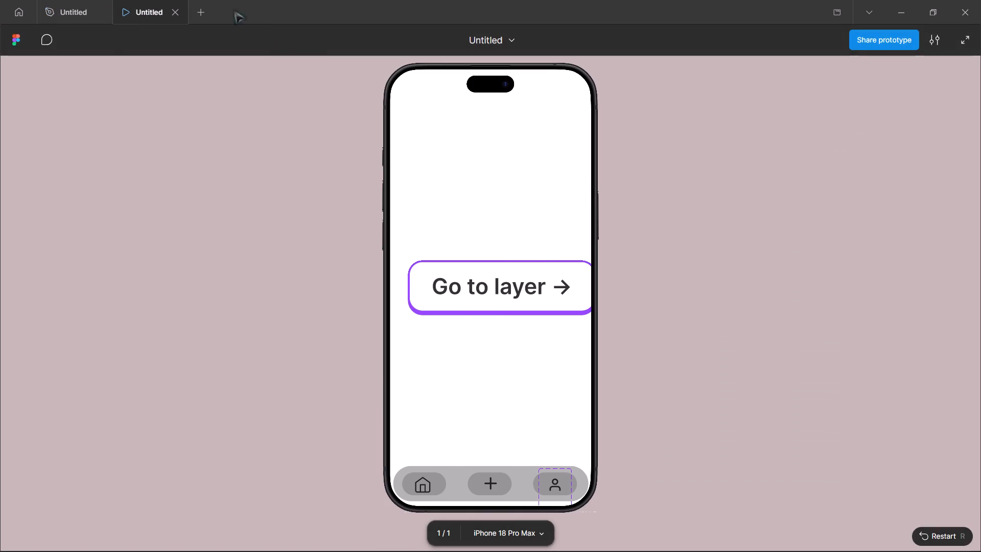
pyautogui.click(174, 12)
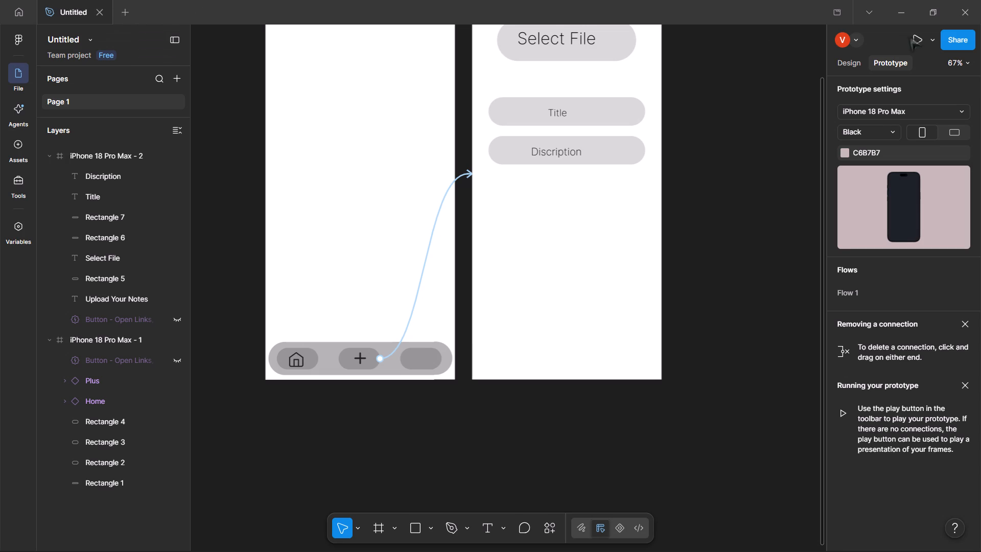
# Launch a fresh prototype preview and tap the plus button in the bottom navigation bar.
pyautogui.click(926, 37)
pyautogui.click(923, 37)
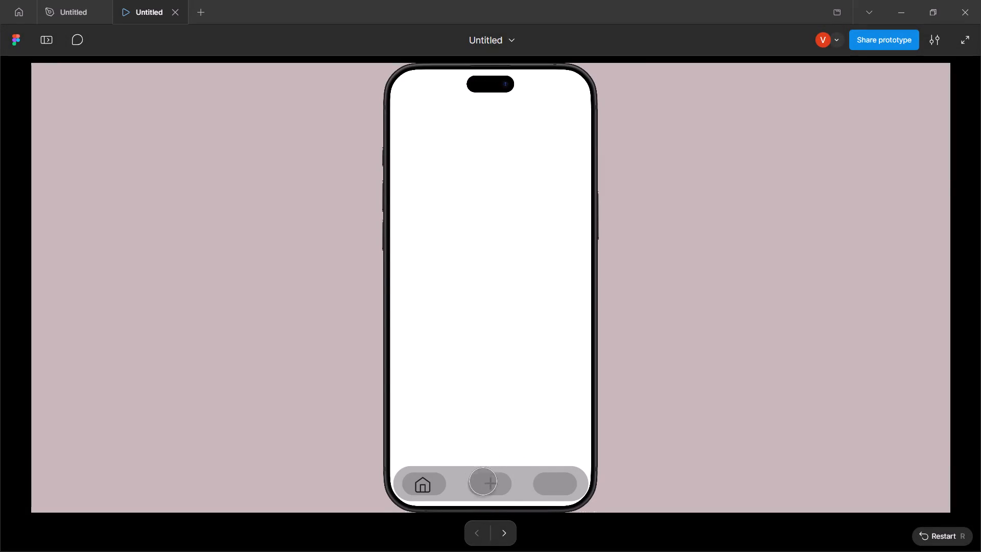
pyautogui.click(483, 481)
# Try tapping, swiping and scrolling on the Upload Your Notes screen in the prototype preview.
pyautogui.click(502, 415)
pyautogui.moveTo(503, 411); pyautogui.dragTo(499, 409)
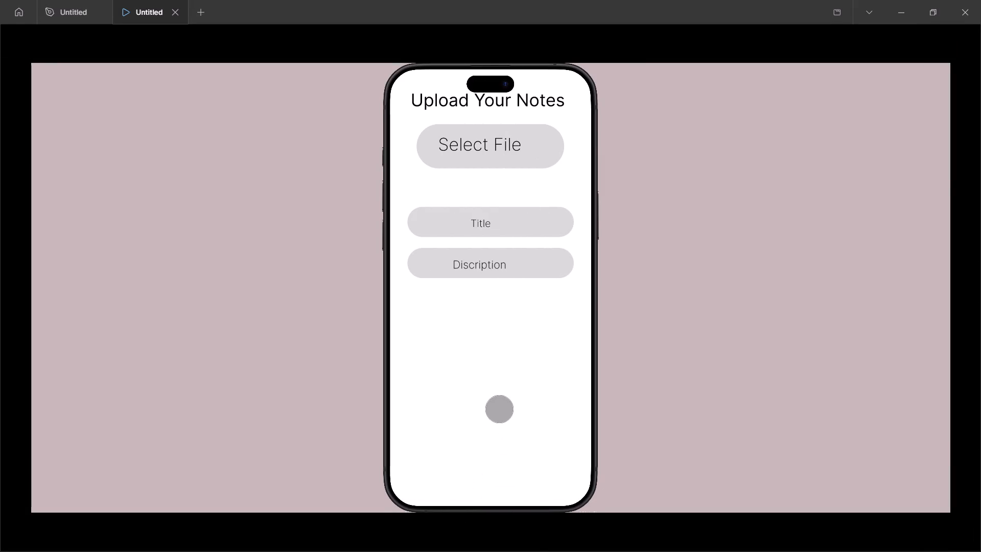
pyautogui.moveTo(499, 409); pyautogui.dragTo(298, 360)
pyautogui.moveTo(516, 406); pyautogui.dragTo(422, 406)
pyautogui.scroll(20, 501, 327)
pyautogui.scroll(20, 501, 327)
pyautogui.scroll(20, 501, 327)
pyautogui.scroll(-20, 501, 327)
pyautogui.scroll(-20, 501, 327)
pyautogui.scroll(-20, 501, 327)
pyautogui.scroll(20, 501, 327)
pyautogui.scroll(20, 501, 327)
pyautogui.scroll(20, 501, 327)
pyautogui.scroll(-20, 501, 327)
pyautogui.scroll(-20, 501, 327)
pyautogui.scroll(-20, 501, 327)
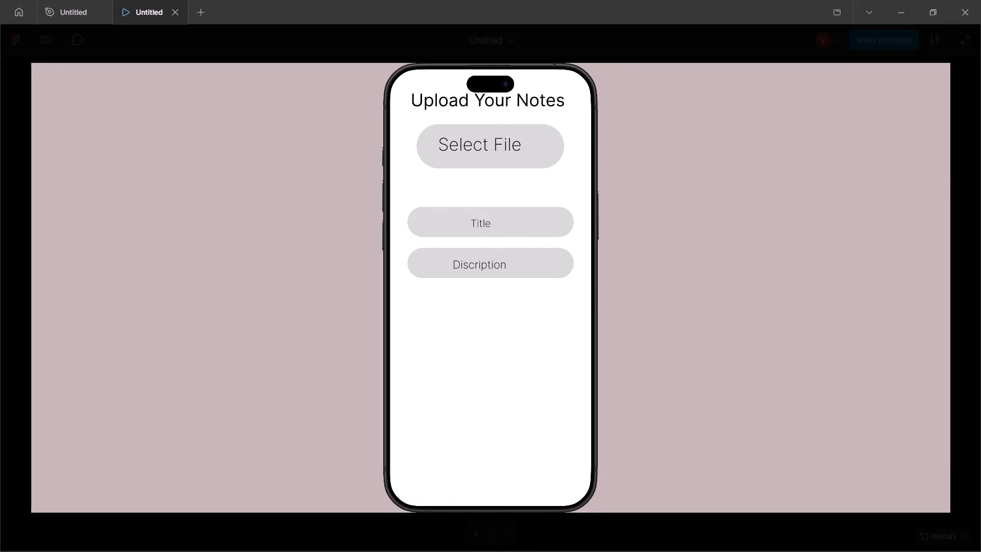
pyautogui.rightClick(316, 313)
pyautogui.click(369, 315)
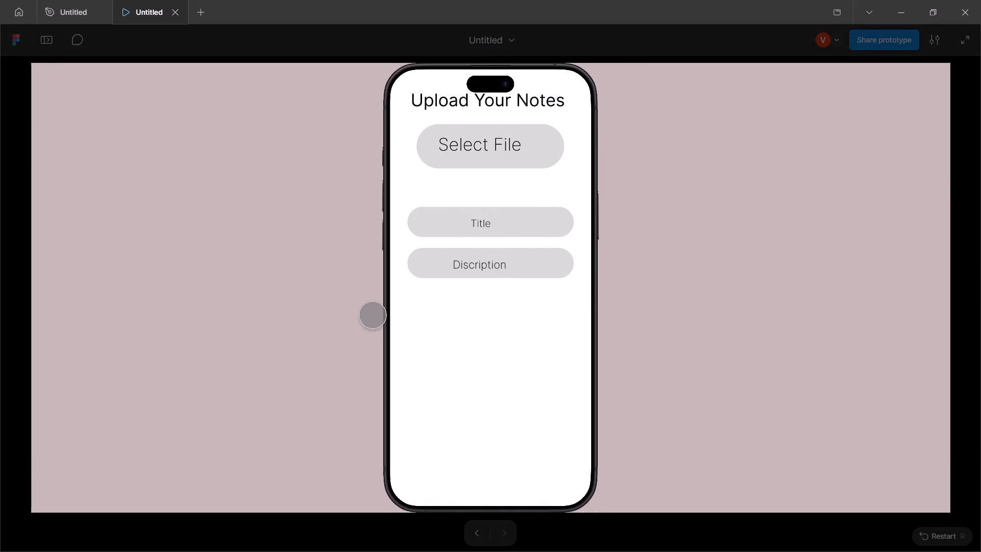
pyautogui.click(440, 308)
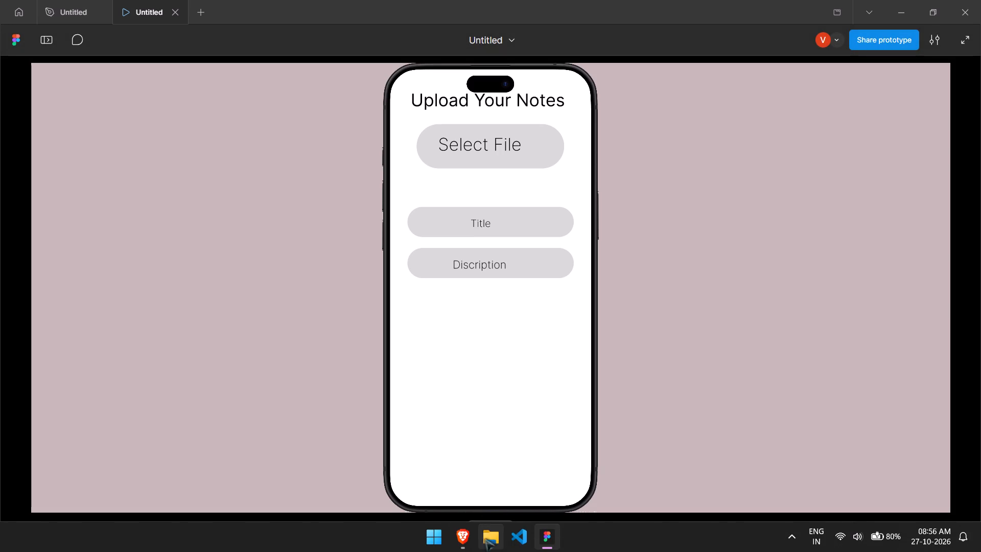
# Go back to the first screen of the preview and test the plus button again.
pyautogui.click(471, 526)
pyautogui.click(489, 491)
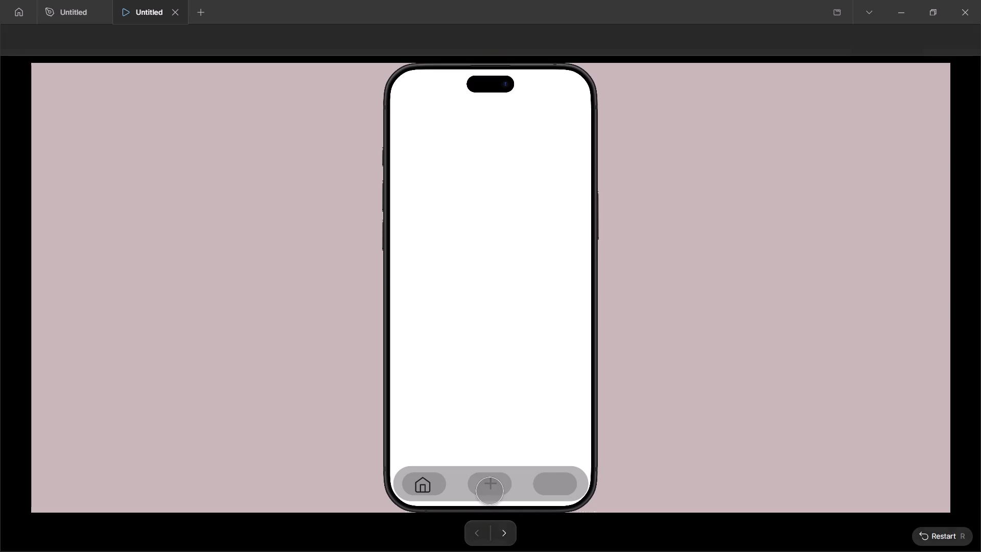
# Repeatedly test the plus button in the prototype preview, going back to the first screen between tries.
pyautogui.click(478, 526)
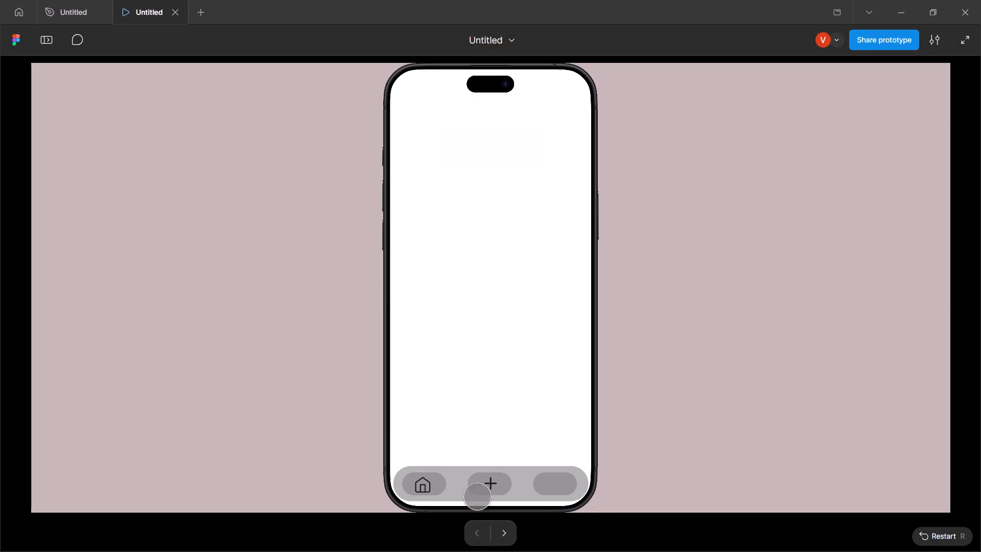
pyautogui.click(478, 492)
pyautogui.click(477, 533)
pyautogui.click(485, 490)
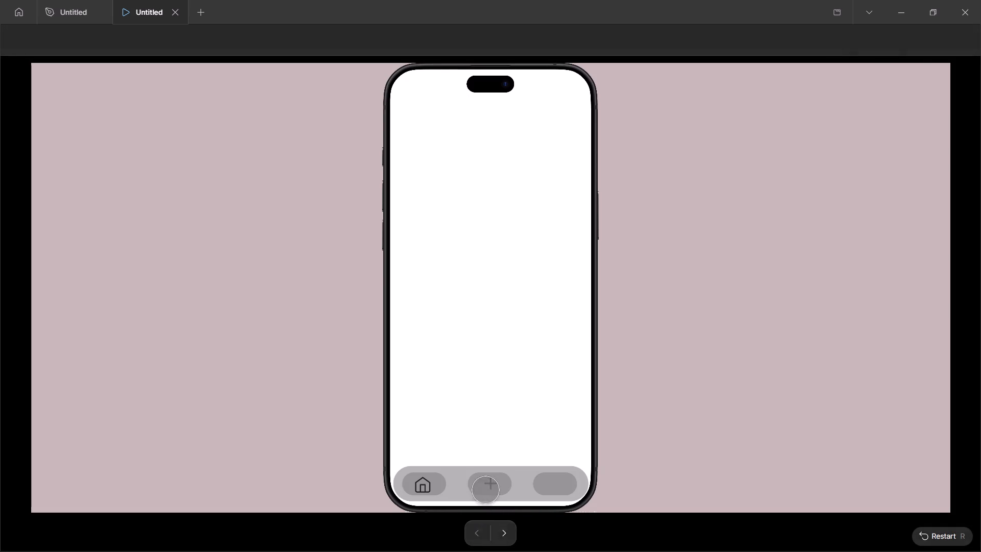
pyautogui.click(482, 532)
pyautogui.click(490, 498)
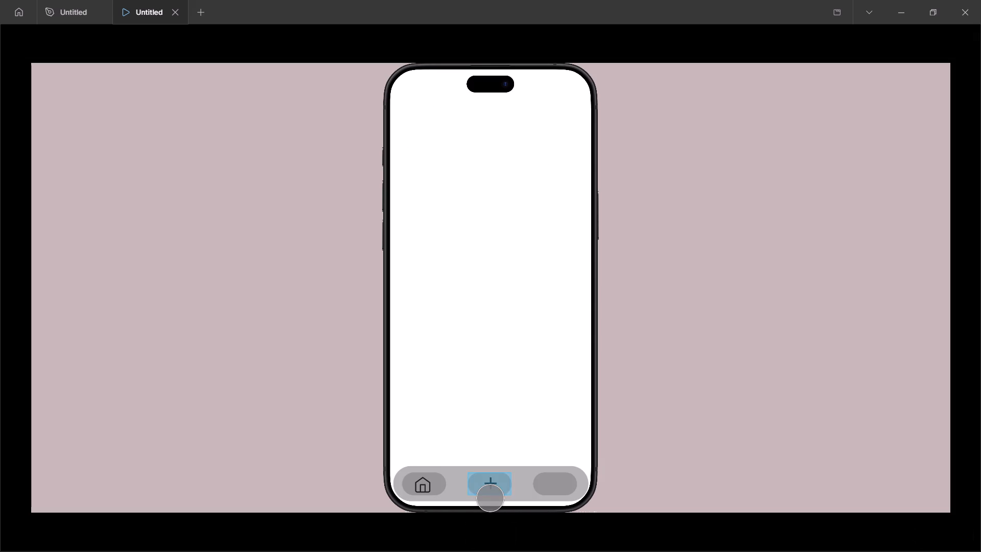
pyautogui.click(490, 498)
pyautogui.click(481, 487)
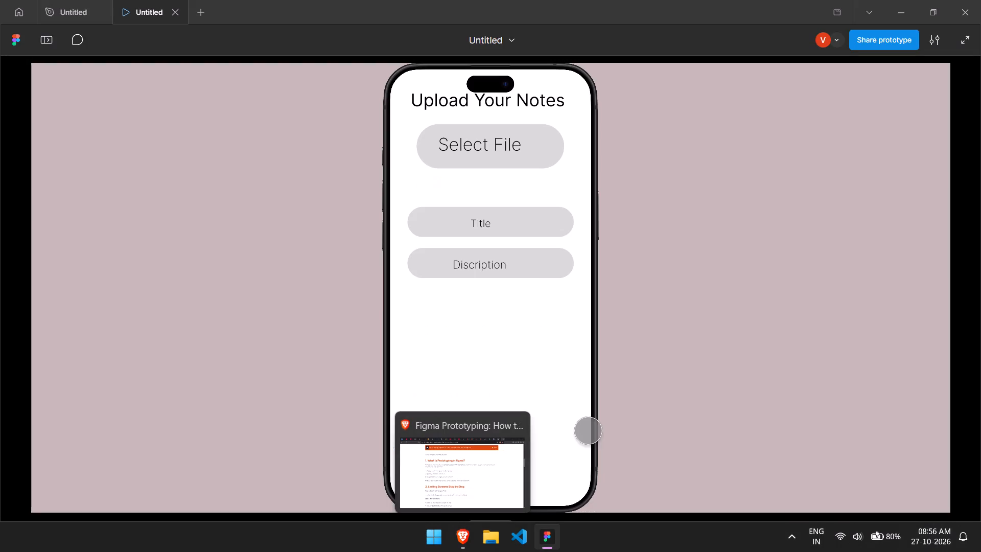
pyautogui.click(588, 430)
pyautogui.click(478, 530)
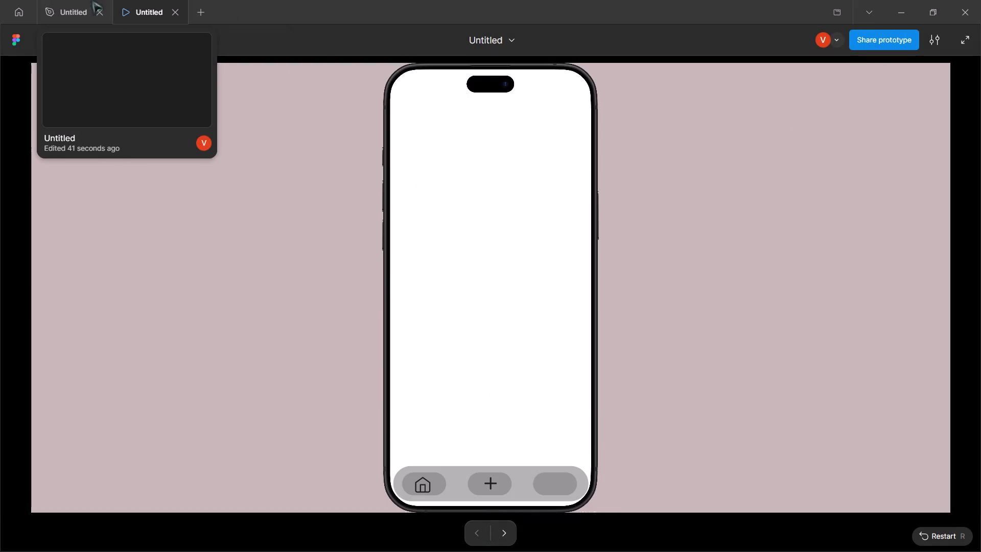
# Return to the design file and move the upload screen's heading and all form fields down, leaving empty space above them.
pyautogui.click(48, 0)
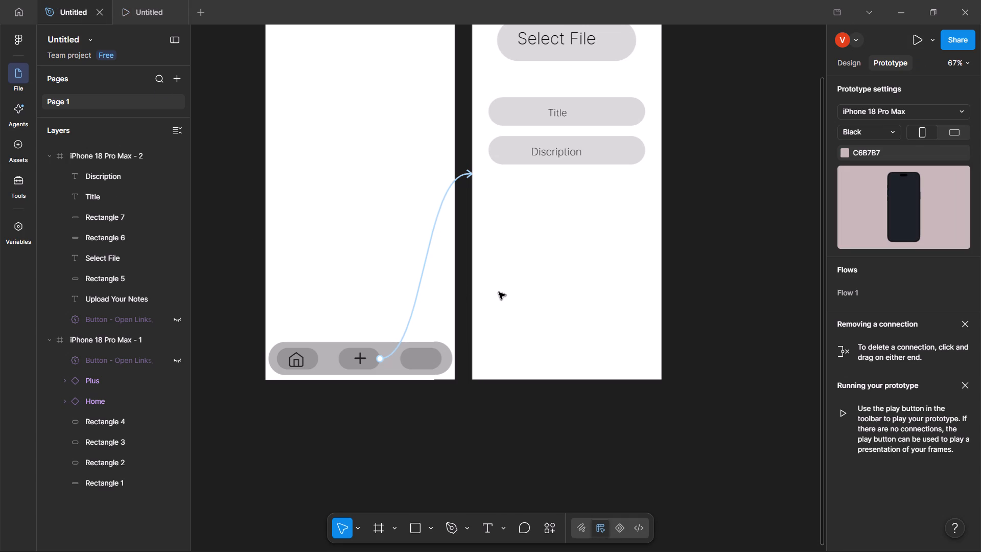
pyautogui.hscroll(1, 499, 292)
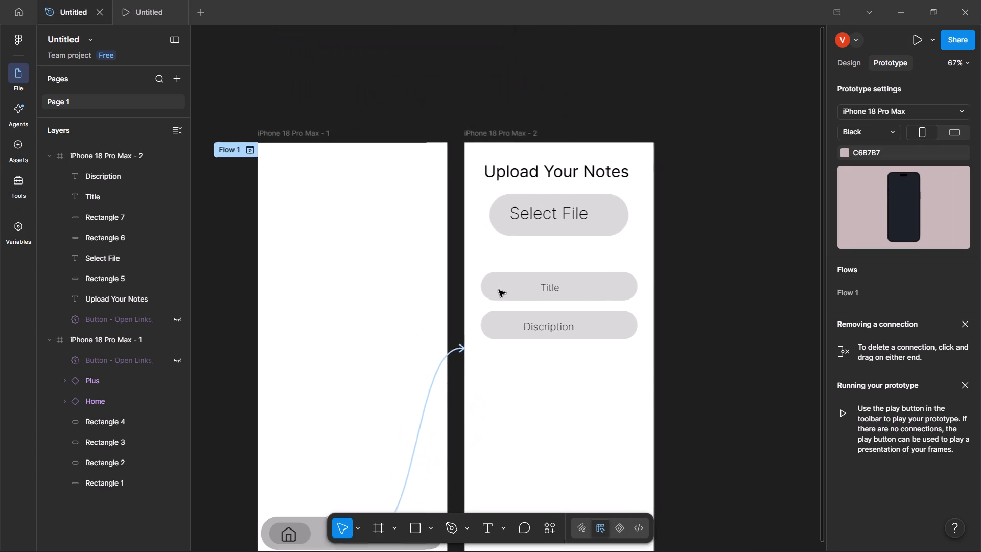
pyautogui.scroll(-1, 499, 290)
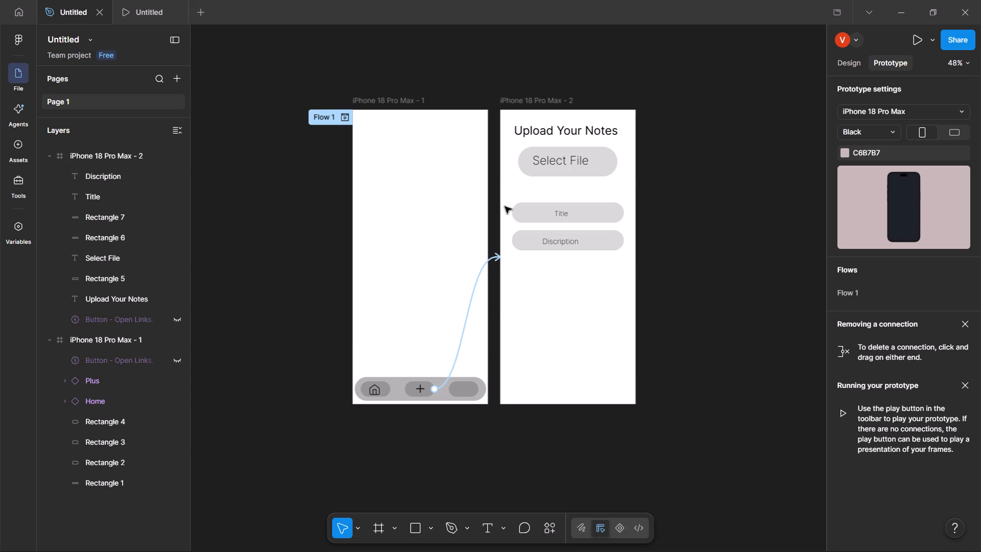
pyautogui.moveTo(513, 118); pyautogui.dragTo(620, 267)
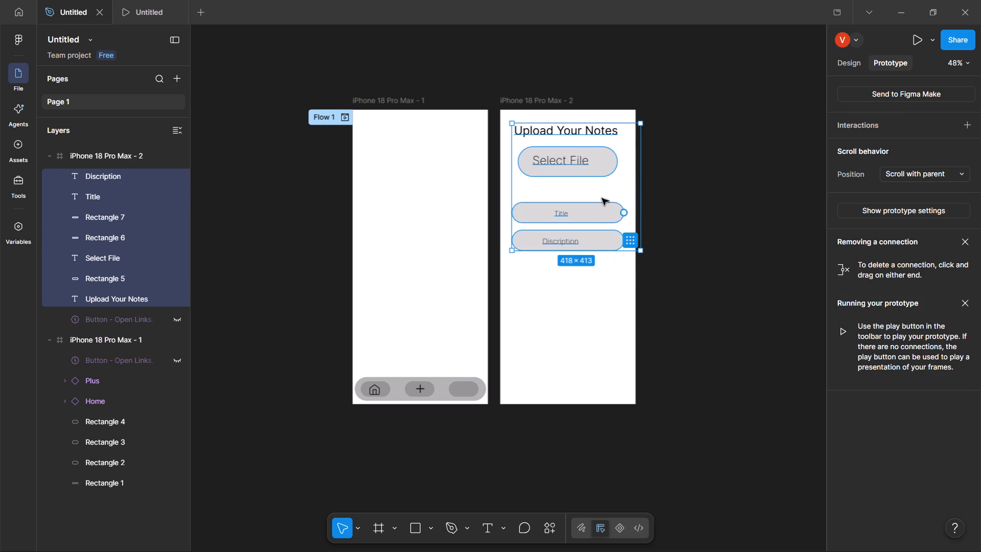
pyautogui.moveTo(588, 180); pyautogui.dragTo(589, 271)
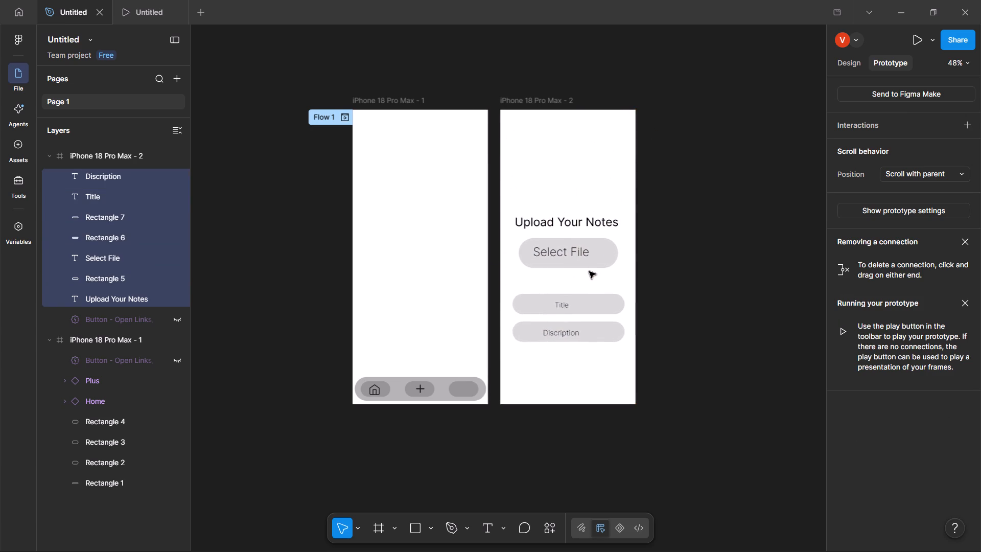
pyautogui.moveTo(589, 271); pyautogui.dragTo(590, 284)
pyautogui.click(539, 167)
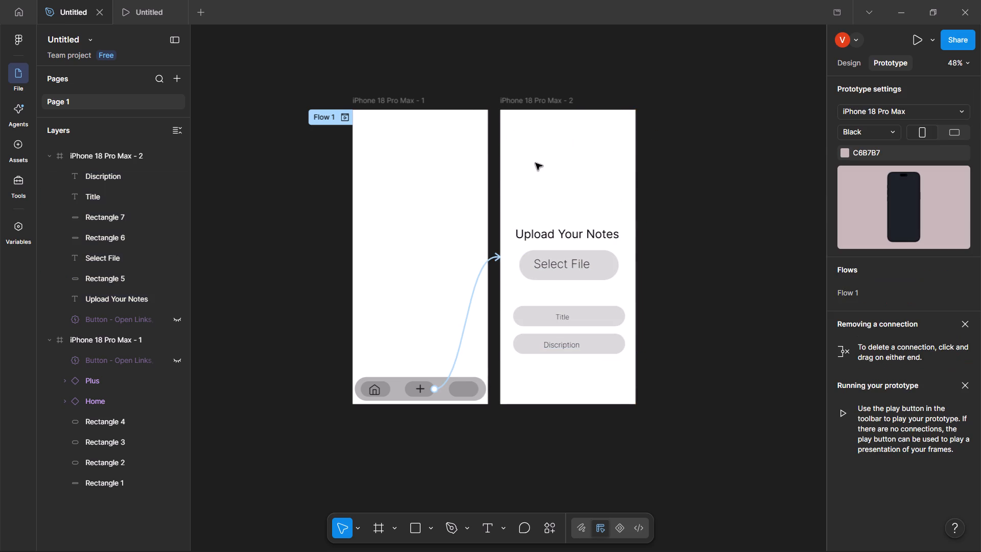
# Draw a rectangle of about 139 × 48 on the upload screen and place it just above the Upload Your Notes heading.
pyautogui.click(524, 148)
pyautogui.moveTo(520, 146); pyautogui.dragTo(559, 168)
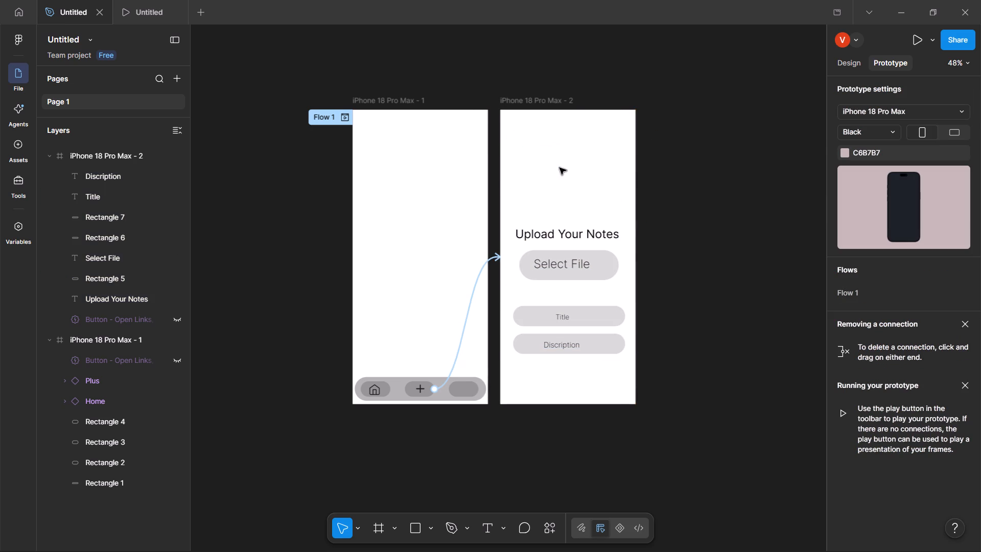
pyautogui.click(412, 530)
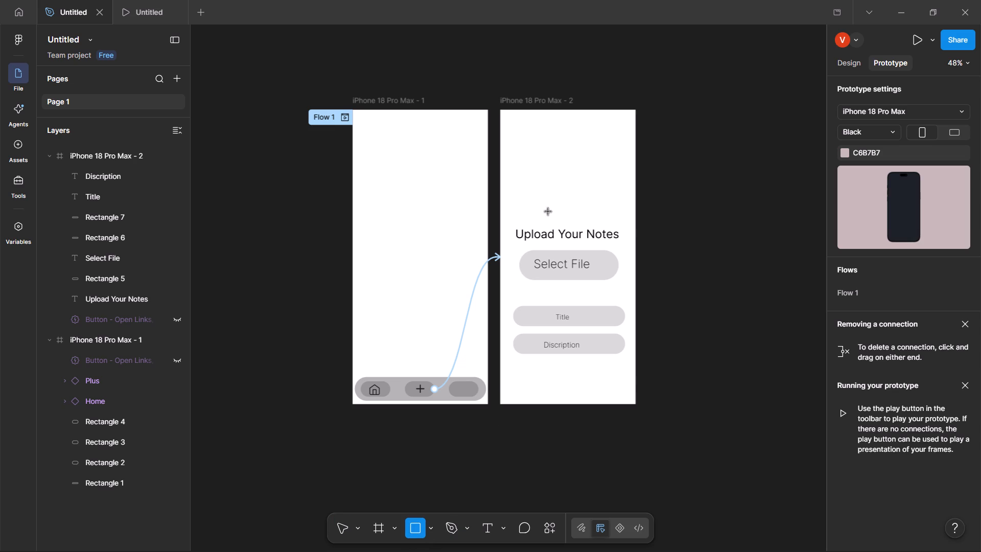
pyautogui.moveTo(517, 158); pyautogui.dragTo(560, 172)
pyautogui.moveTo(538, 168); pyautogui.dragTo(536, 168)
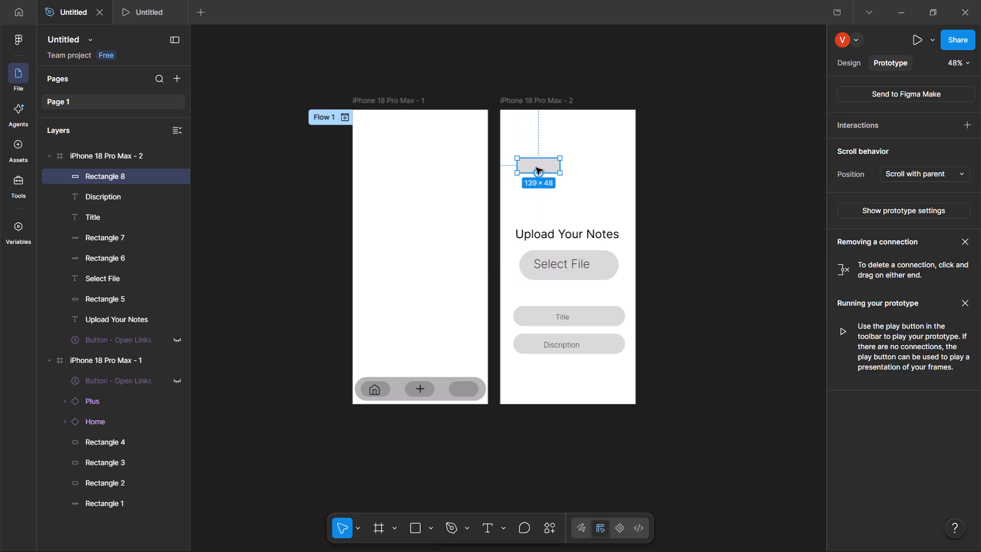
pyautogui.moveTo(536, 168); pyautogui.dragTo(531, 180)
pyautogui.moveTo(531, 165); pyautogui.dragTo(524, 199)
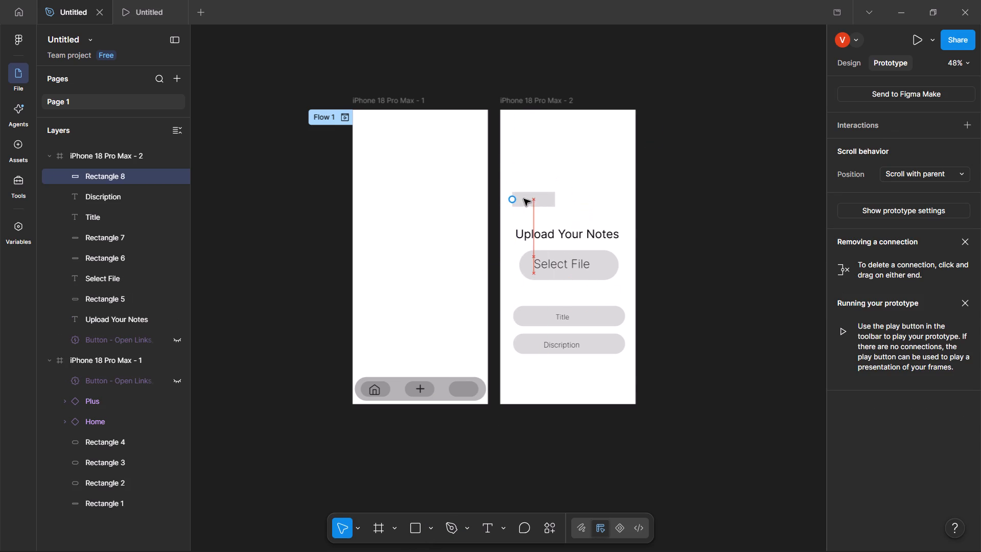
pyautogui.moveTo(524, 199); pyautogui.dragTo(525, 199)
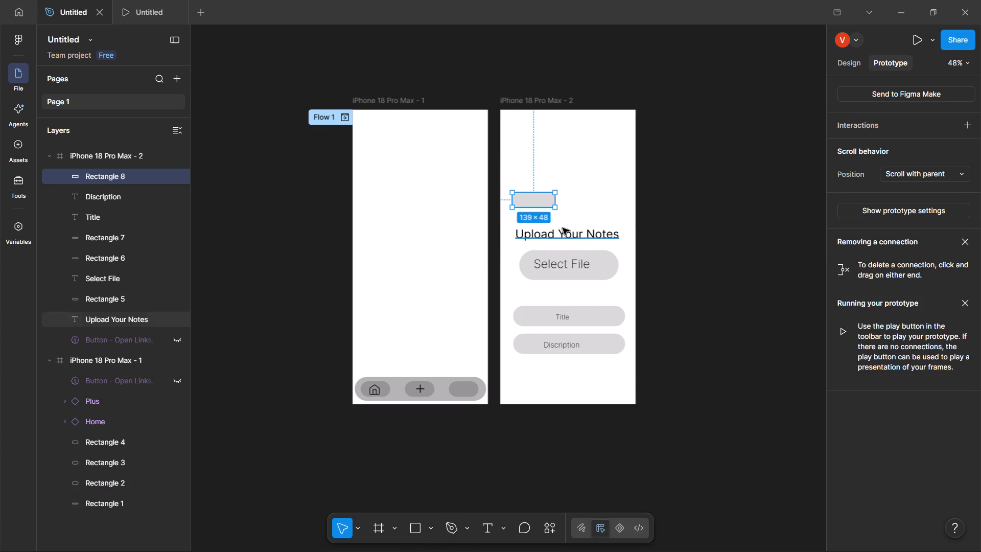
# Display the design properties of the new small rectangle.
pyautogui.doubleClick(533, 199)
pyautogui.doubleClick(532, 202)
pyautogui.click(653, 283)
pyautogui.click(536, 201)
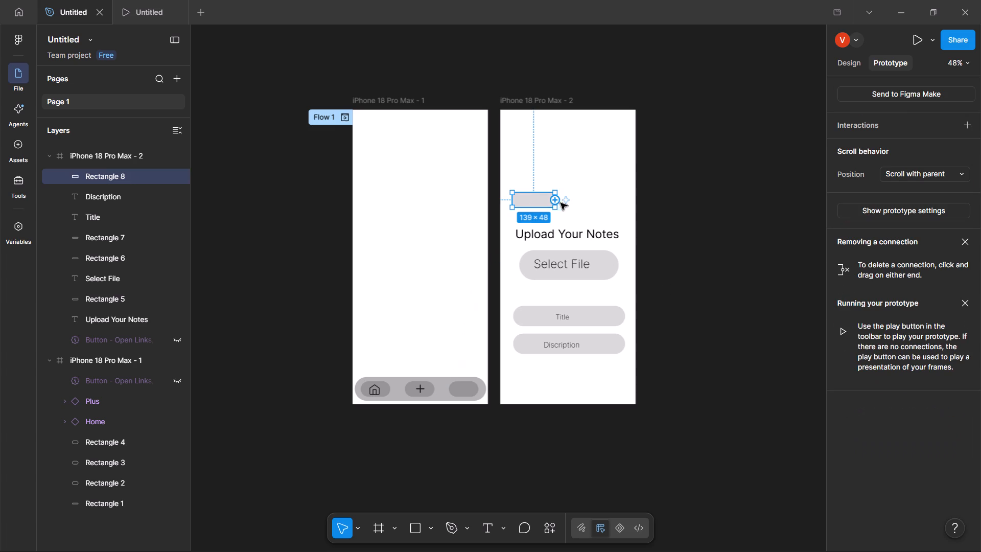
pyautogui.click(854, 65)
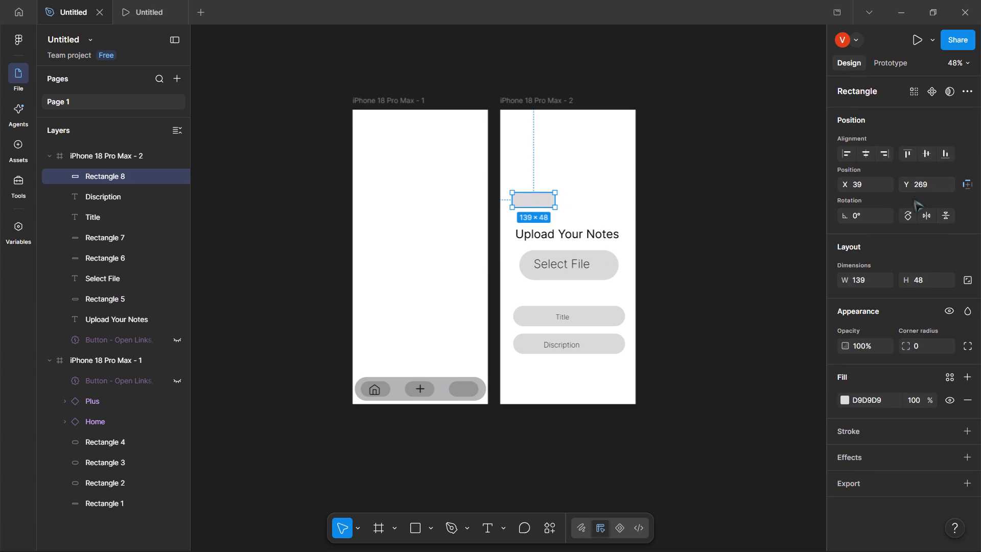
pyautogui.click(926, 279)
pyautogui.click(535, 205)
pyautogui.click(531, 200)
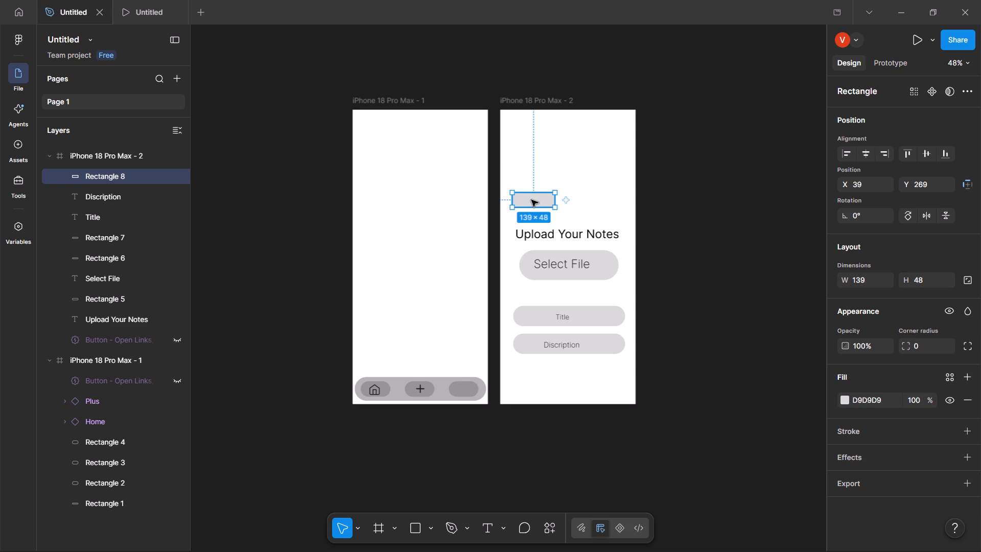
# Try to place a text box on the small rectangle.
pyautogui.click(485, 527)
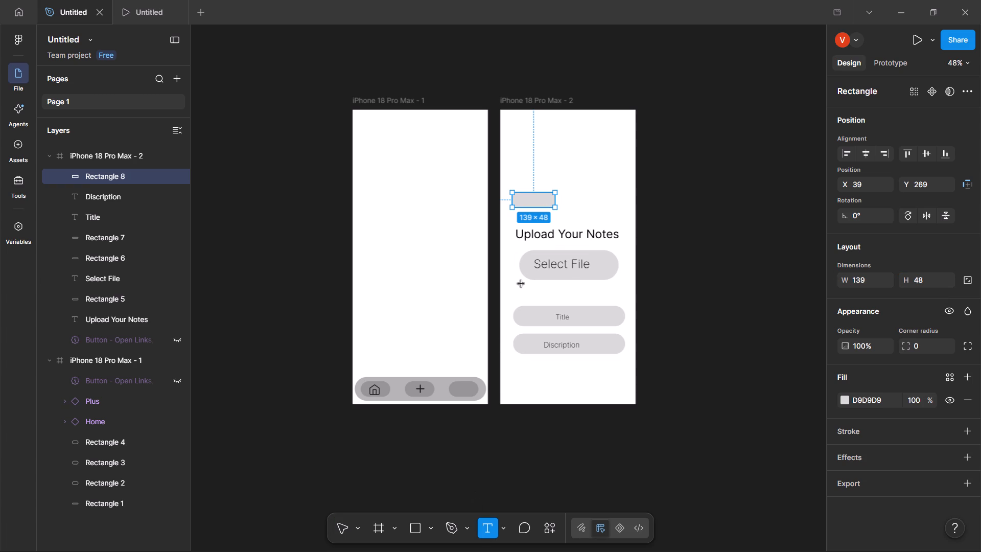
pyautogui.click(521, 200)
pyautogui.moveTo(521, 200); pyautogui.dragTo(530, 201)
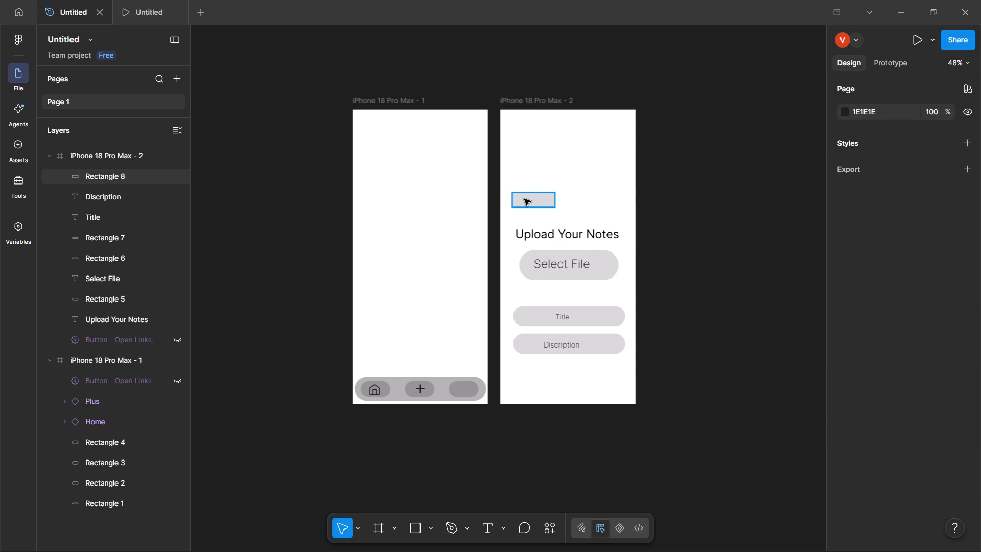
# Move the small rectangle to X 62, Y 273, aligning its left edge with the Select File box.
pyautogui.click(524, 199)
pyautogui.moveTo(522, 198); pyautogui.dragTo(529, 199)
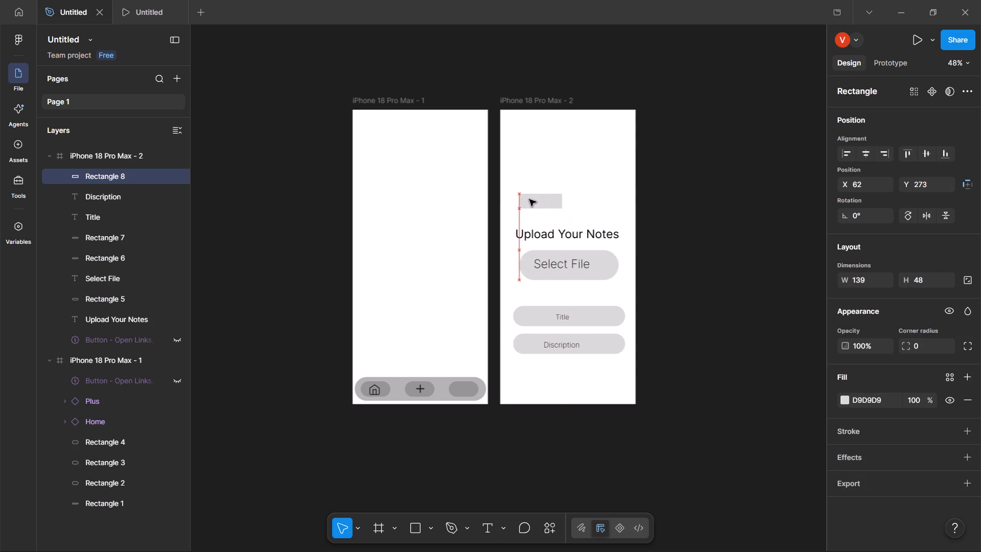
pyautogui.moveTo(529, 199); pyautogui.dragTo(529, 199)
pyautogui.click(526, 219)
pyautogui.click(519, 223)
pyautogui.click(524, 203)
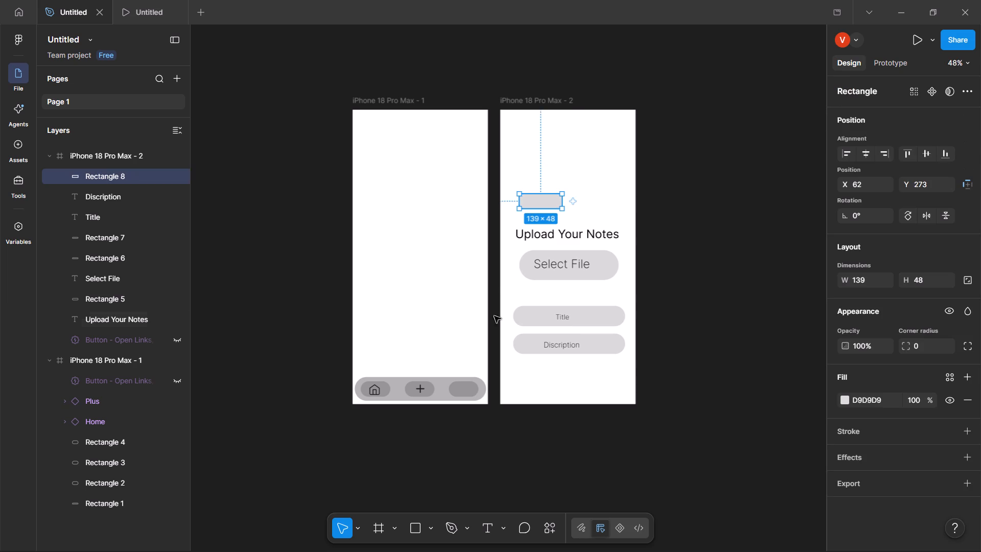
# Add a text box of about 101 × 26 inside the small rectangle, reading "back".
pyautogui.click(486, 525)
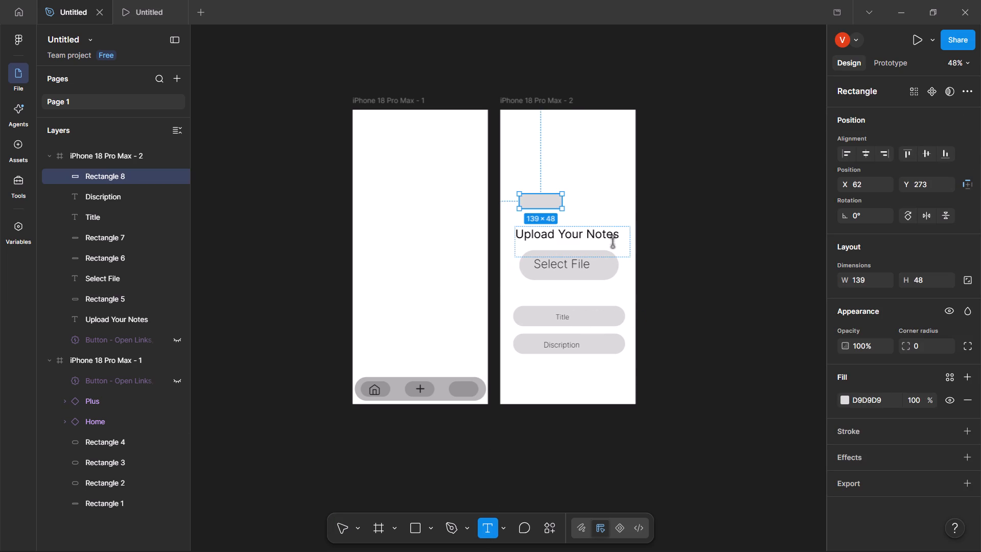
pyautogui.scroll(2, 613, 241)
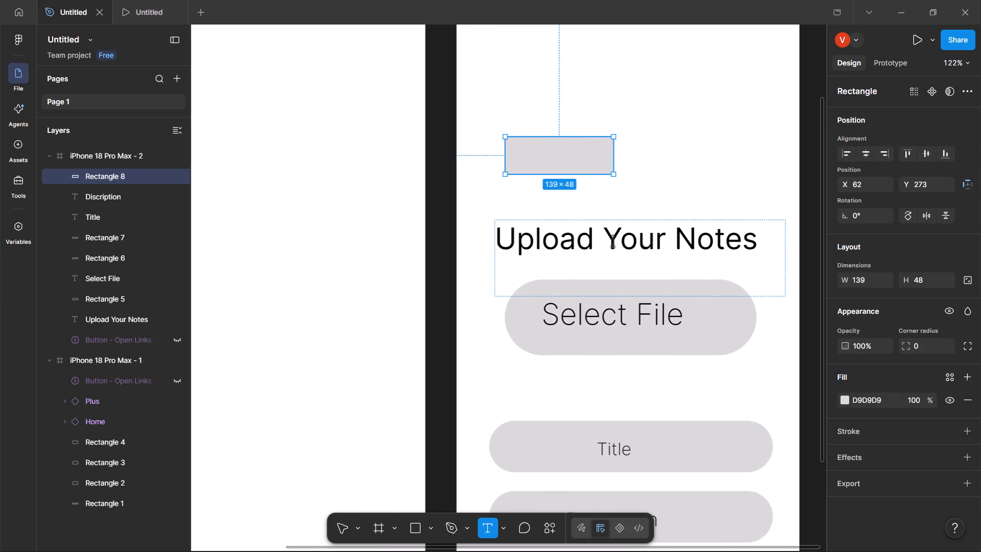
pyautogui.scroll(4, 613, 241)
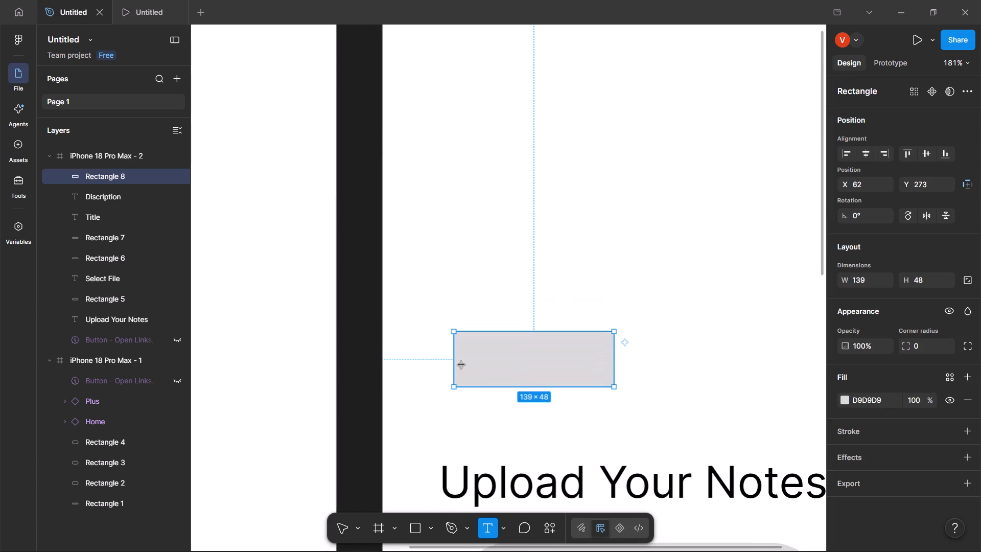
pyautogui.moveTo(473, 346); pyautogui.dragTo(589, 376)
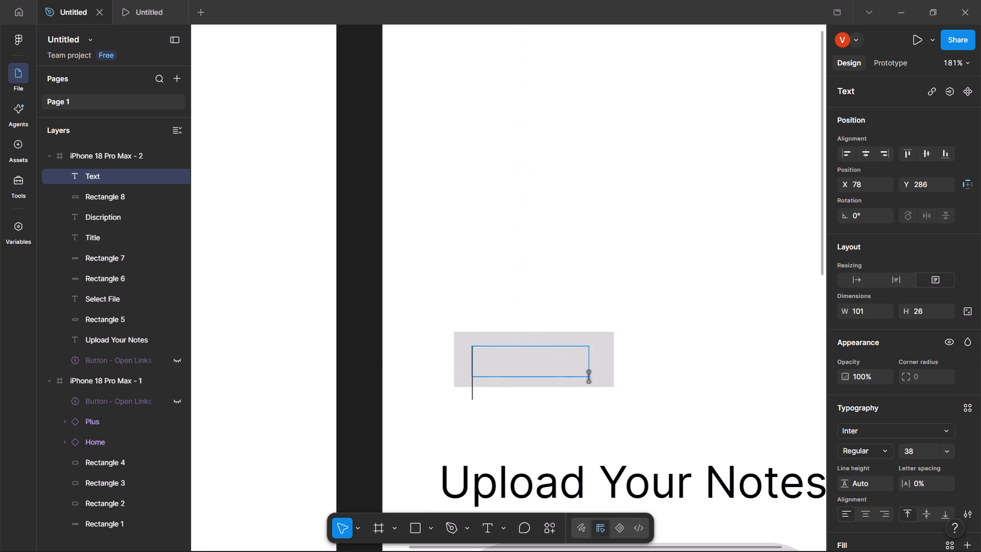
pyautogui.write('back')
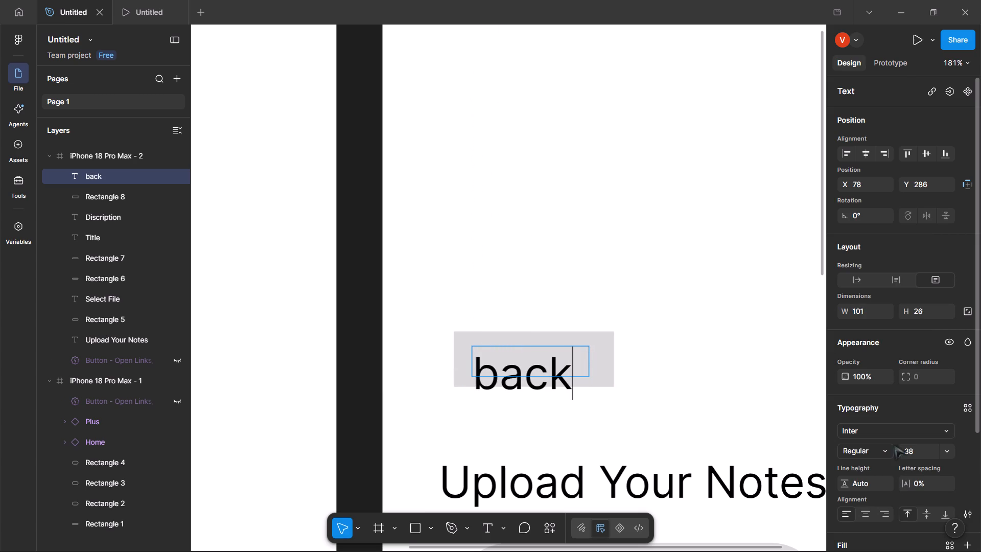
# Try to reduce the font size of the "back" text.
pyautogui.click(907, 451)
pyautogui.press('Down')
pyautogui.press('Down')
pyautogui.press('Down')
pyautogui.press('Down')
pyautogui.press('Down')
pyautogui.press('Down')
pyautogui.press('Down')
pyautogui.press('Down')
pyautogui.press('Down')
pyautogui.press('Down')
# Select the whole "back" text and set its font size to 23.
pyautogui.doubleClick(548, 388)
pyautogui.doubleClick(539, 372)
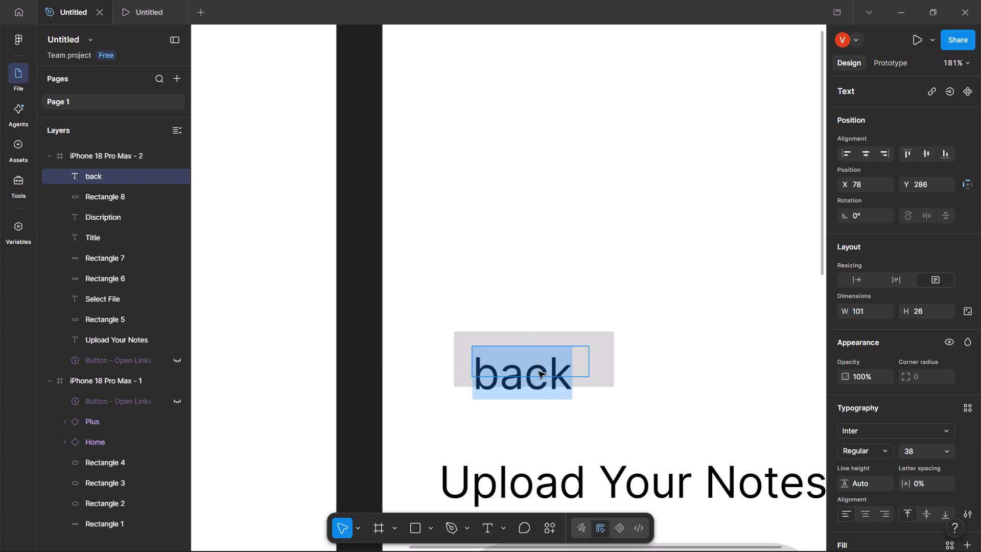
pyautogui.click(913, 451)
pyautogui.press('Down')
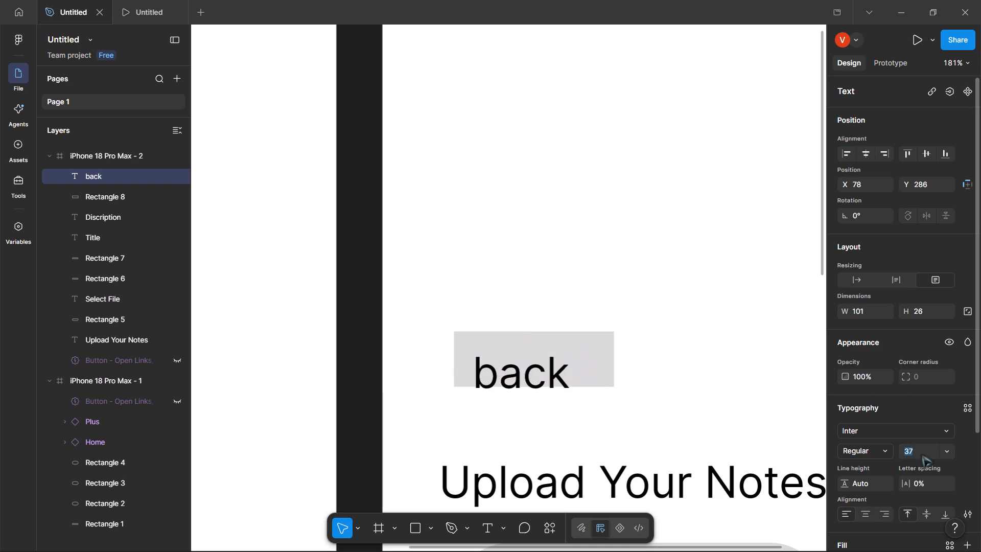
pyautogui.press('Down')
pyautogui.press('Down')
pyautogui.press('Down')
pyautogui.press('Down')
pyautogui.press('Down')
pyautogui.press('Down')
pyautogui.press('Down')
pyautogui.press('Down')
pyautogui.press('Down')
pyautogui.press('Down')
pyautogui.press('Down')
pyautogui.press('Down')
pyautogui.press('Down')
pyautogui.press('Down')
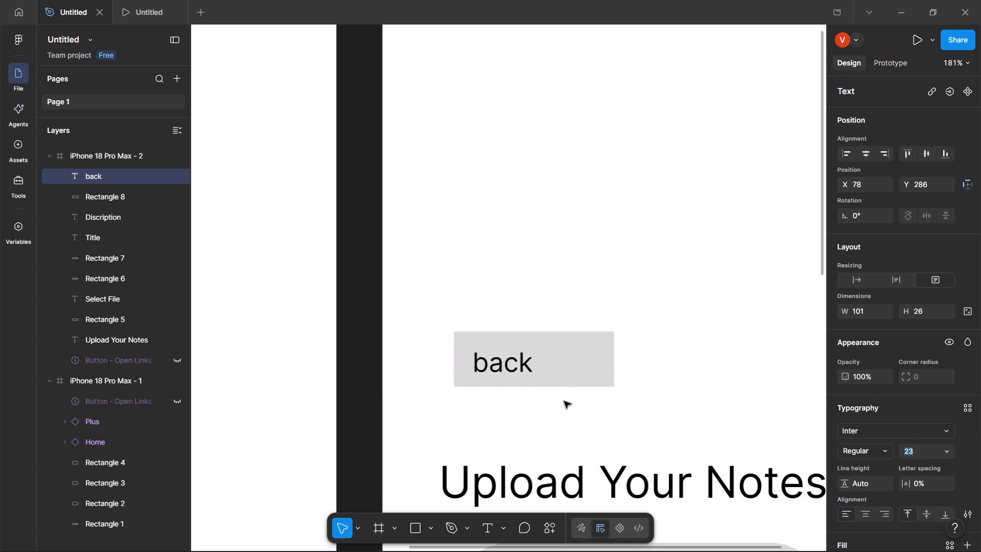
pyautogui.moveTo(510, 363); pyautogui.dragTo(513, 358)
pyautogui.click(552, 365)
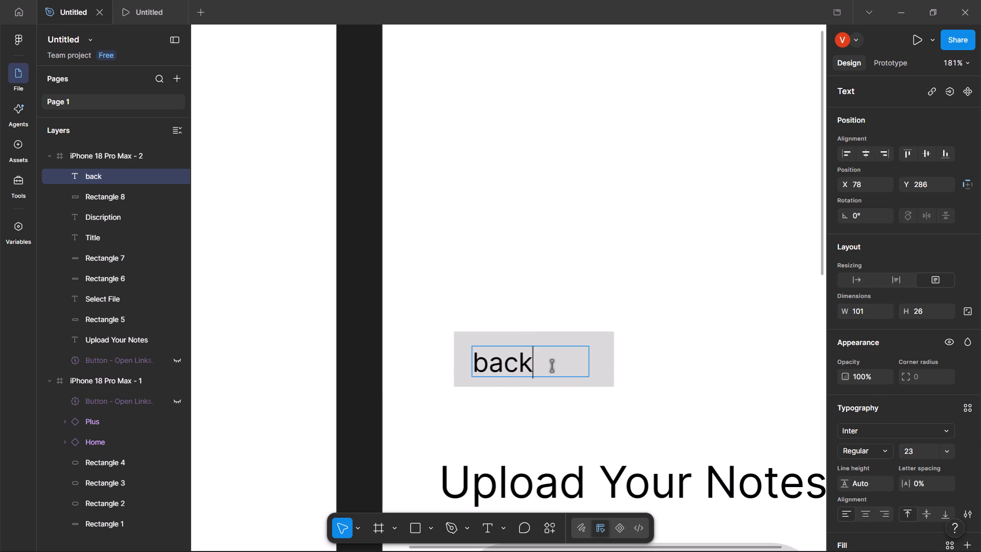
# Set the corner radius of the small rectangle behind the "back" text to 39.
pyautogui.moveTo(558, 364); pyautogui.dragTo(558, 358)
pyautogui.click(623, 382)
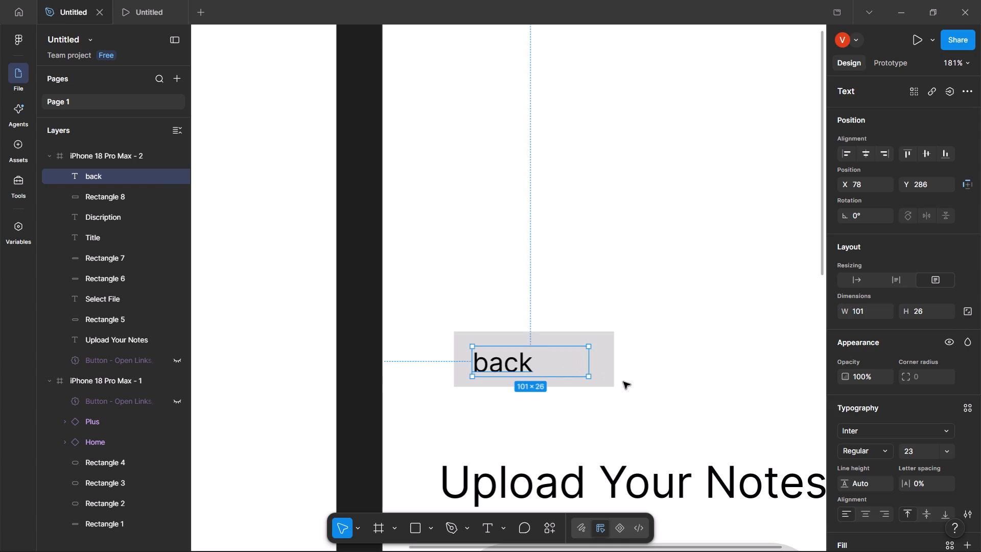
pyautogui.click(609, 372)
pyautogui.click(934, 342)
pyautogui.press('Up')
pyautogui.press('Up')
pyautogui.press('Up')
pyautogui.press('Up')
pyautogui.press('Up')
pyautogui.press('Up')
pyautogui.press('Up')
pyautogui.press('Up')
pyautogui.press('Up')
pyautogui.press('Up')
pyautogui.press('Up')
pyautogui.press('Up')
pyautogui.press('Up')
pyautogui.press('Up')
pyautogui.press('Up')
pyautogui.press('Up')
pyautogui.press('Up')
pyautogui.press('Up')
pyautogui.press('Up')
pyautogui.press('Up')
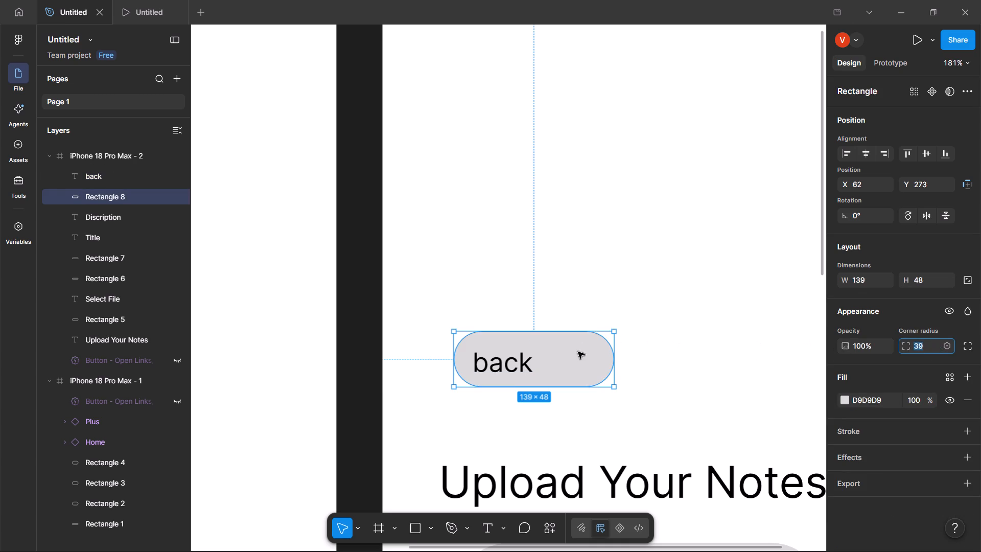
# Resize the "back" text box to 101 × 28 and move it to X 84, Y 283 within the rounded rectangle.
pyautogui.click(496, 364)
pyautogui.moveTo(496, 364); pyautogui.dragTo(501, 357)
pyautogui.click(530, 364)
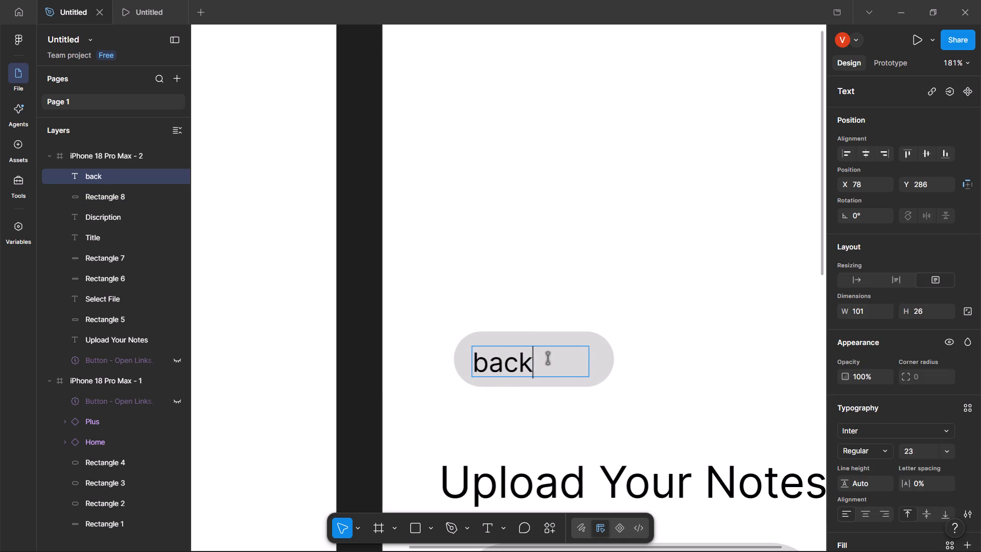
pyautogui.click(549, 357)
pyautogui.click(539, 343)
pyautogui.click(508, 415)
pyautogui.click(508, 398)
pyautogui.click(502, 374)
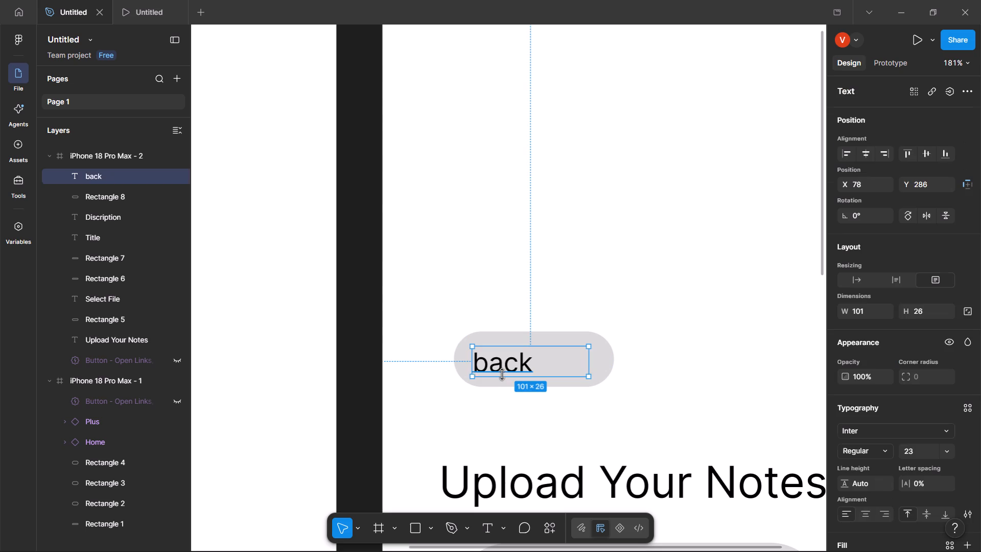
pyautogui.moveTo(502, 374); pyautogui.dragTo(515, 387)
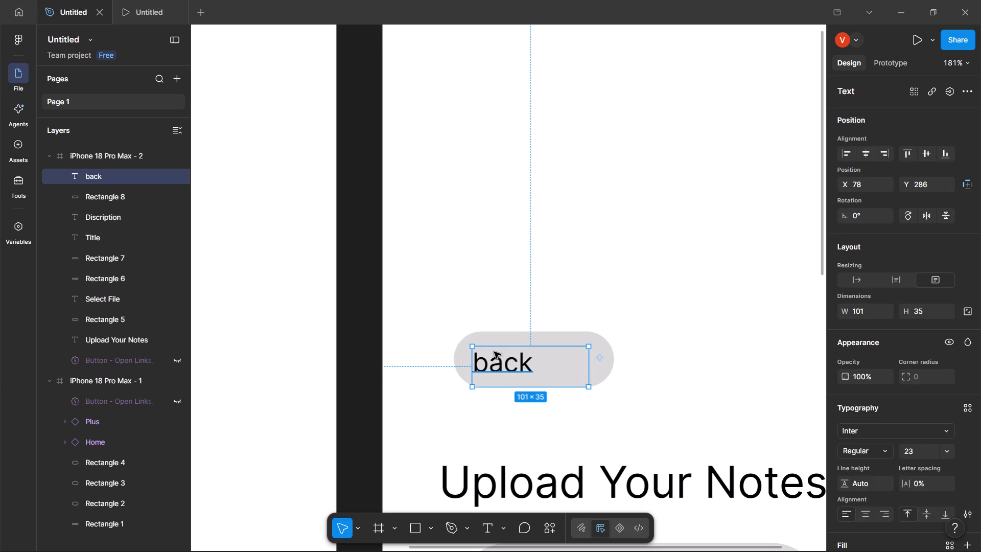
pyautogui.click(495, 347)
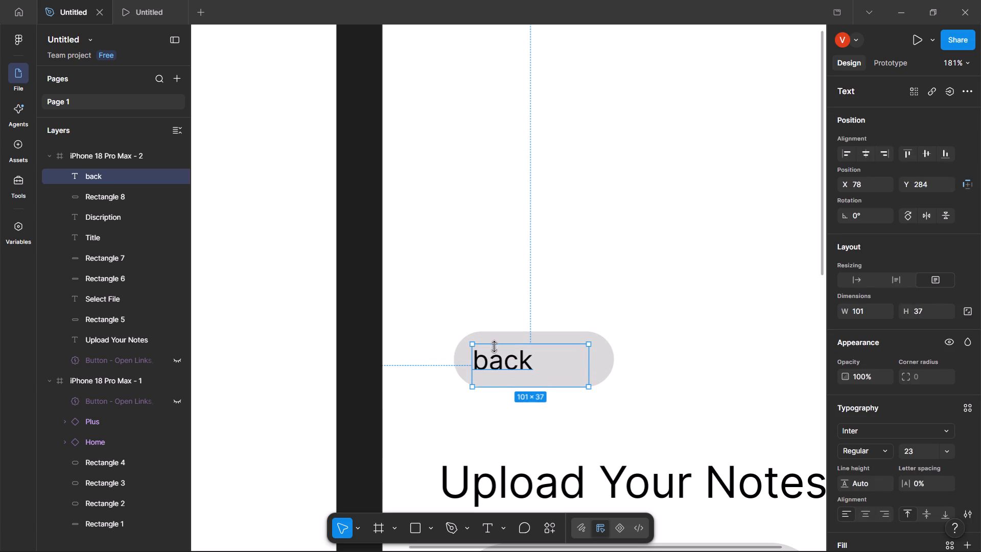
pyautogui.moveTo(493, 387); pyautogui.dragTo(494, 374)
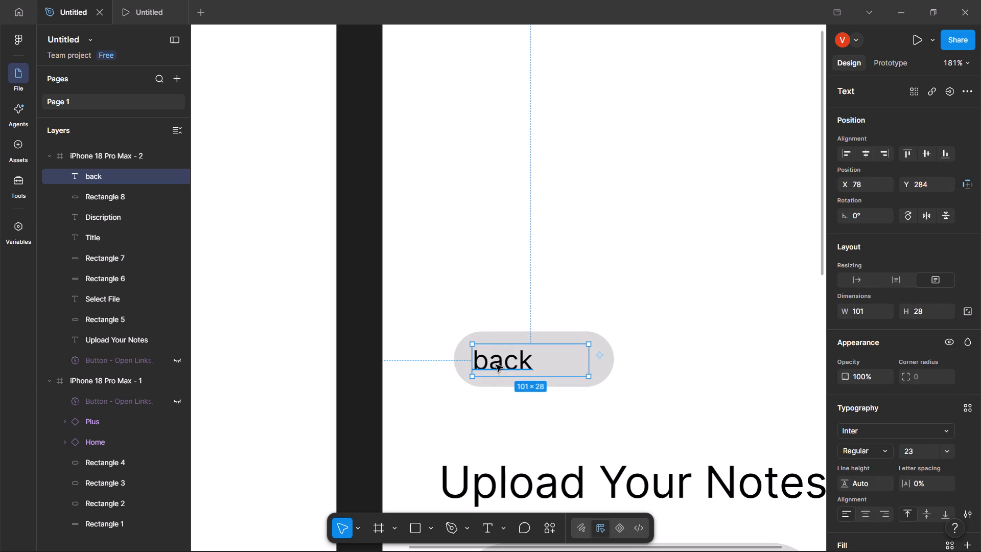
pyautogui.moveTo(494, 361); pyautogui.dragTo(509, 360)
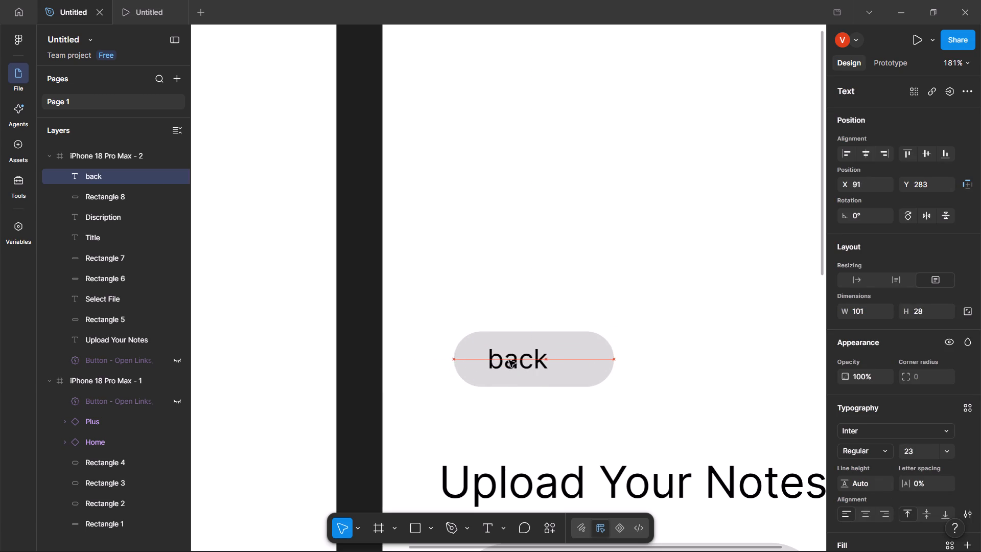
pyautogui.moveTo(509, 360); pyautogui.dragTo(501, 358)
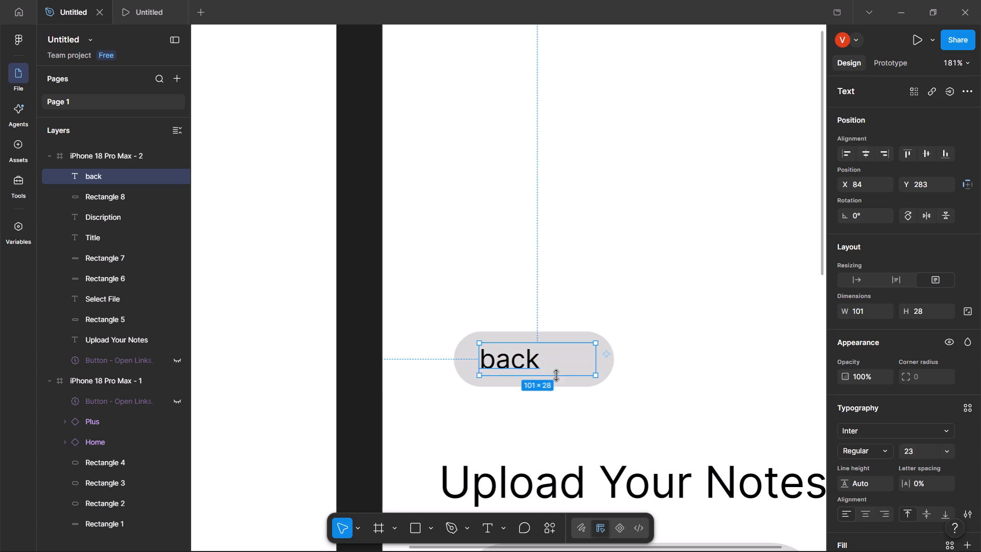
# Delete the "back" text from the rounded rectangle.
pyautogui.click(18, 141)
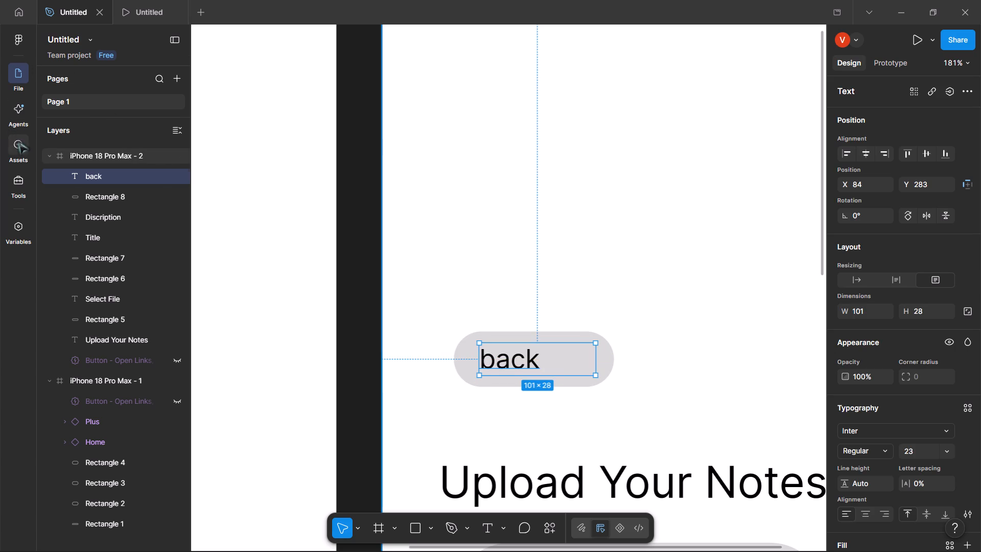
pyautogui.click(90, 76)
pyautogui.press('BackSpace')
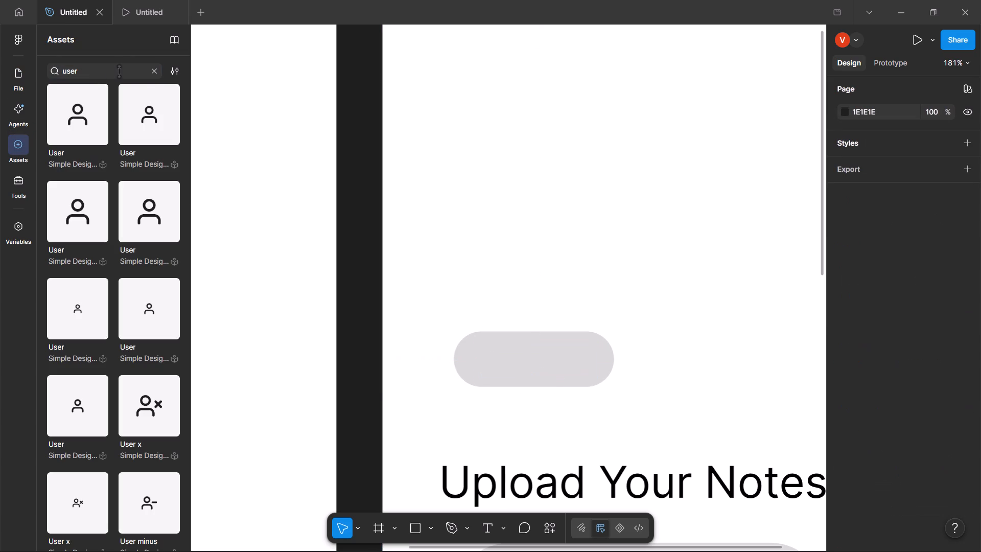
# Search the asset library for "right arrow" and place the small Arrow right icon inside the rounded rectangle, near its right end.
pyautogui.click(151, 74)
pyautogui.press('BackSpace')
pyautogui.write('right arro')
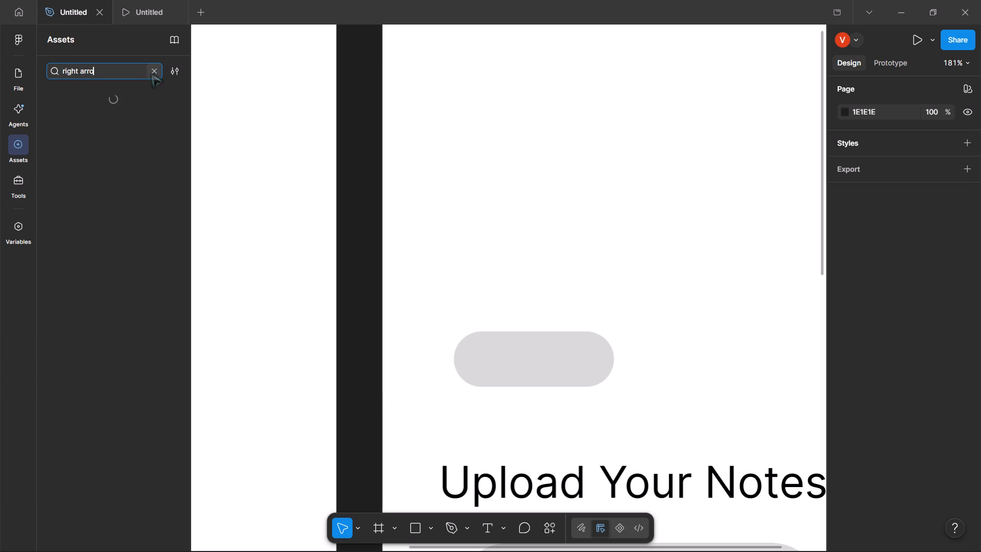
pyautogui.press('w')
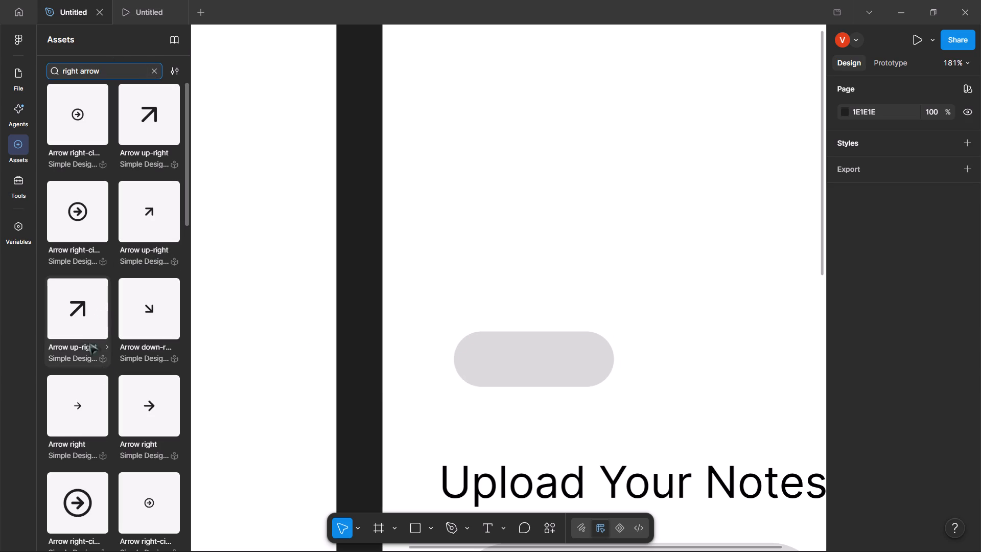
pyautogui.moveTo(73, 408); pyautogui.dragTo(522, 418)
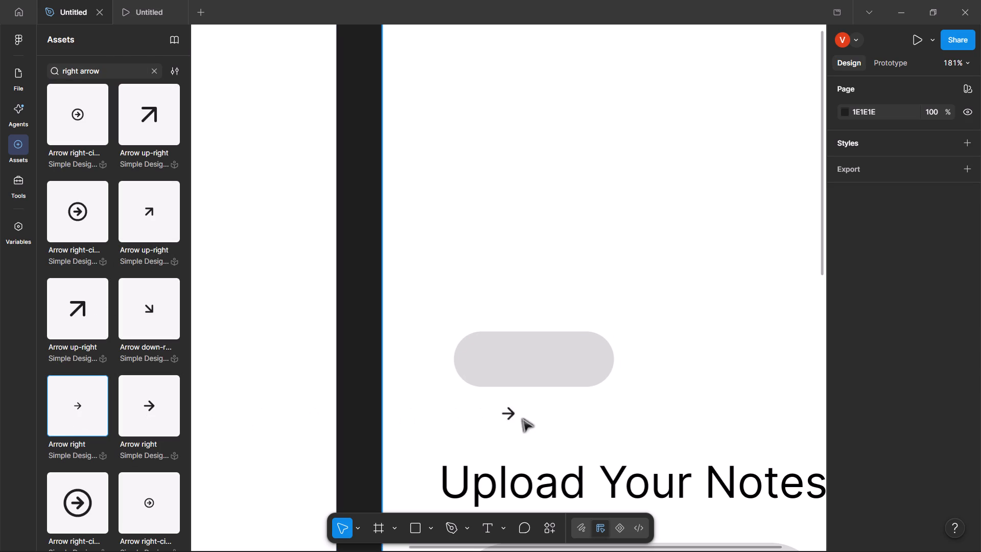
pyautogui.moveTo(522, 418); pyautogui.dragTo(578, 370)
pyautogui.click(514, 286)
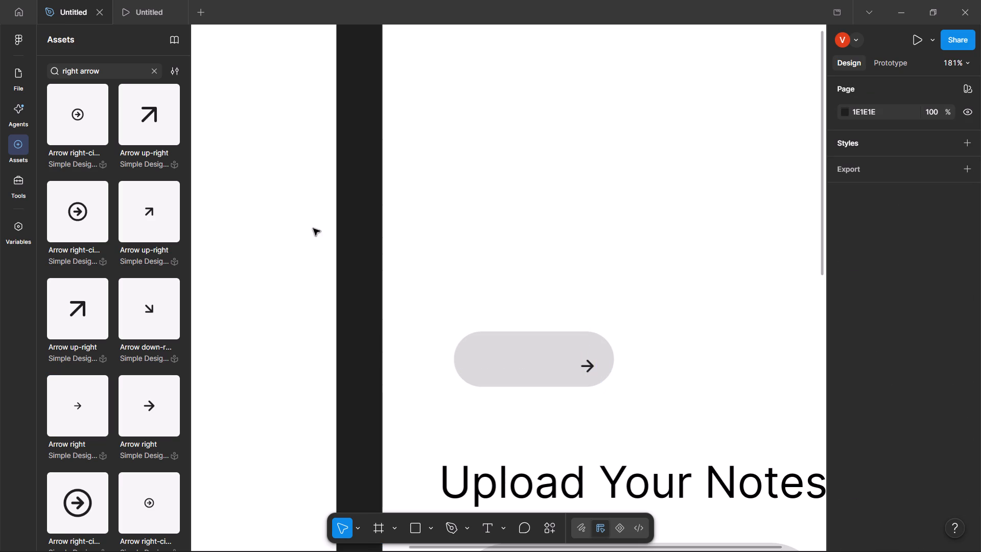
pyautogui.click(26, 36)
pyautogui.click(17, 37)
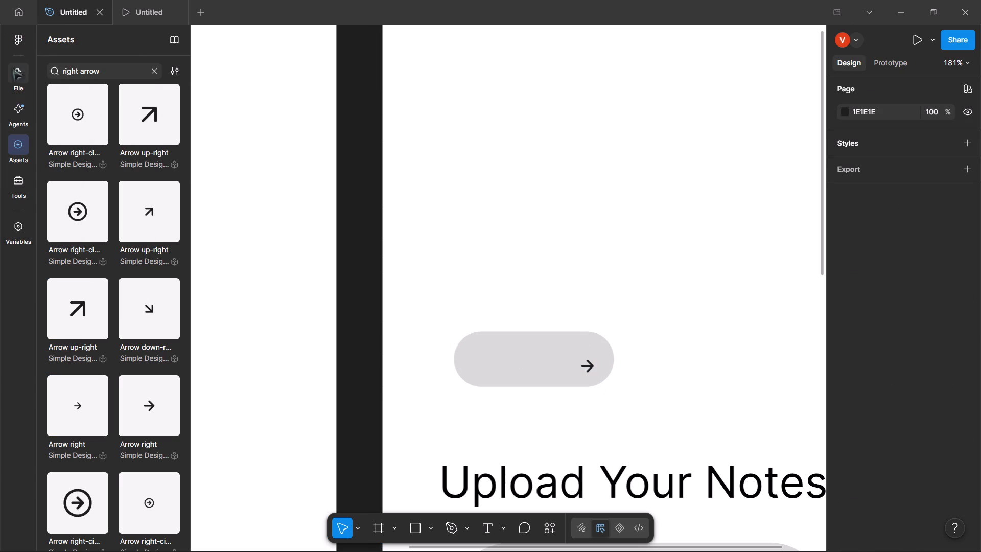
pyautogui.click(12, 71)
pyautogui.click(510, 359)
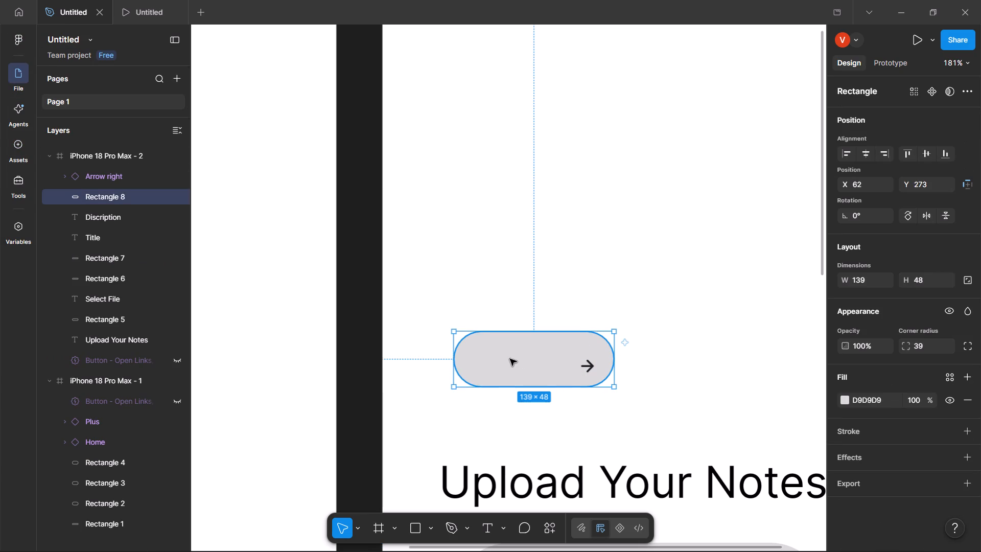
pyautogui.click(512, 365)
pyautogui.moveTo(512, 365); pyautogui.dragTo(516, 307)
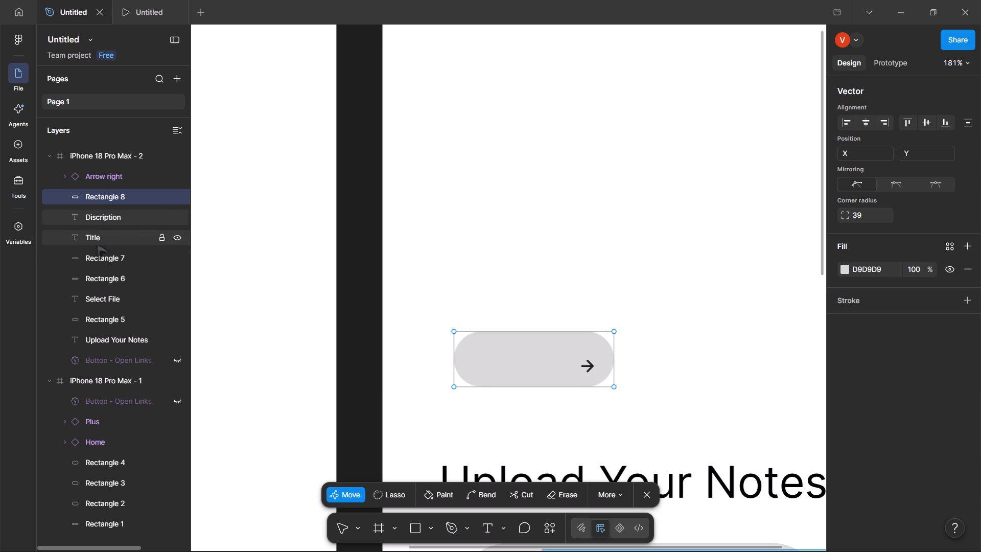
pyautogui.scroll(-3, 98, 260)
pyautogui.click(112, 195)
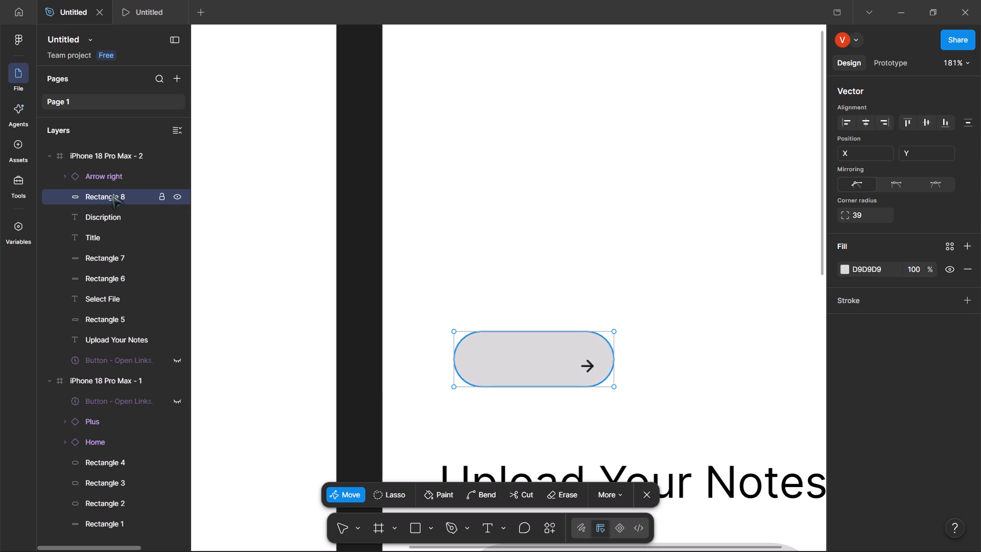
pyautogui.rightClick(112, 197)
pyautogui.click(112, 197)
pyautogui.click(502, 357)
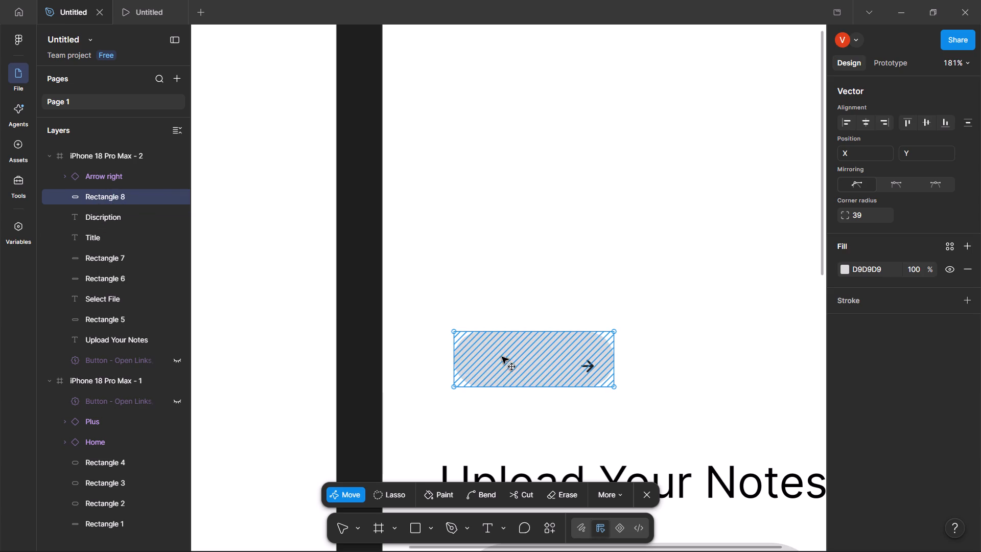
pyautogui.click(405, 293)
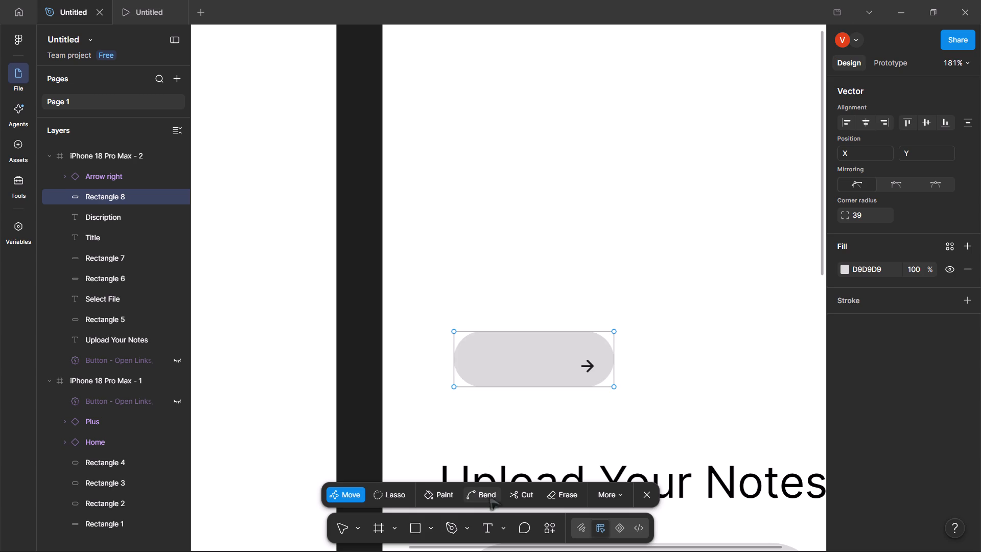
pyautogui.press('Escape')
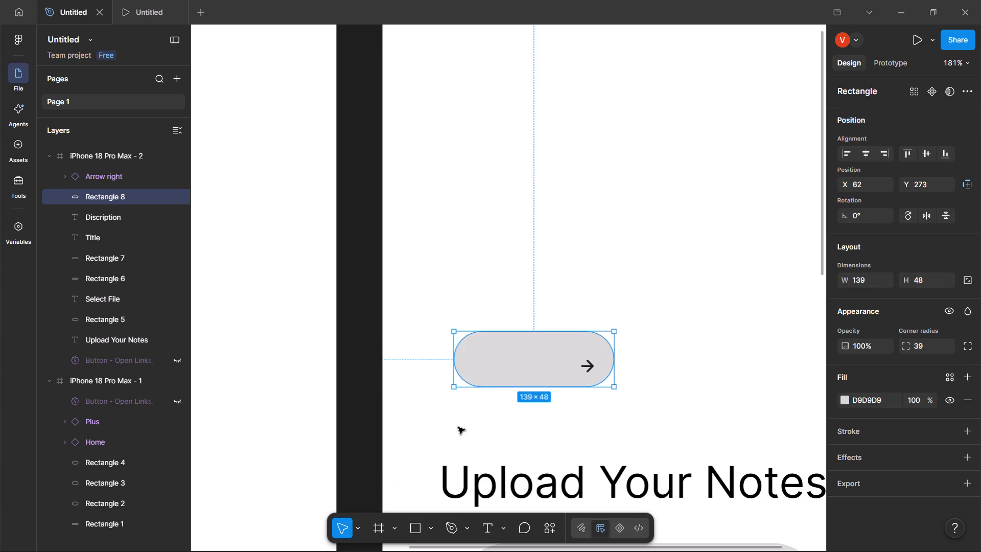
# Move the rounded rectangle to X 62, Y 279 so it is vertically centred on the arrow icon.
pyautogui.moveTo(475, 352); pyautogui.dragTo(576, 393)
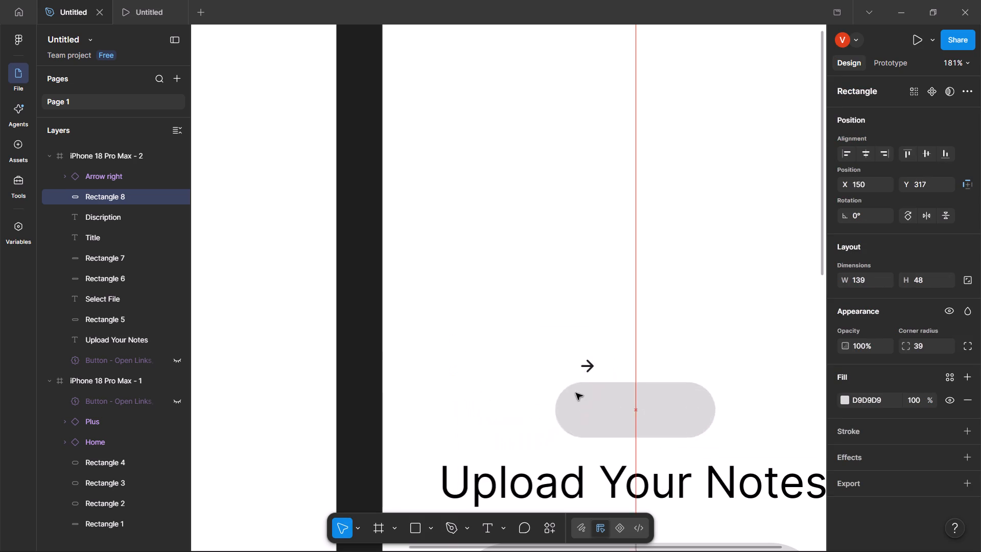
pyautogui.moveTo(576, 393); pyautogui.dragTo(477, 361)
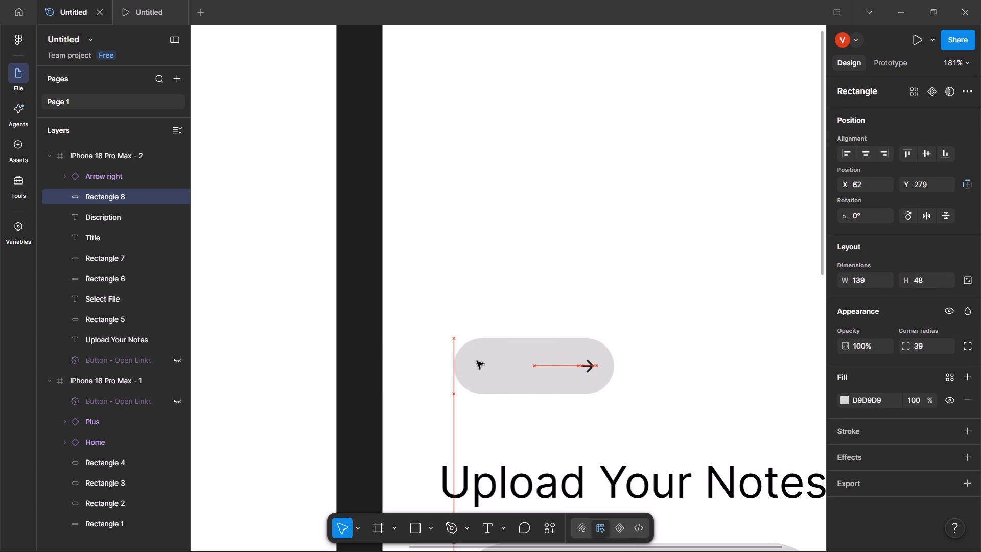
pyautogui.moveTo(477, 361); pyautogui.dragTo(473, 358)
pyautogui.click(473, 359)
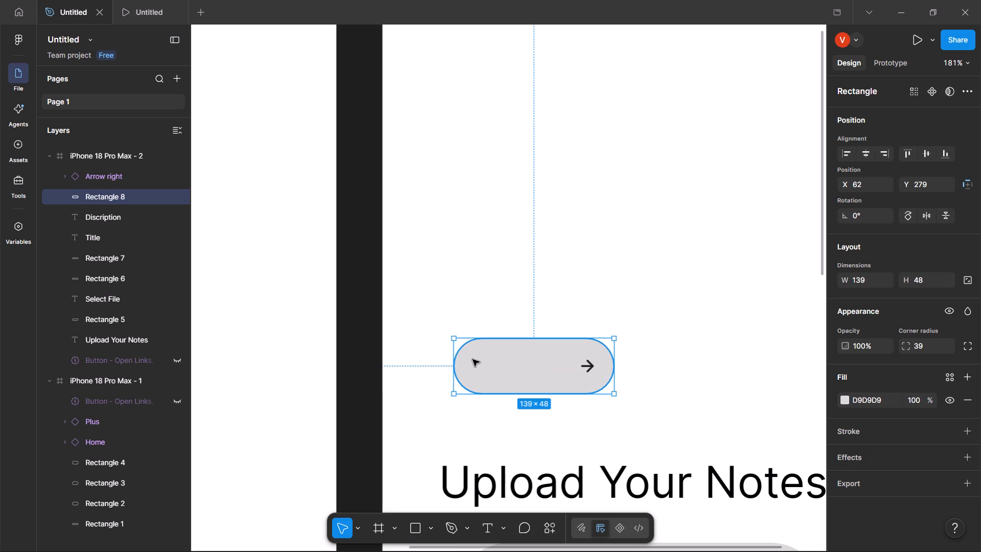
# Add a text box of about 60 × 23 inside the rounded rectangle, left of the arrow, reading "Back".
pyautogui.click(481, 532)
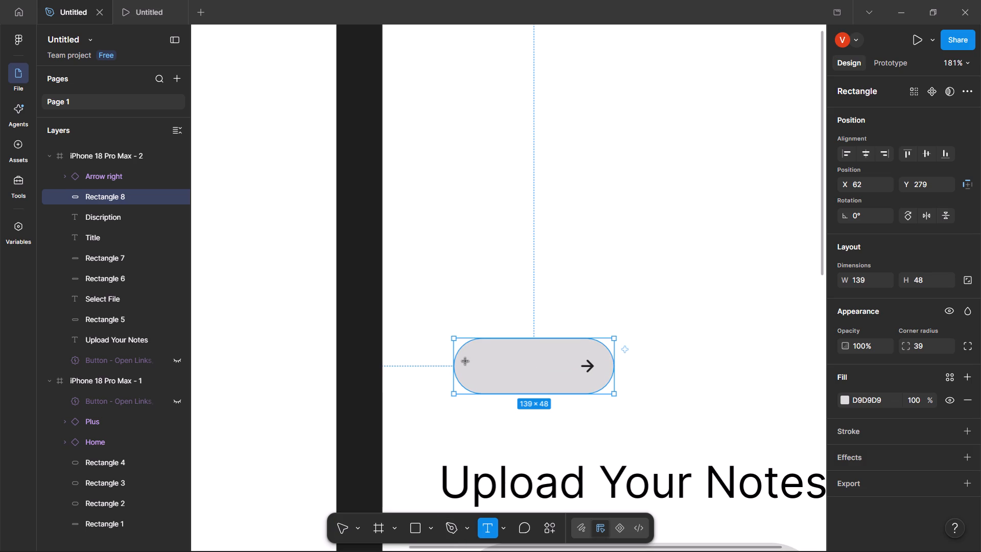
pyautogui.moveTo(465, 358); pyautogui.dragTo(532, 385)
pyautogui.moveTo(509, 373); pyautogui.dragTo(510, 363)
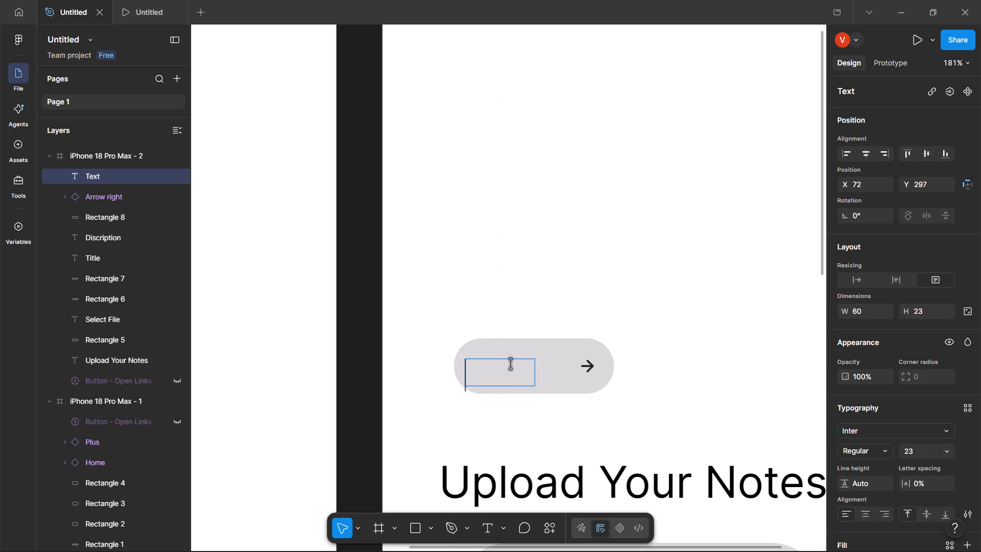
pyautogui.moveTo(510, 363); pyautogui.dragTo(510, 363)
pyautogui.write('aac')
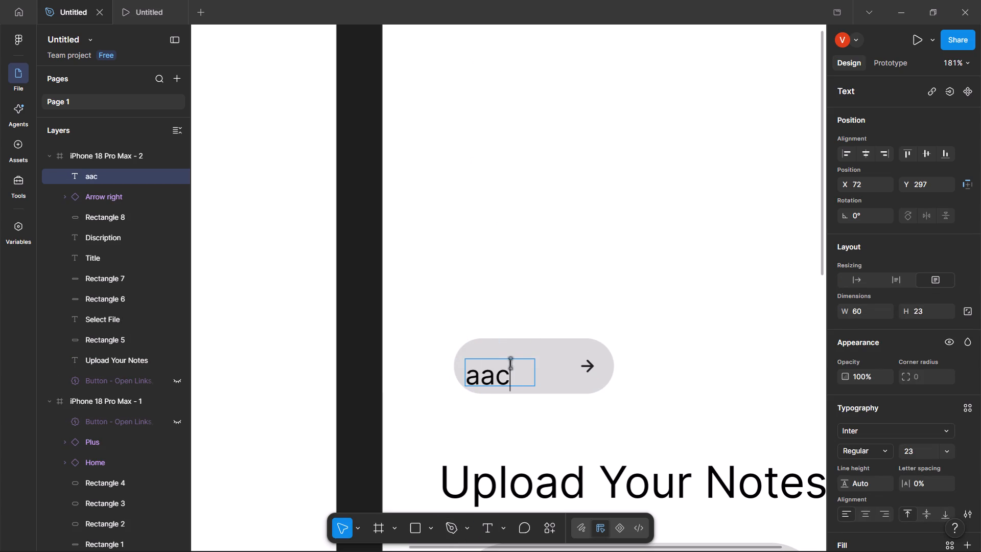
pyautogui.press('BackSpace')
pyautogui.press('BackSpace')
pyautogui.press('BackSpace')
pyautogui.write('Back')
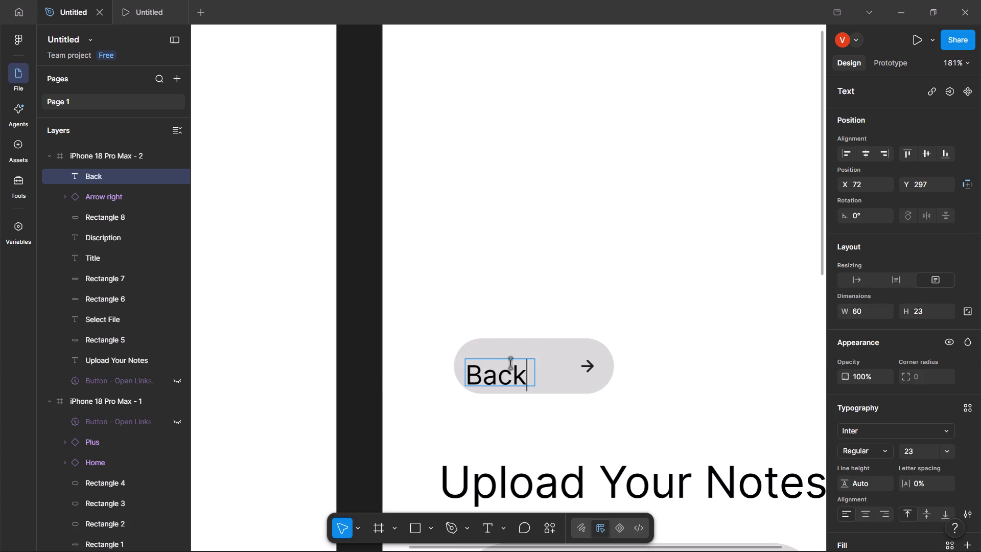
pyautogui.click(491, 295)
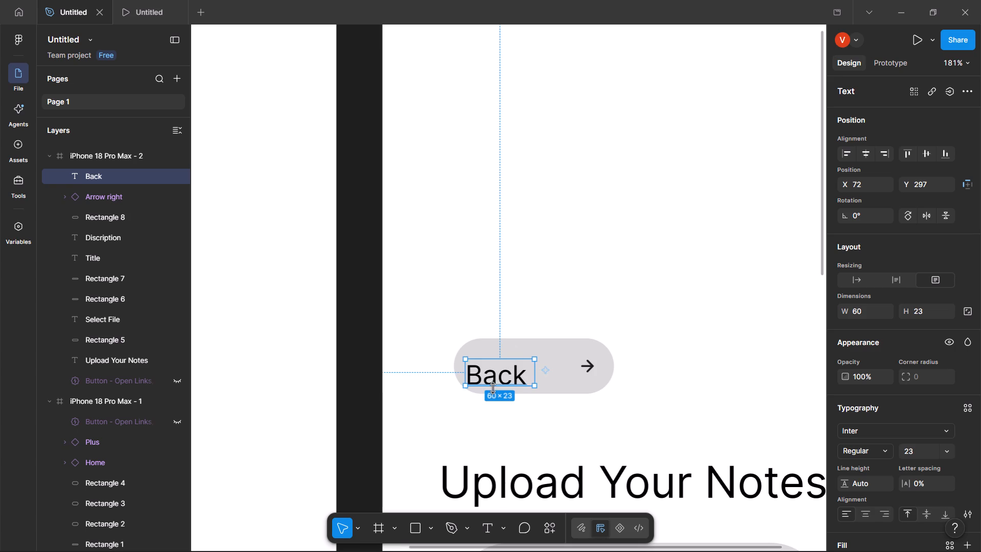
# Move the "Back" text to X 84, Y 288 inside the rounded rectangle.
pyautogui.click(493, 388)
pyautogui.click(490, 366)
pyautogui.moveTo(496, 366); pyautogui.dragTo(510, 357)
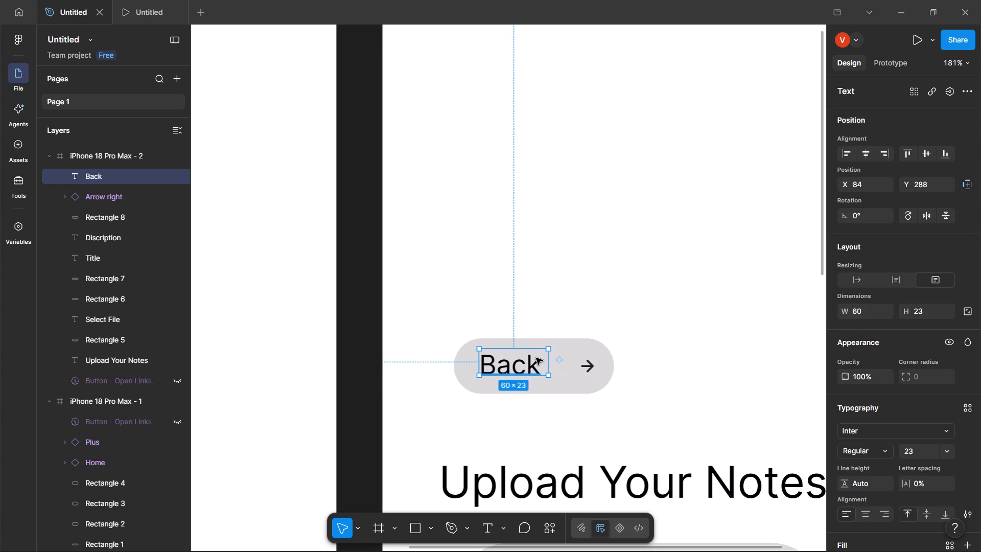
# Widen the Arrow right icon to 44 × 16 and place it at X 144, Y 294, beside the "Back" text.
pyautogui.click(574, 368)
pyautogui.click(578, 369)
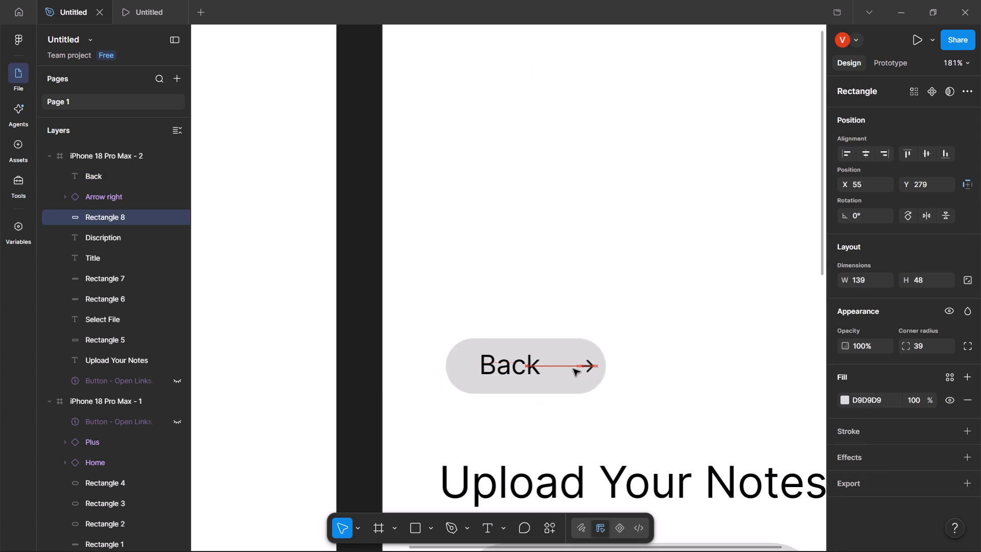
pyautogui.click(589, 369)
pyautogui.moveTo(583, 366); pyautogui.dragTo(578, 365)
pyautogui.moveTo(570, 366); pyautogui.dragTo(529, 369)
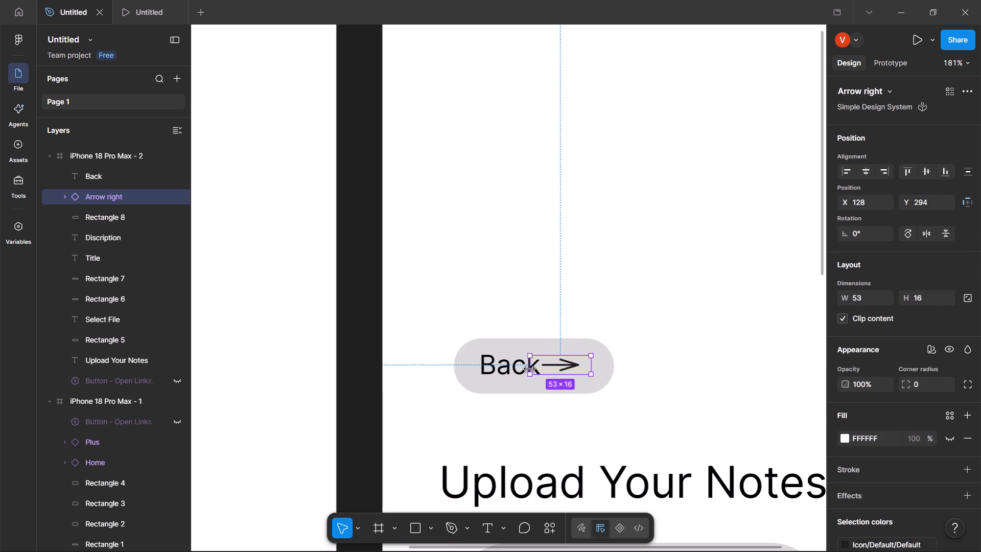
pyautogui.moveTo(529, 369); pyautogui.dragTo(540, 369)
pyautogui.moveTo(559, 367); pyautogui.dragTo(570, 366)
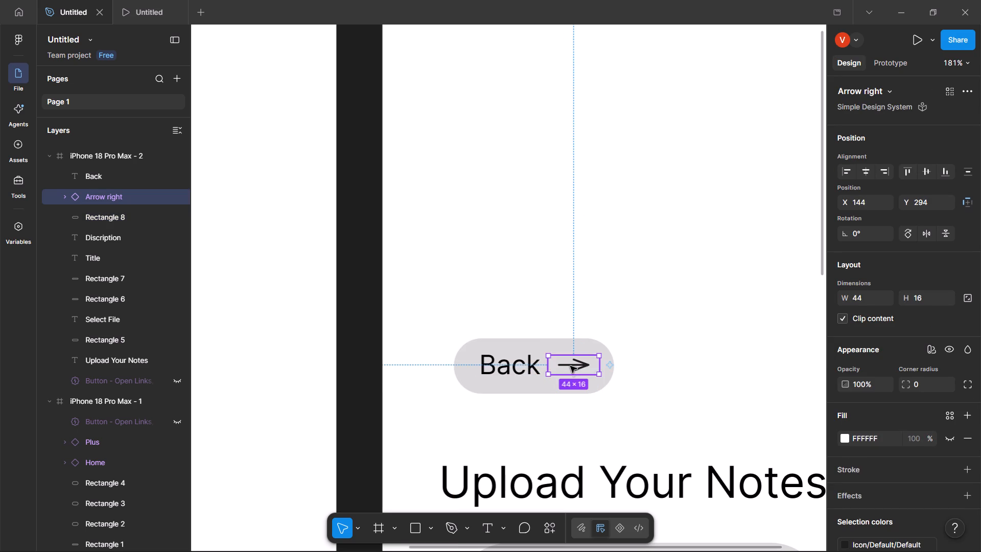
# Move the rounded rectangle behind the "Back" text up to X 62, Y 276.
pyautogui.click(527, 306)
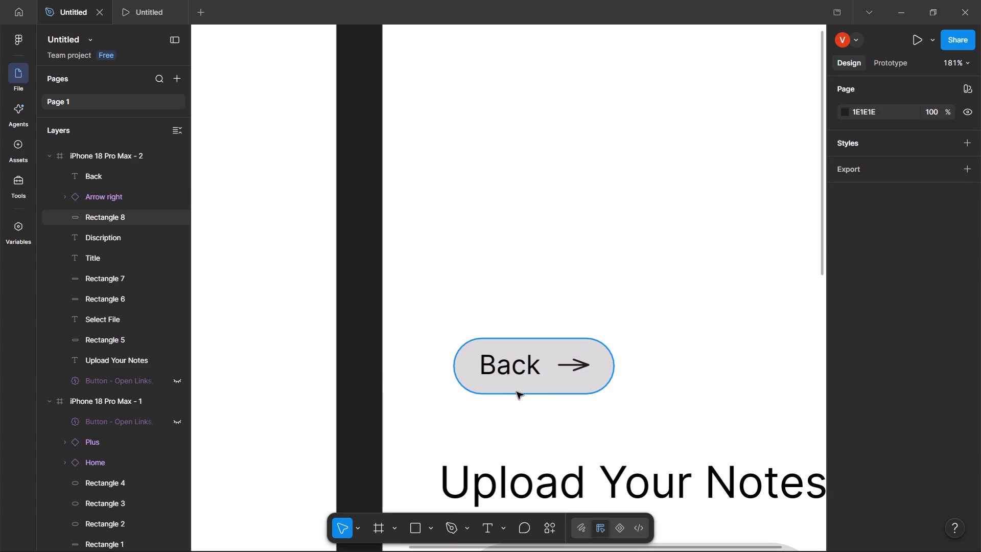
pyautogui.click(517, 392)
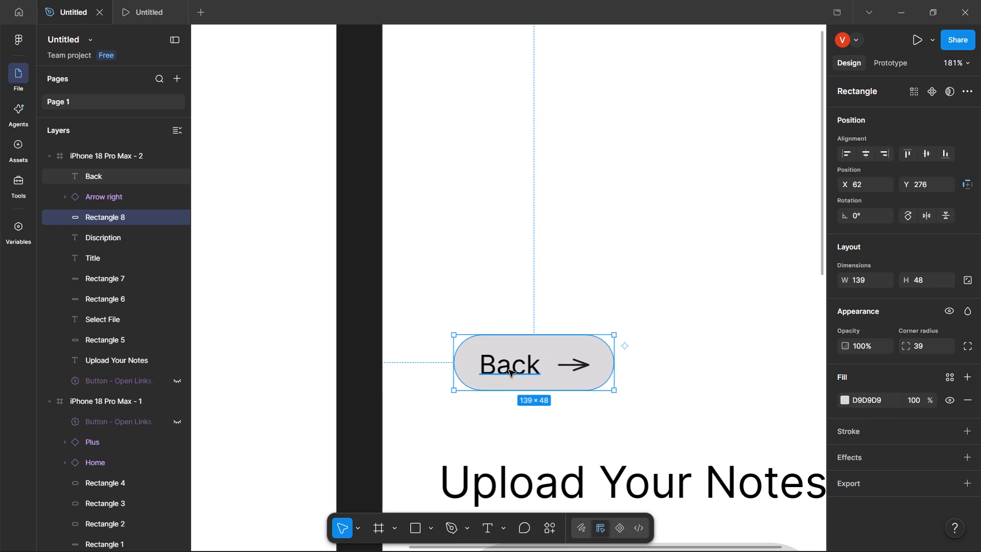
pyautogui.click(500, 363)
# Rotate the Arrow right icon inside the rounded rectangle to -178° so that it points left.
pyautogui.click(563, 363)
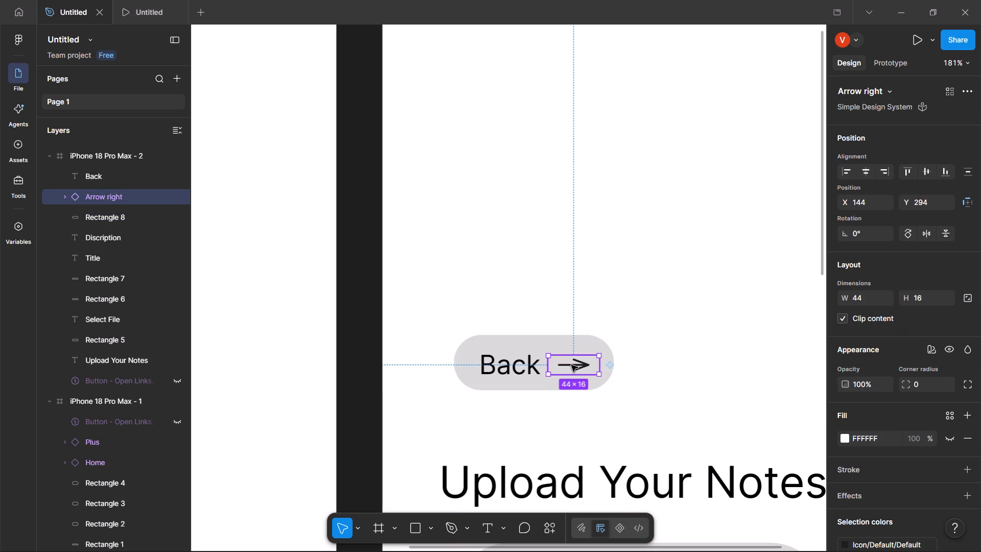
pyautogui.click(863, 237)
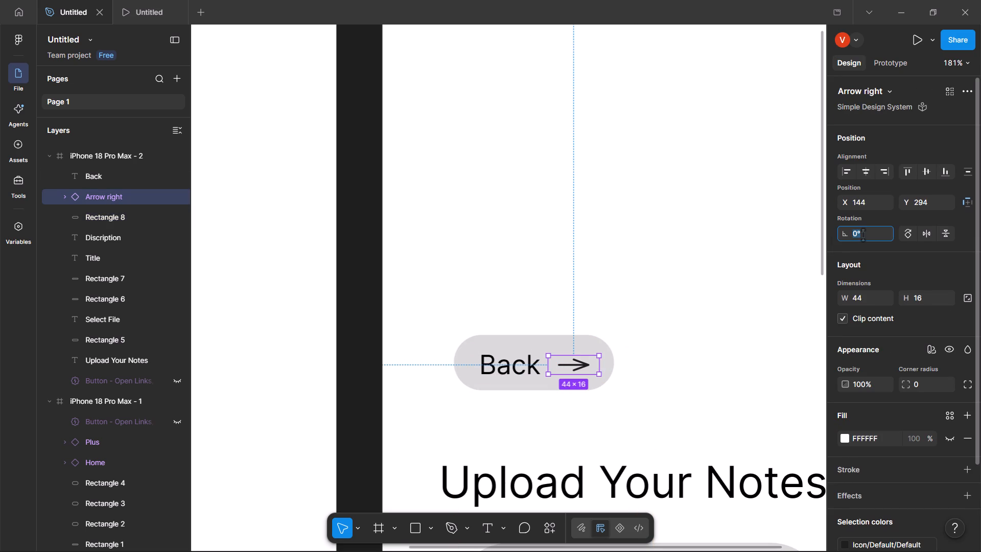
pyautogui.press('Up')
pyautogui.press('Up')
pyautogui.press('Up')
pyautogui.press('Up')
pyautogui.press('Up')
pyautogui.press('Up')
pyautogui.press('Up')
pyautogui.press('Up')
pyautogui.press('Up')
pyautogui.press('Up')
pyautogui.press('Up')
pyautogui.press('Up')
pyautogui.press('Up')
pyautogui.press('Up')
pyautogui.press('Up')
pyautogui.press('Up')
pyautogui.press('Up')
pyautogui.press('Up')
pyautogui.press('Up')
pyautogui.press('Up')
pyautogui.press('Up')
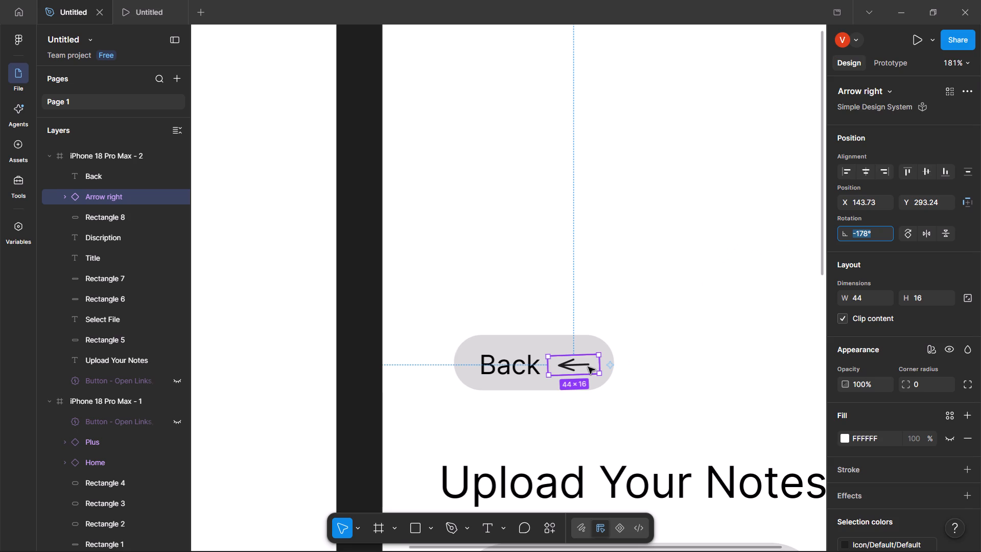
# Swap the arrow and the "Back" text inside the rounded rectangle so the arrow sits left of the text.
pyautogui.moveTo(588, 367); pyautogui.dragTo(497, 366)
pyautogui.click(523, 370)
pyautogui.click(529, 416)
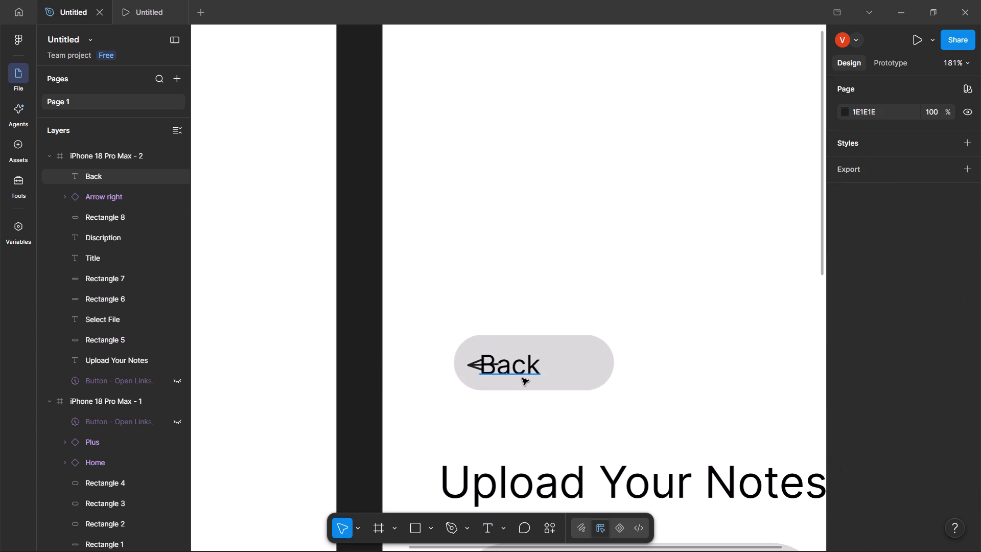
pyautogui.click(522, 378)
pyautogui.moveTo(521, 371); pyautogui.dragTo(551, 371)
pyautogui.click(522, 422)
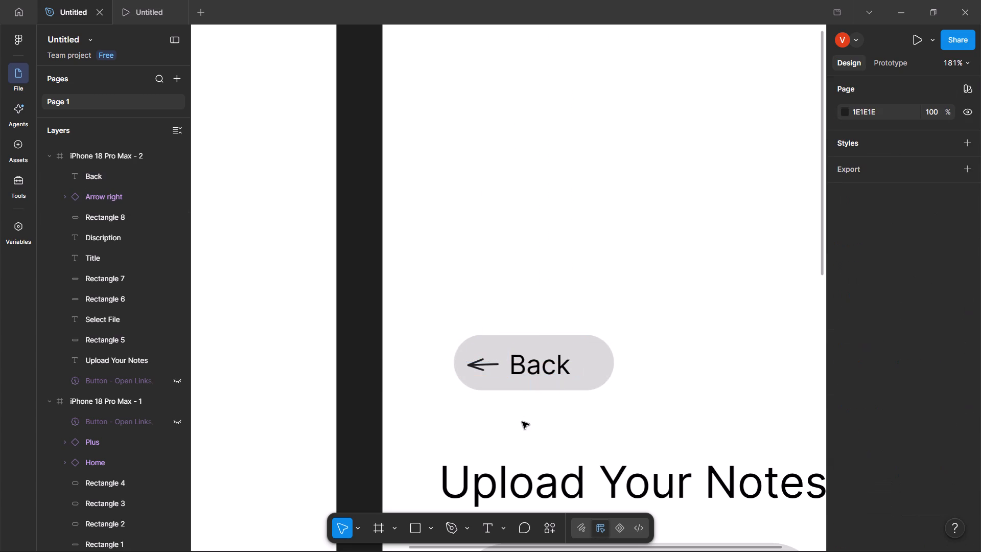
pyautogui.click(521, 359)
pyautogui.click(491, 382)
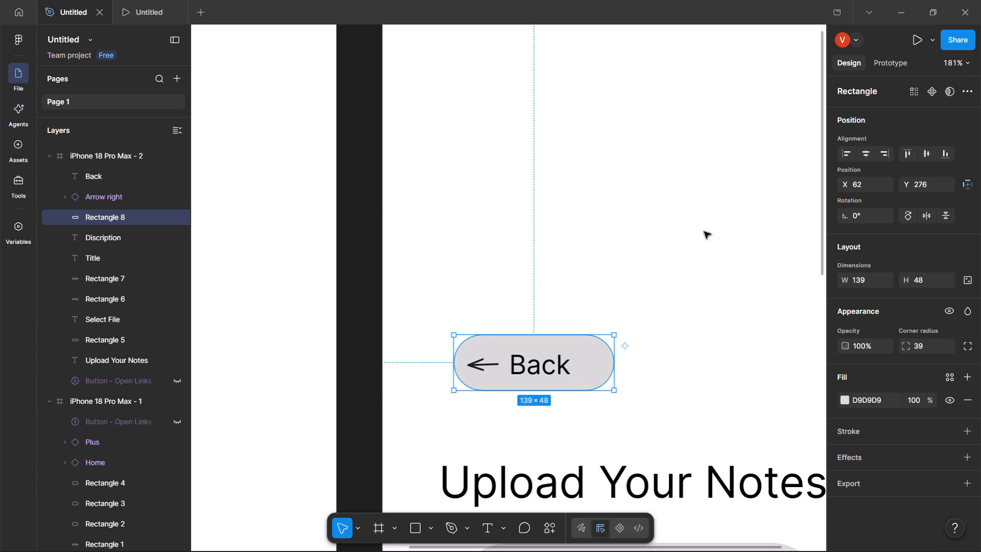
# Connect the arrow icon to the iPhone 18 Pro Max - 1 frame with an On tap, Navigate to interaction.
pyautogui.click(882, 60)
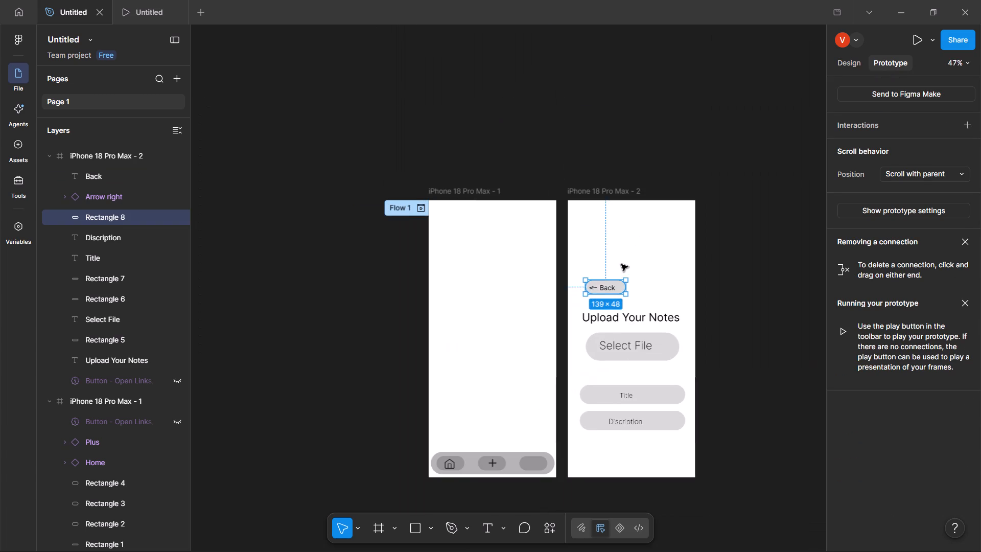
pyautogui.click(597, 285)
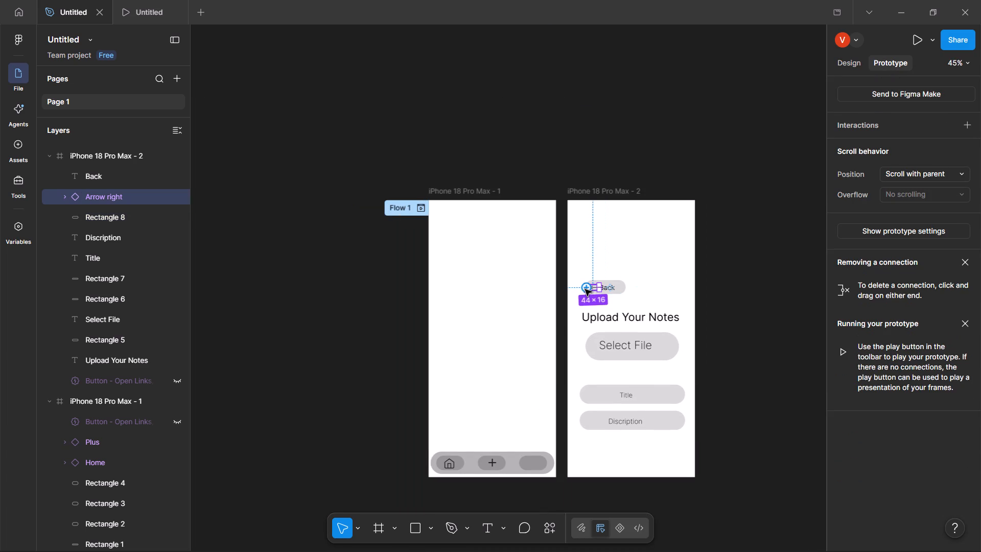
pyautogui.moveTo(591, 291); pyautogui.dragTo(564, 338)
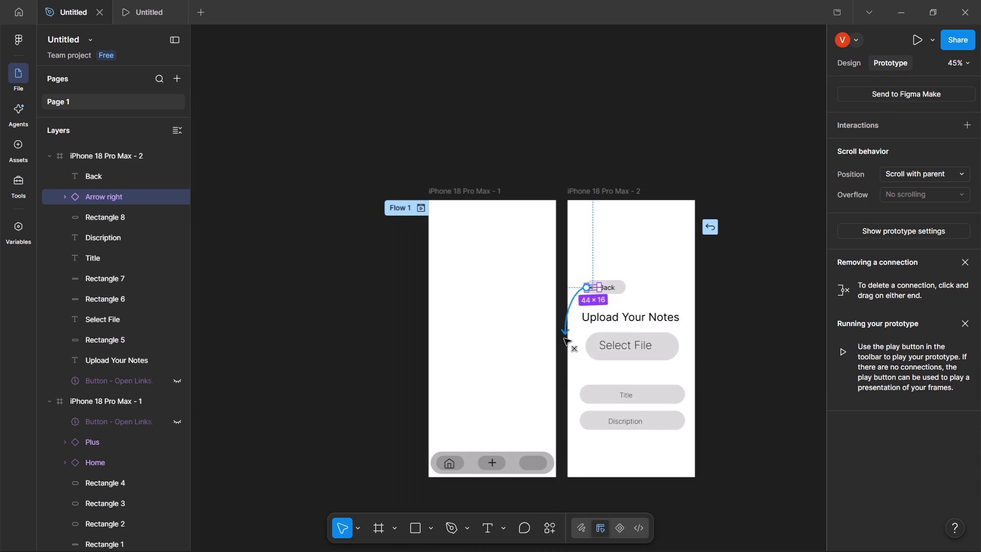
pyautogui.moveTo(564, 338); pyautogui.dragTo(531, 385)
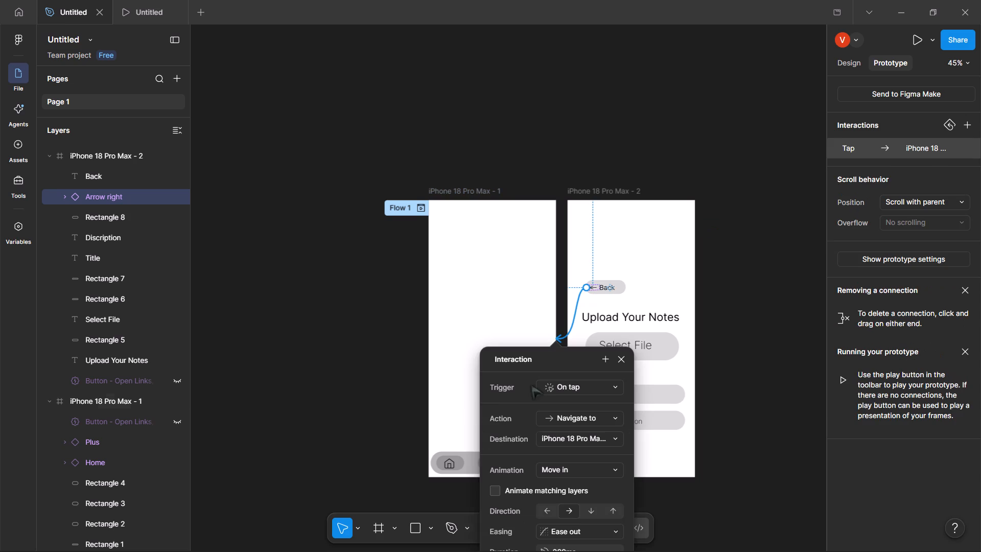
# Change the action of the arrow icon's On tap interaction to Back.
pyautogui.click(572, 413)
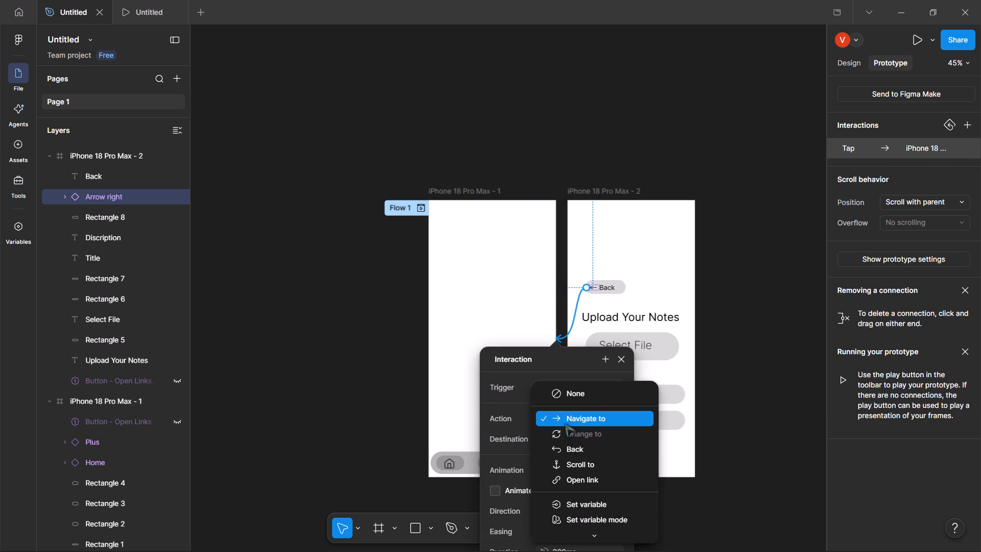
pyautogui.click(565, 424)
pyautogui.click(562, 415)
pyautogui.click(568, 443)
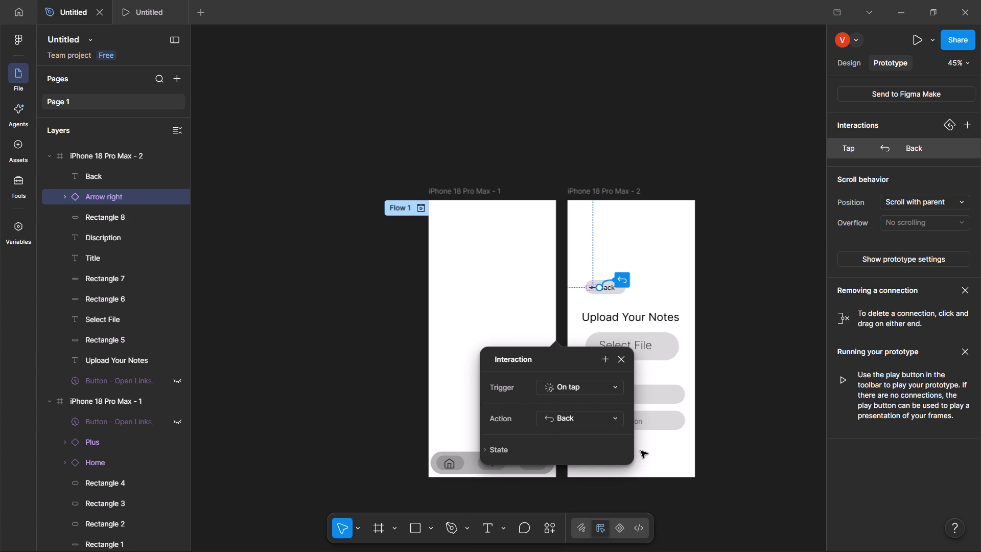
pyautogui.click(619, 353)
# Test the plus button and the Back button of the Upload Your Notes screen in the prototype preview.
pyautogui.click(139, 7)
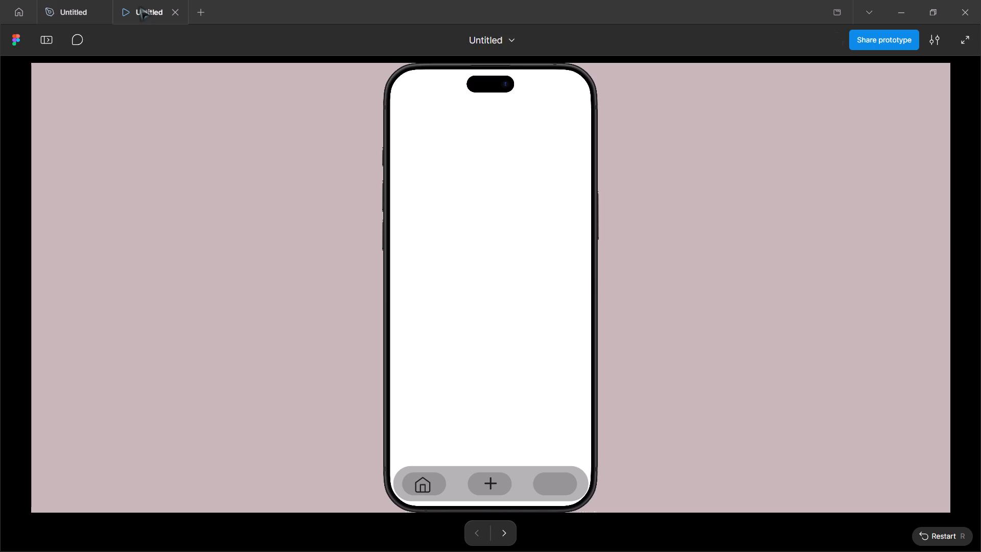
pyautogui.click(504, 486)
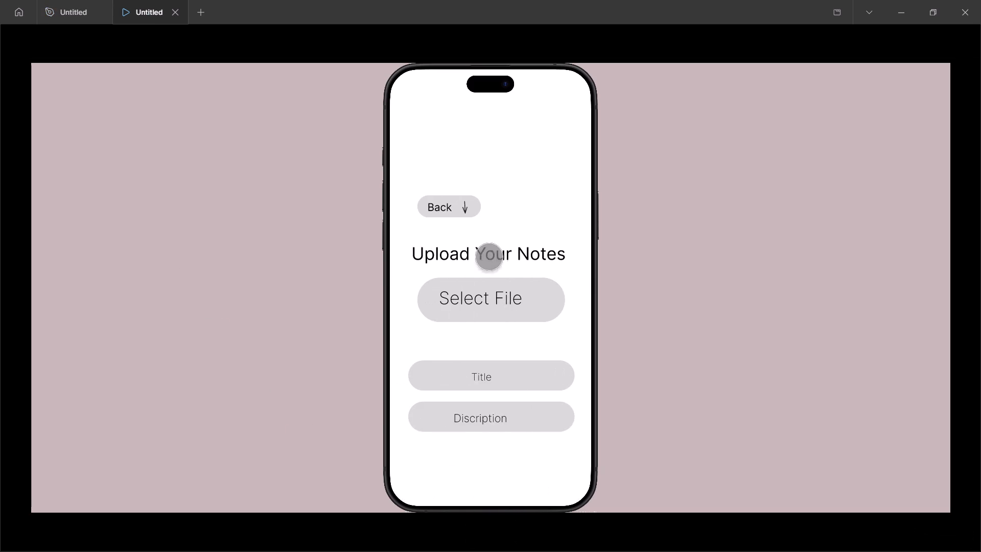
pyautogui.click(455, 211)
pyautogui.tripleClick(446, 202)
pyautogui.click(446, 202)
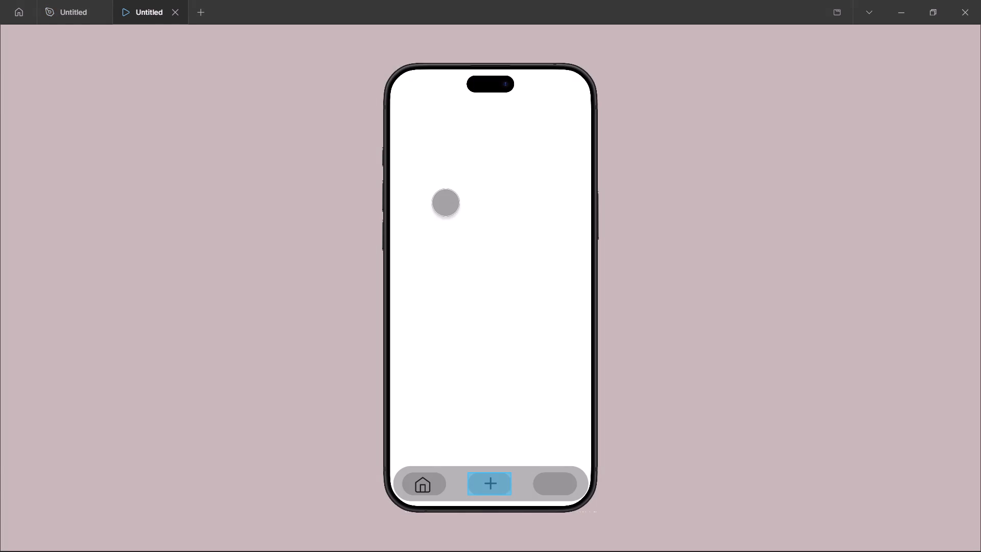
pyautogui.click(435, 480)
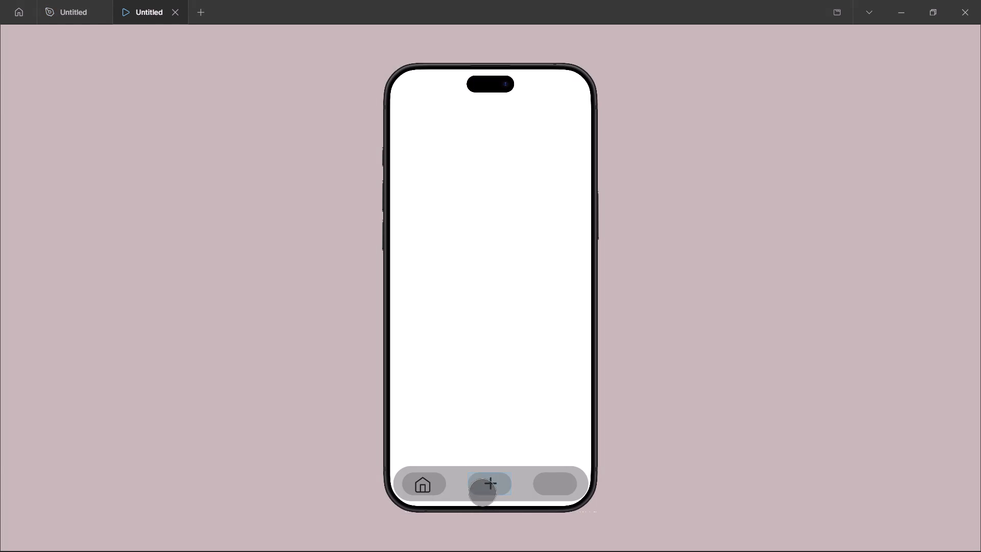
pyautogui.click(482, 492)
pyautogui.click(451, 213)
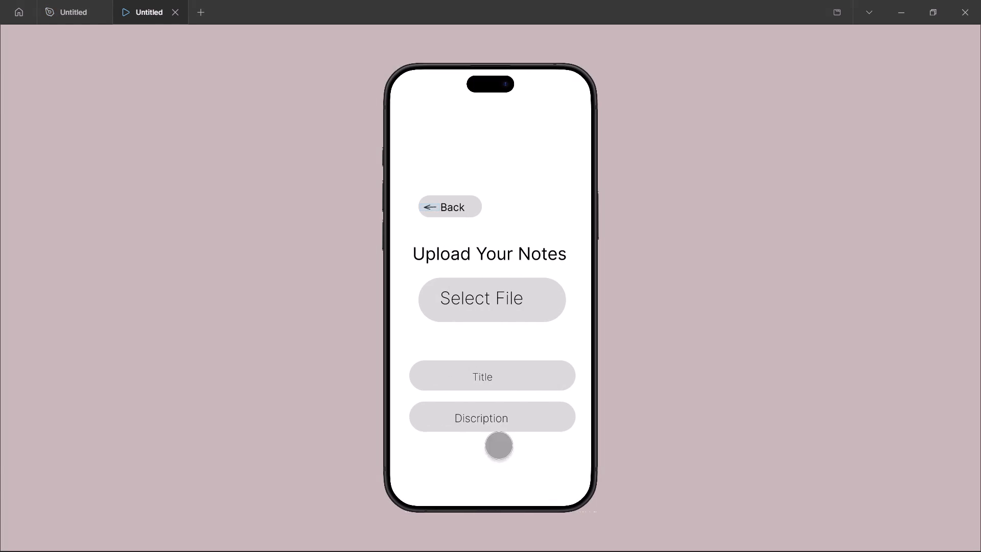
pyautogui.moveTo(457, 209); pyautogui.dragTo(426, 209)
pyautogui.click(449, 205)
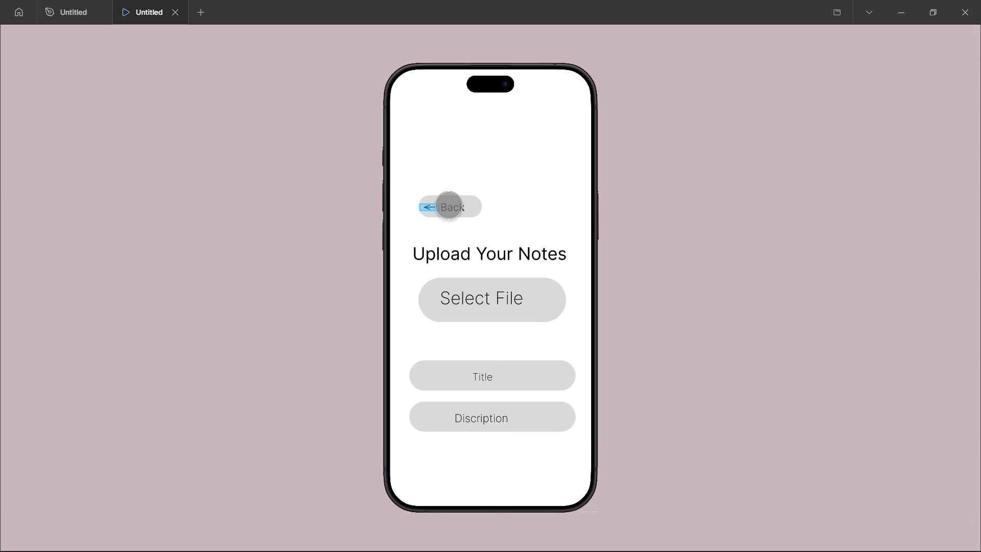
pyautogui.click(449, 205)
pyautogui.click(449, 205)
pyautogui.click(459, 205)
pyautogui.tripleClick(467, 205)
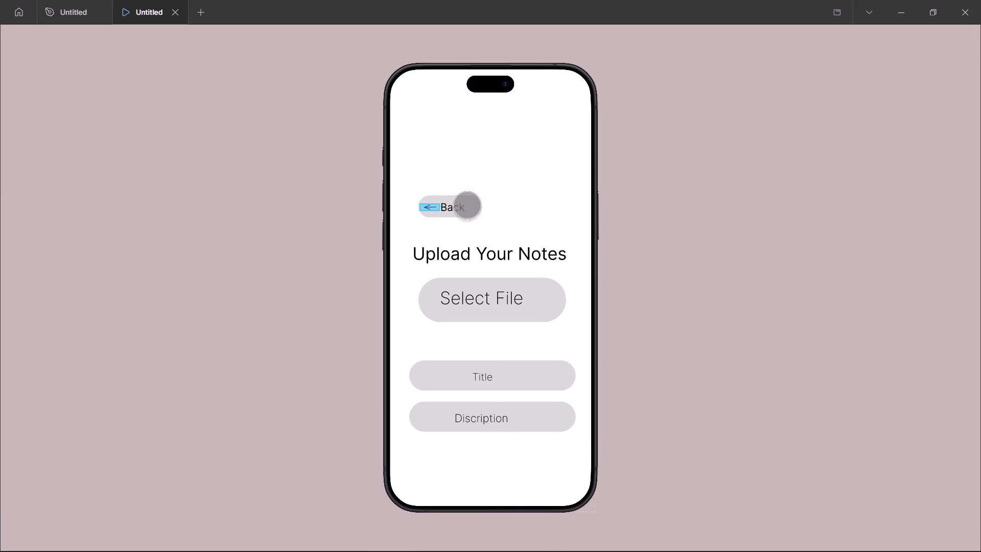
pyautogui.tripleClick(467, 205)
pyautogui.tripleClick(462, 204)
pyautogui.tripleClick(462, 204)
pyautogui.tripleClick(462, 204)
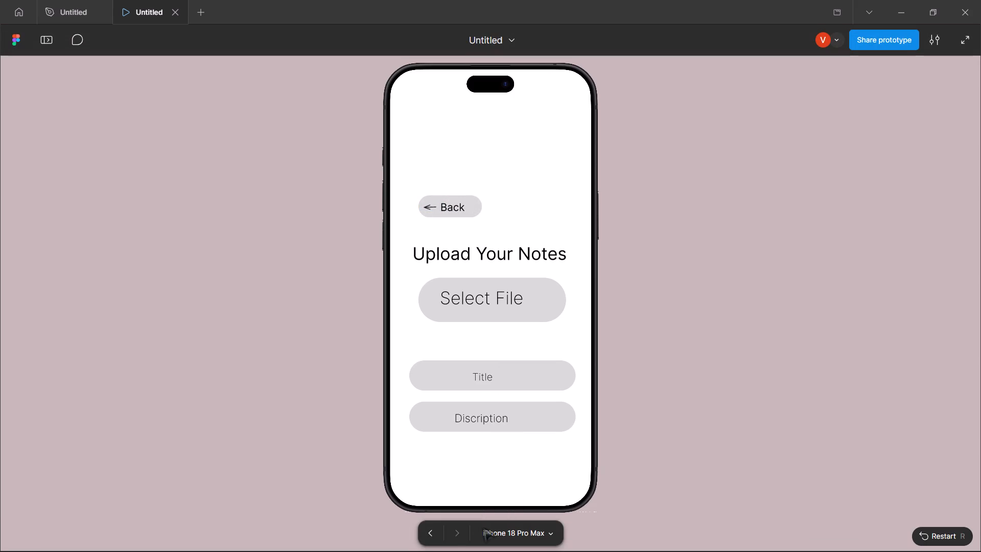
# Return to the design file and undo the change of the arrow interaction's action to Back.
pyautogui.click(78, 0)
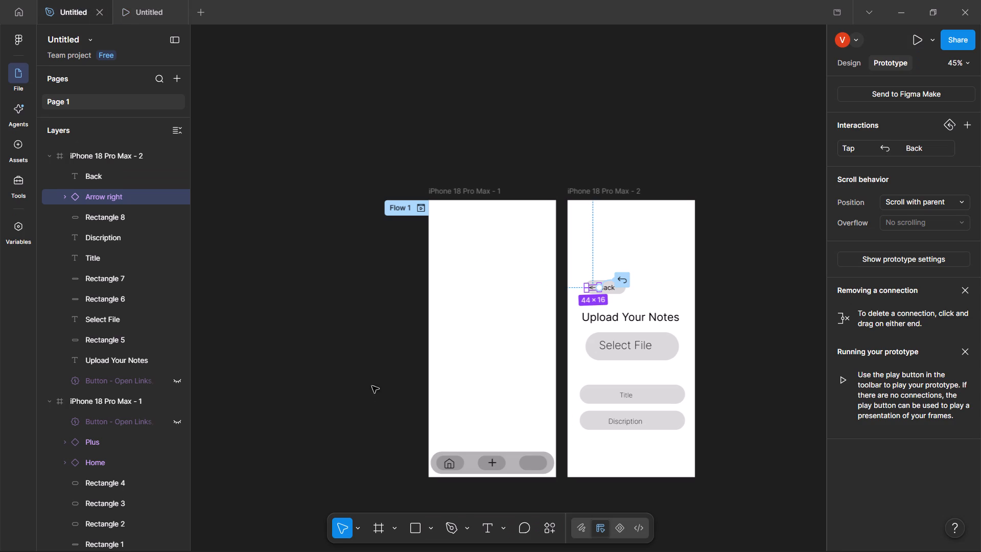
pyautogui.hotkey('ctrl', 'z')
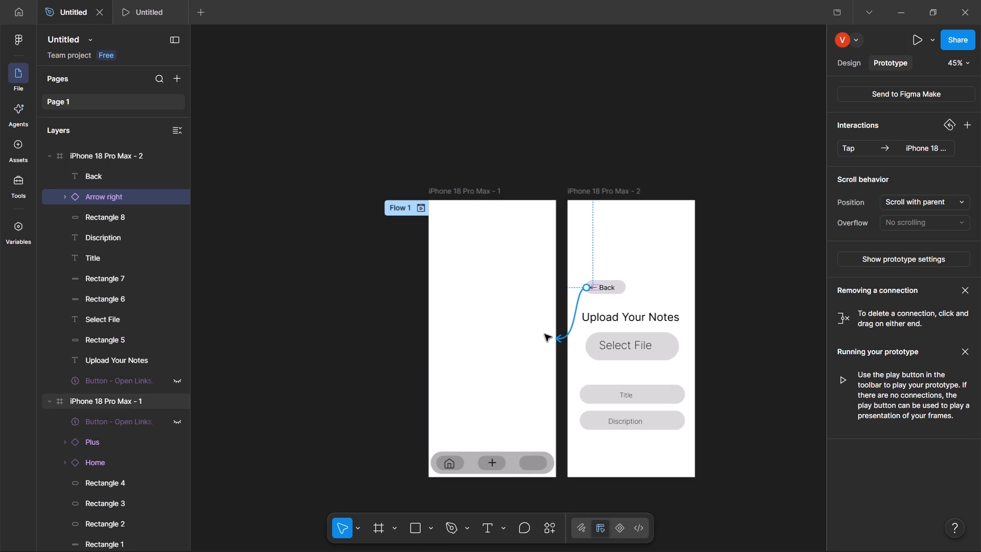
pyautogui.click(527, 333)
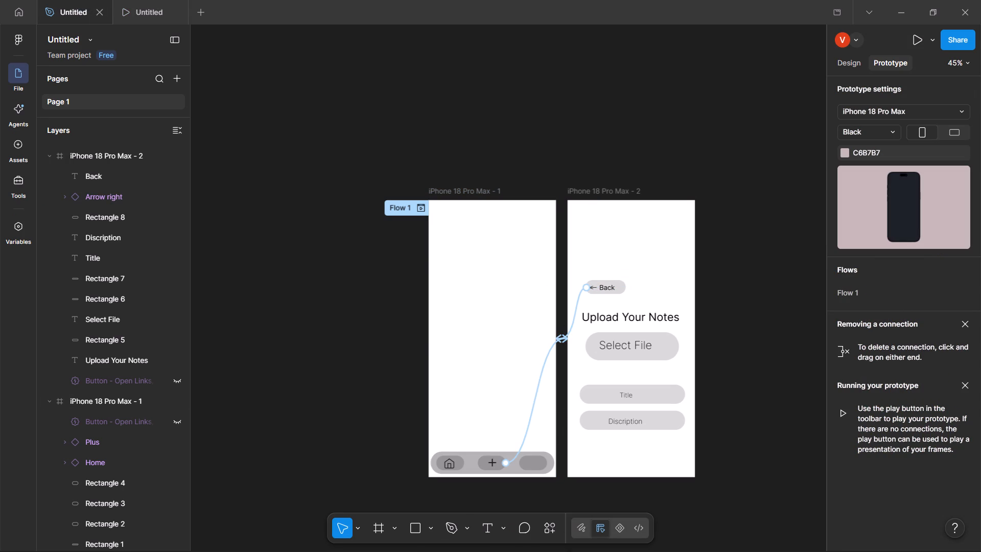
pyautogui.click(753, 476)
# Test the Back button again in the prototype preview, stepping between the home screen and the Upload Your Notes screen.
pyautogui.click(147, 12)
pyautogui.click(441, 209)
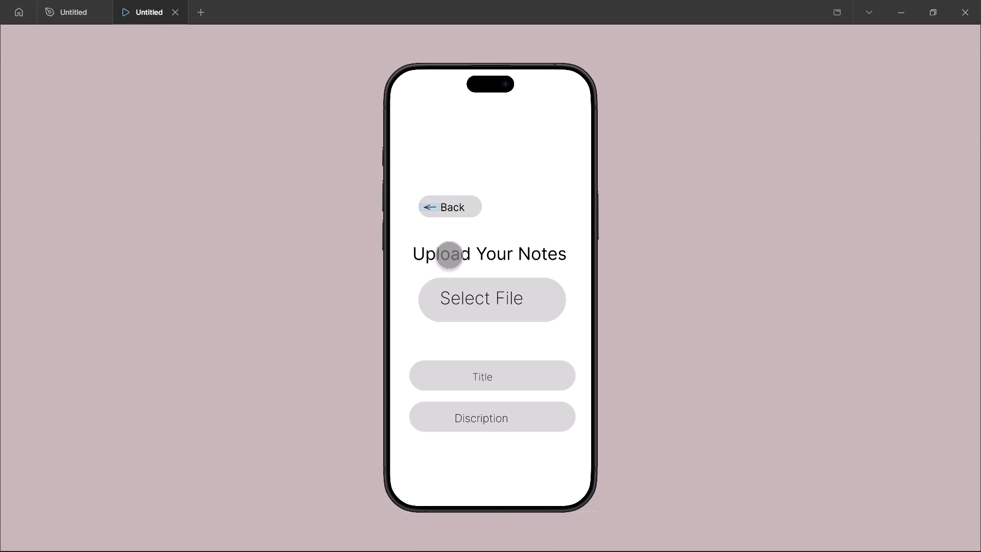
pyautogui.tripleClick(465, 206)
pyautogui.tripleClick(463, 204)
pyautogui.click(491, 291)
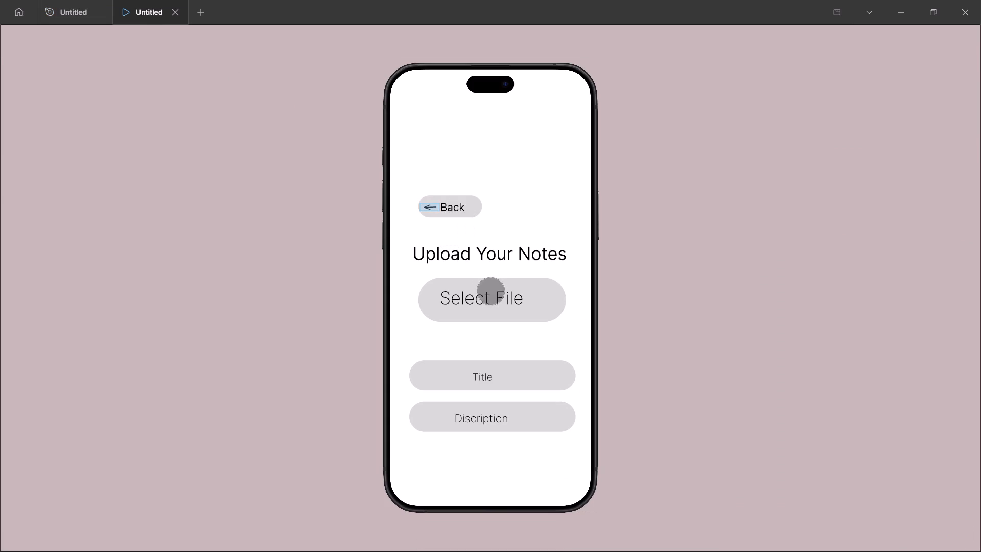
pyautogui.click(342, 461)
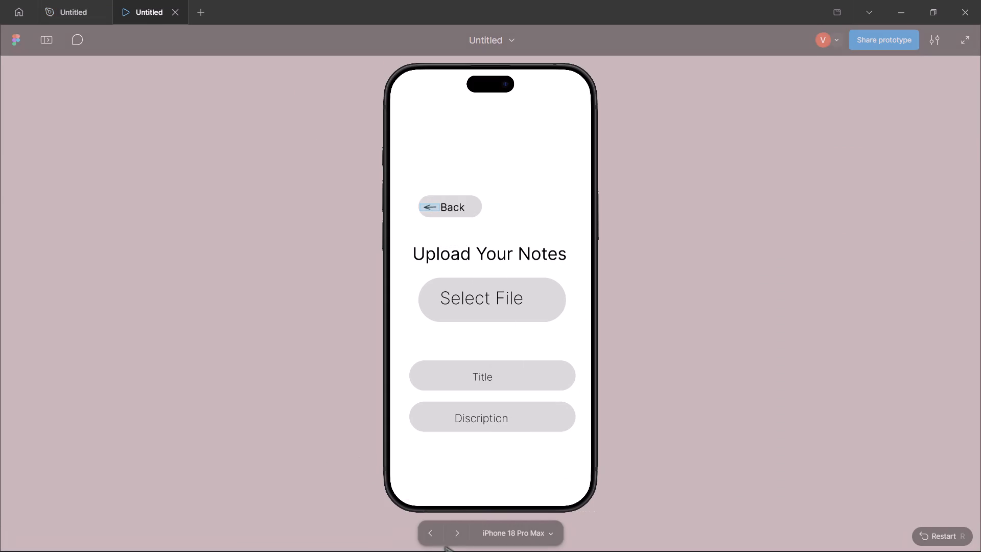
pyautogui.click(426, 534)
pyautogui.click(451, 535)
pyautogui.click(451, 535)
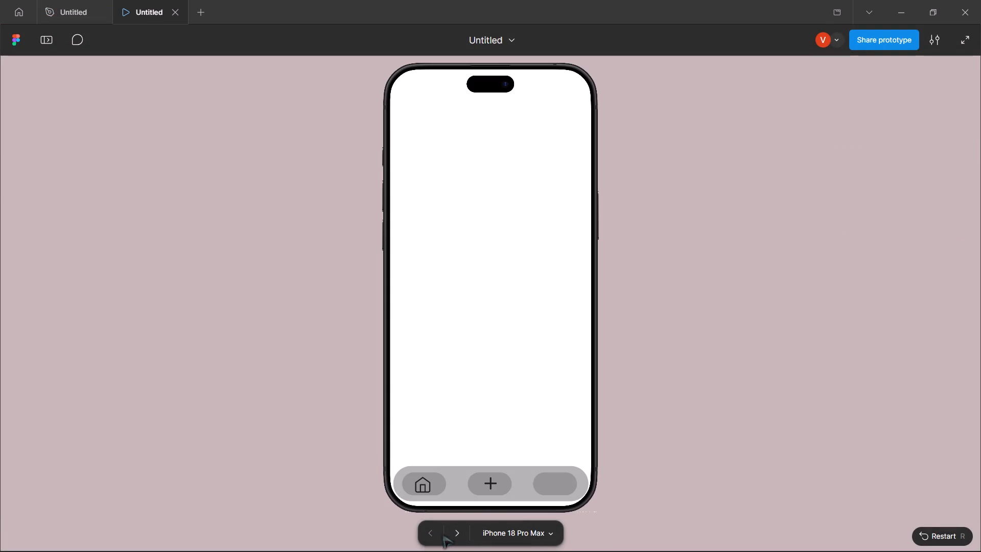
pyautogui.click(434, 535)
pyautogui.click(479, 488)
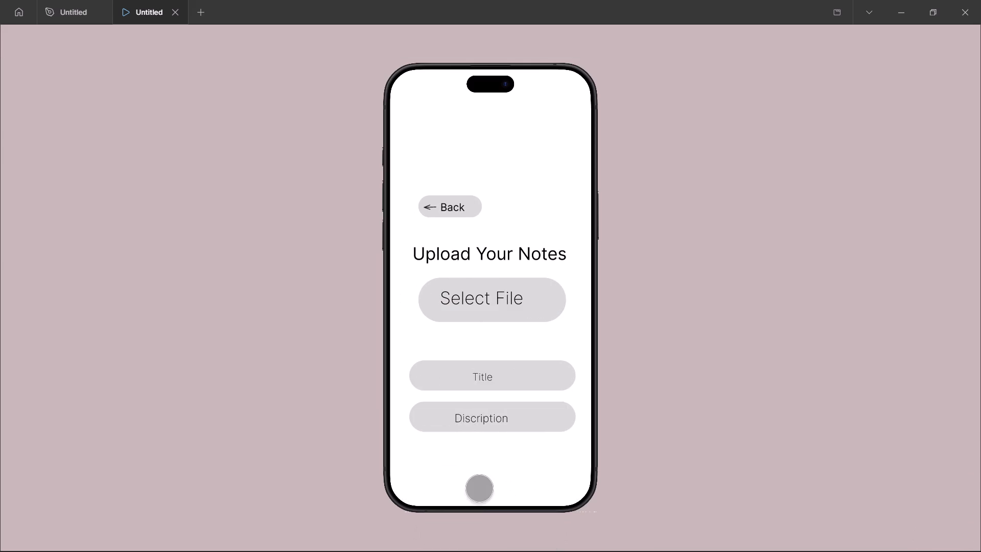
pyautogui.click(446, 205)
pyautogui.doubleClick(455, 206)
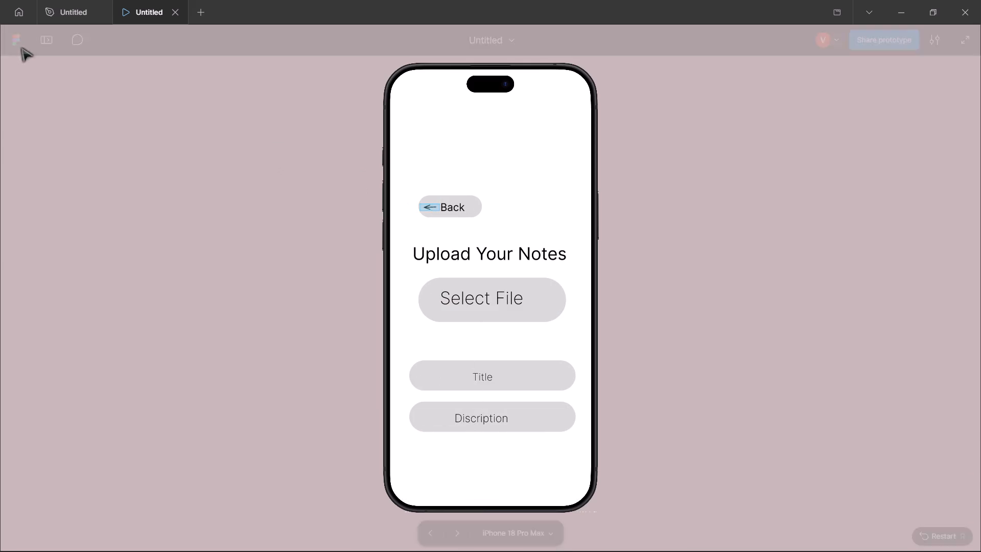
# Return to the design file and set the animation of the arrow icon's On tap interaction to Move out.
pyautogui.click(82, 9)
pyautogui.click(612, 227)
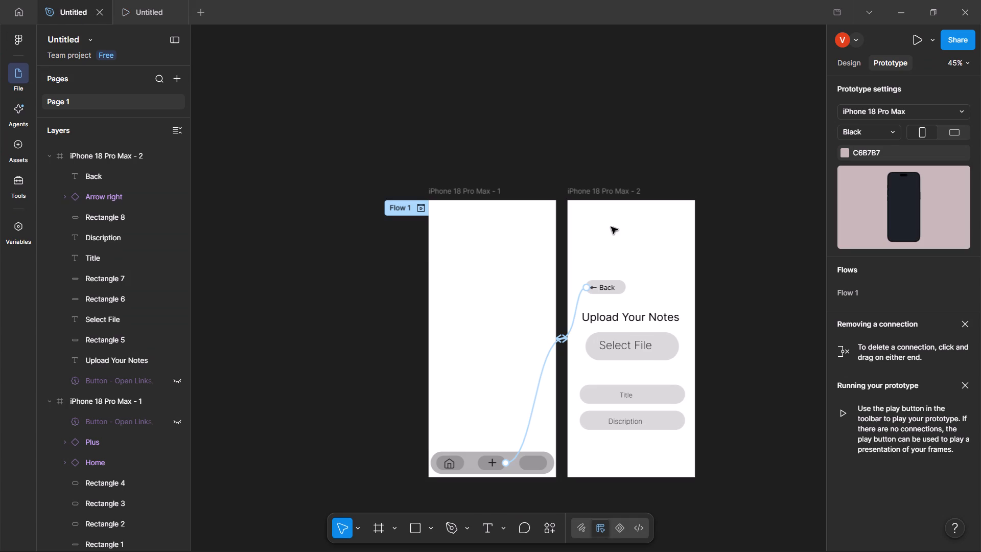
pyautogui.moveTo(571, 332); pyautogui.dragTo(560, 315)
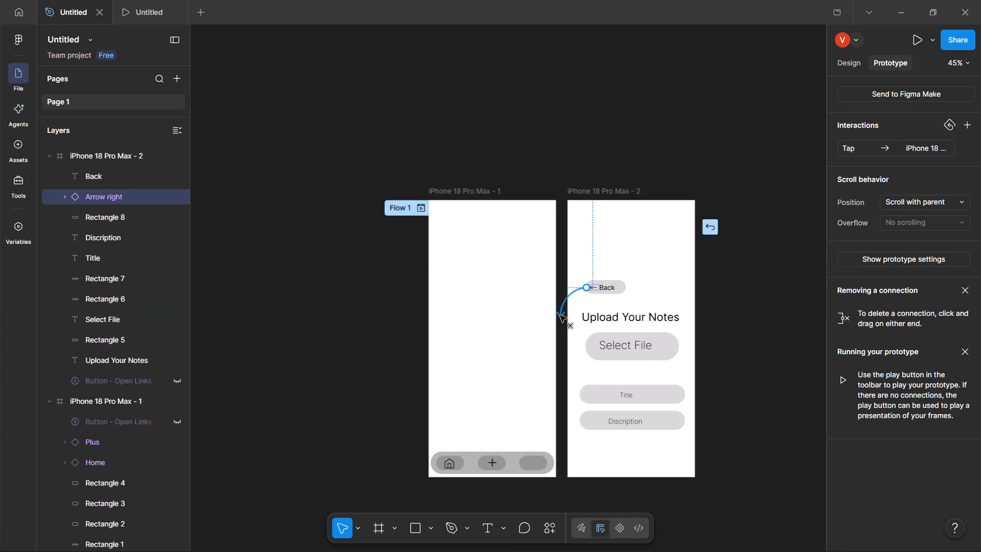
pyautogui.moveTo(560, 315); pyautogui.dragTo(553, 311)
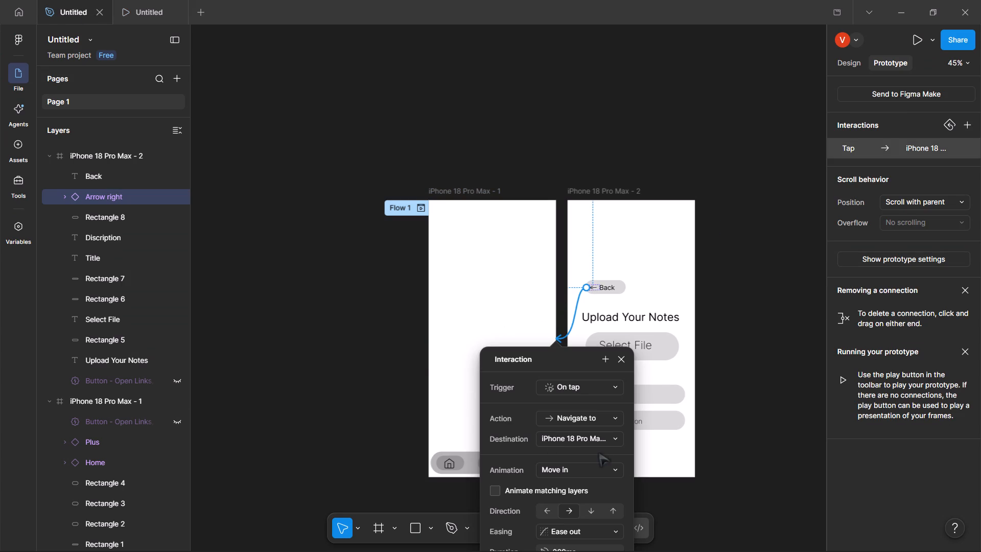
pyautogui.scroll(-1, 600, 453)
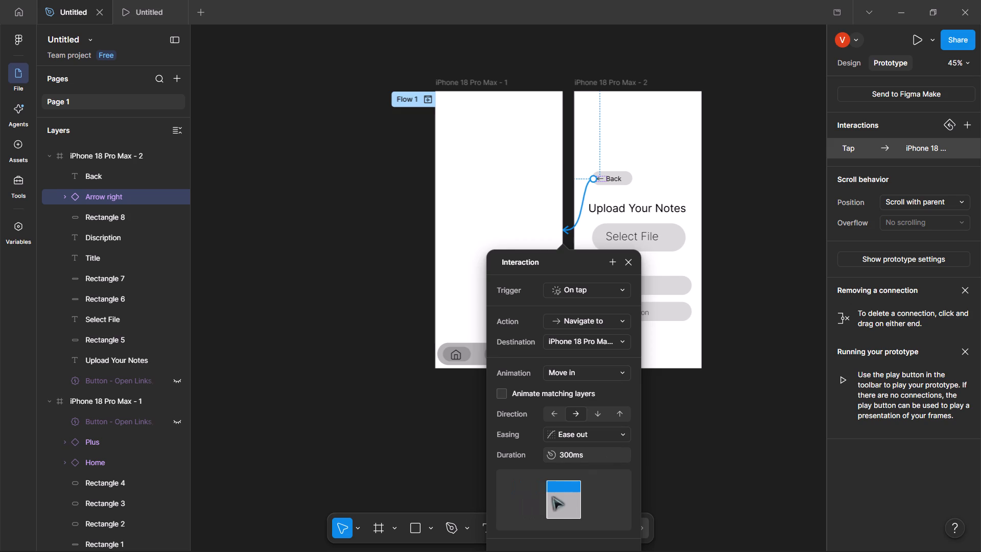
pyautogui.click(565, 367)
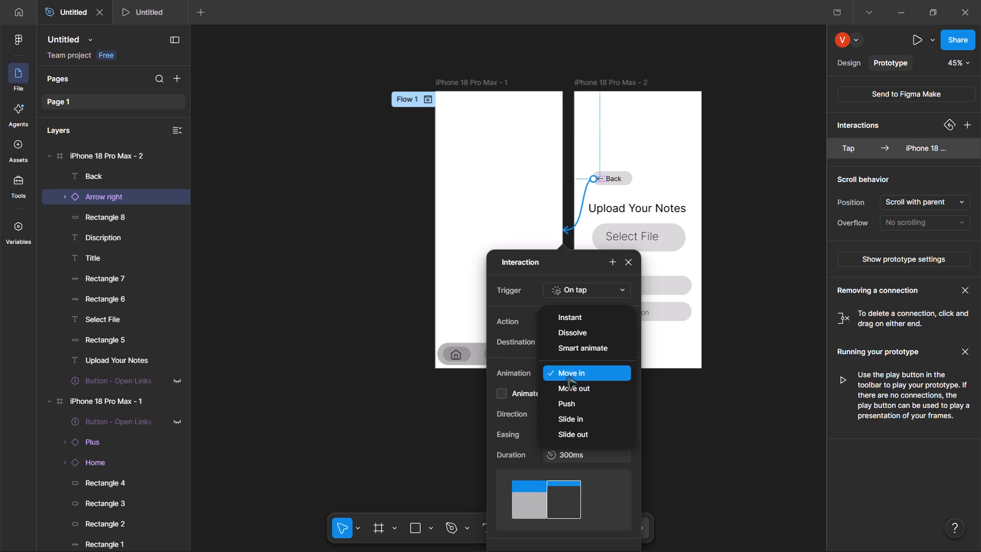
pyautogui.click(573, 387)
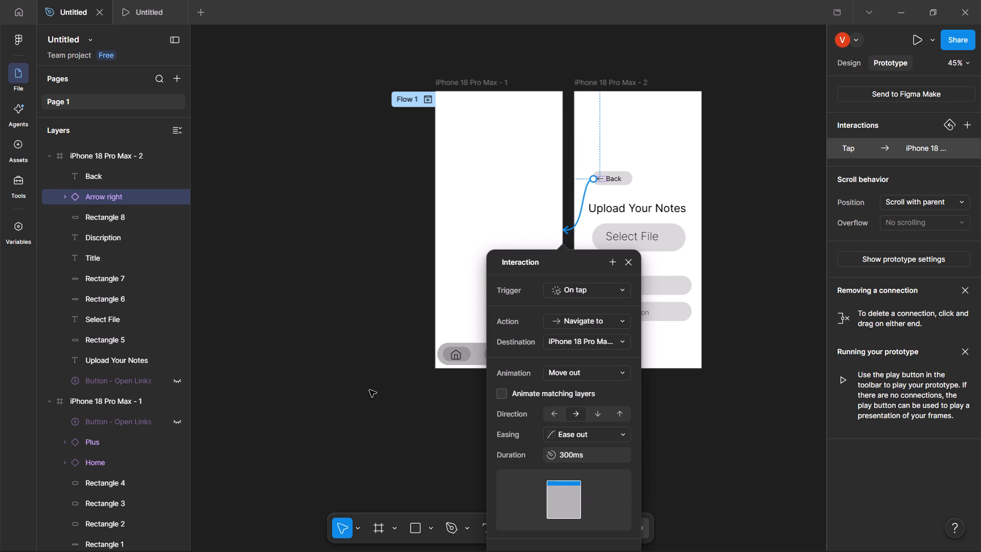
pyautogui.click(369, 390)
pyautogui.scroll(1, 493, 370)
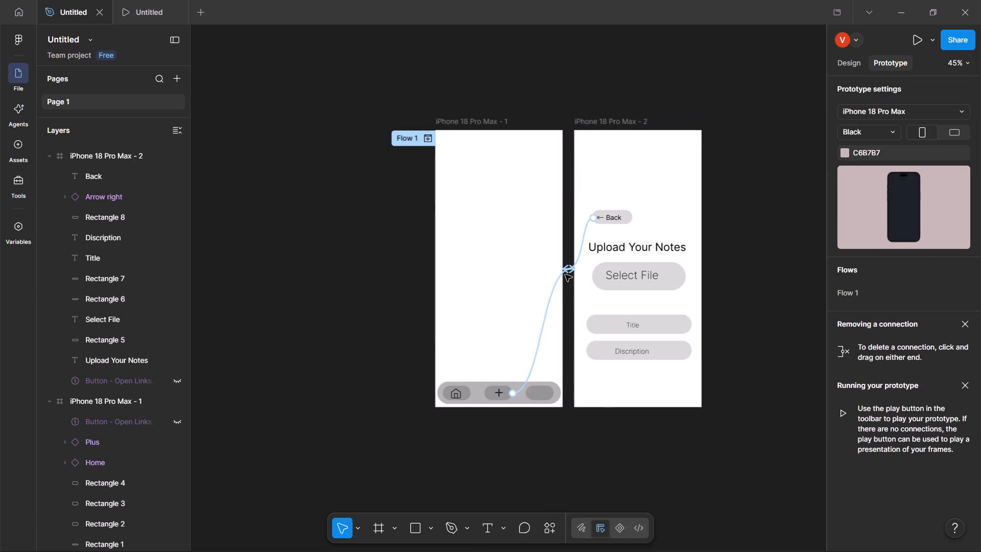
# Try the Back button in the open preview, close it and relaunch the prototype preview from the design file.
pyautogui.click(132, 6)
pyautogui.click(452, 205)
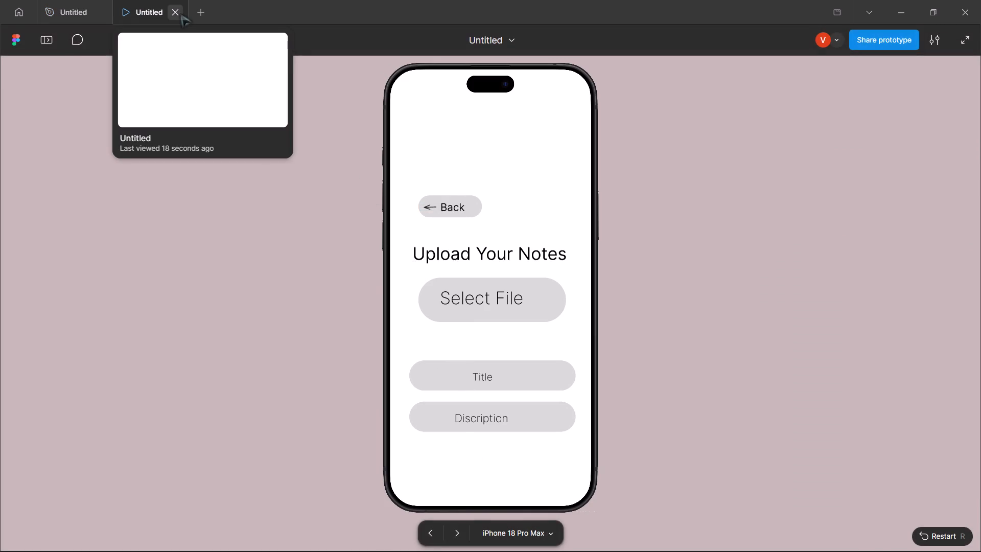
pyautogui.click(180, 14)
pyautogui.click(919, 39)
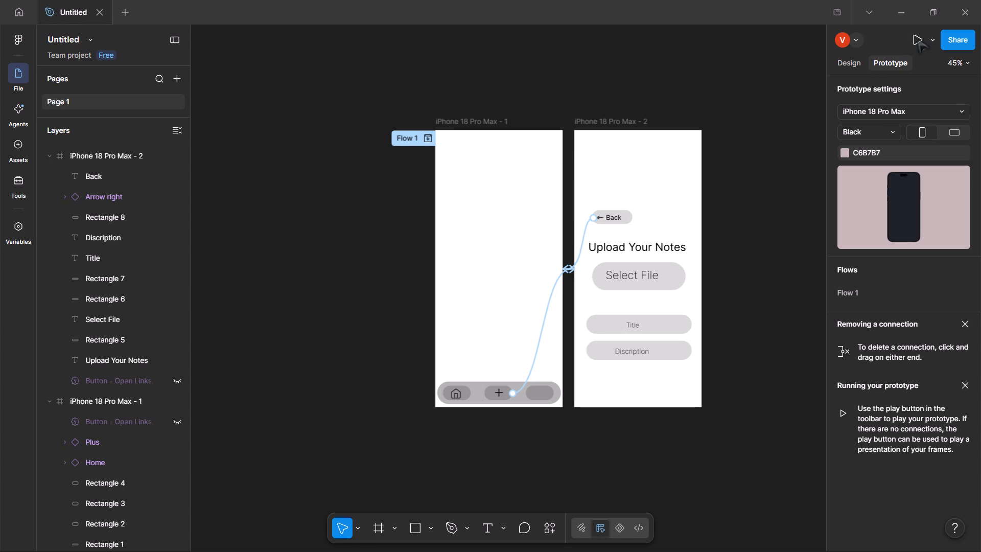
pyautogui.click(916, 39)
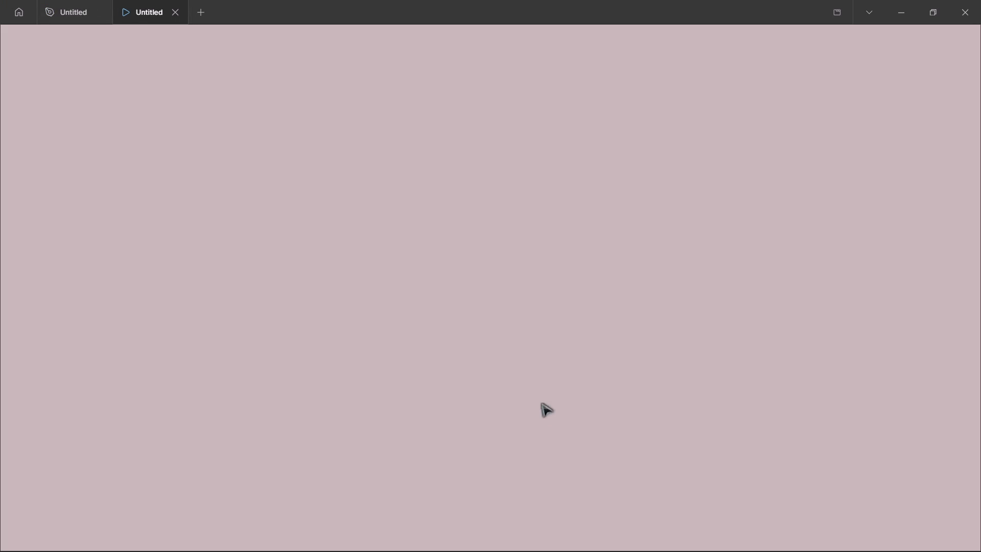
# Test the plus button and various spots on and around the Back button in the fresh prototype preview.
pyautogui.click(494, 491)
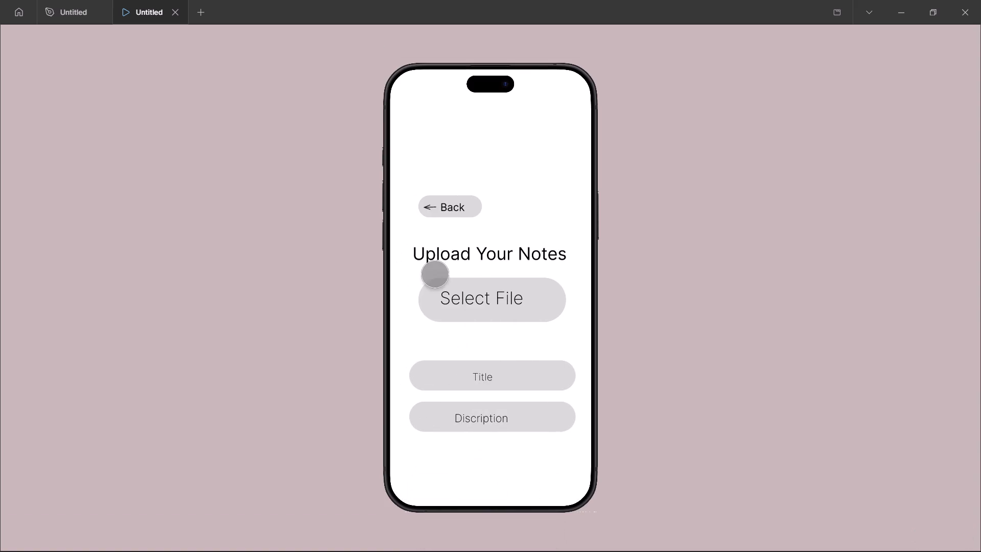
pyautogui.click(438, 206)
pyautogui.click(495, 479)
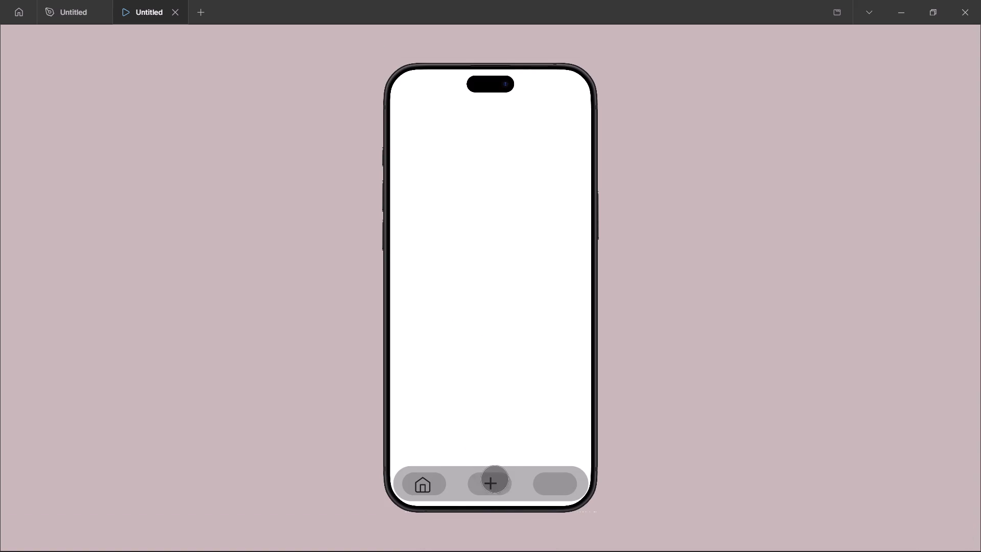
pyautogui.click(463, 207)
pyautogui.click(456, 204)
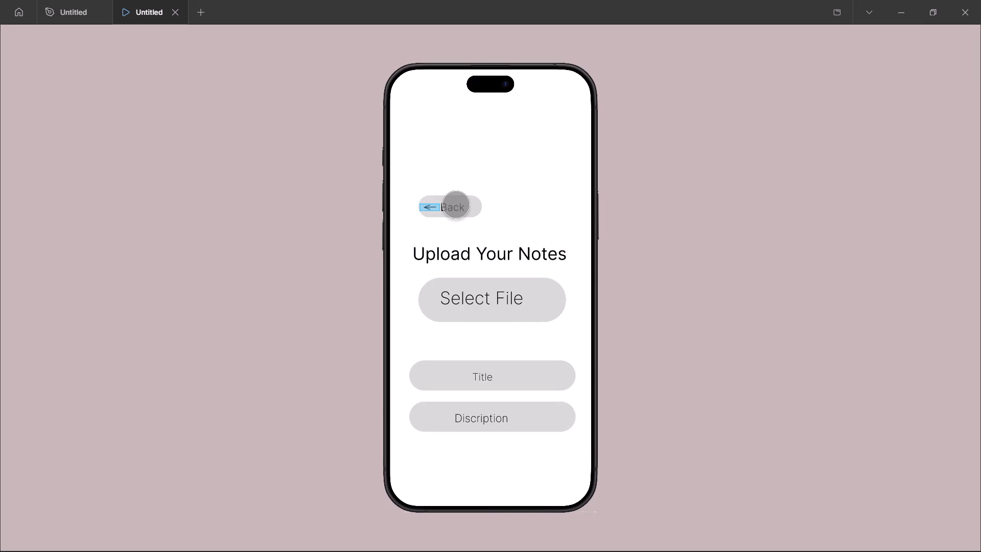
pyautogui.click(431, 202)
pyautogui.click(416, 209)
pyautogui.click(448, 215)
pyautogui.doubleClick(456, 200)
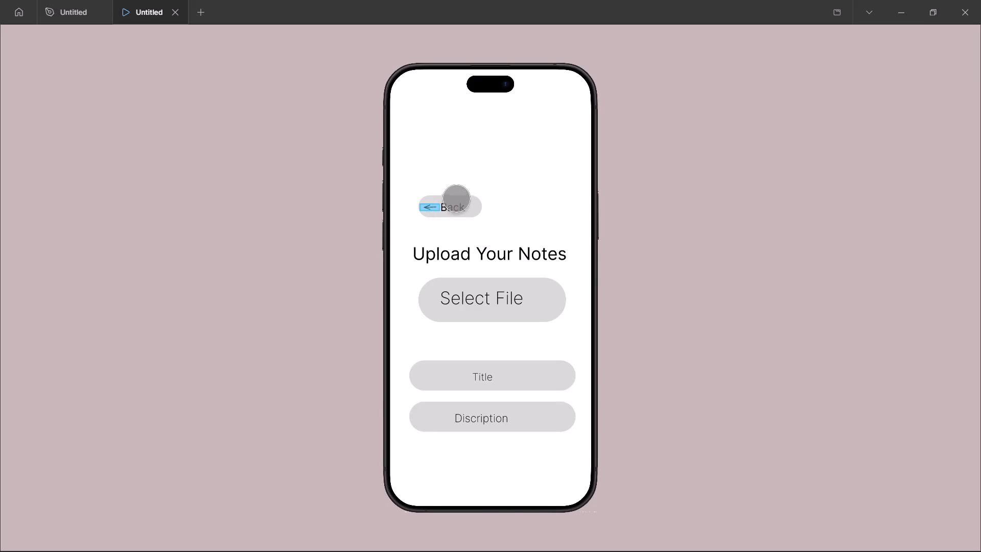
pyautogui.click(469, 185)
pyautogui.moveTo(450, 155); pyautogui.dragTo(509, 235)
pyautogui.click(481, 209)
pyautogui.tripleClick(481, 204)
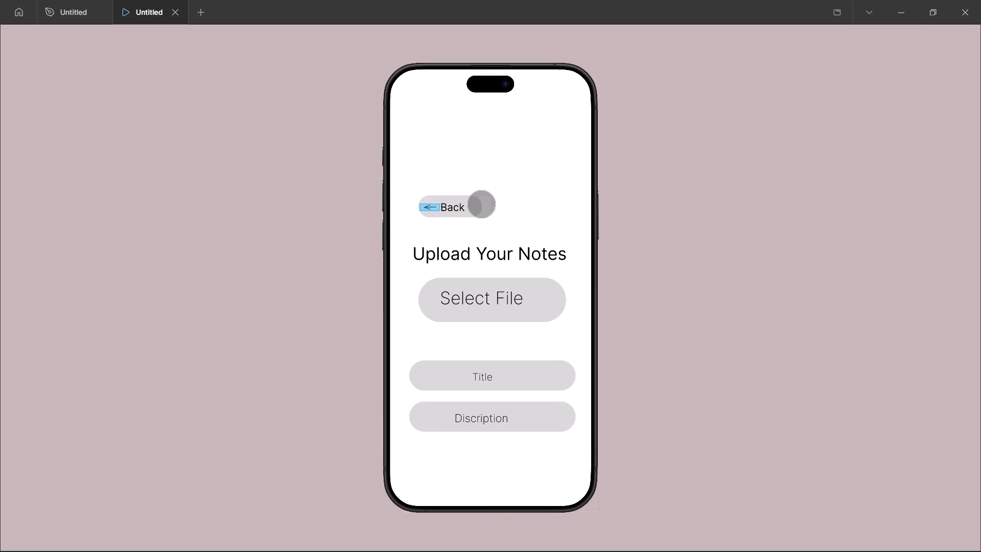
pyautogui.click(481, 204)
pyautogui.click(470, 304)
pyautogui.moveTo(470, 304); pyautogui.dragTo(470, 308)
pyautogui.click(476, 441)
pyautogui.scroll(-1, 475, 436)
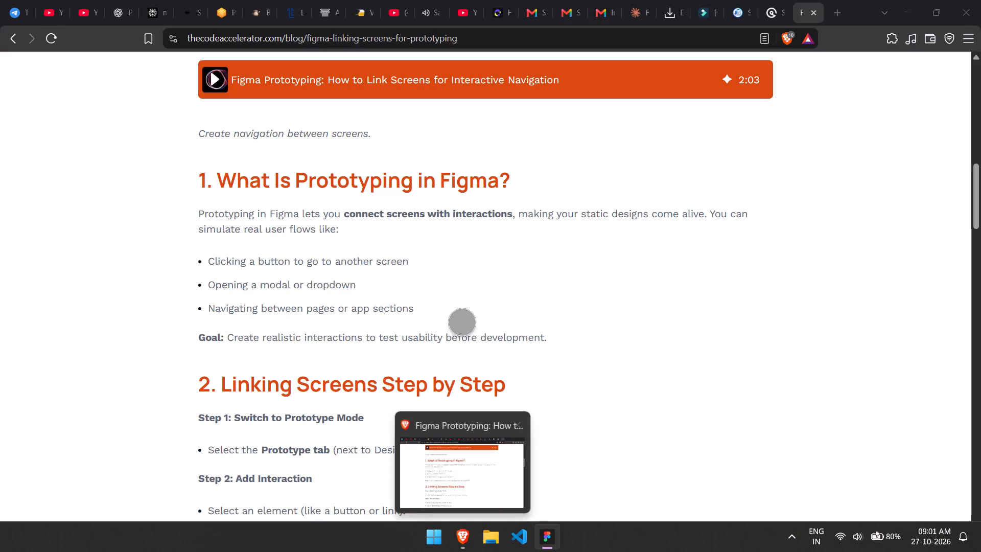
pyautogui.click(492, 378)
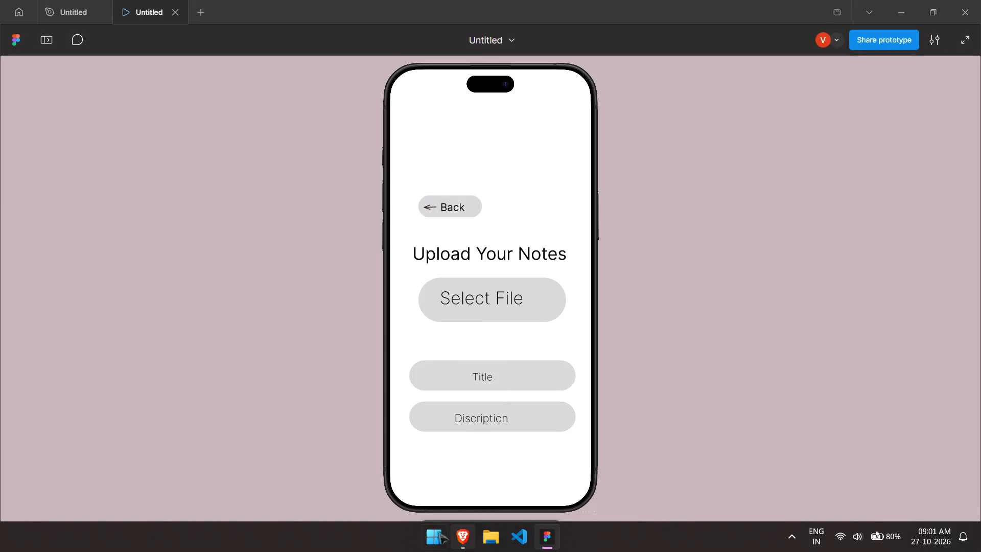
# Step the preview back to the home screen and retest the plus button and the end of the Back button.
pyautogui.click(428, 524)
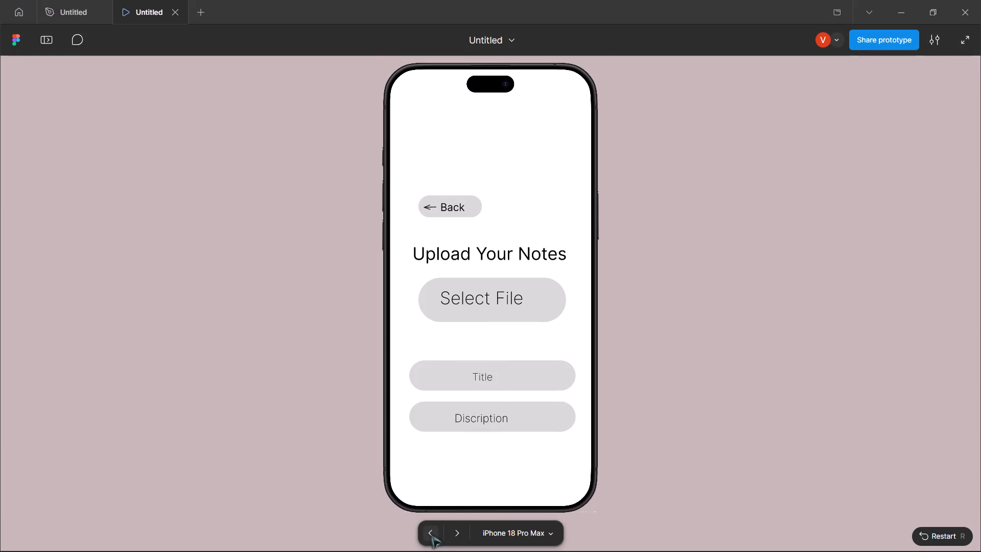
pyautogui.click(431, 535)
pyautogui.click(486, 486)
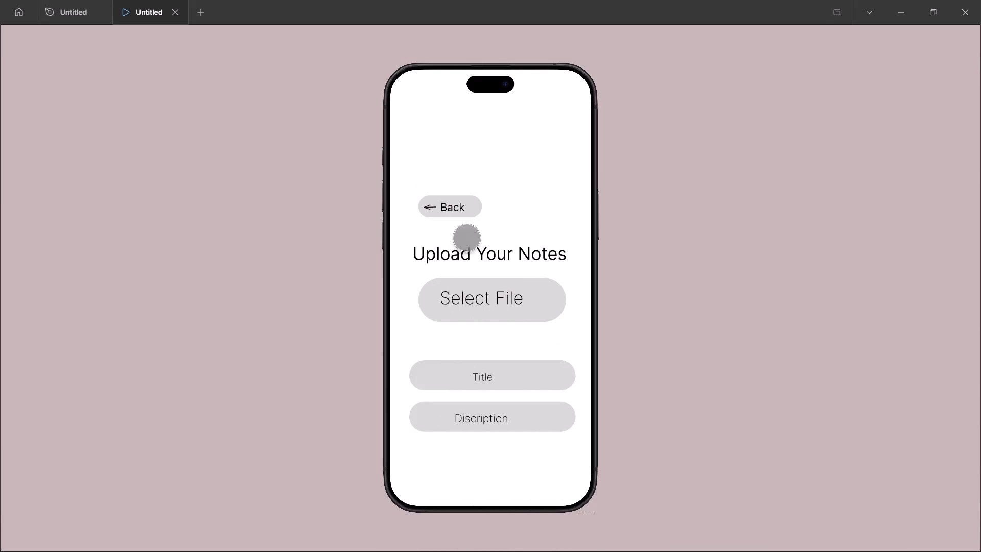
pyautogui.click(472, 207)
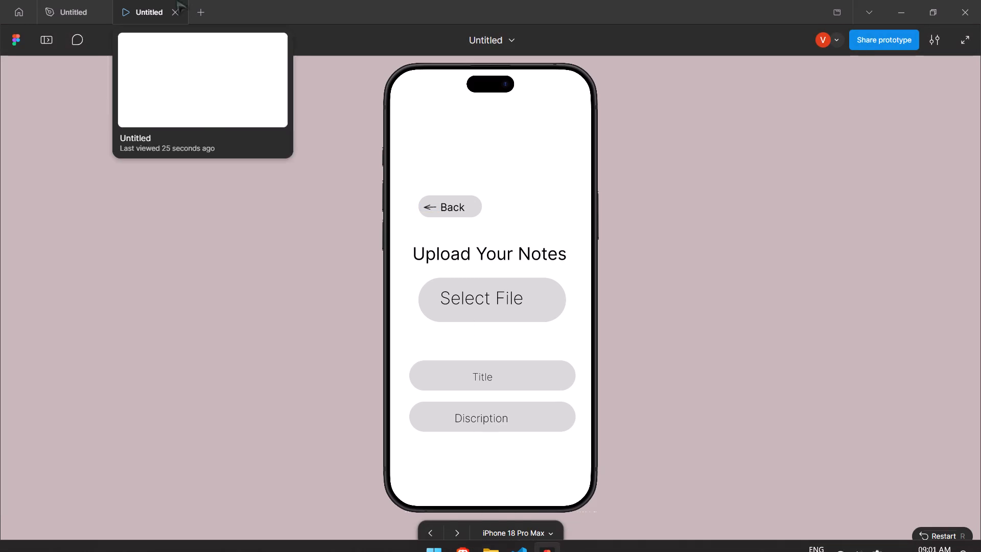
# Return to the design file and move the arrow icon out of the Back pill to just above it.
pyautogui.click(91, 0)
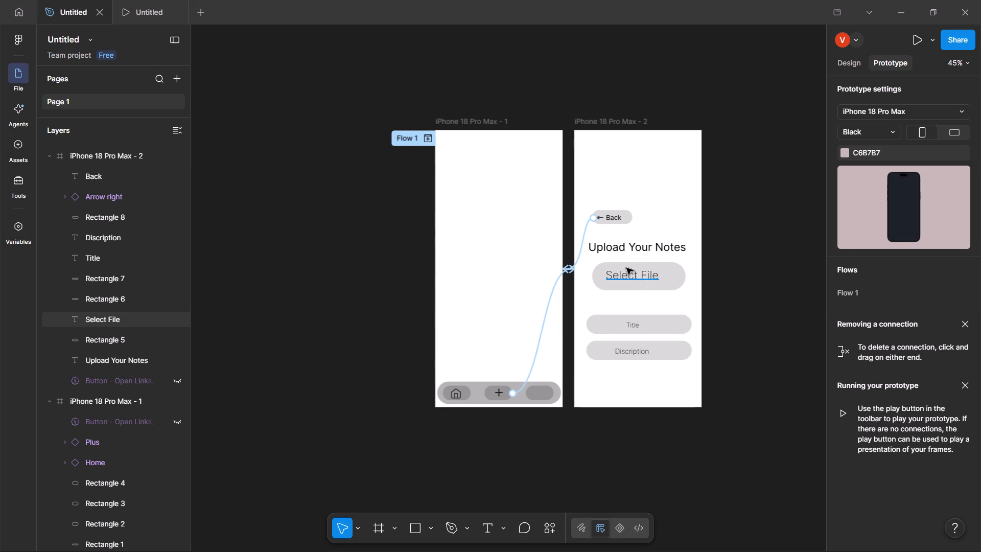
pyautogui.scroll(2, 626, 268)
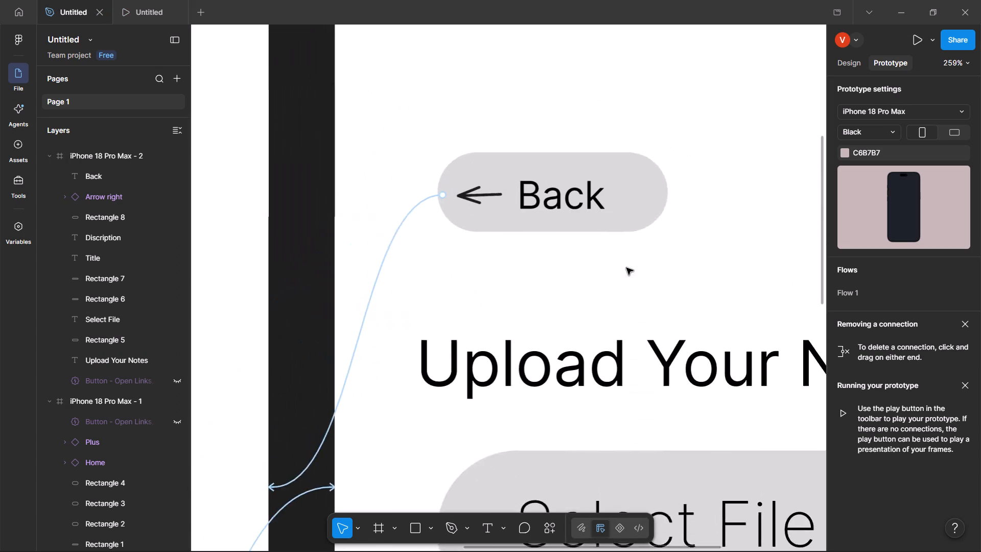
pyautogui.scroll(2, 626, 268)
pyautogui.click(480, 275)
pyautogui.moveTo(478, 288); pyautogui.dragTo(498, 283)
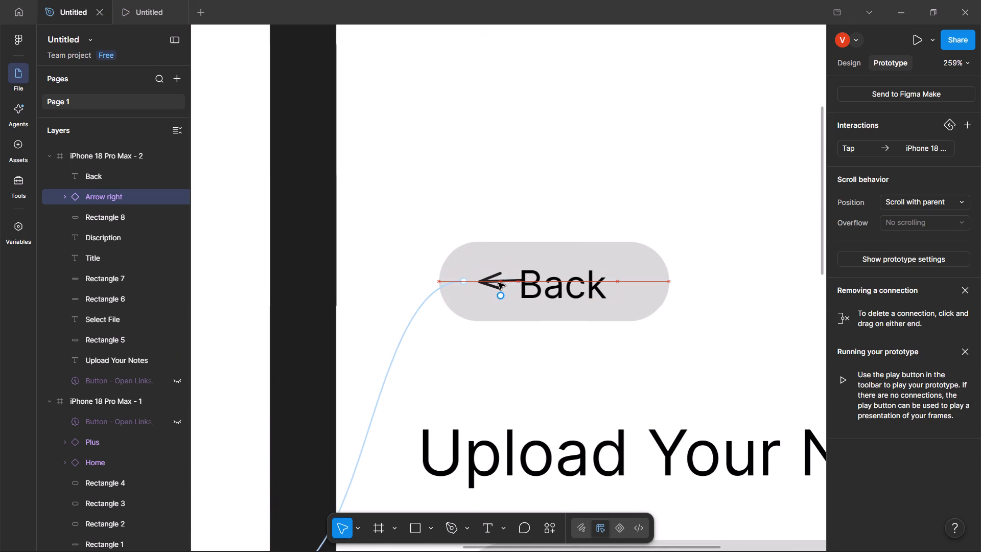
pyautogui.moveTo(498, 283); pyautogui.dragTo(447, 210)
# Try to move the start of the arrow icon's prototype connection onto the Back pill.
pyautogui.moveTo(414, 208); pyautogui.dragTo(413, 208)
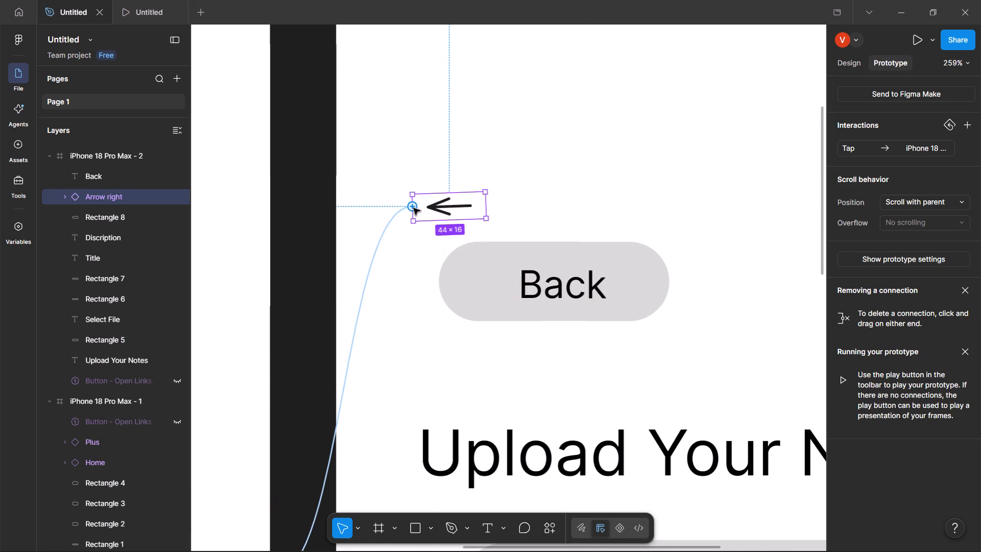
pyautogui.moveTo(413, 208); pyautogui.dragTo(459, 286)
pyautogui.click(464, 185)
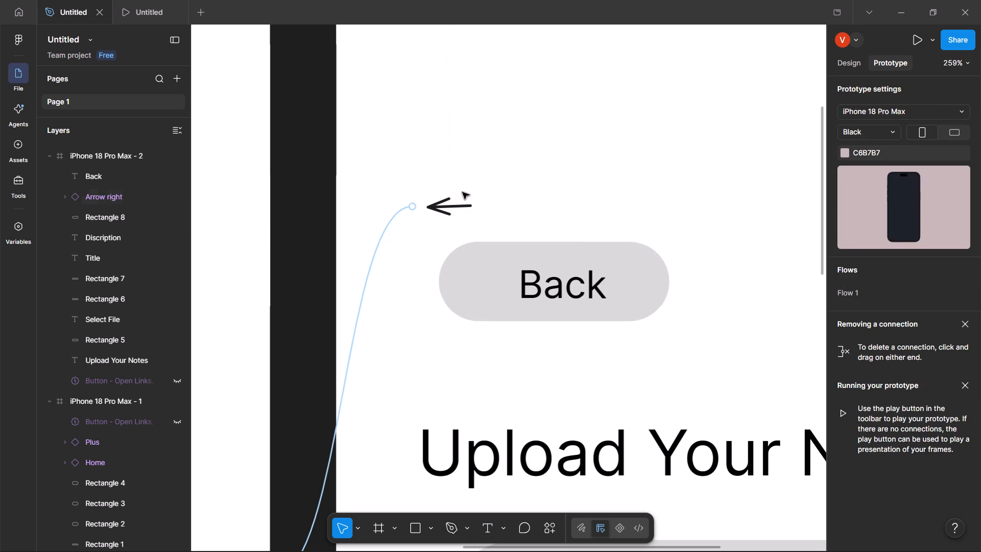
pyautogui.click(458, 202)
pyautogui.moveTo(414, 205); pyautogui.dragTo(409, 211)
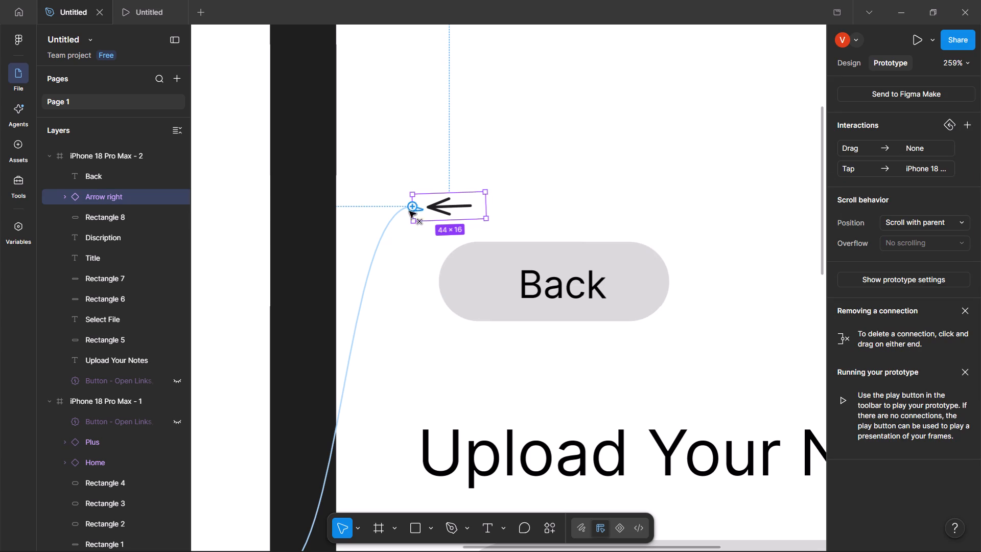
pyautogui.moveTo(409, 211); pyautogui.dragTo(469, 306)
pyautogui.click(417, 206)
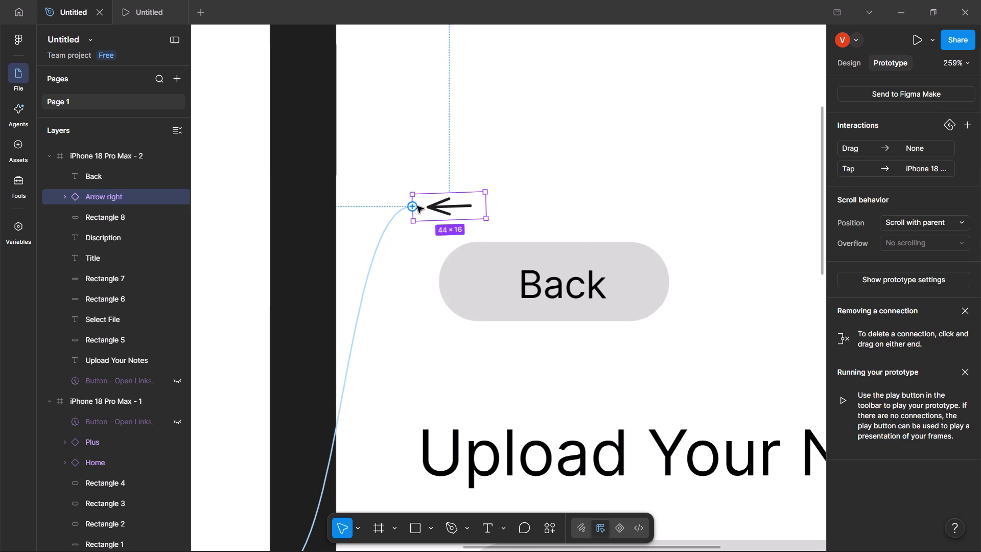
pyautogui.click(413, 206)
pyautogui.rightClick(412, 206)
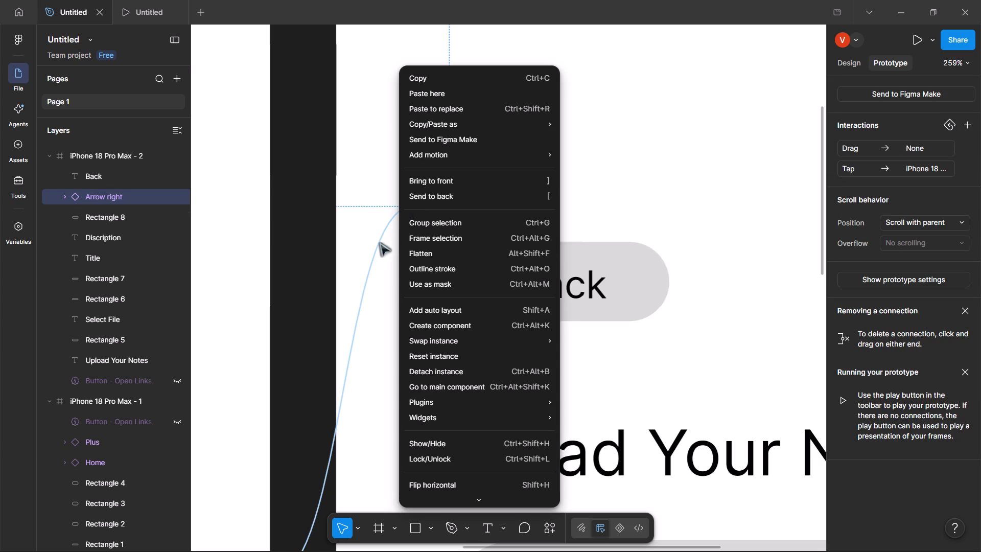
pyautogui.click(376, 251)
# Delete the arrow icon above the Back pill.
pyautogui.click(425, 207)
pyautogui.press('BackSpace')
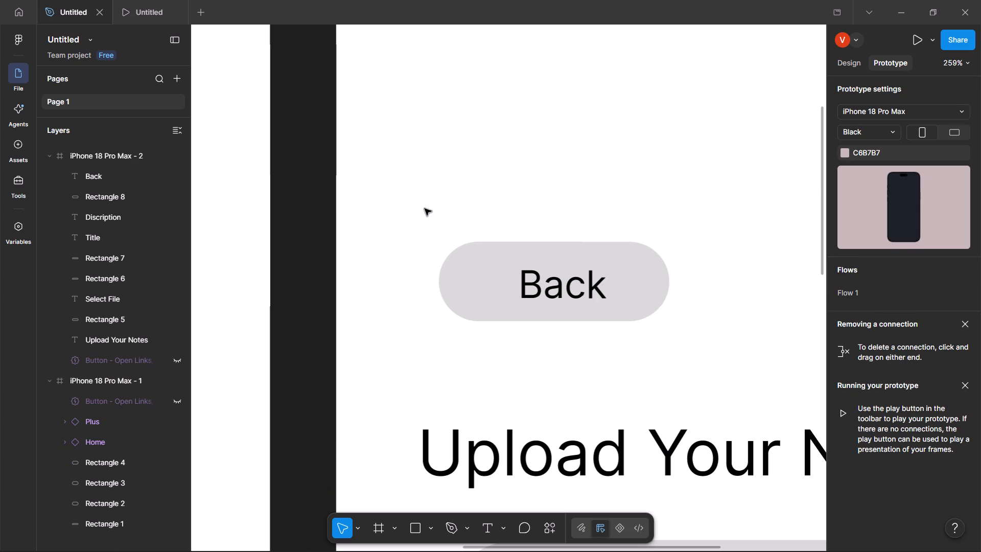
# Connect the Back pill, Rectangle 8, to the iPhone 18 Pro Max - 1 frame with an On tap, Navigate to interaction.
pyautogui.click(460, 275)
pyautogui.moveTo(436, 280); pyautogui.dragTo(322, 298)
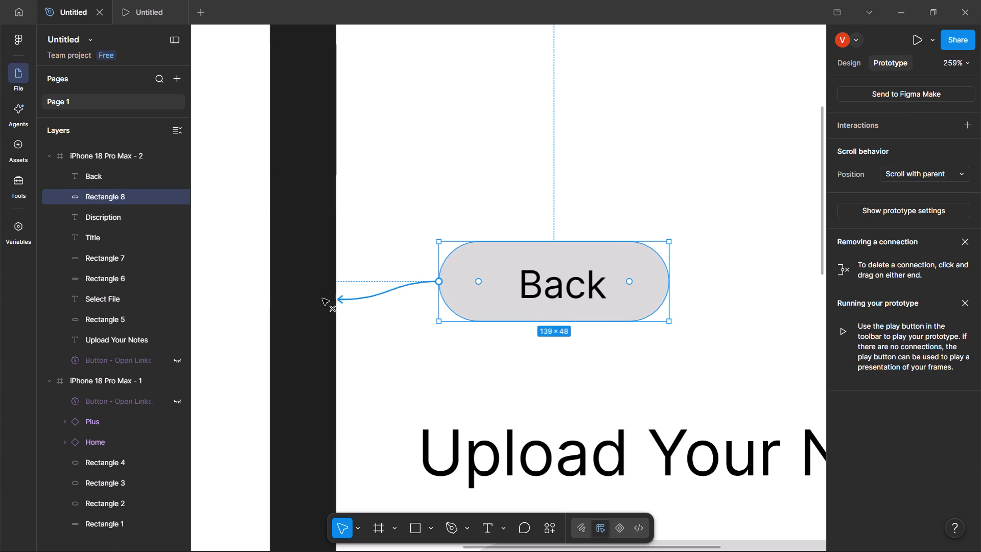
pyautogui.moveTo(322, 298); pyautogui.dragTo(270, 291)
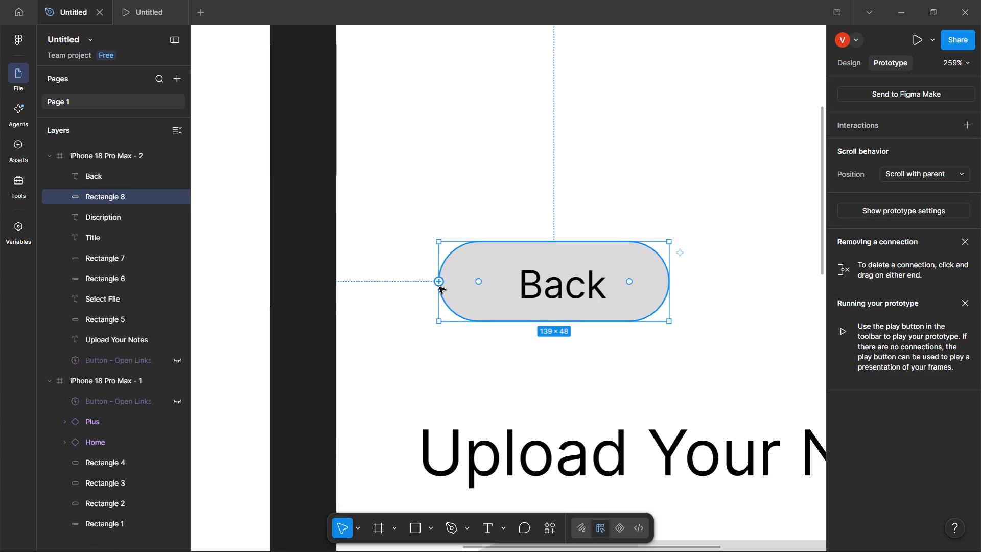
pyautogui.moveTo(439, 283); pyautogui.dragTo(267, 280)
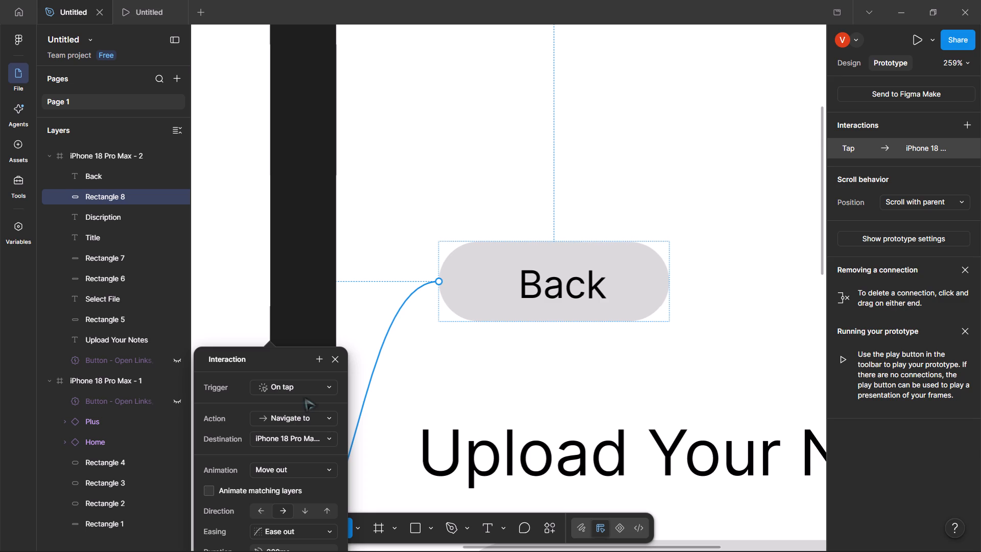
pyautogui.scroll(-20, 297, 485)
pyautogui.scroll(-20, 297, 485)
pyautogui.scroll(-20, 297, 485)
pyautogui.scroll(-18, 294, 489)
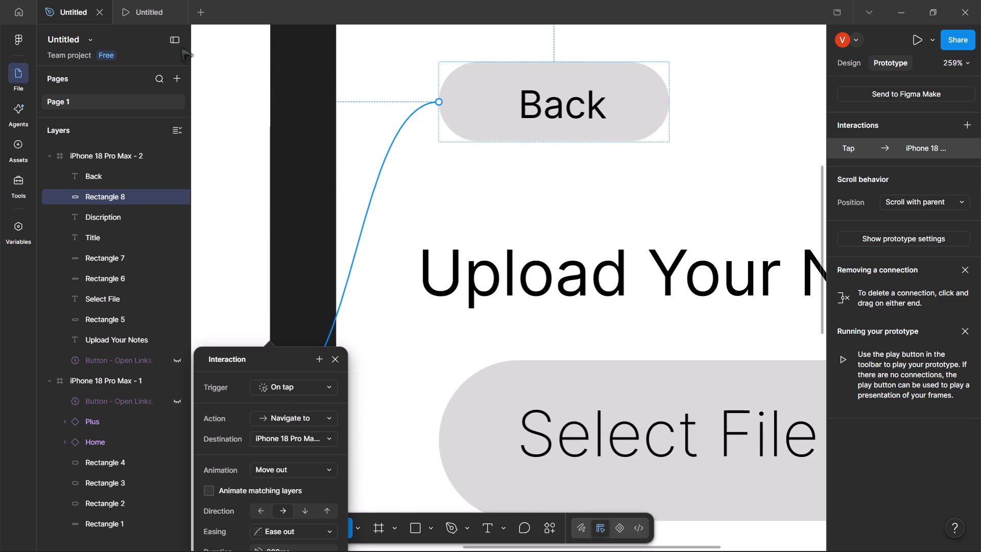
# Test the prototype preview by moving between the home screen and Upload Your Notes with the Back and plus buttons.
pyautogui.click(147, 18)
pyautogui.click(438, 212)
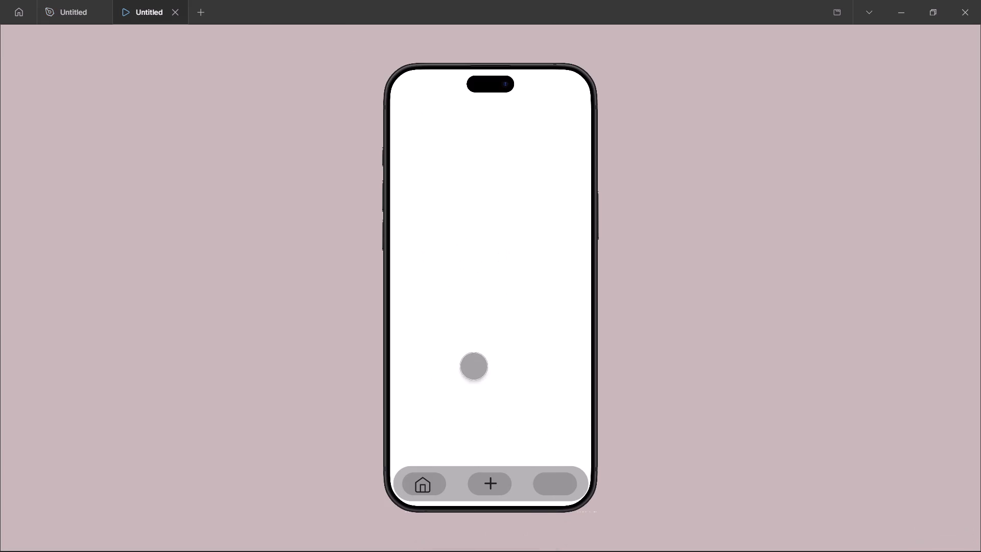
pyautogui.click(486, 488)
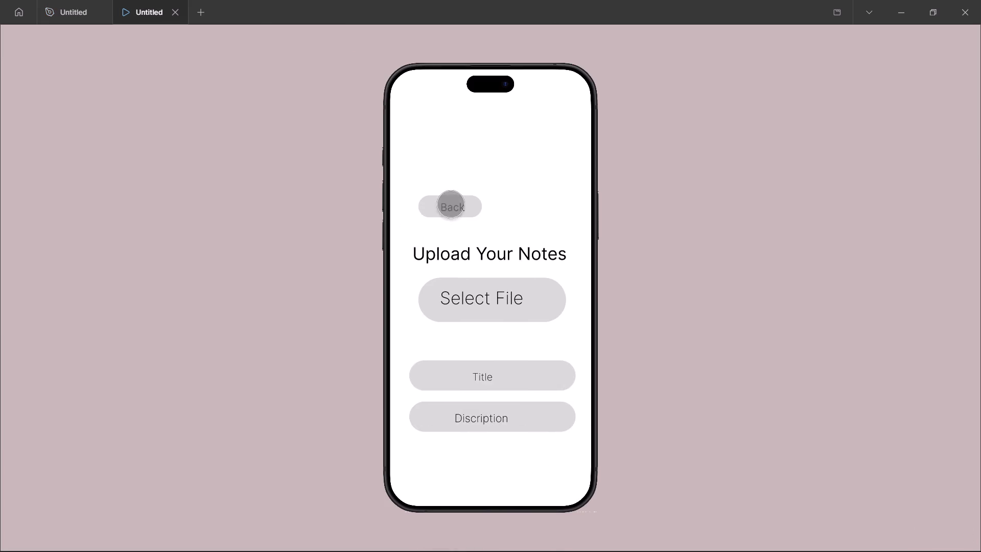
pyautogui.click(451, 204)
pyautogui.click(490, 488)
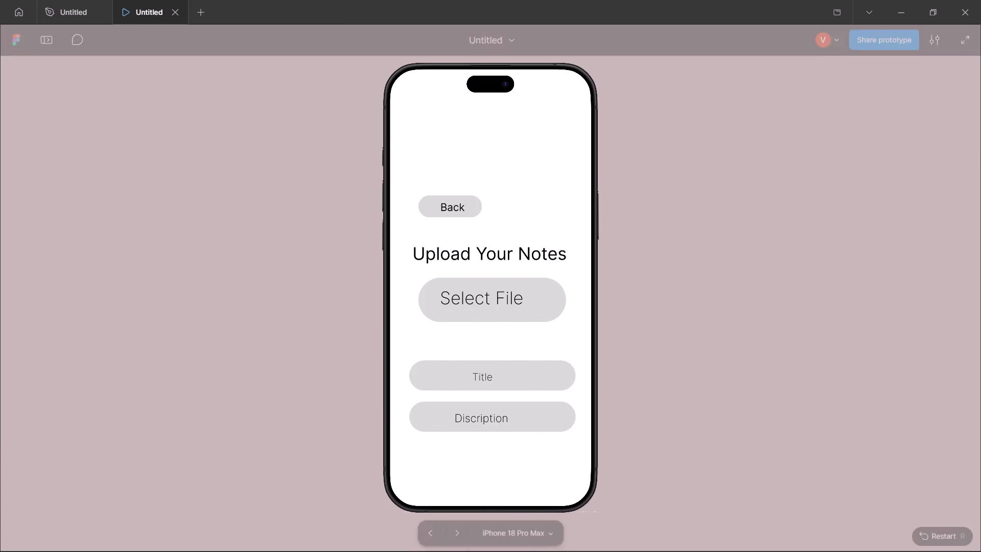
pyautogui.click(0, 0)
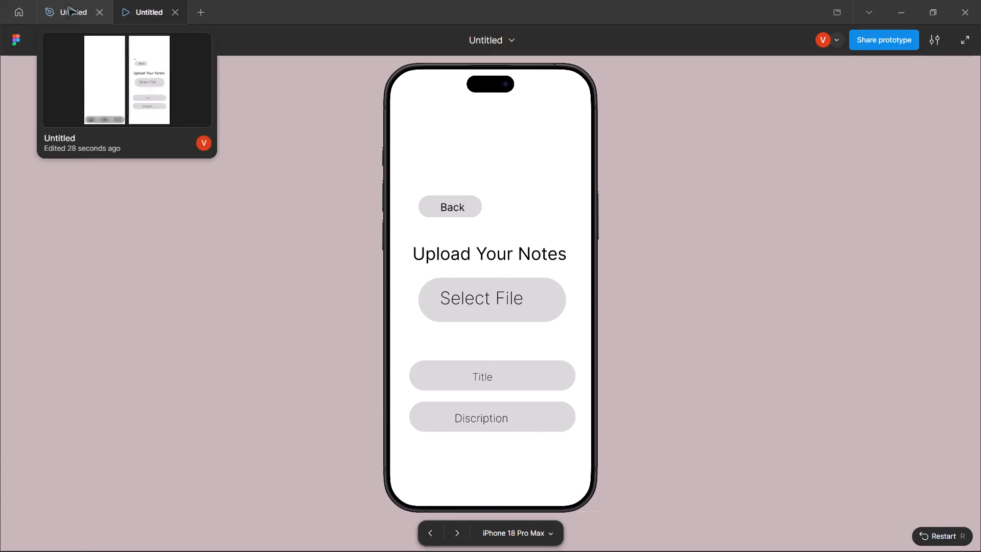
# Return to the design file and set the Back pill interaction's Move out direction to left and its easing to Ease in.
pyautogui.click(66, 4)
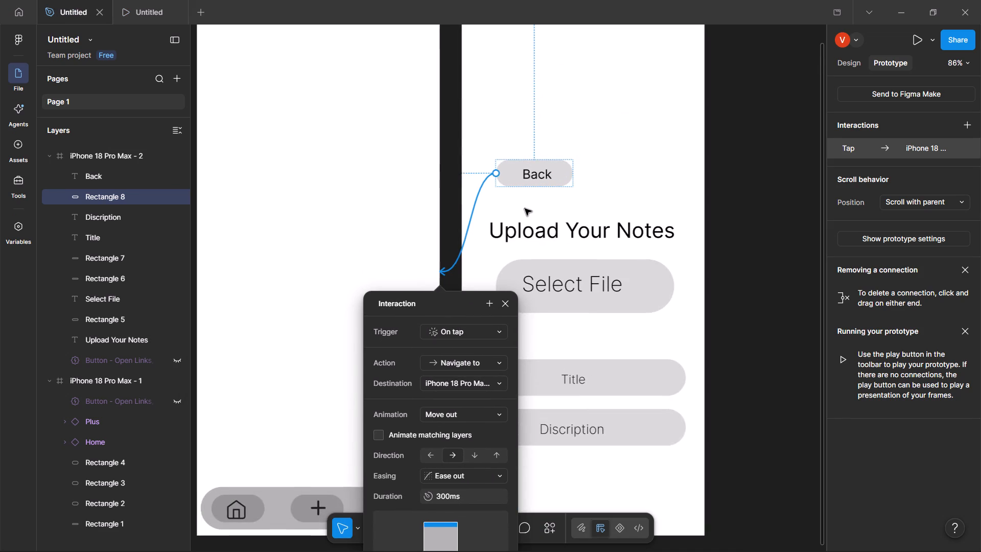
pyautogui.hscroll(-1, 525, 209)
pyautogui.scroll(-3, 525, 209)
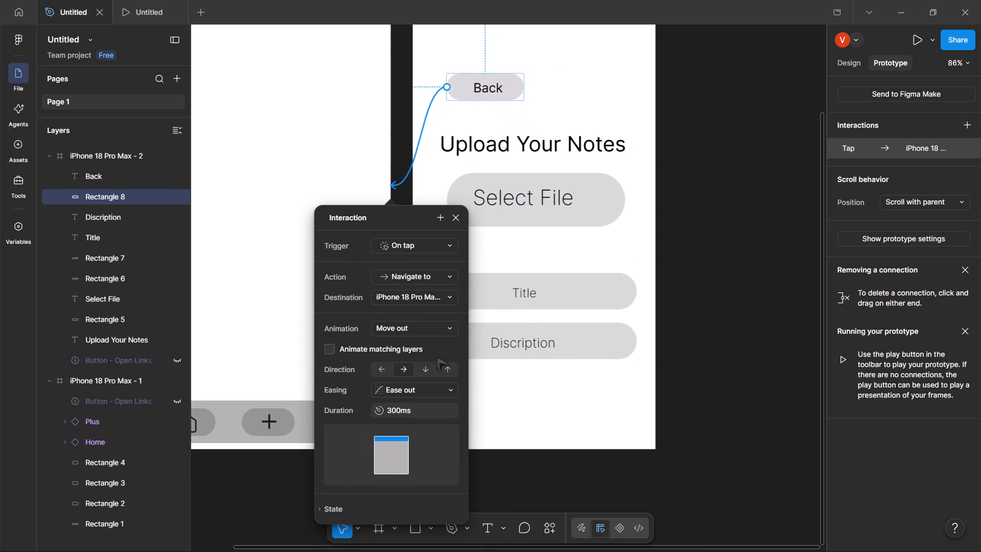
pyautogui.click(378, 371)
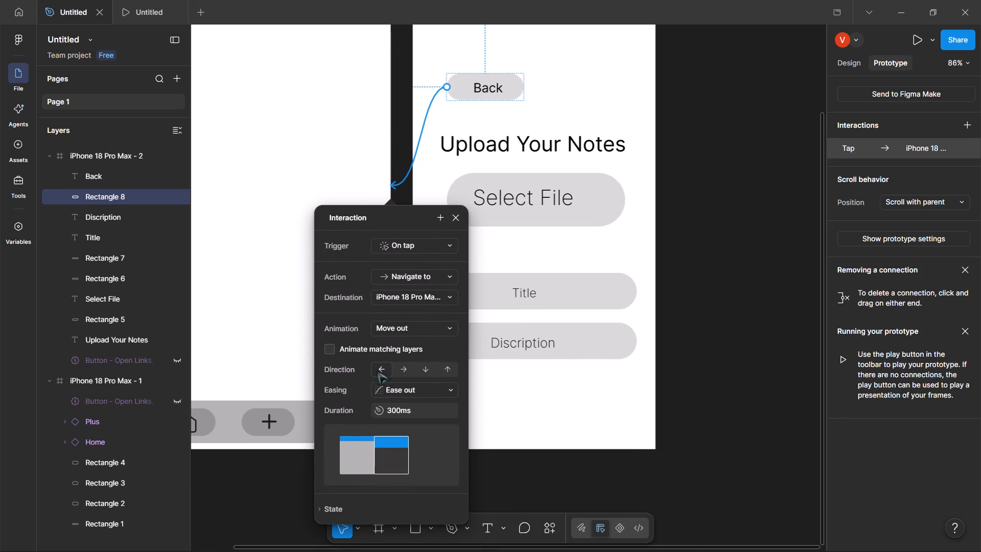
pyautogui.click(391, 371)
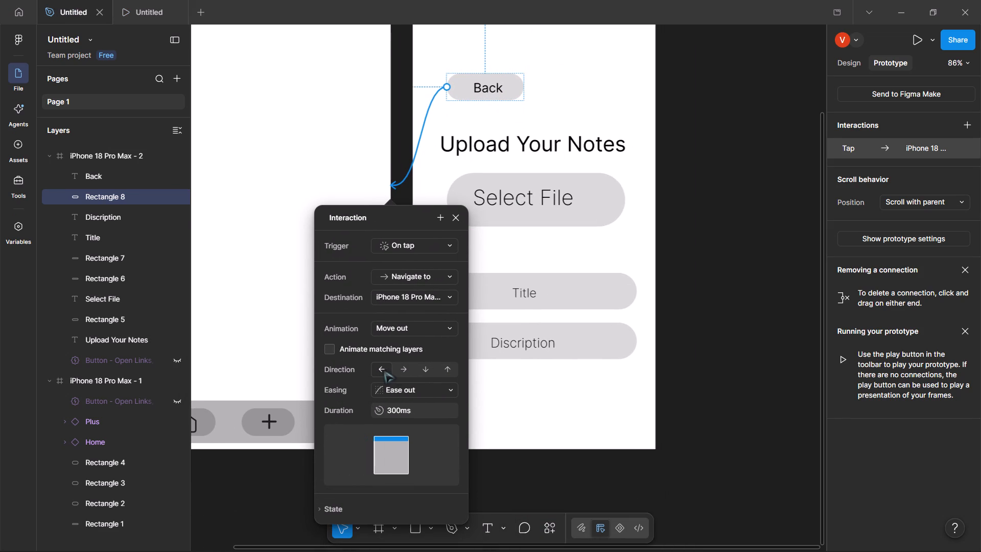
pyautogui.click(384, 370)
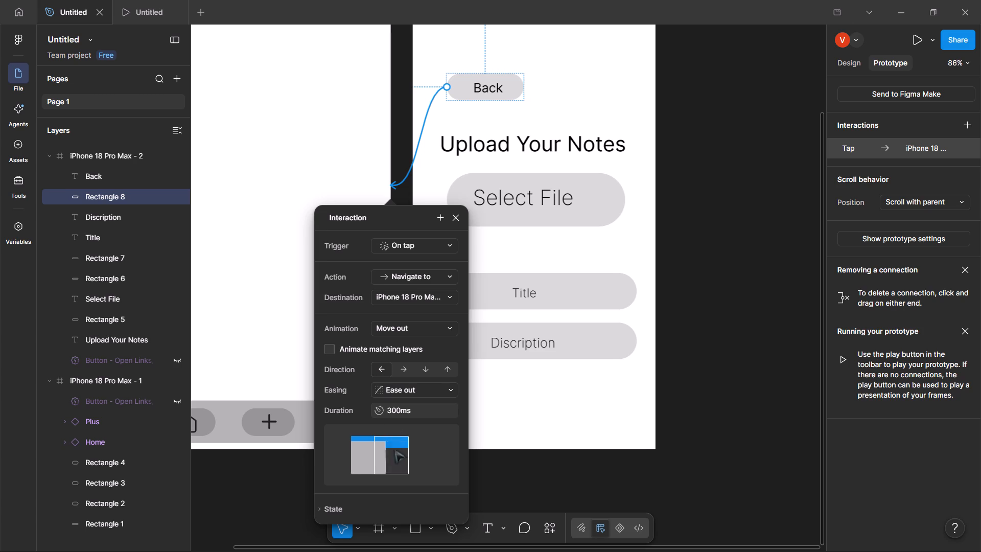
pyautogui.click(430, 409)
pyautogui.click(430, 409)
pyautogui.click(416, 390)
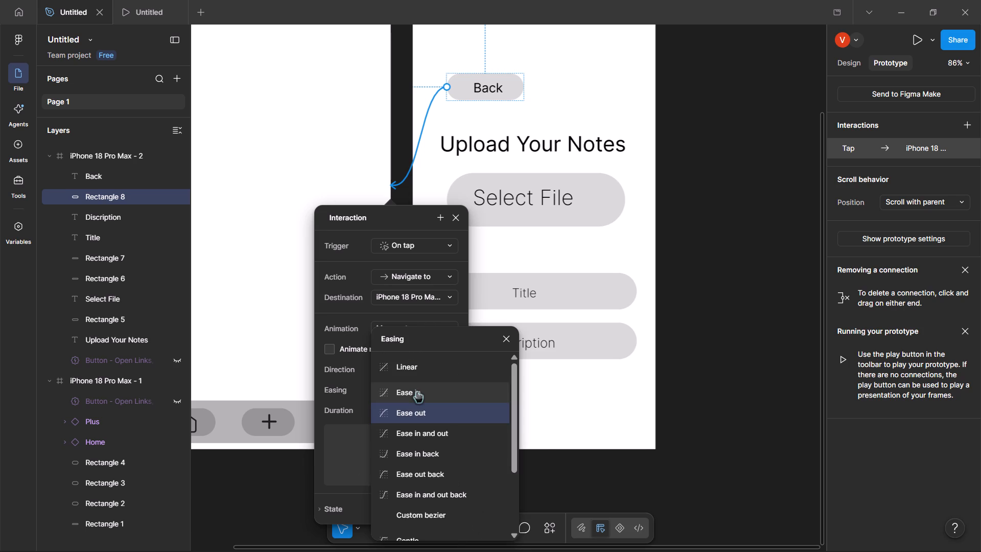
pyautogui.click(416, 390)
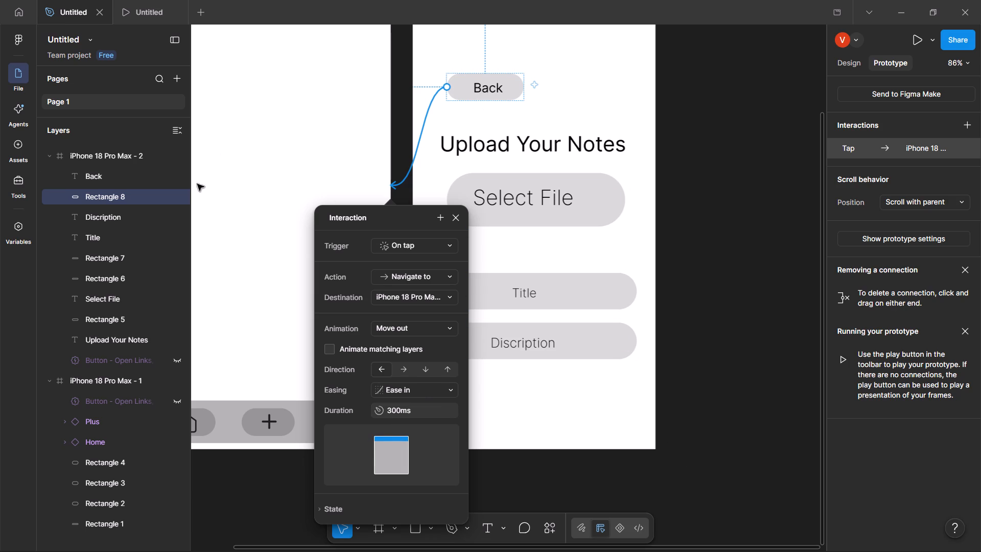
# Search the assets for "left arrow" and place a large Arrow left icon in the Back pill, just before the Back text.
pyautogui.click(12, 151)
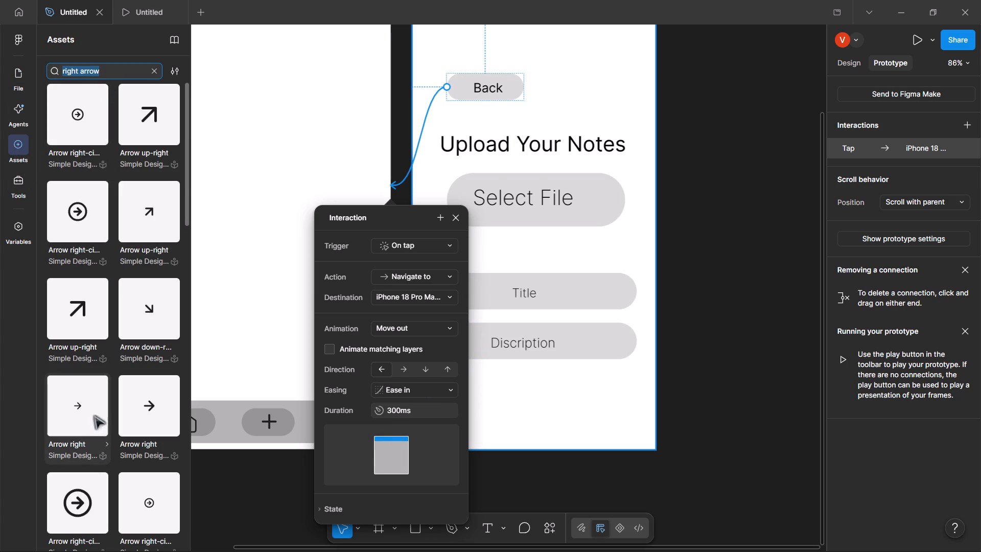
pyautogui.press('BackSpace')
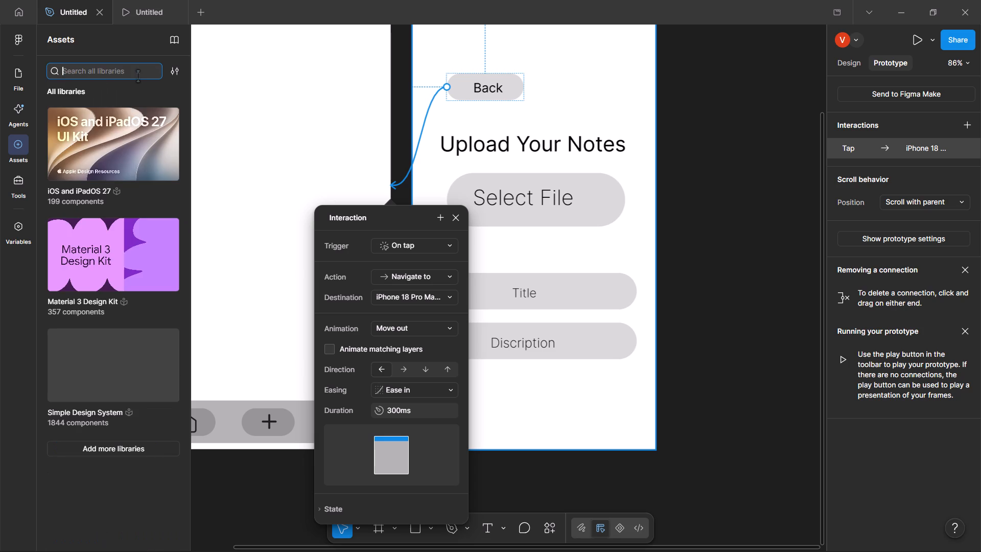
pyautogui.write('left arrow')
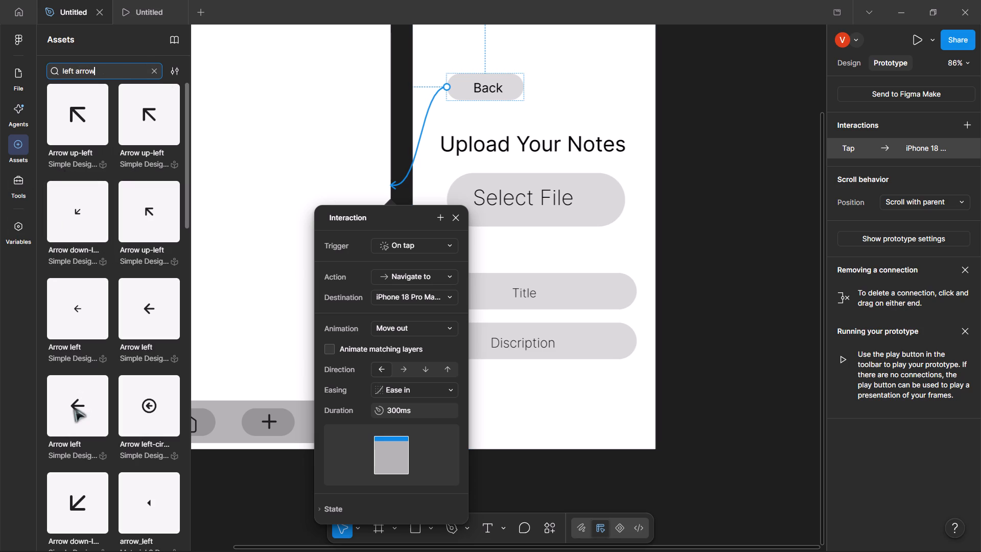
pyautogui.moveTo(74, 408); pyautogui.dragTo(464, 93)
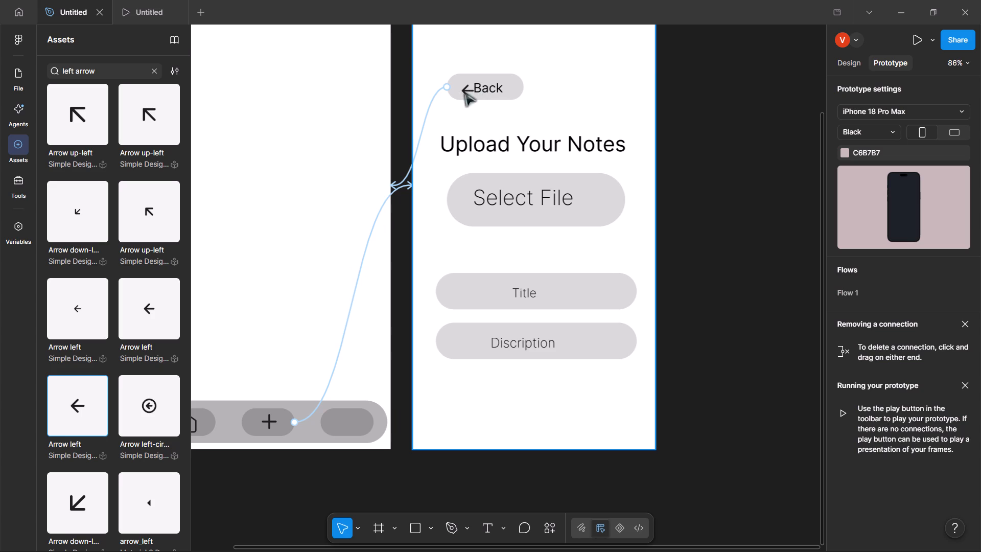
pyautogui.moveTo(464, 93); pyautogui.dragTo(463, 89)
pyautogui.click(551, 118)
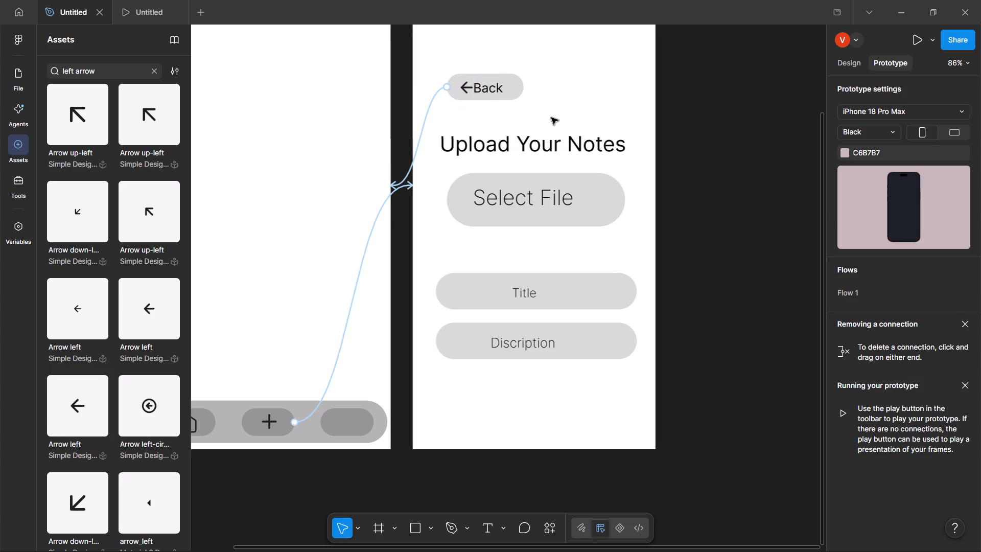
pyautogui.click(488, 89)
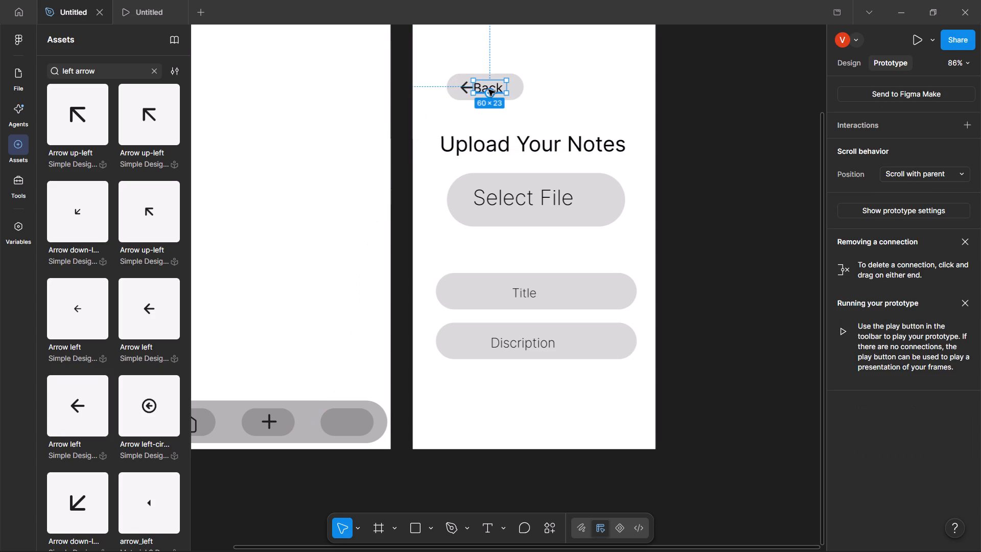
# Test the plus button and the Back pill with its arrow icon repeatedly in the prototype preview.
pyautogui.click(134, 15)
pyautogui.click(450, 204)
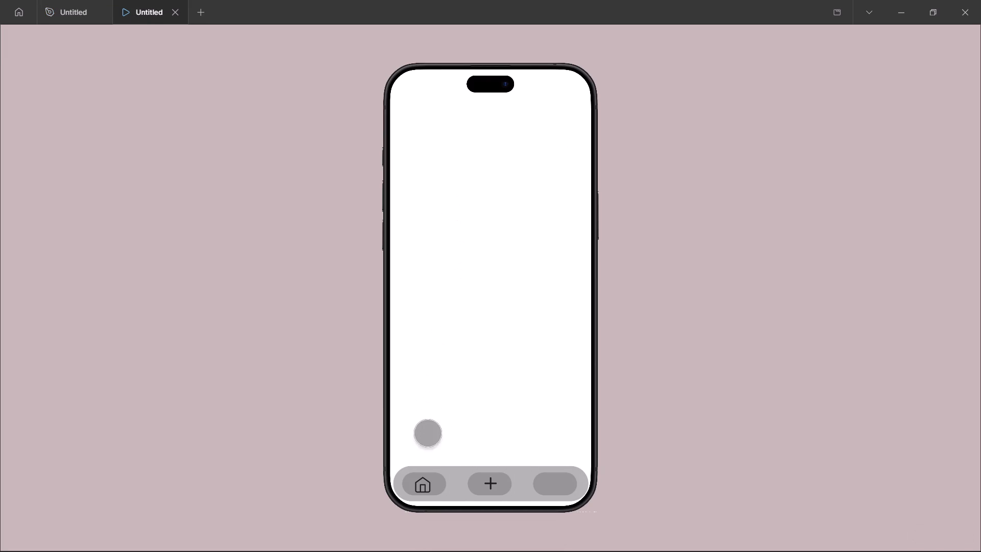
pyautogui.click(489, 484)
pyautogui.click(445, 210)
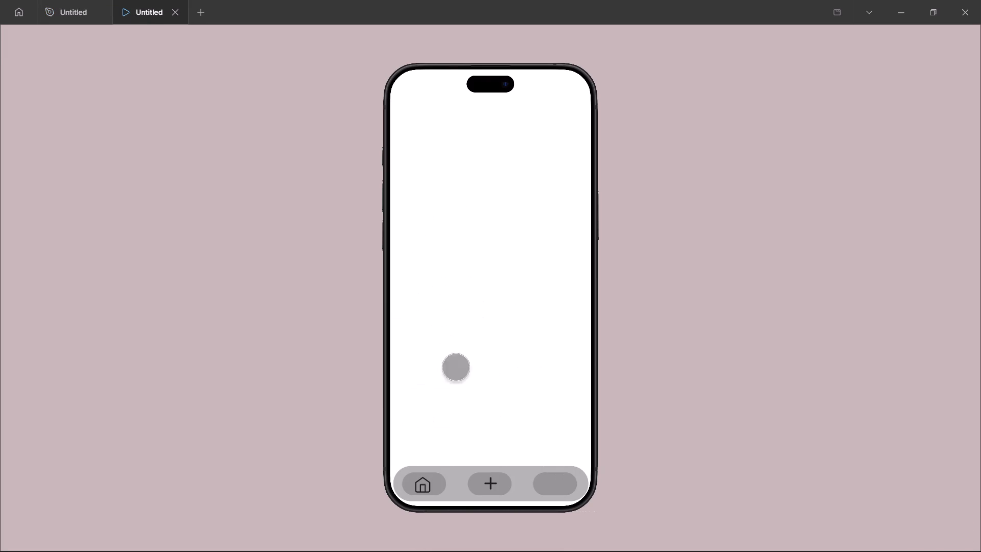
pyautogui.click(485, 496)
pyautogui.click(488, 490)
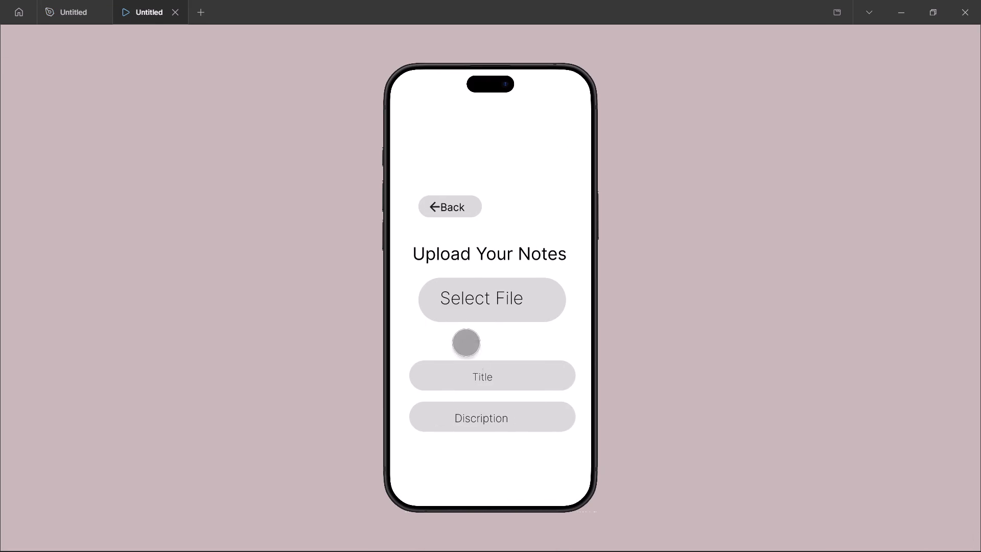
pyautogui.click(458, 209)
pyautogui.click(490, 481)
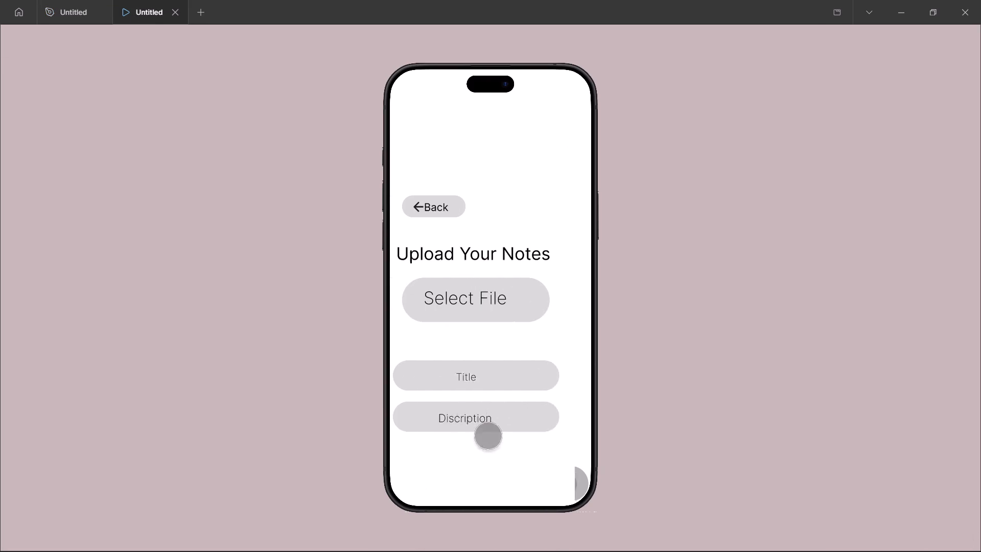
pyautogui.click(442, 215)
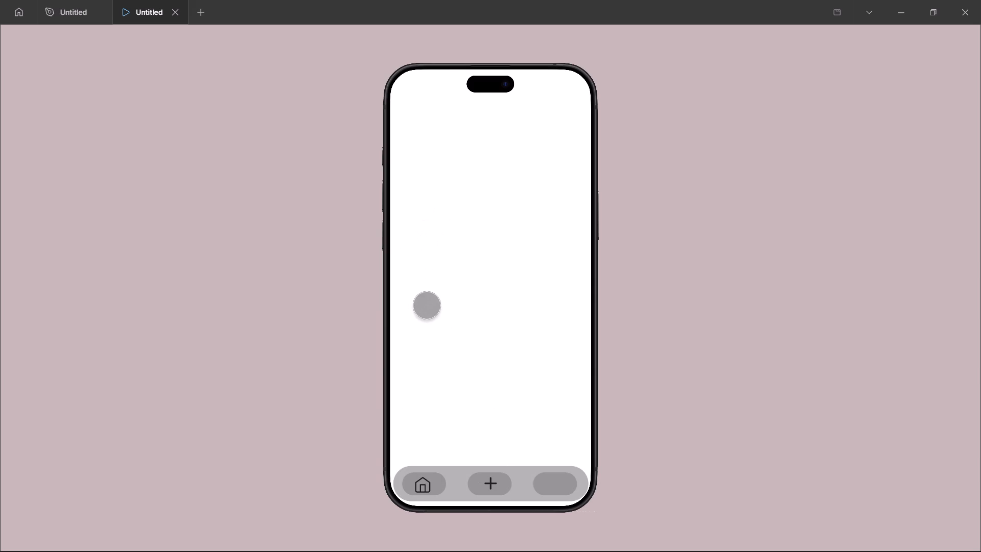
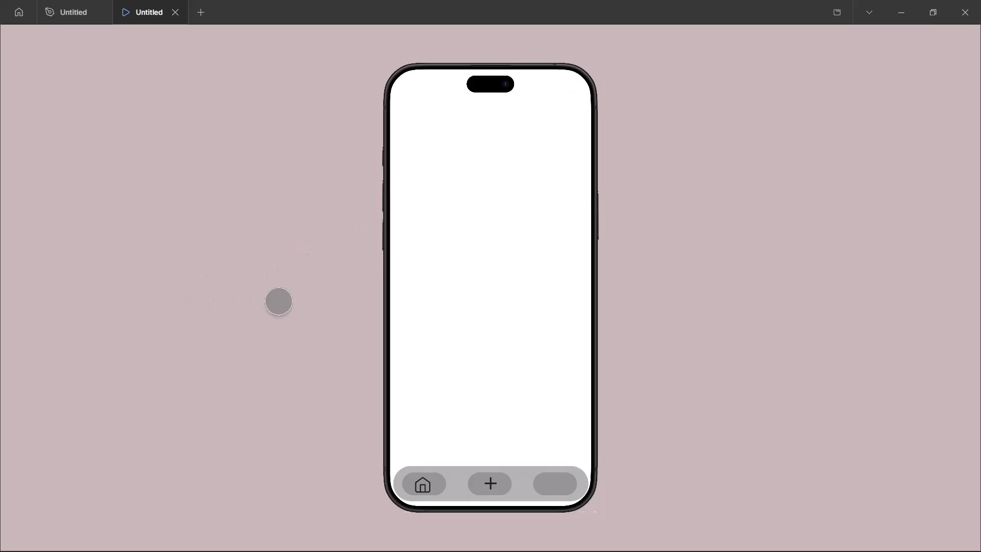
# Try the first screen in the prototype preview and return to the Untitled design file.
pyautogui.click(472, 252)
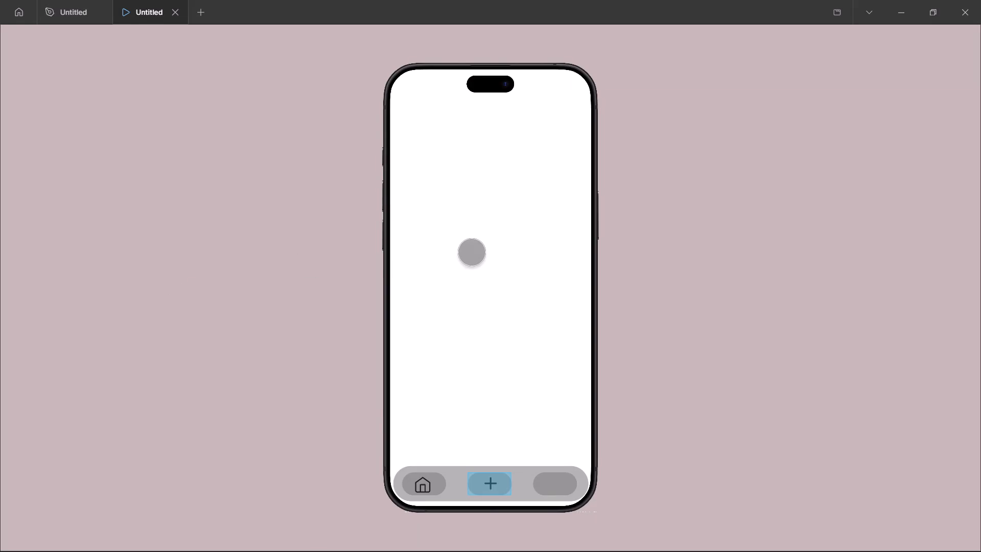
pyautogui.click(96, 397)
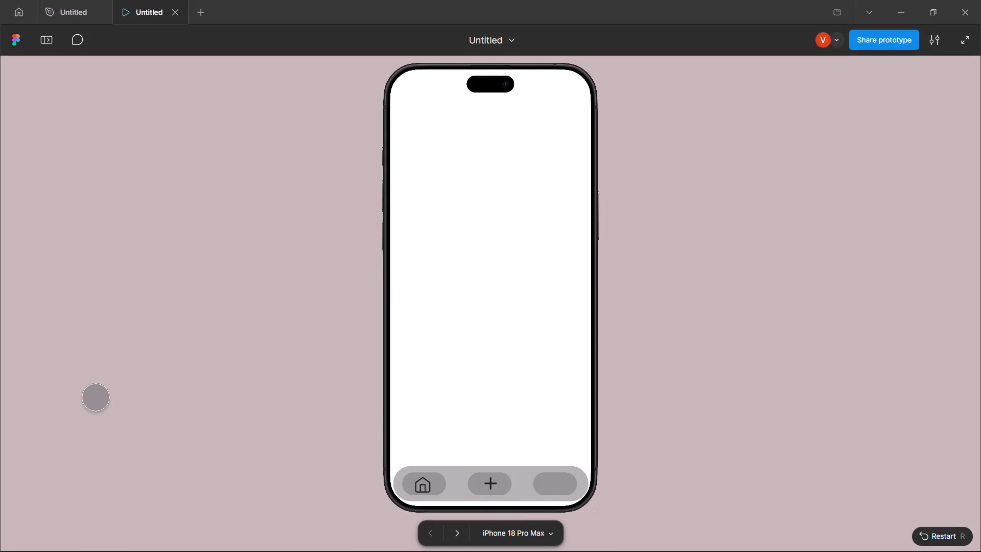
pyautogui.click(65, 0)
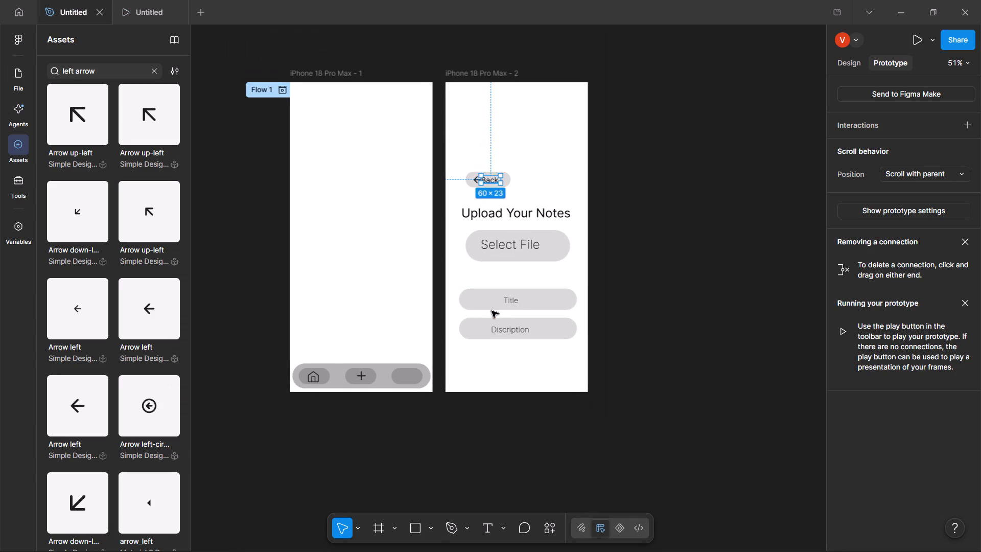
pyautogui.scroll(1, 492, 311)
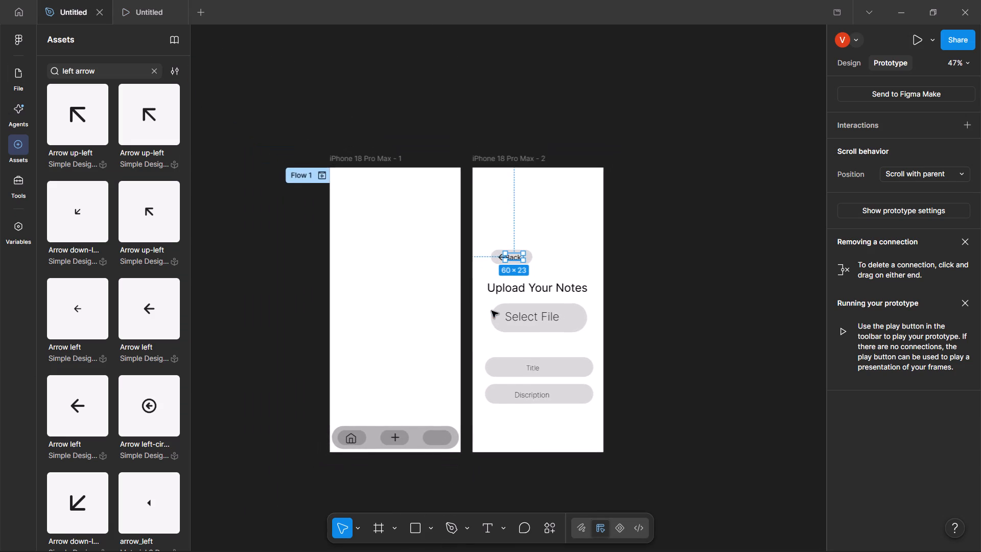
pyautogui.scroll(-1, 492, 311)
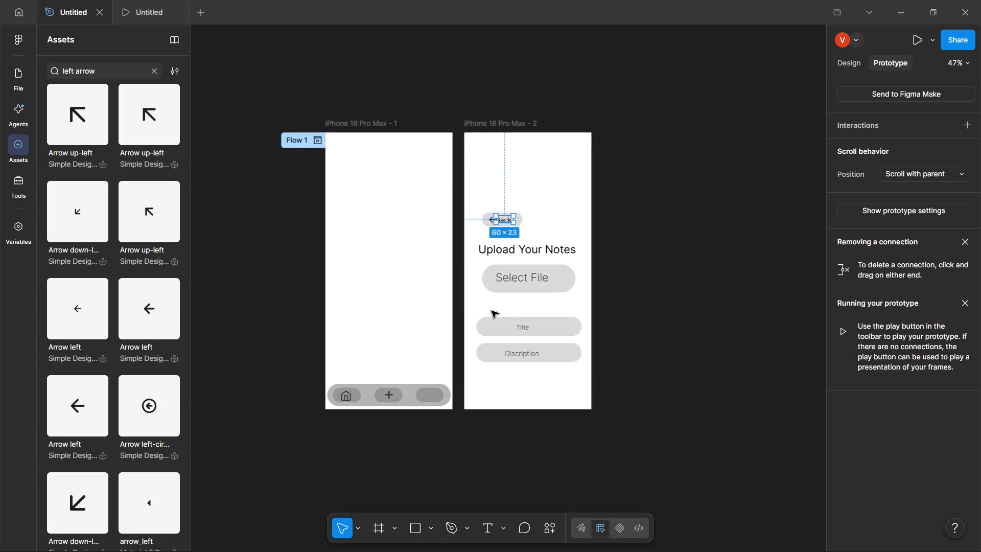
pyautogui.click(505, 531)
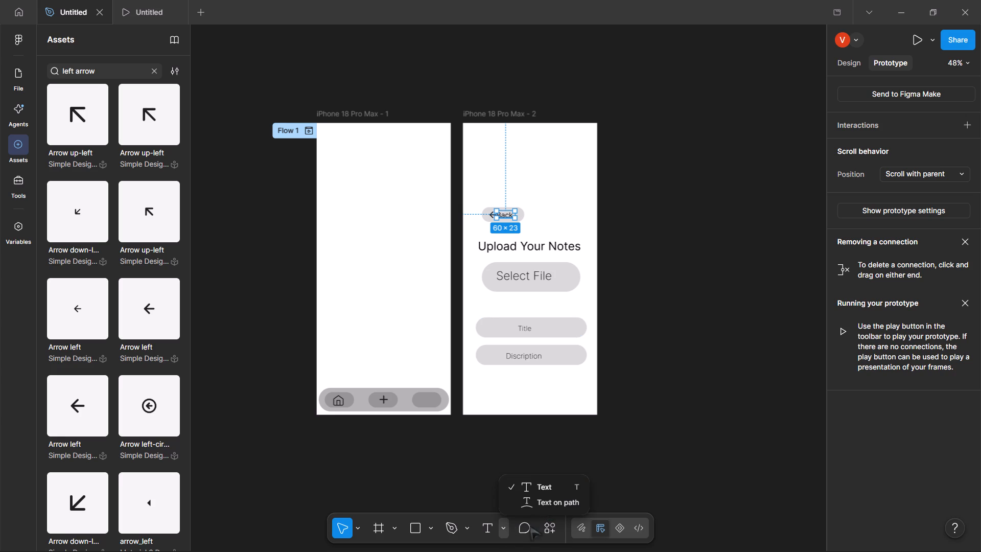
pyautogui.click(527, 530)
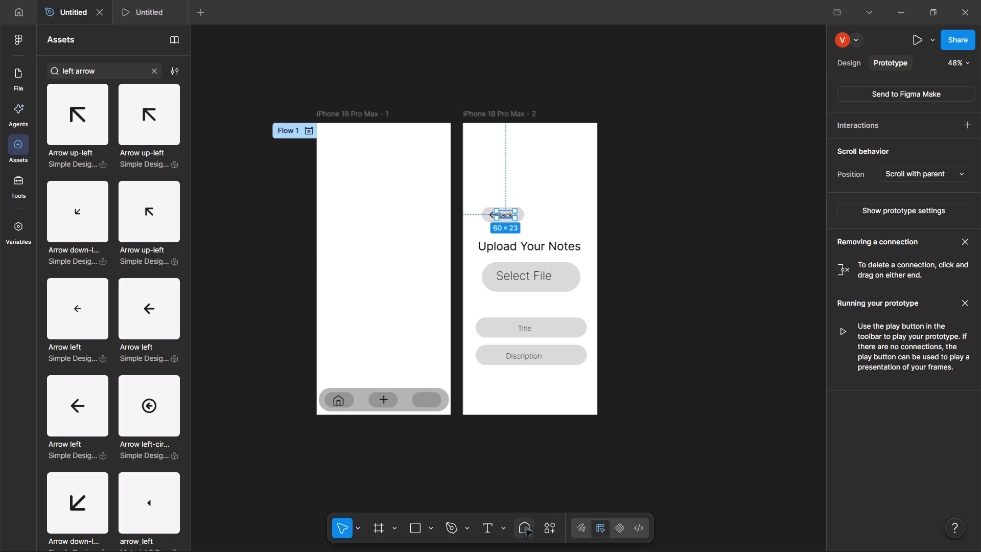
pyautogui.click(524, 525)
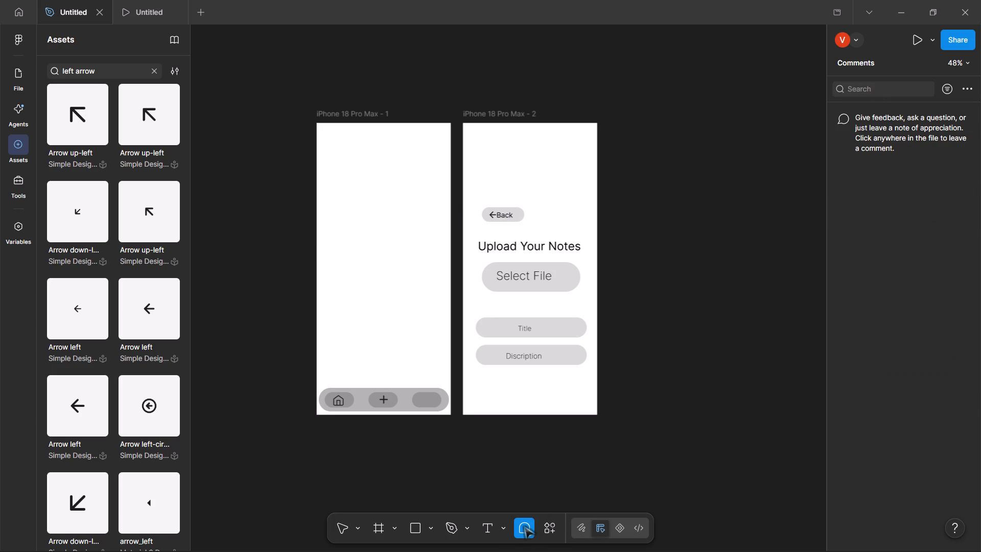
# Search the assets for "input" and browse the matching components for a usable input field.
pyautogui.click(543, 528)
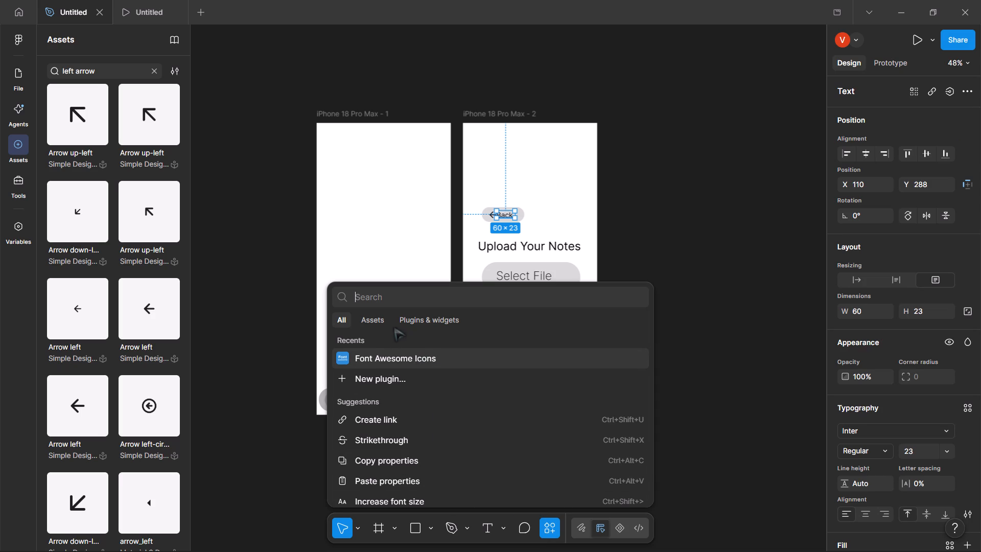
pyautogui.write('input')
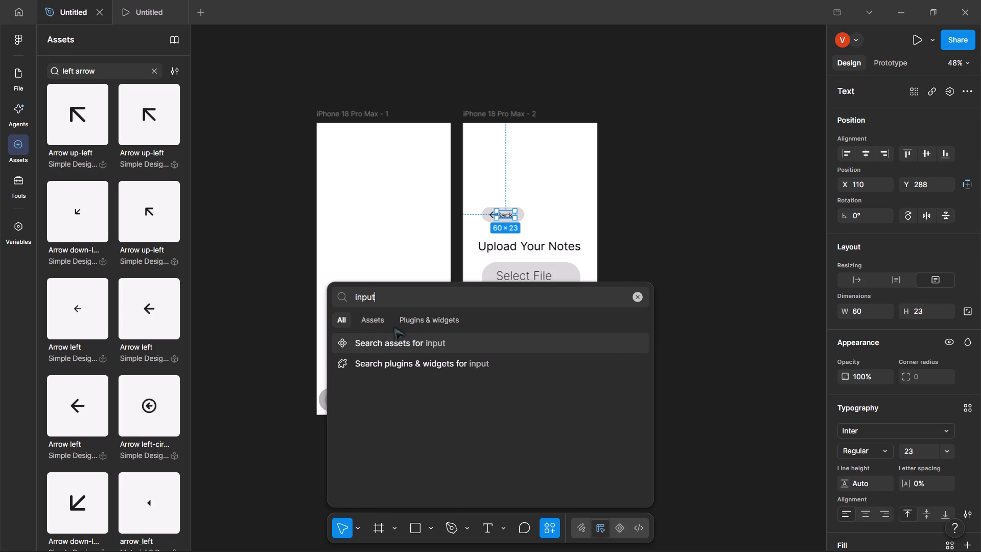
pyautogui.click(366, 322)
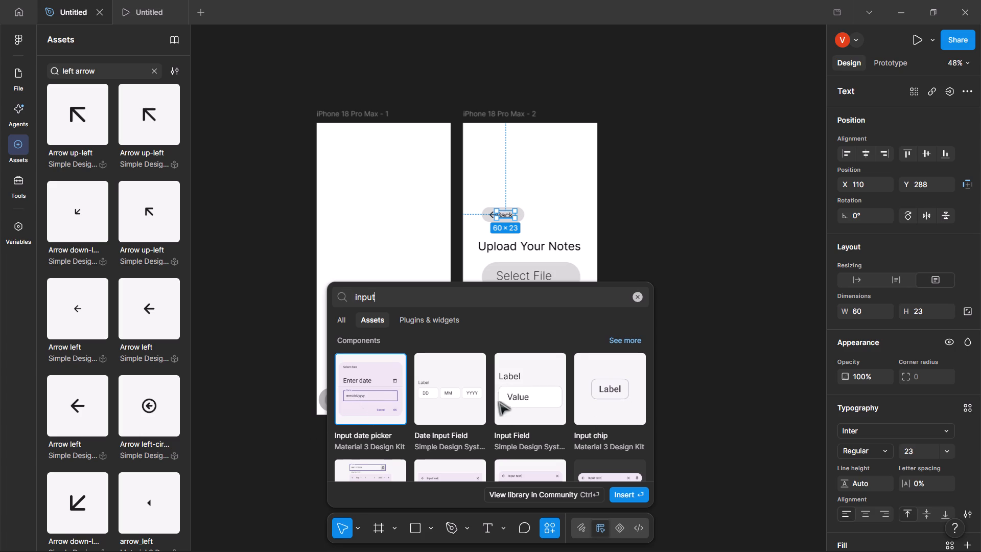
pyautogui.scroll(-2, 499, 402)
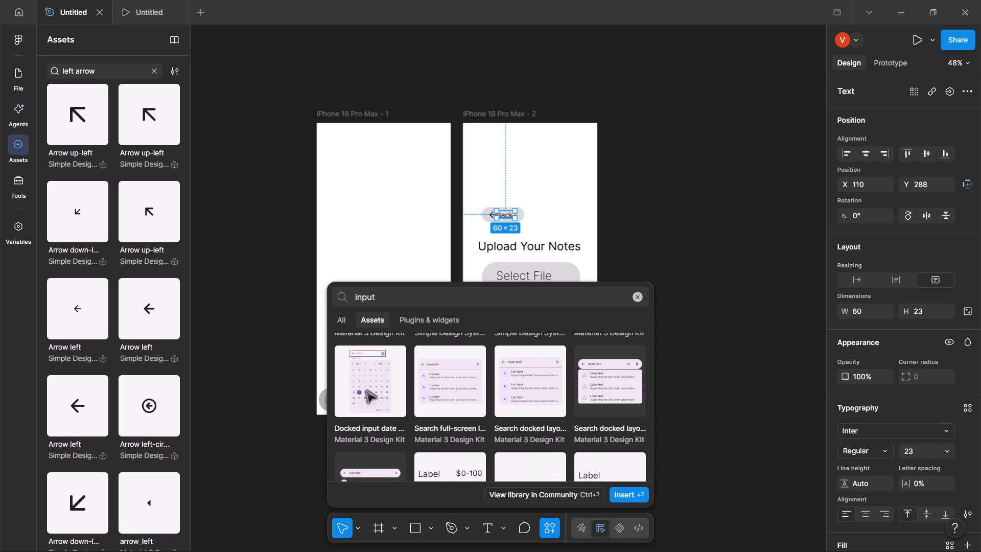
pyautogui.scroll(-2, 465, 392)
pyautogui.scroll(-1, 550, 423)
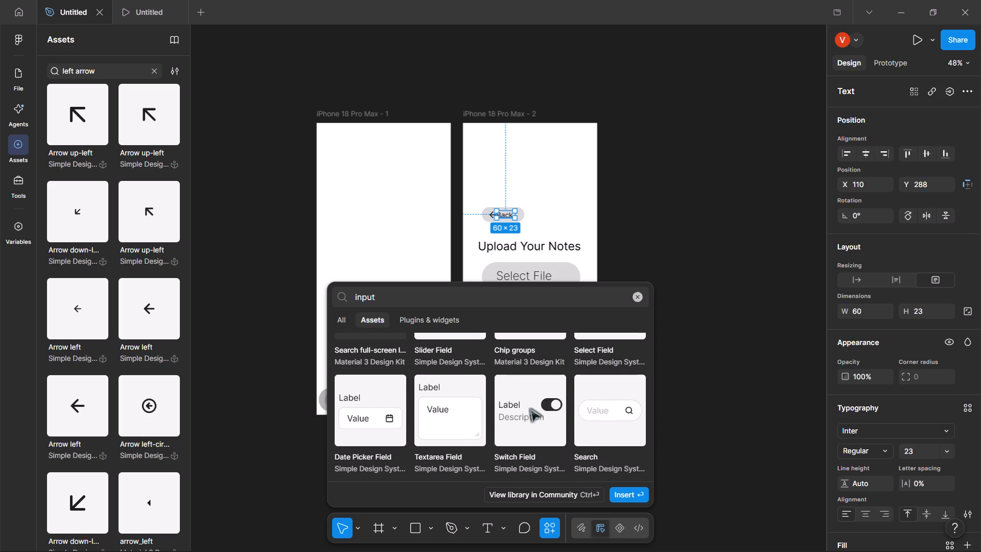
pyautogui.scroll(-1, 515, 417)
pyautogui.scroll(1, 450, 444)
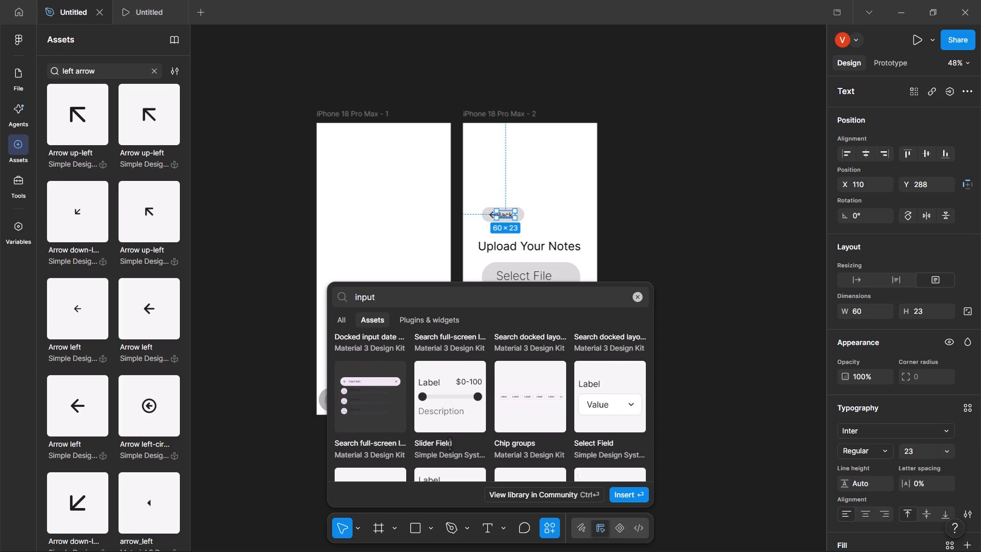
pyautogui.scroll(2, 450, 444)
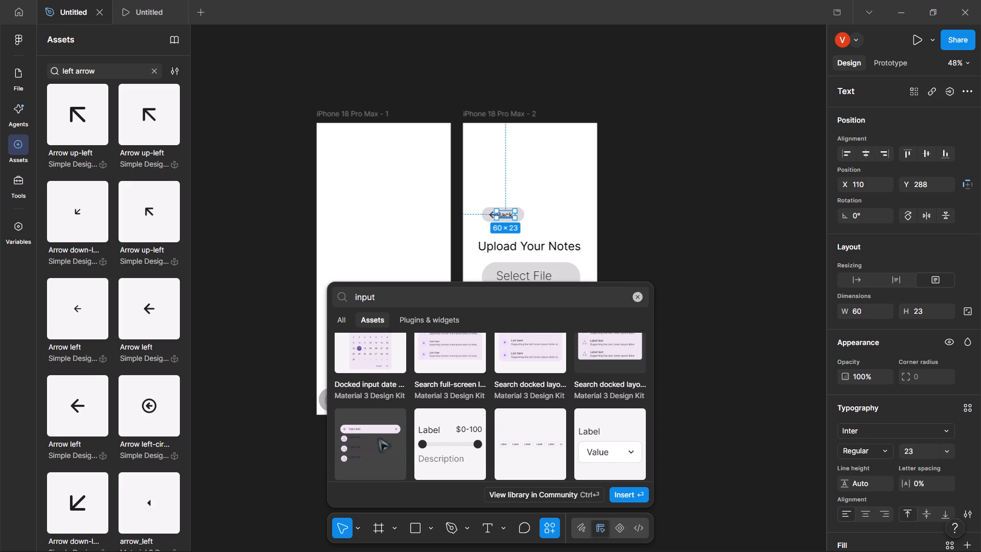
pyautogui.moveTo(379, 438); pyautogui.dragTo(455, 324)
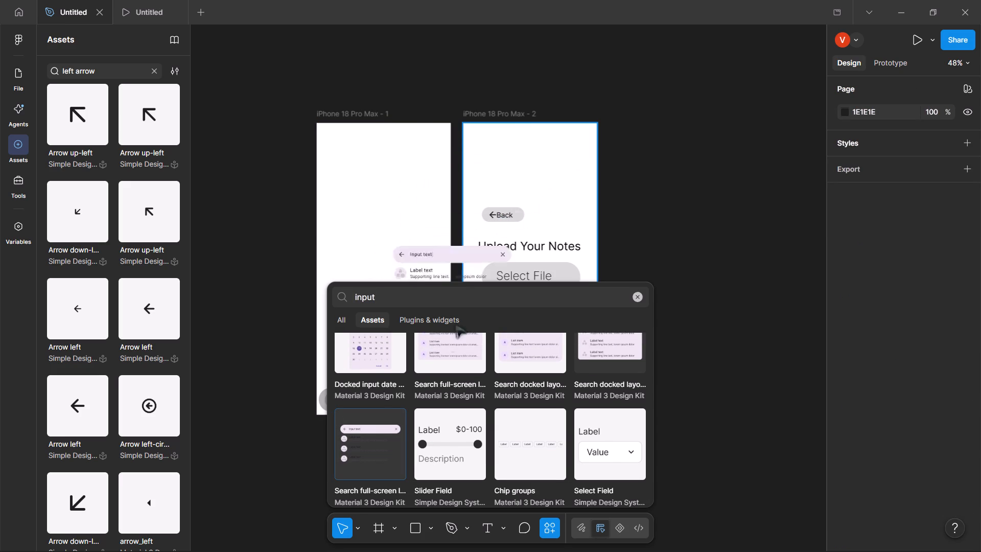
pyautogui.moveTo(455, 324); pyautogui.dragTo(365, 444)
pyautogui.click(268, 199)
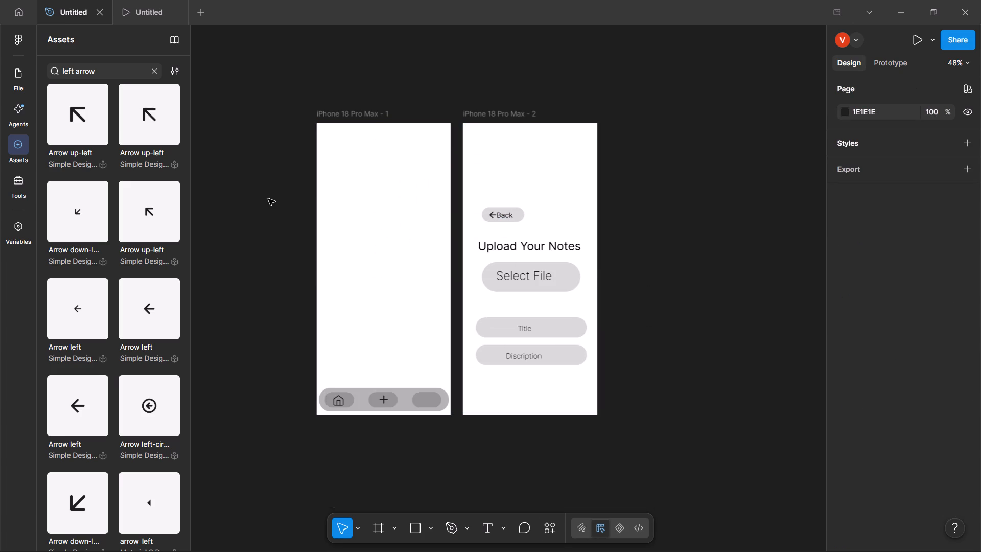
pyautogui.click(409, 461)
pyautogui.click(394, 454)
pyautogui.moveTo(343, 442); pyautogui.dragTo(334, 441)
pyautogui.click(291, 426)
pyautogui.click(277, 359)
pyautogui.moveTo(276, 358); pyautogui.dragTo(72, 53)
# Show the file's layers and look over those belonging to both iPhone 18 Pro Max frames.
pyautogui.click(17, 68)
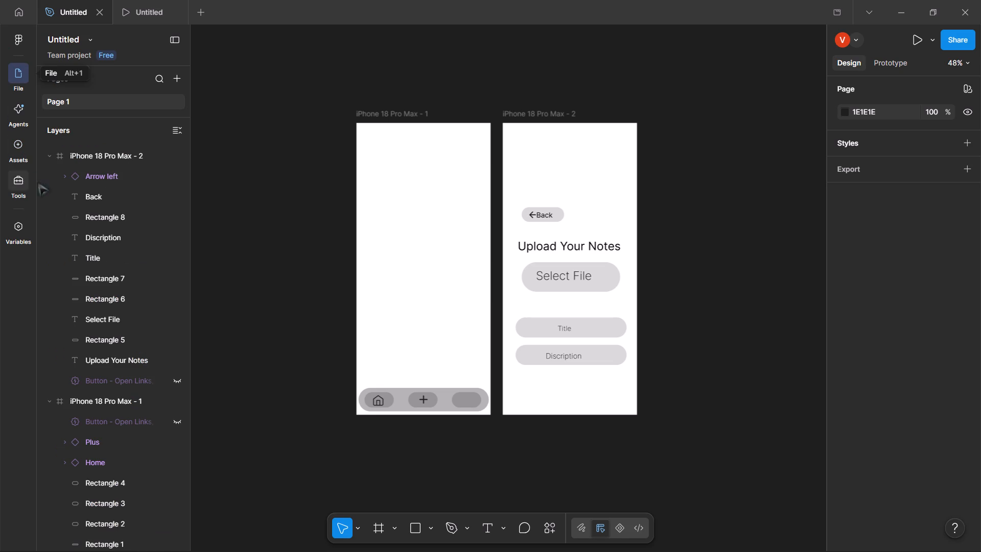
pyautogui.scroll(-1, 97, 236)
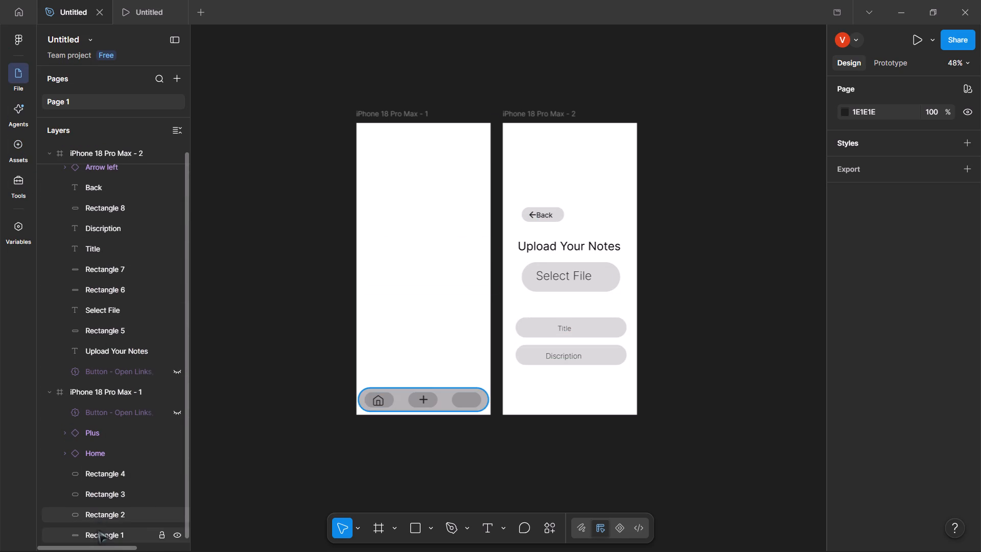
pyautogui.scroll(-3, 102, 518)
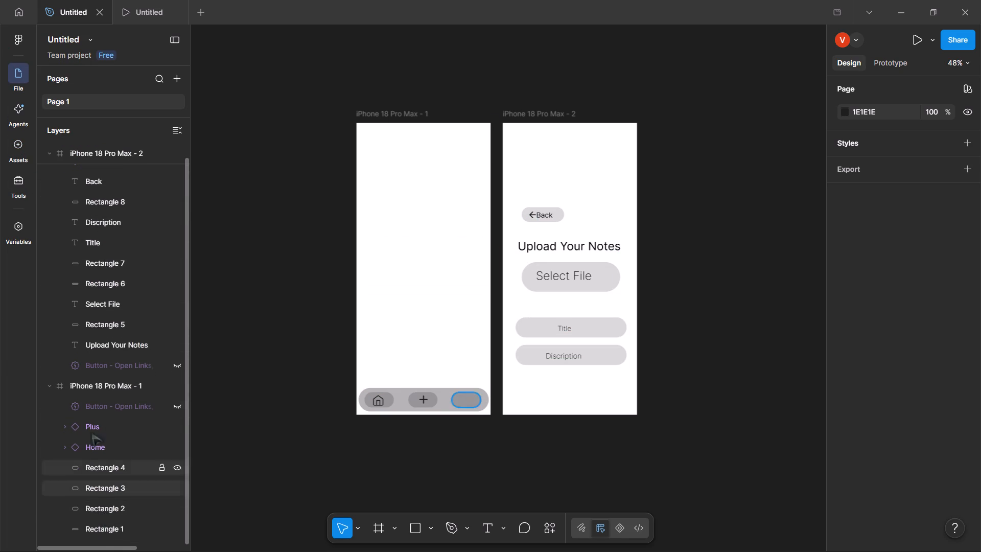
pyautogui.scroll(2, 91, 350)
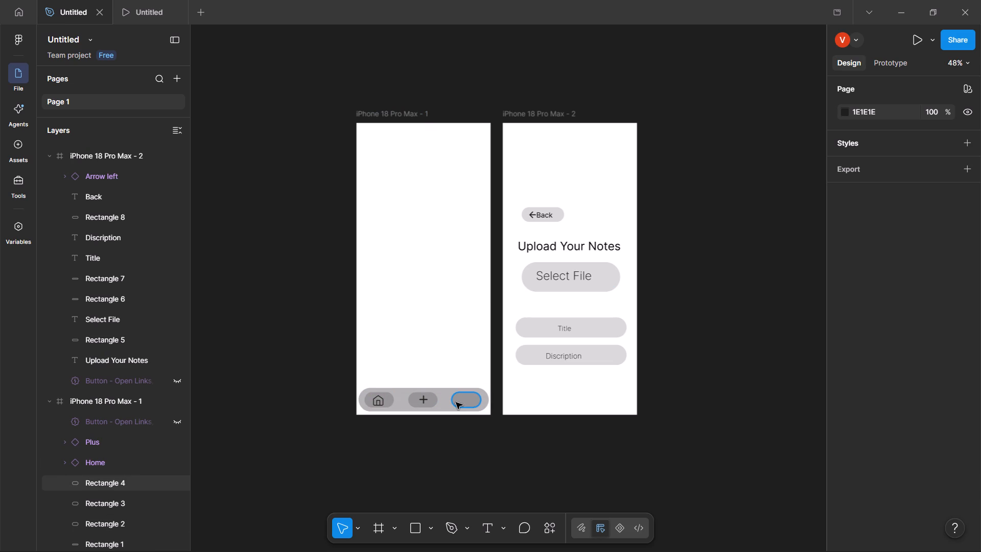
# Reposition the light gray navigation bar background on iPhone 18 Pro Max - 1 to X 13, Y 867.
pyautogui.click(400, 396)
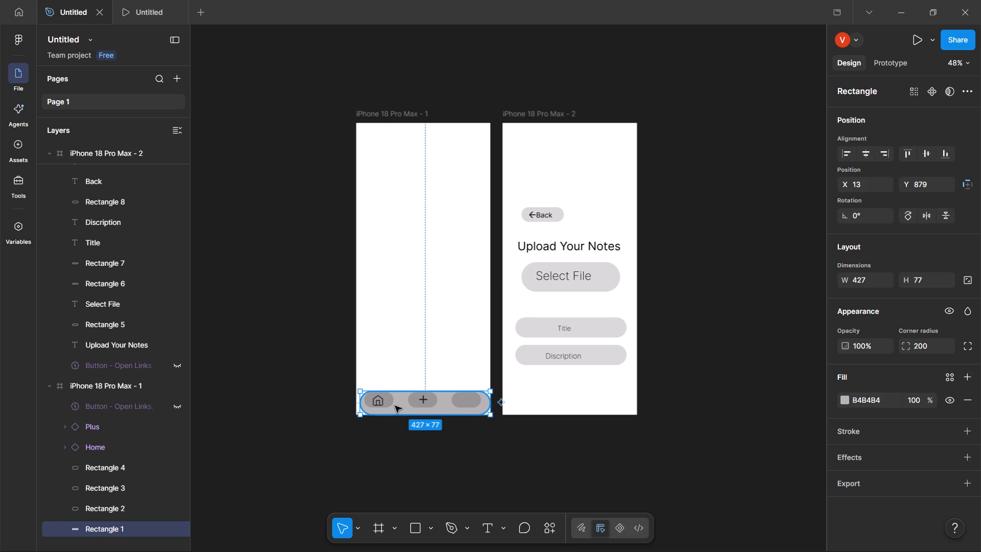
pyautogui.moveTo(395, 407); pyautogui.dragTo(395, 402)
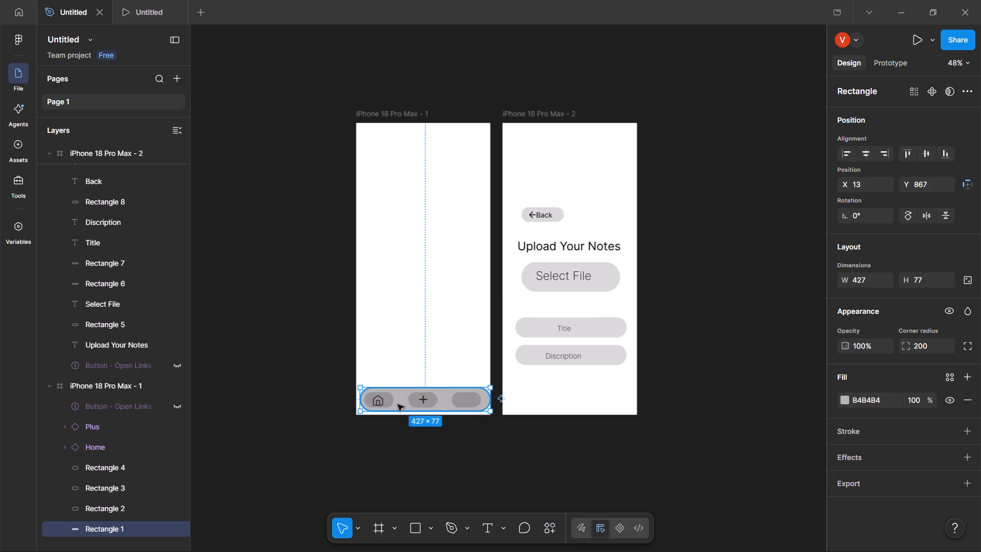
# Duplicate the whole navigation bar with its pills and icons and place the copy along the bottom of iPhone 18 Pro Max - 2.
pyautogui.click(372, 360)
pyautogui.moveTo(362, 368); pyautogui.dragTo(483, 406)
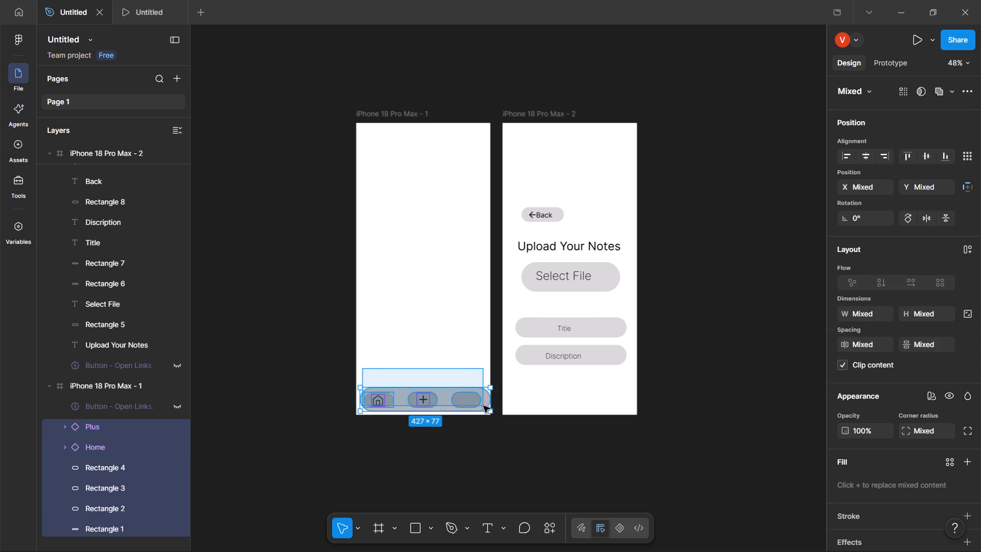
pyautogui.moveTo(483, 406); pyautogui.dragTo(490, 409)
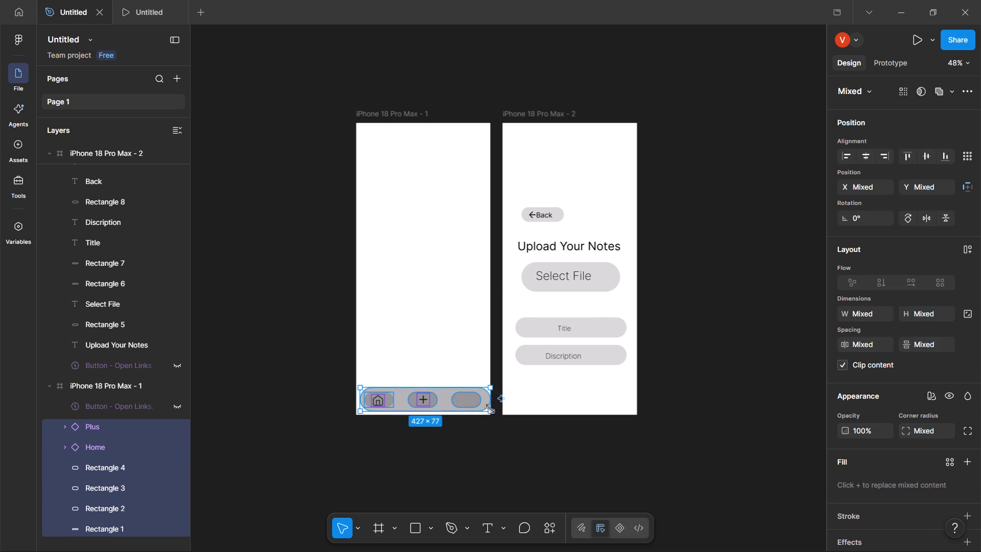
pyautogui.hotkey('ctrl', 'd')
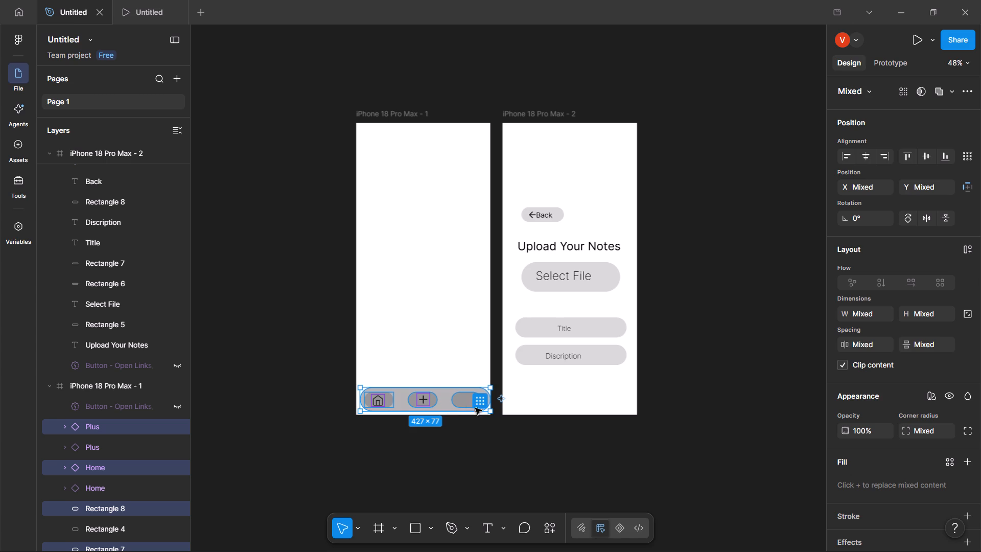
pyautogui.moveTo(406, 407); pyautogui.dragTo(405, 408)
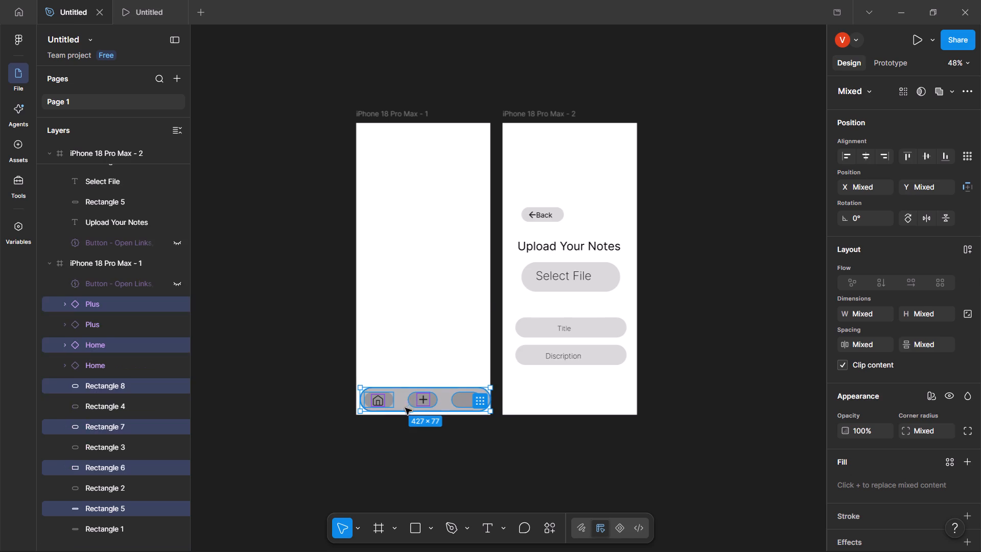
pyautogui.moveTo(405, 408); pyautogui.dragTo(550, 406)
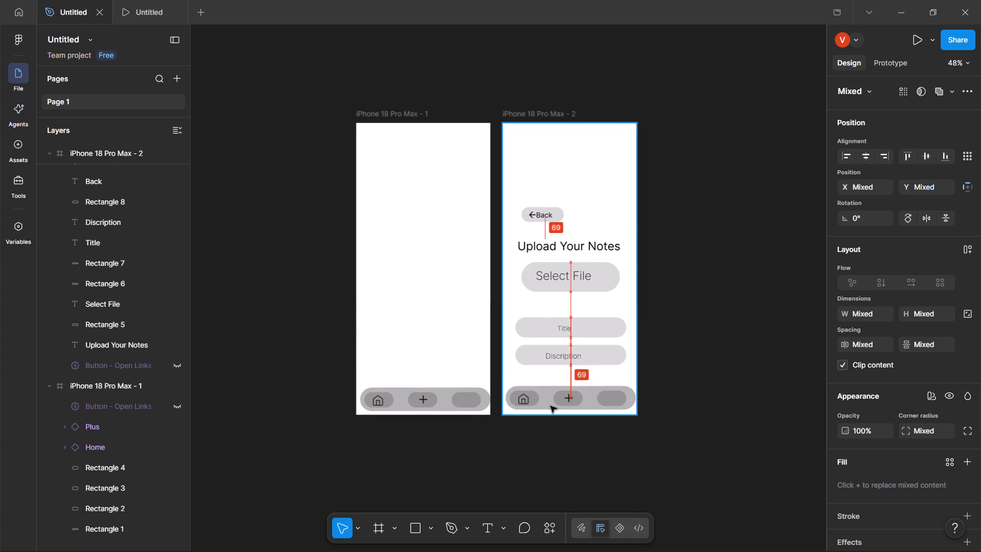
pyautogui.moveTo(550, 406); pyautogui.dragTo(548, 410)
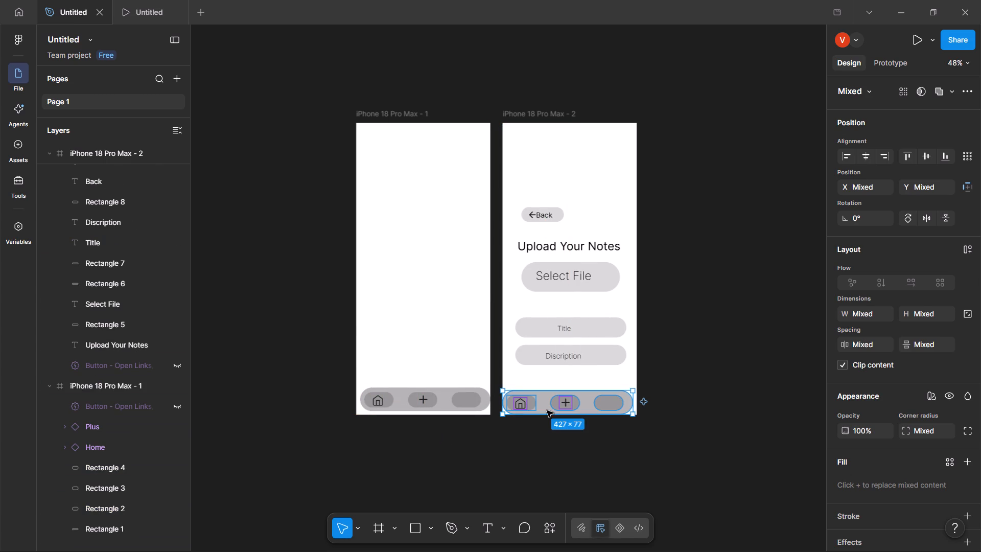
# Change the fill of the plus pill in iPhone 18 Pro Max - 2's navigation bar to white (FFFFFF).
pyautogui.click(552, 404)
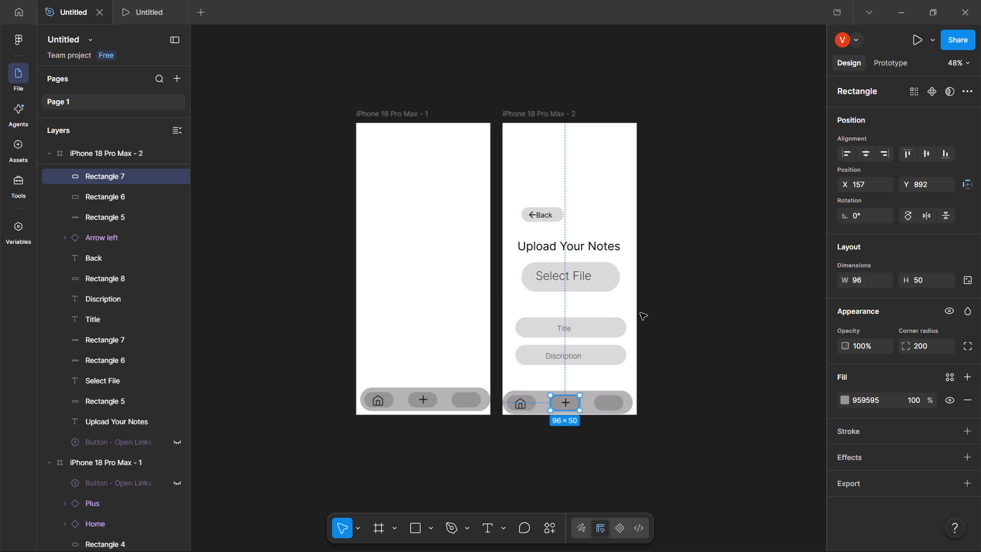
pyautogui.click(858, 400)
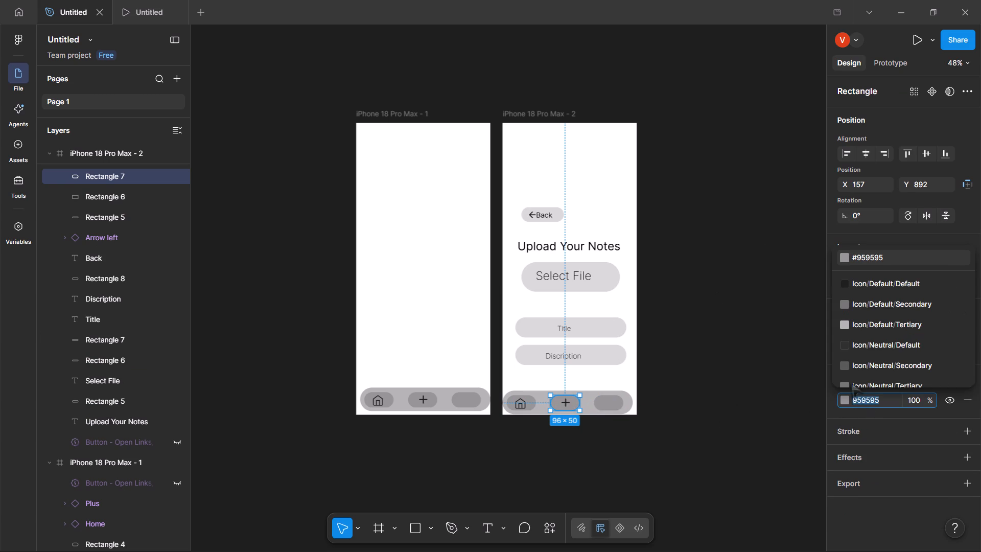
pyautogui.click(843, 401)
pyautogui.moveTo(773, 380); pyautogui.dragTo(778, 353)
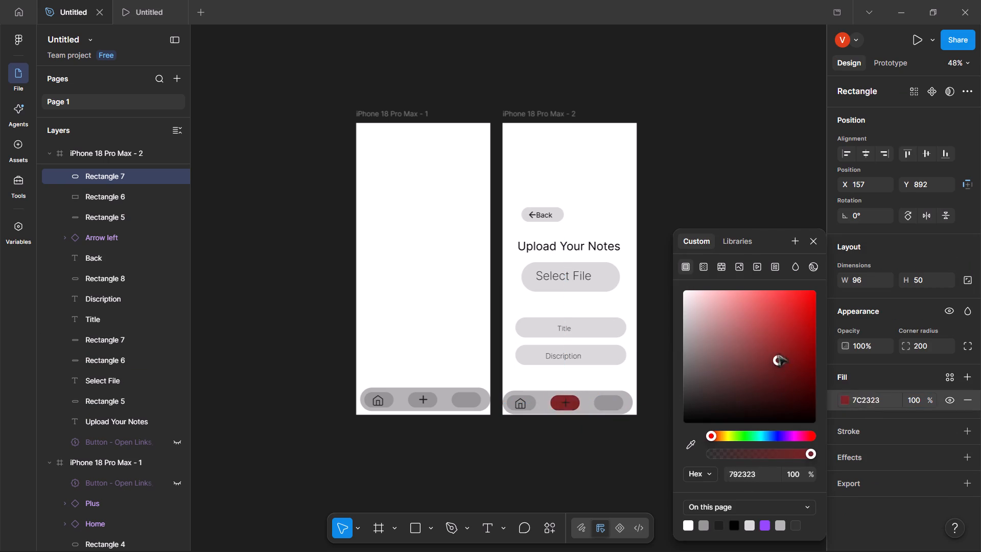
pyautogui.moveTo(778, 353); pyautogui.dragTo(705, 299)
pyautogui.doubleClick(769, 440)
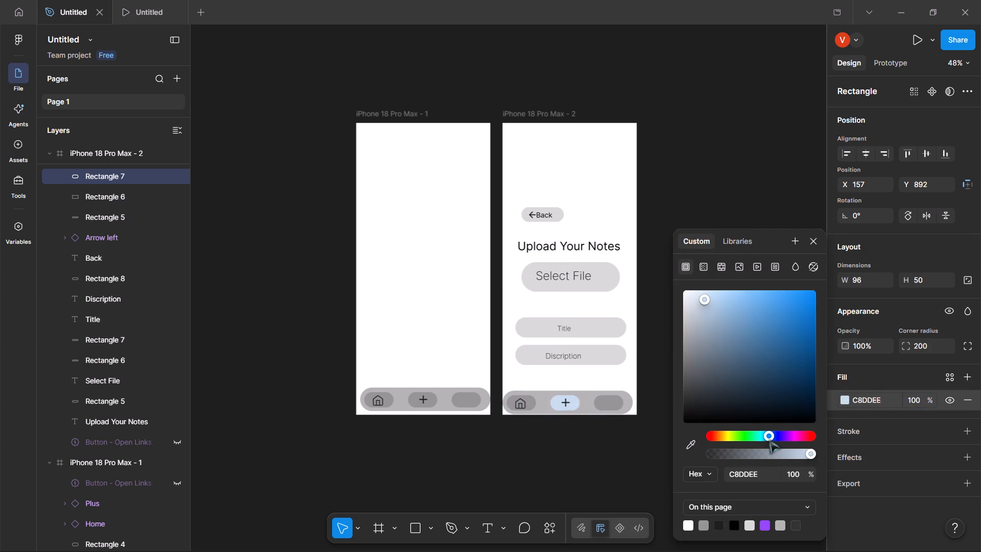
pyautogui.moveTo(702, 313); pyautogui.dragTo(711, 335)
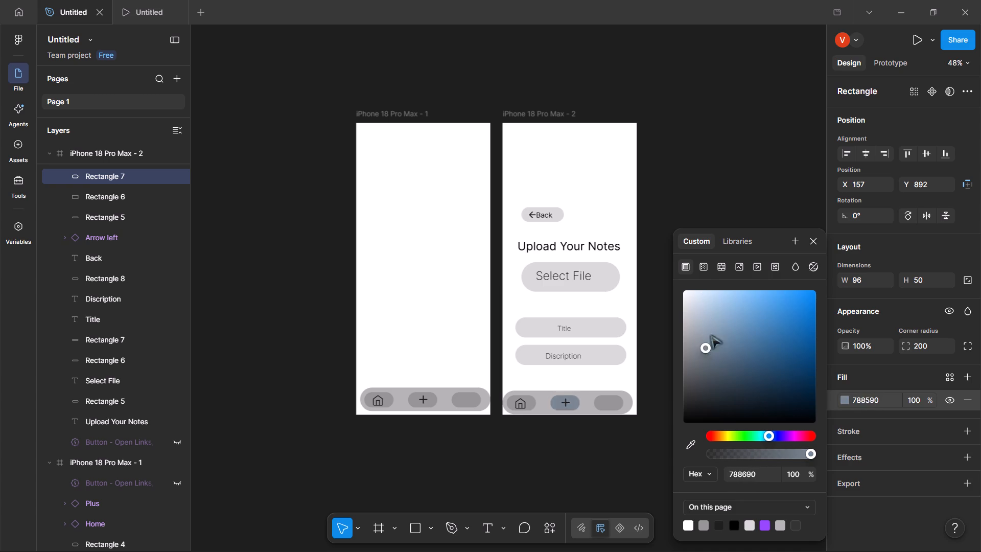
pyautogui.moveTo(711, 335); pyautogui.dragTo(767, 318)
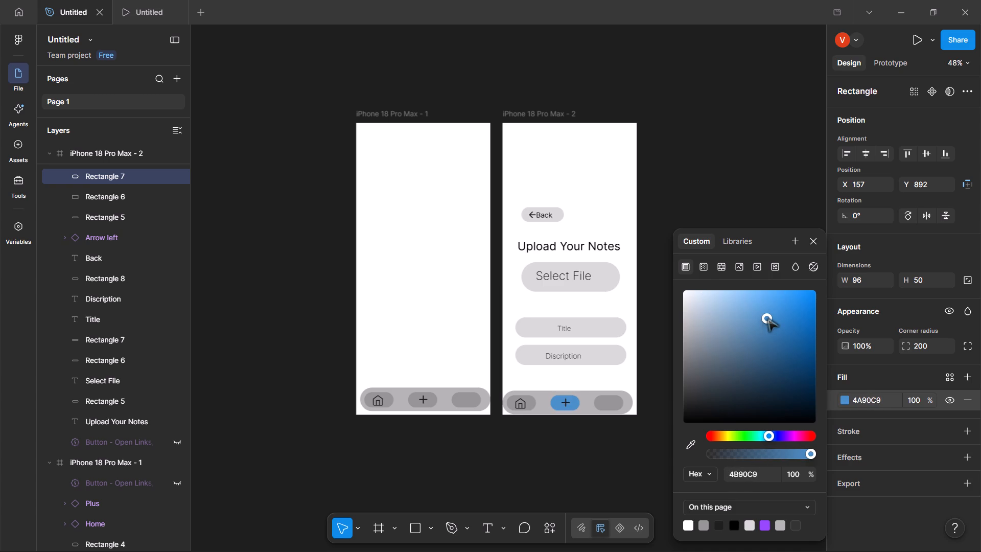
pyautogui.moveTo(767, 318); pyautogui.dragTo(725, 374)
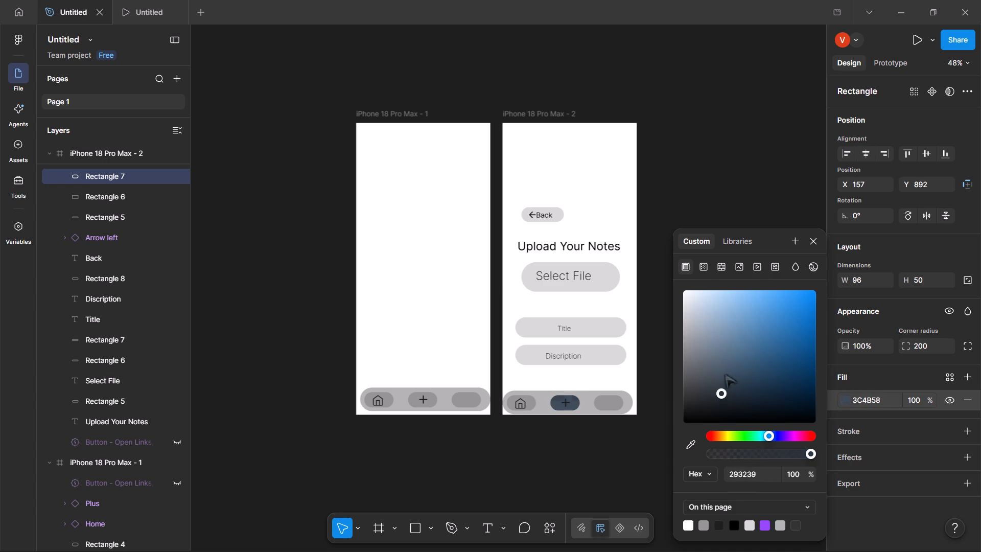
pyautogui.moveTo(725, 374); pyautogui.dragTo(683, 364)
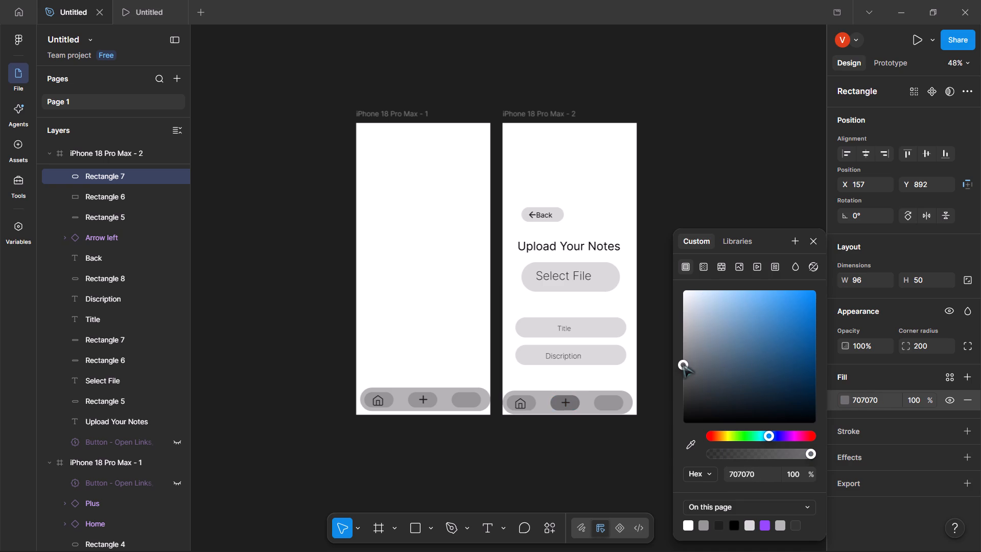
pyautogui.moveTo(683, 364); pyautogui.dragTo(686, 293)
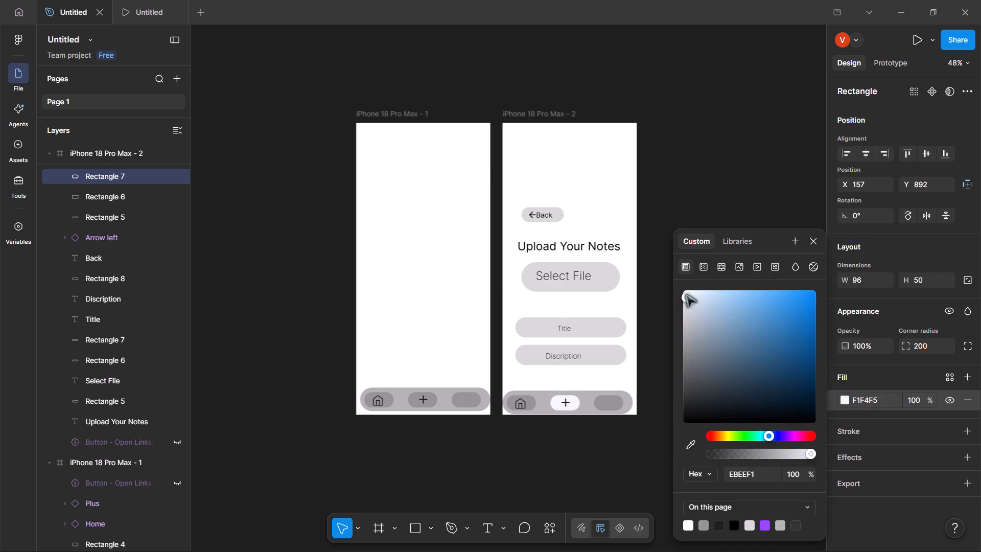
pyautogui.moveTo(686, 293); pyautogui.dragTo(684, 289)
pyautogui.click(582, 482)
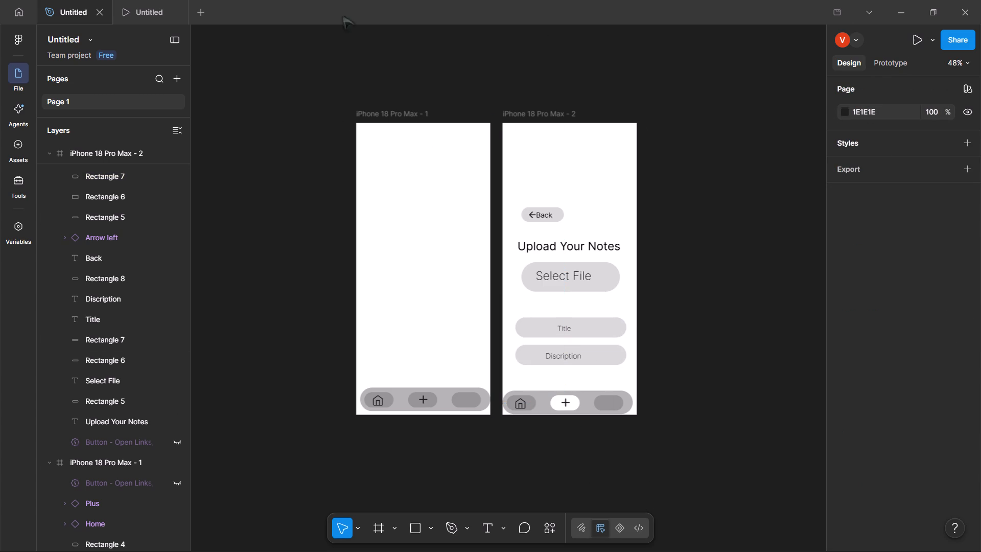
# Test the prototype preview by switching repeatedly between the two screens with the plus and Back buttons, and return to the design file.
pyautogui.click(124, 0)
pyautogui.click(478, 482)
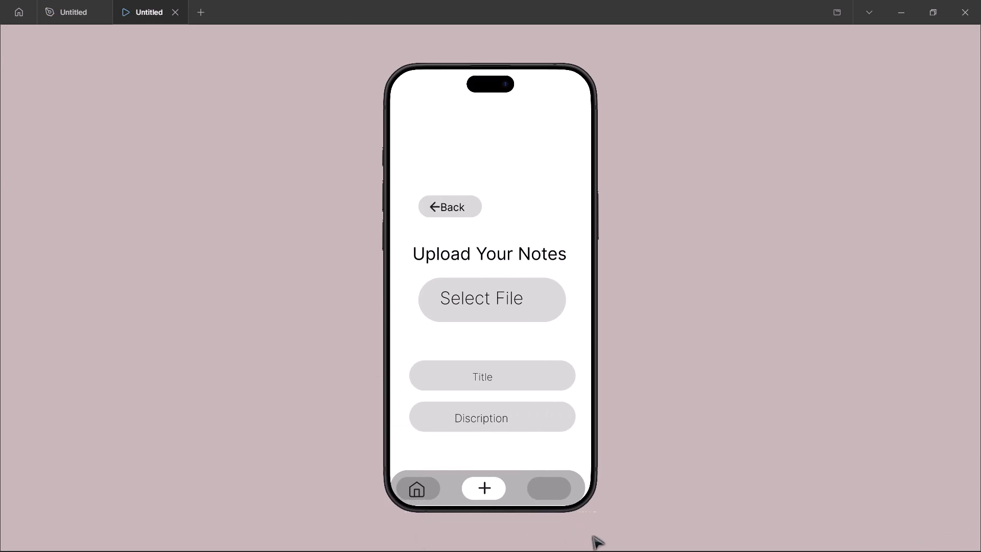
pyautogui.click(435, 493)
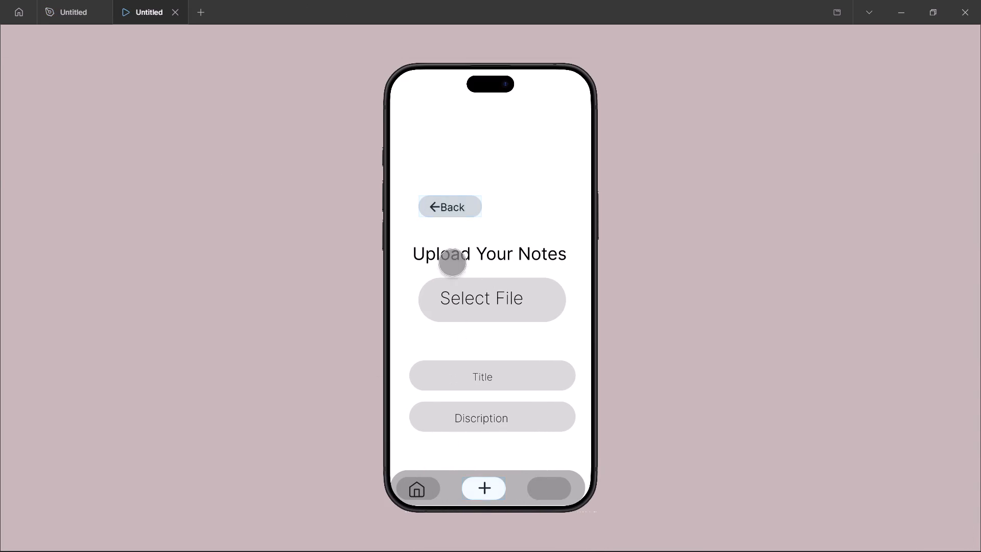
pyautogui.click(450, 212)
pyautogui.click(487, 482)
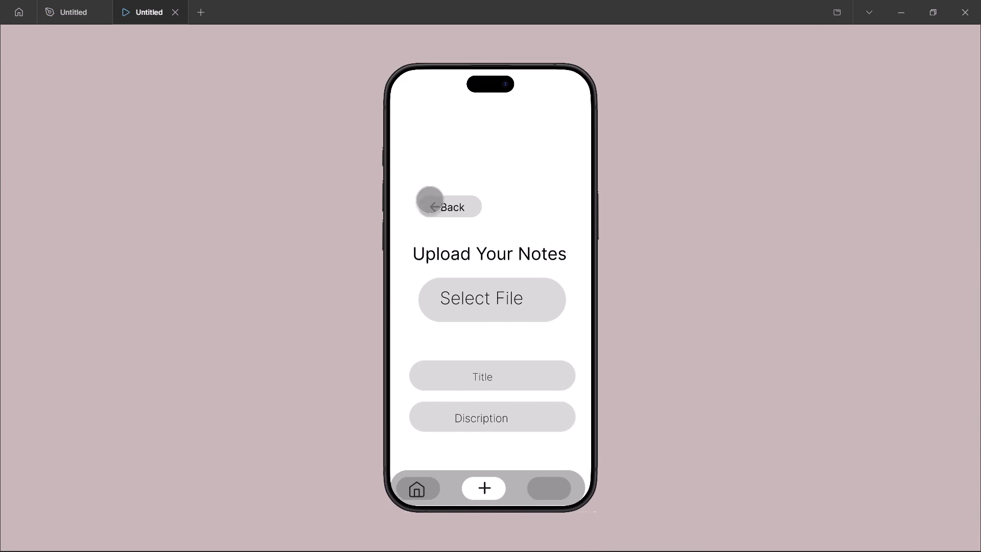
pyautogui.click(442, 203)
pyautogui.click(495, 485)
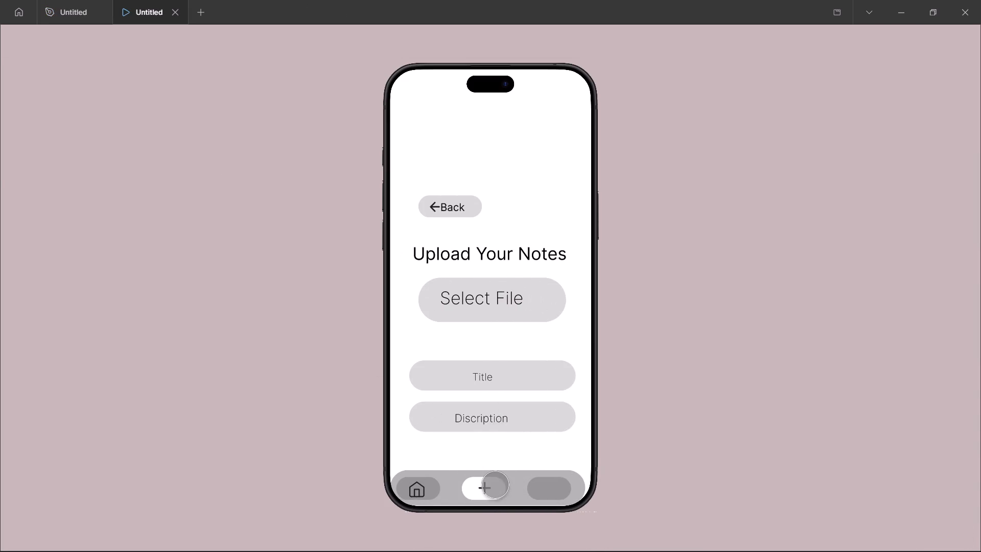
pyautogui.click(442, 202)
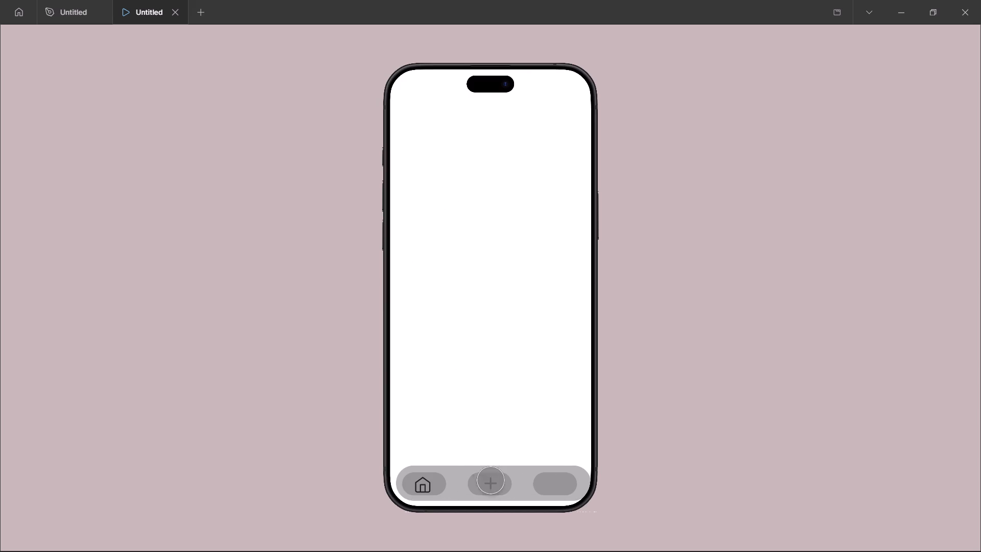
pyautogui.click(492, 485)
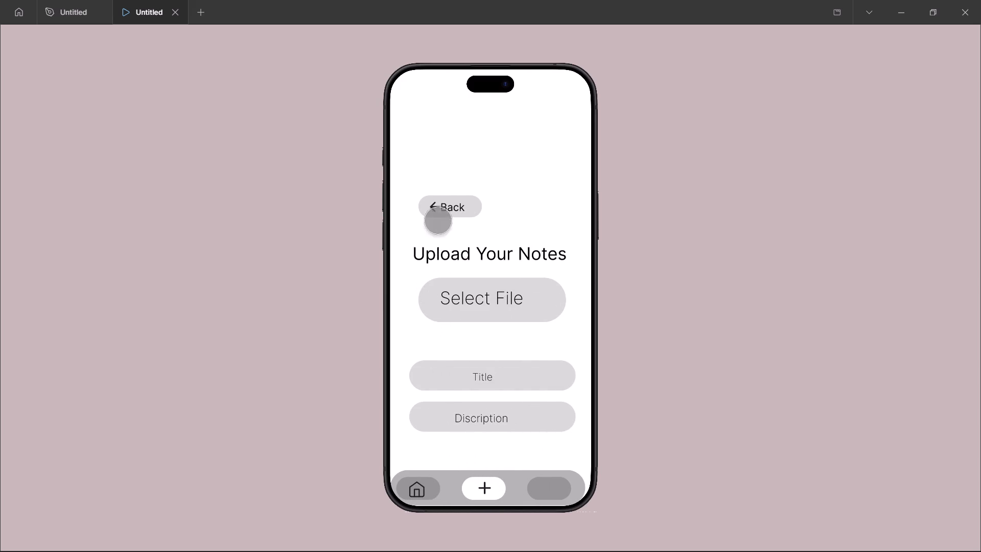
pyautogui.click(438, 212)
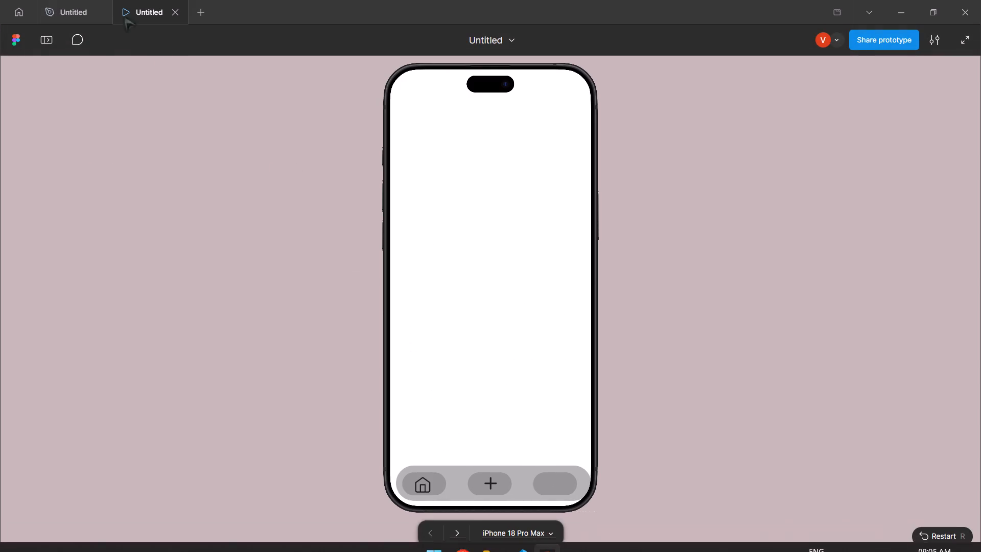
pyautogui.click(74, 0)
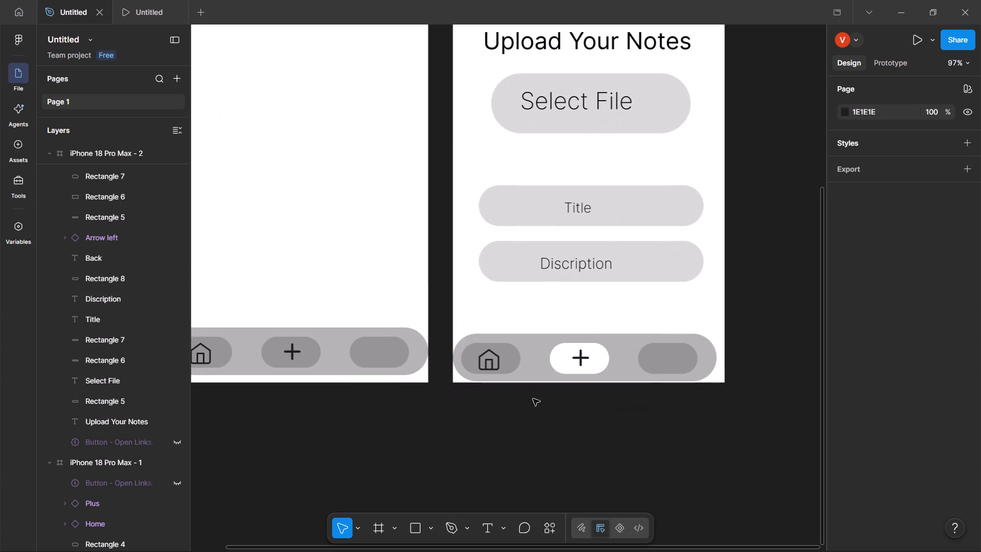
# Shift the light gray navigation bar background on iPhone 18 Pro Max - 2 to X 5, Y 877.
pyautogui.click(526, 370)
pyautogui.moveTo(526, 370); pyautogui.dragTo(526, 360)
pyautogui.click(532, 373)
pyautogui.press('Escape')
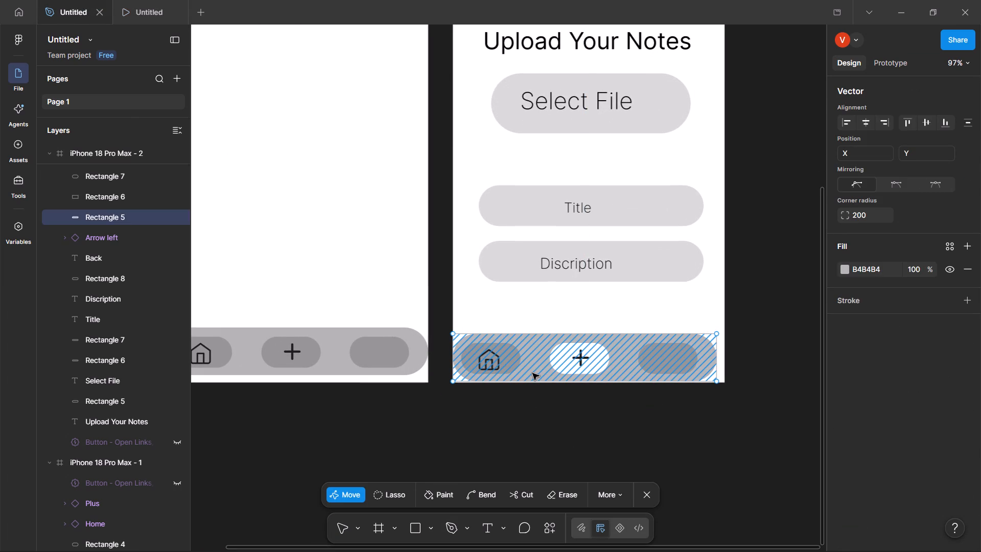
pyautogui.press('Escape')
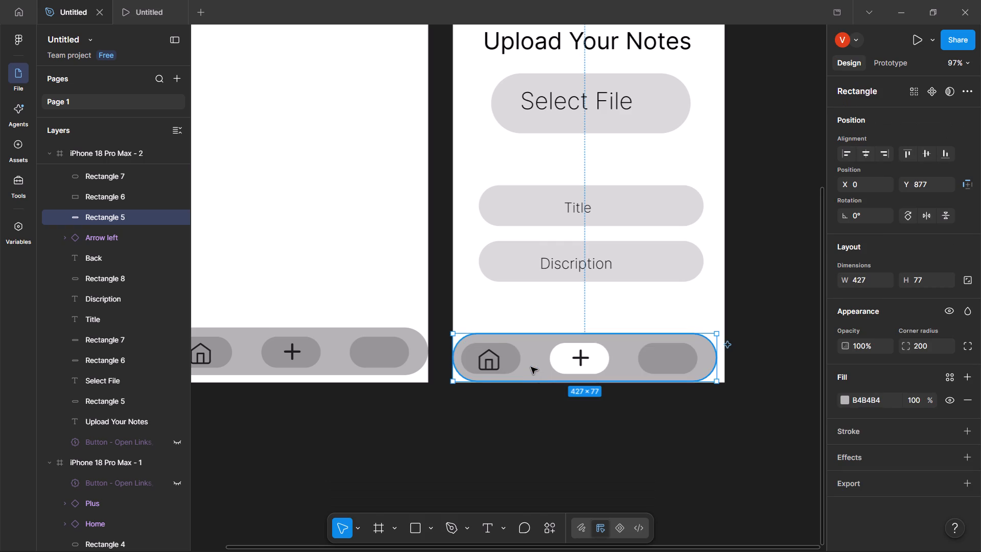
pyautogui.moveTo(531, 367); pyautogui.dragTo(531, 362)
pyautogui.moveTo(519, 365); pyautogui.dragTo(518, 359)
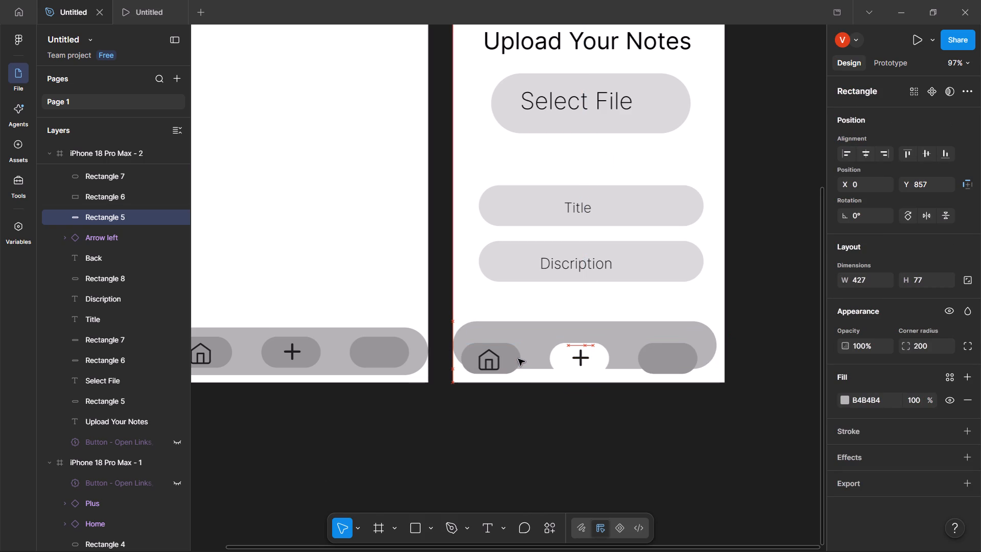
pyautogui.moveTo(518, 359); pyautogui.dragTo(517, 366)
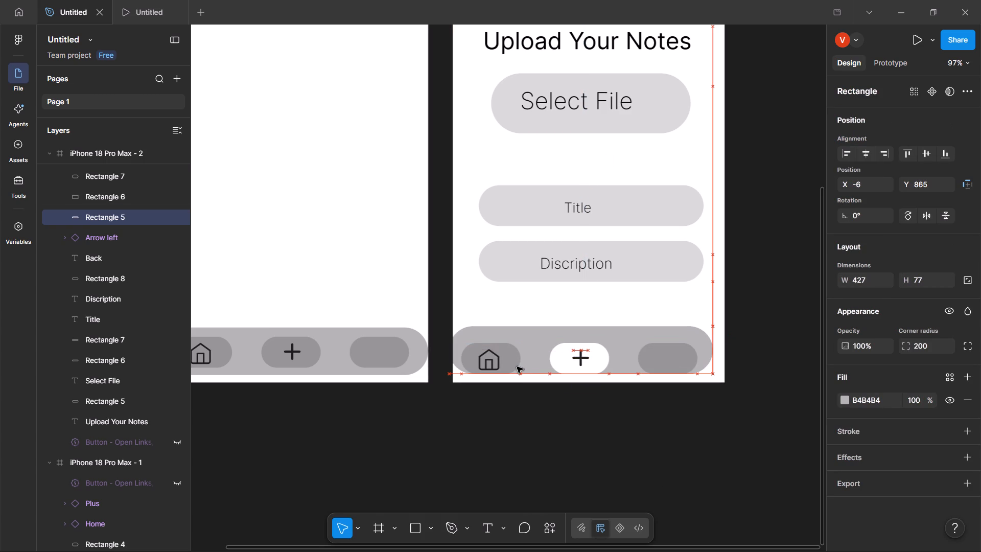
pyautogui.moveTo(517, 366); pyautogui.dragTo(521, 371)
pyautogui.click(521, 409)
# Center the home icon within its pill on iPhone 18 Pro Max - 2 by moving it to X 42, Y 897.
pyautogui.click(496, 365)
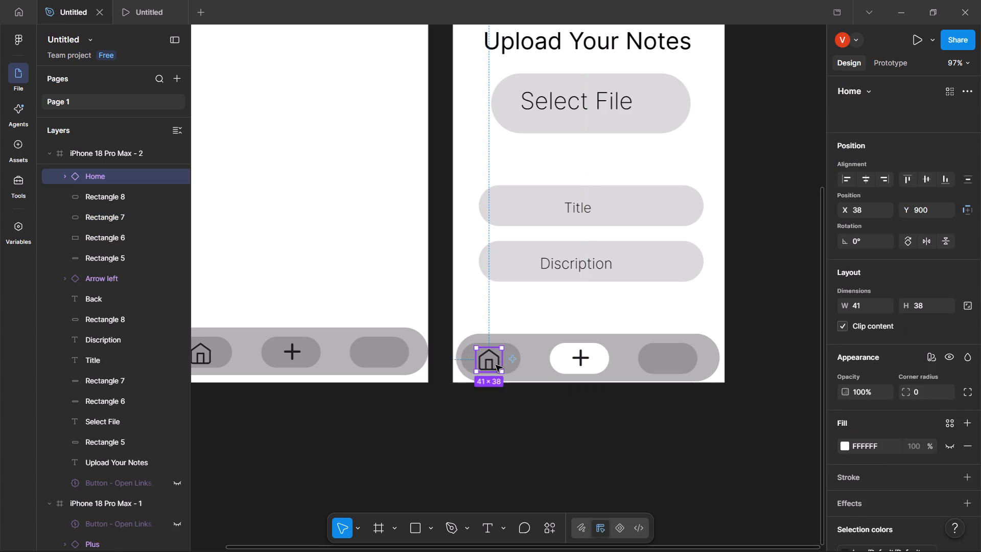
pyautogui.click(496, 365)
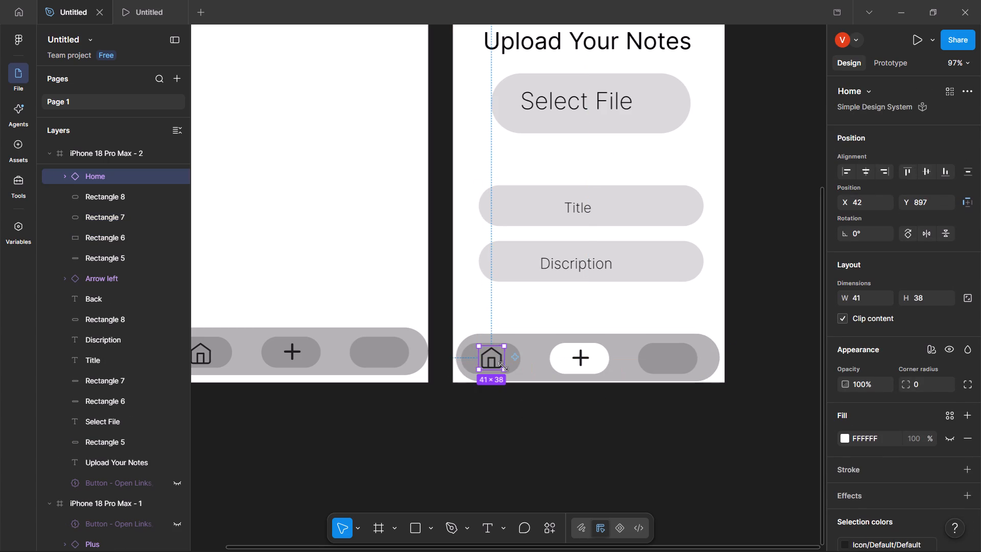
pyautogui.click(514, 367)
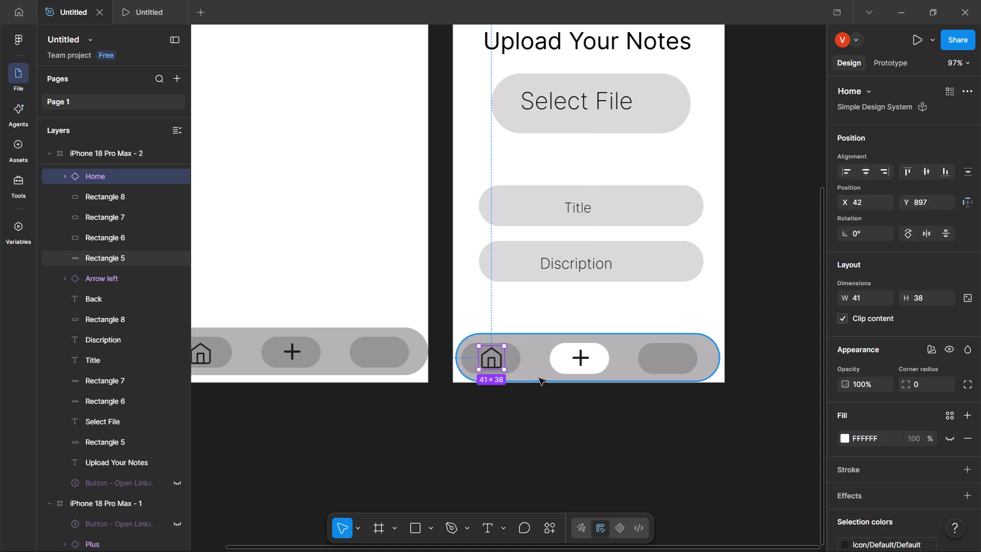
# Raise the light gray navigation bar background on iPhone 18 Pro Max - 2 to about Y 871.
pyautogui.click(539, 378)
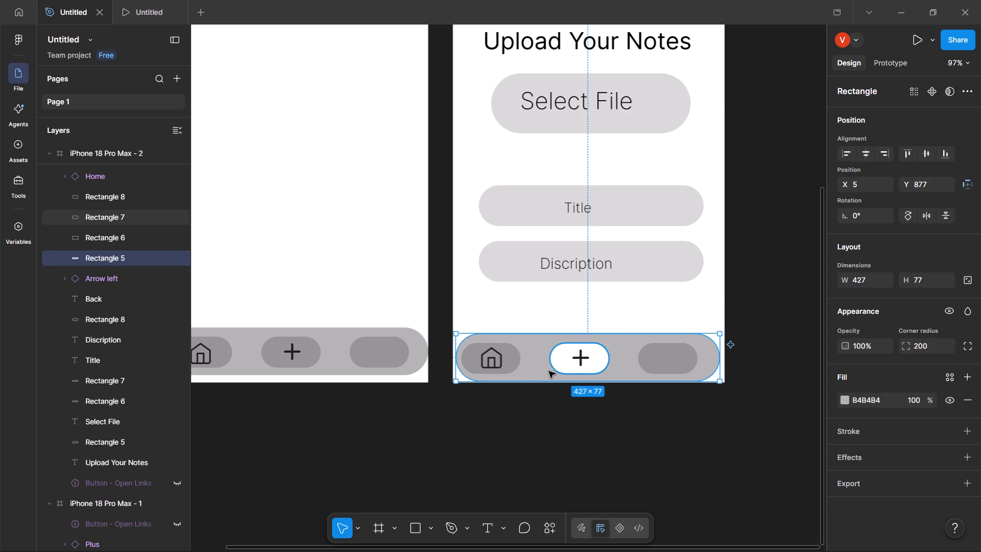
pyautogui.click(521, 374)
pyautogui.click(528, 371)
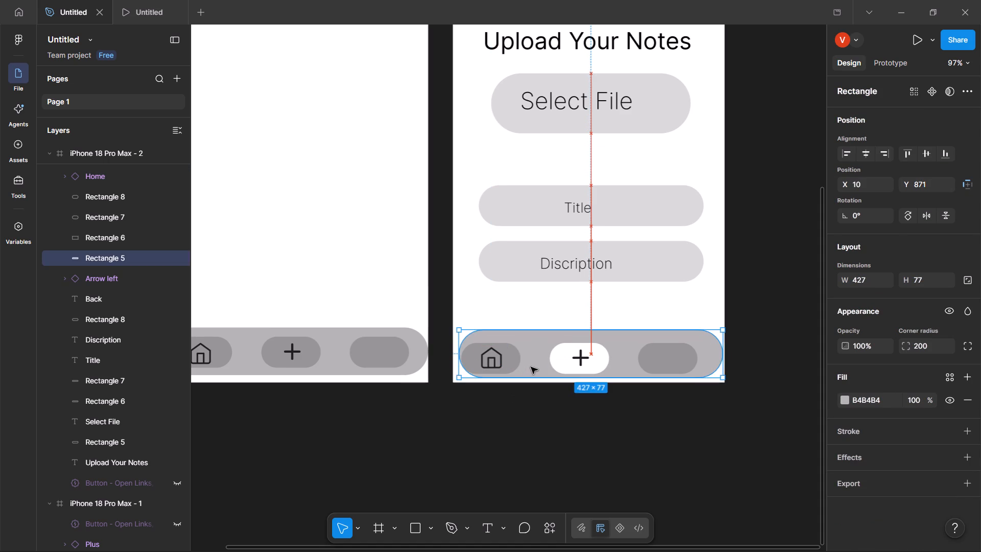
pyautogui.click(530, 367)
# Move the home icon and its pill up together so they are vertically centered in iPhone 18 Pro Max - 2's navigation bar.
pyautogui.click(495, 358)
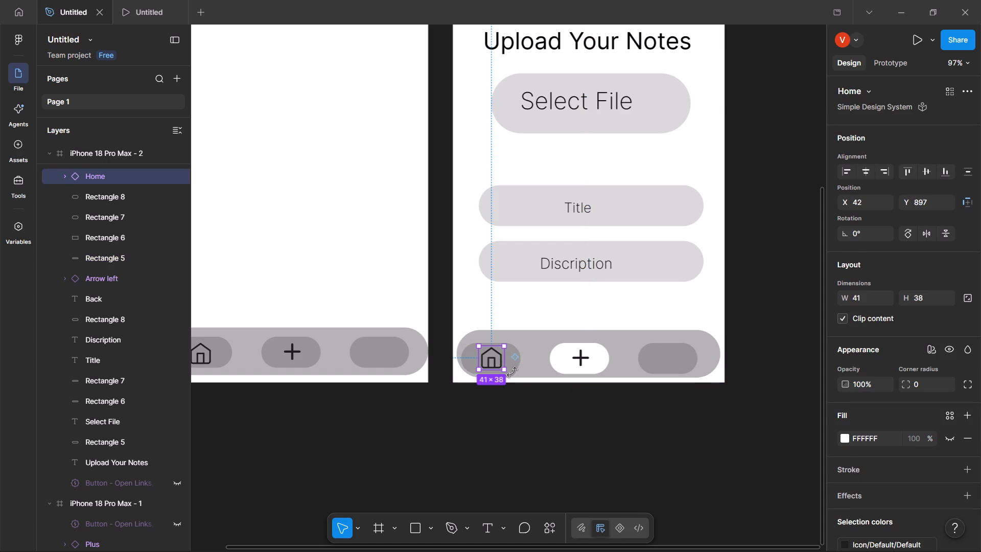
pyautogui.keyDown('shift'); pyautogui.click(518, 369); pyautogui.keyUp('shift')
pyautogui.click(510, 363)
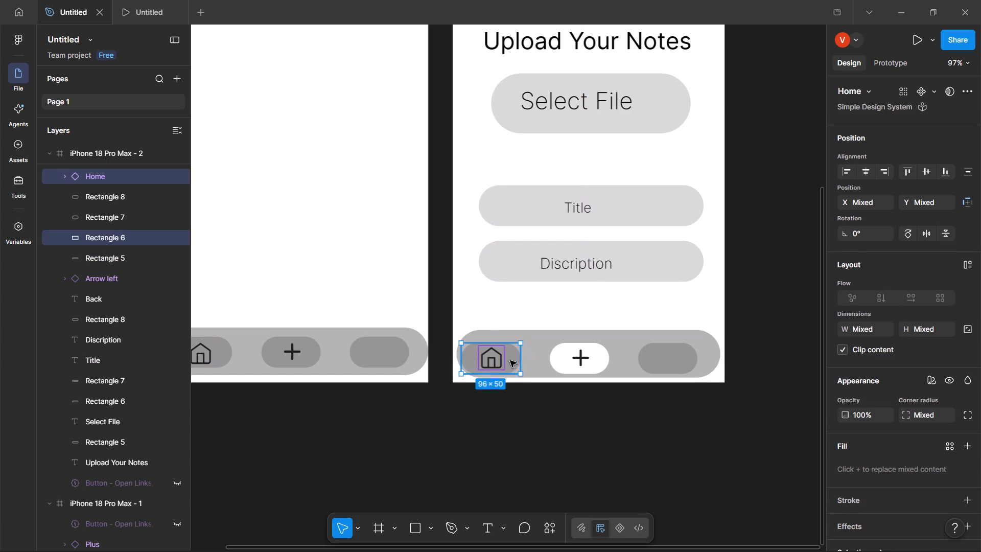
# Raise the white plus pill on iPhone 18 Pro Max - 2 to about Y 886, level with the home pill.
pyautogui.click(553, 362)
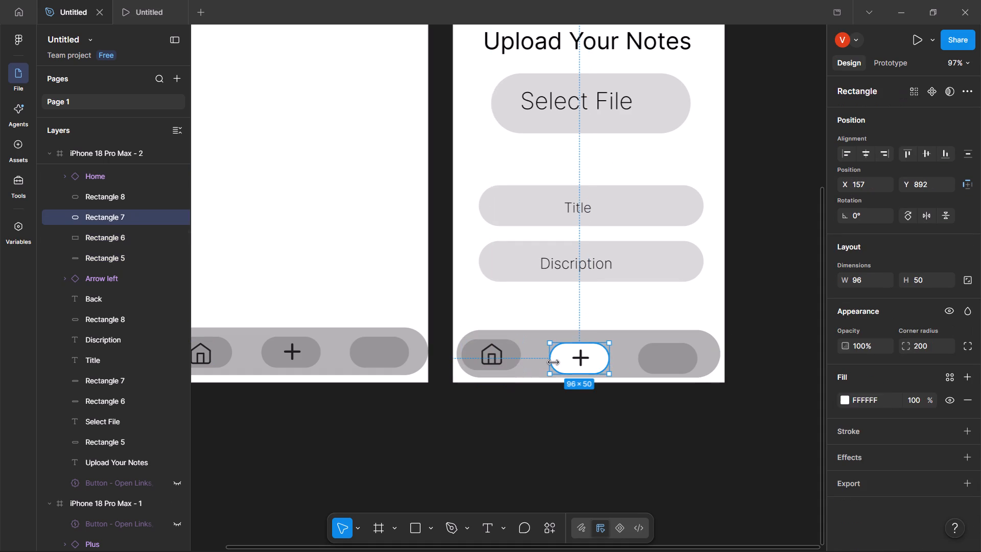
pyautogui.keyDown('shift'); pyautogui.click(579, 358); pyautogui.keyUp('shift')
pyautogui.click(567, 360)
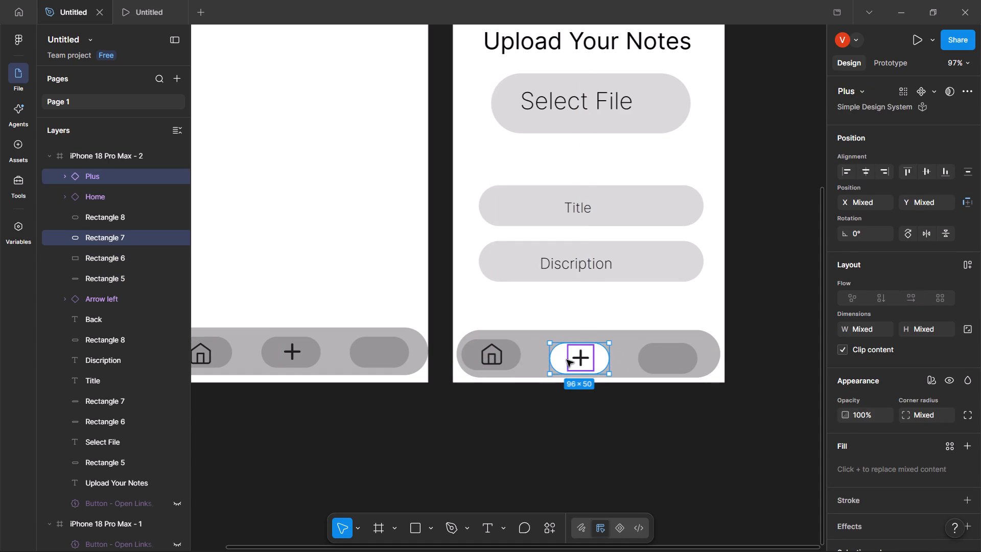
pyautogui.keyDown('shift'); pyautogui.click(557, 361); pyautogui.keyUp('shift')
pyautogui.moveTo(557, 361); pyautogui.dragTo(555, 354)
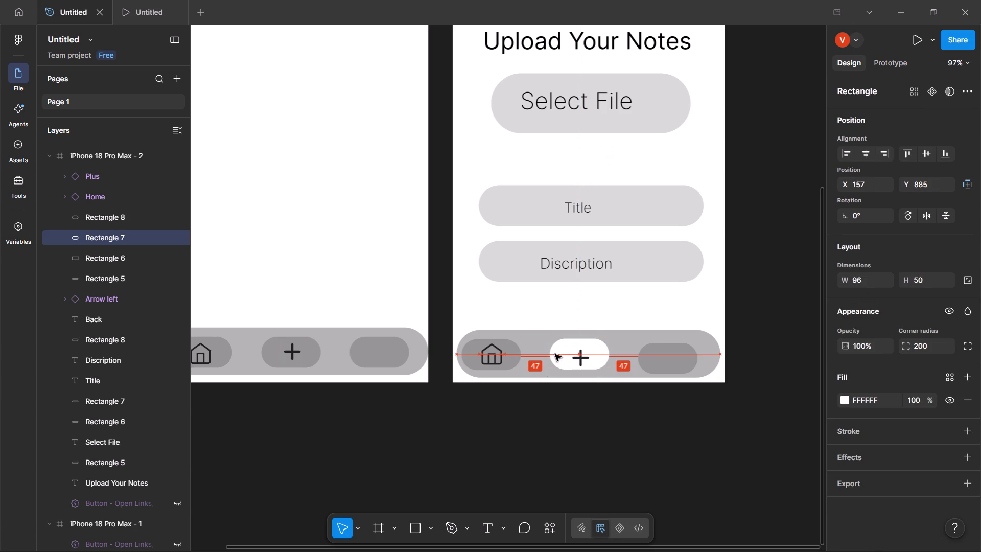
pyautogui.moveTo(555, 354); pyautogui.dragTo(554, 356)
pyautogui.click(616, 410)
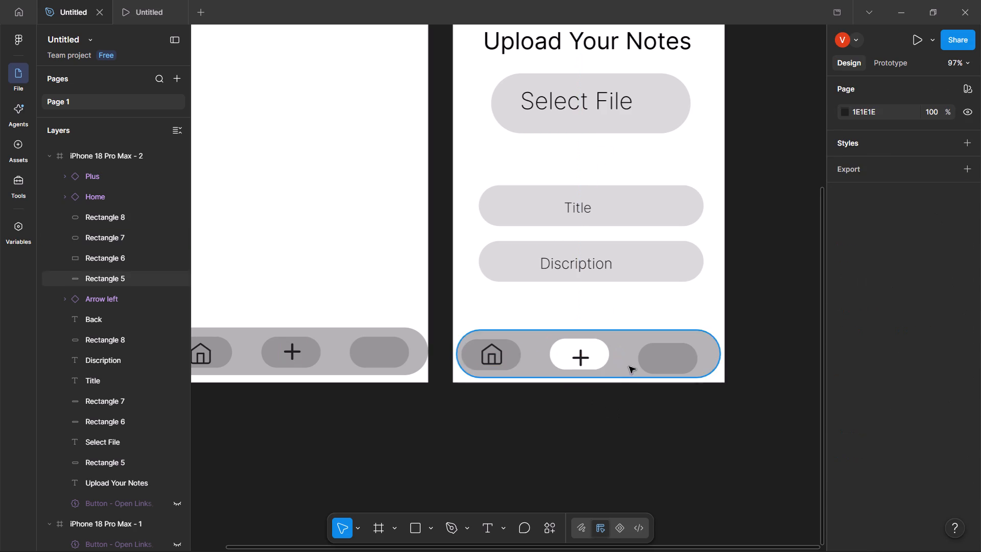
# Move the empty third pill on iPhone 18 Pro Max - 2 to X 300, Y 886, level with the other two pills.
pyautogui.click(650, 363)
pyautogui.click(650, 363)
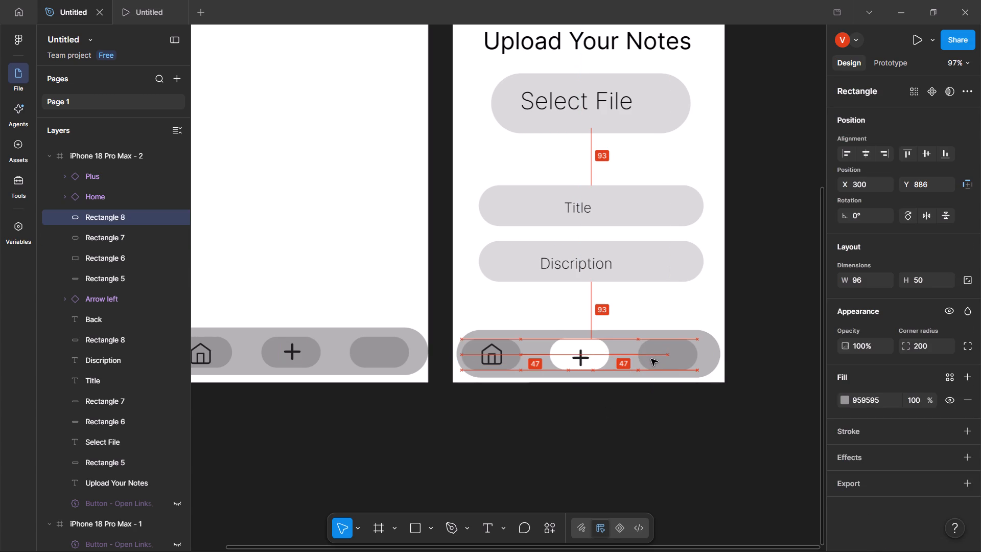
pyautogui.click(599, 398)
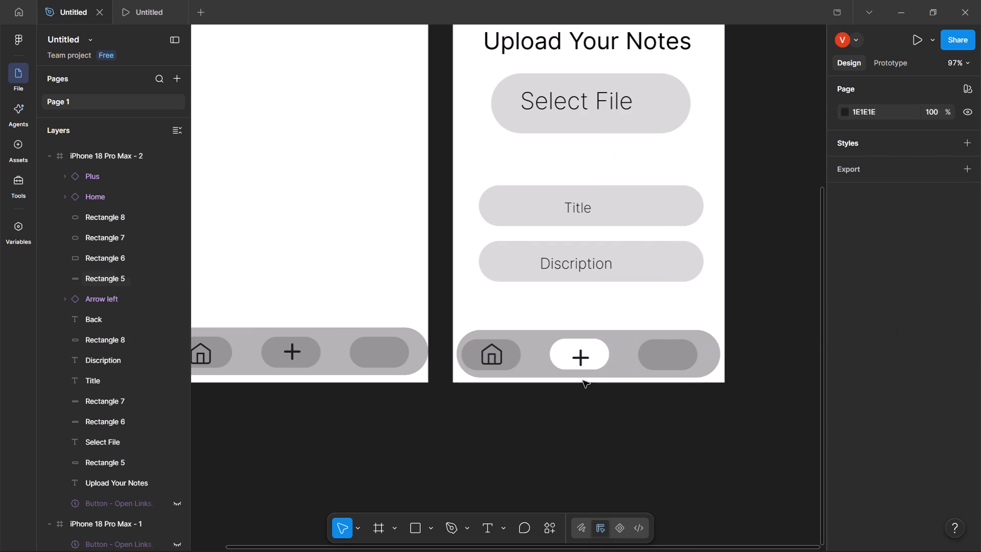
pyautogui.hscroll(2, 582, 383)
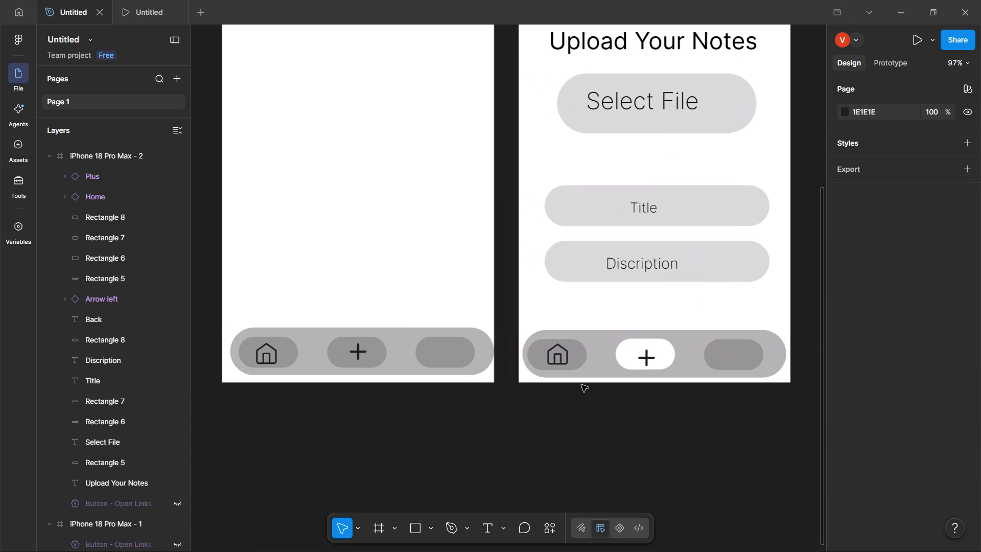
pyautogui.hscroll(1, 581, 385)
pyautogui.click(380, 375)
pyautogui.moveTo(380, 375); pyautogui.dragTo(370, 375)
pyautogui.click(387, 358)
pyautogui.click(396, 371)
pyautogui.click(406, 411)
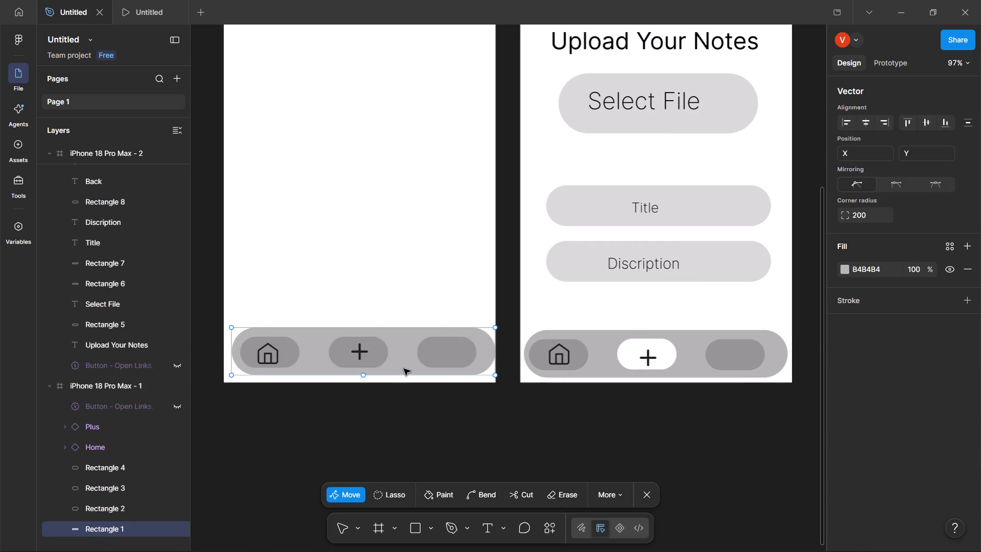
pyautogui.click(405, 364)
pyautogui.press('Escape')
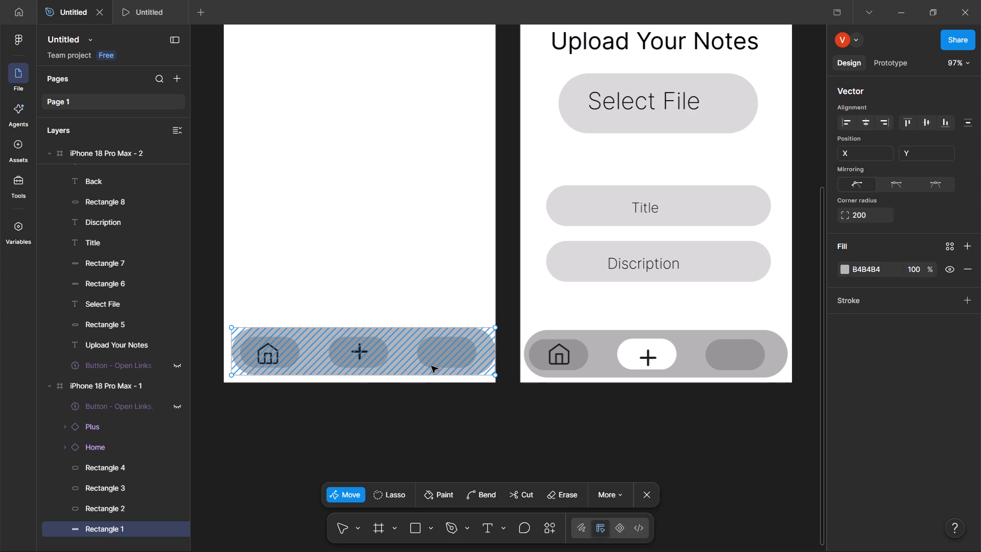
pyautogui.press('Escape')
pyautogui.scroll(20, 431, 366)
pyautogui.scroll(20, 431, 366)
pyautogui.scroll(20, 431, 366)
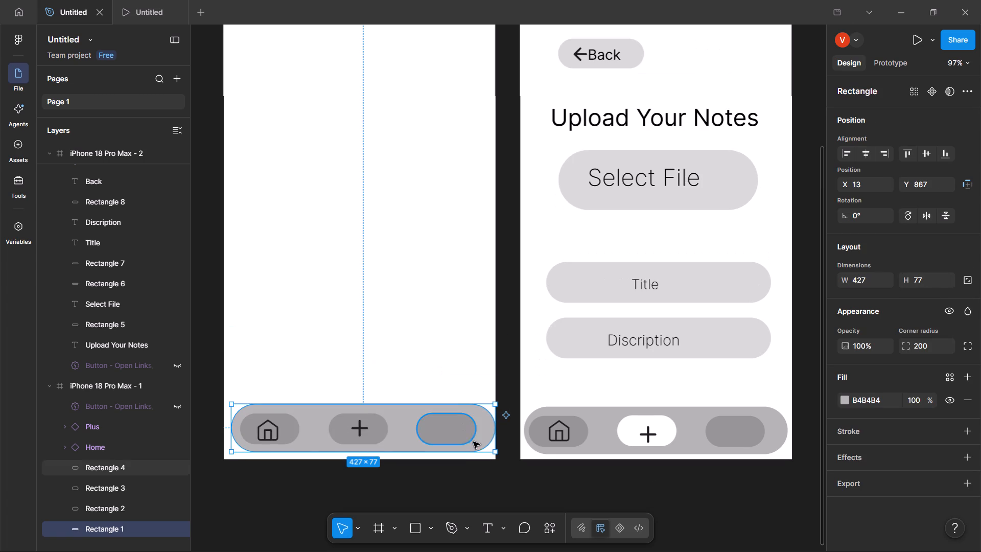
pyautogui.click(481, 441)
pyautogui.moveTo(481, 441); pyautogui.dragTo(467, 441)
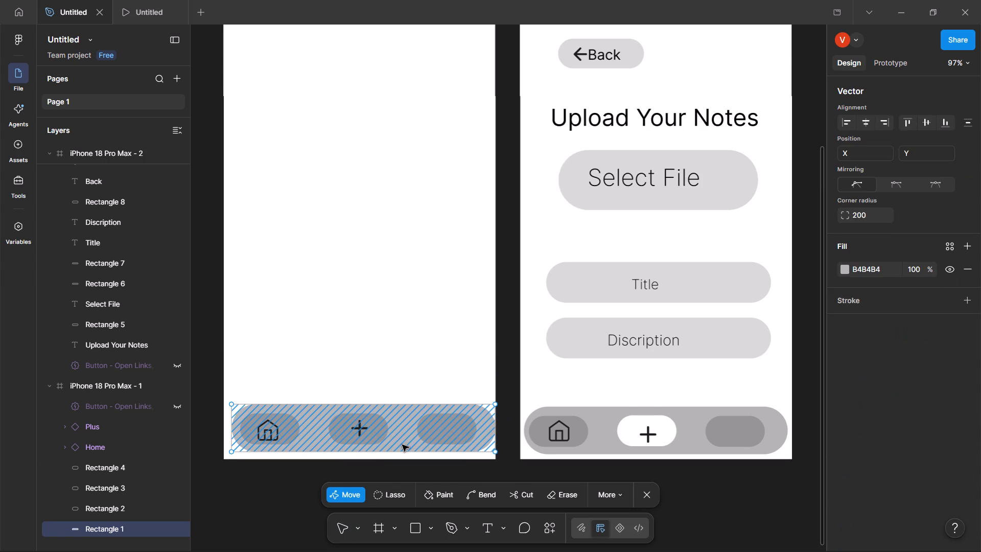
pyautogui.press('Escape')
# Narrow the light gray navigation bar background on iPhone 18 Pro Max - 1 to about 399 wide, starting at X 18.
pyautogui.click(230, 433)
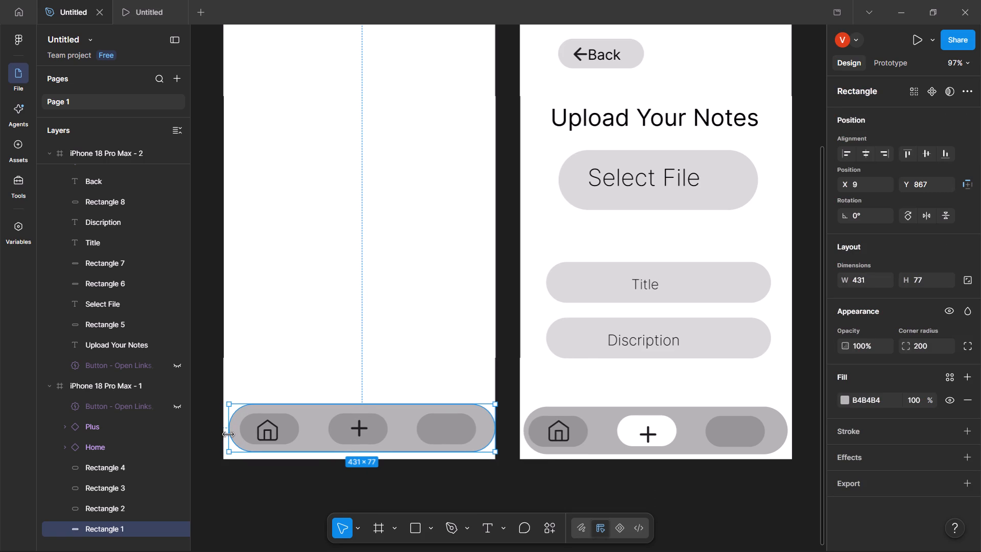
pyautogui.moveTo(497, 435); pyautogui.dragTo(490, 434)
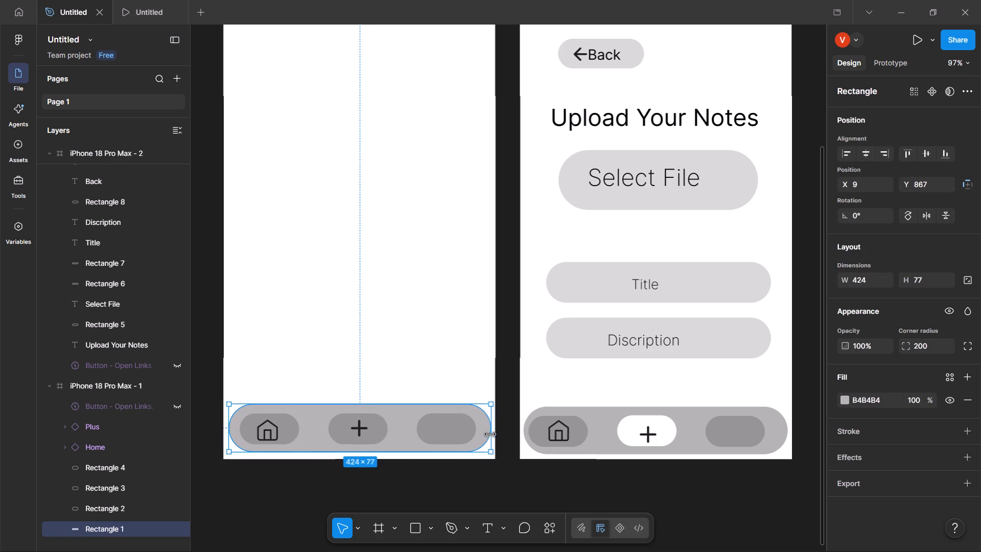
pyautogui.moveTo(490, 434); pyautogui.dragTo(483, 437)
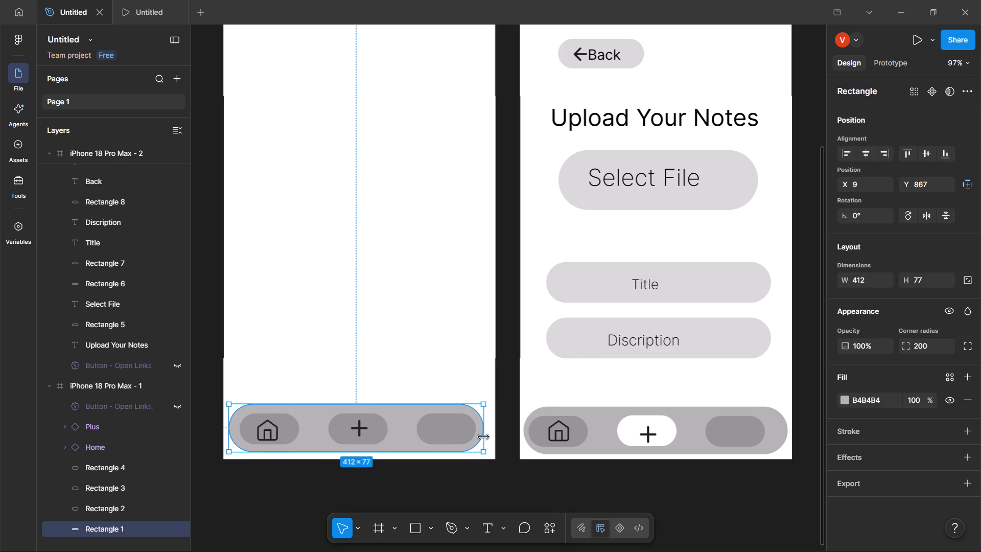
pyautogui.moveTo(483, 437); pyautogui.dragTo(481, 439)
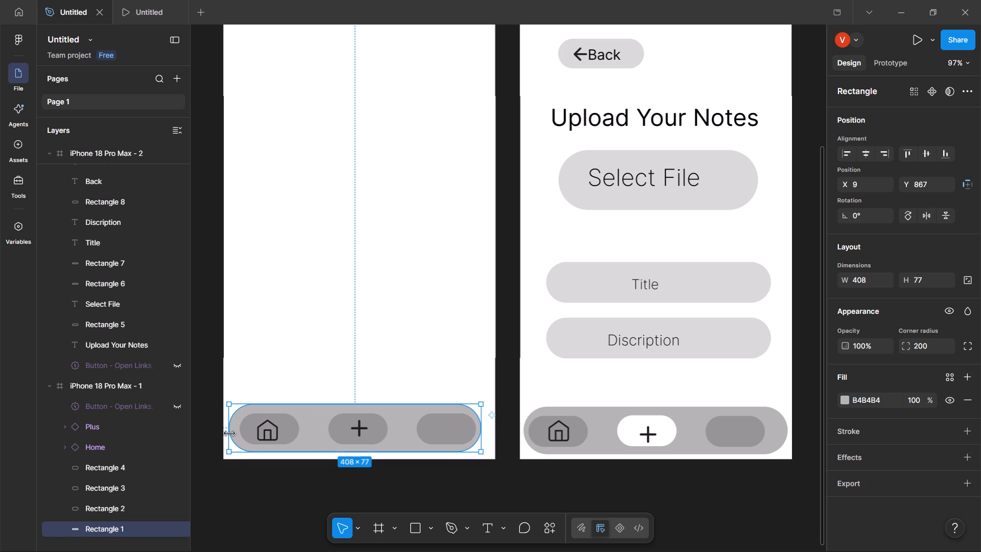
pyautogui.moveTo(229, 433); pyautogui.dragTo(235, 434)
# Lower that bar background's top edge to Y 876 and set its height to 62.
pyautogui.moveTo(386, 404); pyautogui.dragTo(386, 407)
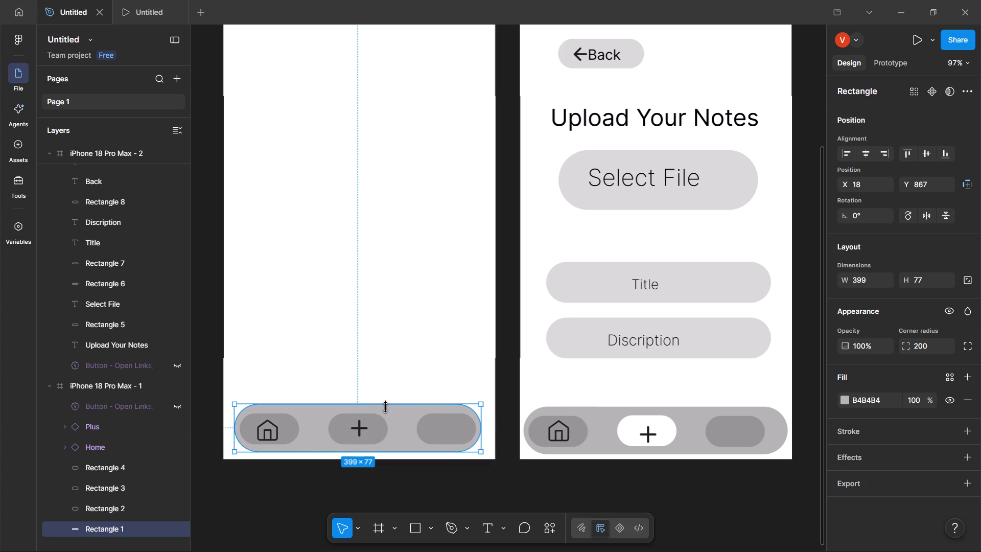
pyautogui.moveTo(386, 407); pyautogui.dragTo(386, 409)
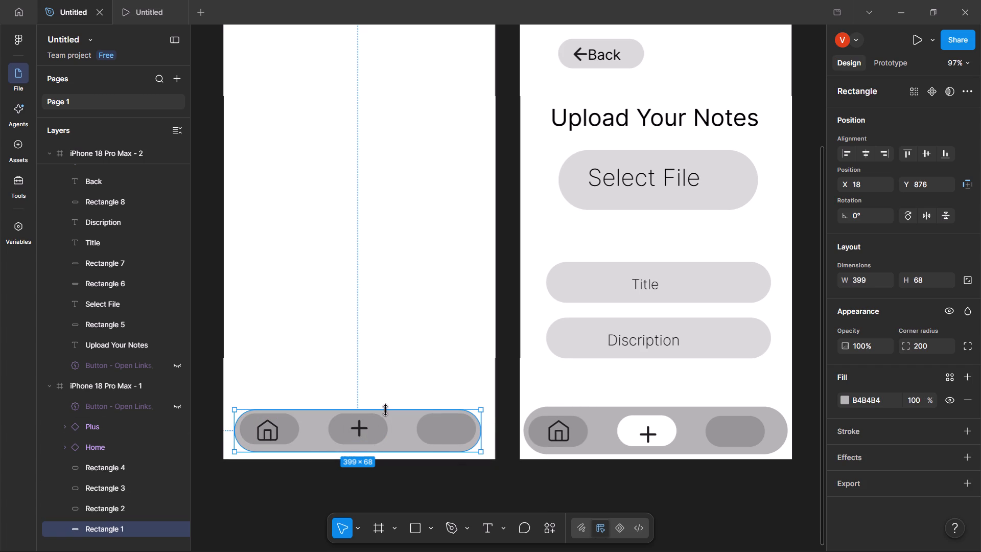
pyautogui.moveTo(394, 454); pyautogui.dragTo(395, 446)
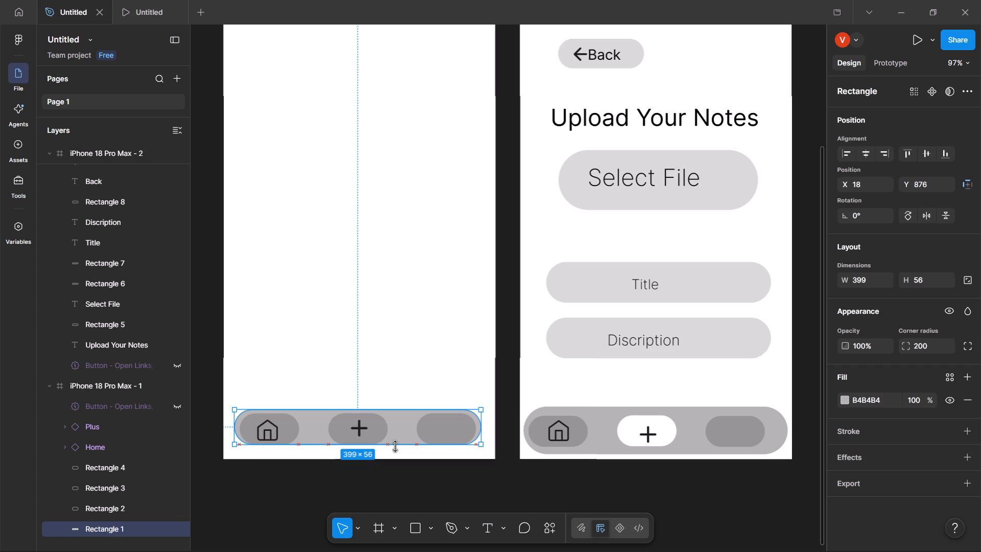
pyautogui.moveTo(395, 446); pyautogui.dragTo(395, 449)
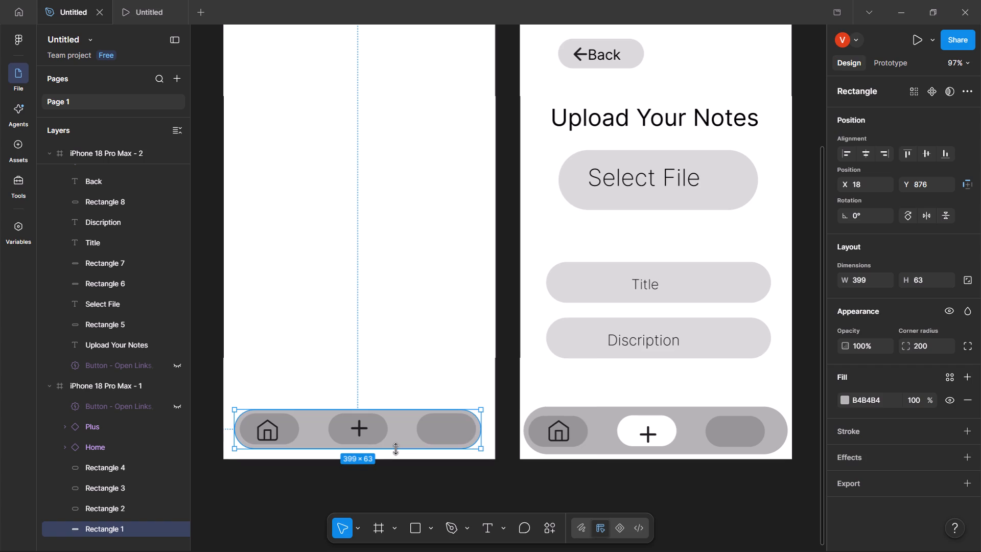
pyautogui.moveTo(395, 449); pyautogui.dragTo(395, 447)
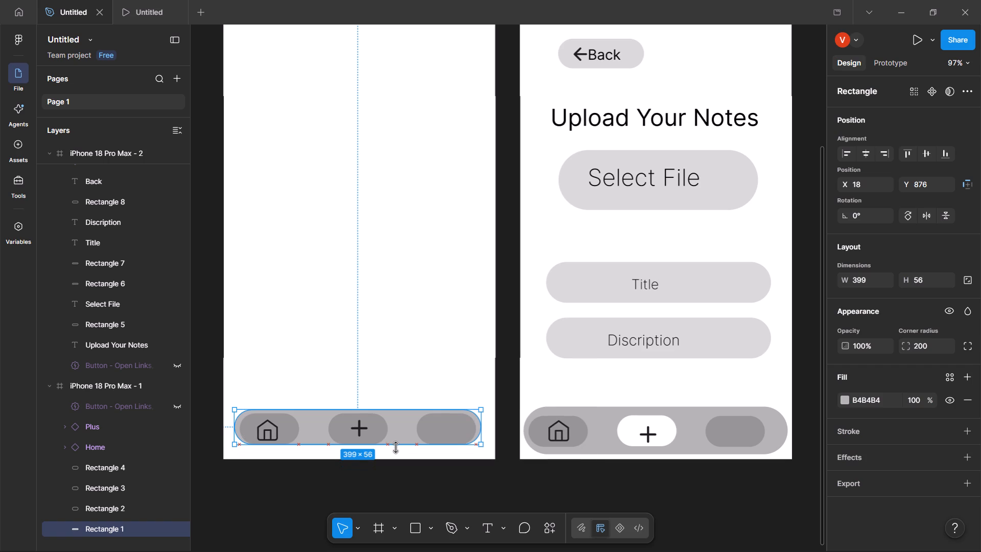
pyautogui.moveTo(395, 447); pyautogui.dragTo(395, 448)
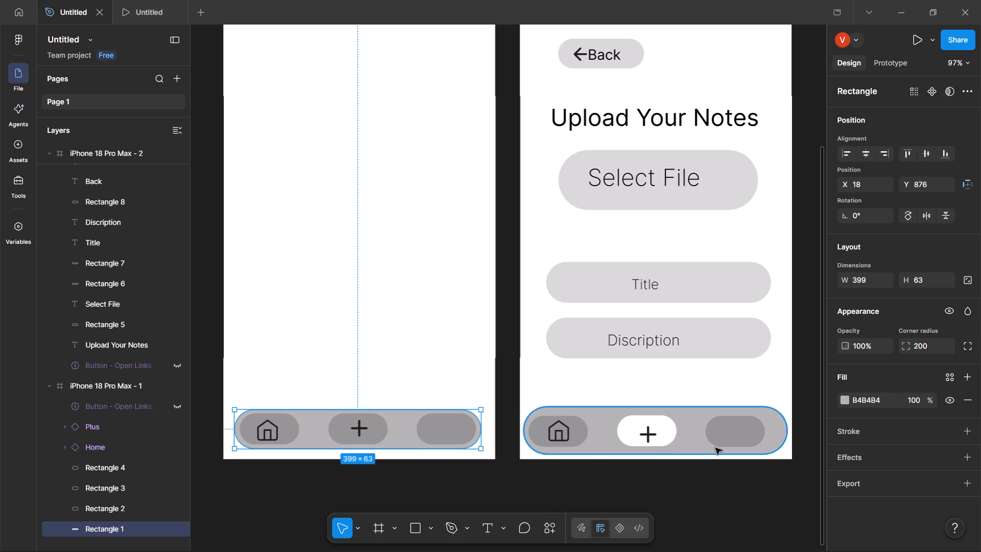
pyautogui.click(922, 284)
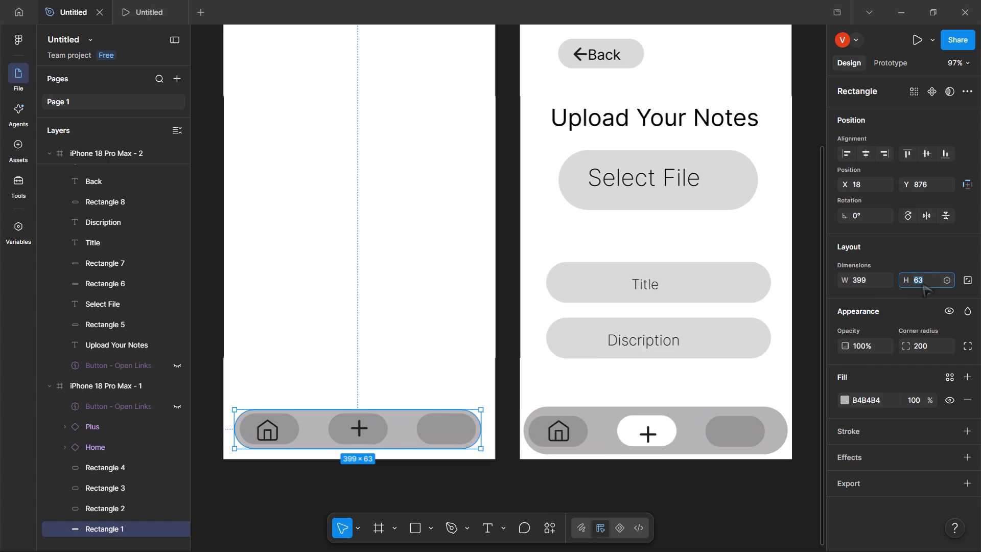
pyautogui.press('Down')
pyautogui.press('Down')
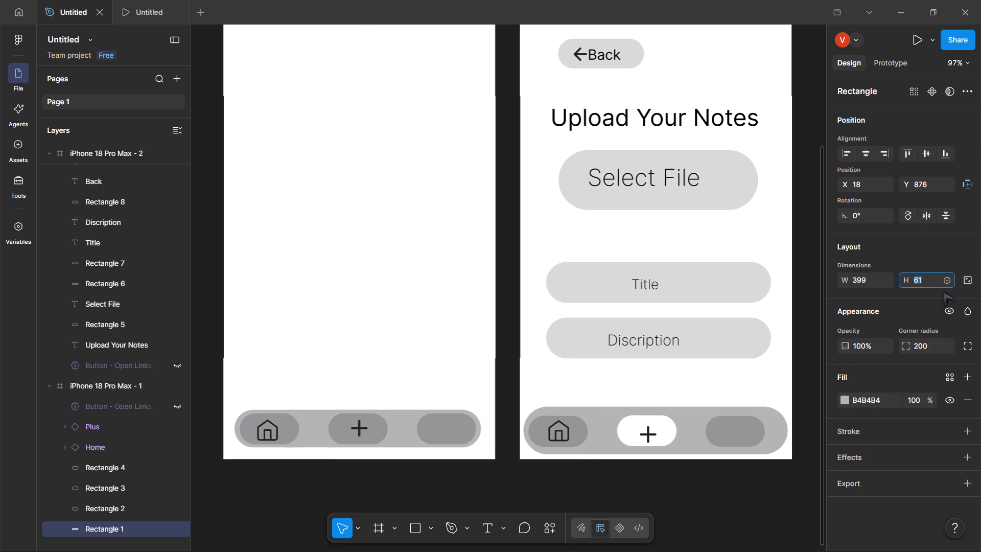
pyautogui.press('Up')
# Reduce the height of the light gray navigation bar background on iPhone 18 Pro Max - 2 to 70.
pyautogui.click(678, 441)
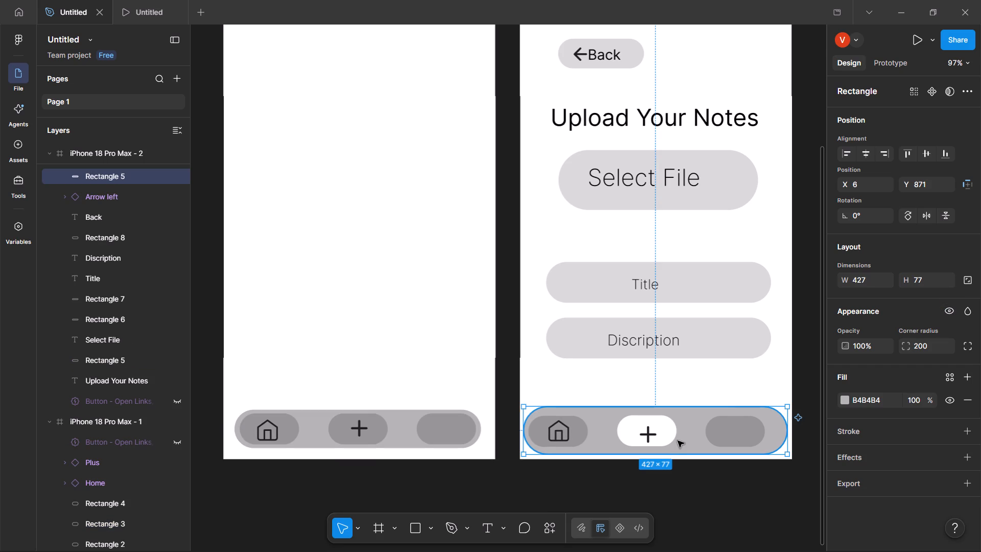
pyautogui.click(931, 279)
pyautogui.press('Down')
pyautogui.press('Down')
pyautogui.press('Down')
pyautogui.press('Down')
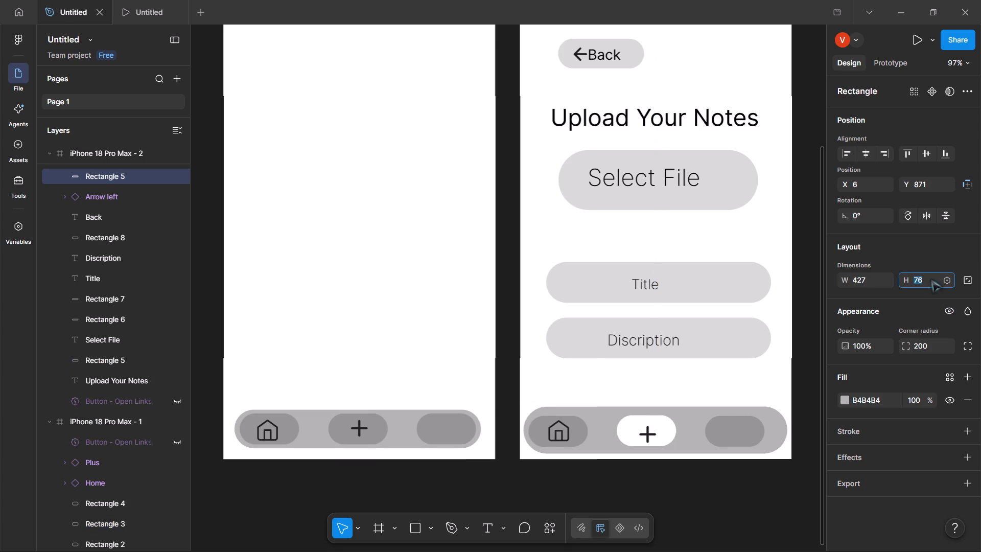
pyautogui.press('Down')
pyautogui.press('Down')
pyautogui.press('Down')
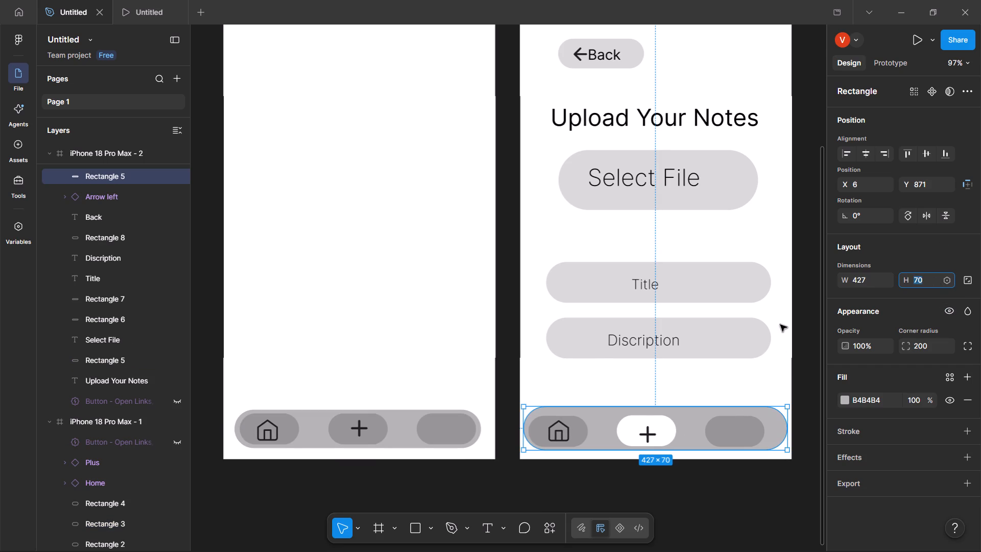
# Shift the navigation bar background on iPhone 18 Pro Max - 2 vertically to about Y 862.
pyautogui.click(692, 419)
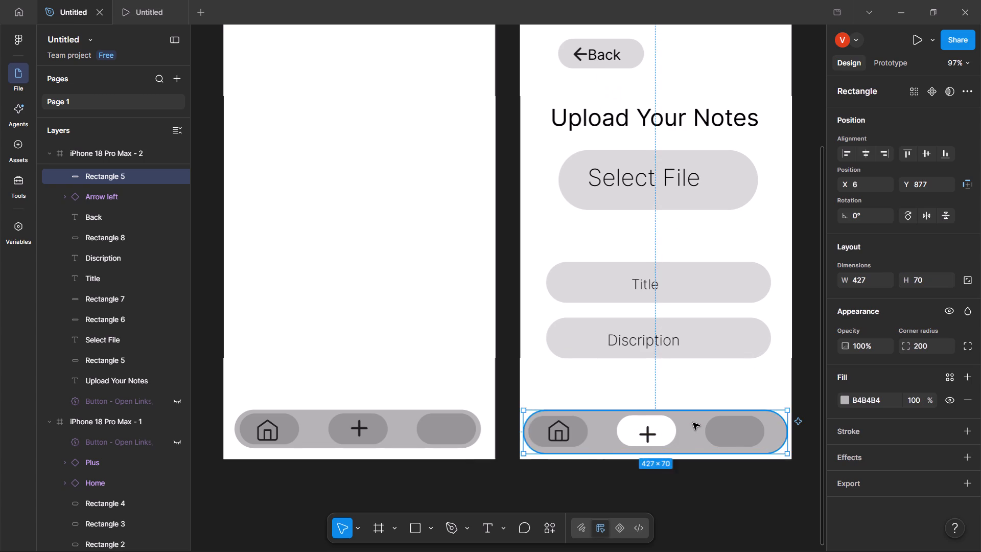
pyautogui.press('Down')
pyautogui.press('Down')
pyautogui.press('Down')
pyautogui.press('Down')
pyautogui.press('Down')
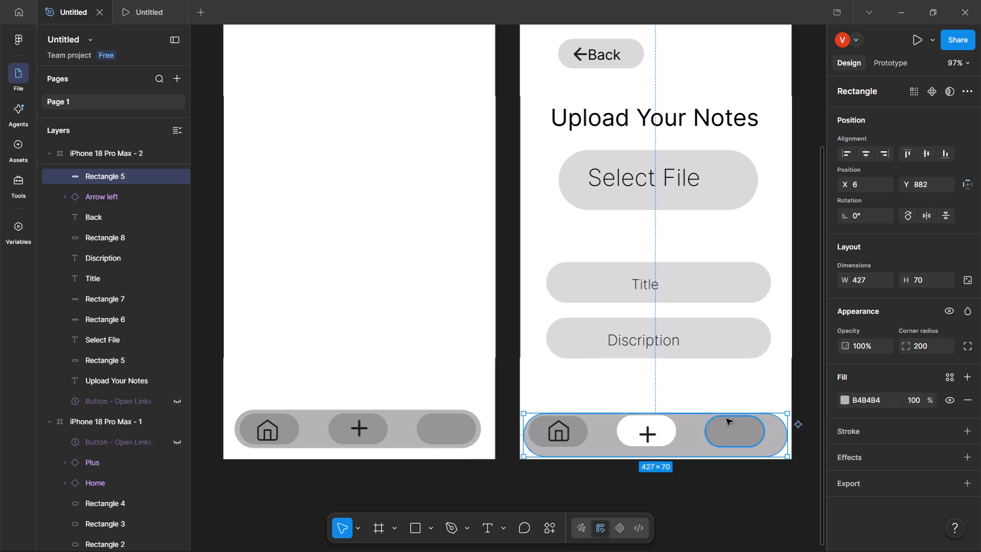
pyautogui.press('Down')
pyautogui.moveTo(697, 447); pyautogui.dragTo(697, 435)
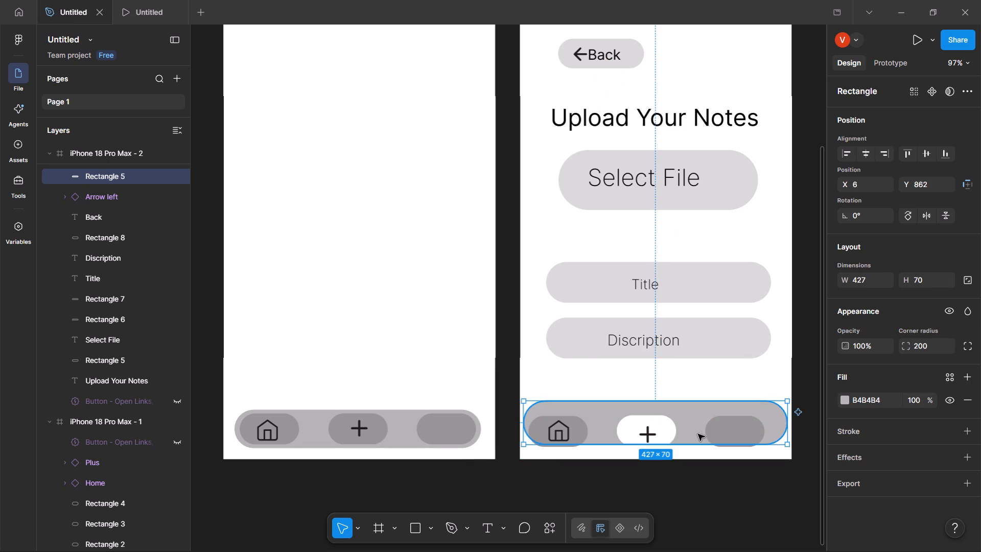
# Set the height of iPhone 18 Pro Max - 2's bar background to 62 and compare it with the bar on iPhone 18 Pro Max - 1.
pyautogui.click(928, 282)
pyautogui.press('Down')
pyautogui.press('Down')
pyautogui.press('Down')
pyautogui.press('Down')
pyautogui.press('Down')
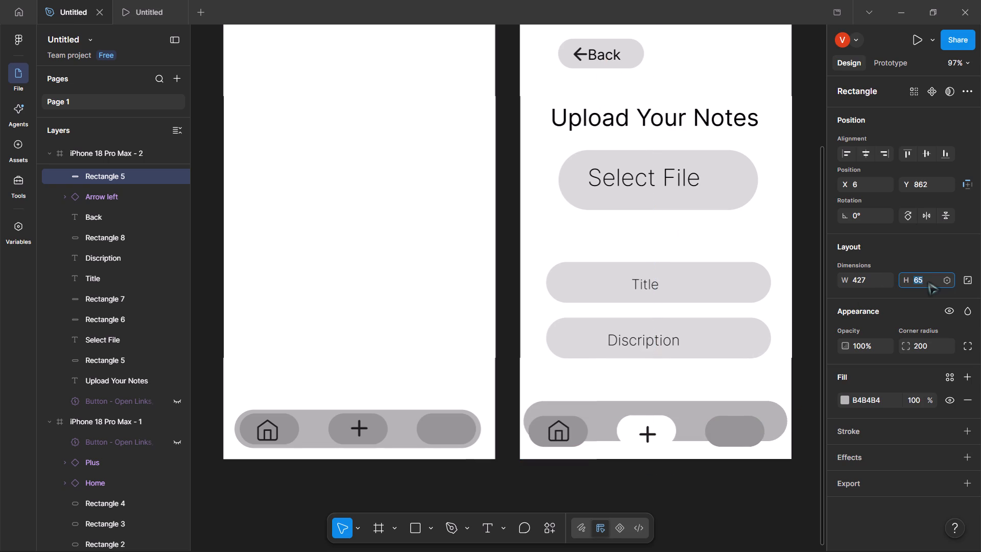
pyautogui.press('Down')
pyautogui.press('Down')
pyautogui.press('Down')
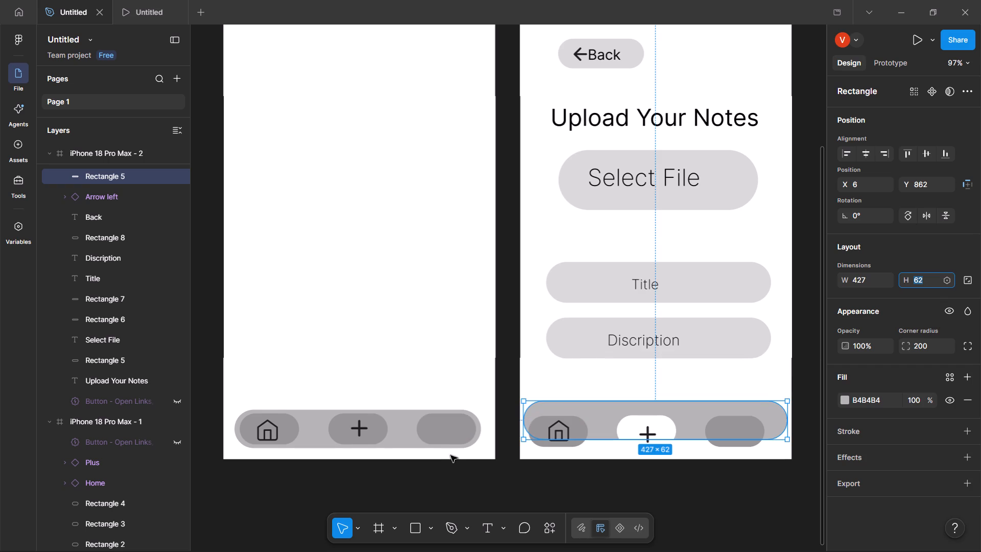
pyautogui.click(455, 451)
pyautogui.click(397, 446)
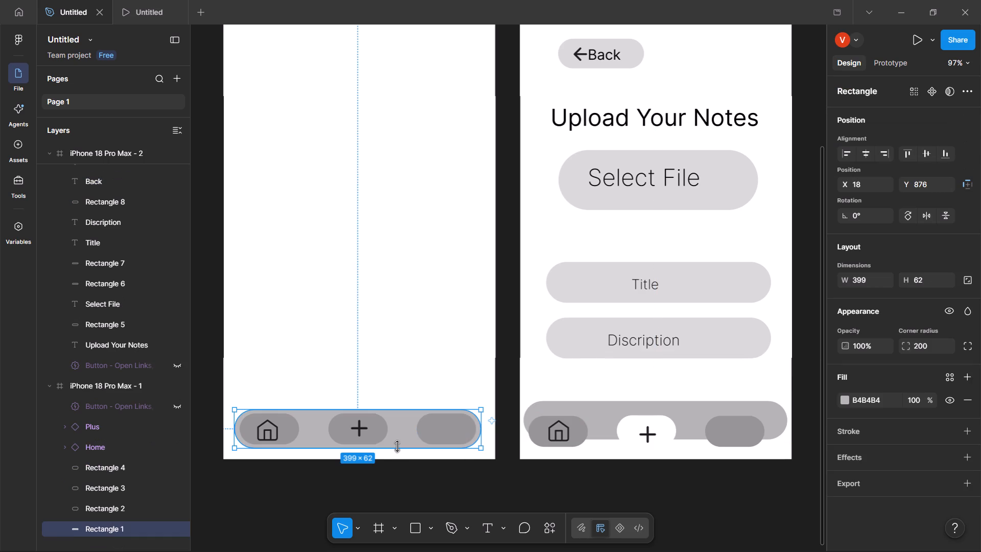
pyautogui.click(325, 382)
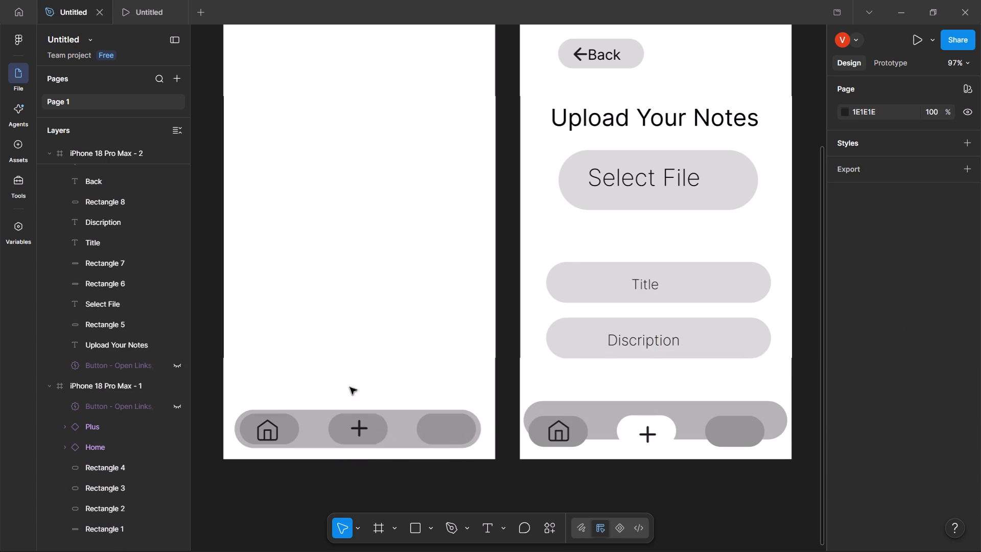
# Delete the whole bottom navigation bar, including its pills and icons, from iPhone 18 Pro Max - 2.
pyautogui.click(529, 389)
pyautogui.moveTo(530, 387); pyautogui.dragTo(765, 443)
pyautogui.press('BackSpace')
# Duplicate the complete navigation bar with its pills and icons from iPhone 18 Pro Max - 1 and place the copy at the bottom of iPhone 18 Pro Max - 2.
pyautogui.moveTo(228, 370); pyautogui.dragTo(461, 442)
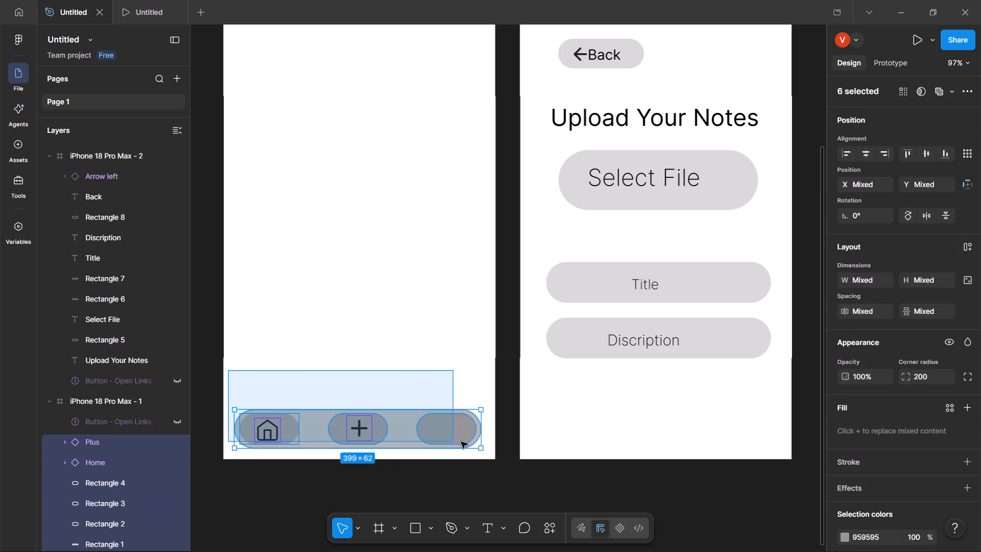
pyautogui.moveTo(461, 442); pyautogui.dragTo(504, 445)
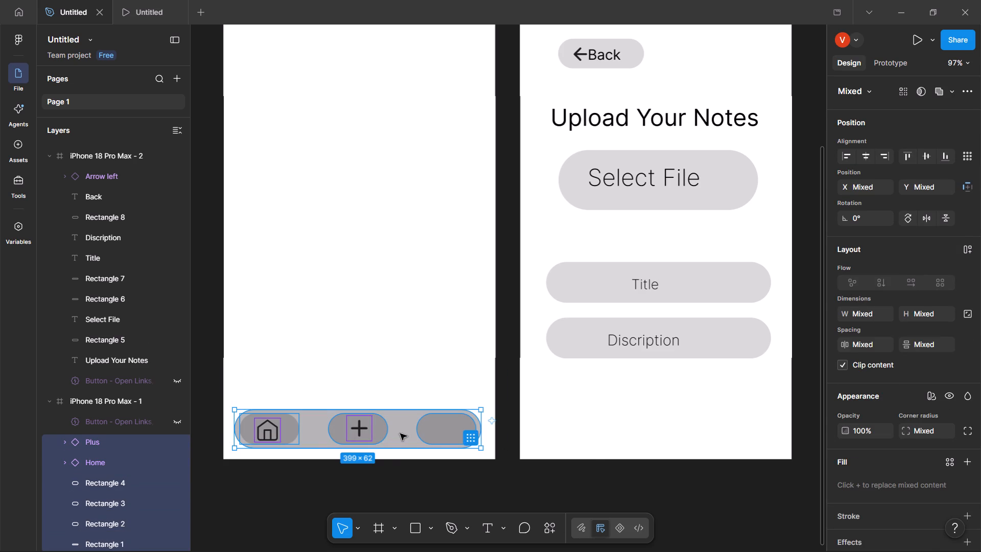
pyautogui.moveTo(400, 433); pyautogui.dragTo(550, 434)
pyautogui.hotkey('ctrl', 'z')
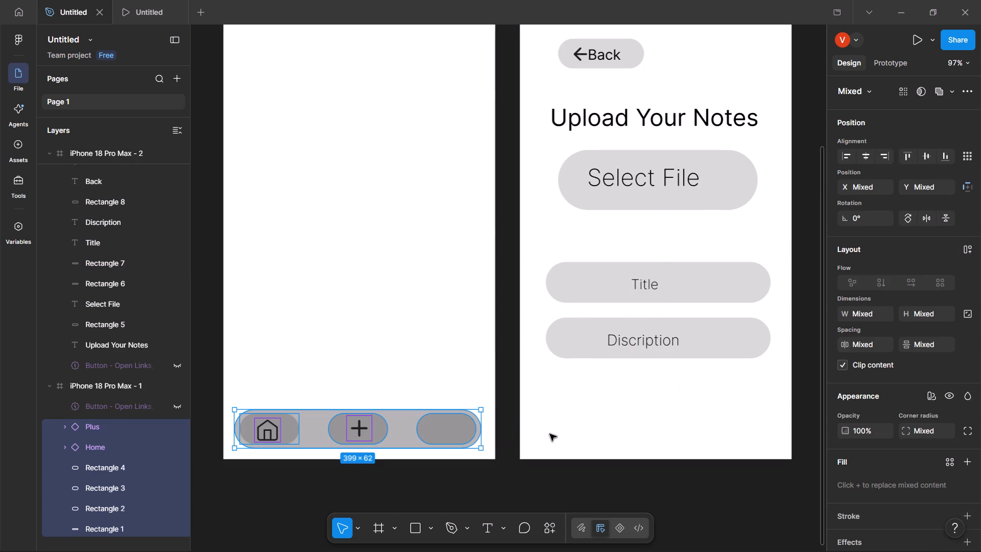
pyautogui.hotkey('ctrl', 'd')
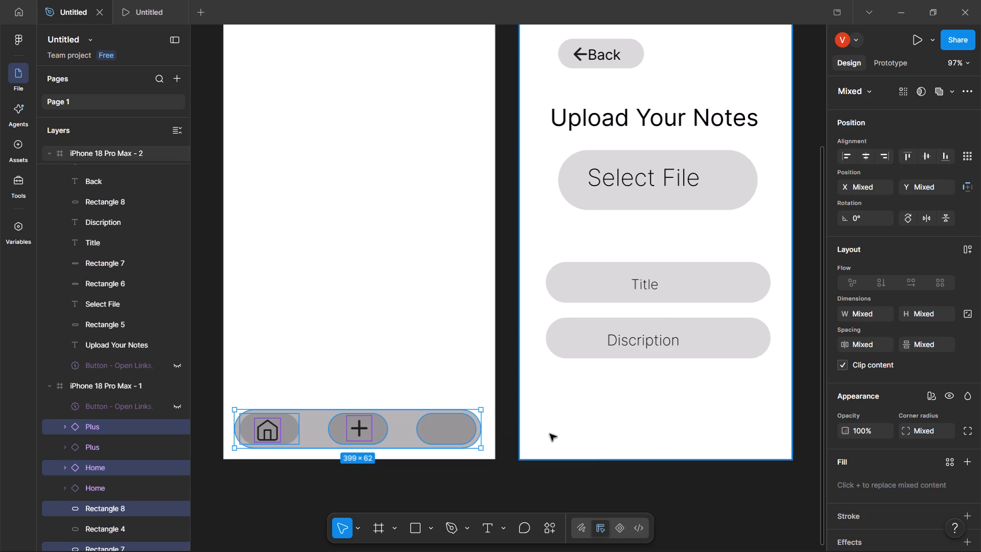
pyautogui.moveTo(400, 422); pyautogui.dragTo(475, 424)
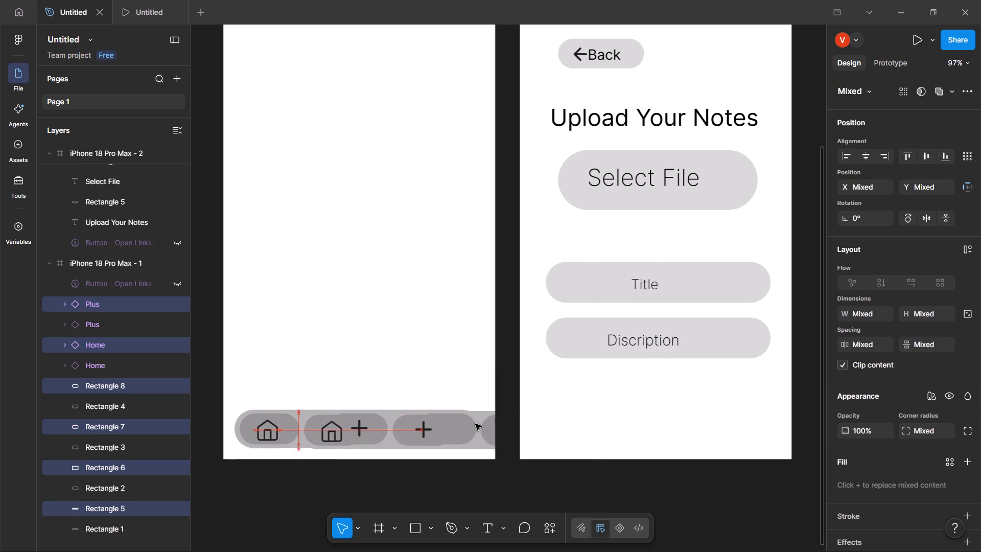
pyautogui.moveTo(475, 424); pyautogui.dragTo(661, 420)
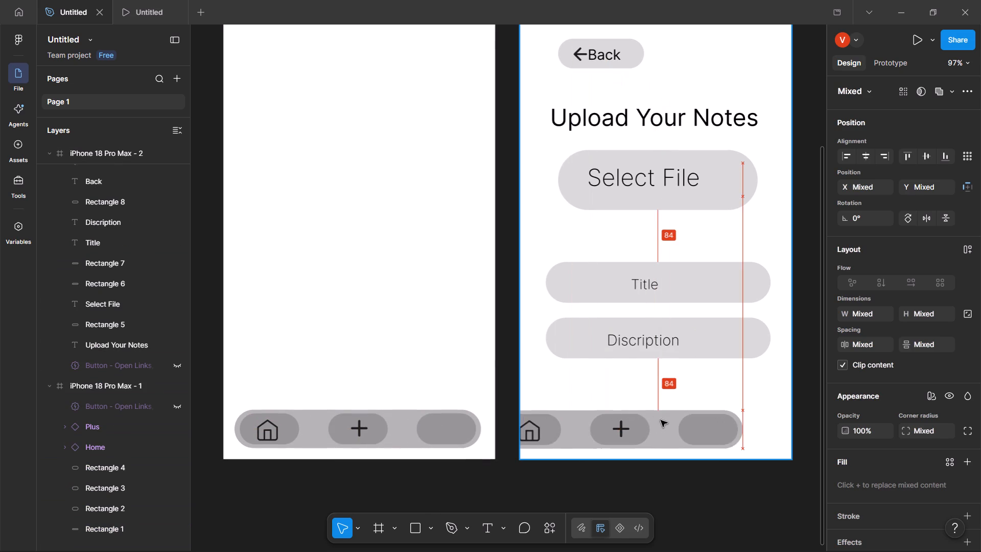
pyautogui.moveTo(661, 420); pyautogui.dragTo(700, 417)
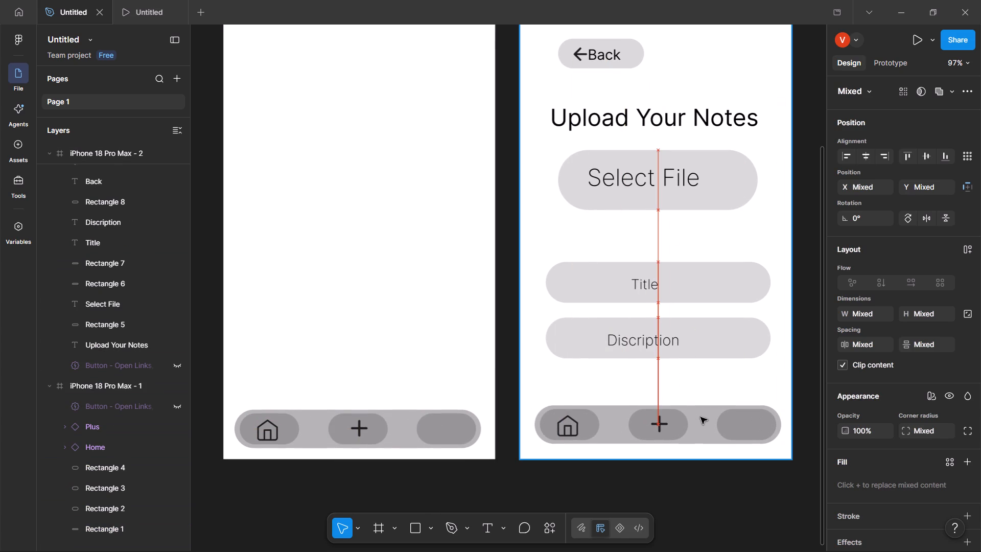
pyautogui.moveTo(700, 417); pyautogui.dragTo(695, 416)
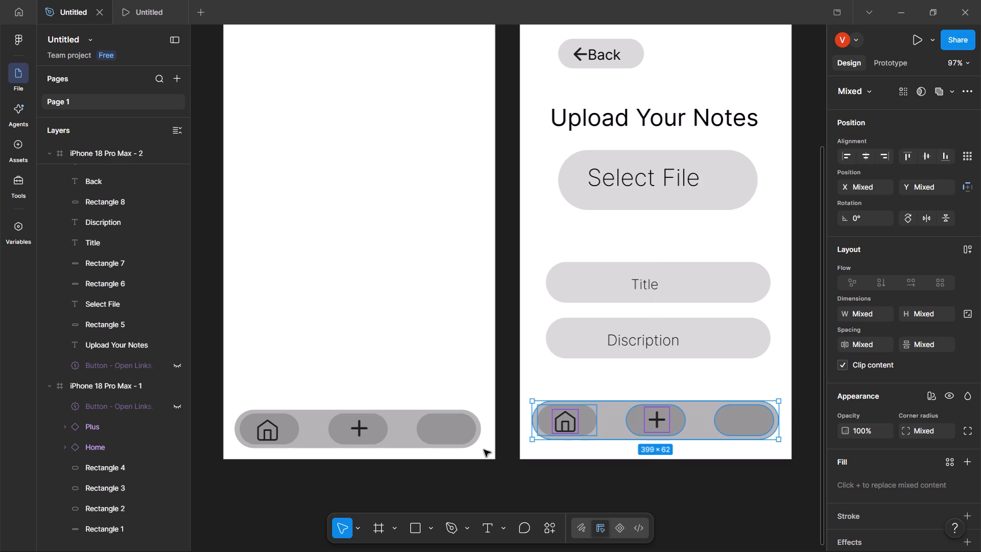
# Set the X position of the copied bar background on iPhone 18 Pro Max - 2 to 18, matching iPhone 18 Pro Max - 1.
pyautogui.click(426, 450)
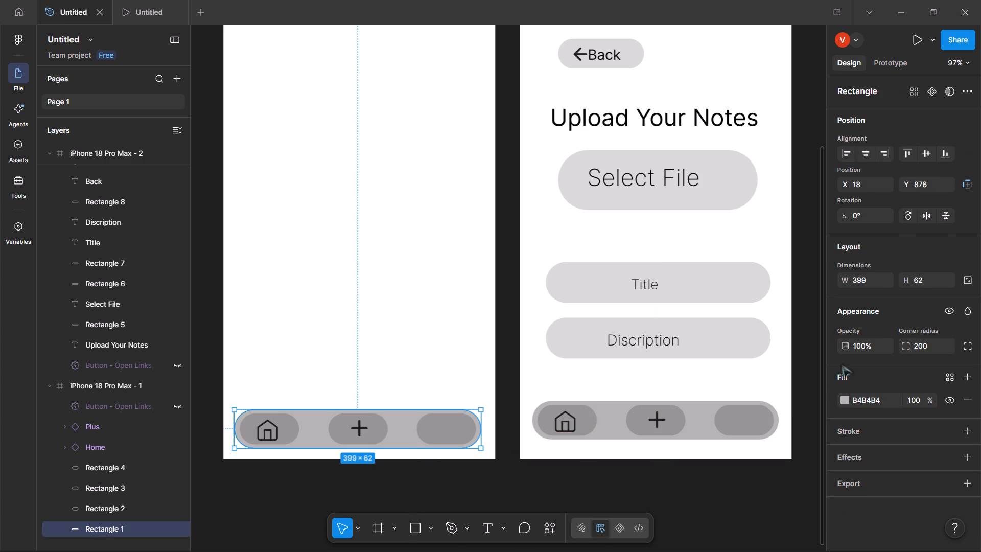
pyautogui.click(700, 431)
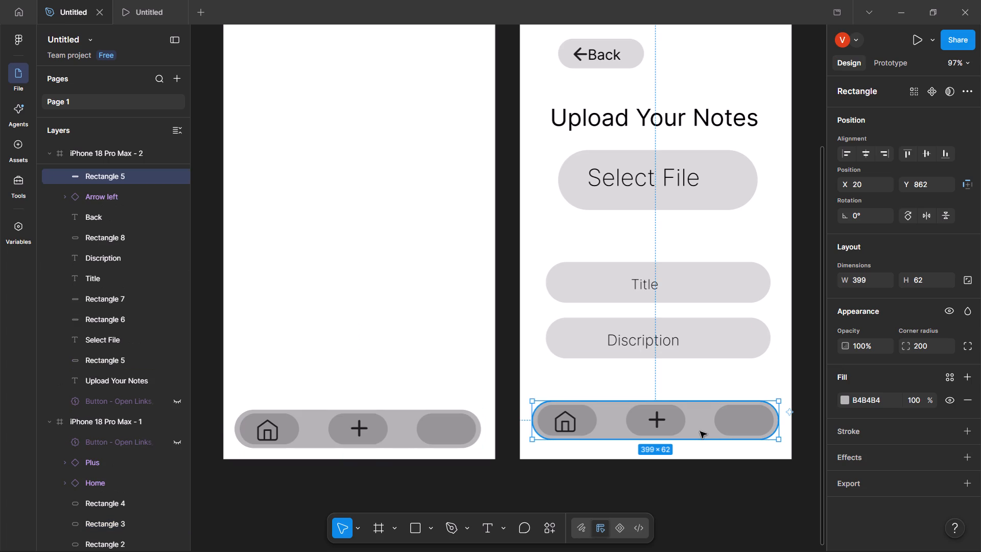
pyautogui.click(867, 181)
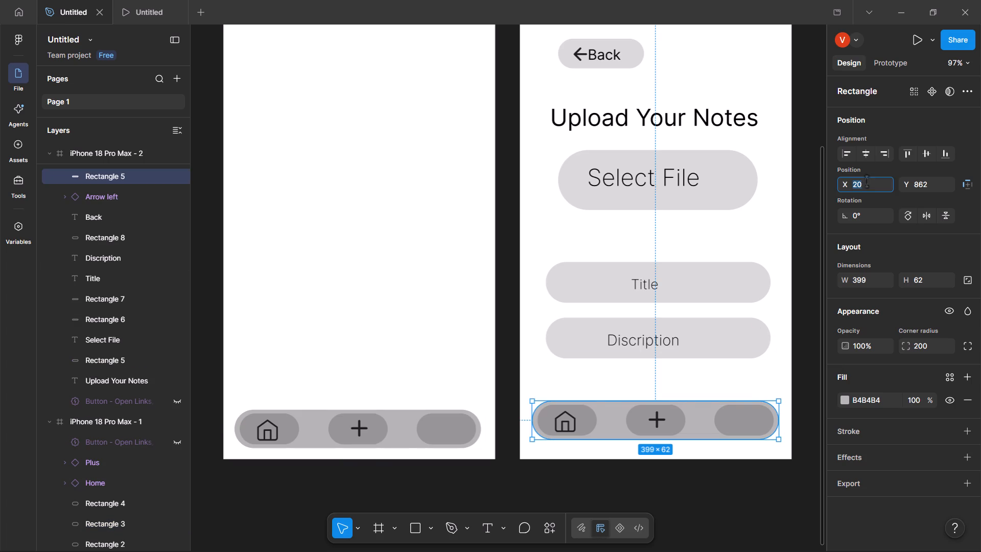
pyautogui.press('Down')
pyautogui.press('Down')
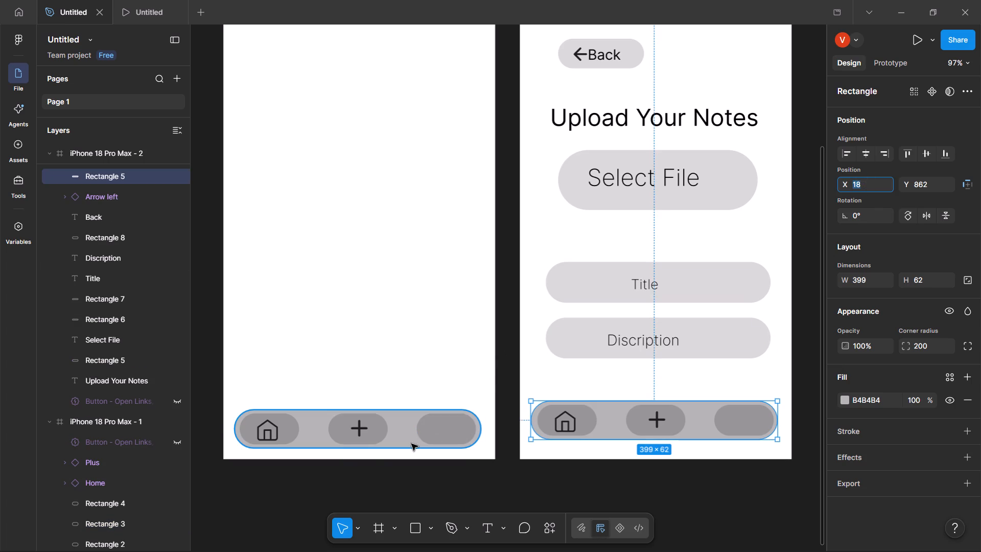
# Copy the bar background's Y position of 876 from iPhone 18 Pro Max - 1 to the bar background on iPhone 18 Pro Max - 2.
pyautogui.click(403, 441)
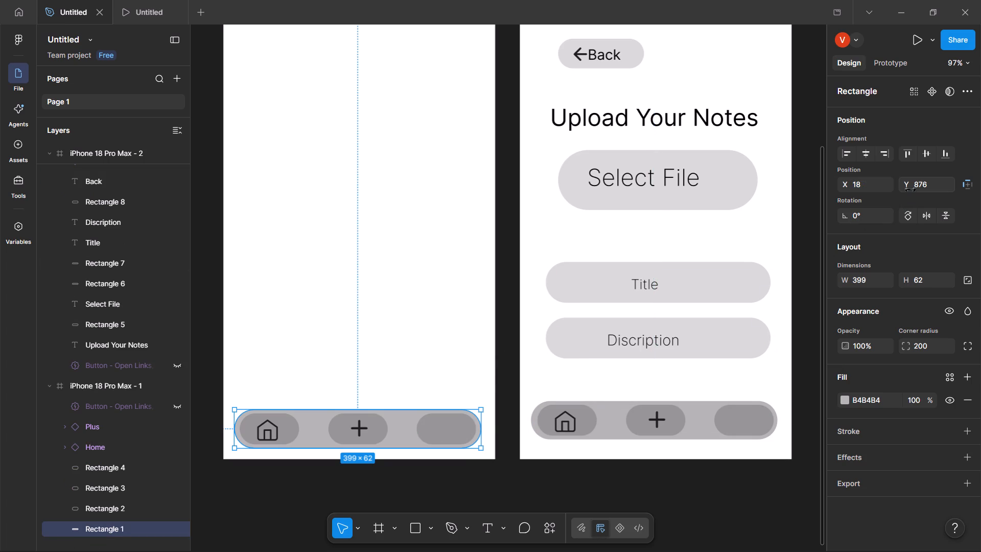
pyautogui.doubleClick(919, 184)
pyautogui.hotkey('ctrl', 'c')
pyautogui.click(619, 432)
pyautogui.doubleClick(918, 185)
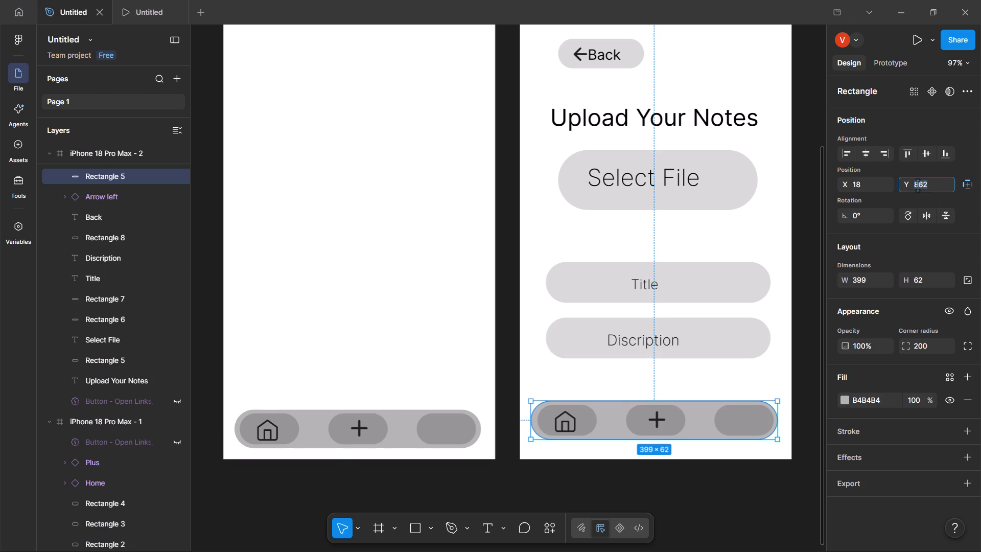
pyautogui.hotkey('ctrl', 'v')
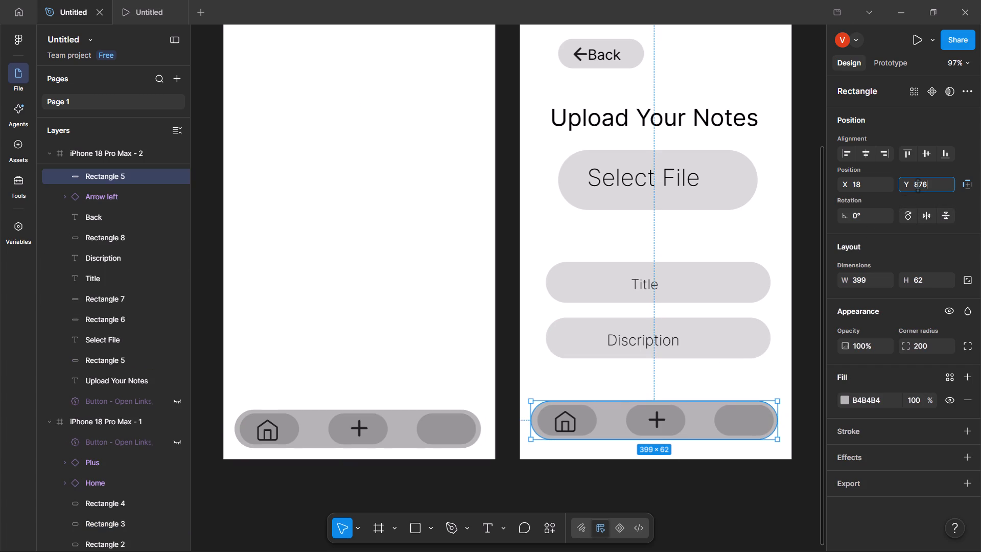
pyautogui.press('Return')
pyautogui.click(566, 375)
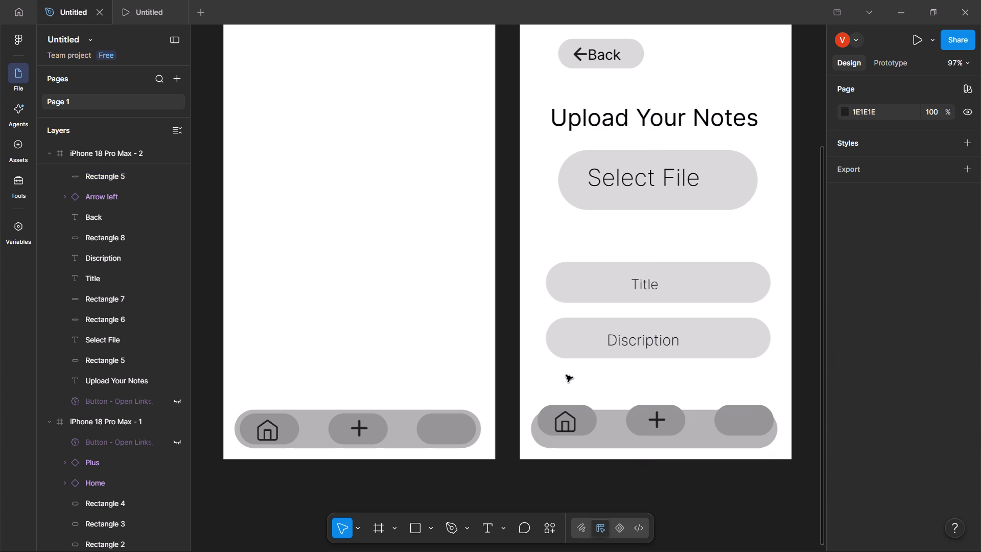
# Lower the home pill and home icon into the bar background on iPhone 18 Pro Max - 2, placing the icon at about X 49, Y 885.
pyautogui.click(592, 423)
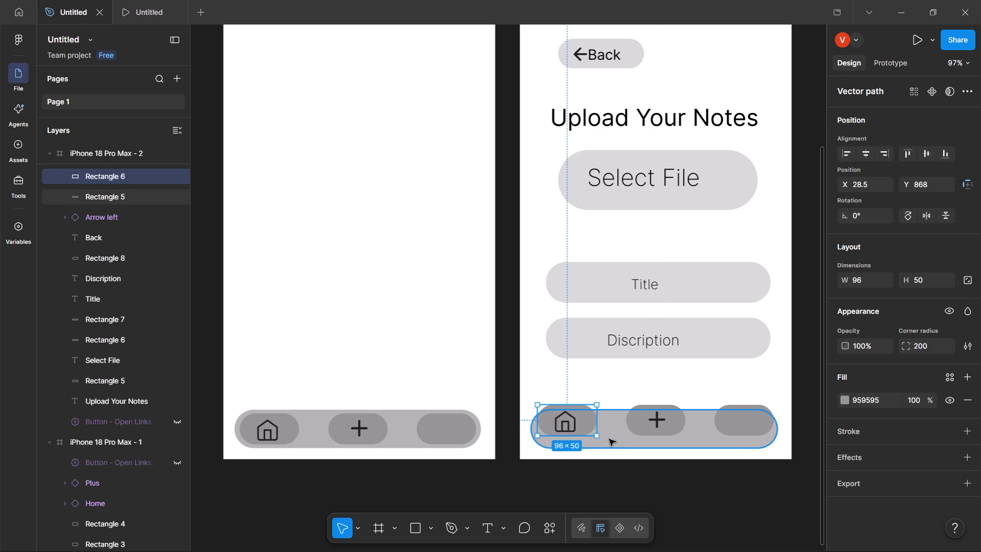
pyautogui.click(609, 439)
pyautogui.click(581, 424)
pyautogui.press('Left')
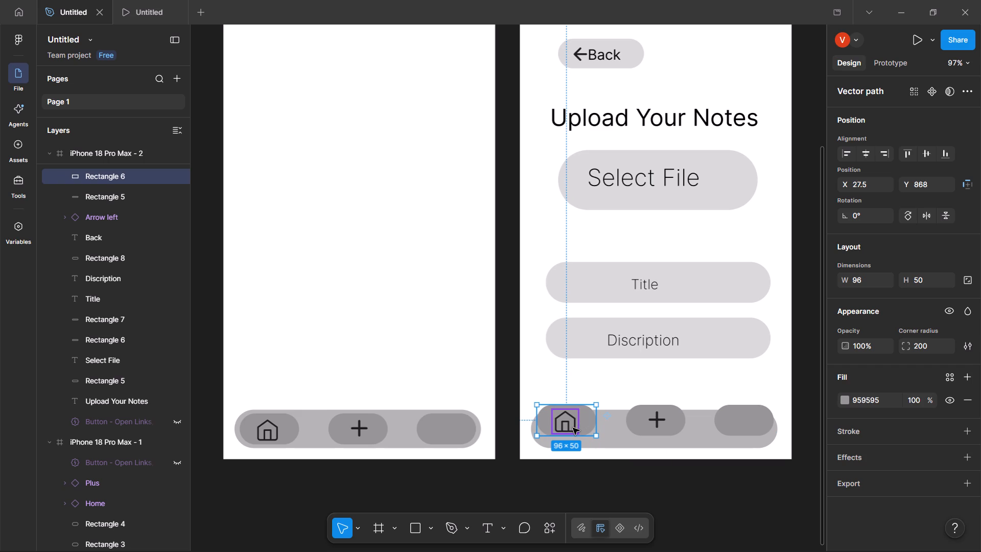
pyautogui.moveTo(588, 424); pyautogui.dragTo(592, 435)
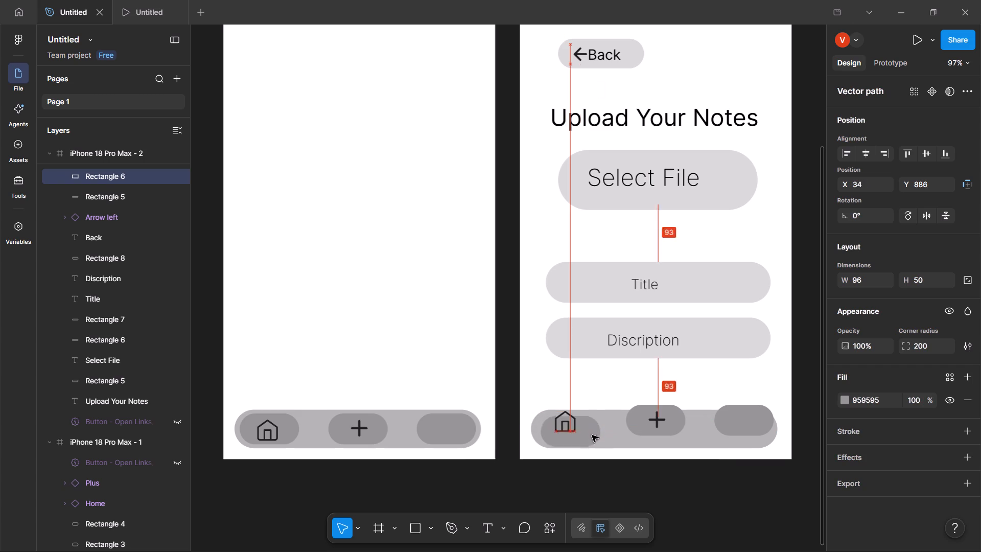
pyautogui.moveTo(592, 435); pyautogui.dragTo(588, 433)
pyautogui.click(567, 425)
pyautogui.moveTo(567, 425); pyautogui.dragTo(567, 426)
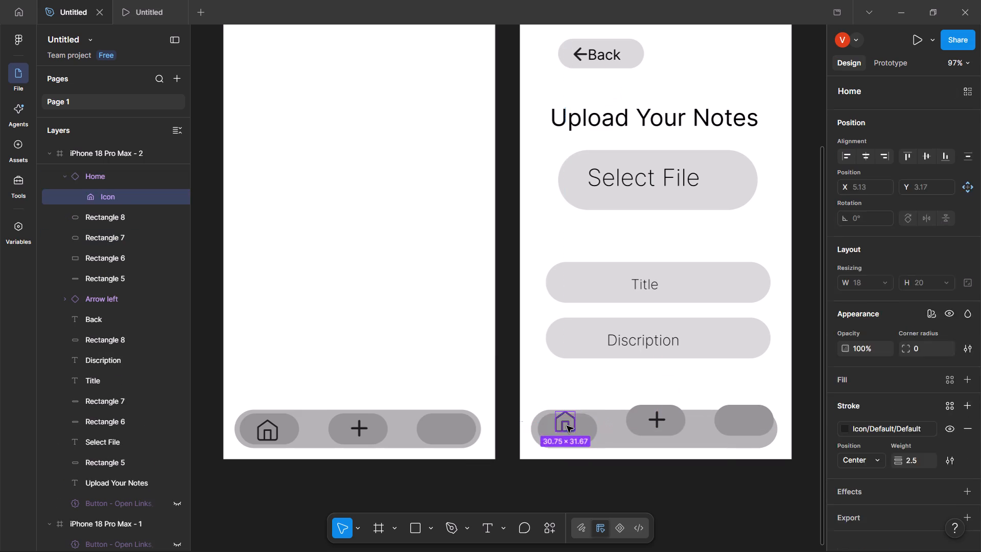
pyautogui.moveTo(567, 426); pyautogui.dragTo(567, 431)
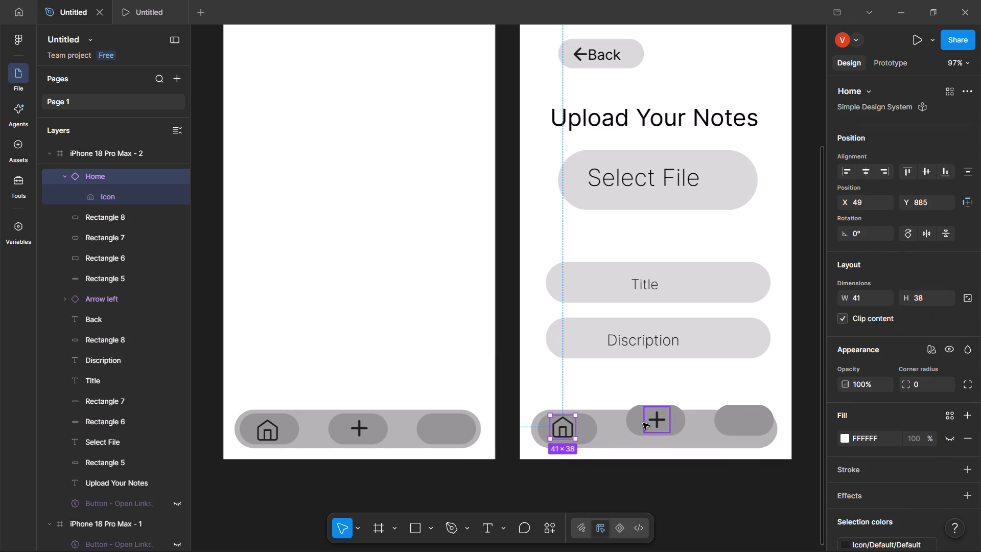
# Lower the plus pill to about X 170, Y 882 and the empty third pill to about X 313, Y 882 on iPhone 18 Pro Max - 2.
pyautogui.click(643, 423)
pyautogui.keyDown('shift'); pyautogui.click(634, 423); pyautogui.keyUp('shift')
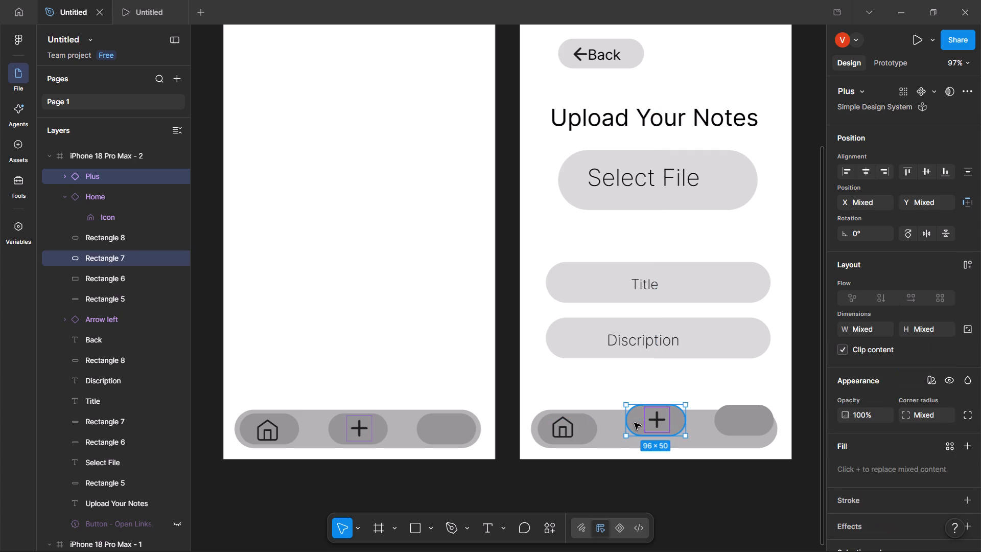
pyautogui.moveTo(634, 423); pyautogui.dragTo(634, 432)
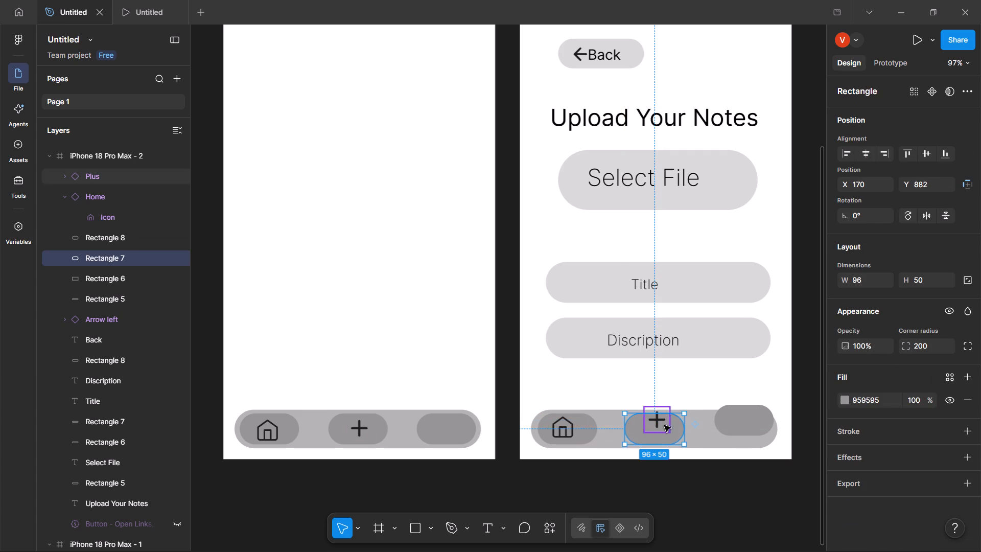
pyautogui.click(739, 413)
pyautogui.moveTo(739, 417); pyautogui.dragTo(738, 426)
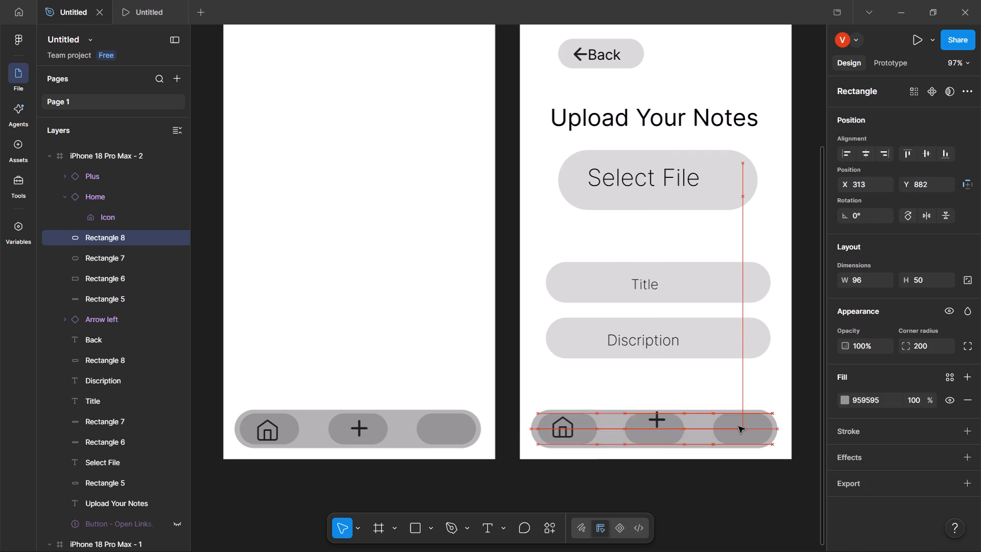
pyautogui.moveTo(738, 426); pyautogui.dragTo(737, 426)
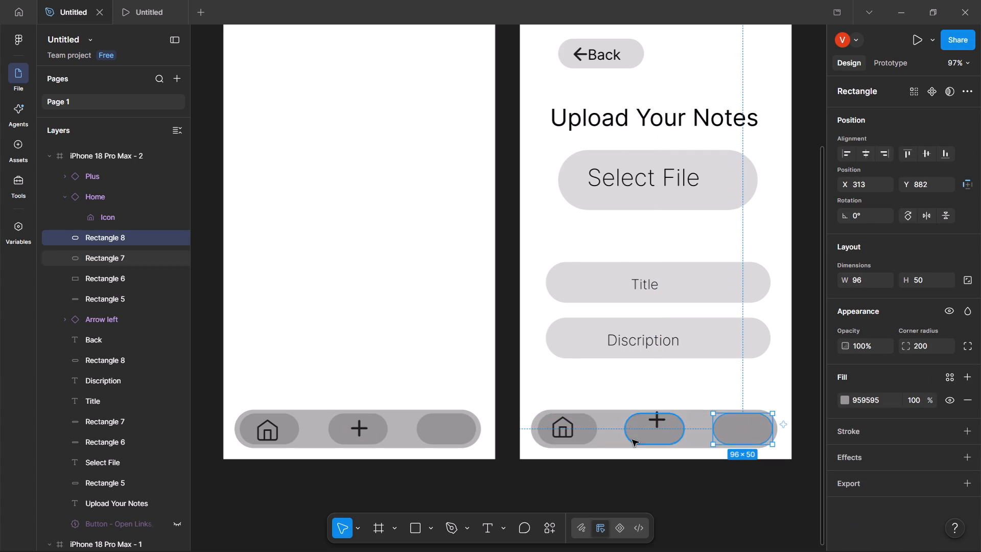
pyautogui.click(615, 486)
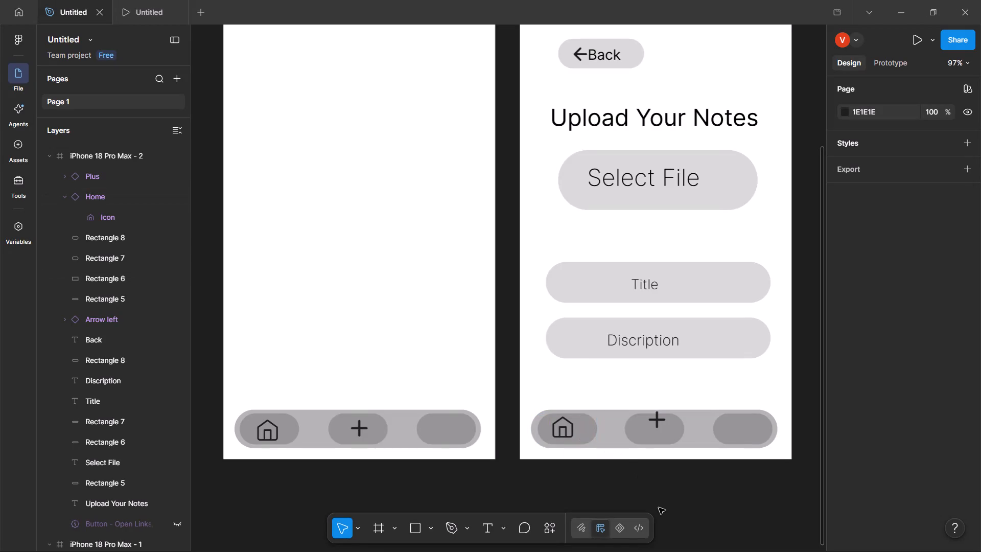
# Shift the home pill on iPhone 18 Pro Max - 2 slightly sideways so it is centred behind the home icon.
pyautogui.moveTo(584, 440); pyautogui.dragTo(581, 440)
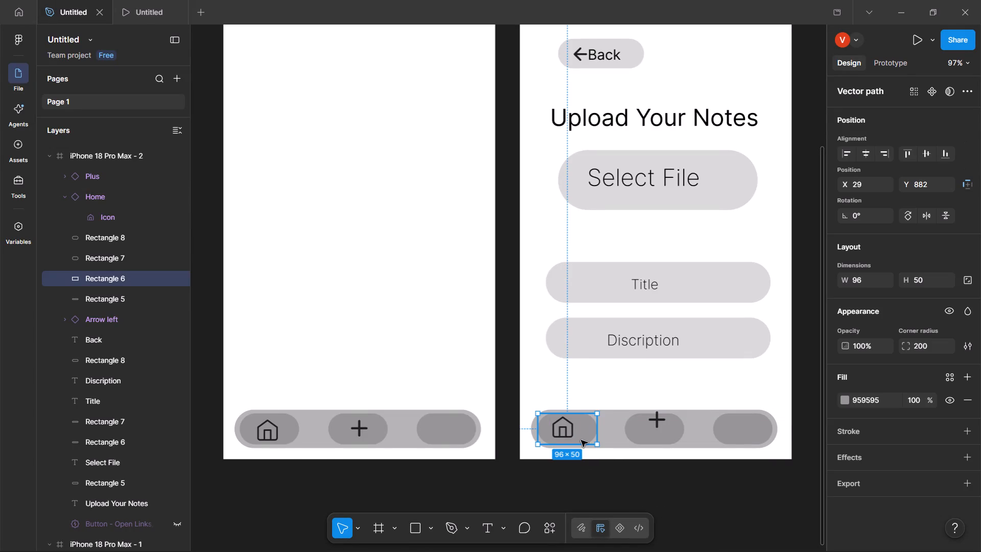
pyautogui.moveTo(581, 440); pyautogui.dragTo(579, 440)
pyautogui.click(595, 487)
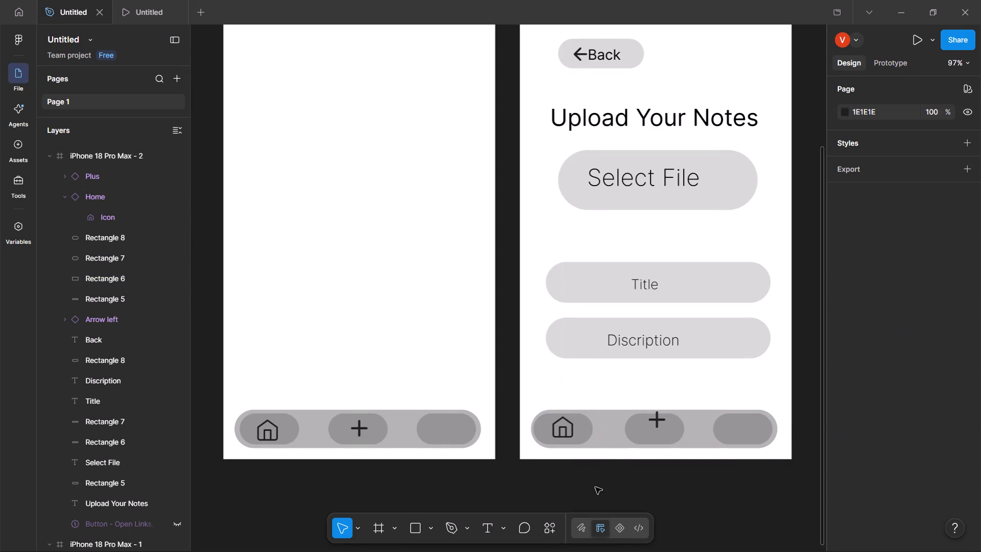
# Align the home section on iPhone 18 Pro Max - 1, moving its pill to about X 23, Y 882 and its icon to about X 51, Y 886.
pyautogui.click(289, 435)
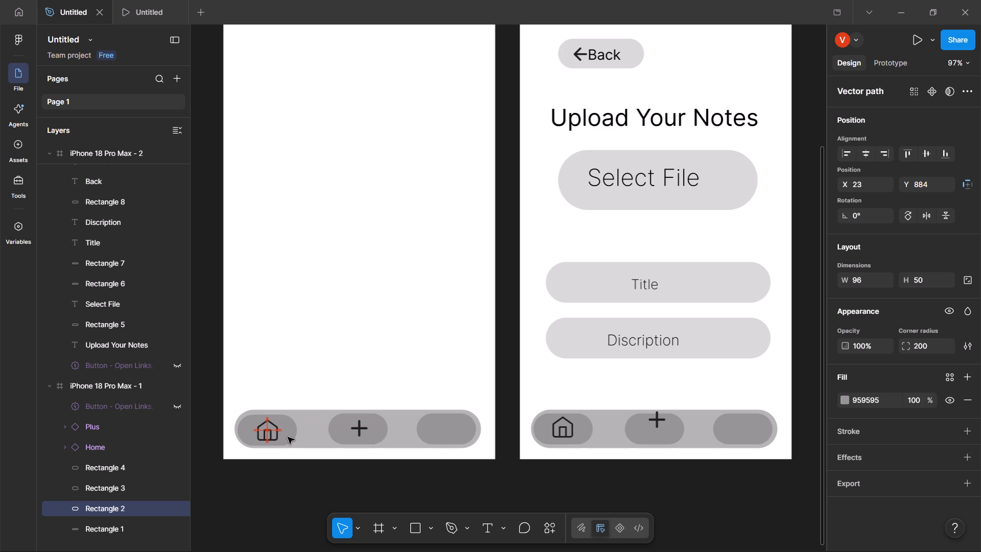
pyautogui.click(271, 428)
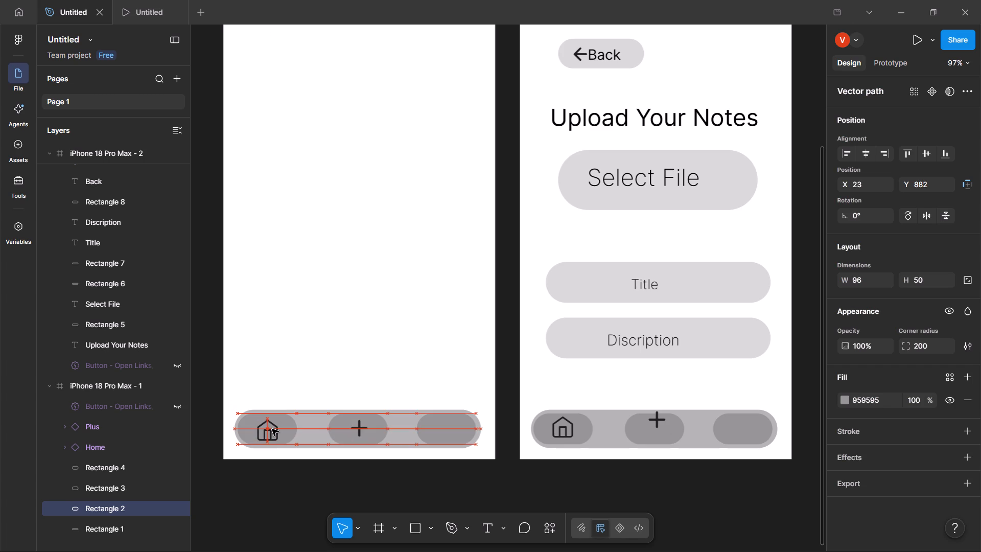
pyautogui.click(272, 430)
pyautogui.click(272, 430)
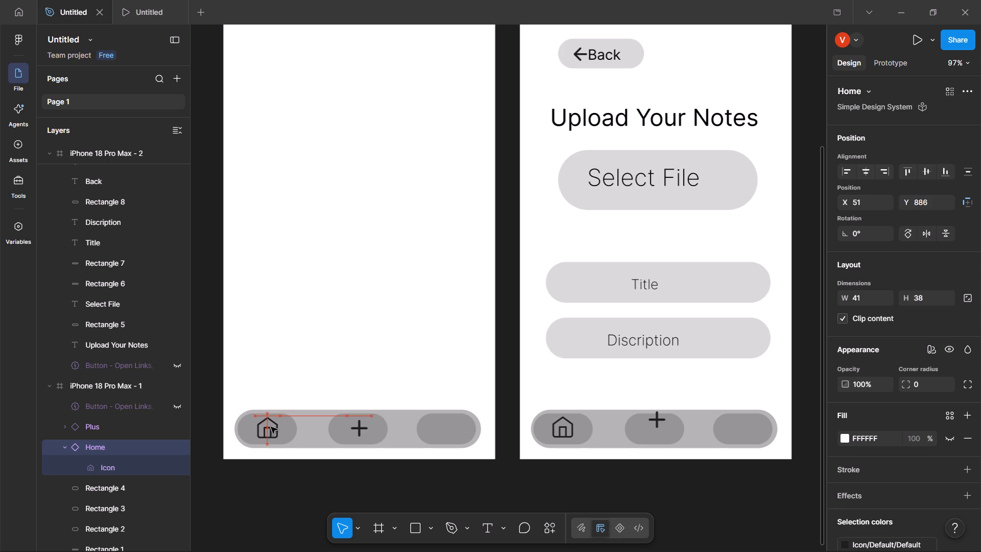
pyautogui.click(274, 361)
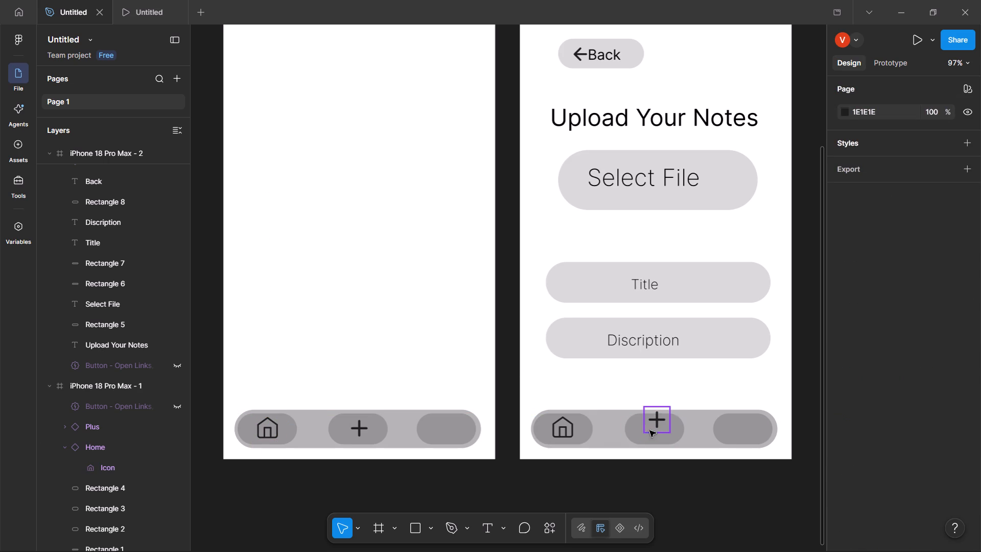
# Centre the plus icon on its pill on iPhone 18 Pro Max - 2 at about X 198, Y 887.
pyautogui.click(651, 420)
pyautogui.moveTo(651, 420); pyautogui.dragTo(647, 429)
pyautogui.click(696, 493)
pyautogui.click(657, 434)
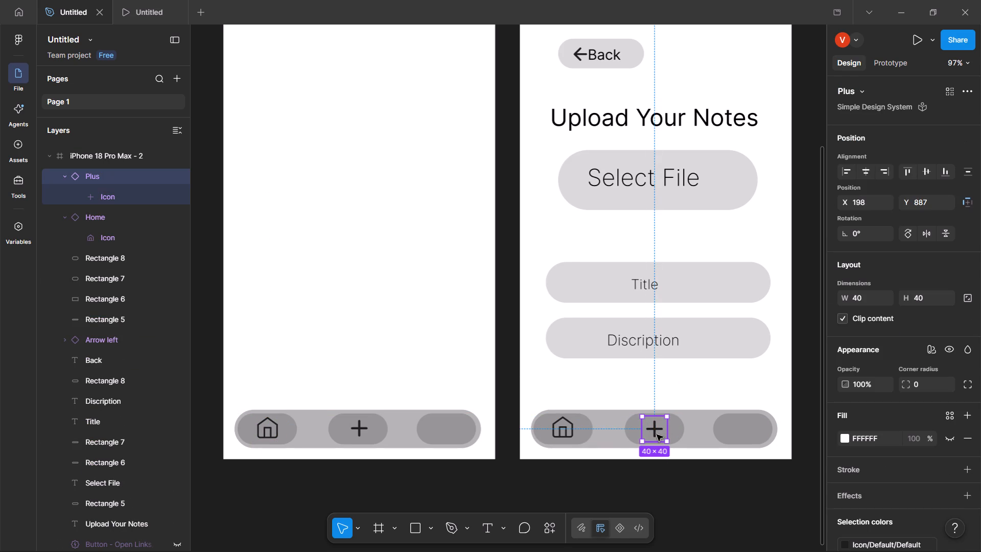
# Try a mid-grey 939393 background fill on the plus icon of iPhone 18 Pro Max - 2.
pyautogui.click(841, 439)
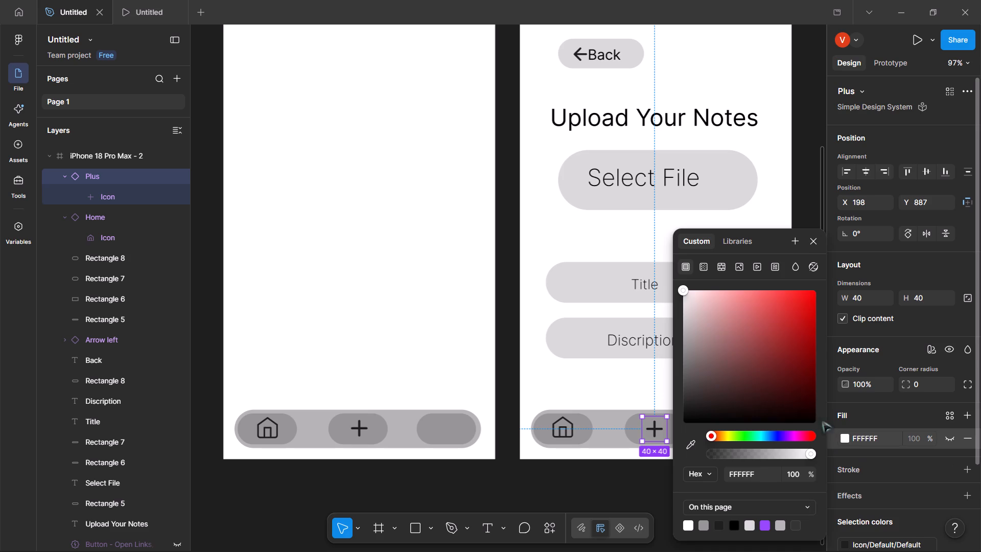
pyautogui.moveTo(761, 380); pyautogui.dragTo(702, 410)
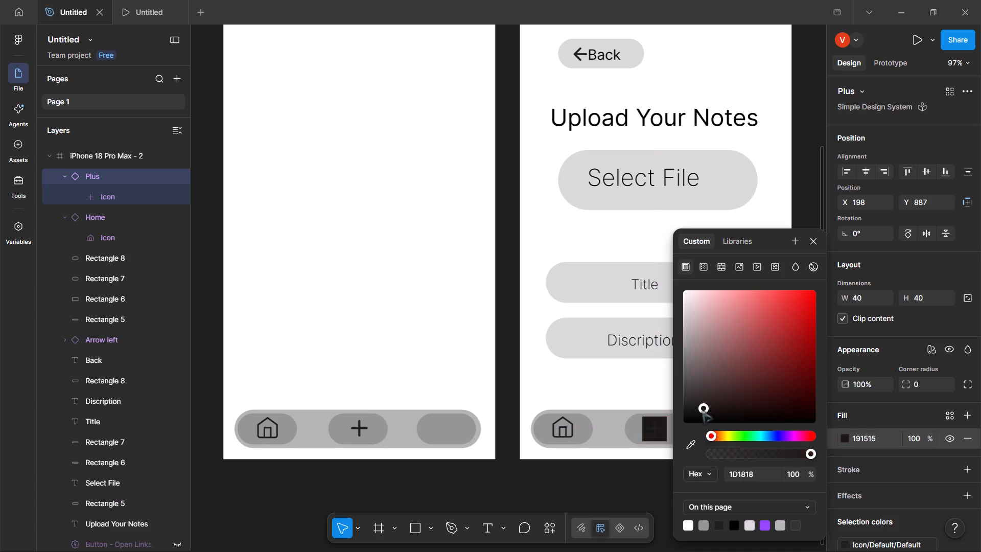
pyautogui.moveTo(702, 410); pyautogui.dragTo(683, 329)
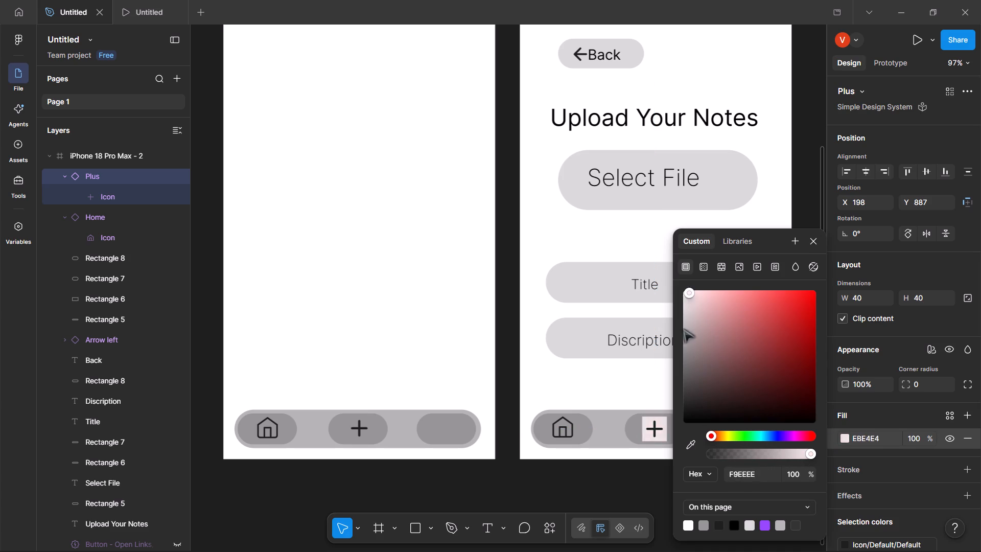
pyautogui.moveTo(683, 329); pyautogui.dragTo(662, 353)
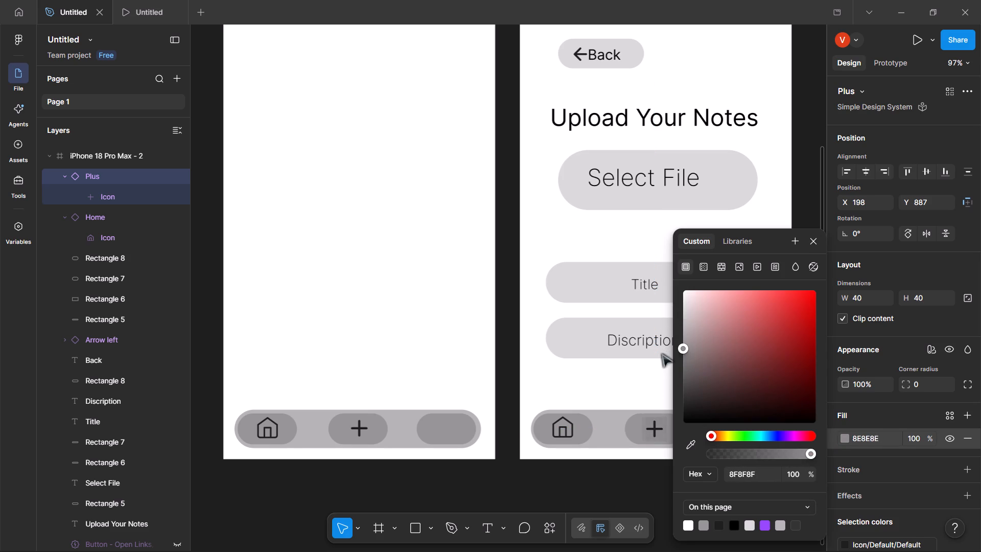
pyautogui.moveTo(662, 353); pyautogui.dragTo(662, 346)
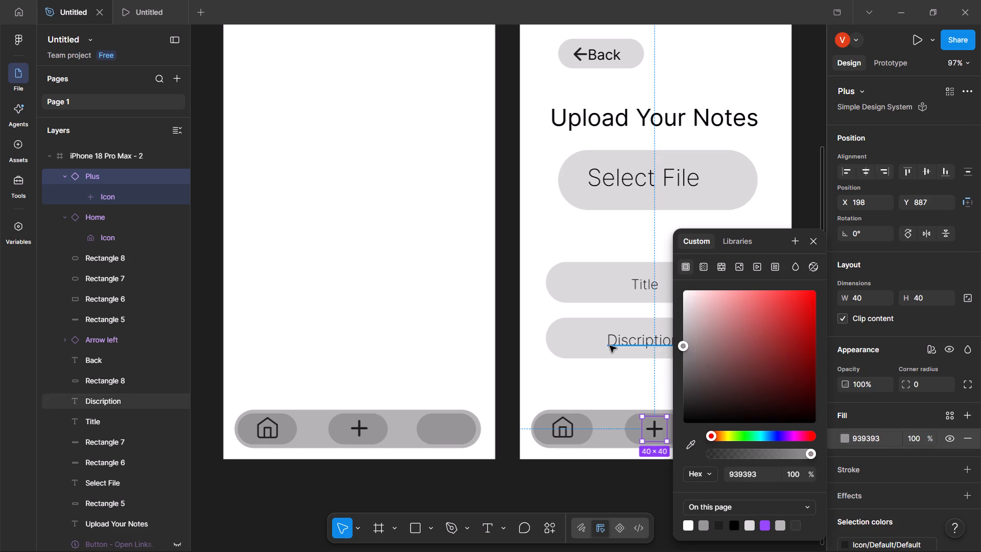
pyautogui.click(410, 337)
# Recolour the plus icon's stroke on iPhone 18 Pro Max - 2 to the light grey CFD7D5.
pyautogui.doubleClick(653, 432)
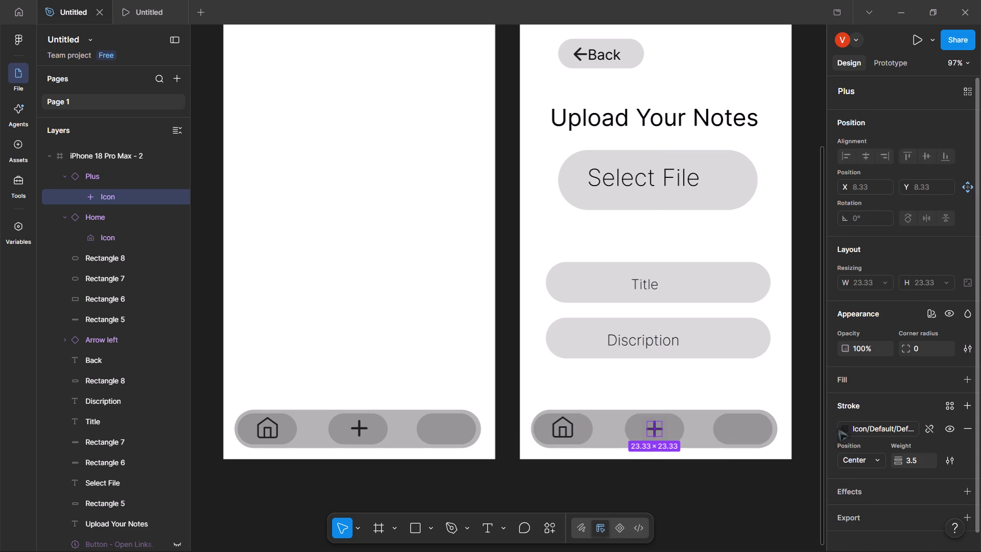
pyautogui.click(842, 430)
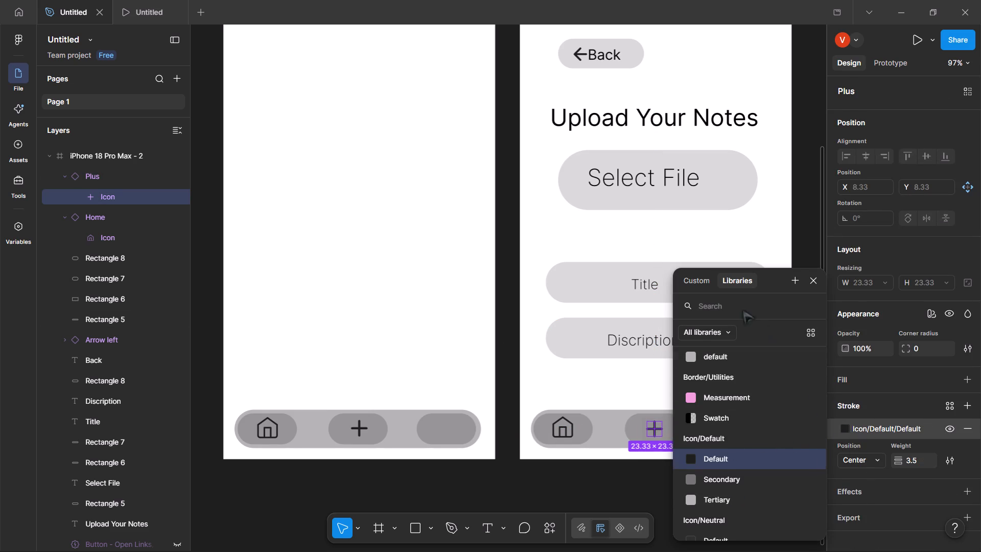
pyautogui.click(697, 283)
pyautogui.moveTo(695, 321); pyautogui.dragTo(694, 311)
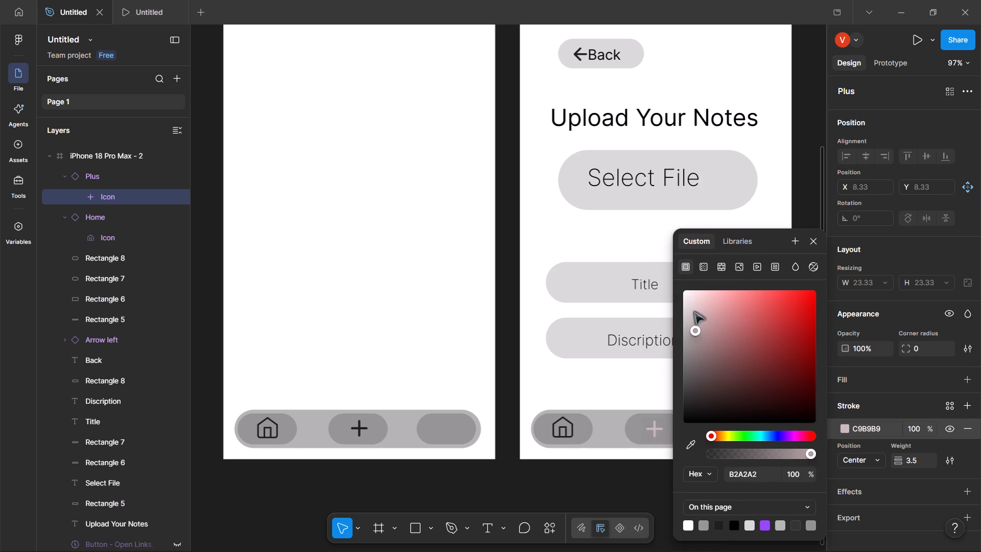
pyautogui.moveTo(694, 311); pyautogui.dragTo(728, 360)
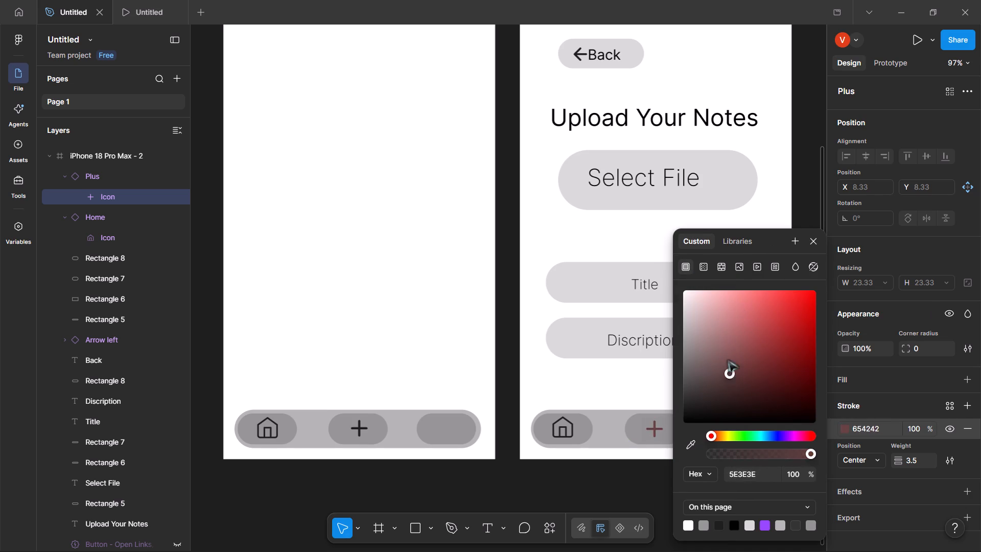
pyautogui.click(757, 436)
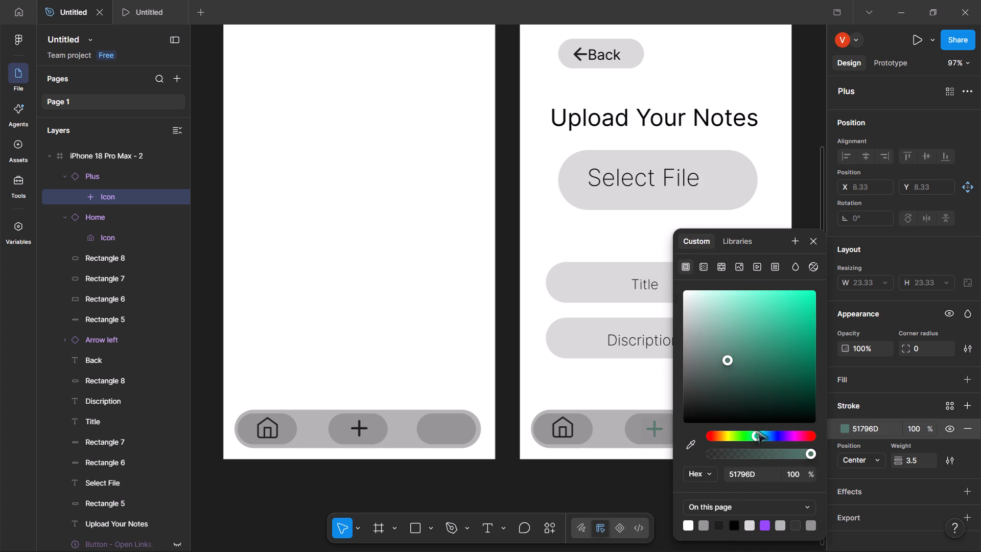
pyautogui.moveTo(736, 370); pyautogui.dragTo(753, 298)
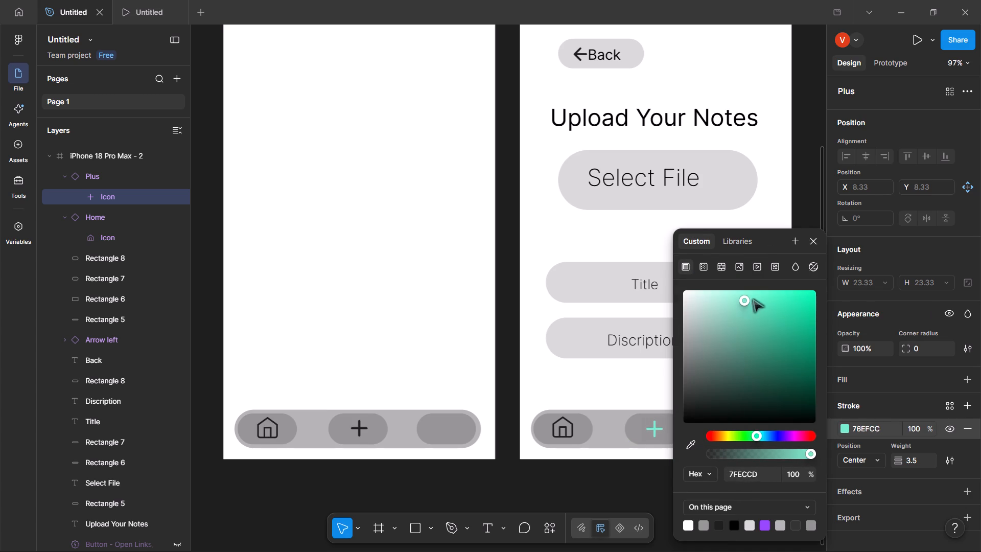
pyautogui.moveTo(753, 298); pyautogui.dragTo(820, 358)
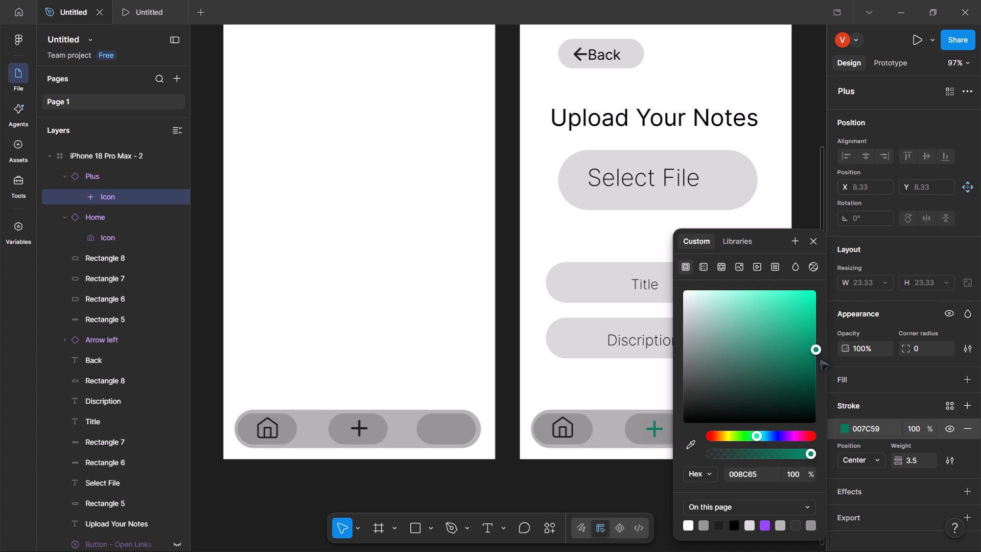
pyautogui.moveTo(820, 358); pyautogui.dragTo(690, 323)
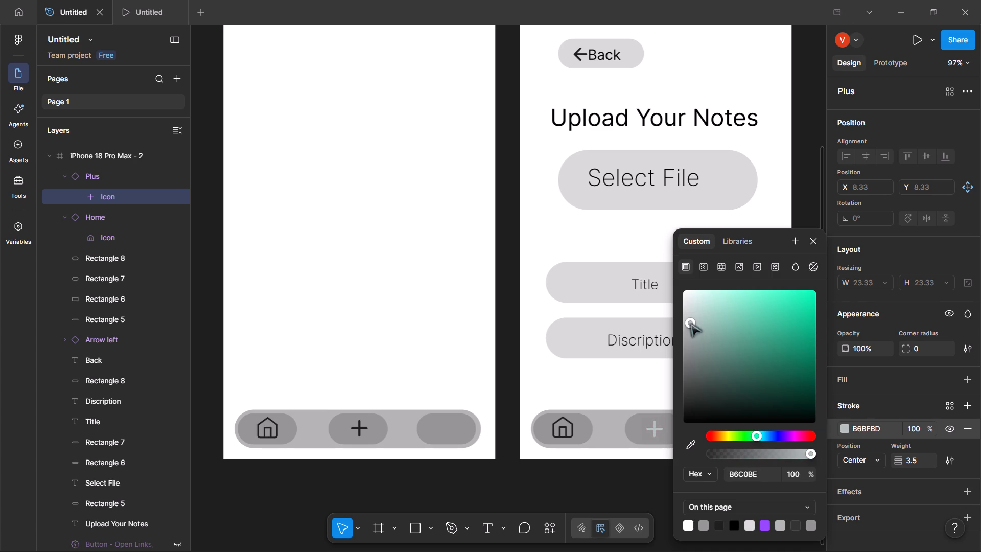
pyautogui.moveTo(690, 323); pyautogui.dragTo(688, 311)
pyautogui.click(564, 417)
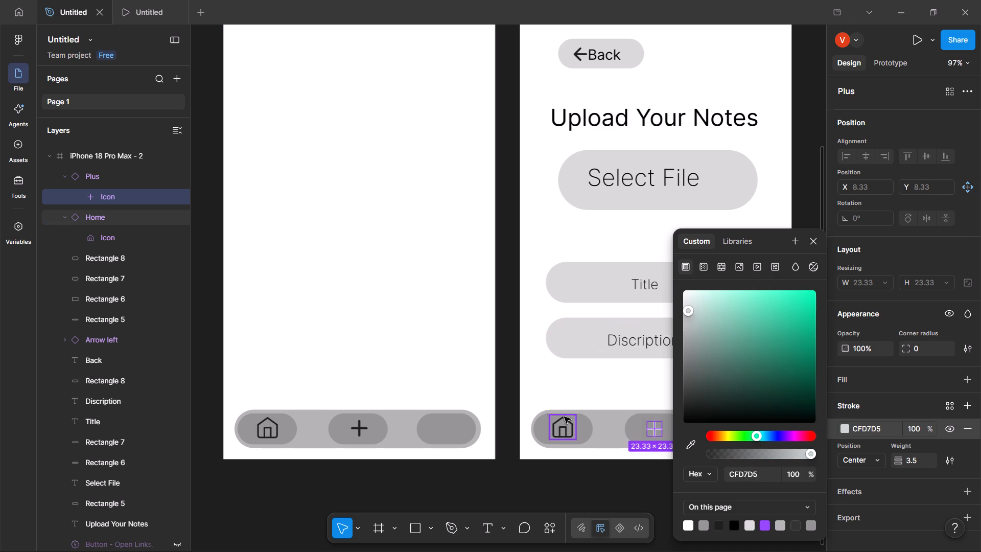
pyautogui.click(599, 395)
# Darken the fill of the pill behind the plus icon on iPhone 18 Pro Max - 2 to 615959.
pyautogui.click(645, 420)
pyautogui.click(636, 424)
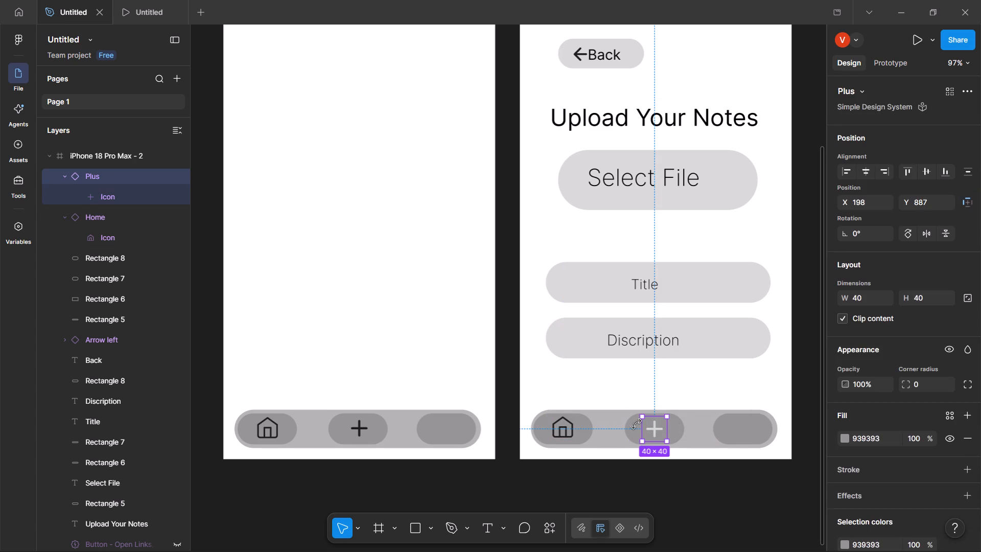
pyautogui.click(630, 437)
pyautogui.click(842, 397)
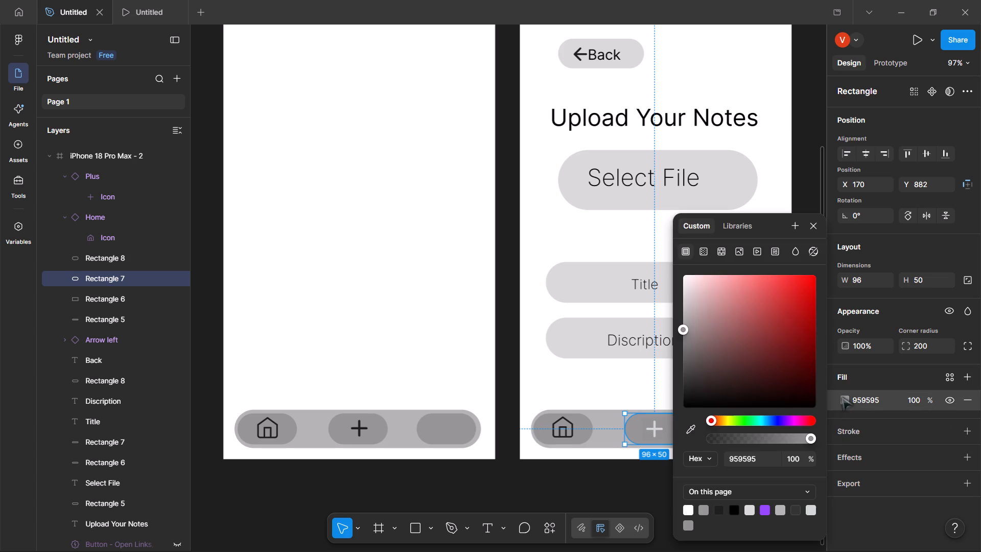
pyautogui.moveTo(706, 340); pyautogui.dragTo(695, 344)
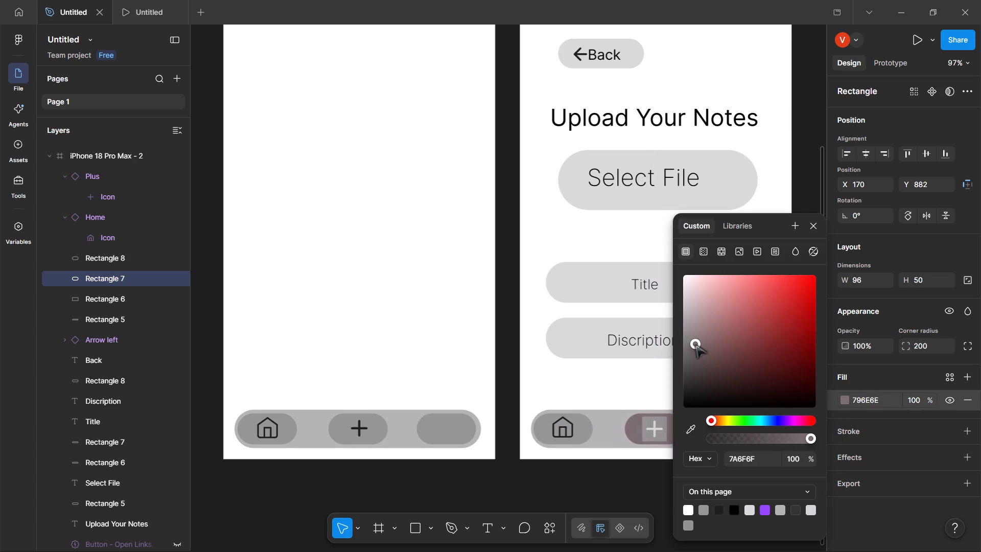
pyautogui.moveTo(695, 344); pyautogui.dragTo(694, 357)
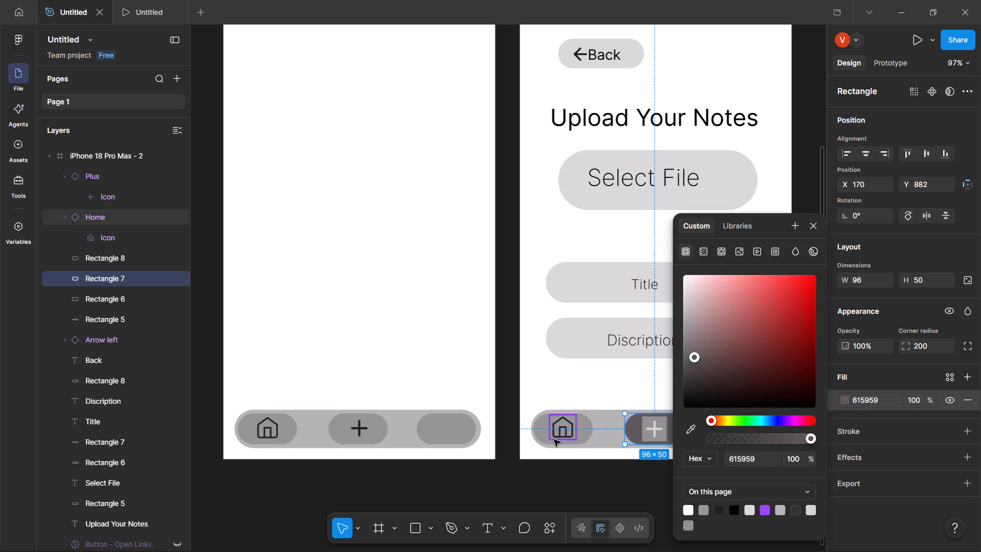
pyautogui.click(547, 477)
# Hide the square background fill of the plus icon on iPhone 18 Pro Max - 2.
pyautogui.click(647, 441)
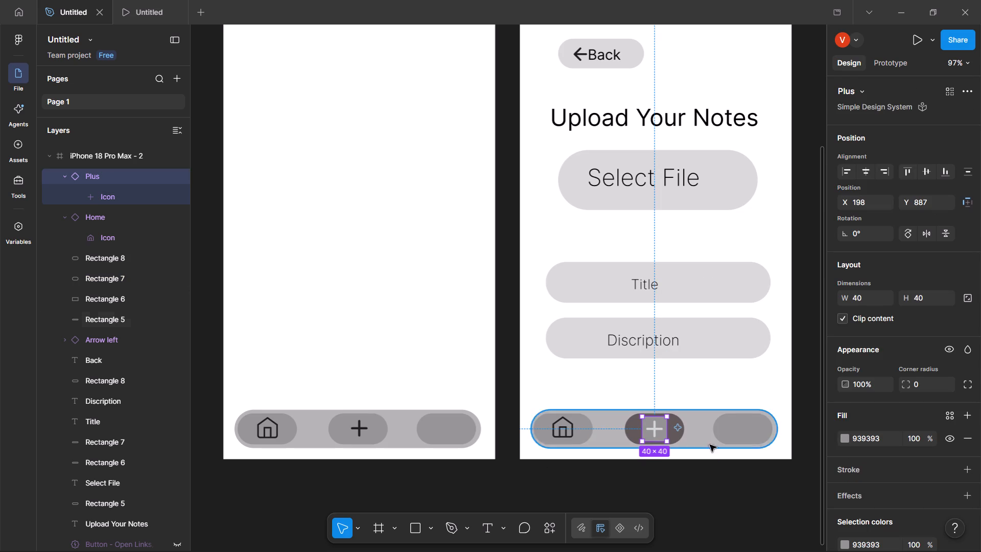
pyautogui.click(873, 436)
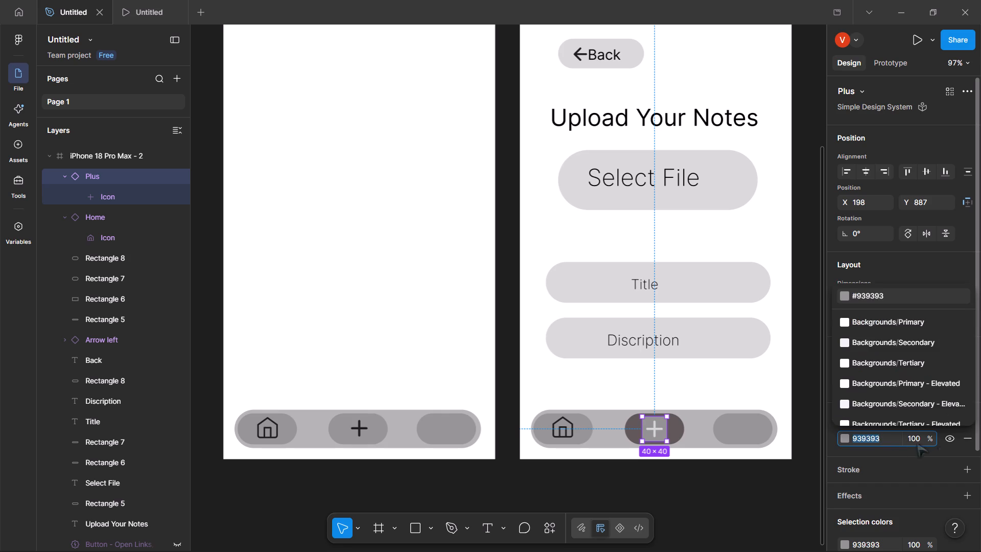
pyautogui.click(944, 441)
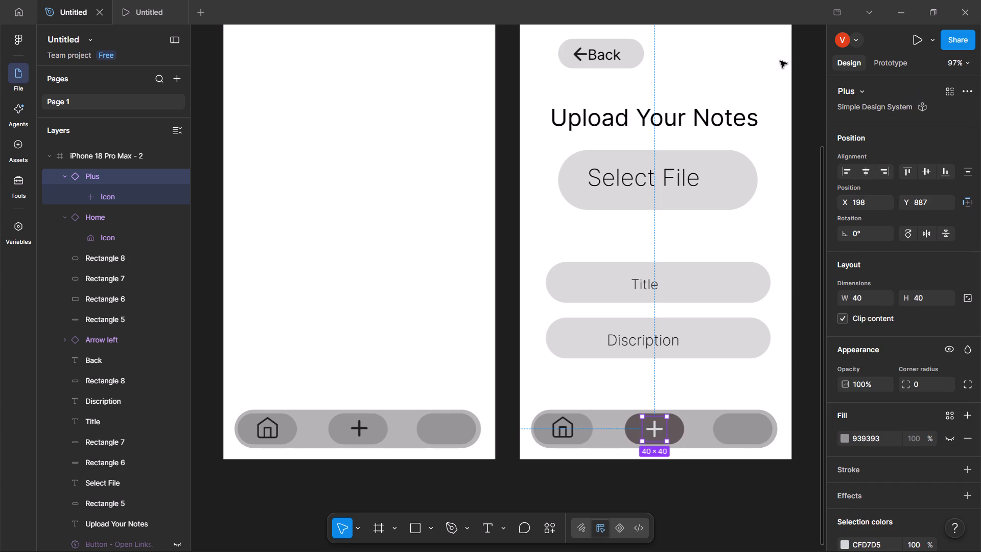
# Test moving between the two screens in the prototype preview with the plus section and Back button, and return to the design file.
pyautogui.click(134, 9)
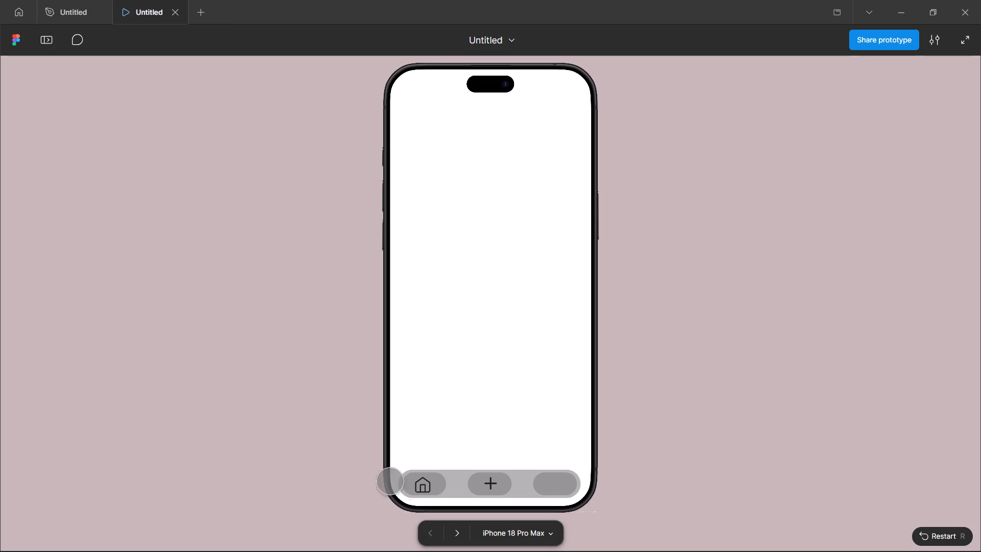
pyautogui.click(416, 486)
pyautogui.click(479, 485)
pyautogui.click(451, 324)
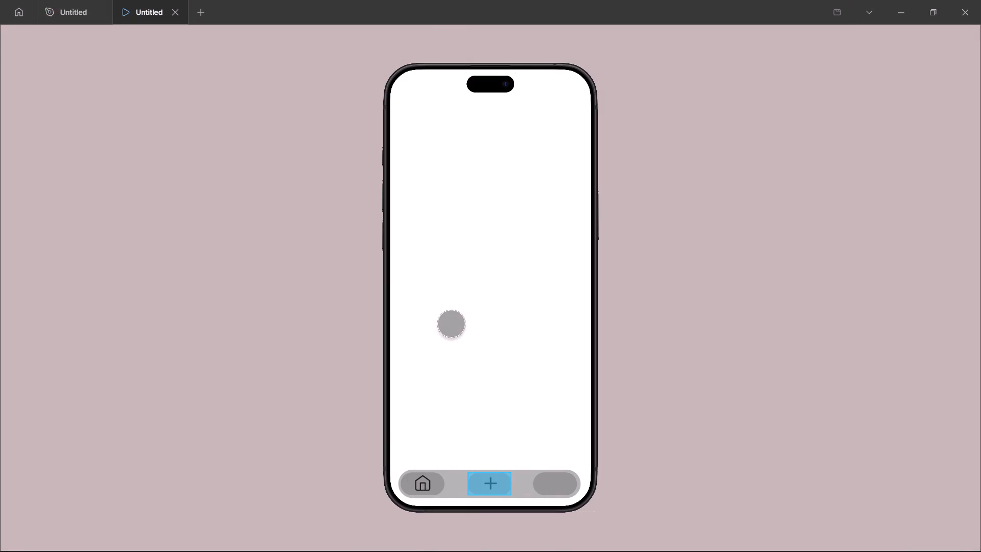
pyautogui.click(478, 481)
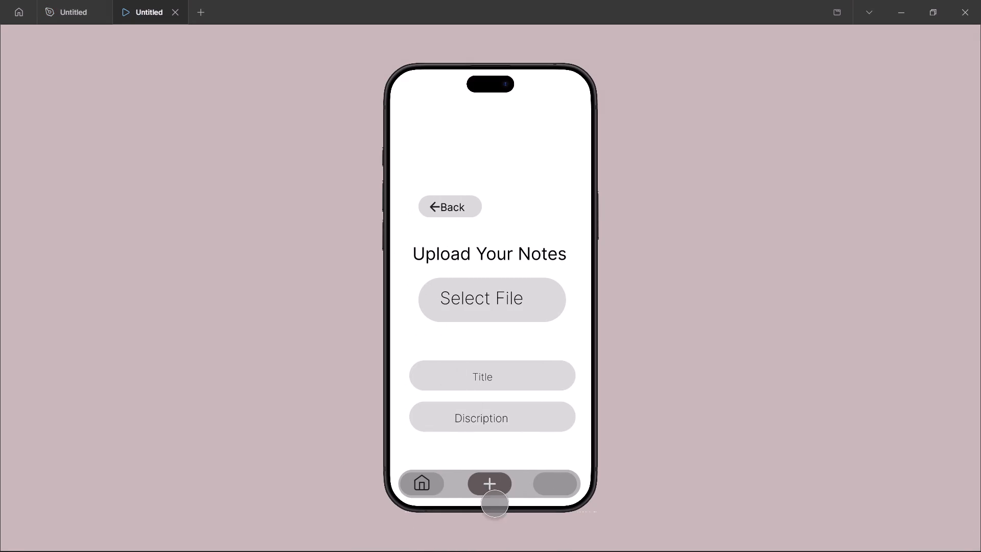
pyautogui.click(492, 484)
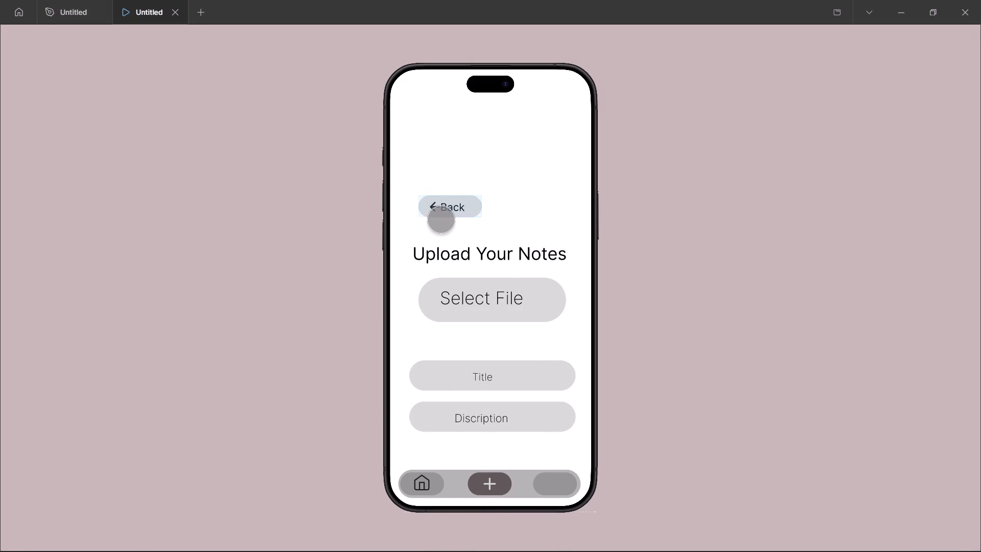
pyautogui.click(441, 219)
pyautogui.click(461, 209)
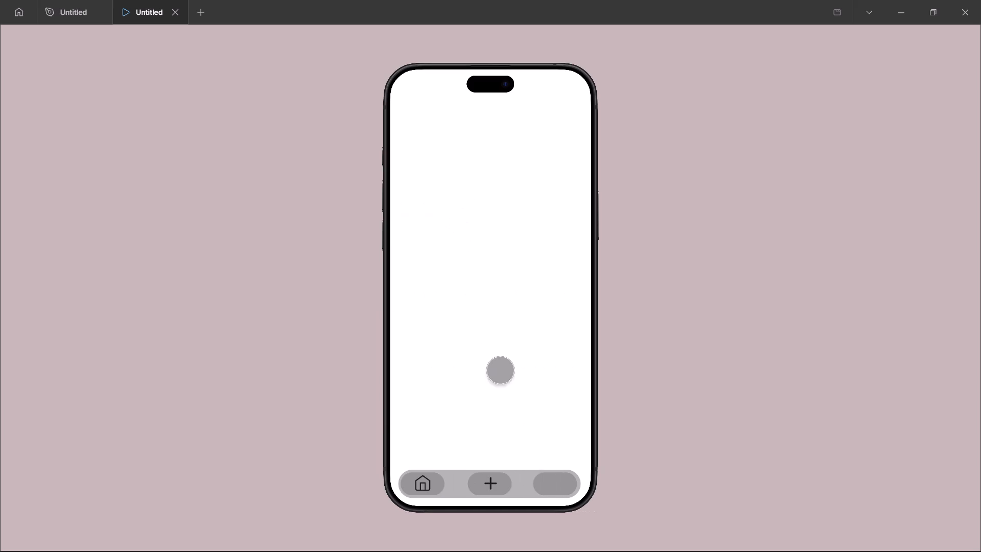
pyautogui.click(497, 486)
pyautogui.click(463, 204)
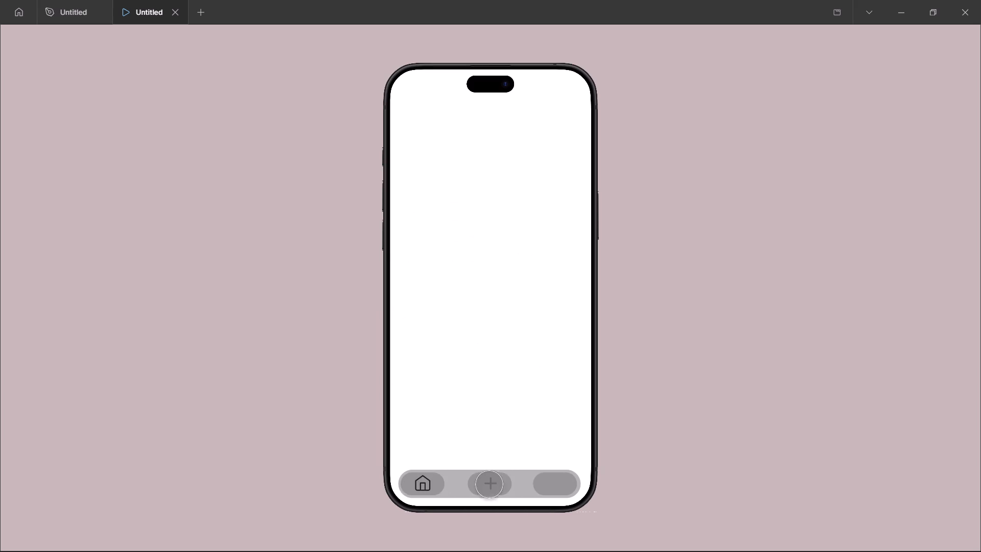
pyautogui.click(489, 485)
pyautogui.click(446, 212)
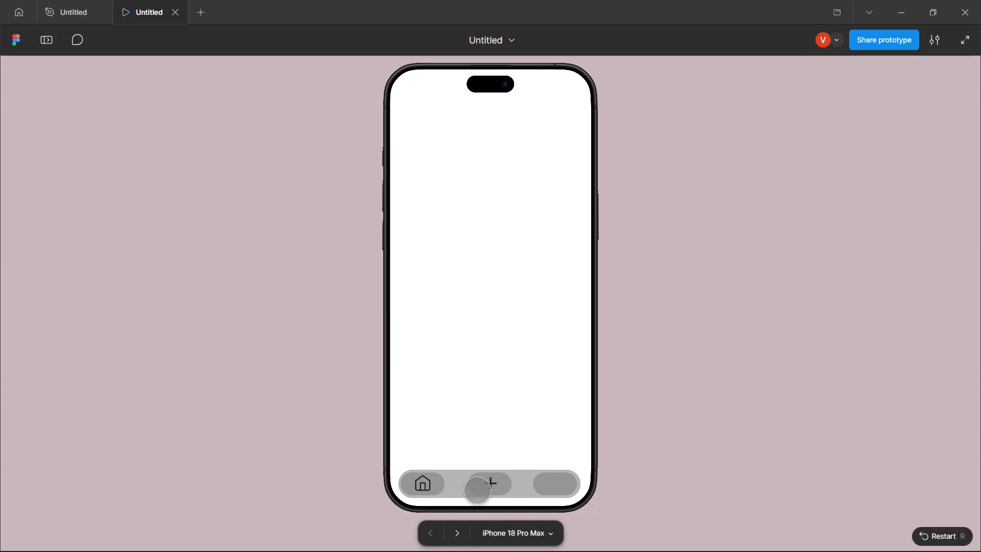
pyautogui.click(452, 497)
pyautogui.click(432, 484)
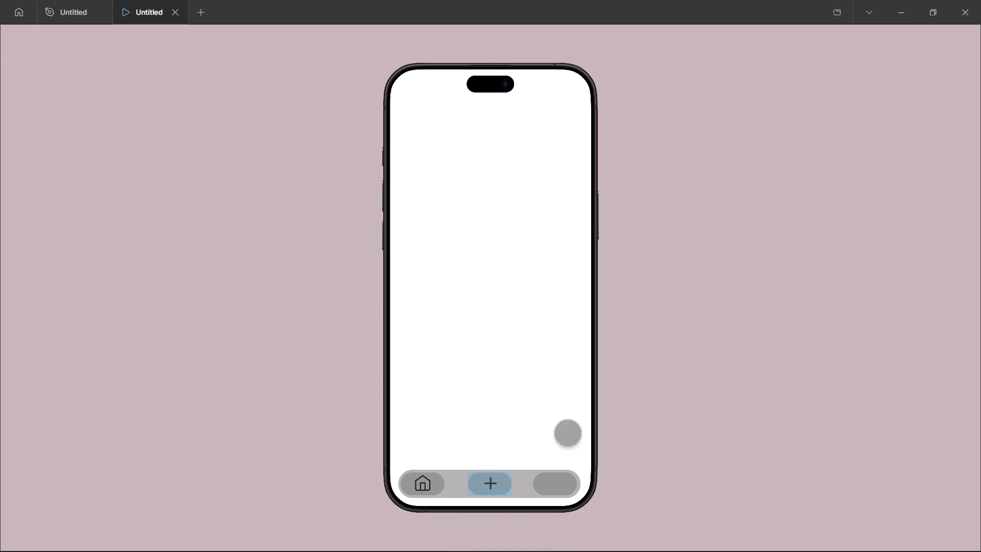
pyautogui.doubleClick(548, 423)
pyautogui.doubleClick(525, 422)
pyautogui.click(449, 335)
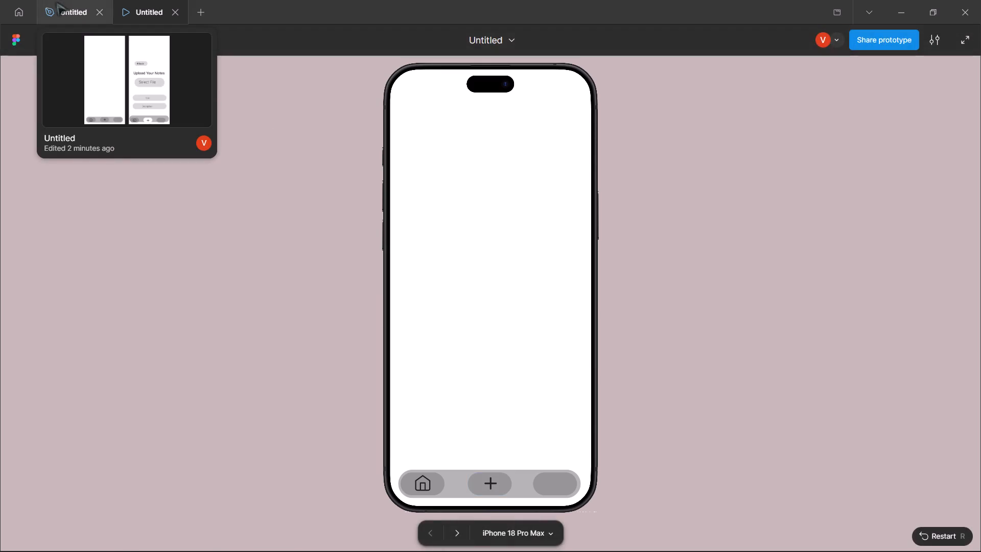
pyautogui.click(58, 2)
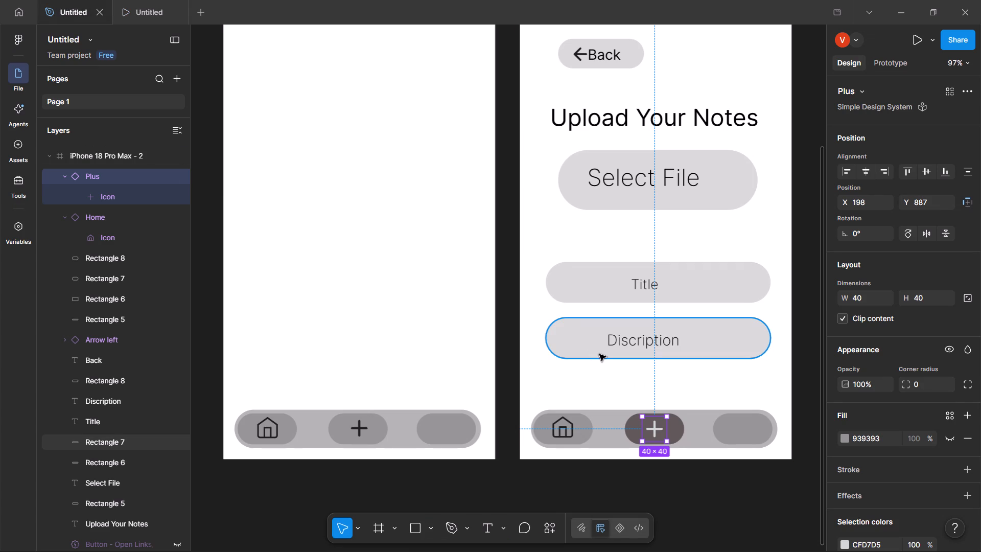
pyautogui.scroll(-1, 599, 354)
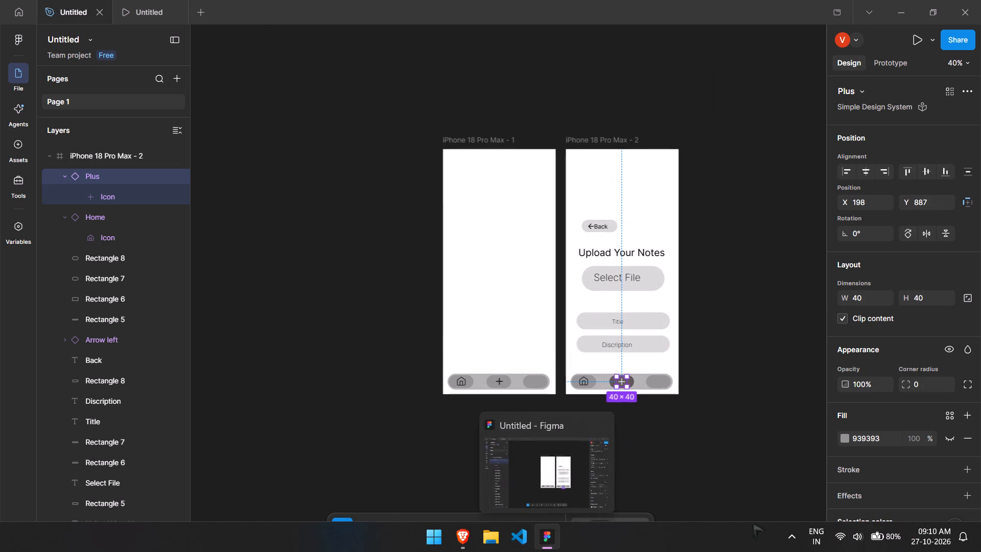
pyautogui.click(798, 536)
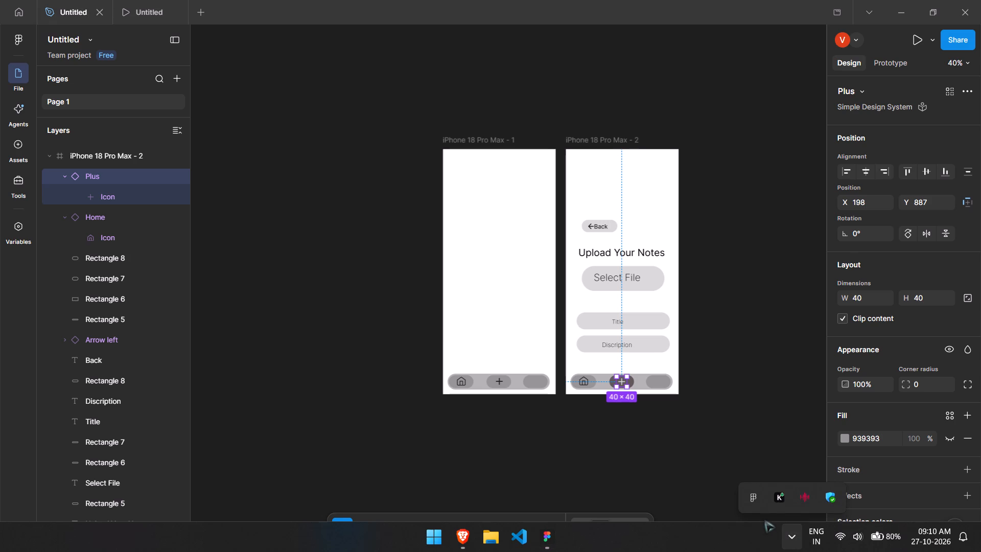
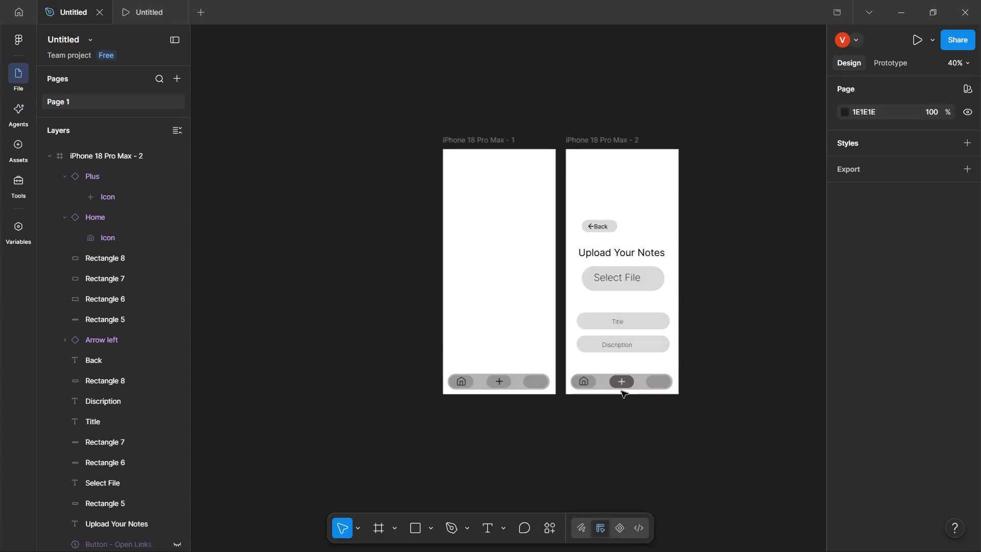
# Move both iPhone frames together to the upper-left area of the canvas to free space beside them.
pyautogui.click(565, 105)
pyautogui.moveTo(391, 84); pyautogui.dragTo(765, 432)
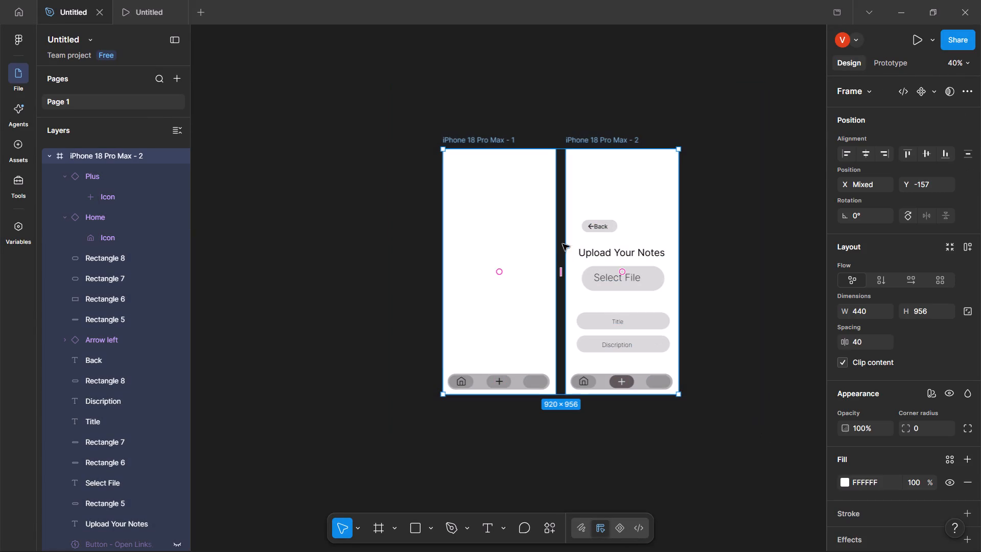
pyautogui.moveTo(535, 223); pyautogui.dragTo(303, 127)
pyautogui.click(542, 225)
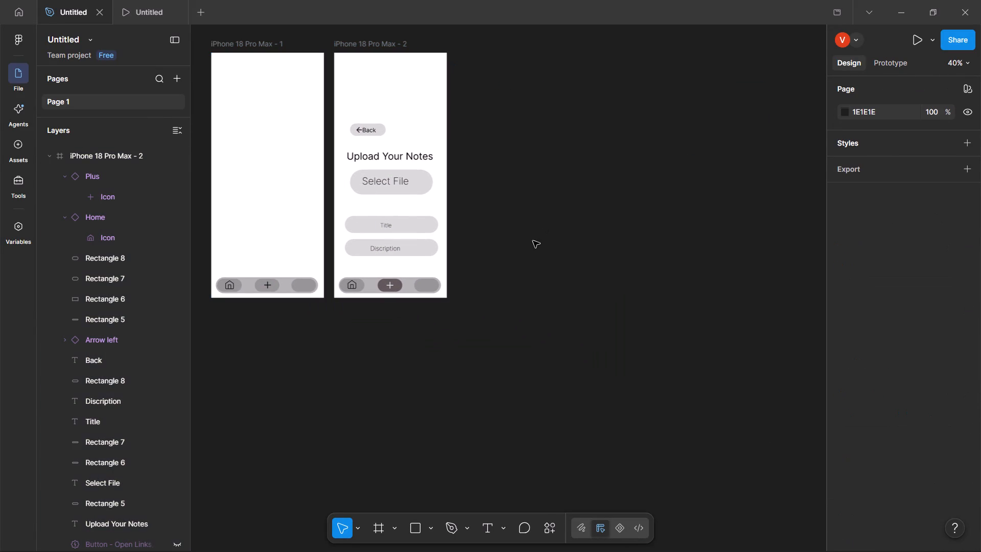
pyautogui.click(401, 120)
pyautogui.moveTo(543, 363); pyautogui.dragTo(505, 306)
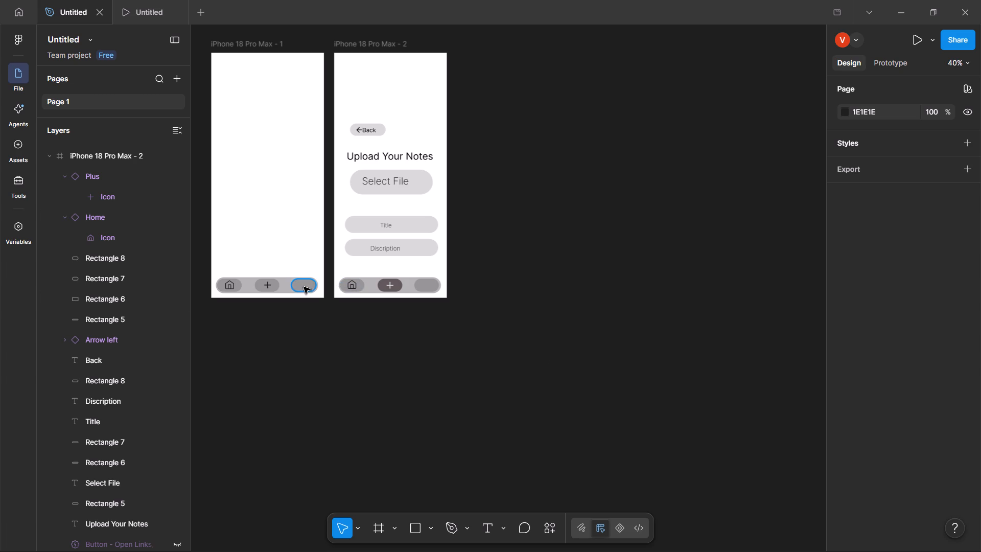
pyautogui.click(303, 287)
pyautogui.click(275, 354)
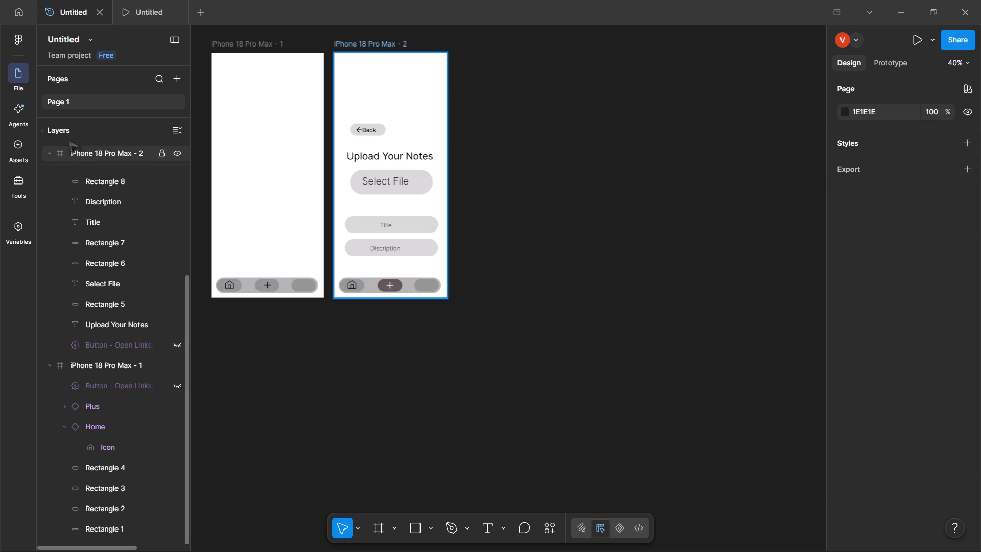
# Search the agent chats for "profile" and open the Connect profile page chat to review it.
pyautogui.click(22, 105)
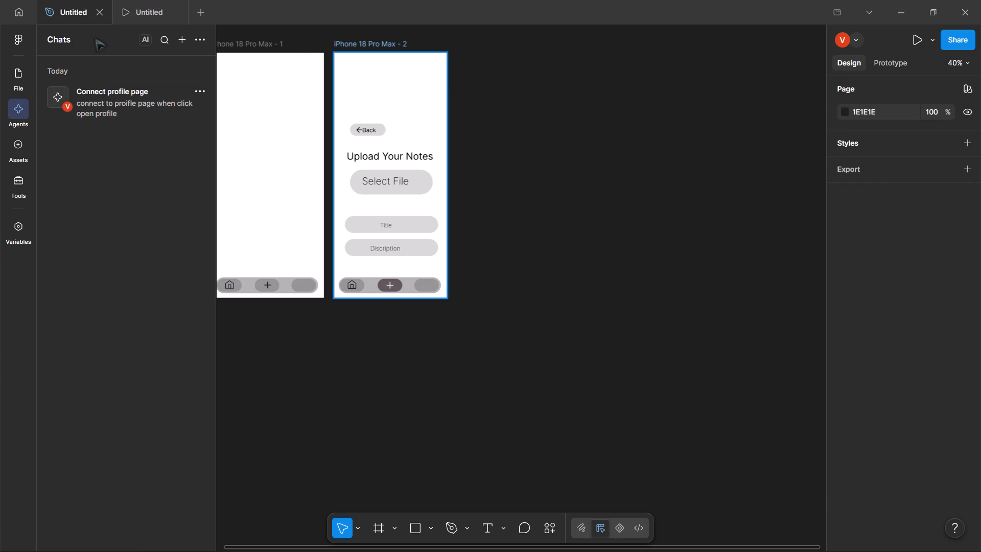
pyautogui.click(156, 38)
pyautogui.click(162, 41)
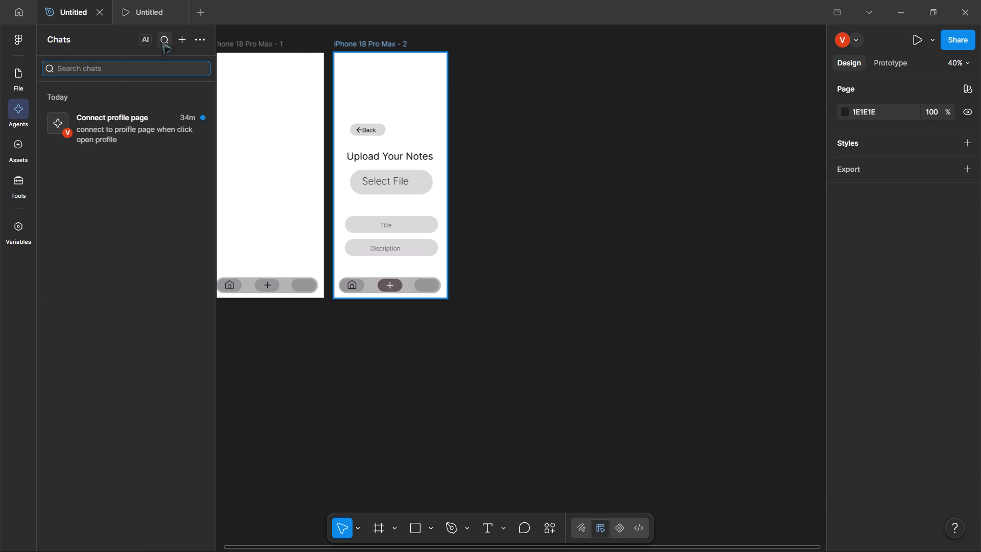
pyautogui.write('profile')
pyautogui.press('Return')
pyautogui.press('BackSpace')
pyautogui.press('BackSpace')
pyautogui.press('BackSpace')
pyautogui.press('BackSpace')
pyautogui.press('BackSpace')
pyautogui.press('BackSpace')
pyautogui.press('BackSpace')
pyautogui.press('BackSpace')
pyautogui.press('BackSpace')
pyautogui.press('BackSpace')
pyautogui.press('BackSpace')
pyautogui.press('BackSpace')
pyautogui.press('BackSpace')
pyautogui.press('BackSpace')
pyautogui.press('BackSpace')
pyautogui.press('BackSpace')
pyautogui.press('BackSpace')
pyautogui.press('BackSpace')
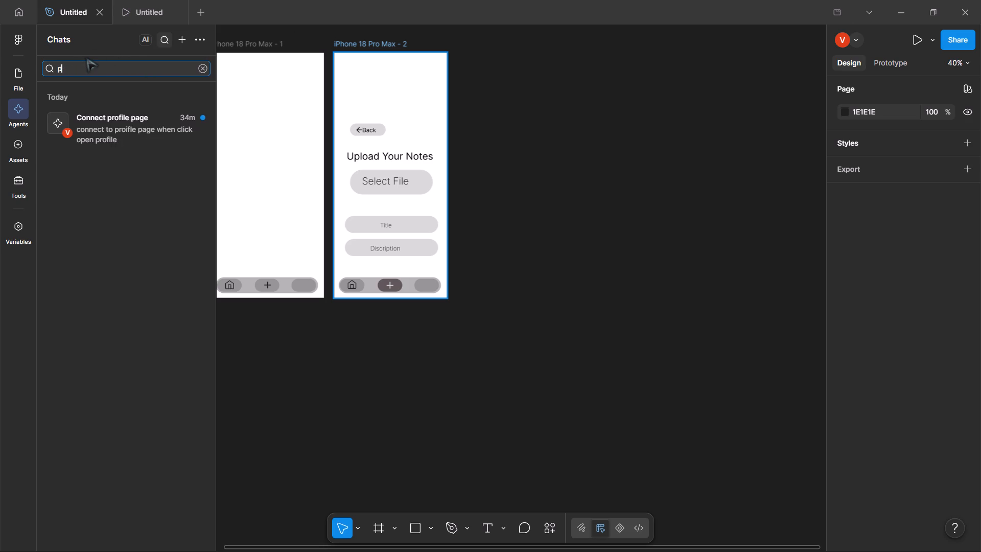
pyautogui.scroll(-20, 84, 57)
pyautogui.scroll(-20, 84, 57)
pyautogui.scroll(-20, 84, 57)
pyautogui.click(91, 122)
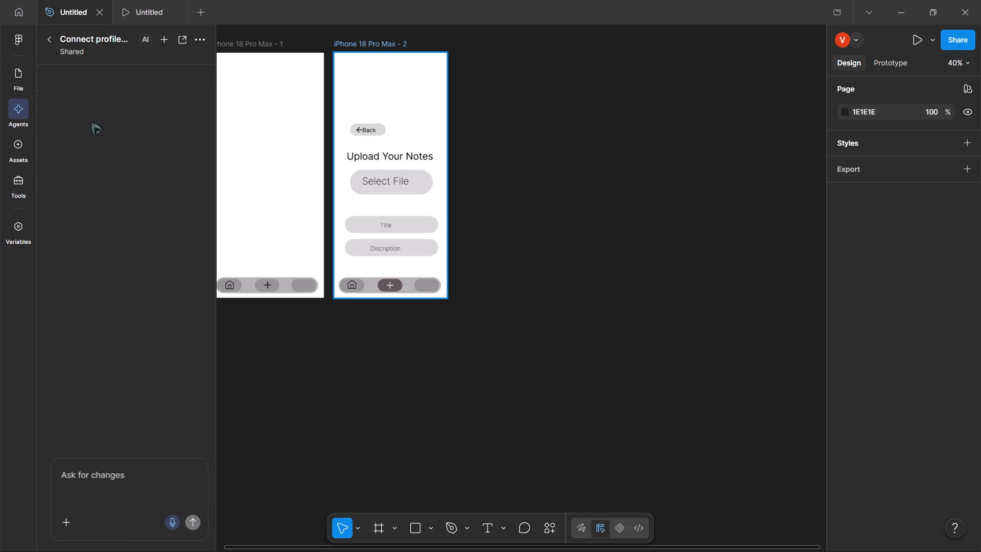
pyautogui.click(19, 105)
# Search the asset libraries for "user" and look through the User icon variants.
pyautogui.click(19, 147)
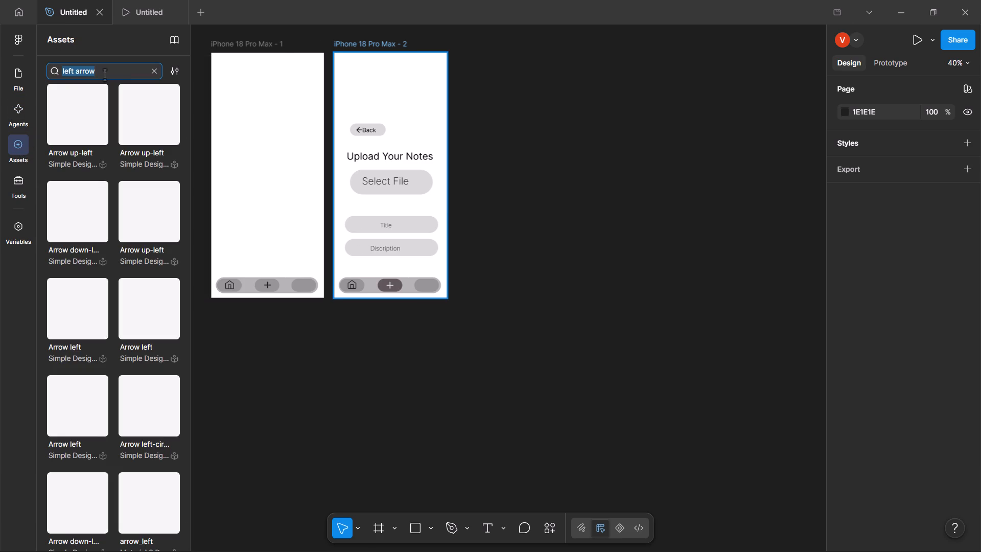
pyautogui.press('BackSpace')
pyautogui.press('p')
pyautogui.press('BackSpace')
pyautogui.press('BackSpace')
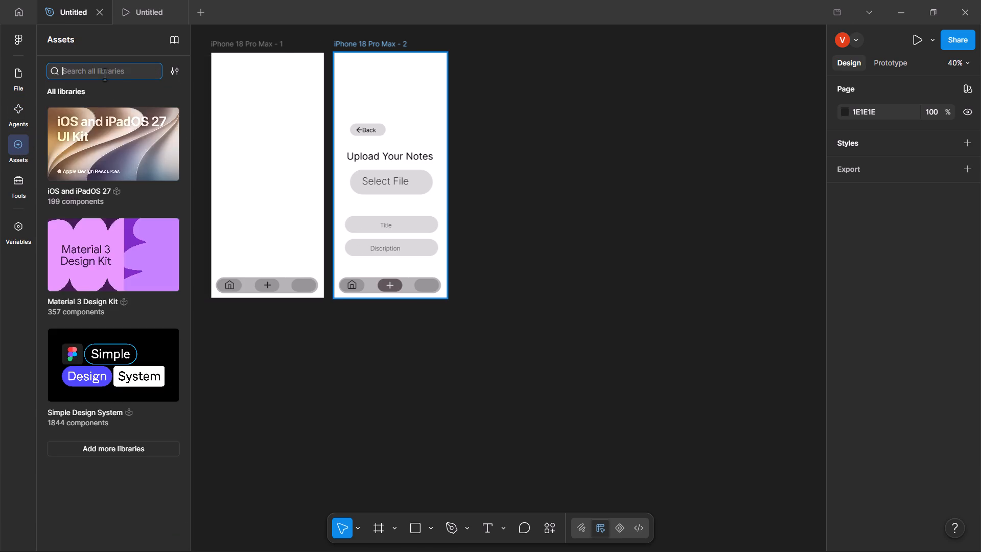
pyautogui.write('user')
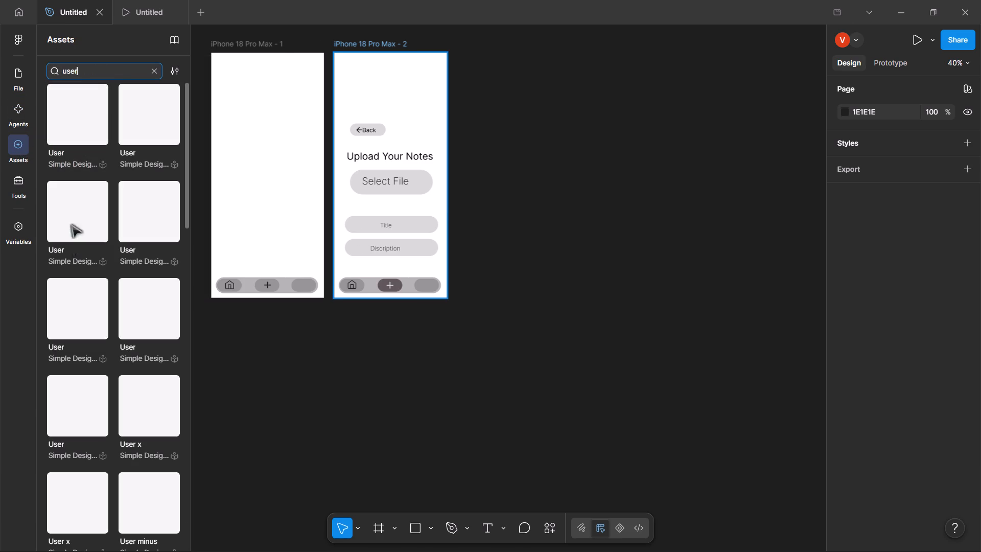
pyautogui.click(95, 316)
pyautogui.scroll(-2, 95, 316)
pyautogui.scroll(-1, 119, 409)
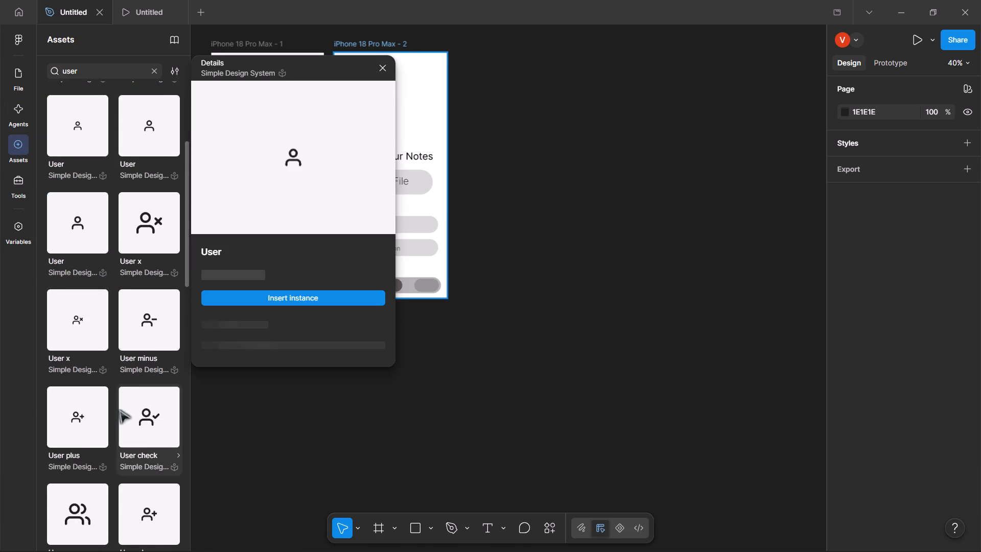
pyautogui.scroll(-11, 119, 409)
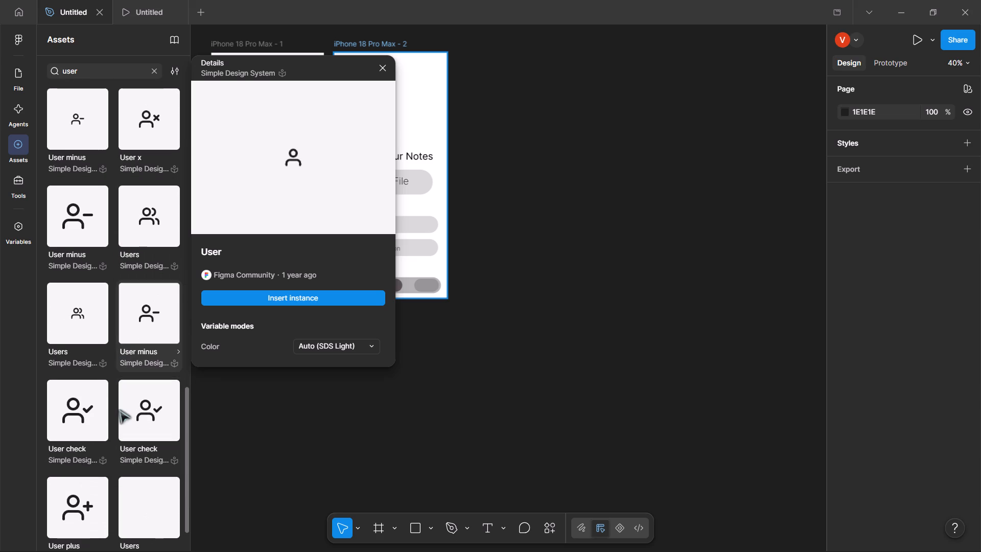
pyautogui.scroll(-3, 119, 409)
pyautogui.scroll(1, 120, 334)
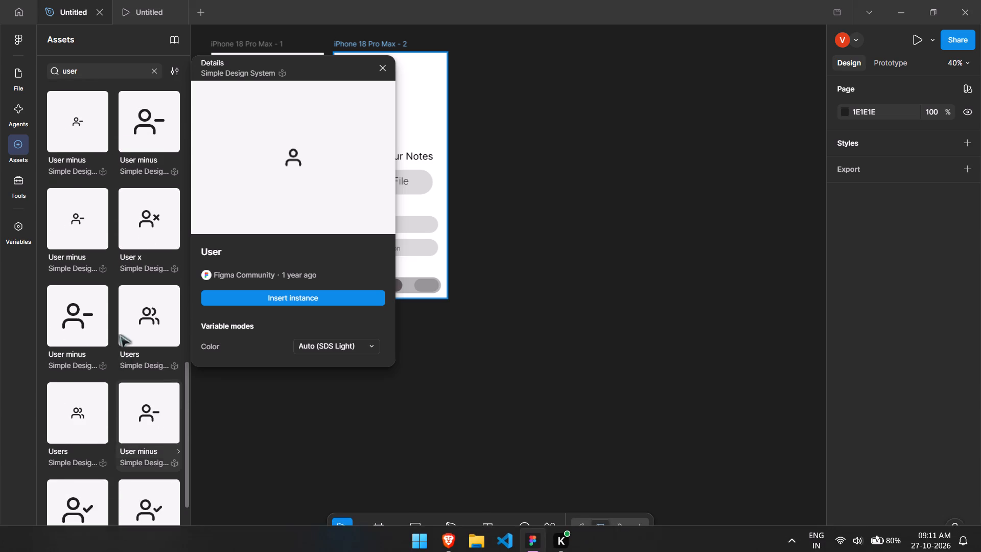
pyautogui.scroll(5, 120, 334)
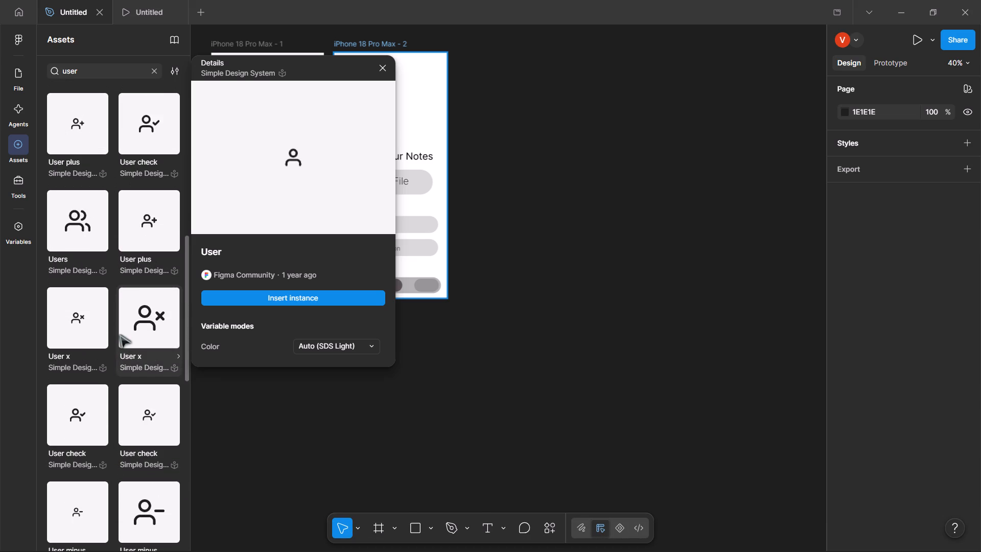
pyautogui.scroll(4, 120, 334)
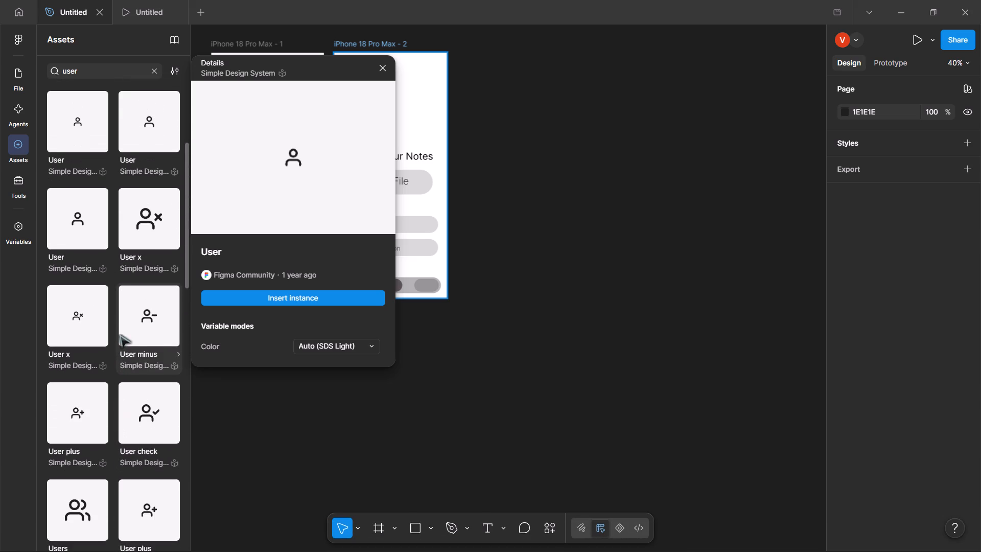
# Place a plain User icon from the Simple Design System onto the empty third pill of iPhone 18 Pro Max - 1's navigation bar.
pyautogui.moveTo(69, 210); pyautogui.dragTo(356, 439)
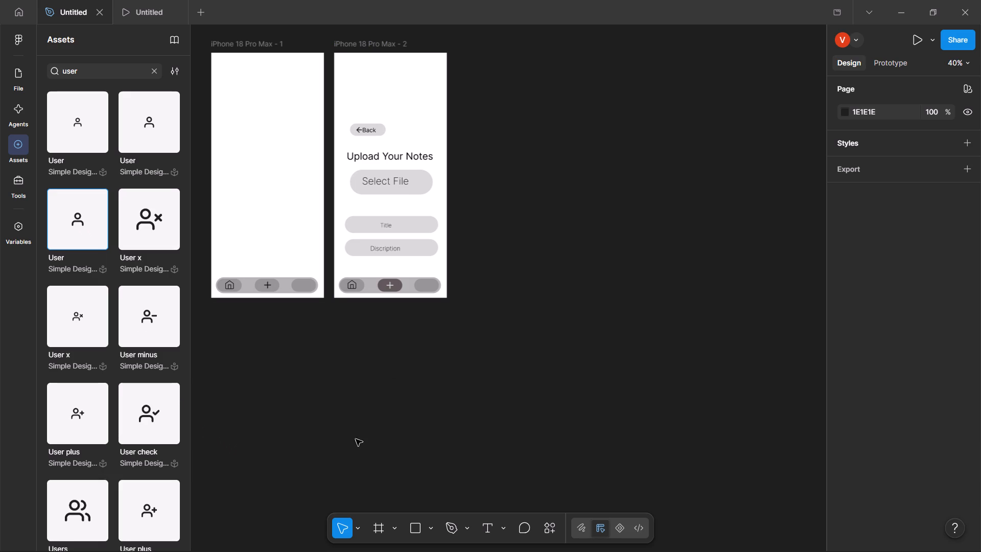
pyautogui.moveTo(356, 439); pyautogui.dragTo(92, 229)
pyautogui.moveTo(92, 229); pyautogui.dragTo(168, 263)
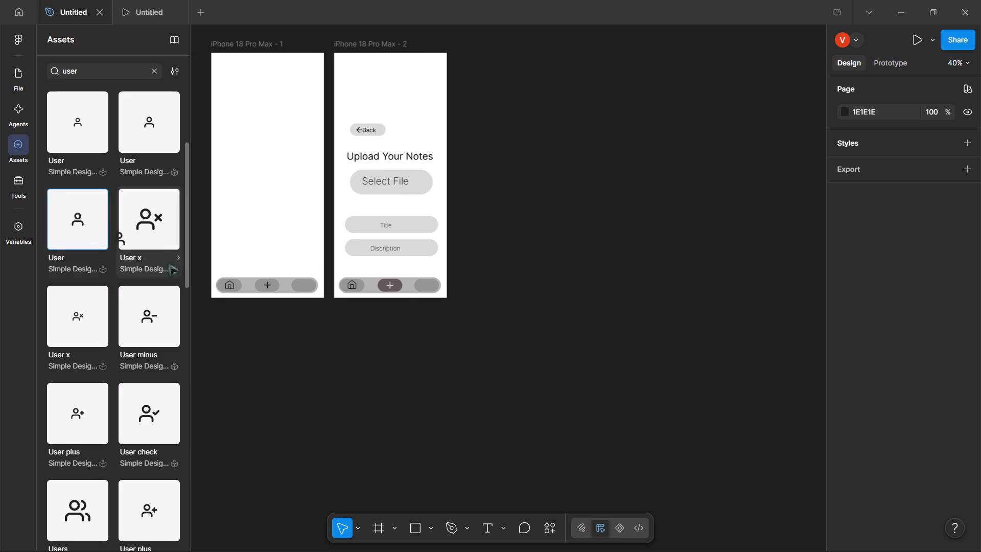
pyautogui.moveTo(168, 263); pyautogui.dragTo(308, 288)
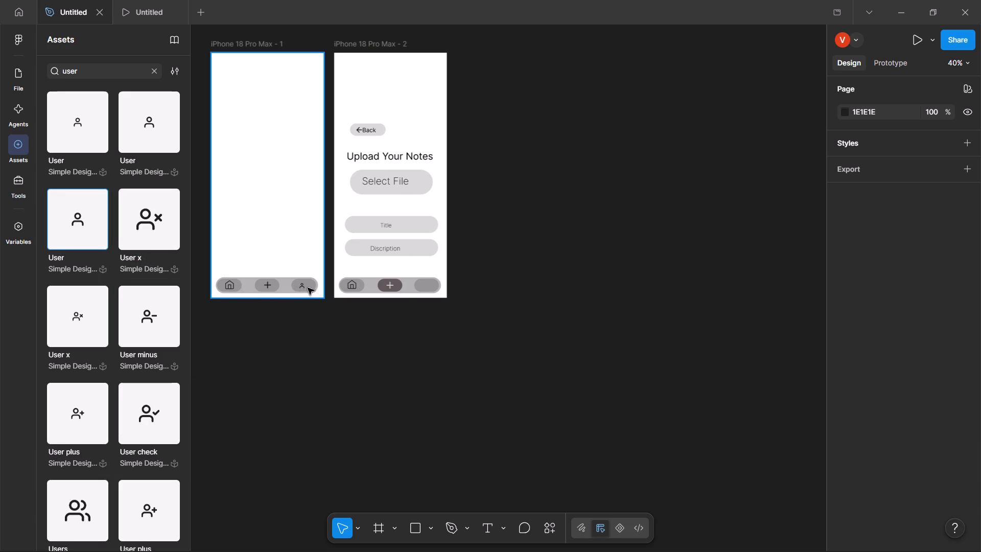
pyautogui.moveTo(308, 288); pyautogui.dragTo(308, 287)
pyautogui.click(308, 287)
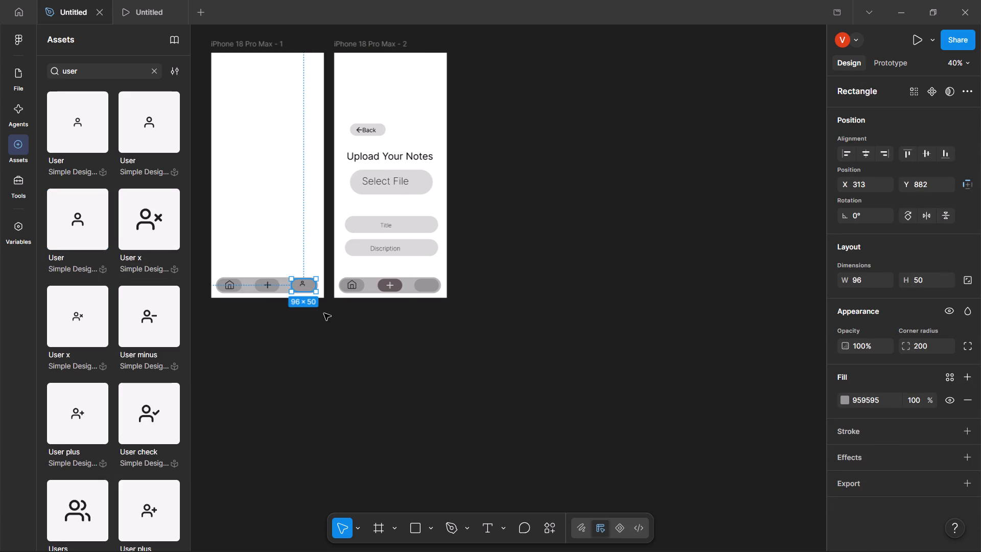
# Centre the User icon on the third pill of iPhone 18 Pro Max - 1 at X 349, Y 893, and check the plus icon's size.
pyautogui.click(301, 286)
pyautogui.click(301, 286)
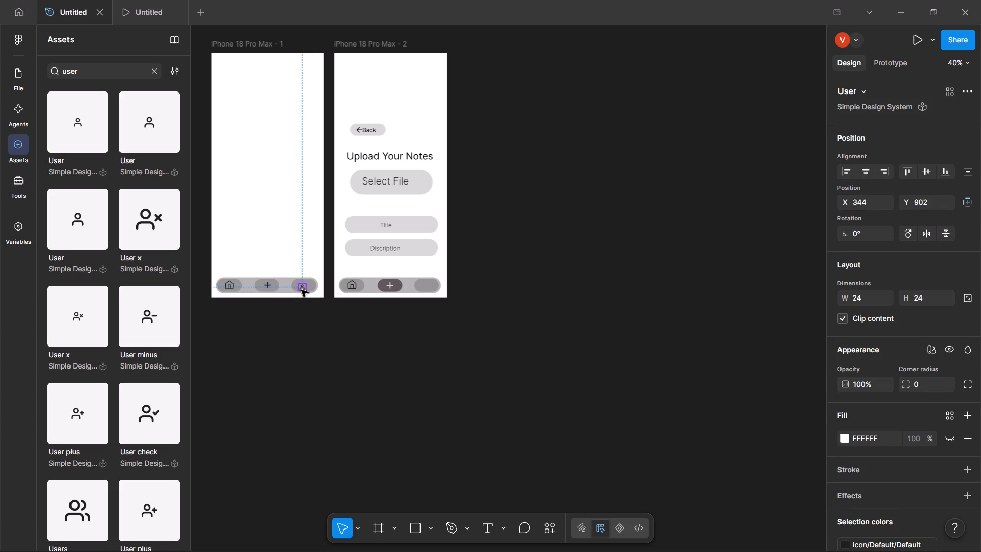
pyautogui.click(301, 288)
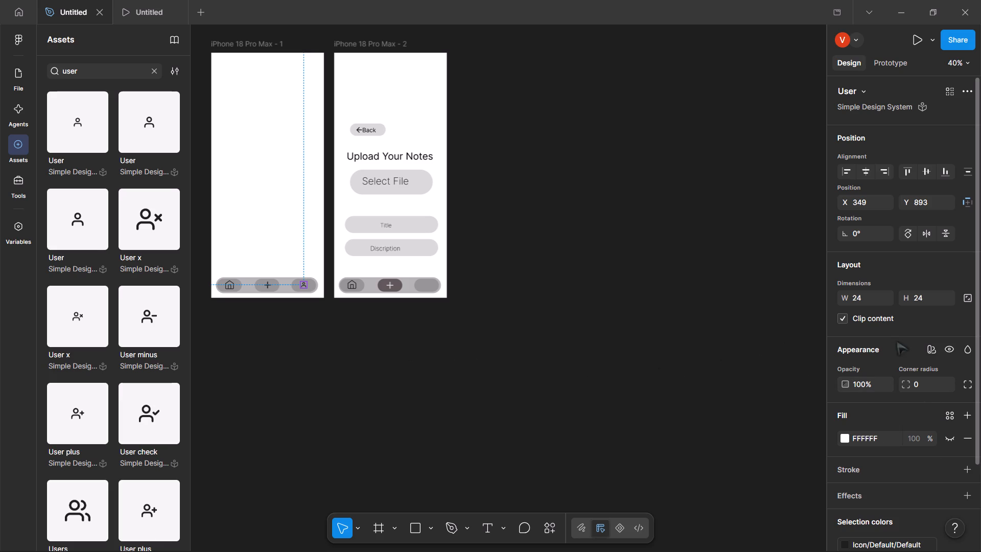
pyautogui.click(266, 286)
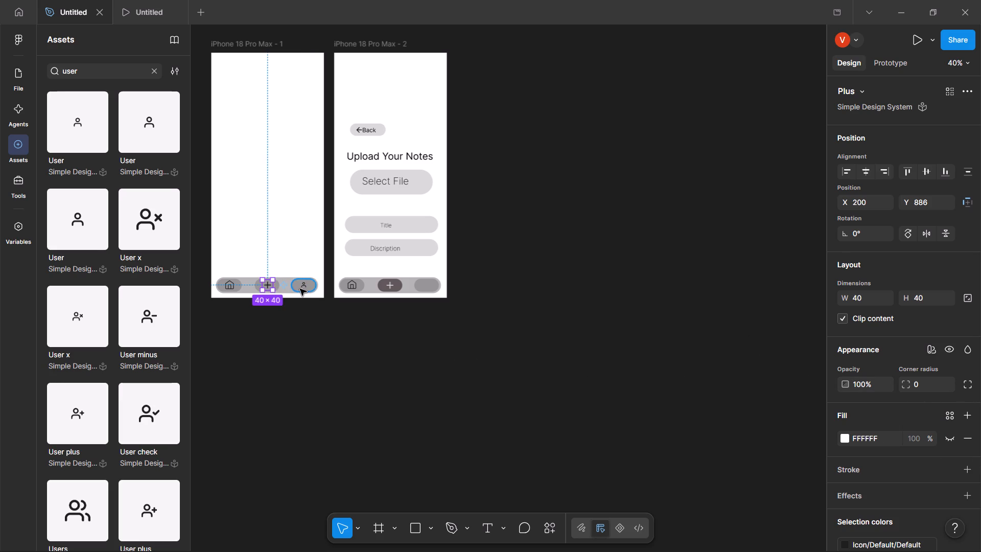
pyautogui.click(306, 289)
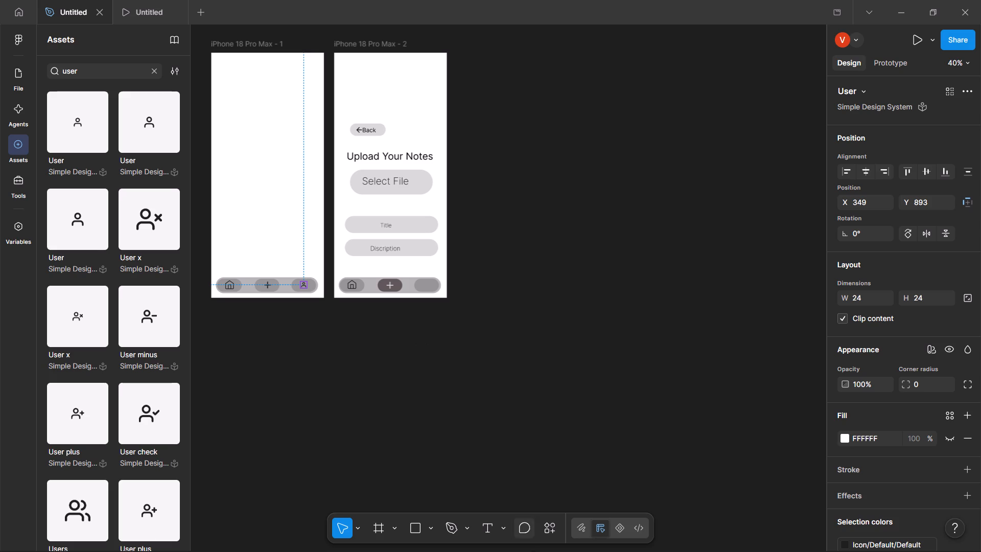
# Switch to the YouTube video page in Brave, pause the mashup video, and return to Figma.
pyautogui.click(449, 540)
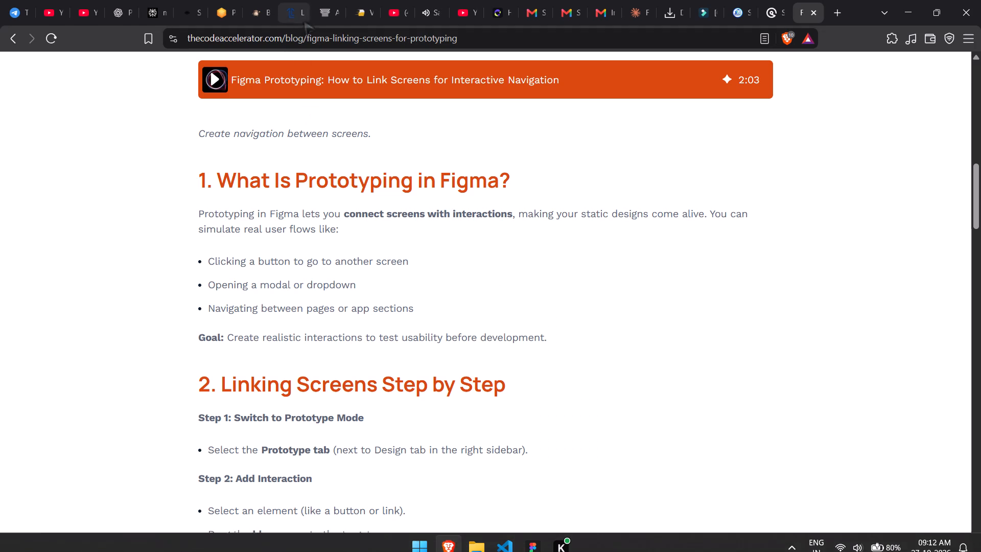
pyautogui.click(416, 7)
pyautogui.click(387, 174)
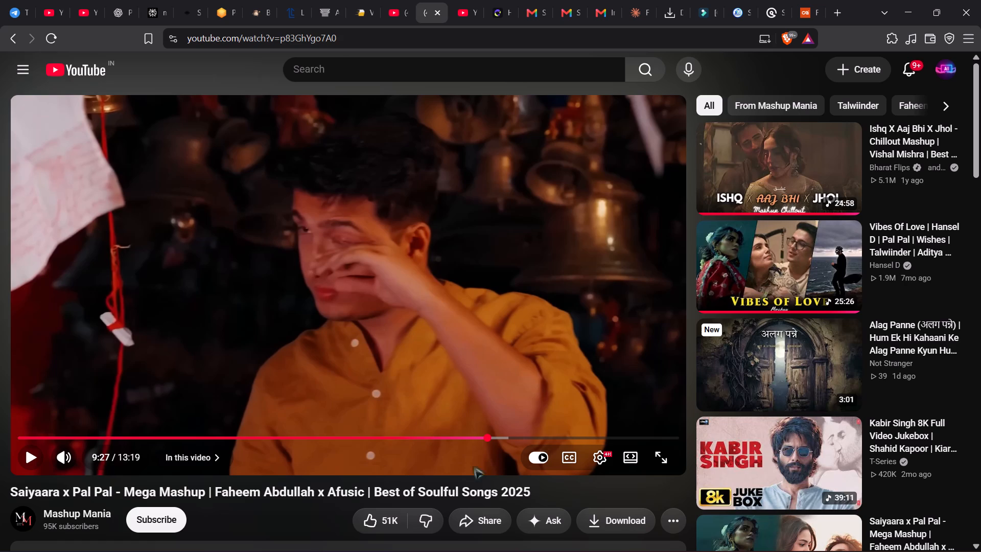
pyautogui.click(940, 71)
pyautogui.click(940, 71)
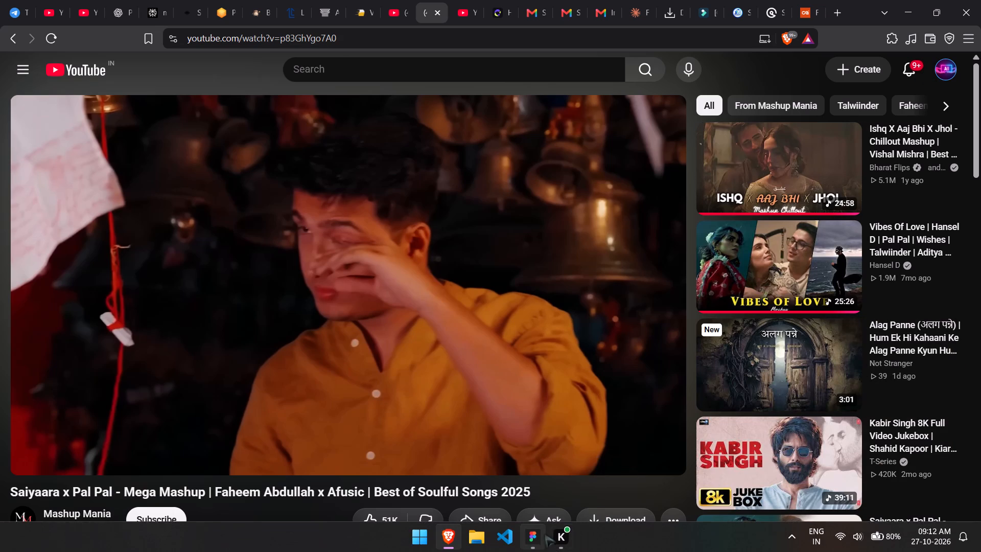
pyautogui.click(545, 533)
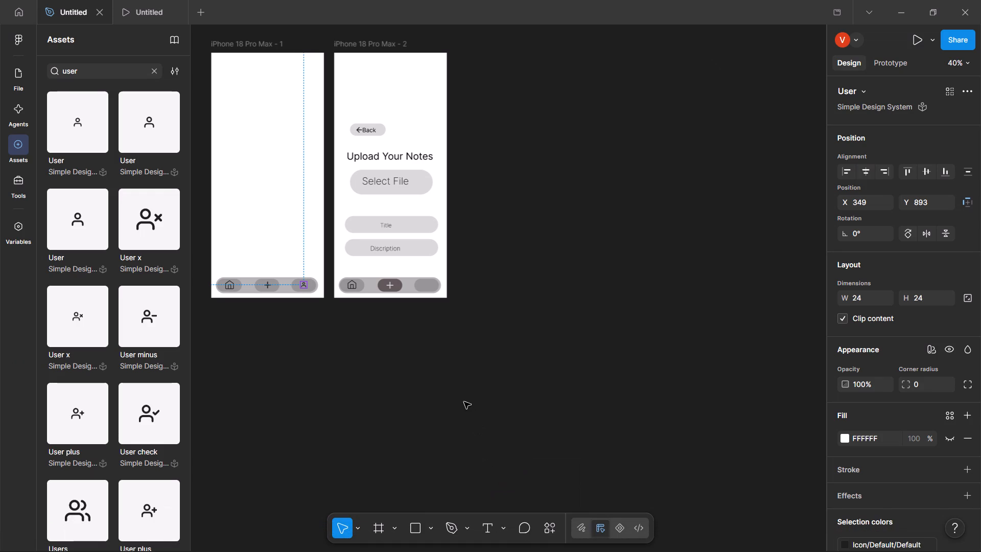
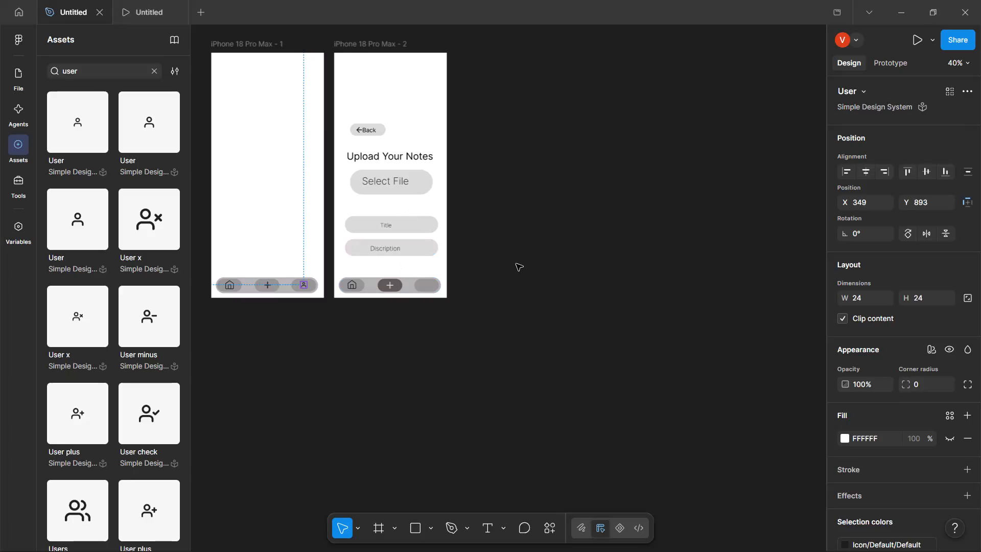
# Deselect the User icon and switch from Figma to the YouTube mashup video page in Brave.
pyautogui.click(516, 264)
pyautogui.click(893, 13)
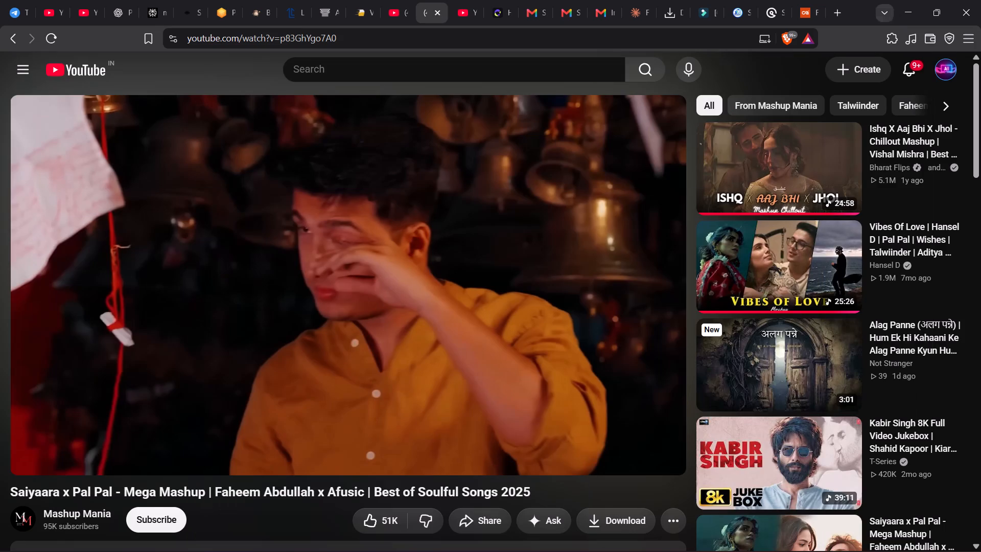
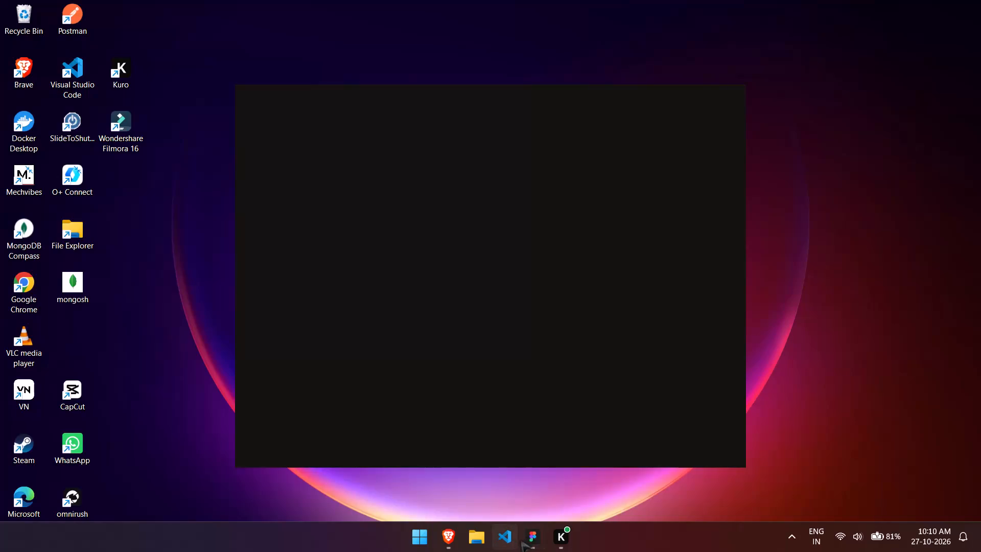
# Switch back to Figma and duplicate the iPhone 18 Pro Max - 2 upload screen frame.
pyautogui.click(532, 542)
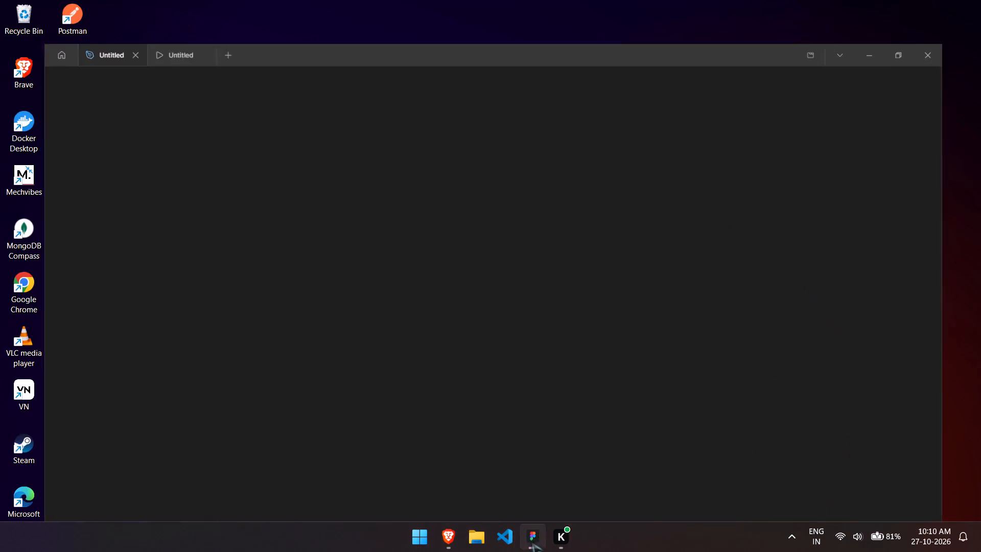
pyautogui.click(528, 419)
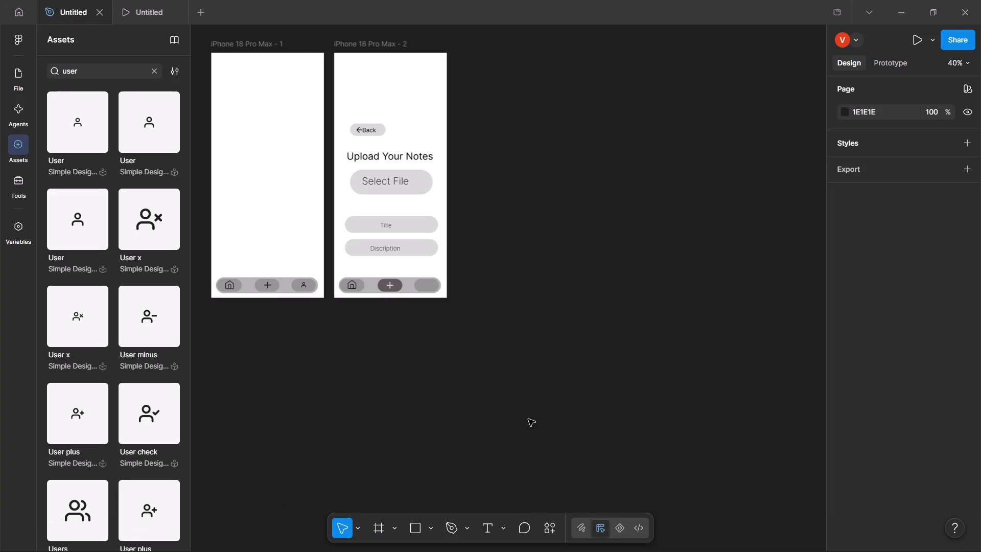
pyautogui.click(438, 118)
pyautogui.click(390, 112)
pyautogui.click(375, 49)
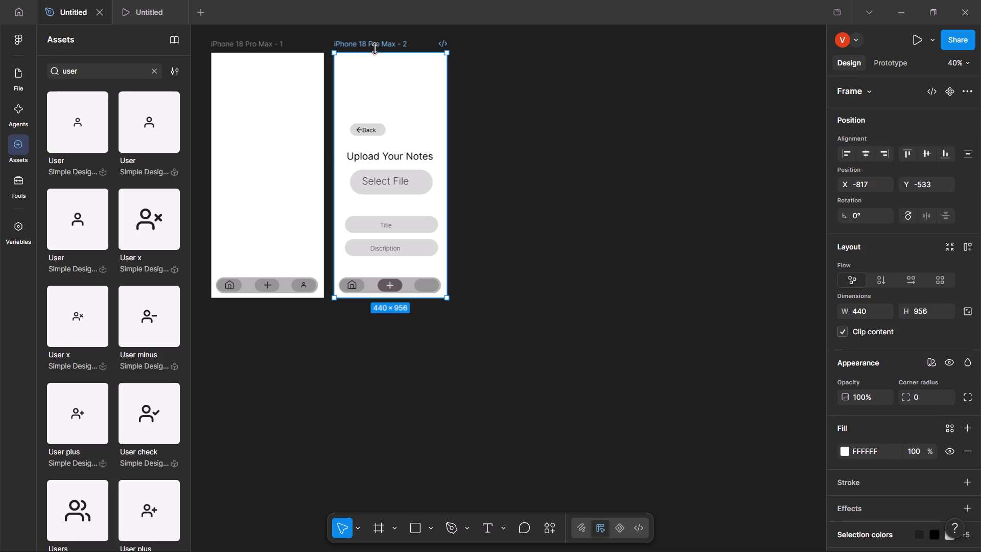
pyautogui.hotkey('ctrl', 'd')
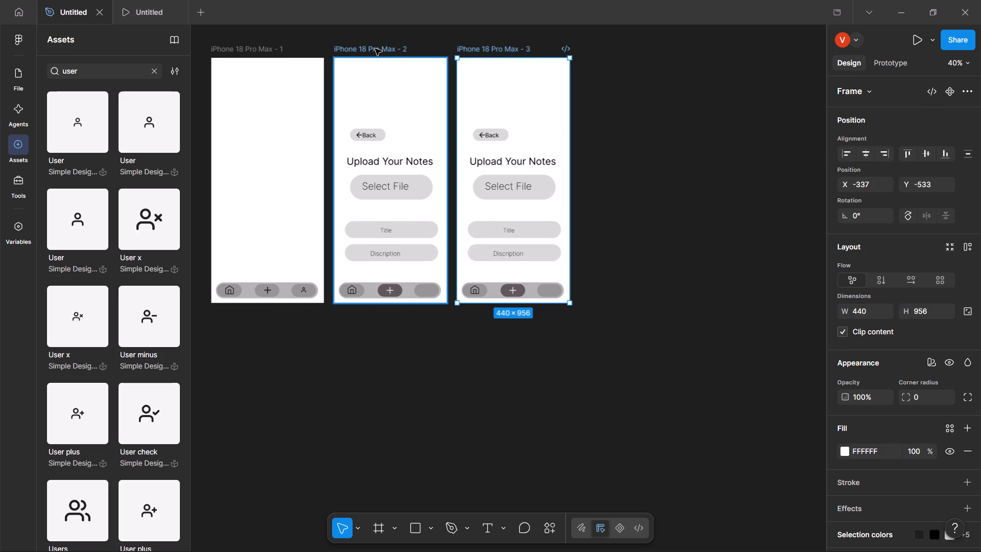
# Delete the Back button, Upload Your Notes heading, Select File button, and Title and Discription fields from the duplicated frame.
pyautogui.click(477, 130)
pyautogui.click(471, 102)
pyautogui.moveTo(479, 111); pyautogui.dragTo(507, 189)
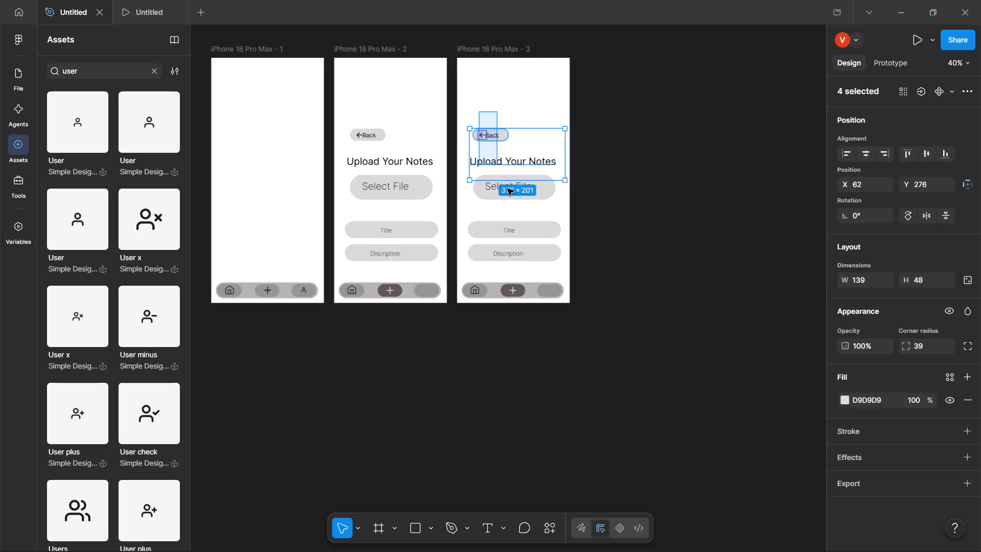
pyautogui.moveTo(507, 189); pyautogui.dragTo(542, 267)
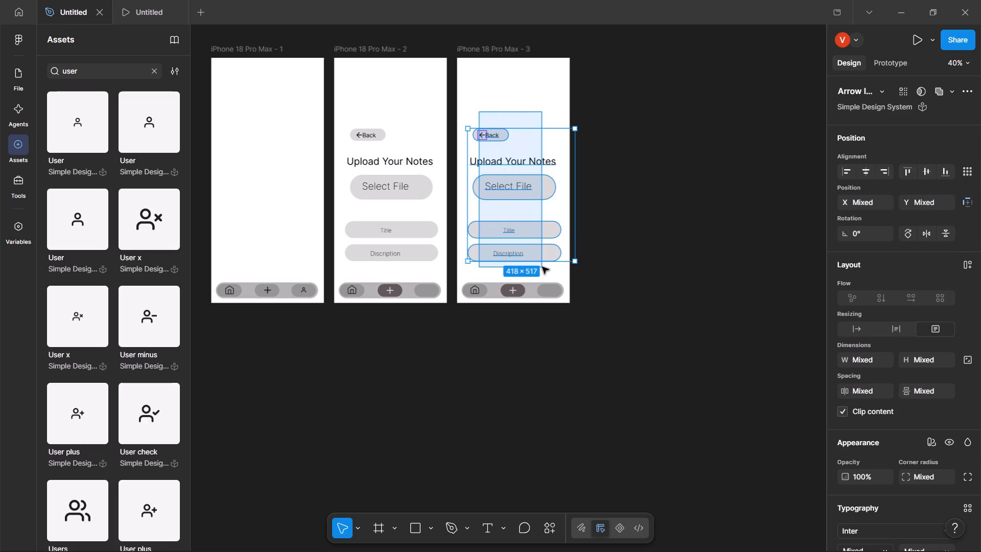
pyautogui.moveTo(542, 267); pyautogui.dragTo(526, 263)
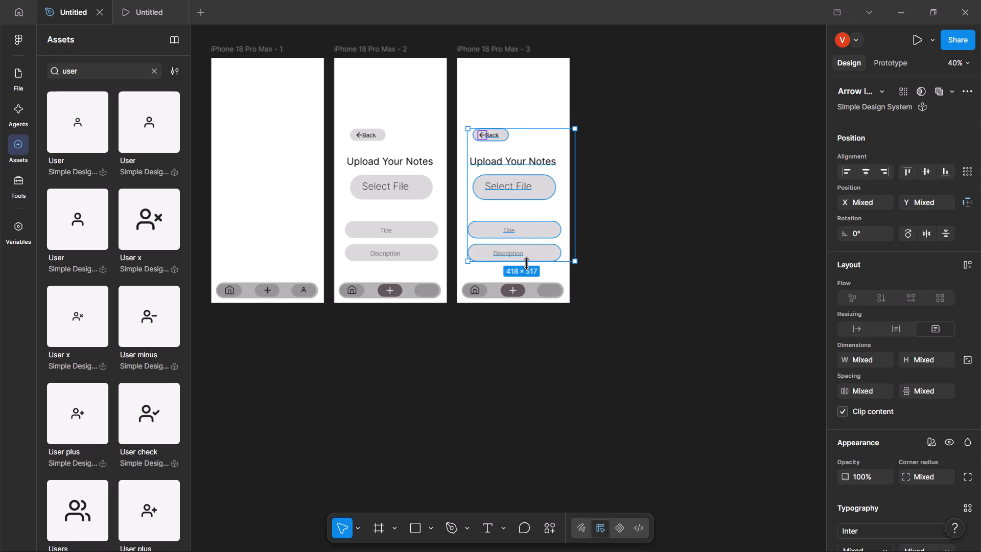
pyautogui.press('BackSpace')
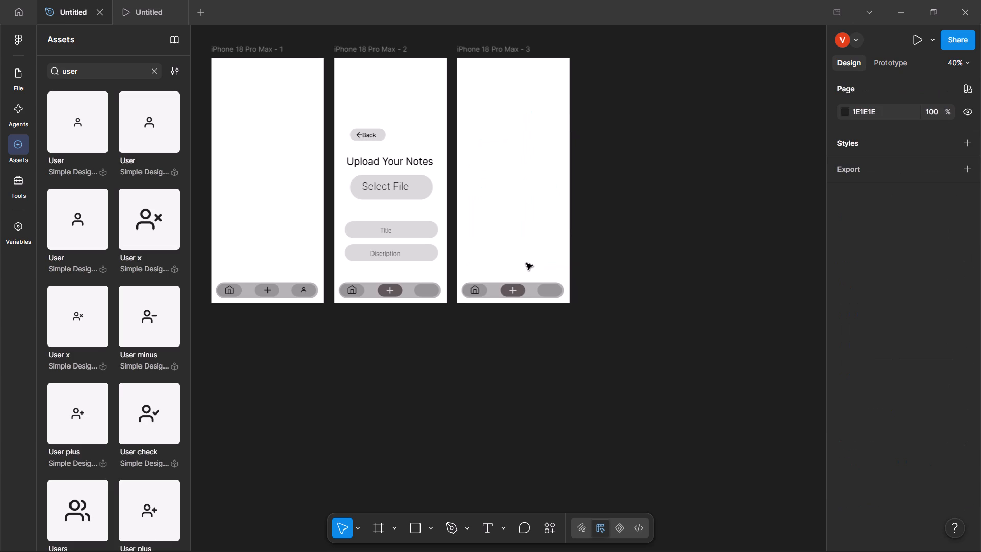
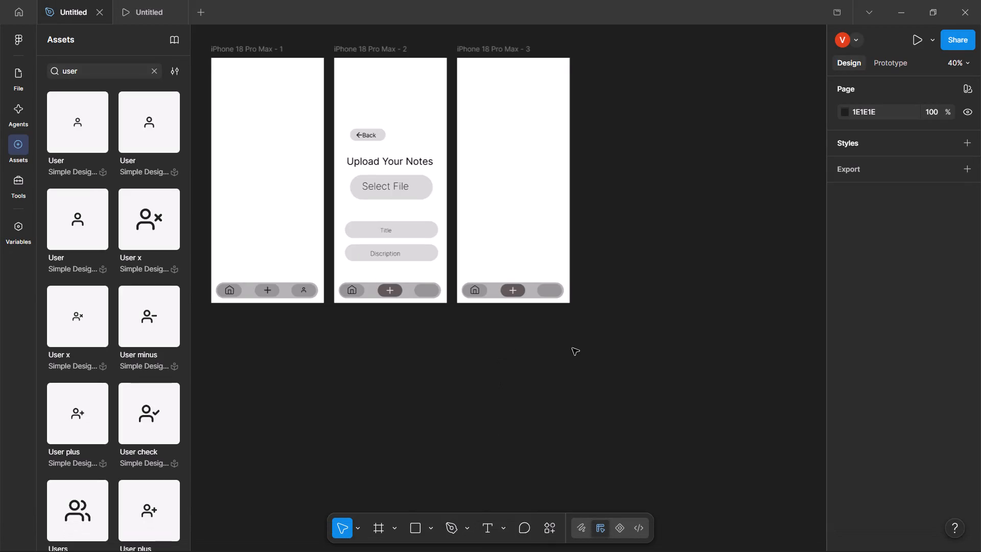
# Duplicate the user icon from the iPhone 18 Pro Max - 1 bottom bar and place it on the empty pill of iPhone 18 Pro Max - 2.
pyautogui.hscroll(3, 572, 348)
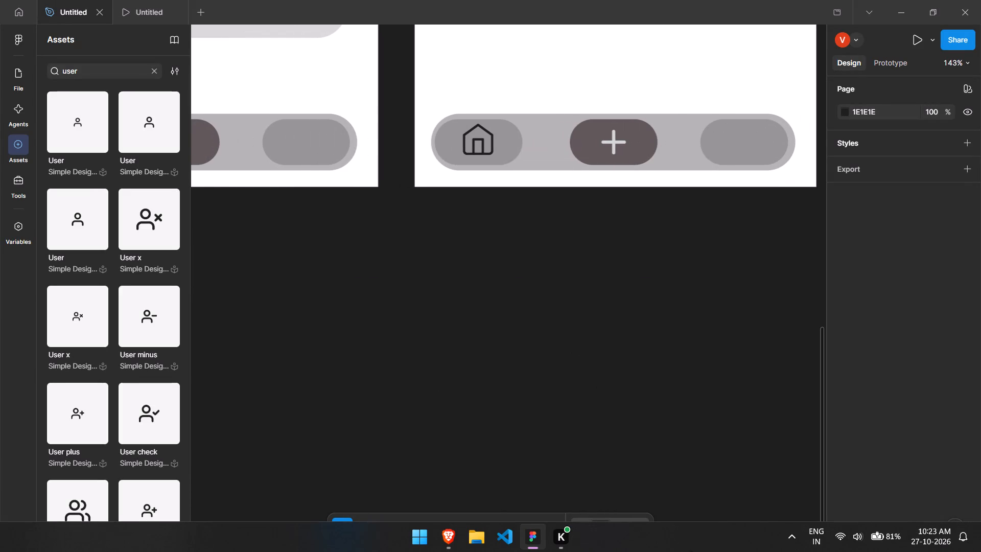
pyautogui.keyDown('ctrl'); pyautogui.scroll(-7, 691, 551); pyautogui.keyUp('ctrl')
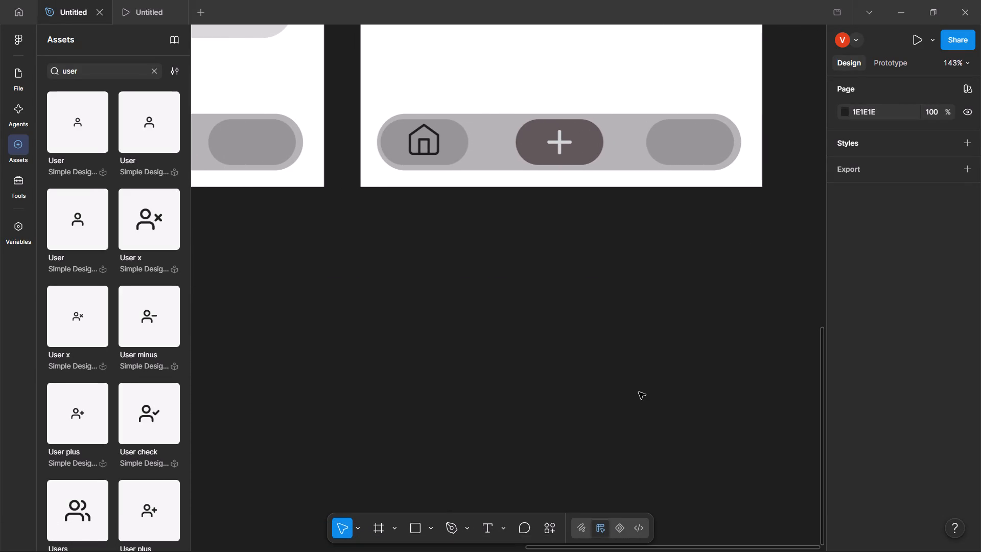
pyautogui.scroll(1, 639, 397)
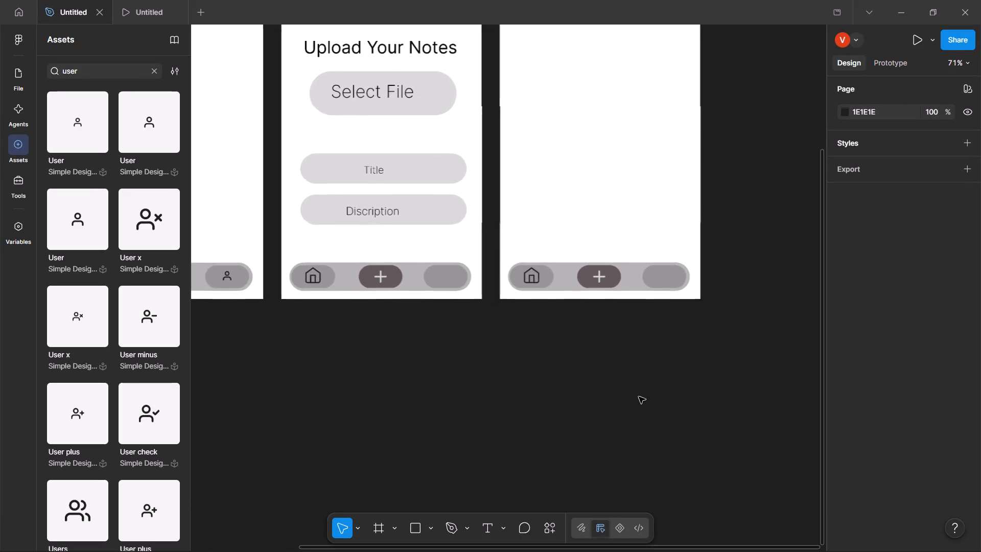
pyautogui.scroll(1, 639, 397)
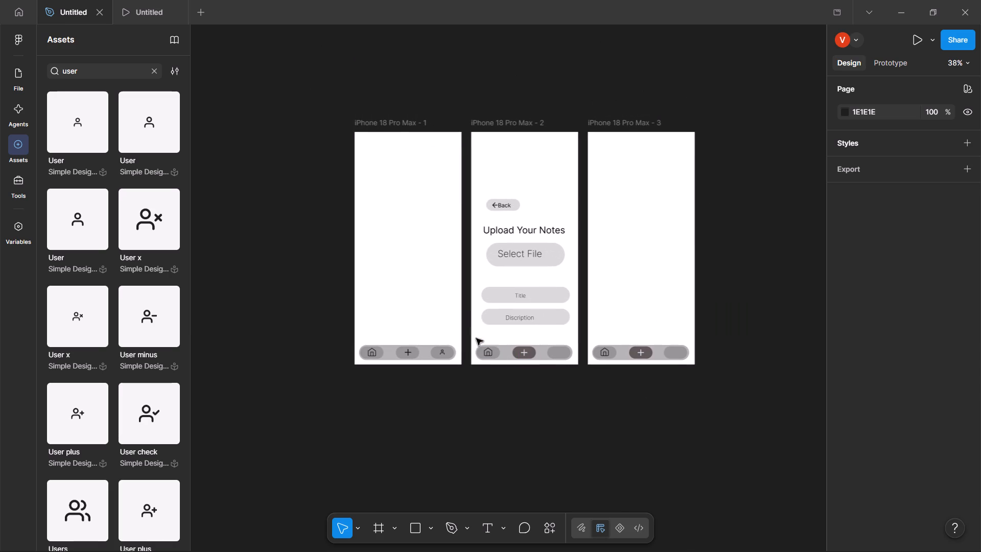
pyautogui.click(443, 355)
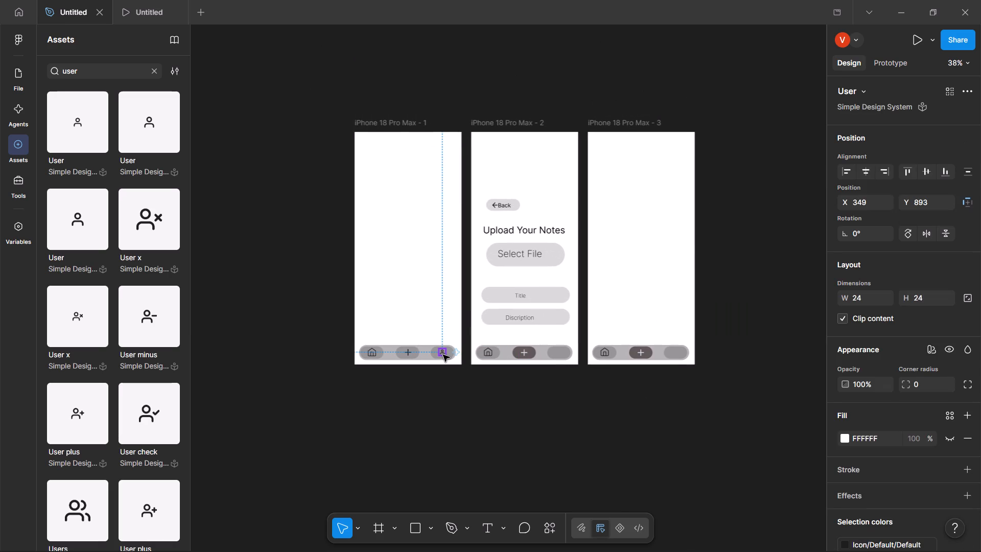
pyautogui.hotkey('ctrl', 'c')
pyautogui.click(443, 355)
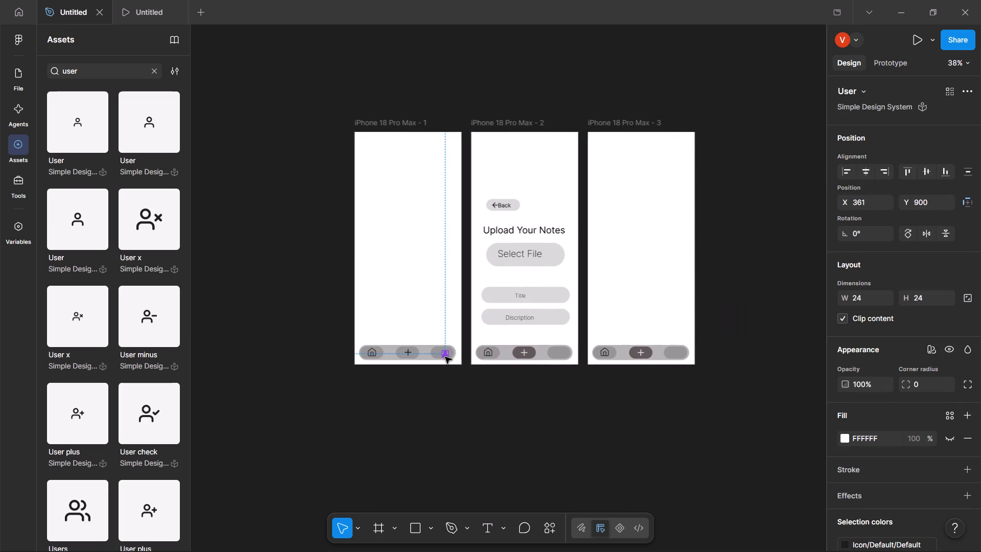
pyautogui.hotkey('ctrl', 'z')
pyautogui.hotkey('ctrl', 'd')
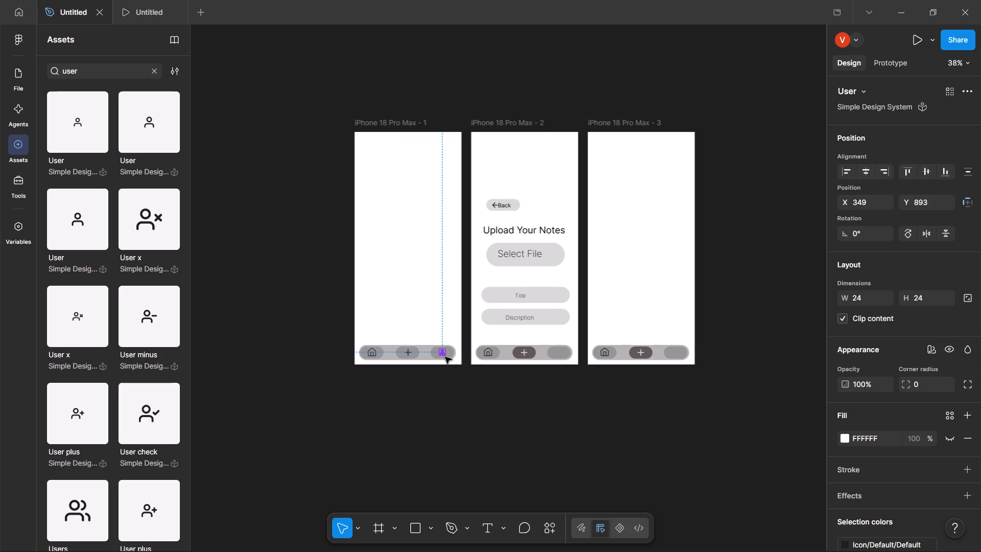
pyautogui.moveTo(441, 353); pyautogui.dragTo(558, 358)
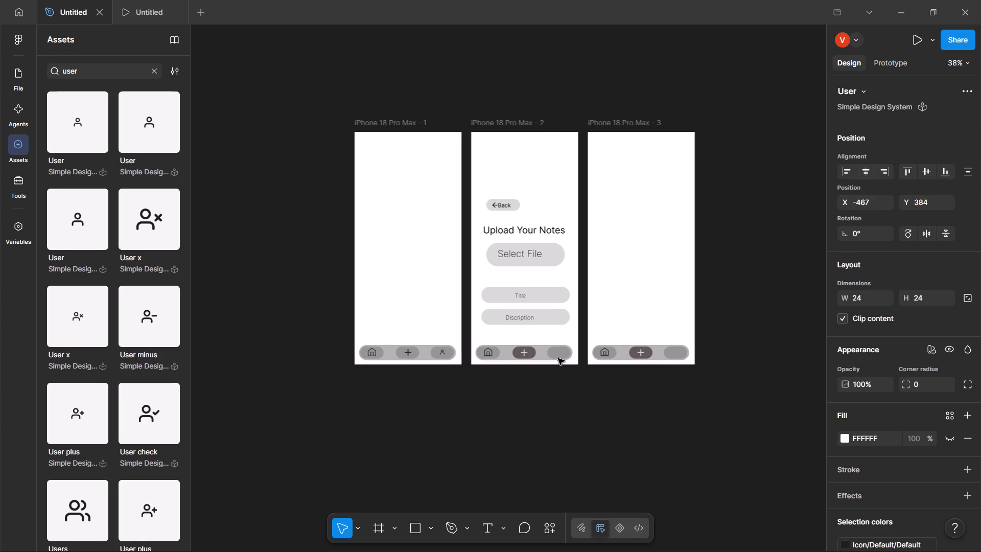
pyautogui.moveTo(558, 358); pyautogui.dragTo(559, 355)
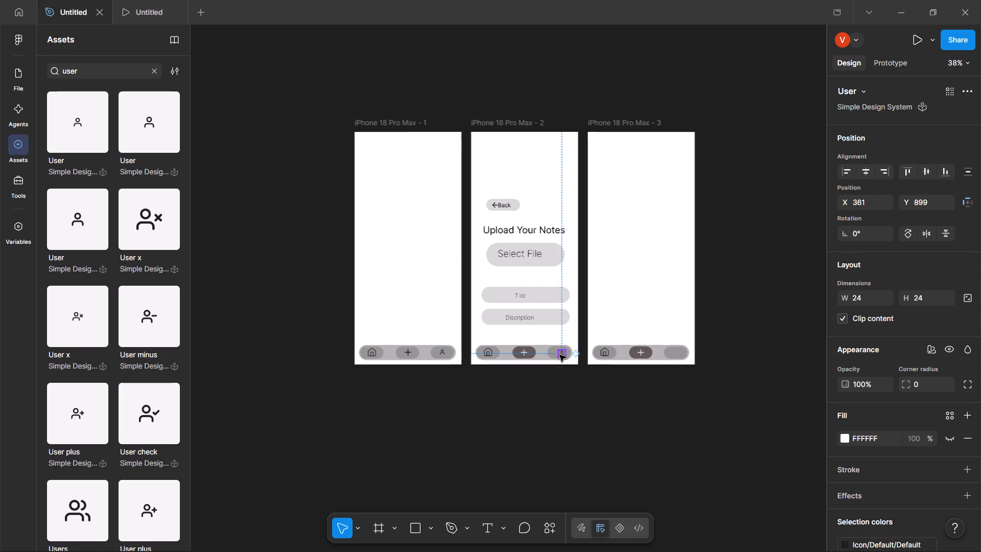
pyautogui.click(559, 388)
# Reposition the copied user icon on its pill in the iPhone 18 Pro Max - 2 bottom bar, at about X 354, Y 892.
pyautogui.hscroll(-1, 549, 364)
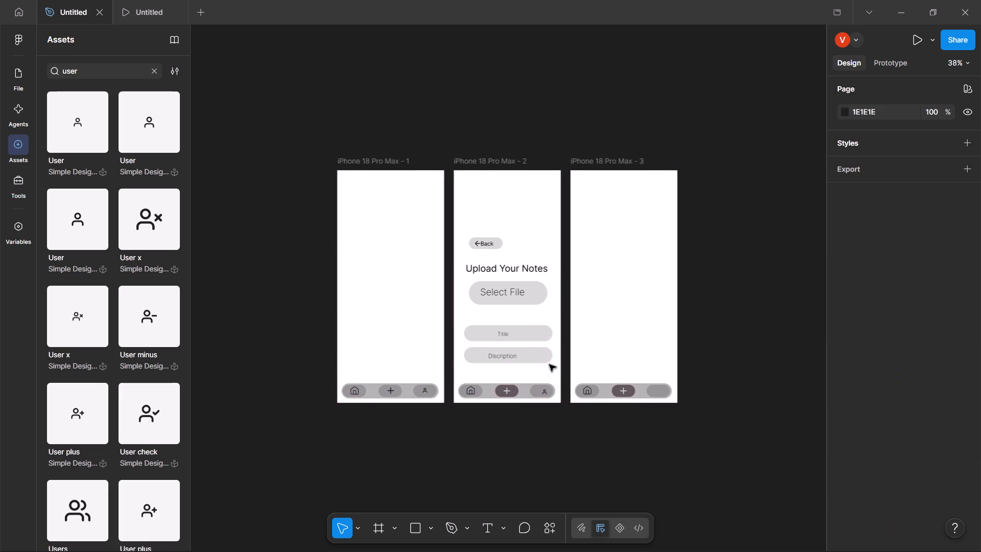
pyautogui.hscroll(2, 549, 369)
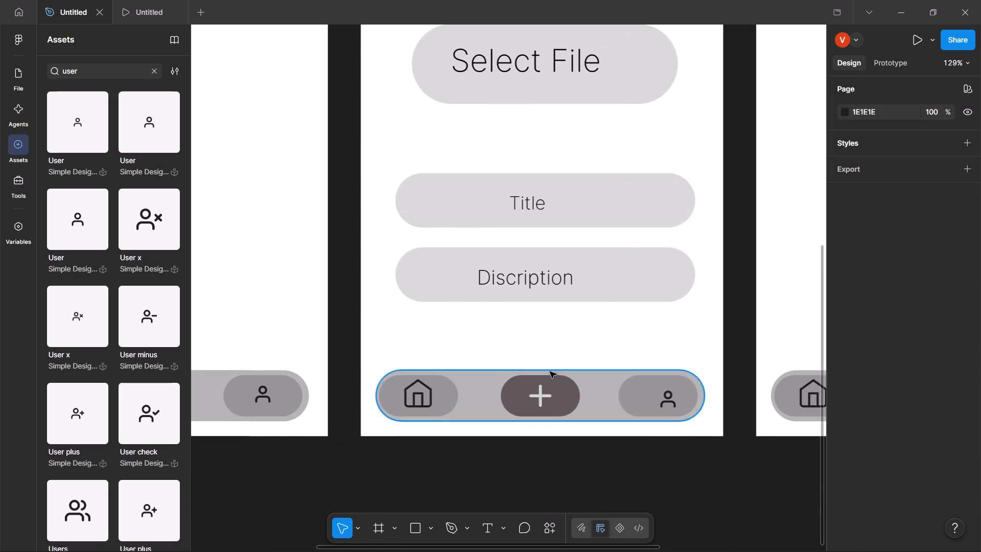
pyautogui.click(681, 406)
pyautogui.moveTo(674, 404); pyautogui.dragTo(668, 399)
pyautogui.click(658, 465)
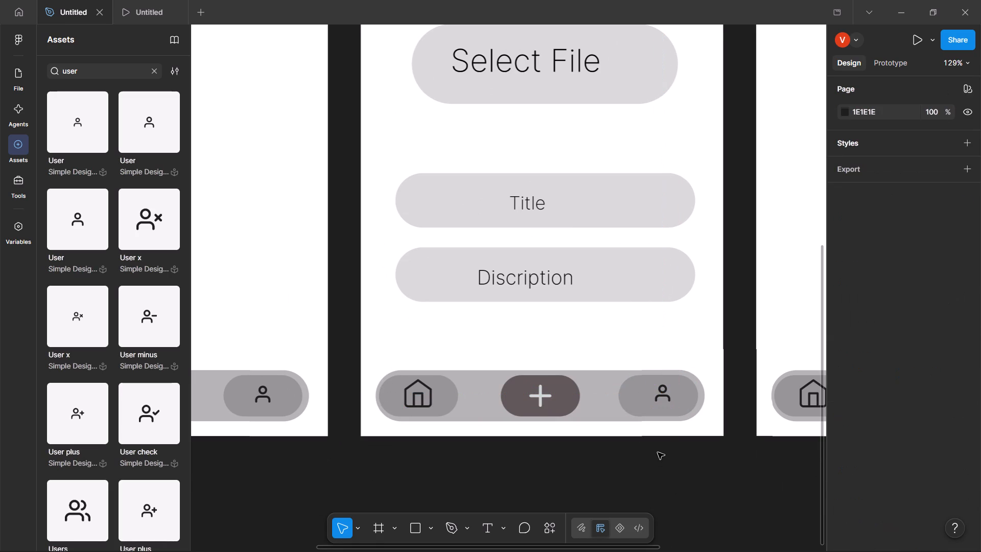
# Duplicate the user icon in the iPhone 18 Pro Max - 2 bottom bar and shift it horizontally to X 824, over the third screen's empty pill.
pyautogui.hscroll(-1, 658, 452)
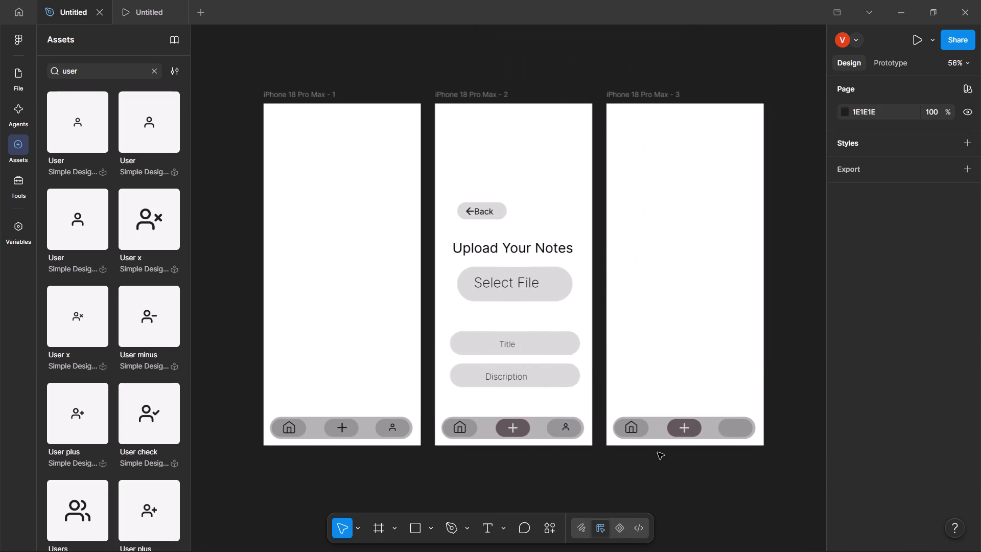
pyautogui.hscroll(-1, 658, 452)
pyautogui.click(553, 430)
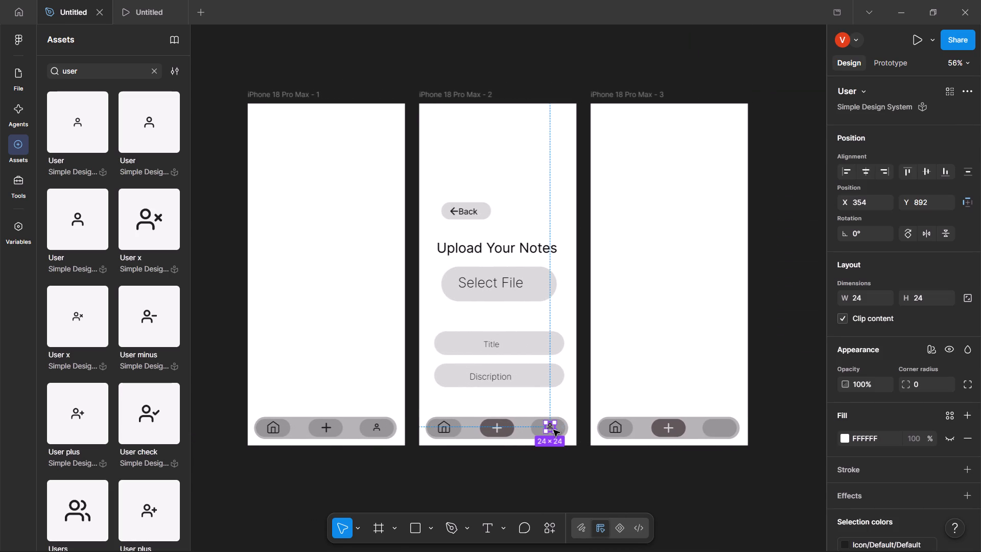
pyautogui.hotkey('ctrl', 'd')
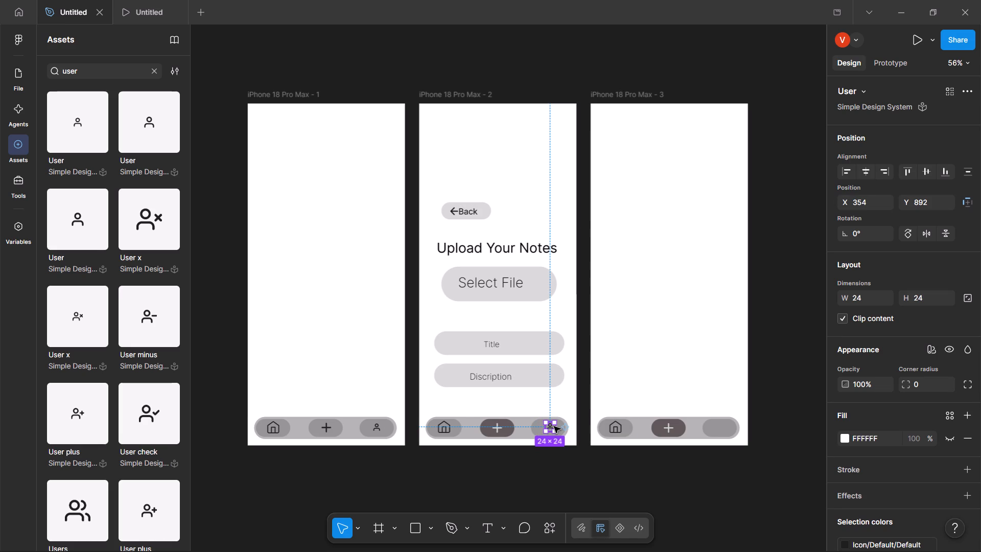
pyautogui.press('Right')
pyautogui.press('Right')
pyautogui.press('Right')
pyautogui.press('Right')
pyautogui.press('Right')
pyautogui.press('Right')
pyautogui.press('Right')
pyautogui.press('Right')
pyautogui.press('Right')
pyautogui.press('Right')
pyautogui.press('Right')
pyautogui.press('Right')
pyautogui.press('Right')
pyautogui.press('Right')
pyautogui.press('Right')
pyautogui.press('Right')
pyautogui.press('Right')
pyautogui.press('Right')
pyautogui.press('Right')
pyautogui.press('Right')
pyautogui.press('Right')
pyautogui.press('Right')
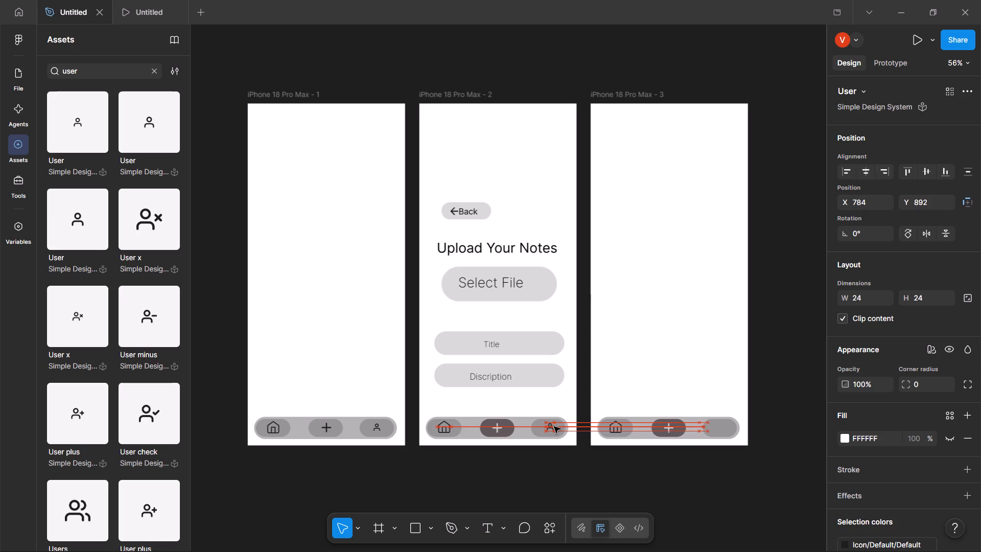
pyautogui.press('Right')
pyautogui.click(715, 428)
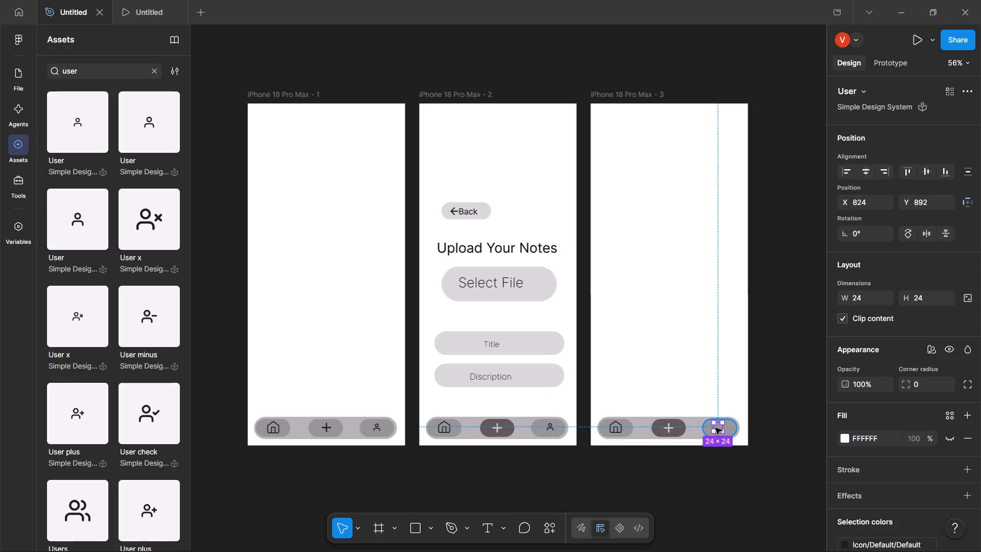
pyautogui.click(715, 428)
pyautogui.click(721, 434)
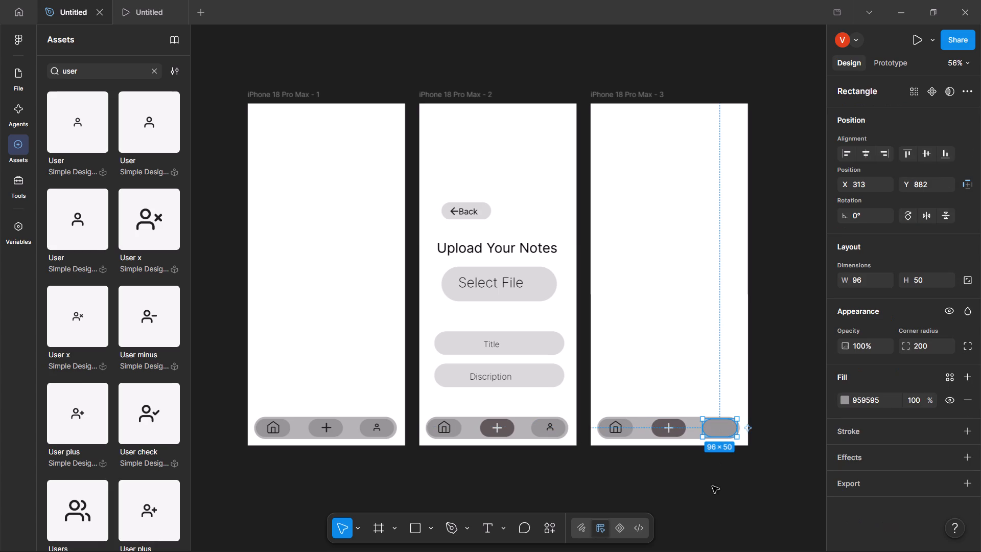
# Examine the layer structure of the screen frames, including their User and Plus icon layers.
pyautogui.click(26, 85)
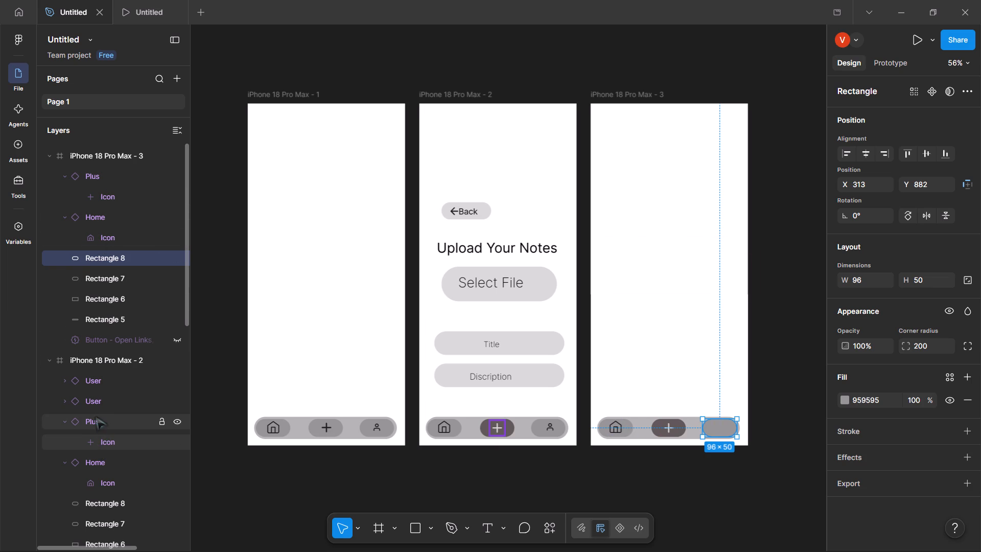
pyautogui.click(109, 442)
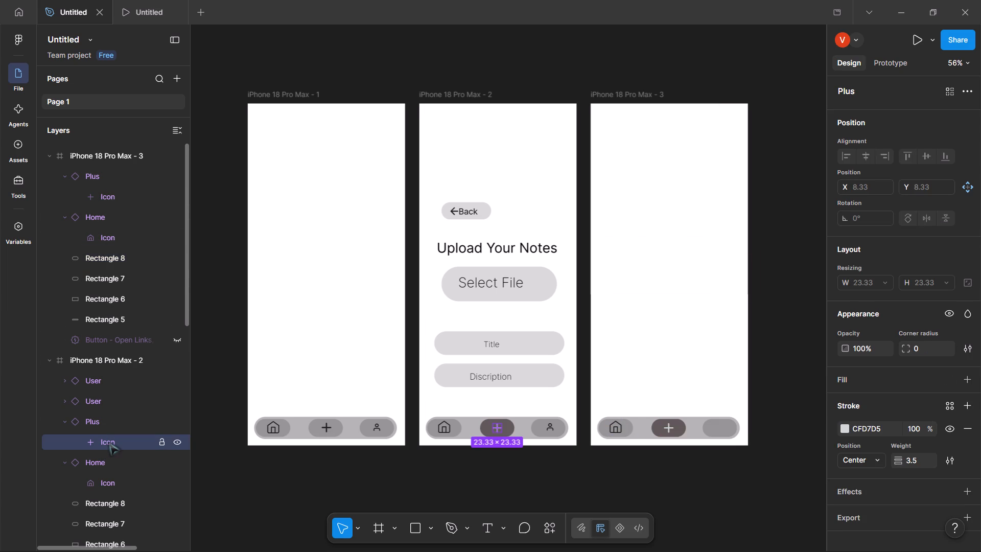
pyautogui.scroll(-3, 109, 453)
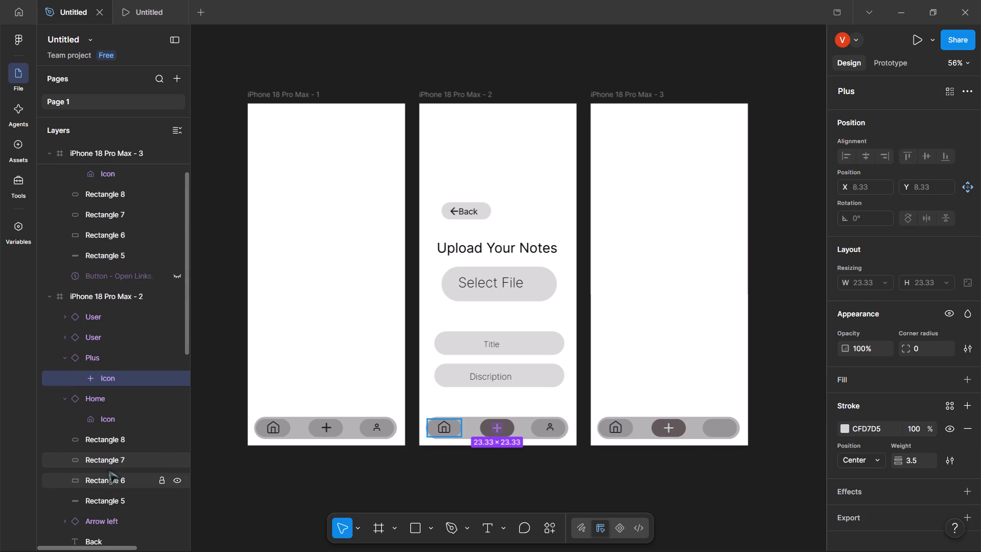
pyautogui.scroll(-7, 108, 470)
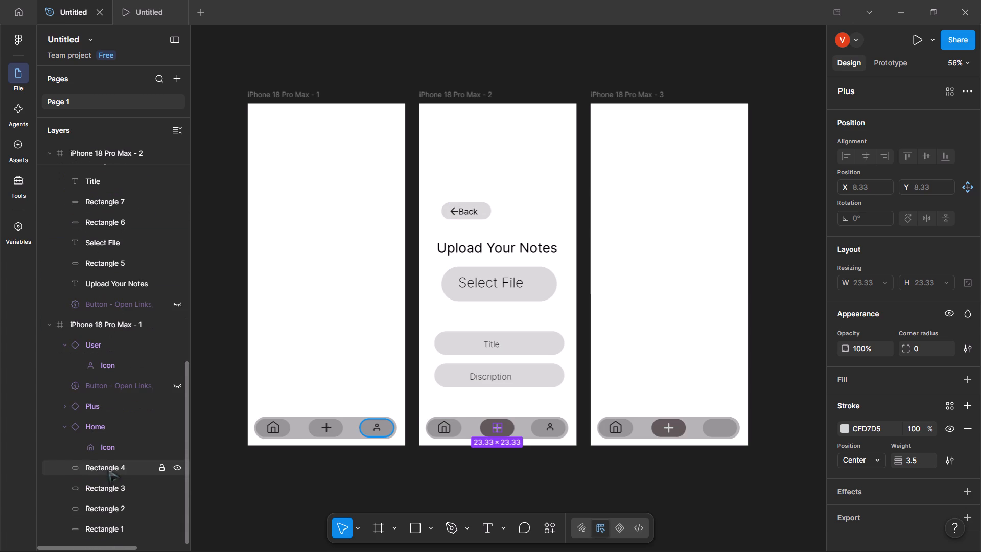
pyautogui.click(100, 407)
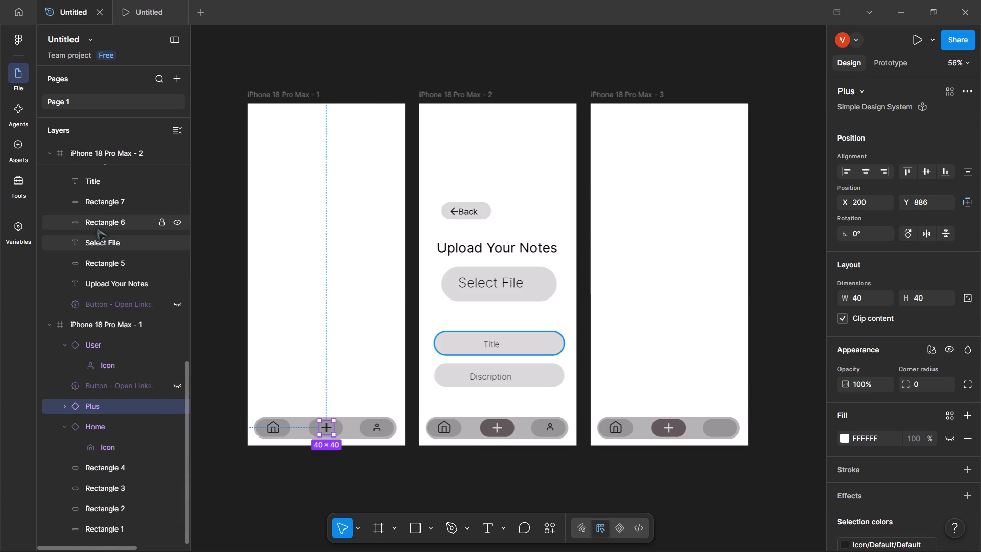
# Delete the hidden Button - Open Links layer from the iPhone 18 Pro Max - 3 frame.
pyautogui.scroll(7, 95, 217)
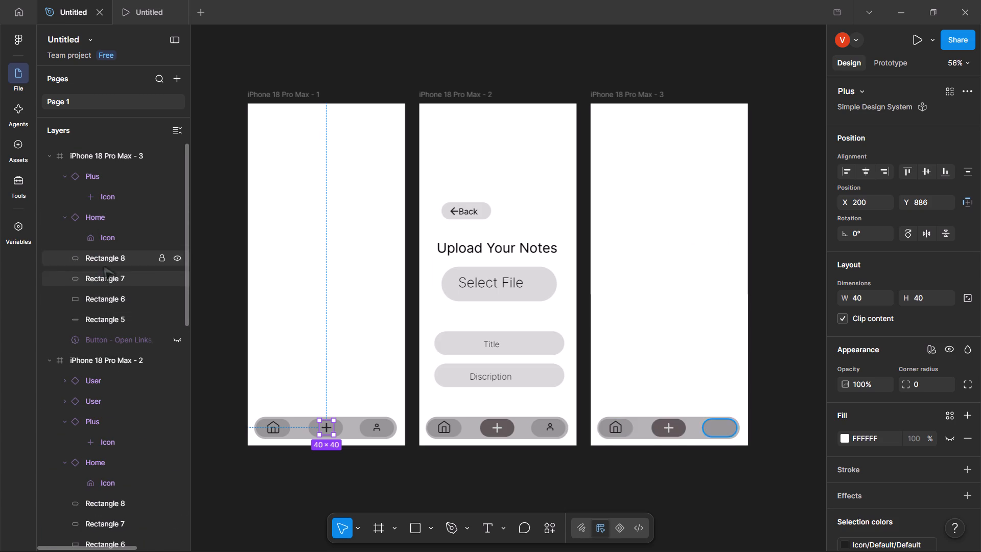
pyautogui.click(111, 338)
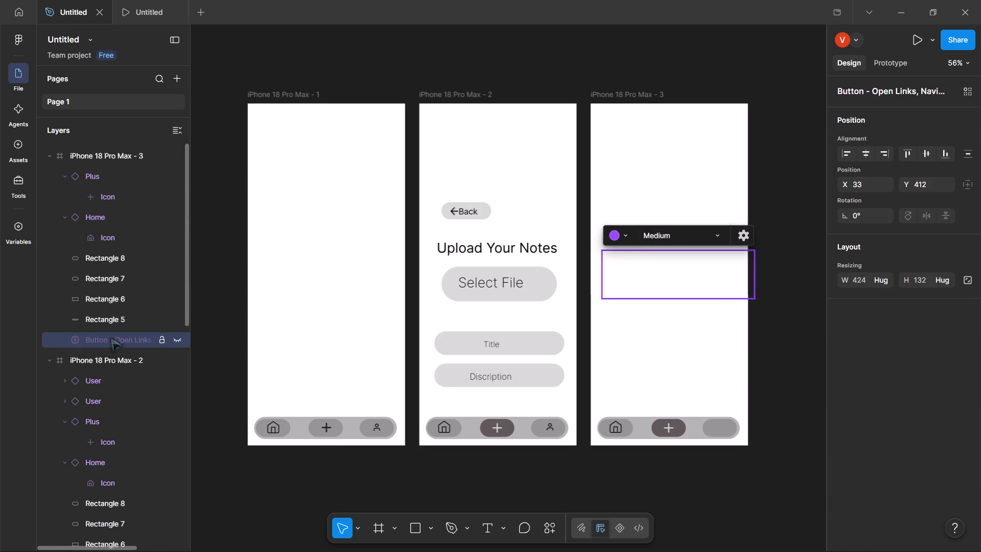
pyautogui.press('BackSpace')
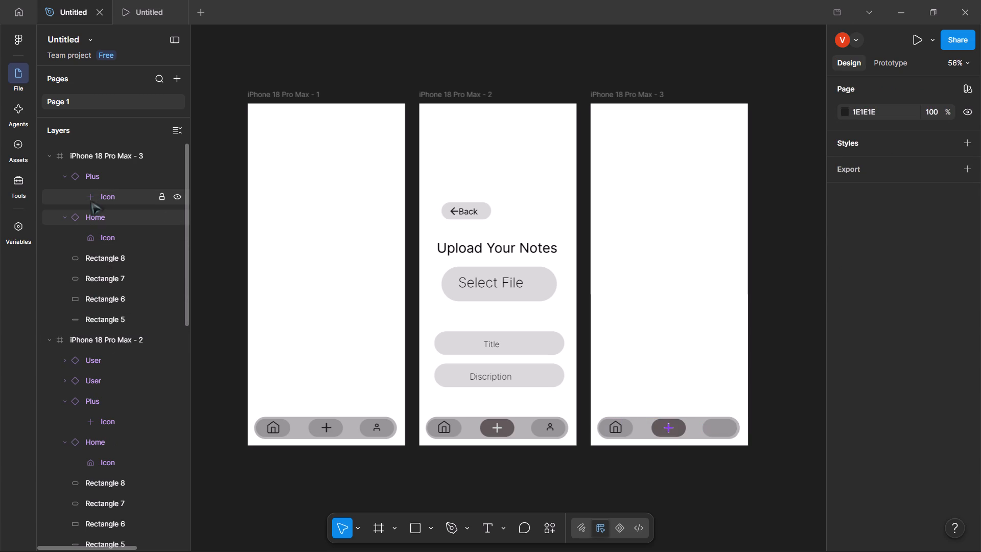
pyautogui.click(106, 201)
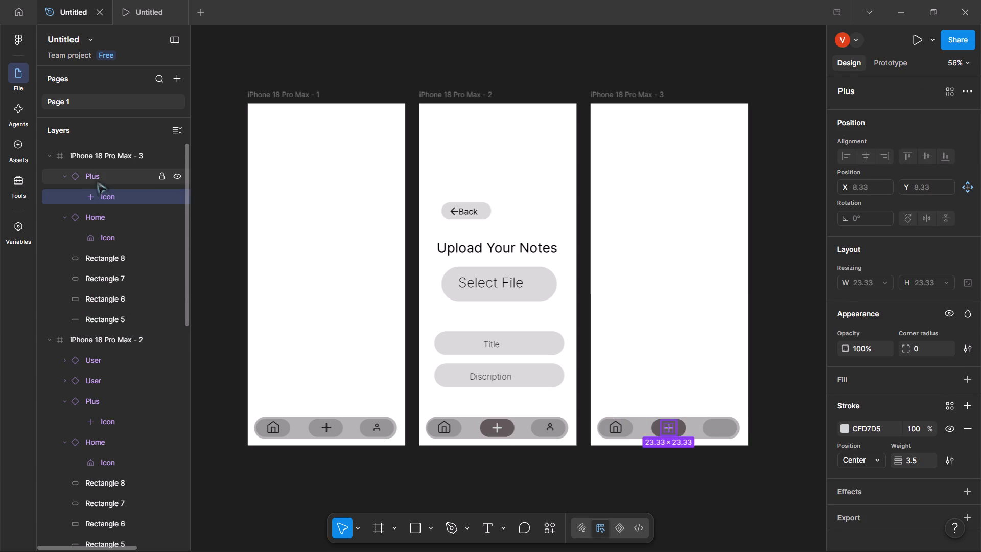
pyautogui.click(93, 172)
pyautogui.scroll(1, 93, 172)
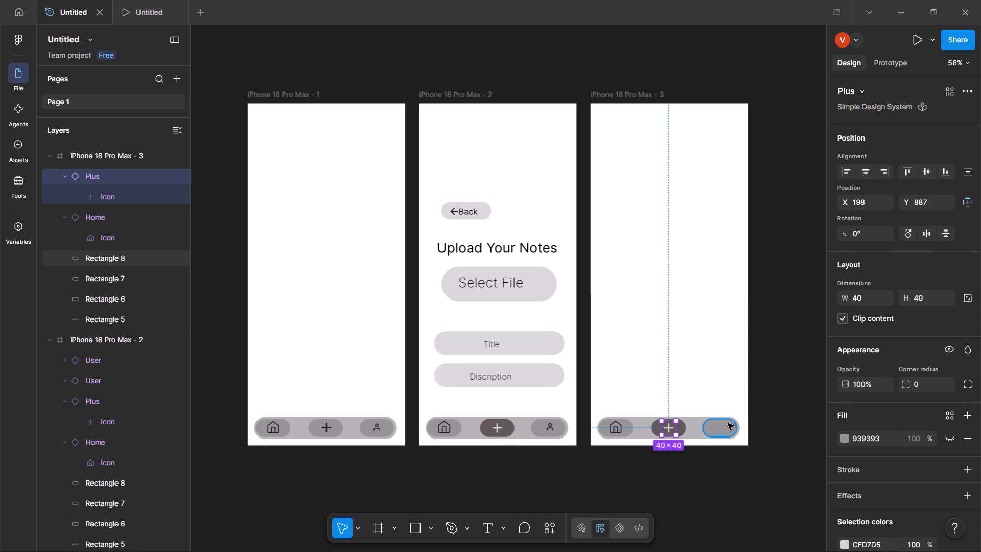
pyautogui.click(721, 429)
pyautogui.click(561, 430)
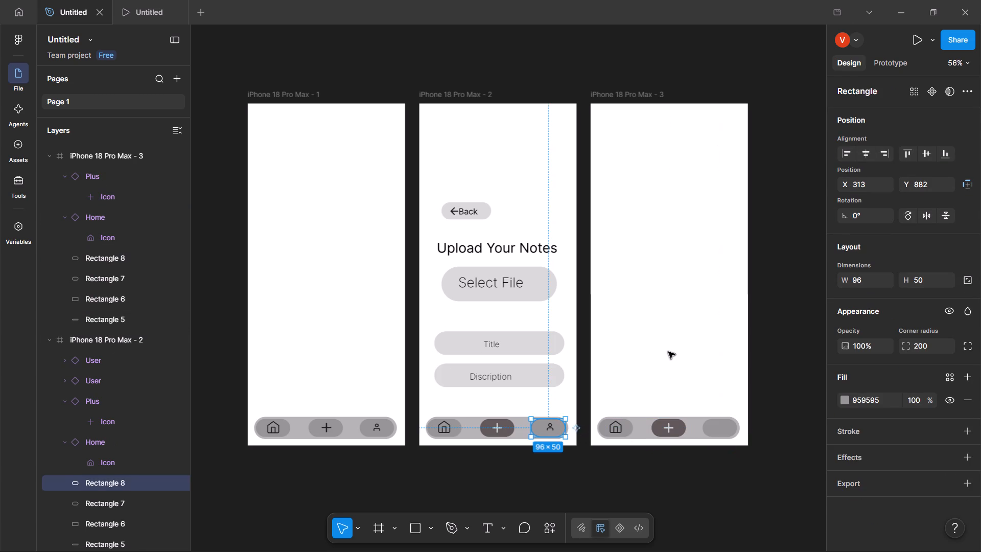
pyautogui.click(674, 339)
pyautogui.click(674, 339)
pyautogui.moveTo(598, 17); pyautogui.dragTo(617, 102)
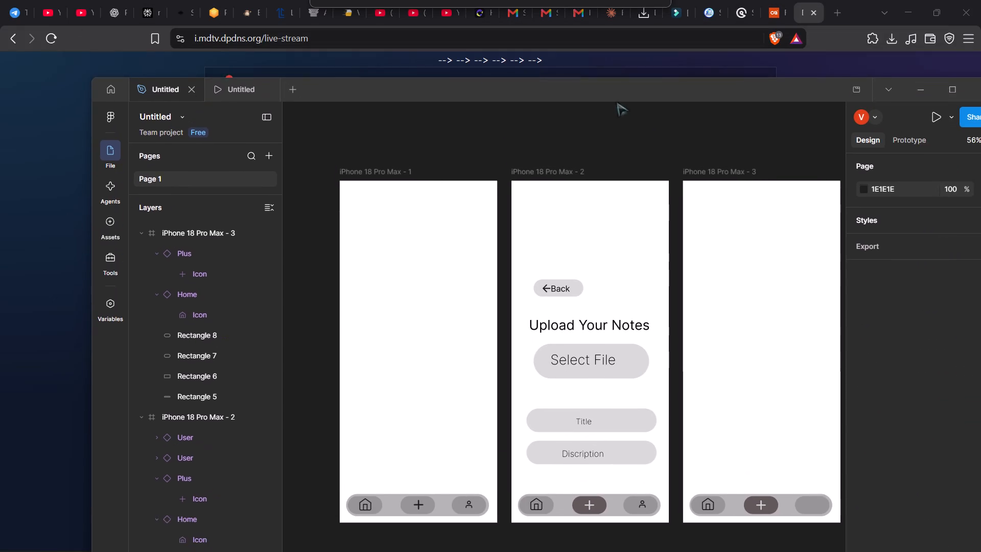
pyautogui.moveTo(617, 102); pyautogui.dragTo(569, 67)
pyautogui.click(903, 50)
# Move the iPhone 18 Pro Max - 3 frame down and slightly right on the canvas, to about X -308, Y -413.
pyautogui.moveTo(589, 65); pyautogui.dragTo(590, 65)
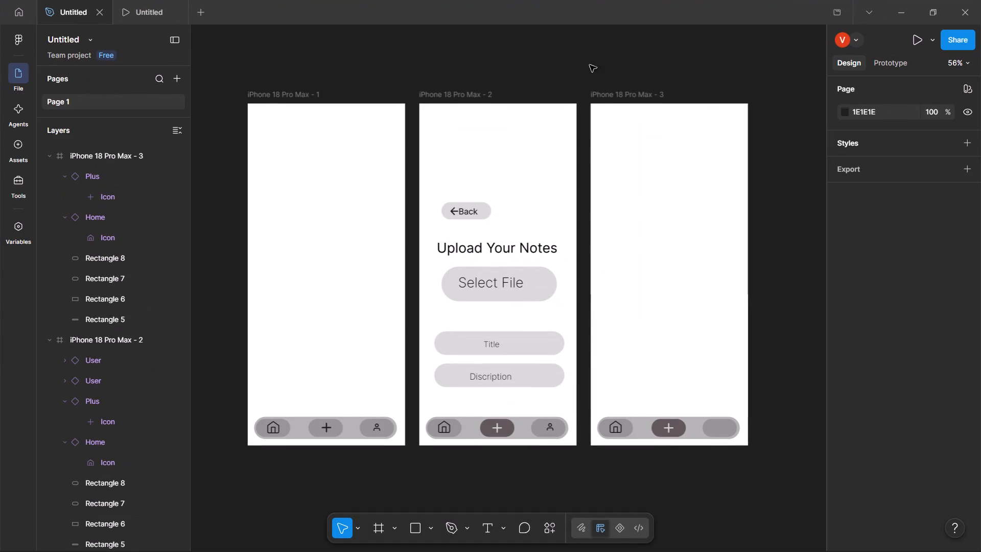
pyautogui.moveTo(590, 65); pyautogui.dragTo(705, 218)
pyautogui.click(752, 343)
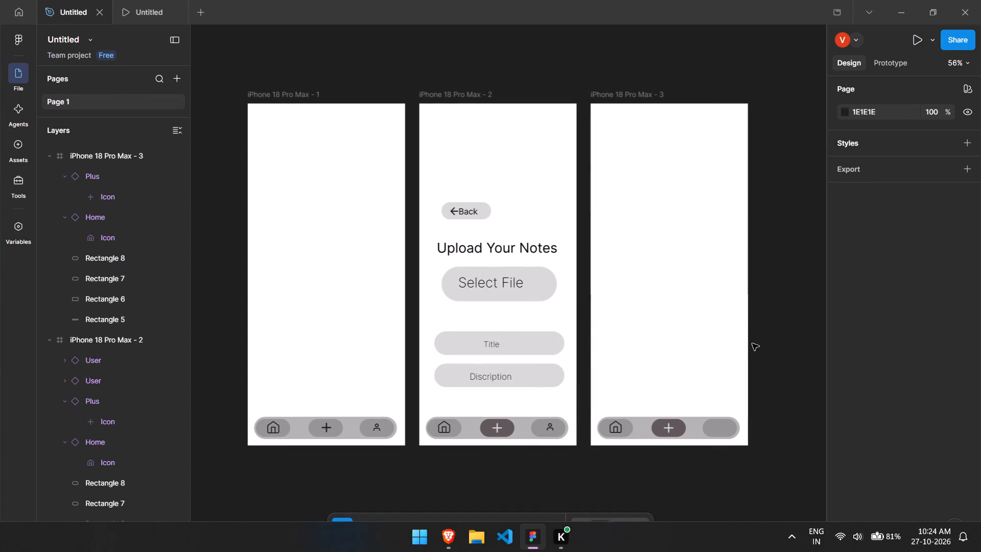
pyautogui.click(660, 108)
pyautogui.click(638, 93)
pyautogui.moveTo(638, 95); pyautogui.dragTo(645, 139)
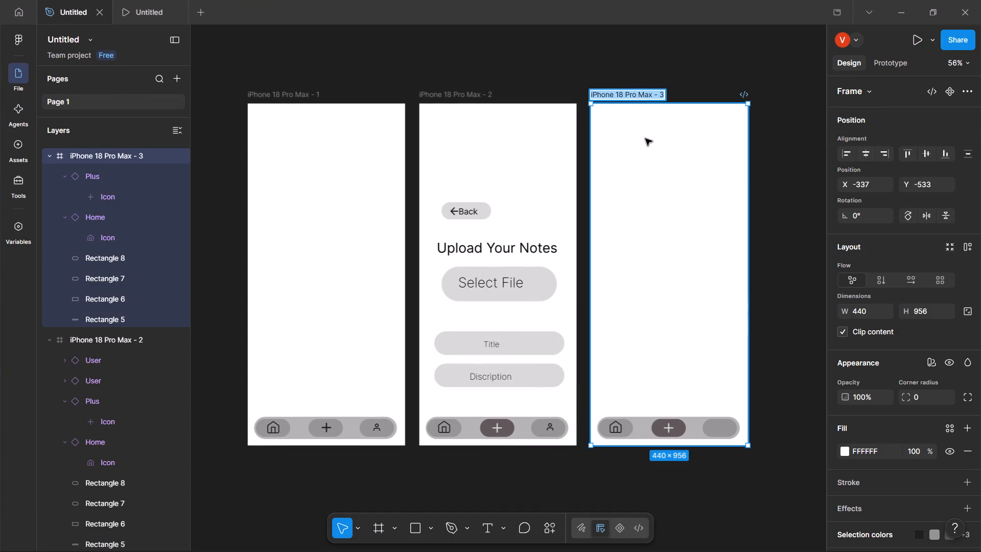
pyautogui.moveTo(645, 139); pyautogui.dragTo(646, 137)
pyautogui.moveTo(674, 109); pyautogui.dragTo(686, 173)
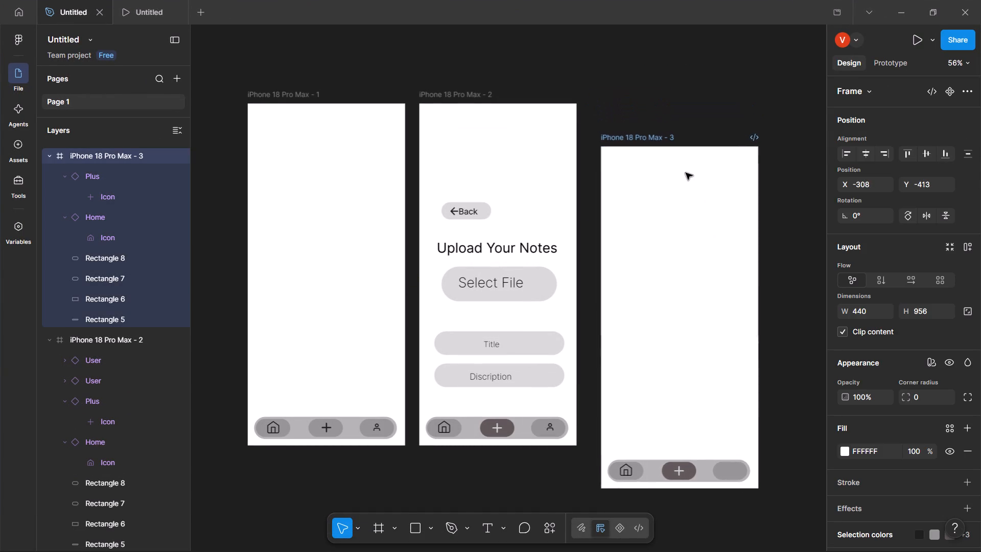
# Move the iPhone 18 Pro Max - 3 frame into line with the other two screens, at X -317, Y -533.
pyautogui.moveTo(686, 173); pyautogui.dragTo(698, 87)
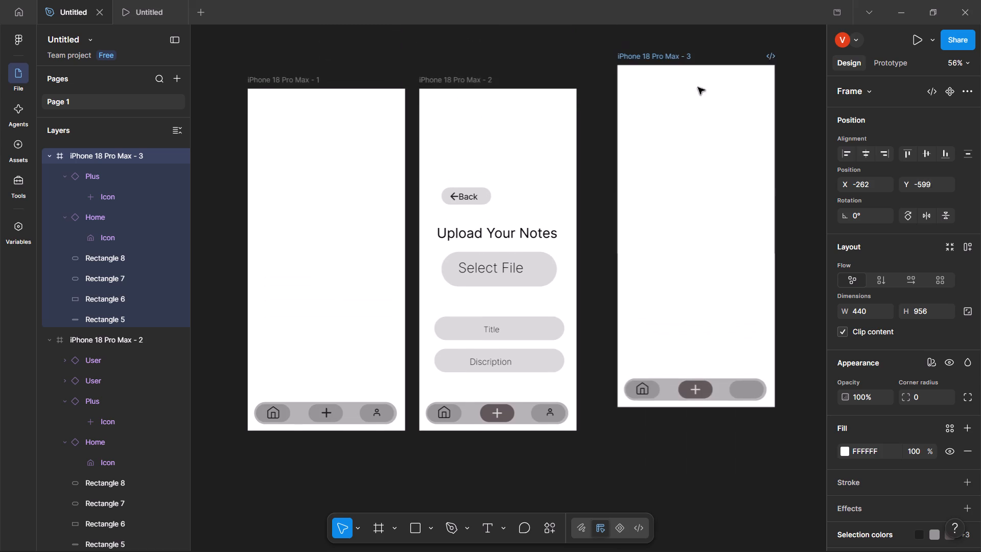
pyautogui.moveTo(698, 87); pyautogui.dragTo(681, 97)
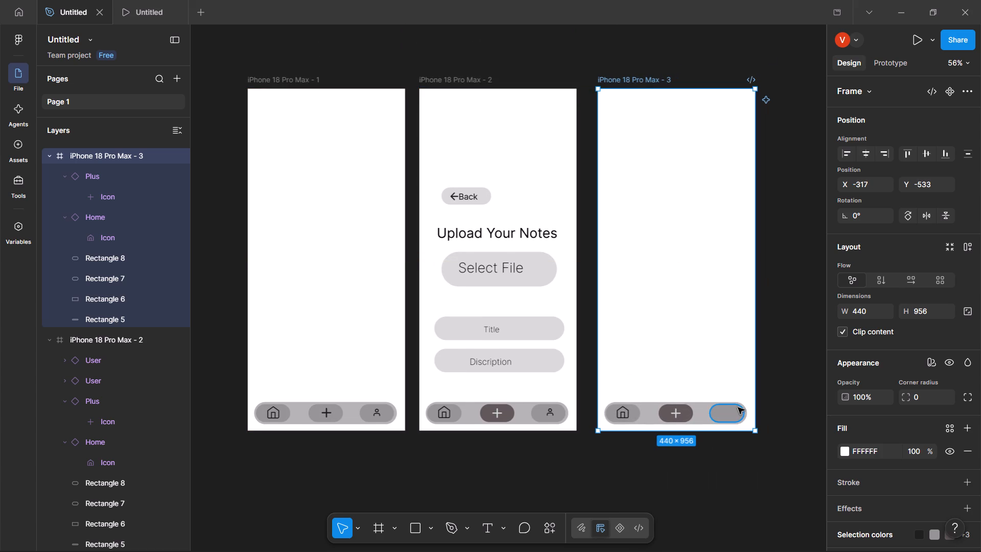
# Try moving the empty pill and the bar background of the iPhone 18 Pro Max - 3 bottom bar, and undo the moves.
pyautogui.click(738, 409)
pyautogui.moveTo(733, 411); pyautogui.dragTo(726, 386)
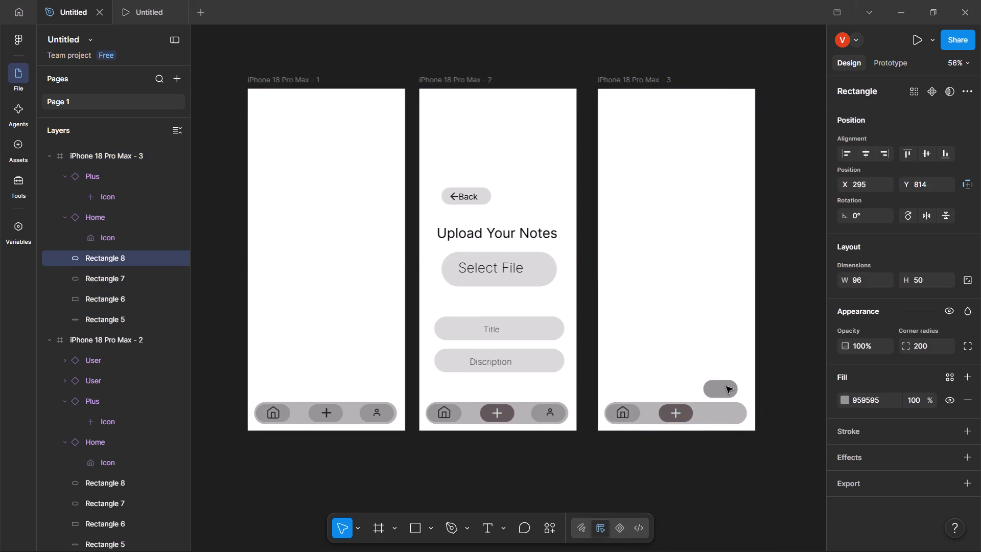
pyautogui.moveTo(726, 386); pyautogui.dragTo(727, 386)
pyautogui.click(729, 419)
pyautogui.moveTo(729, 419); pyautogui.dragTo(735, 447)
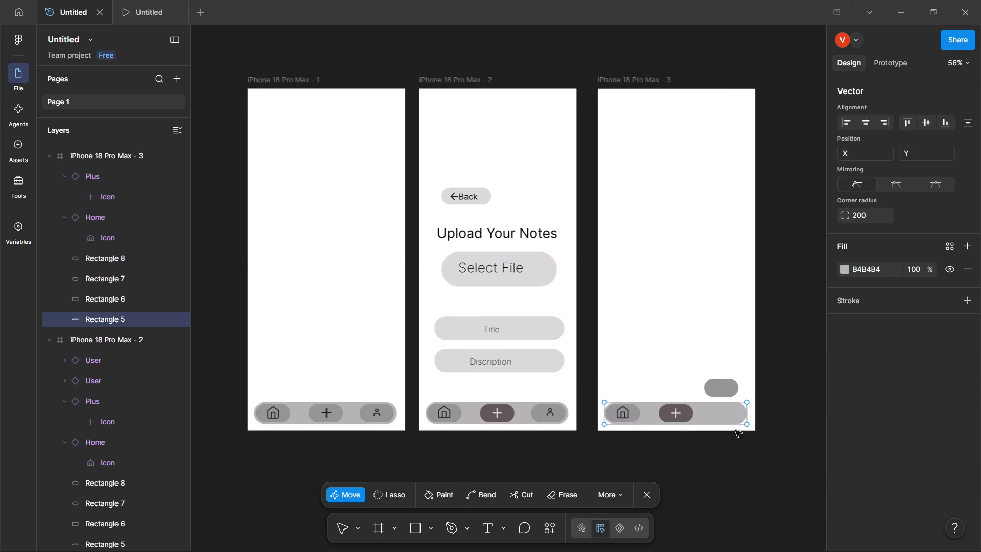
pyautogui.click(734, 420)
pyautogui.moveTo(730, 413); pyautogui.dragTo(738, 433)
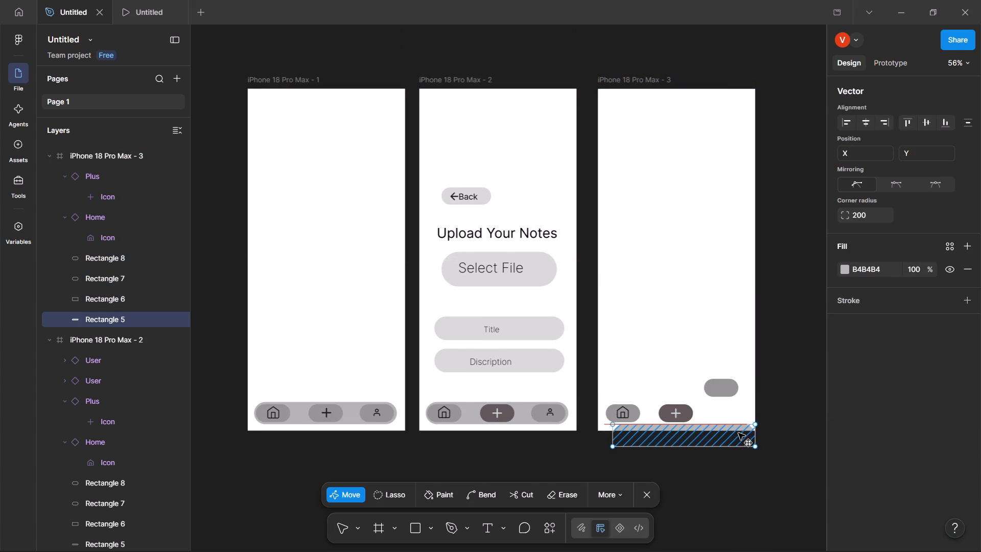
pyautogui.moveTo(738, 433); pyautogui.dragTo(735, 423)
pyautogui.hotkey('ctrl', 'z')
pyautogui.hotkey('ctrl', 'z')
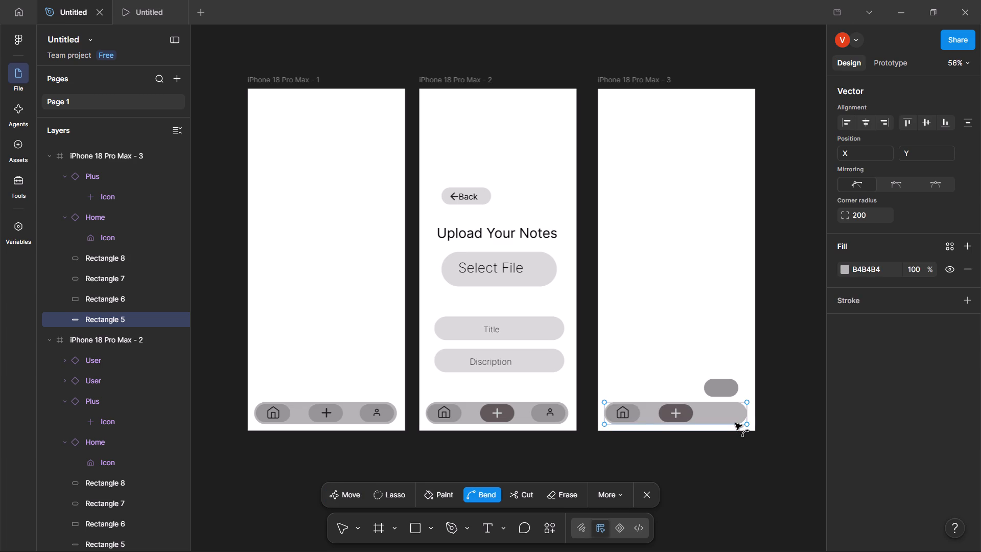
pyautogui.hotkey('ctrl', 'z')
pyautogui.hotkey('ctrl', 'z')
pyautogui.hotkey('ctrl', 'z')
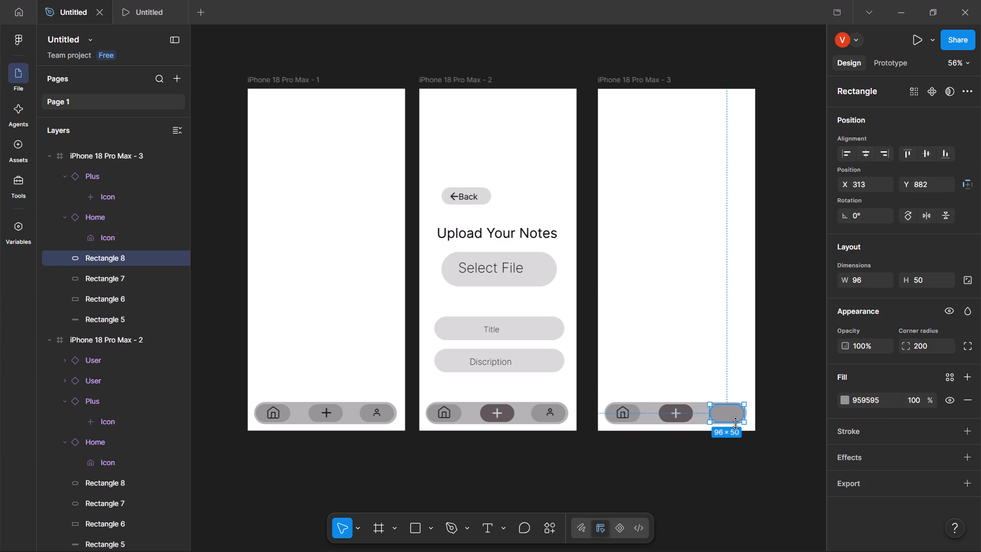
# Duplicate the user icon from the iPhone 18 Pro Max - 2 bottom bar and place the copy on the third screen's empty pill.
pyautogui.click(554, 417)
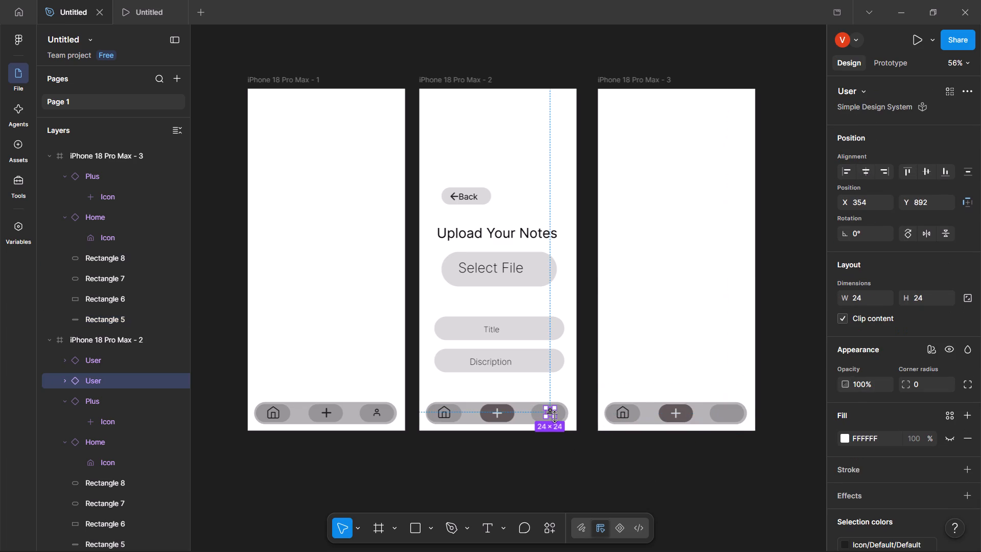
pyautogui.hotkey('ctrl', 'd')
pyautogui.moveTo(549, 415); pyautogui.dragTo(730, 416)
pyautogui.click(691, 471)
# Centre the user icon in its pill in the iPhone 18 Pro Max - 2 bottom bar, at X 349, Y 895.
pyautogui.hscroll(-1, 691, 471)
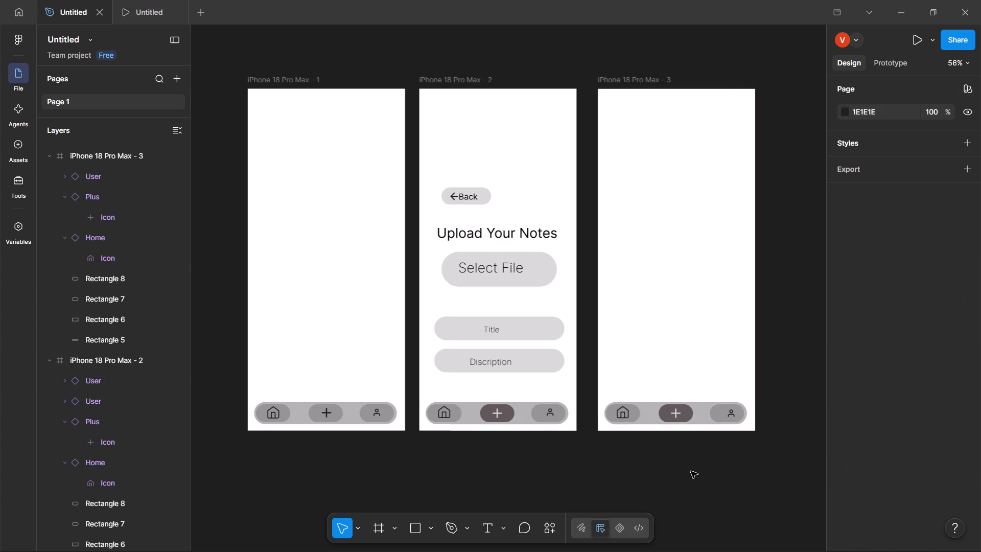
pyautogui.hscroll(-1, 691, 471)
pyautogui.hscroll(1, 683, 407)
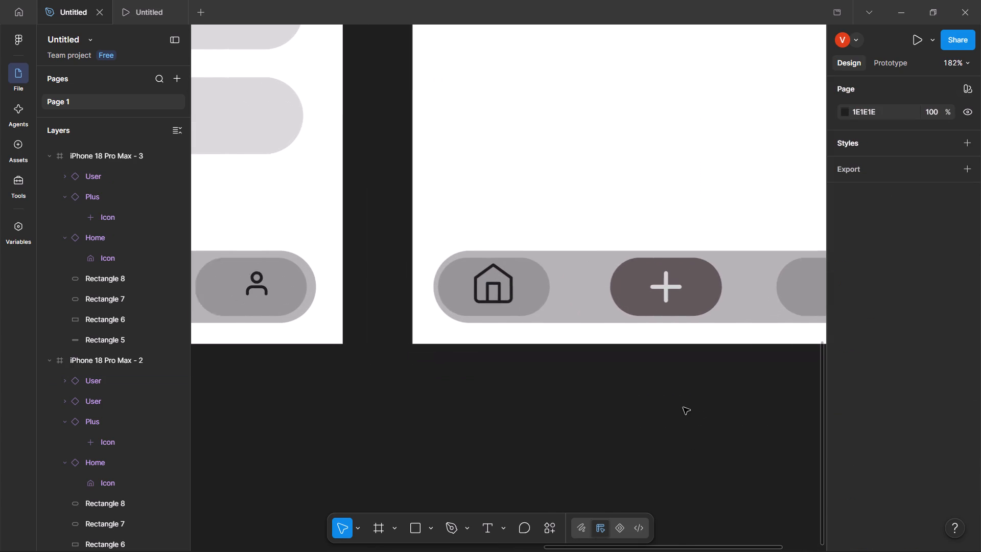
pyautogui.hscroll(1, 683, 407)
pyautogui.moveTo(342, 288); pyautogui.dragTo(341, 288)
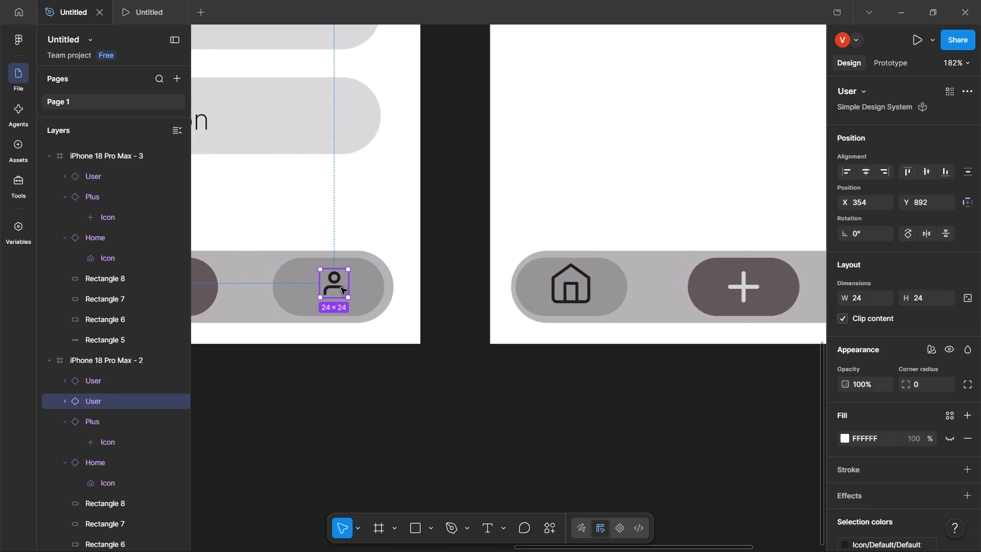
pyautogui.moveTo(341, 288); pyautogui.dragTo(337, 288)
# Centre the user icon in its pill in the iPhone 18 Pro Max - 3 bottom bar, at about Y 895.
pyautogui.hscroll(-3, 398, 321)
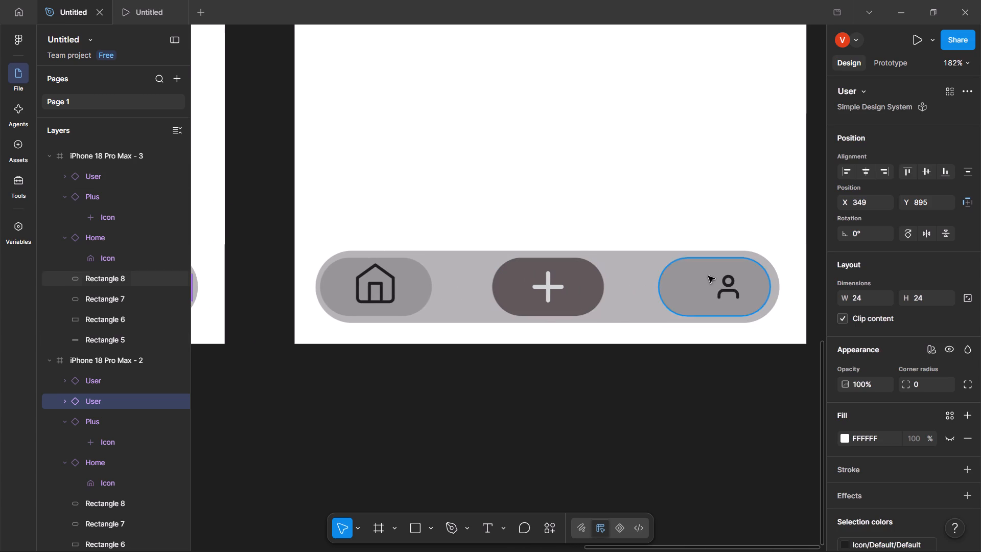
pyautogui.moveTo(723, 288); pyautogui.dragTo(714, 288)
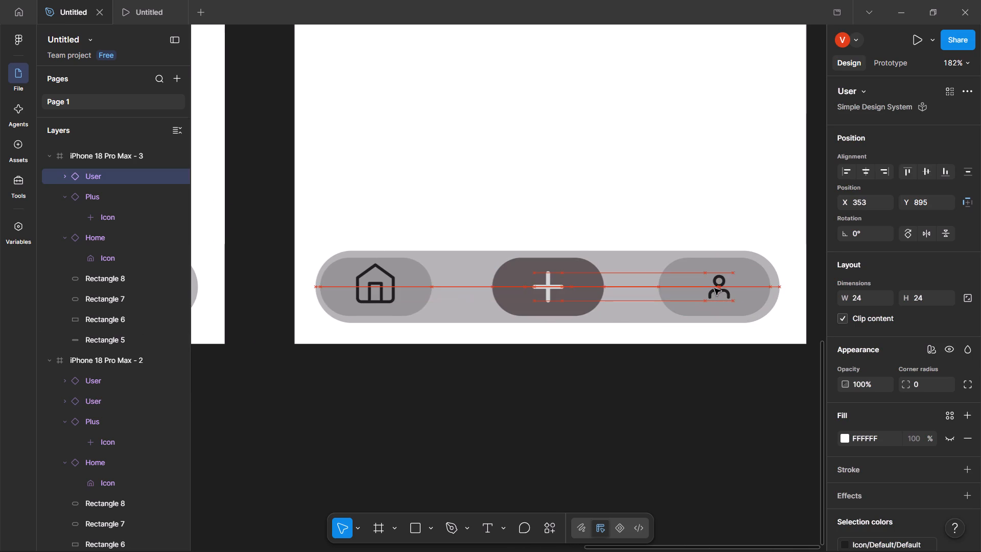
pyautogui.moveTo(714, 288); pyautogui.dragTo(715, 287)
pyautogui.moveTo(715, 287); pyautogui.dragTo(716, 287)
pyautogui.moveTo(716, 287); pyautogui.dragTo(712, 287)
pyautogui.click(679, 384)
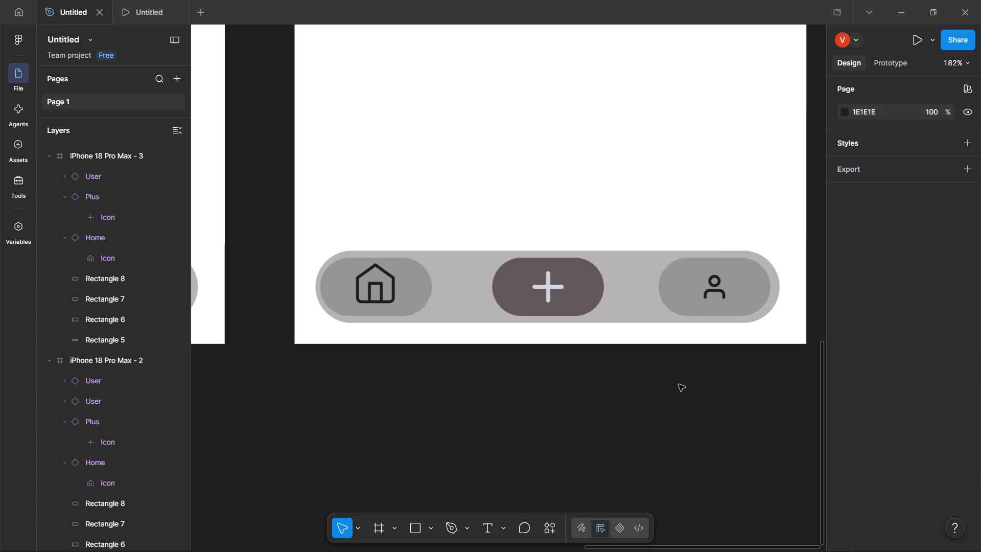
# Compare the layout and bottom navigation bars across the three iPhone 18 Pro Max screens.
pyautogui.hscroll(1, 696, 408)
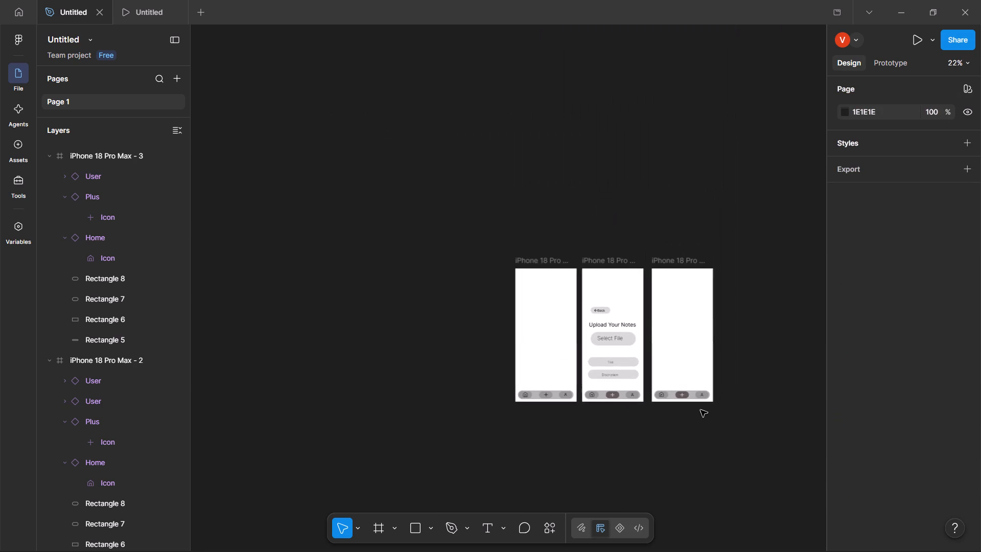
pyautogui.hscroll(-2, 700, 410)
pyautogui.hscroll(1, 700, 409)
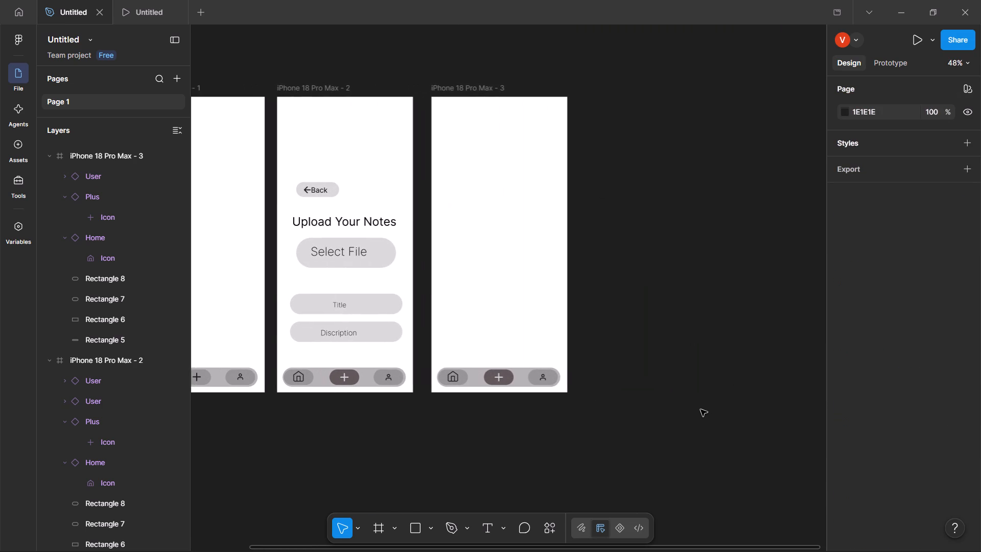
pyautogui.hscroll(2, 700, 409)
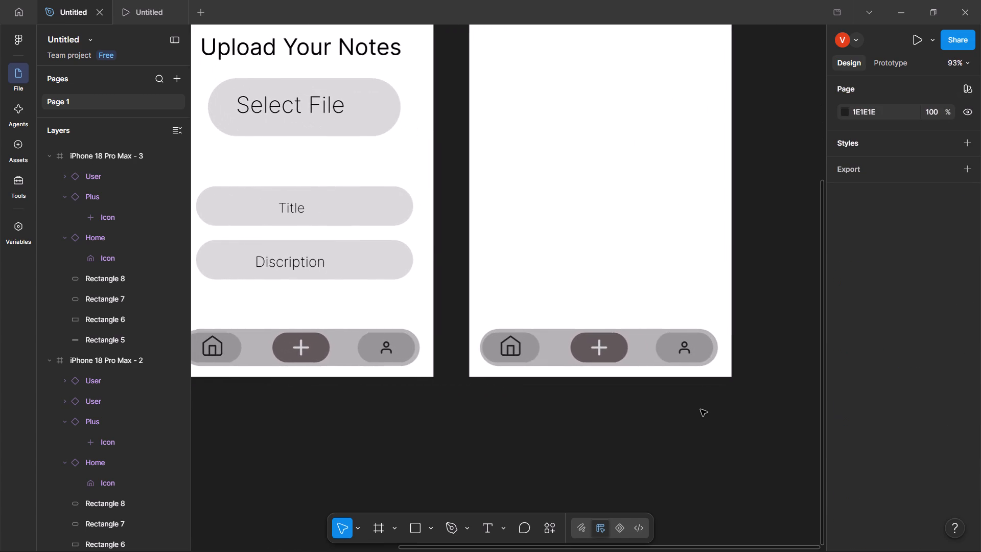
pyautogui.hscroll(2, 700, 409)
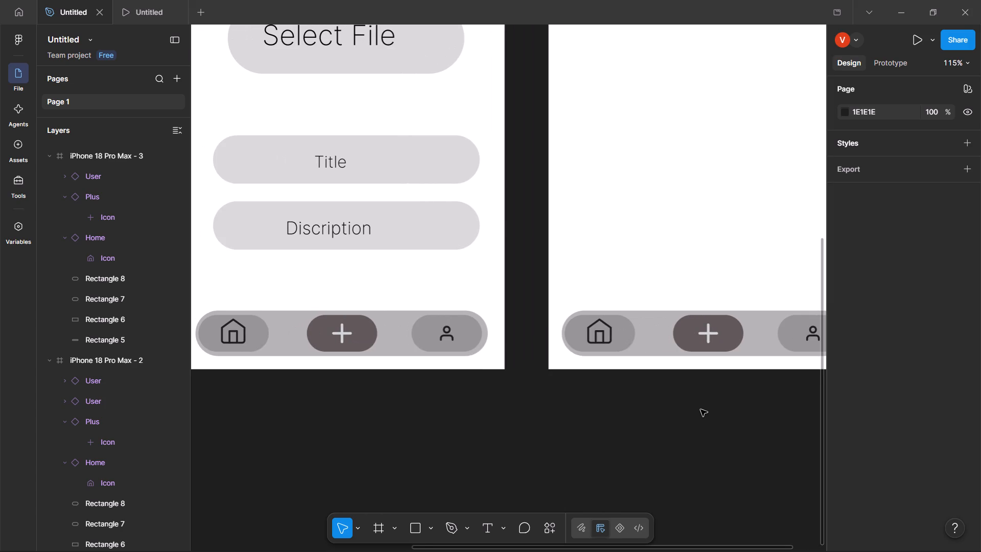
pyautogui.scroll(6, 700, 410)
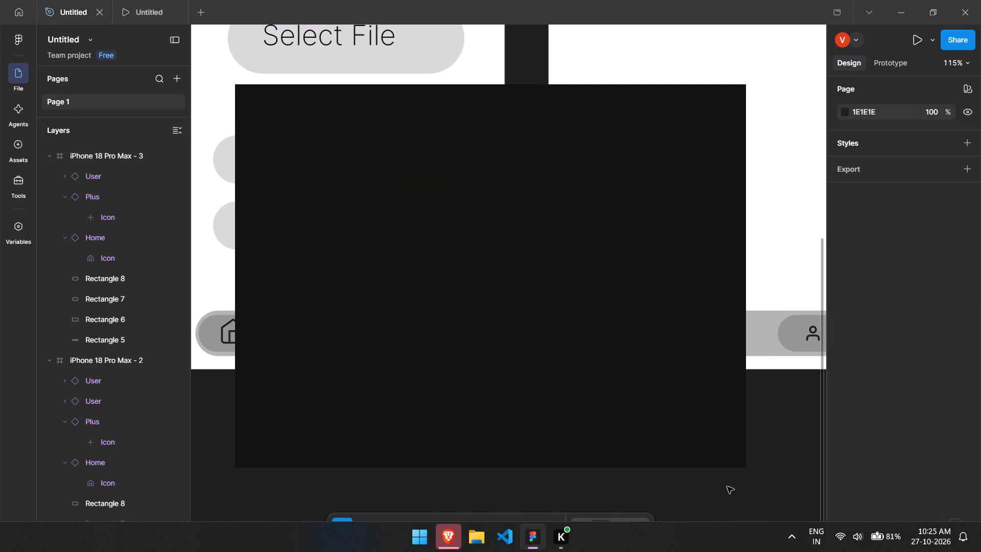
pyautogui.click(740, 473)
pyautogui.click(591, 447)
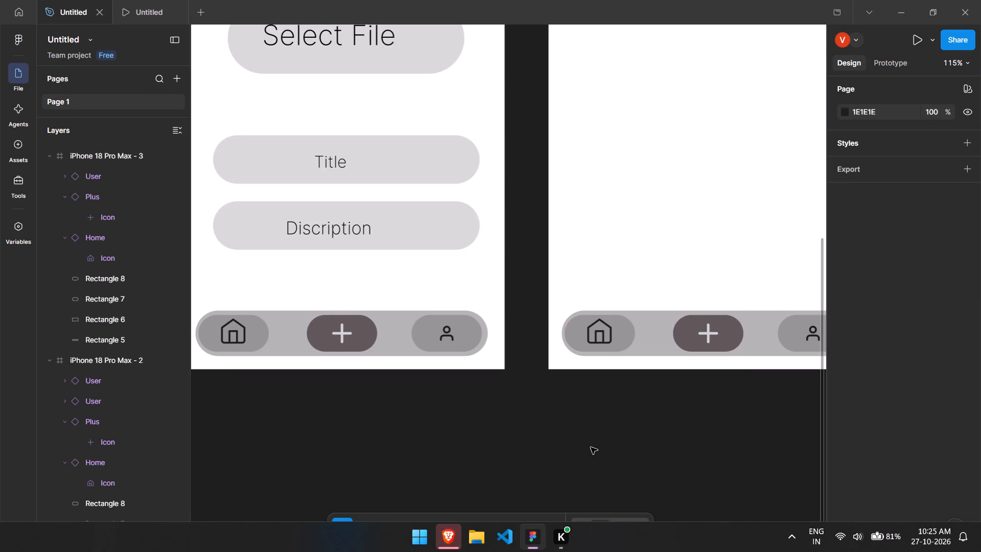
pyautogui.scroll(2, 542, 377)
pyautogui.scroll(-1, 542, 377)
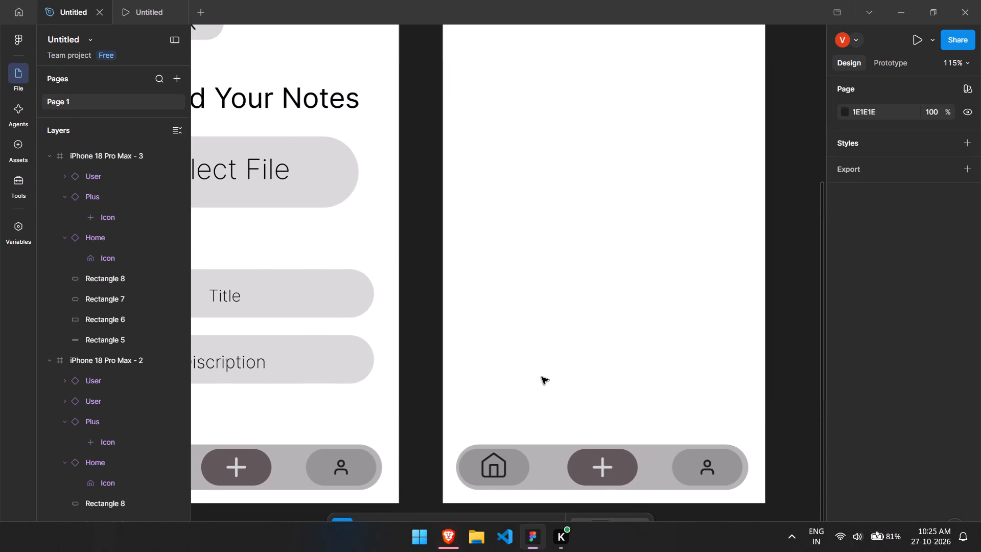
pyautogui.hscroll(3, 542, 377)
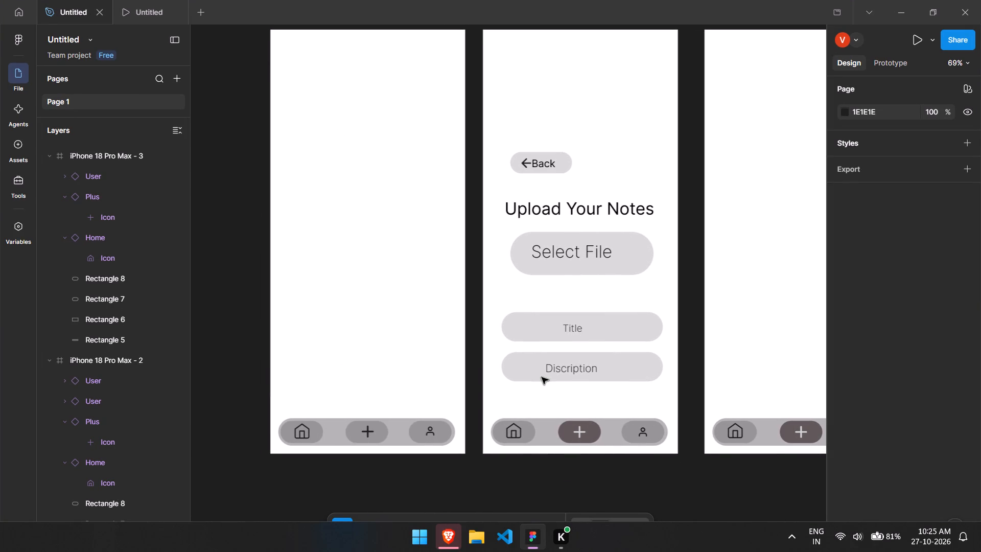
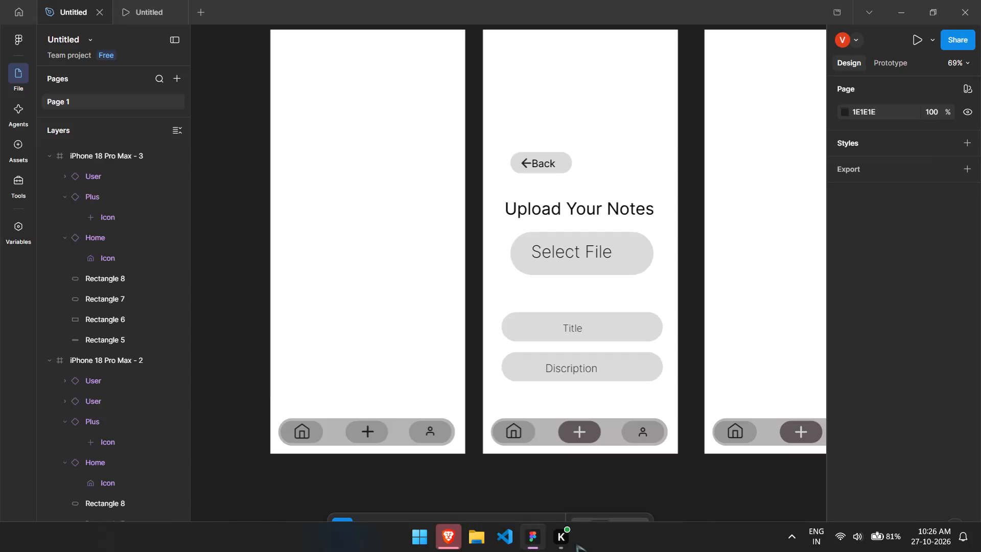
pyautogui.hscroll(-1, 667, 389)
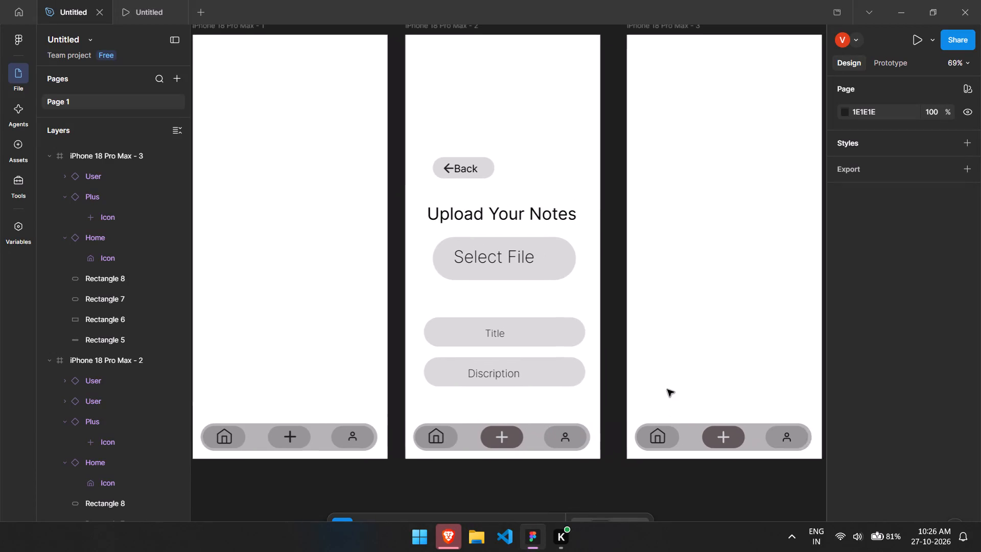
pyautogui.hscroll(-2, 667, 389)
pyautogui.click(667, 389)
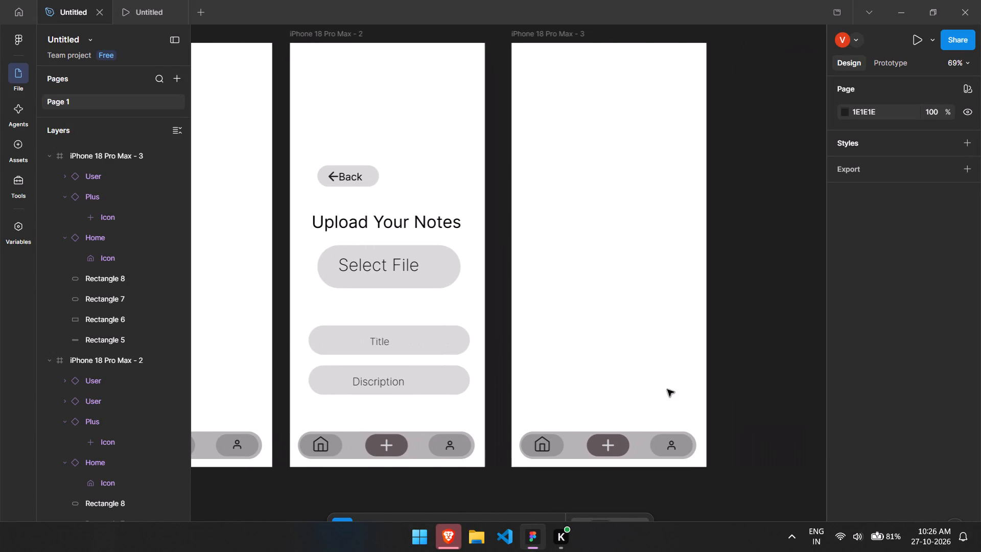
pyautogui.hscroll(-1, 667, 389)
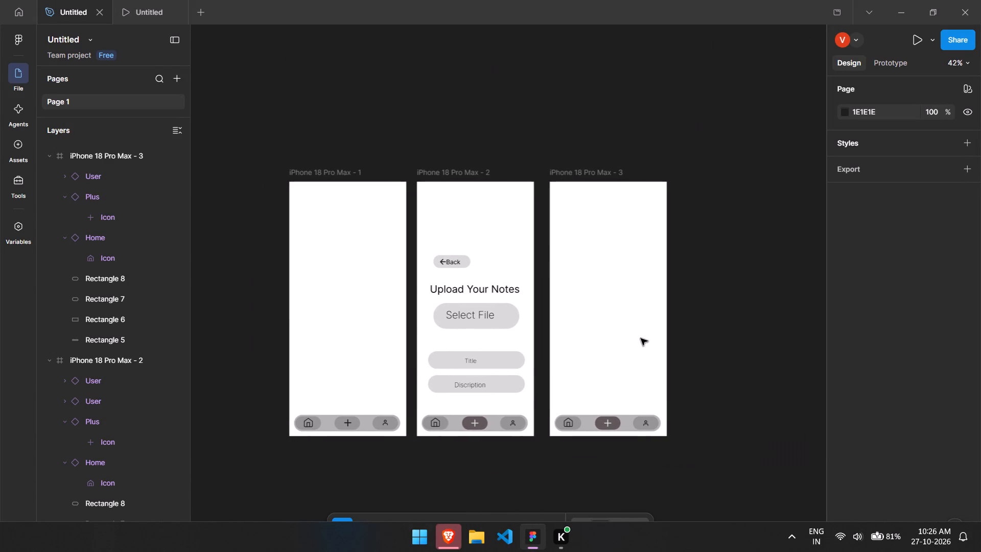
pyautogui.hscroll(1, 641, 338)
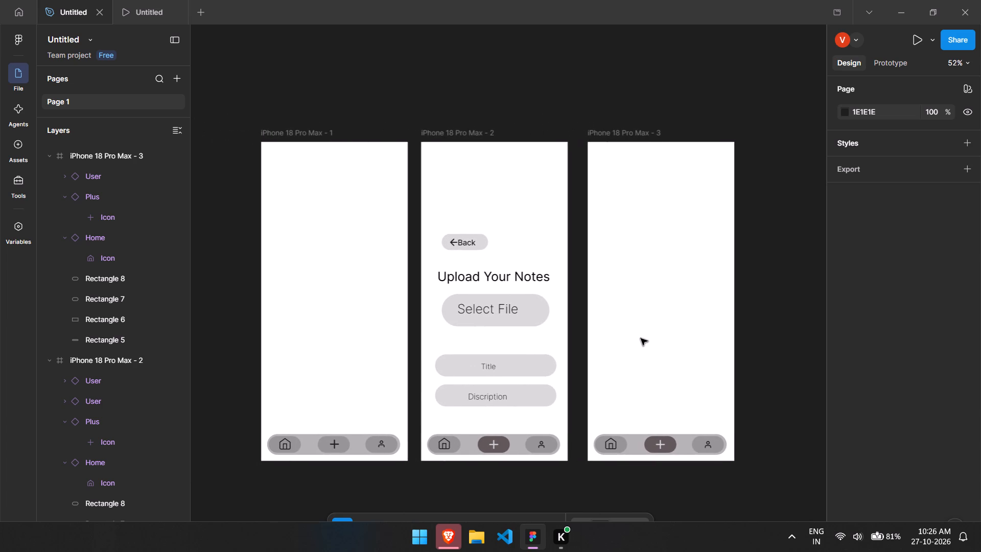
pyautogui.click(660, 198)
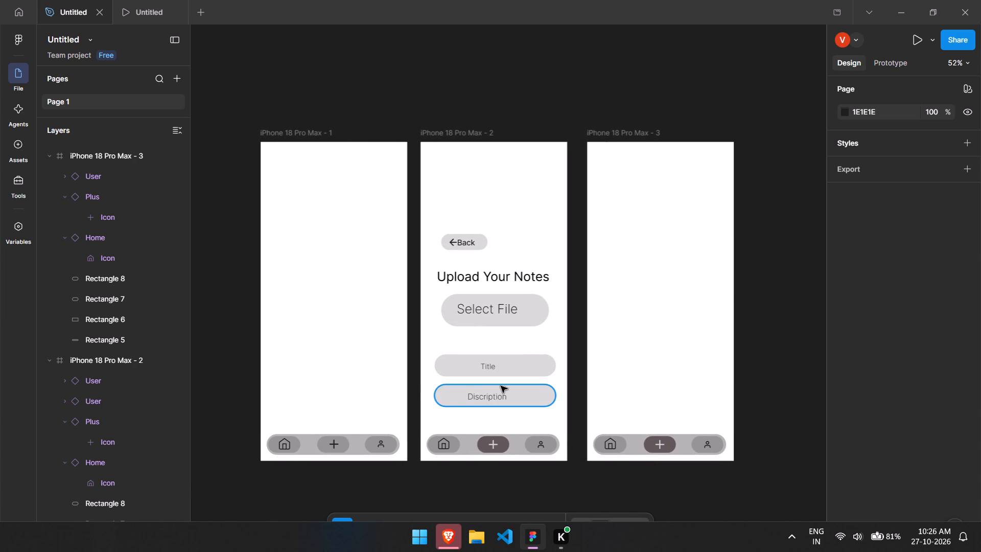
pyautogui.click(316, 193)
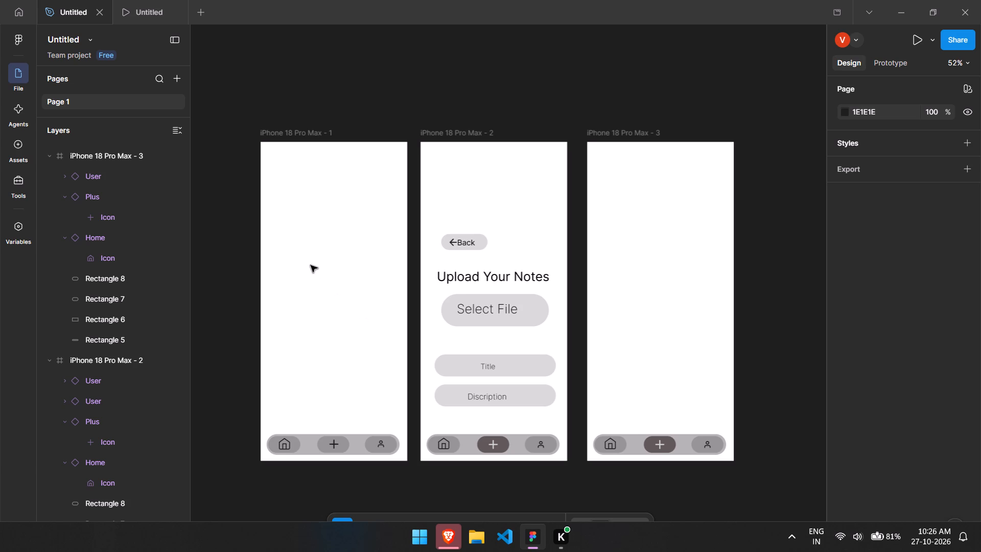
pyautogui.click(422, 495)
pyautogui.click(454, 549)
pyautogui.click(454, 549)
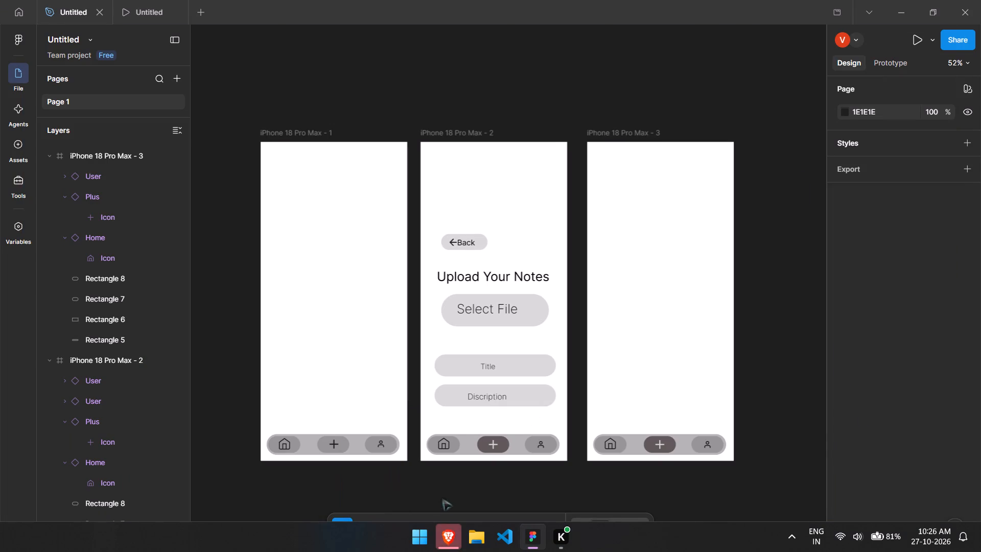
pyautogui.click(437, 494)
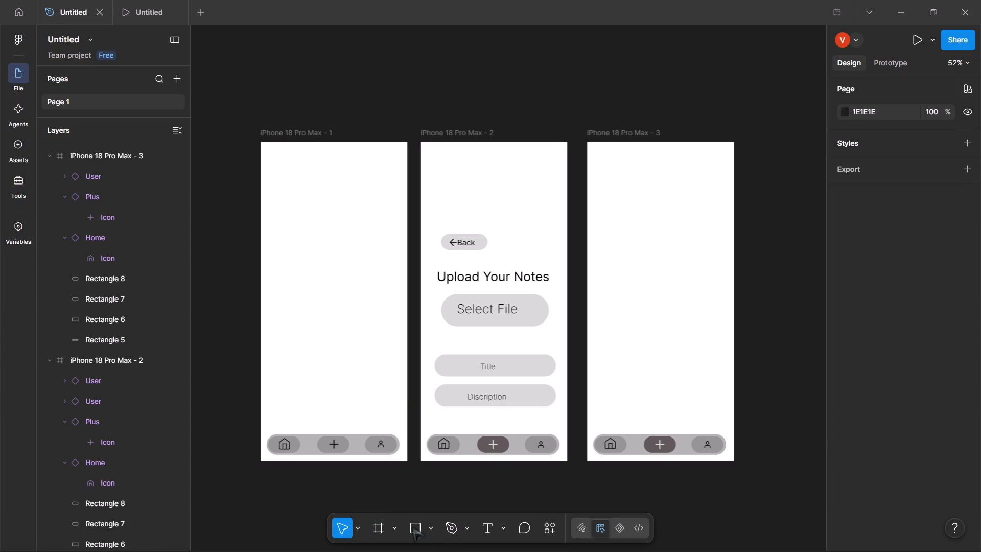
# Search the assets for "input" and place the Simple Design System Search component near the top of iPhone 18 Pro Max - 1.
pyautogui.click(548, 527)
pyautogui.write('input')
pyautogui.press('Right')
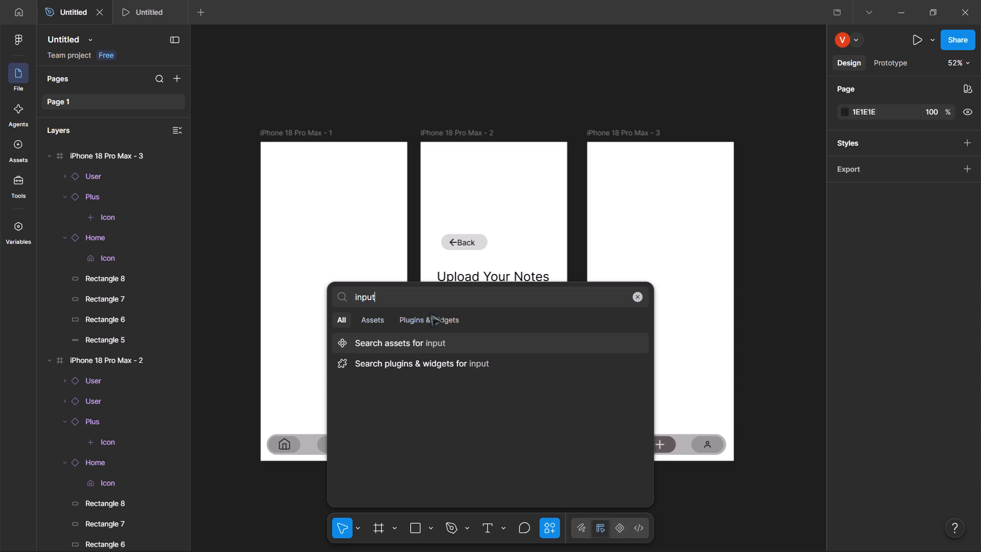
pyautogui.click(368, 323)
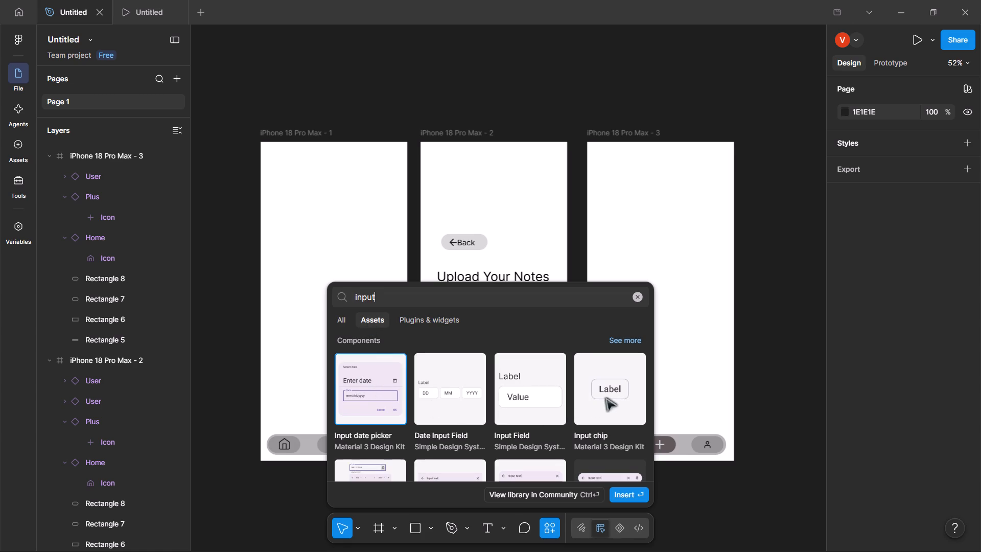
pyautogui.scroll(-1, 605, 397)
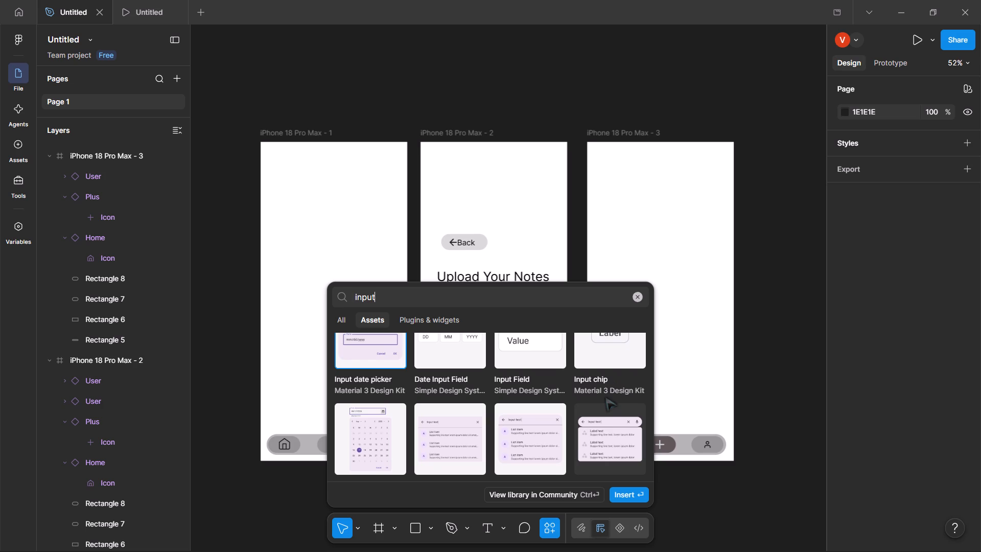
pyautogui.scroll(-1, 605, 397)
pyautogui.scroll(-3, 464, 419)
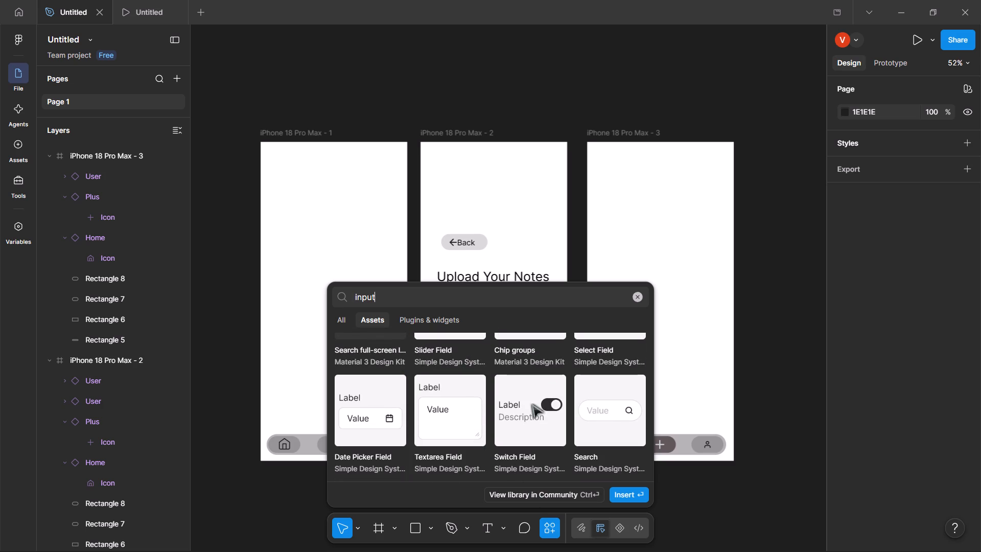
pyautogui.scroll(1, 557, 422)
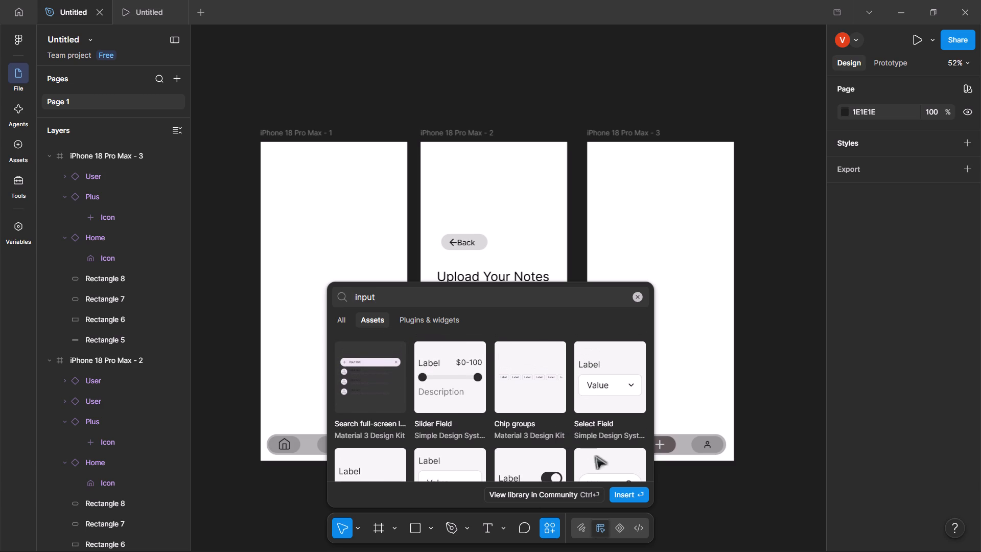
pyautogui.moveTo(599, 457); pyautogui.dragTo(318, 123)
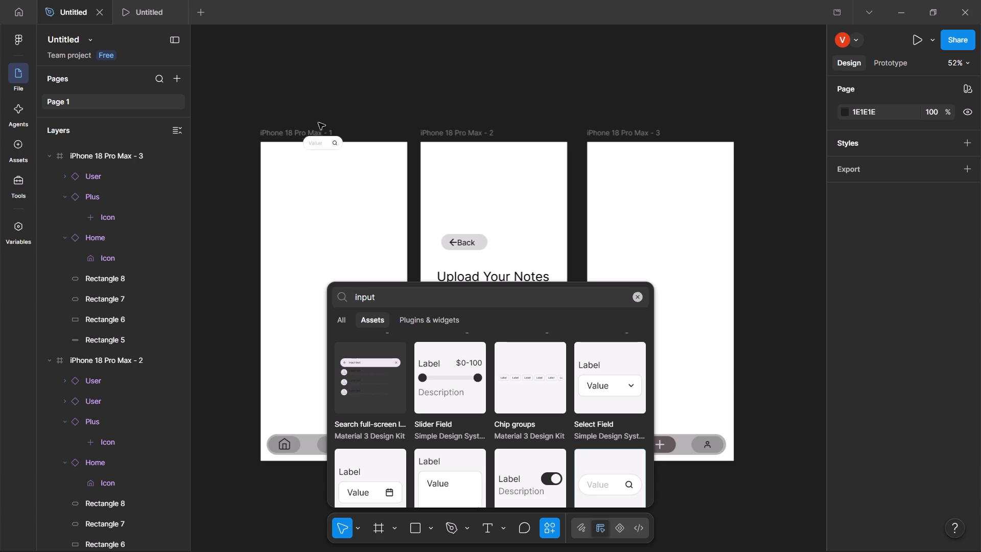
pyautogui.moveTo(318, 123); pyautogui.dragTo(330, 151)
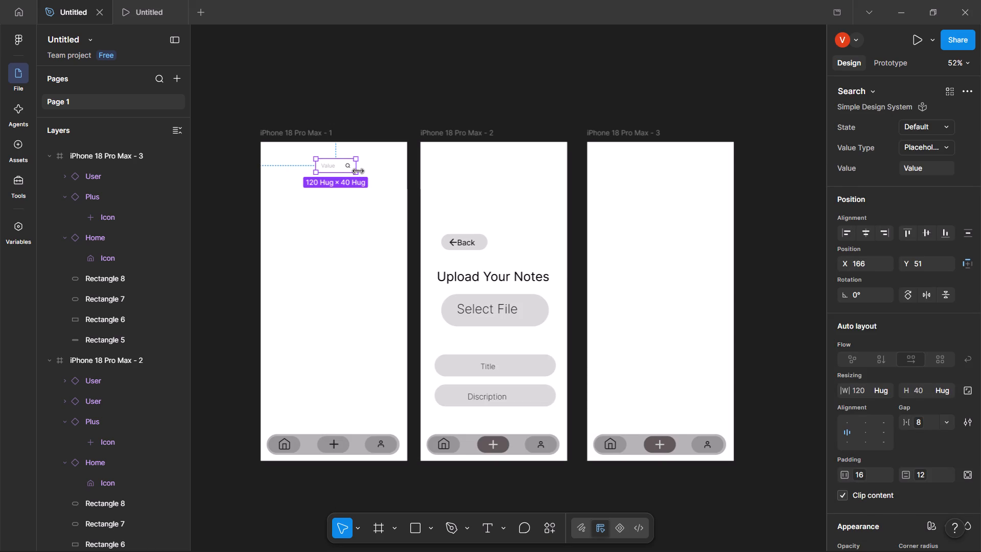
# Widen the search bar on iPhone 18 Pro Max - 1 to about 372 wide, starting at about X 37.
pyautogui.moveTo(358, 168); pyautogui.dragTo(394, 166)
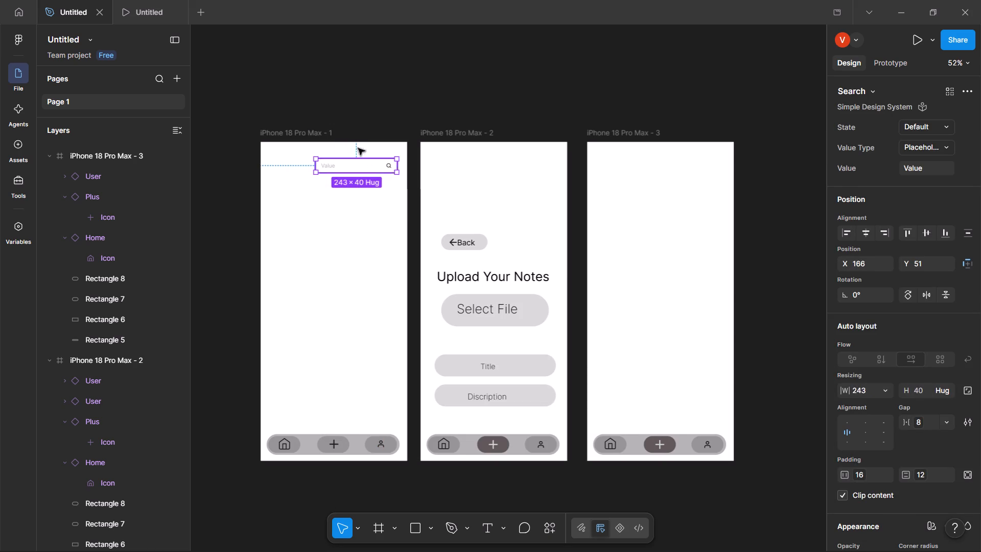
pyautogui.moveTo(314, 164); pyautogui.dragTo(276, 162)
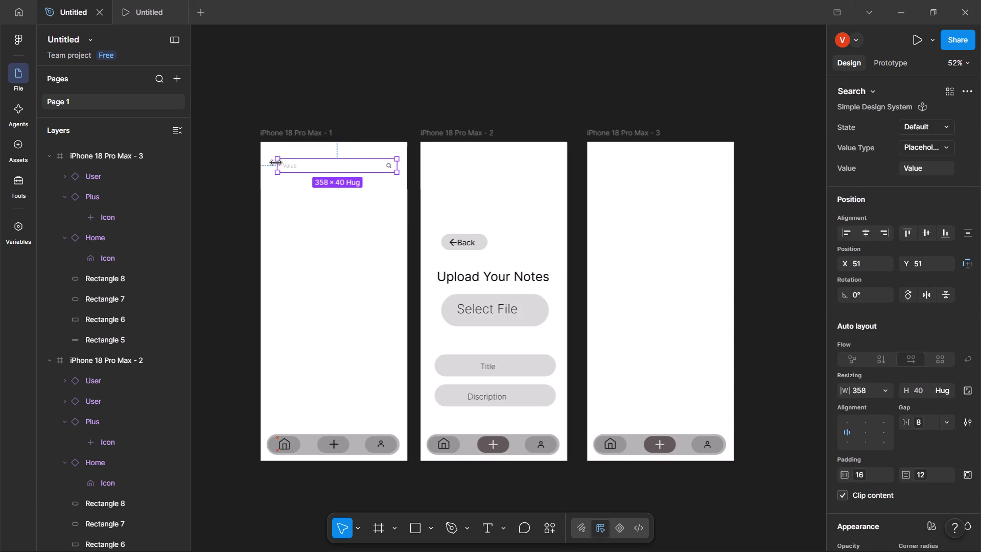
pyautogui.moveTo(276, 162); pyautogui.dragTo(273, 163)
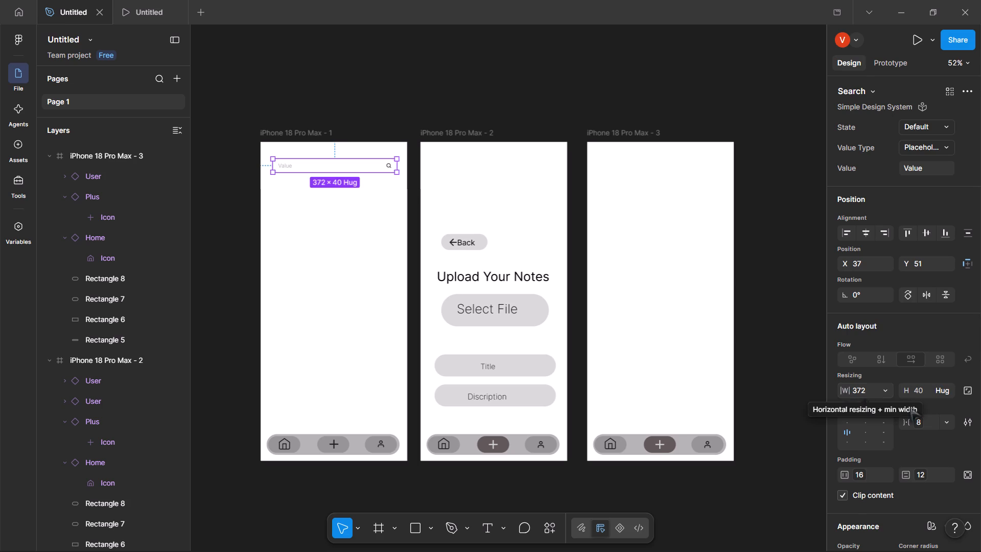
# Change the search bar's fill to a custom grey, 969696.
pyautogui.scroll(-4, 910, 408)
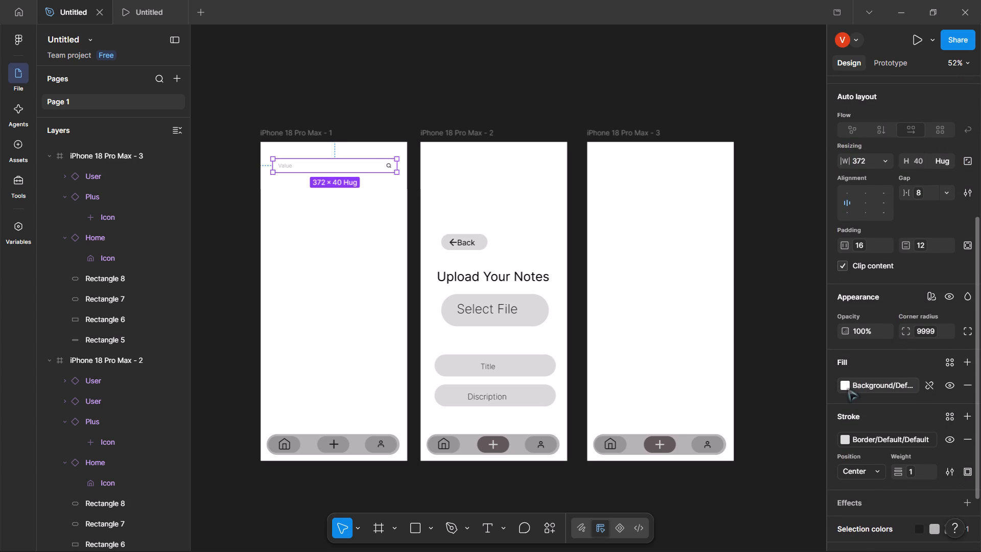
pyautogui.click(848, 388)
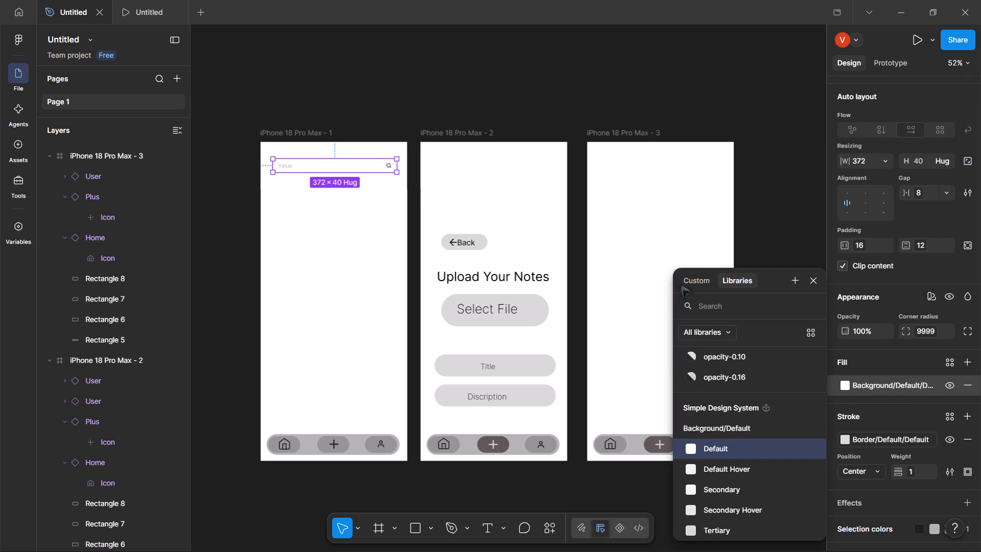
pyautogui.click(681, 284)
pyautogui.moveTo(689, 288); pyautogui.dragTo(676, 297)
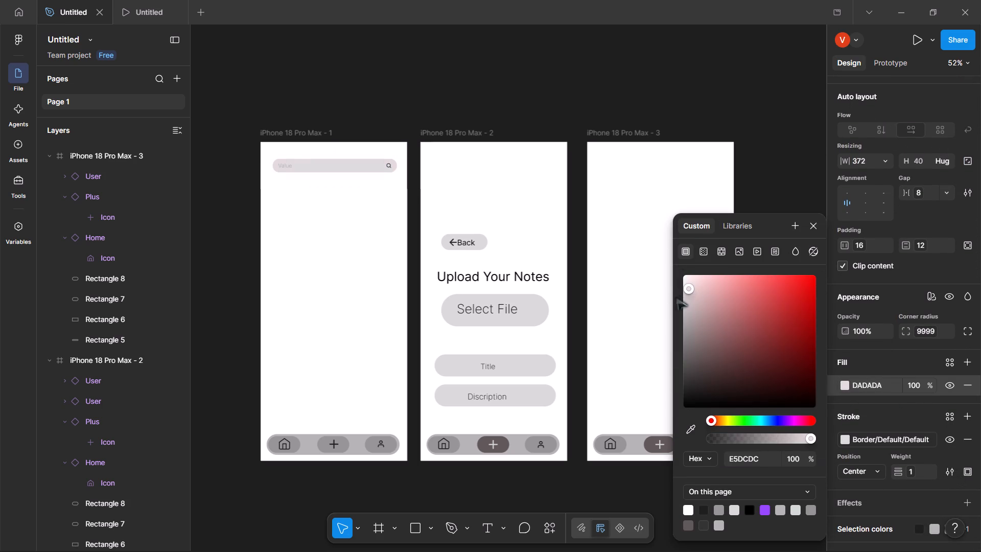
pyautogui.moveTo(676, 297); pyautogui.dragTo(672, 329)
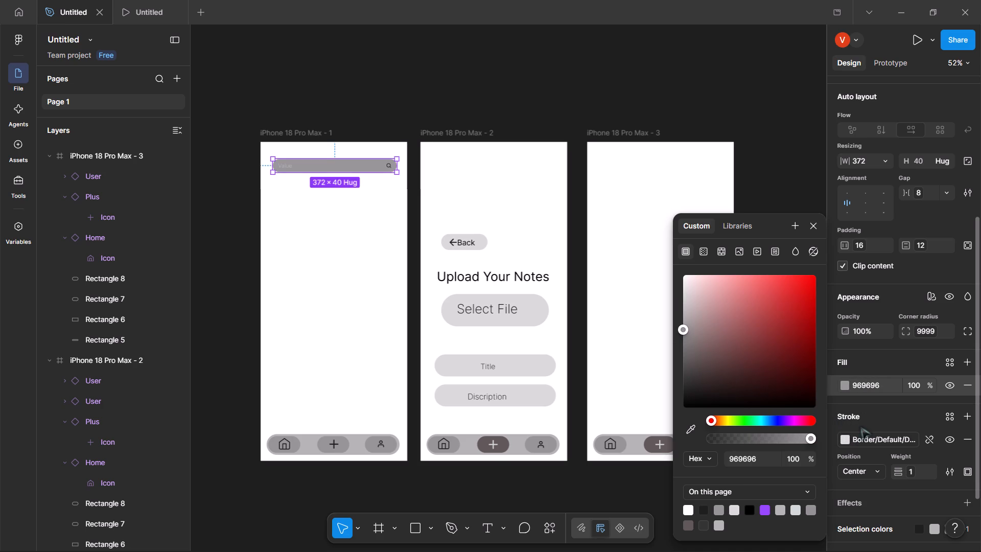
pyautogui.scroll(1, 859, 416)
pyautogui.scroll(-6, 859, 416)
pyautogui.scroll(6, 859, 416)
pyautogui.click(596, 54)
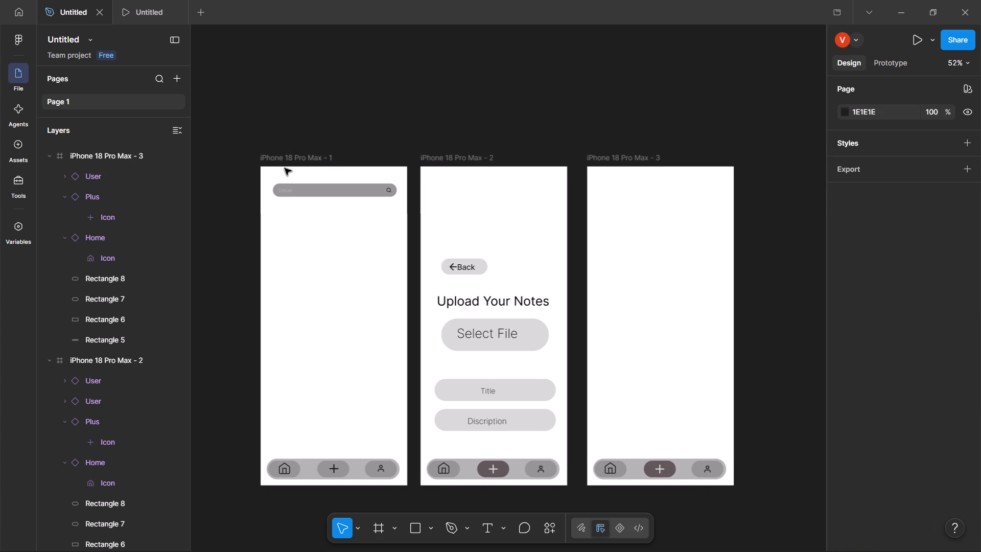
# Examine the search bar's component, layout and appearance properties on iPhone 18 Pro Max - 1.
pyautogui.click(285, 190)
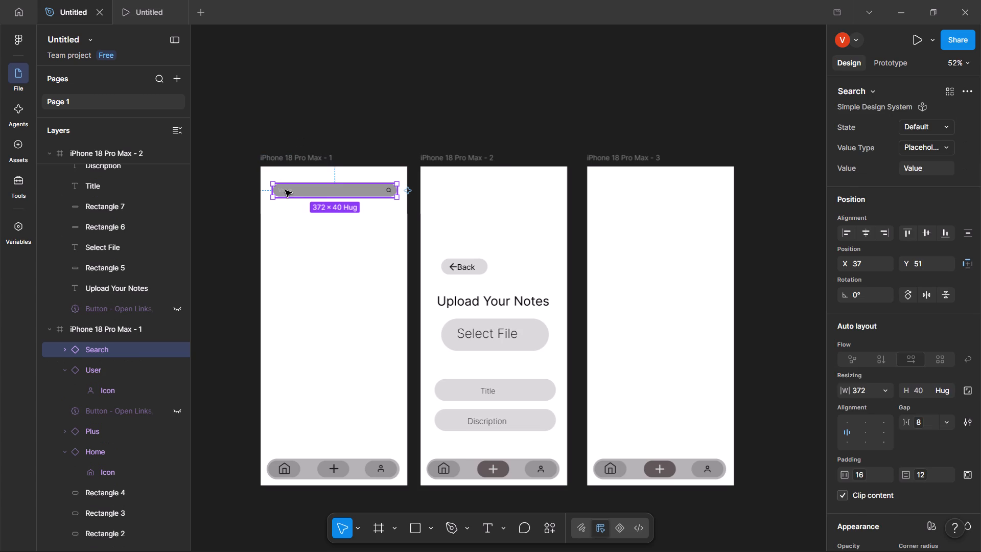
pyautogui.click(292, 192)
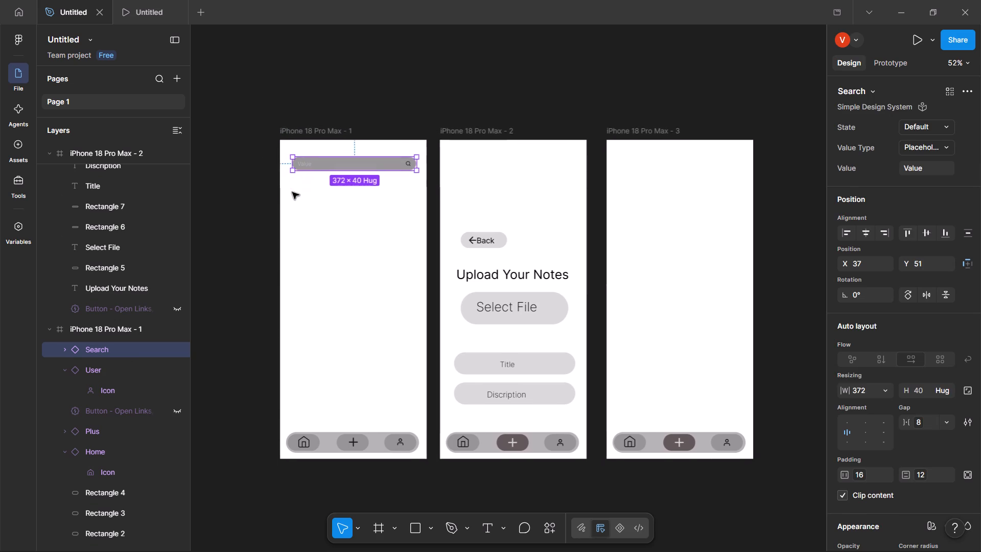
pyautogui.scroll(2, 292, 192)
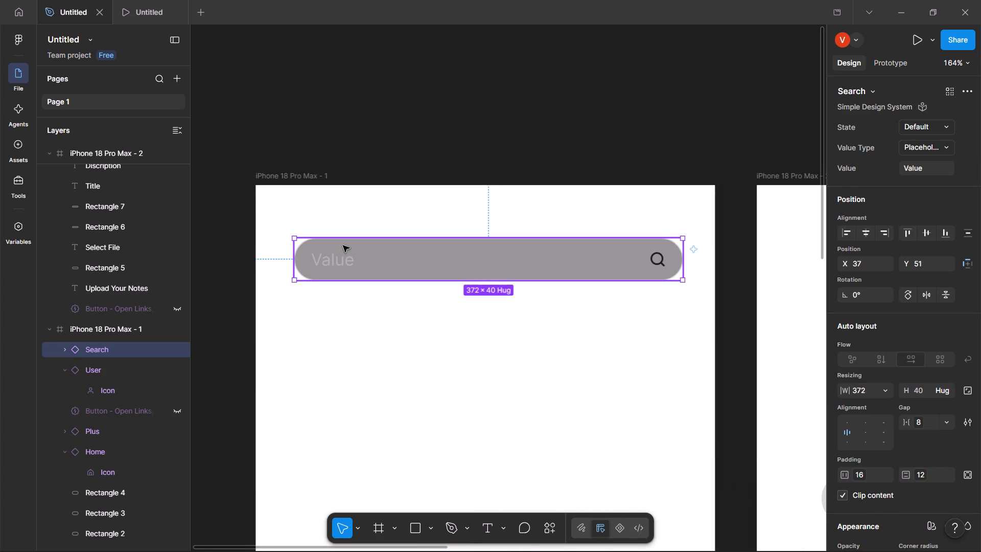
pyautogui.click(337, 254)
pyautogui.click(337, 256)
pyautogui.click(335, 143)
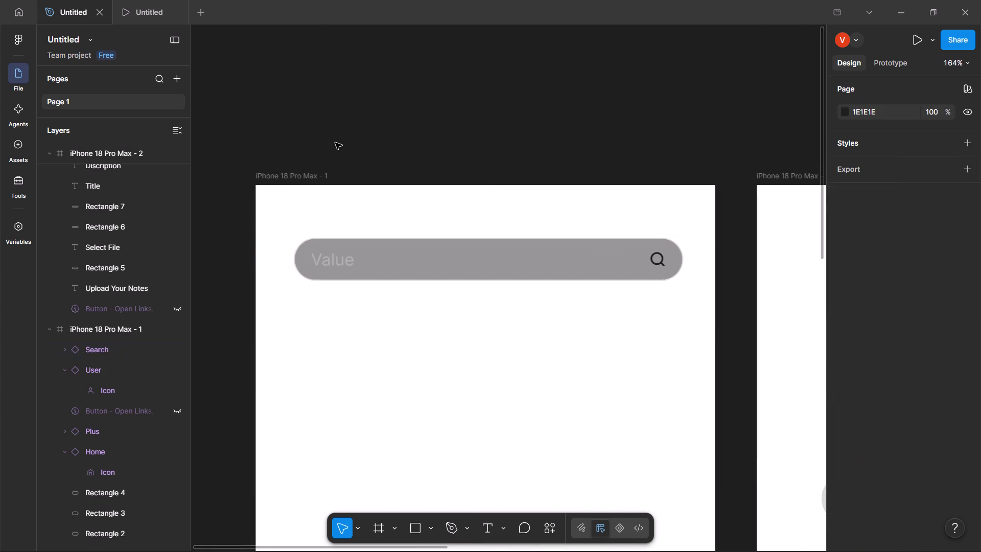
pyautogui.click(324, 265)
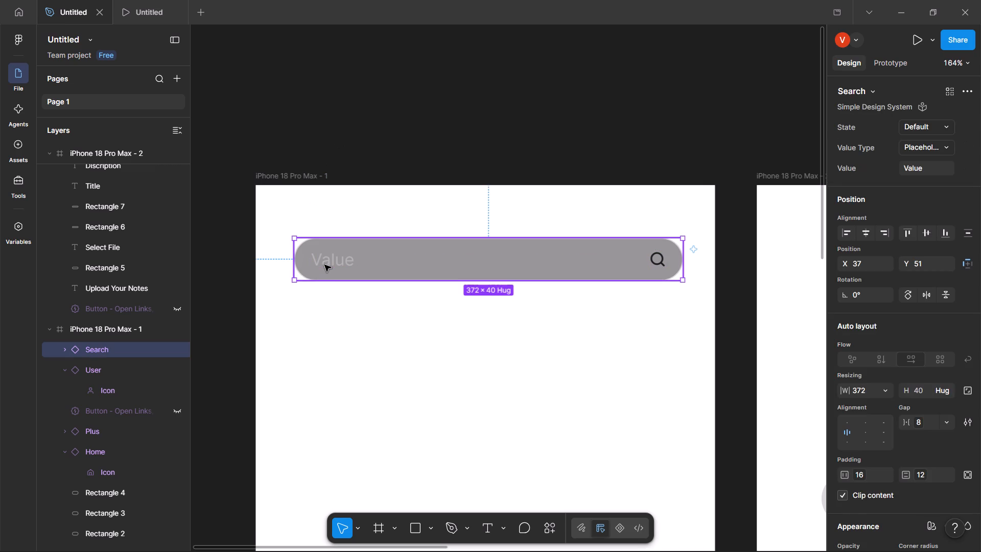
pyautogui.scroll(-3, 929, 377)
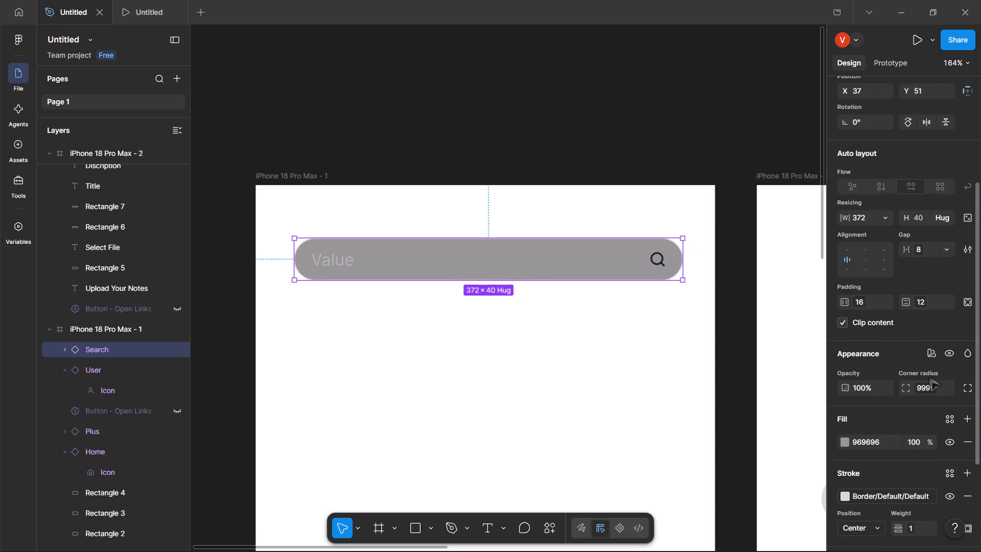
pyautogui.scroll(-1, 929, 377)
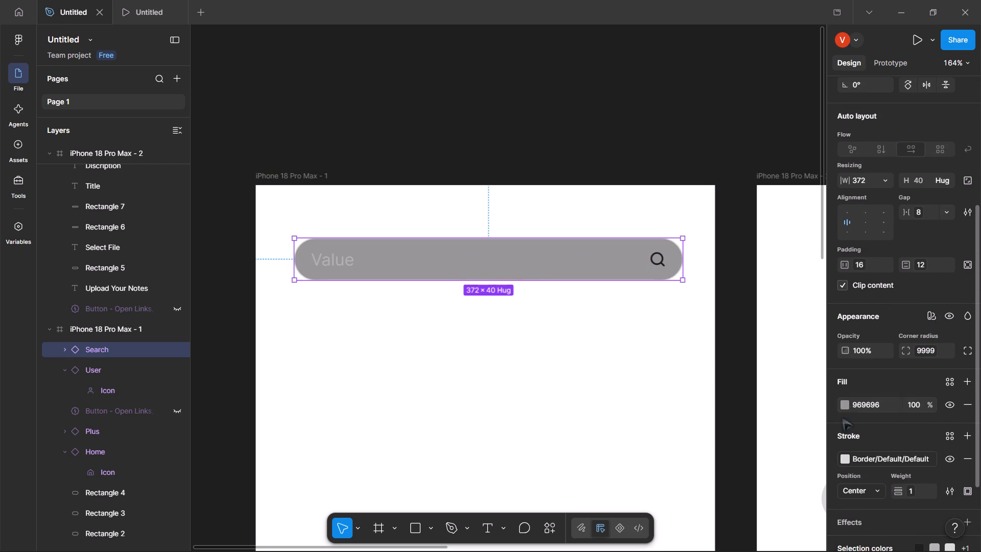
pyautogui.scroll(-1, 869, 455)
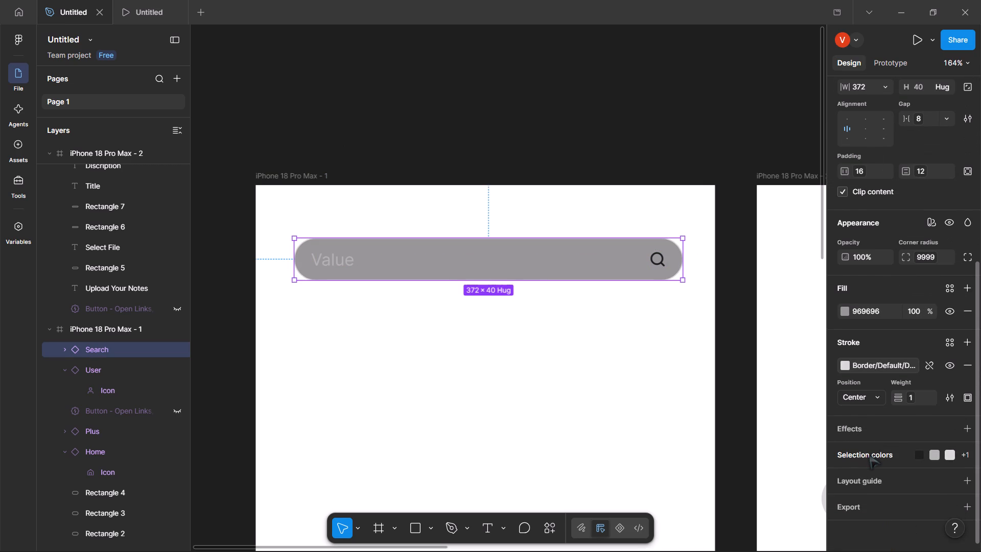
pyautogui.scroll(-2, 869, 455)
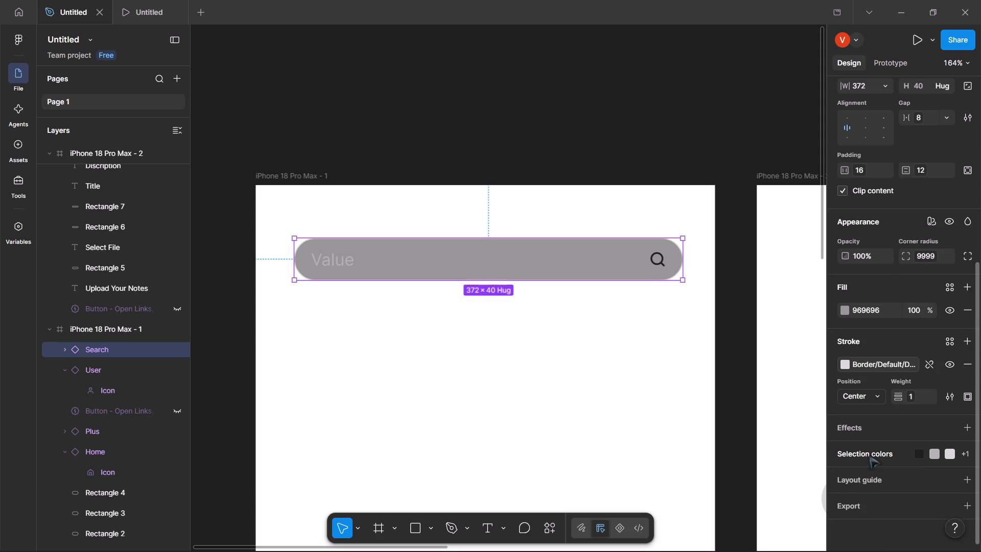
pyautogui.scroll(-1, 869, 455)
pyautogui.scroll(5, 869, 455)
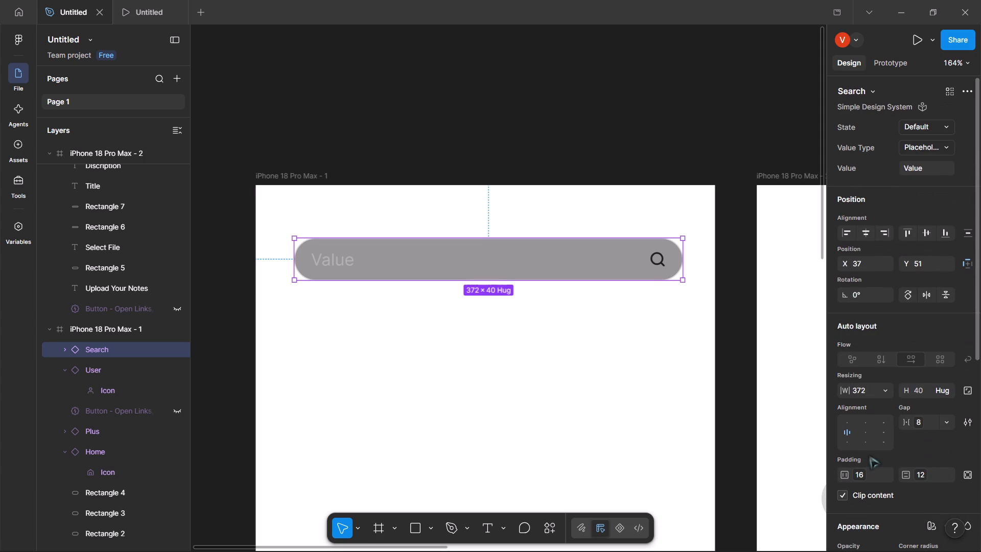
# Replace the search bar's placeholder value with "search your Favorite\", using voice dictation for the last word.
pyautogui.click(924, 171)
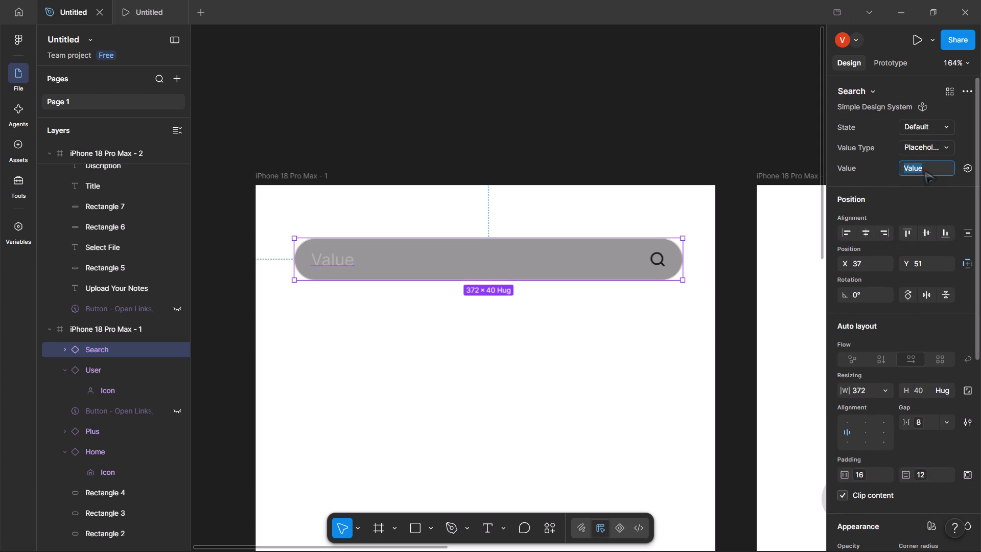
pyautogui.press('BackSpace')
pyautogui.press('BackSpace')
pyautogui.press('BackSpace')
pyautogui.write('search oyu')
pyautogui.press('BackSpace')
pyautogui.press('BackSpace')
pyautogui.press('BackSpace')
pyautogui.write('your fac')
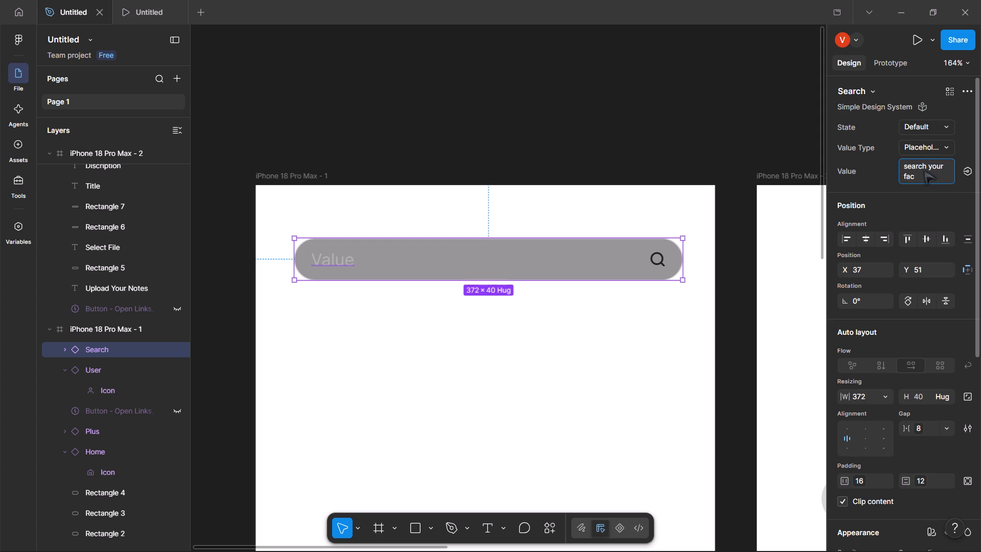
pyautogui.press('BackSpace')
pyautogui.write('vi')
pyautogui.press('BackSpace')
pyautogui.press('BackSpace')
pyautogui.write('ot')
pyautogui.press('BackSpace')
pyautogui.press('BackSpace')
pyautogui.press('v')
pyautogui.press('BackSpace')
pyautogui.write('iv')
pyautogui.press('BackSpace')
pyautogui.press('BackSpace')
pyautogui.press('BackSpace')
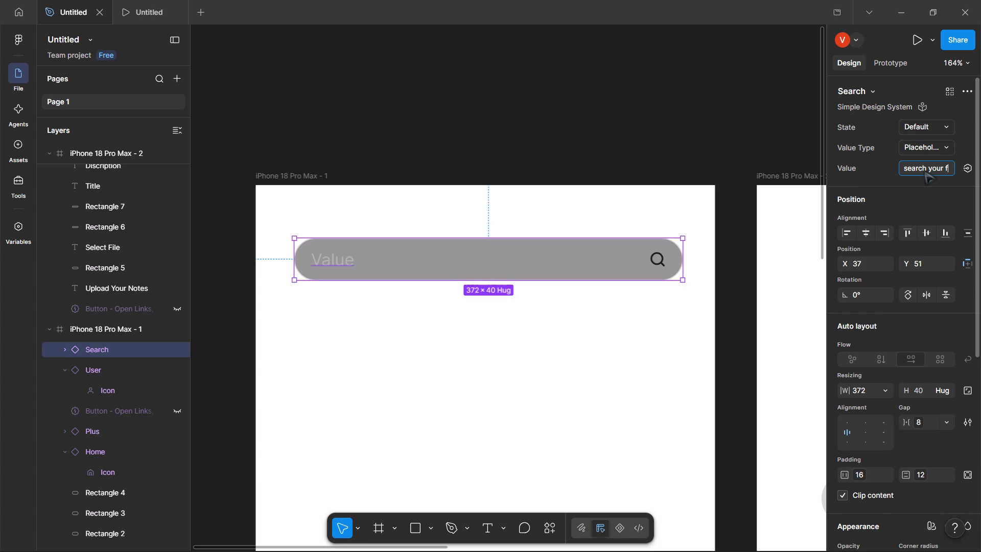
pyautogui.press('BackSpace')
pyautogui.press('super+h')
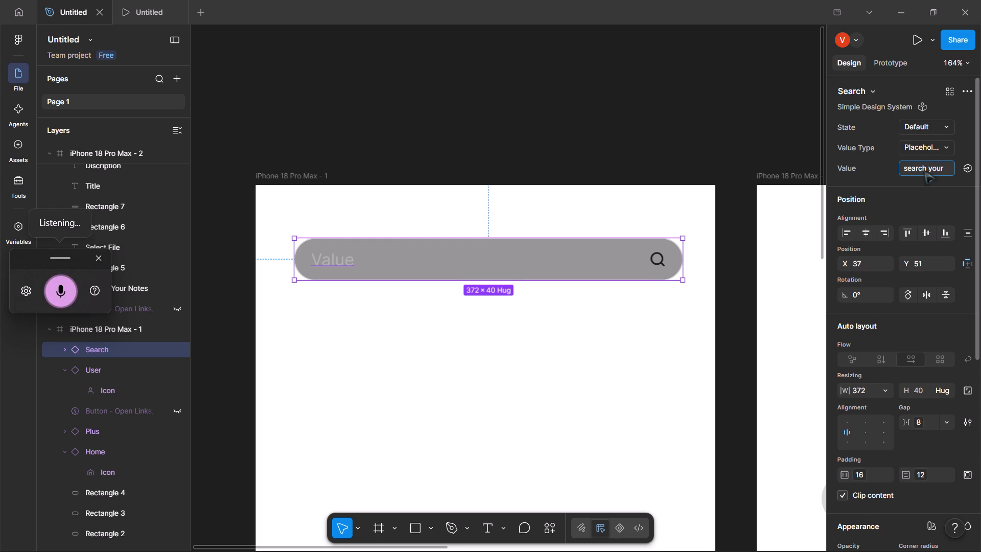
pyautogui.press('\\')
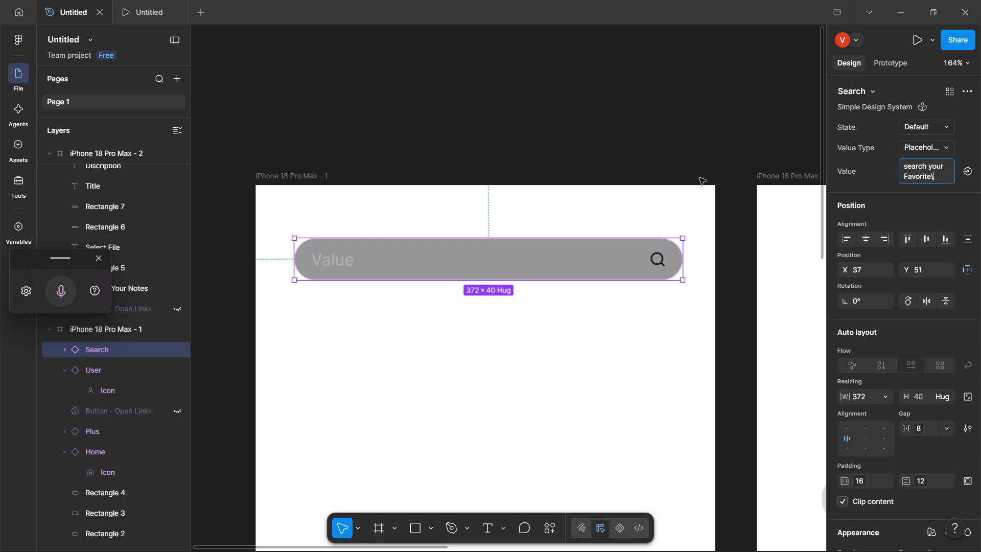
pyautogui.click(91, 259)
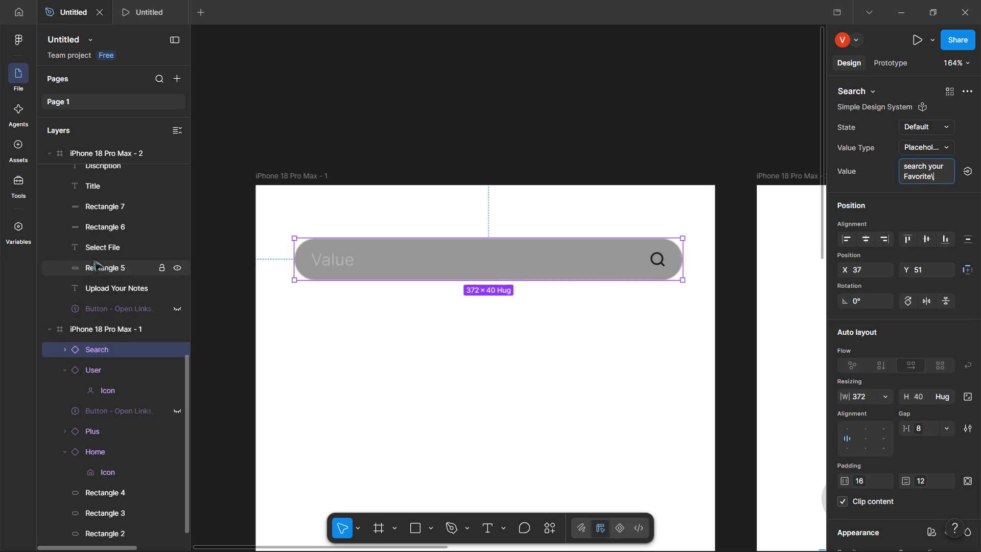
pyautogui.press('Return')
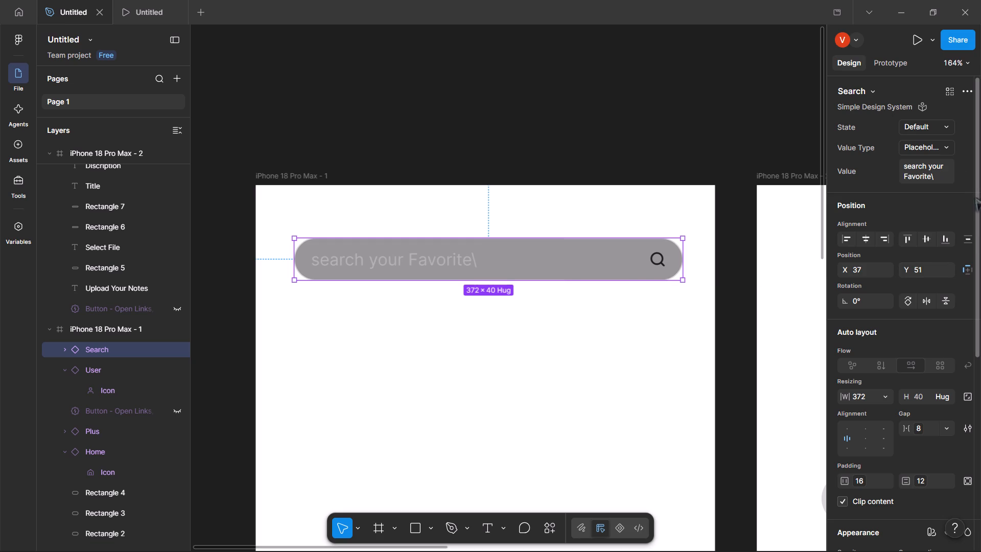
# Remove the trailing backslash from the search bar's placeholder value so it reads "search your Favorite".
pyautogui.click(940, 177)
pyautogui.press('BackSpace')
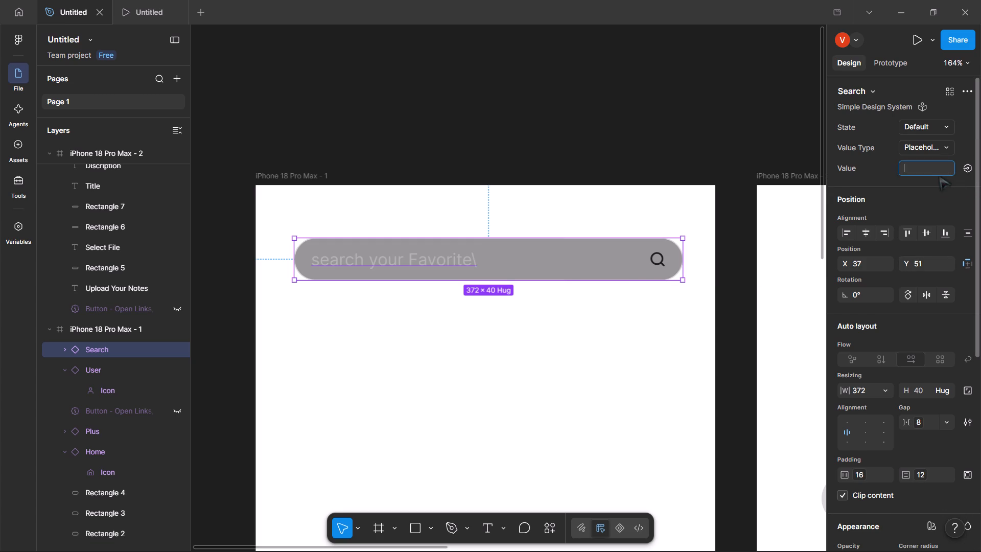
pyautogui.hotkey('ctrl', 'z')
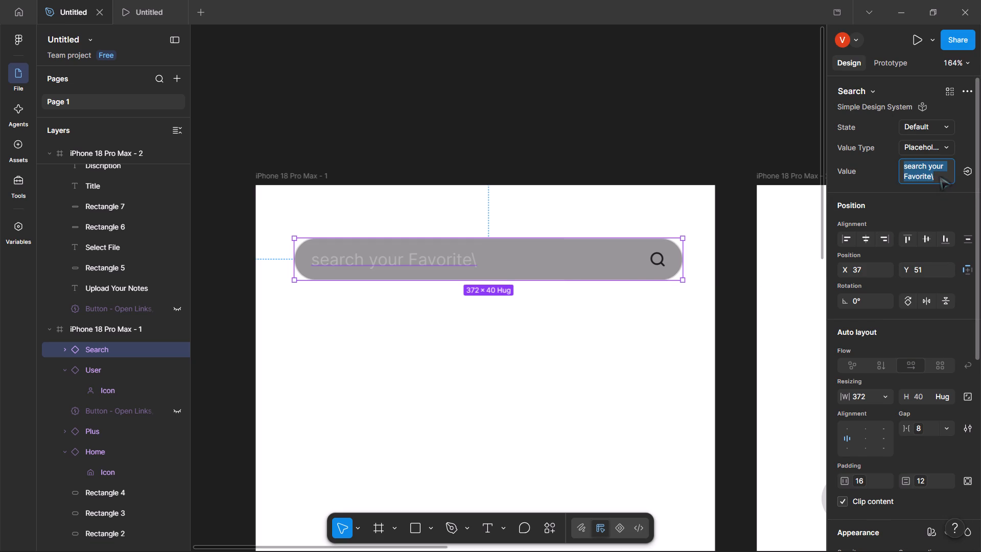
pyautogui.press('Right')
pyautogui.press('BackSpace')
pyautogui.press('Return')
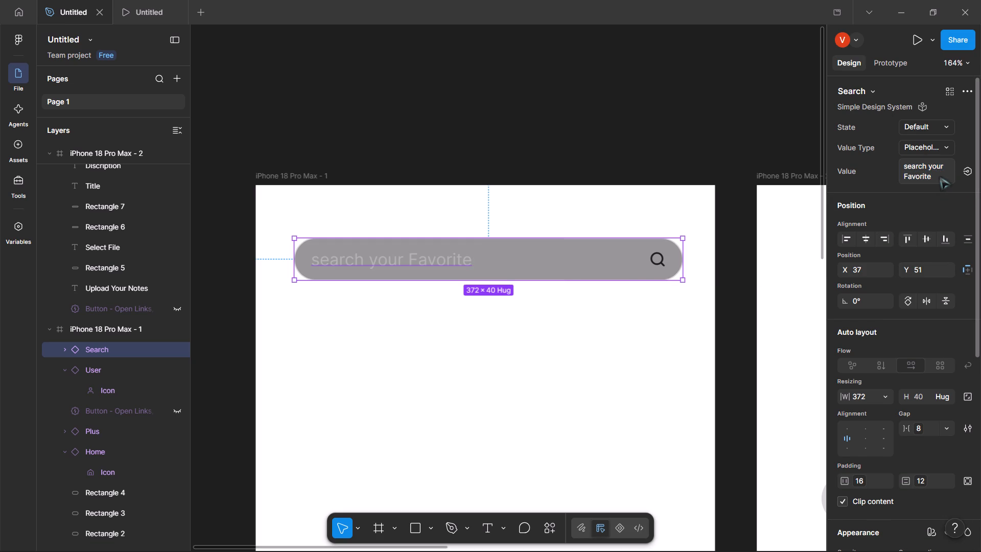
pyautogui.click(553, 89)
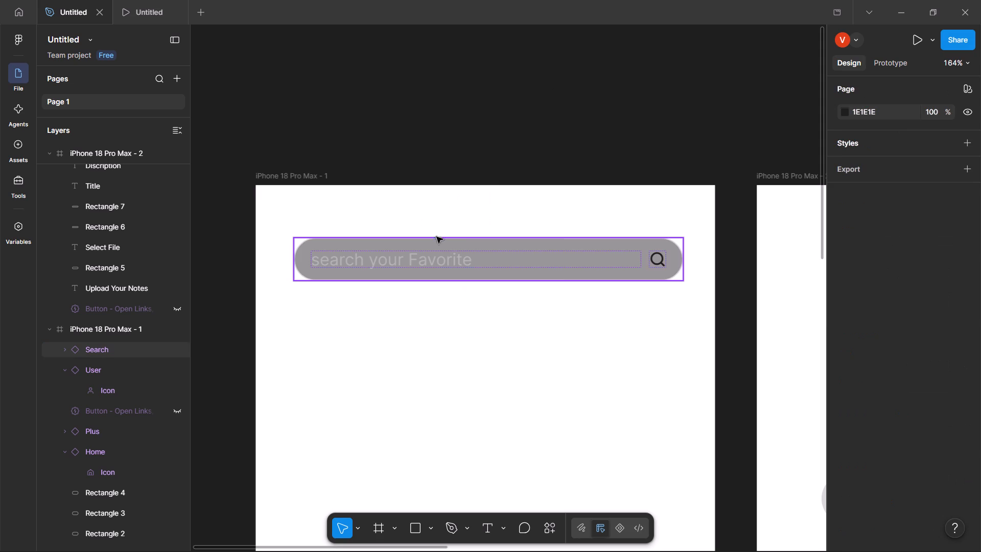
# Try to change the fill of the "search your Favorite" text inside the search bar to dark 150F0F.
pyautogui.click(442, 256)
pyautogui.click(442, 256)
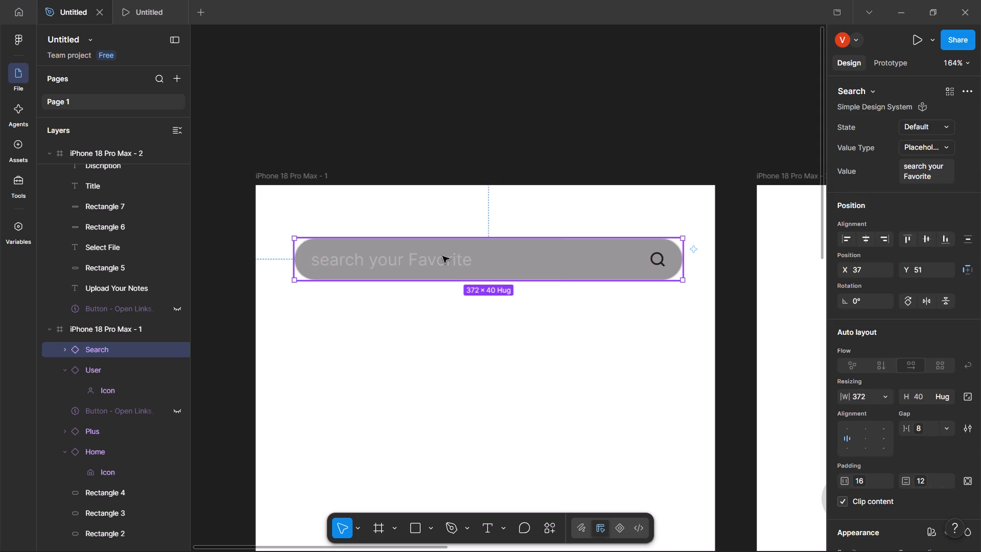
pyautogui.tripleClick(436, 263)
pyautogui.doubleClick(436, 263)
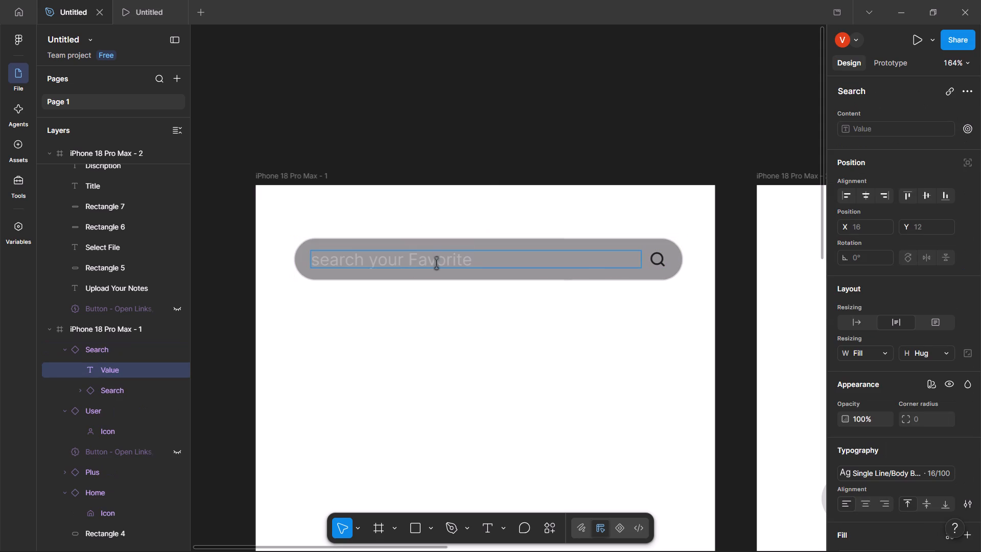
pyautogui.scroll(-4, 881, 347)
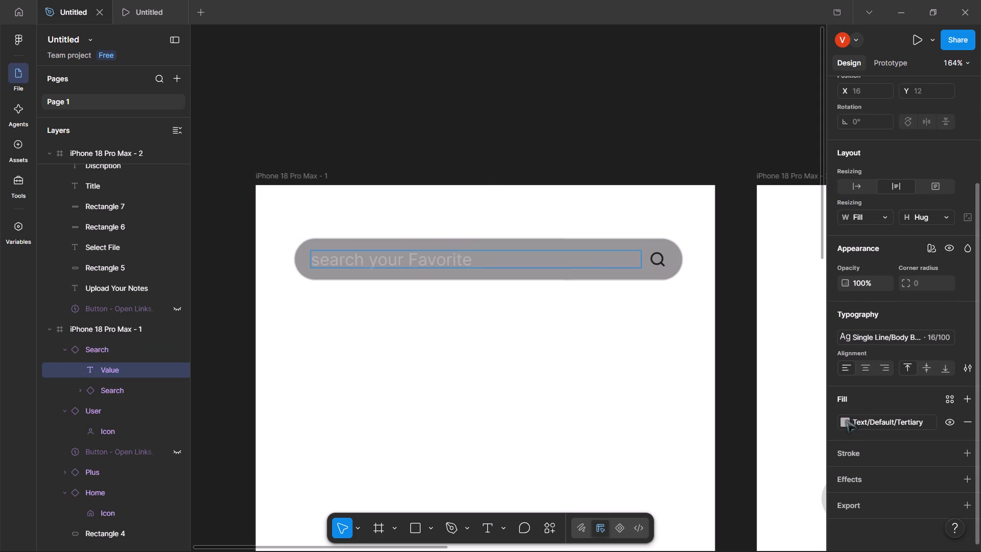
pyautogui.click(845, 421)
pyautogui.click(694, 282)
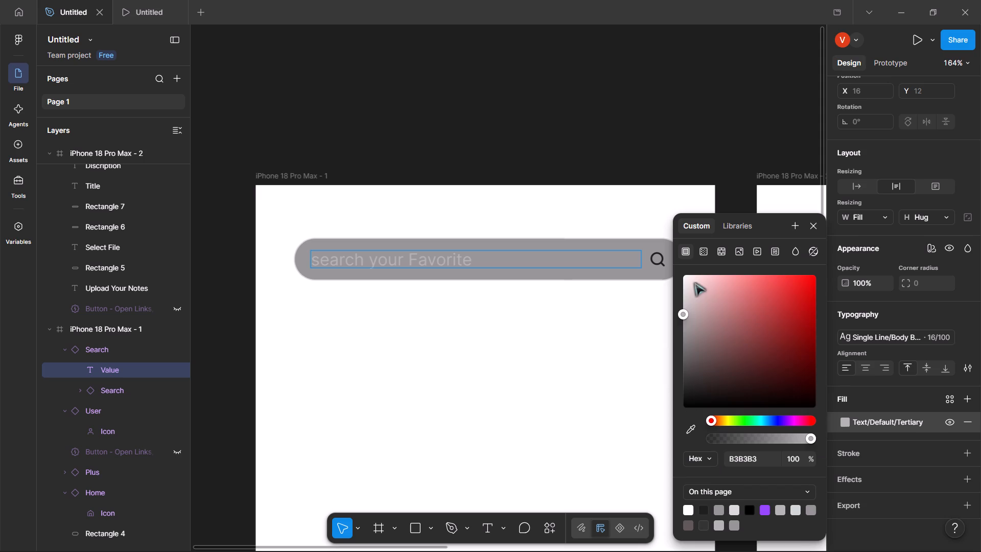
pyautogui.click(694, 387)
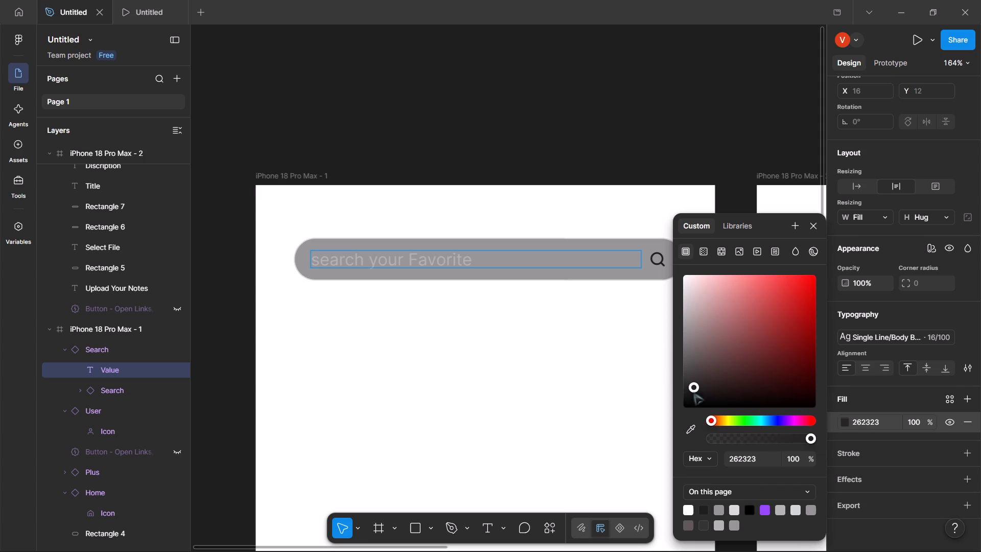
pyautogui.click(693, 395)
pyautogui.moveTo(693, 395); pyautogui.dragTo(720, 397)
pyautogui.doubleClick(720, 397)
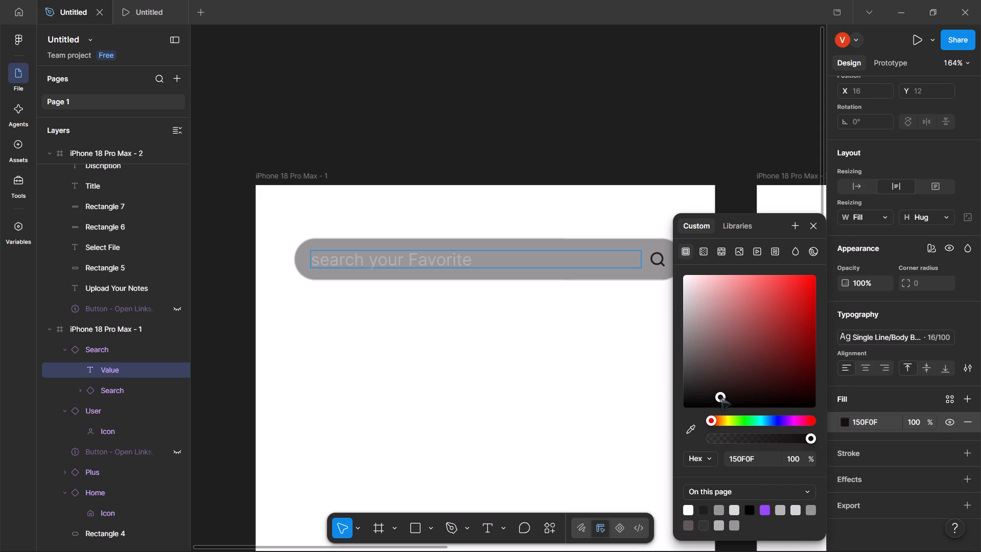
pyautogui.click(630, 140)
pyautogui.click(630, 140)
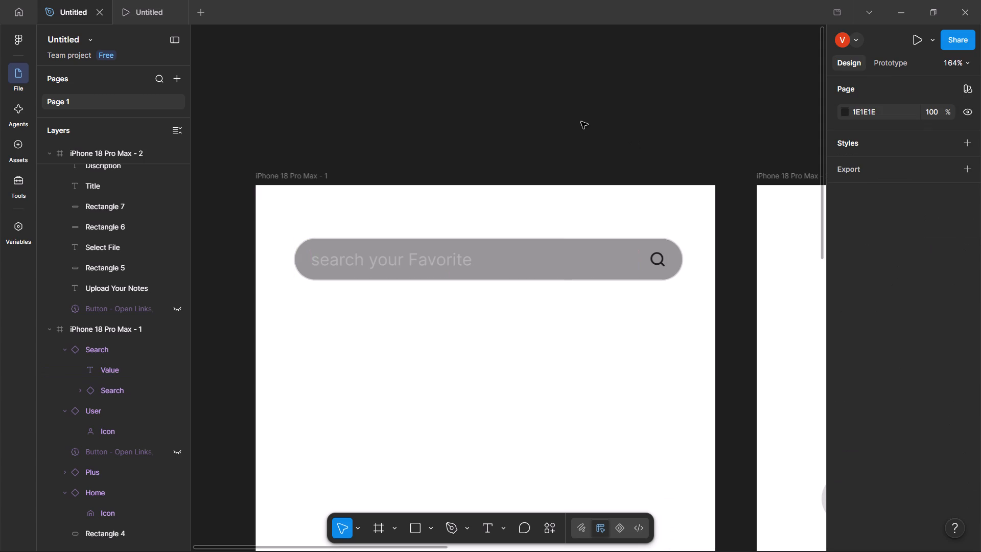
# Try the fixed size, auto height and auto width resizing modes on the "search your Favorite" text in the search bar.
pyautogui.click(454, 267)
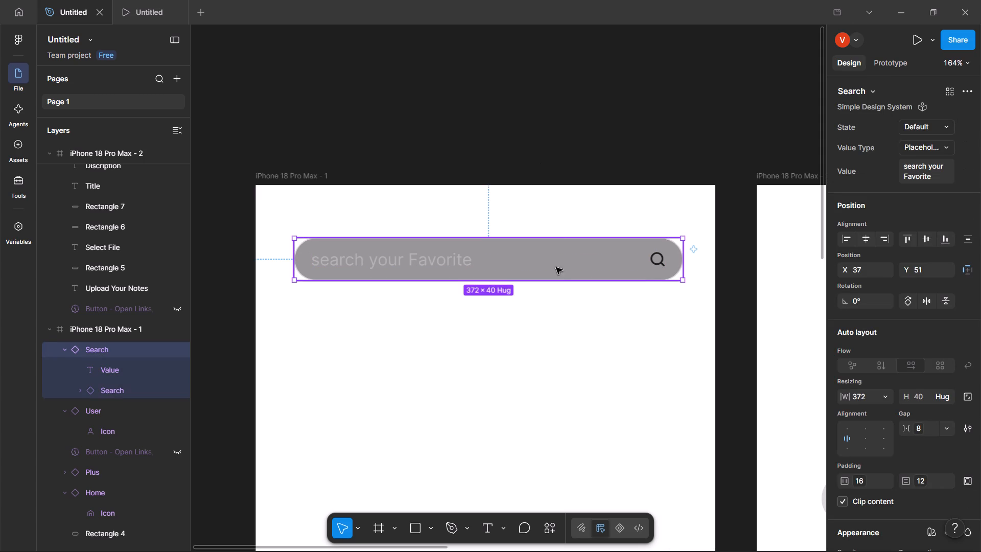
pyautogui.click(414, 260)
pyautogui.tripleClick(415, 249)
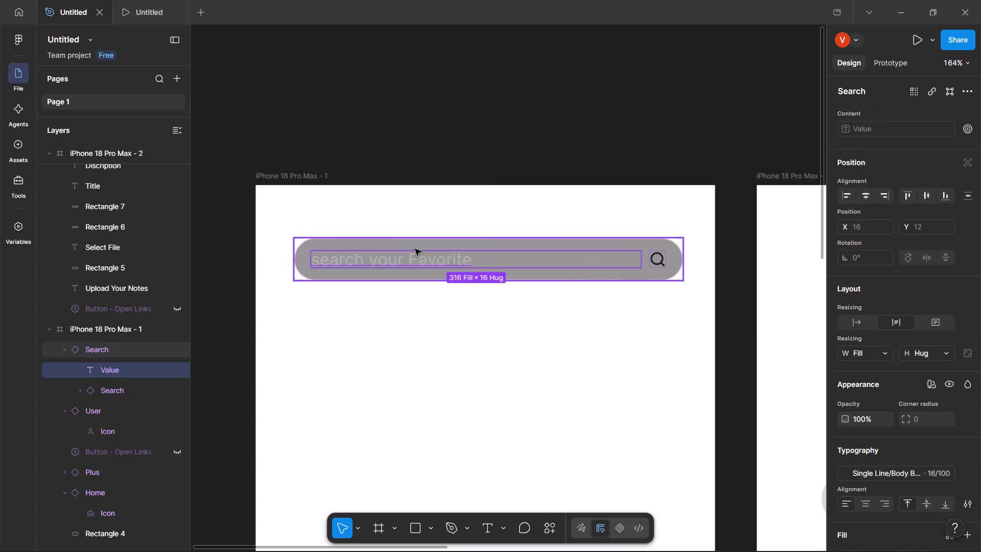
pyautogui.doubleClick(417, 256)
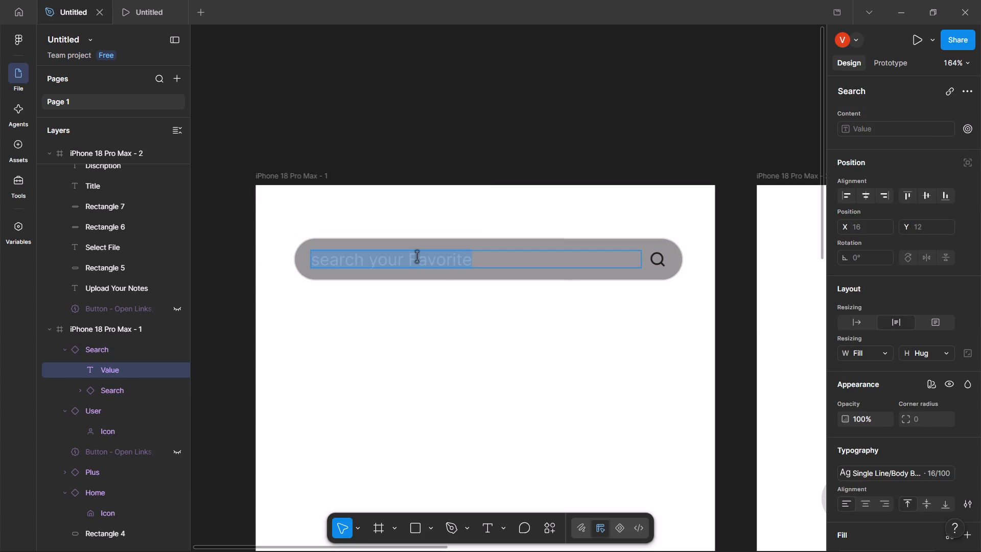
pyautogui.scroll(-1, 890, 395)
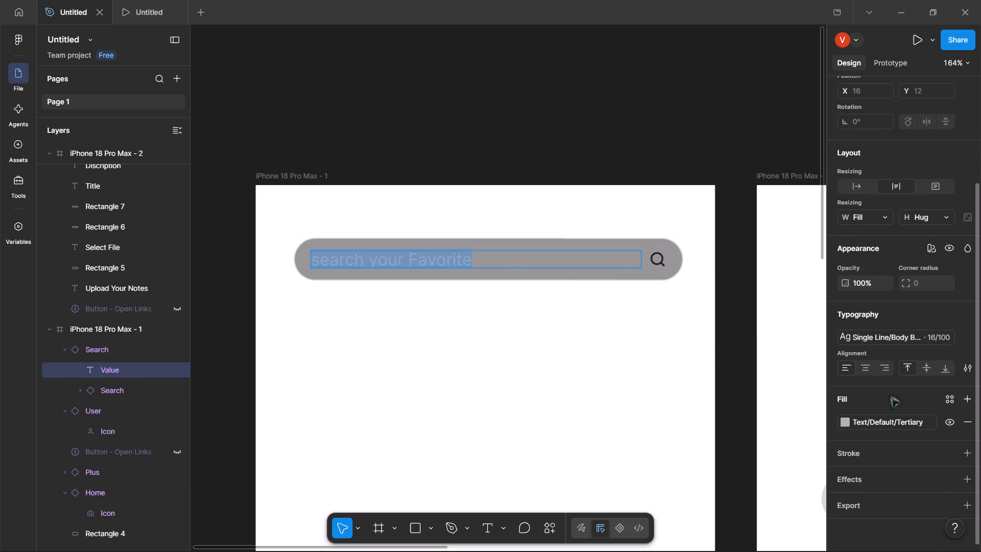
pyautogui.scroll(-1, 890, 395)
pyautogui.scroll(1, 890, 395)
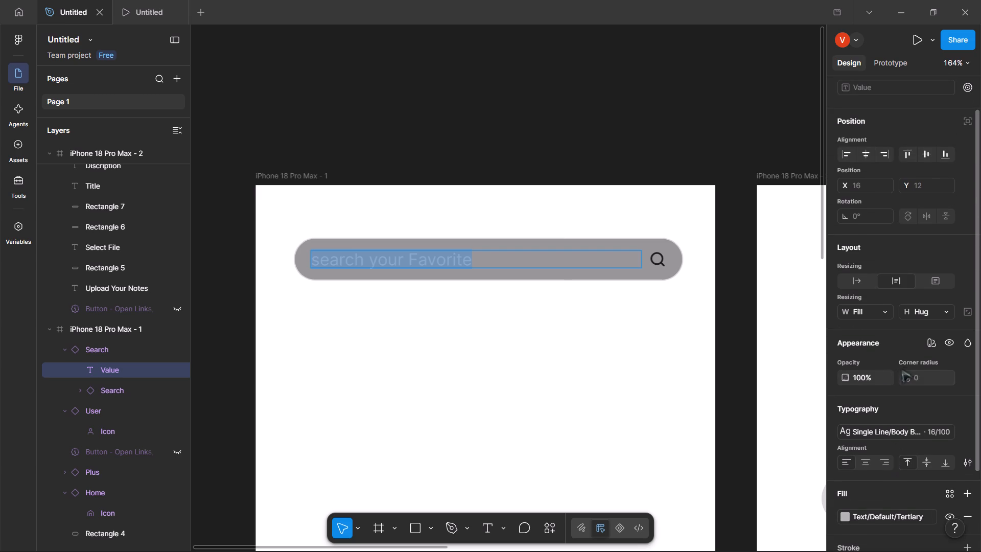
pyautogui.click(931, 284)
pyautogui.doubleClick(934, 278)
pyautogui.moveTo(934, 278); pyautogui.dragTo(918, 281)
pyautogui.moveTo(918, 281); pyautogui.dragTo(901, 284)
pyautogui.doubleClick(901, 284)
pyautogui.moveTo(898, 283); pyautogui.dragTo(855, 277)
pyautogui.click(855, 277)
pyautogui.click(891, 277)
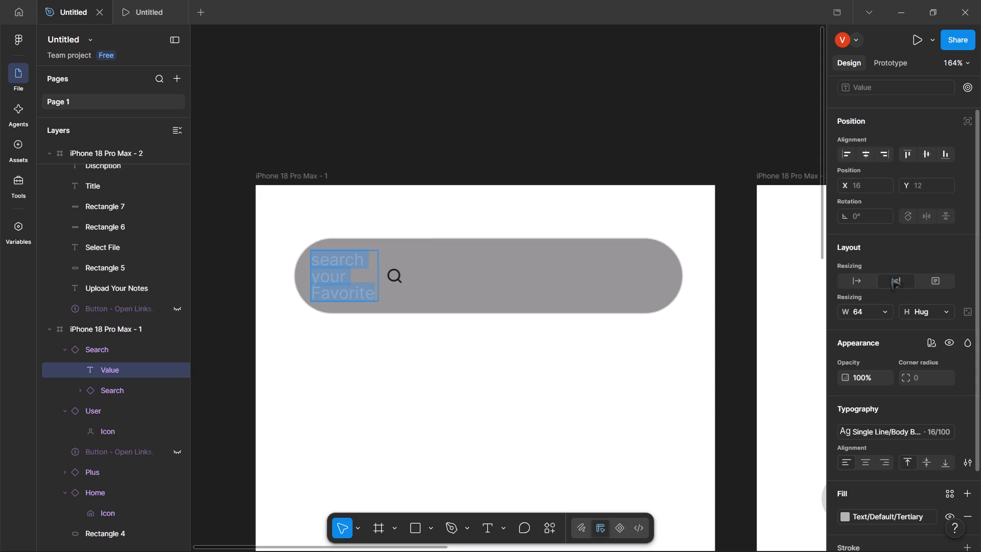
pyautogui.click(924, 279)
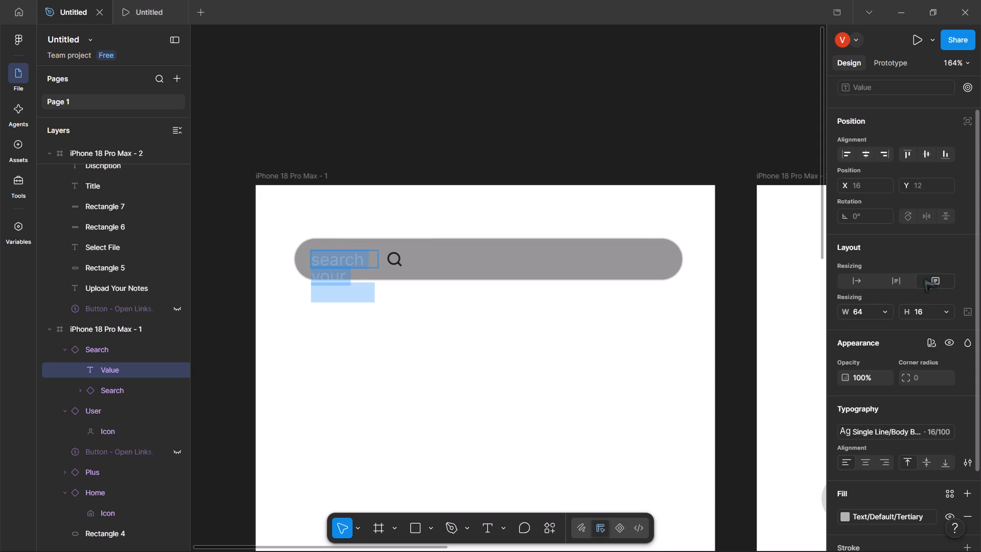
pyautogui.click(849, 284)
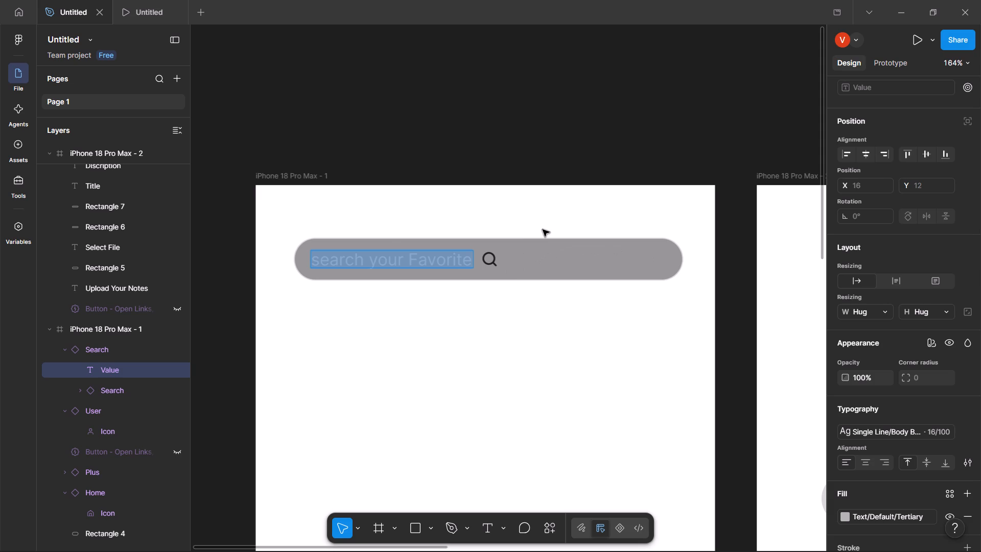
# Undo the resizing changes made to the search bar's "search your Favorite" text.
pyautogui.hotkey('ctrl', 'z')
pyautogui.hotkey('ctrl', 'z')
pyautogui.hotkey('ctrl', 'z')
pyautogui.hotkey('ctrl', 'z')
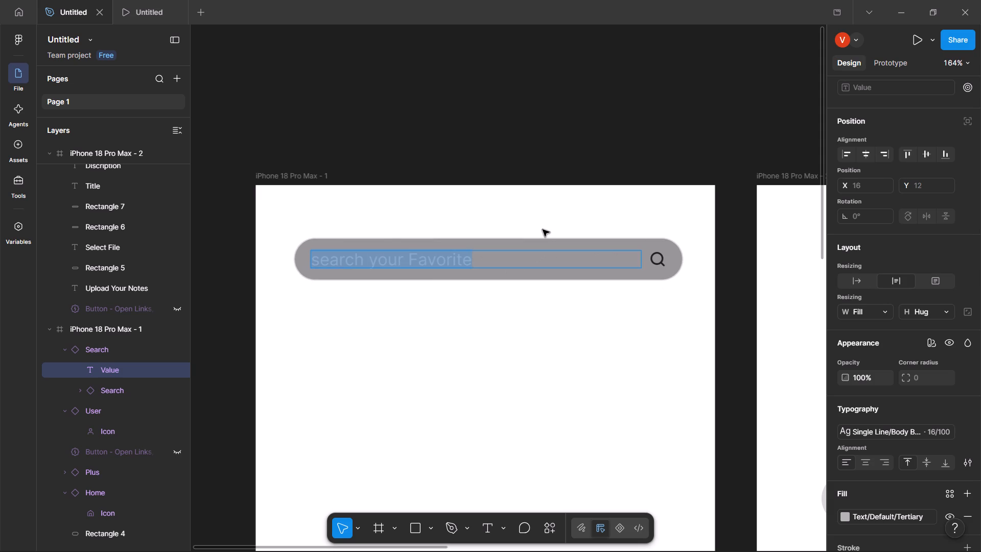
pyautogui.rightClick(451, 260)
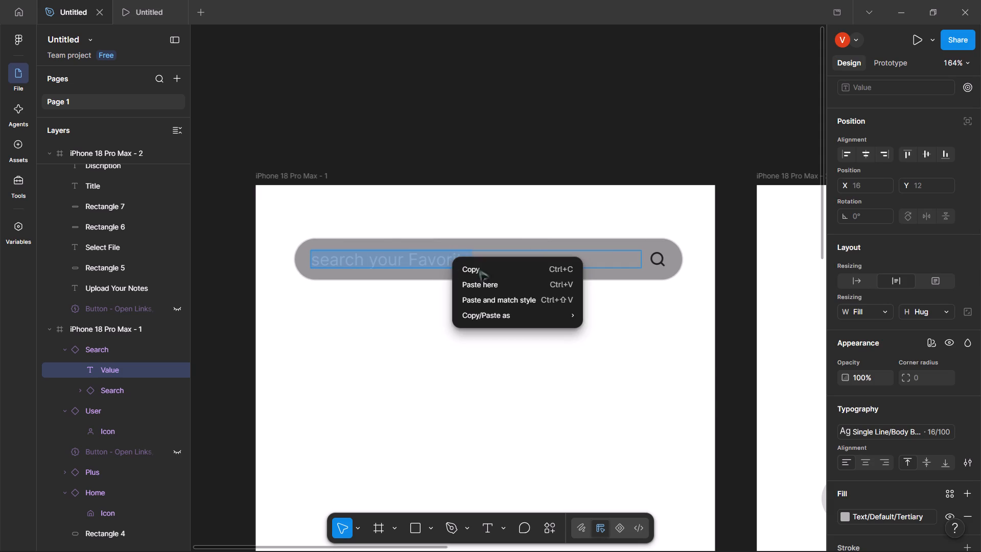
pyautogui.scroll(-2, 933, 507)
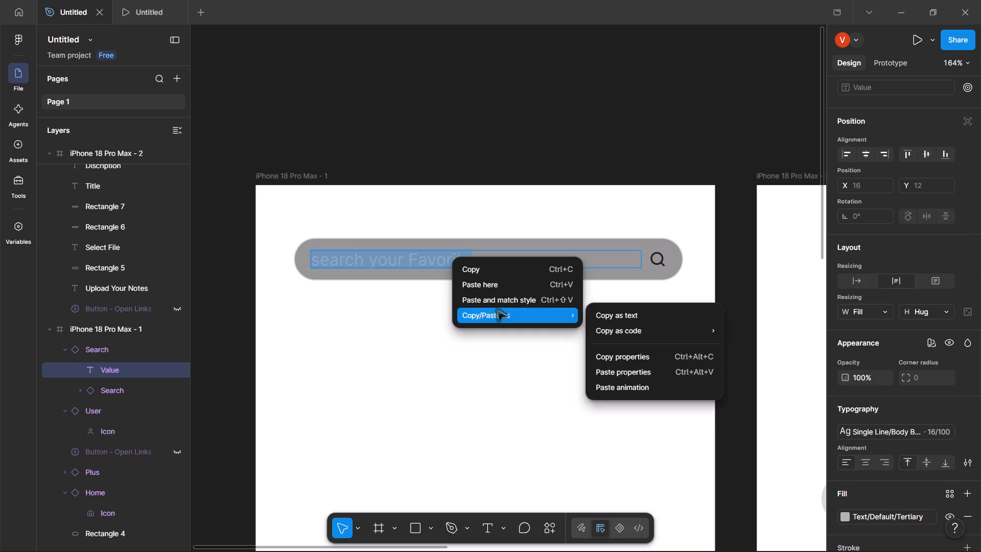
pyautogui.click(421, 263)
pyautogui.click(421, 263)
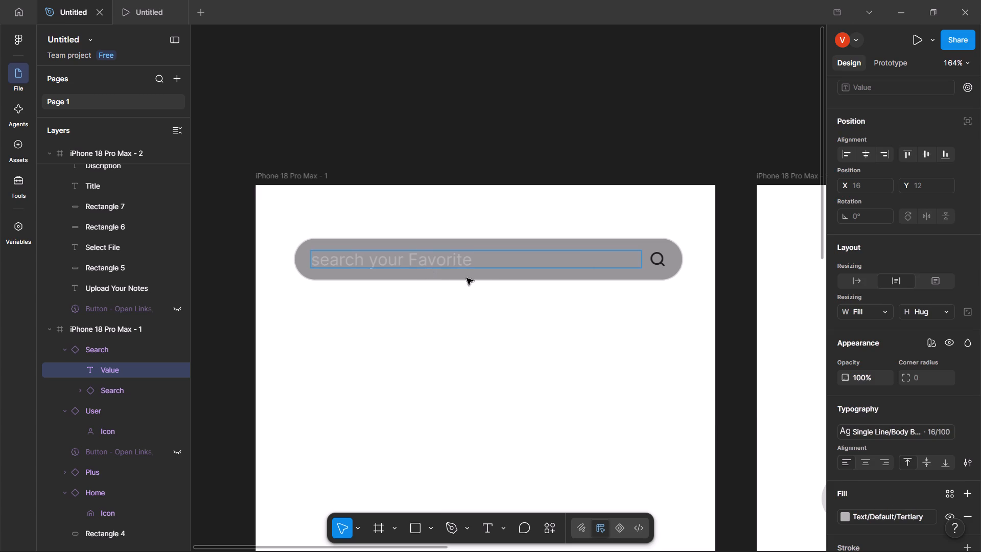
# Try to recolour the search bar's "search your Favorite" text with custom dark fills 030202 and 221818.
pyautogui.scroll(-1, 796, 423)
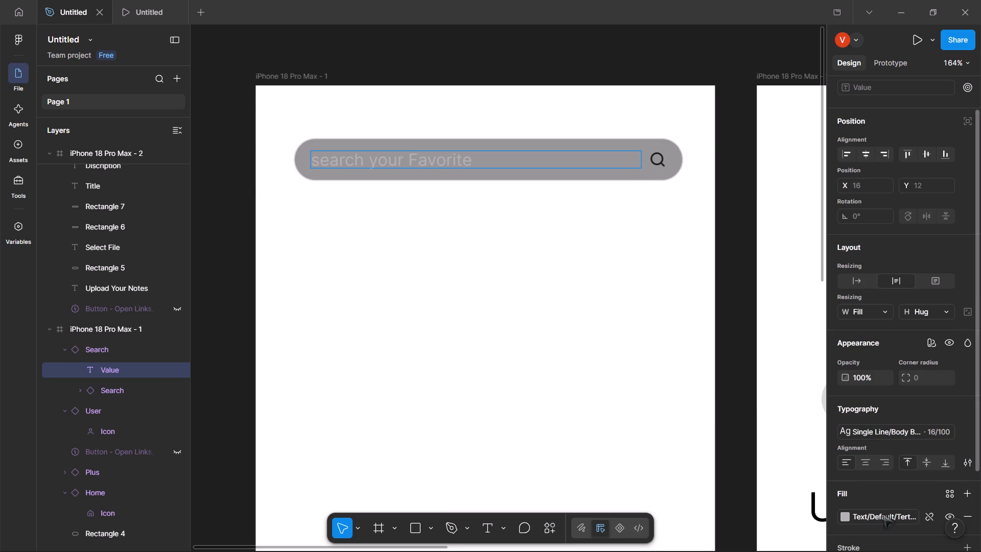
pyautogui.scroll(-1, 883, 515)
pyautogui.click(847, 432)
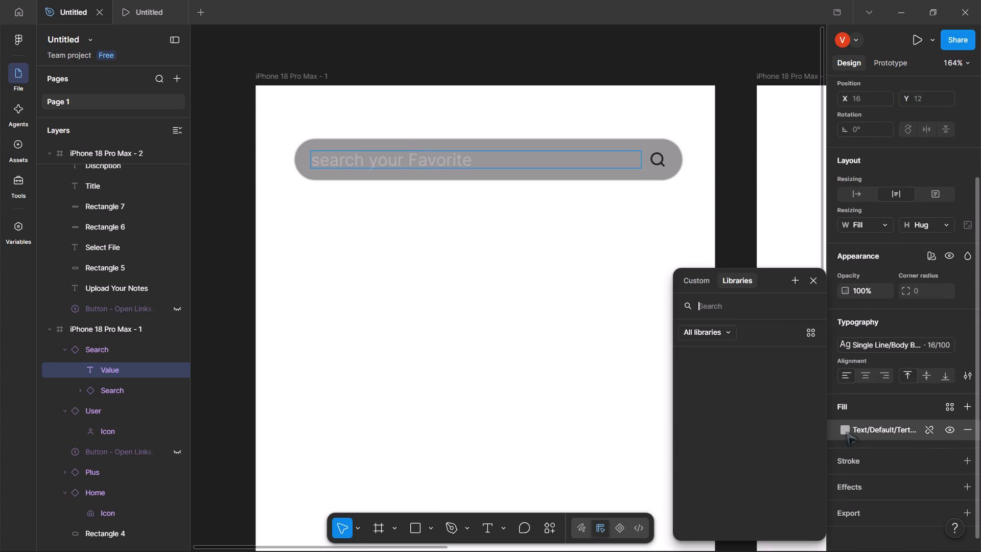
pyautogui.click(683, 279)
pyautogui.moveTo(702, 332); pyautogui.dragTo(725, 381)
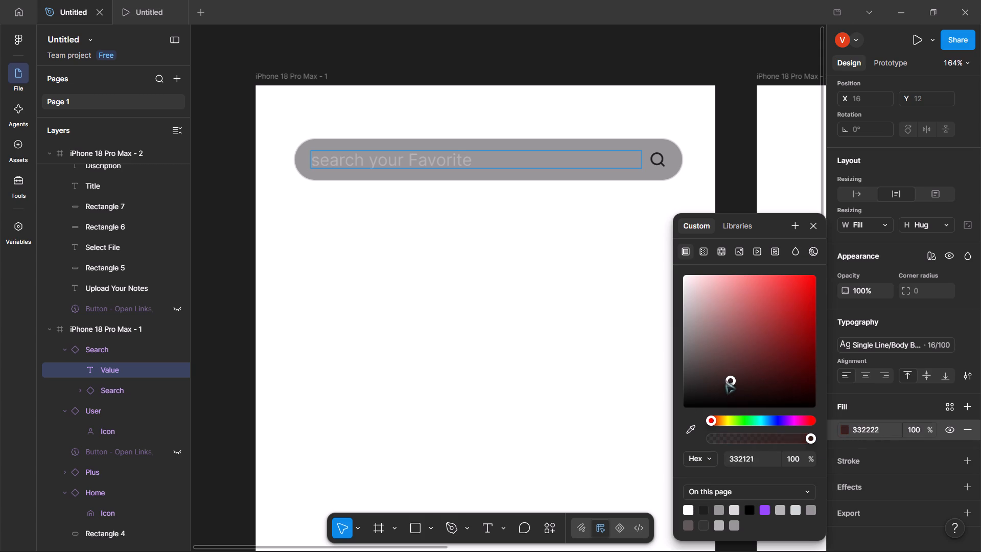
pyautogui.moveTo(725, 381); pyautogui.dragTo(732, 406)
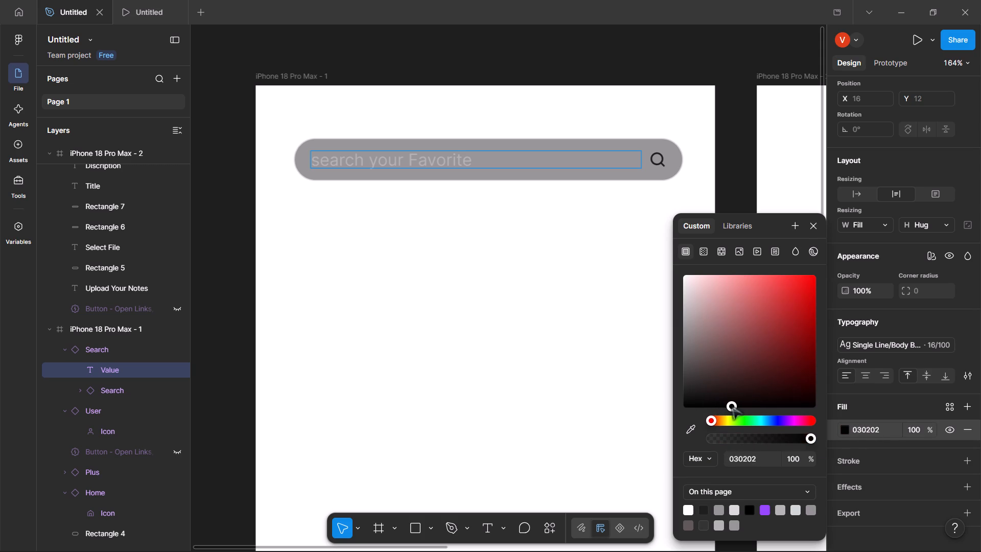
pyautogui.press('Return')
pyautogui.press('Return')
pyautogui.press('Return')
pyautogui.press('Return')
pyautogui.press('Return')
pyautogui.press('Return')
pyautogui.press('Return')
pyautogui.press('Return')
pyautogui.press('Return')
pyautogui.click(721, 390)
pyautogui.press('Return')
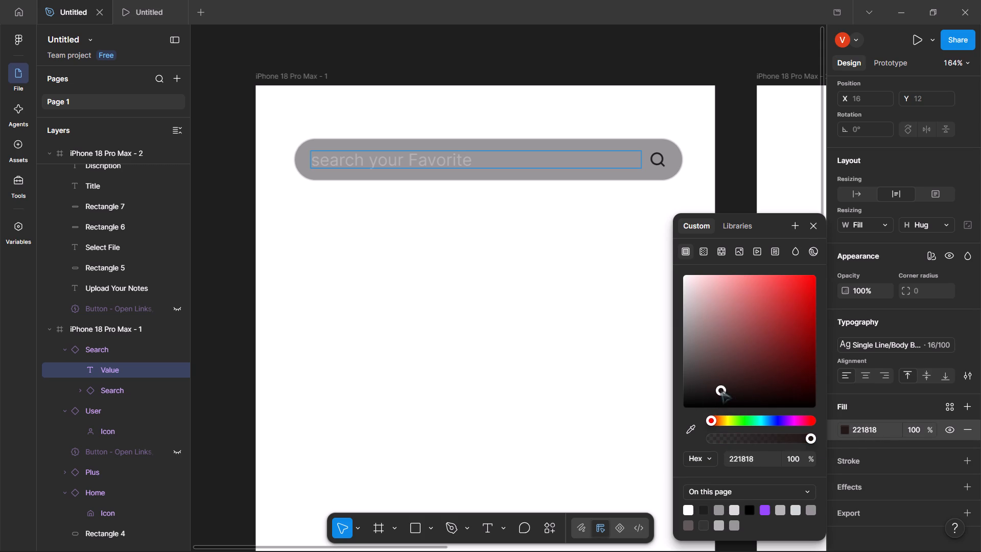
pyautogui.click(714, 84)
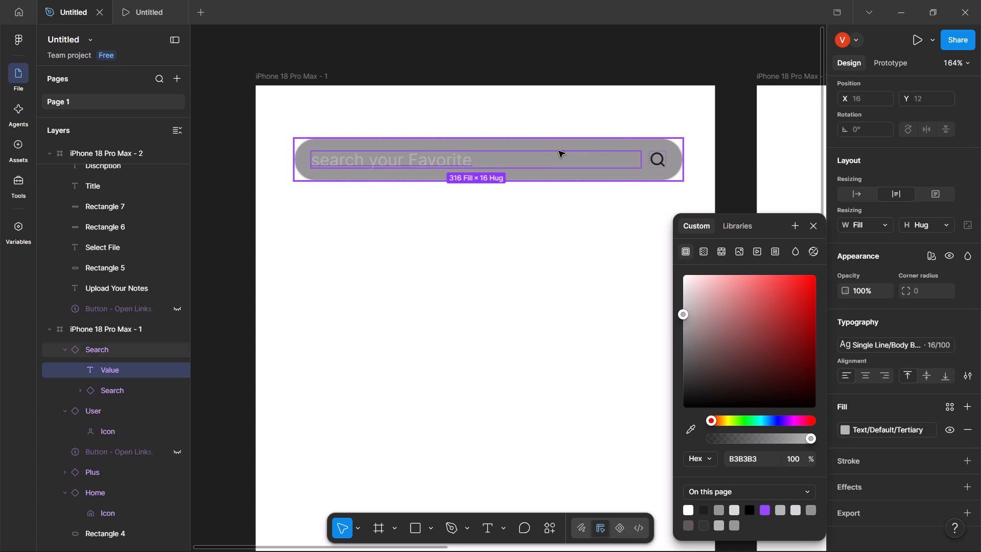
# Change the search bar's background fill on iPhone 18 Pro Max - 1 to a custom dark brownish grey.
pyautogui.click(553, 150)
pyautogui.scroll(-1, 869, 366)
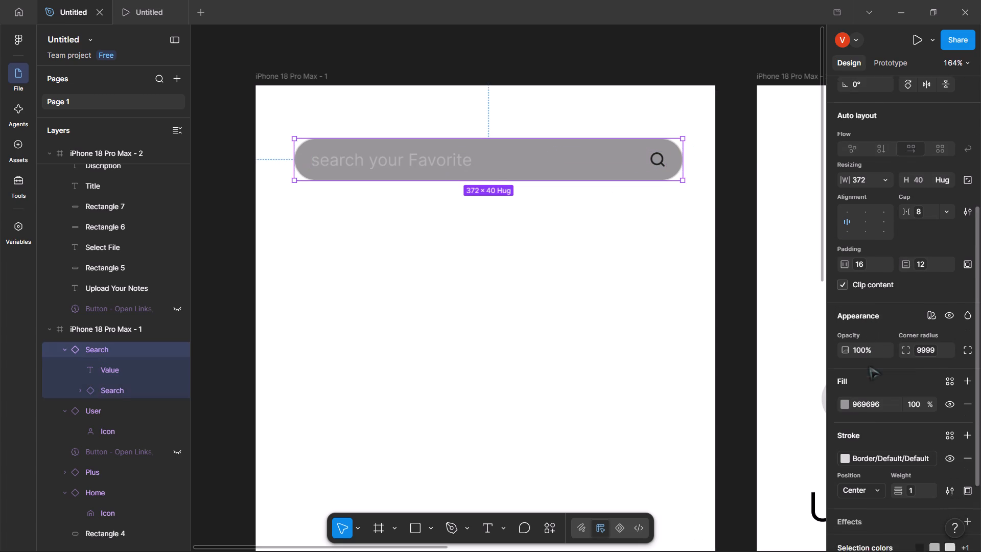
pyautogui.scroll(-1, 869, 366)
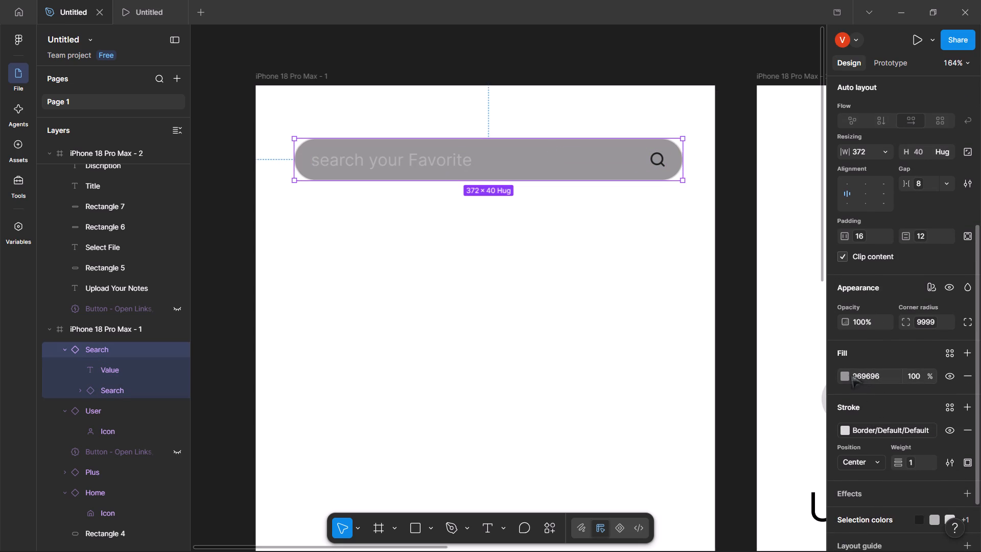
pyautogui.click(847, 374)
pyautogui.click(803, 350)
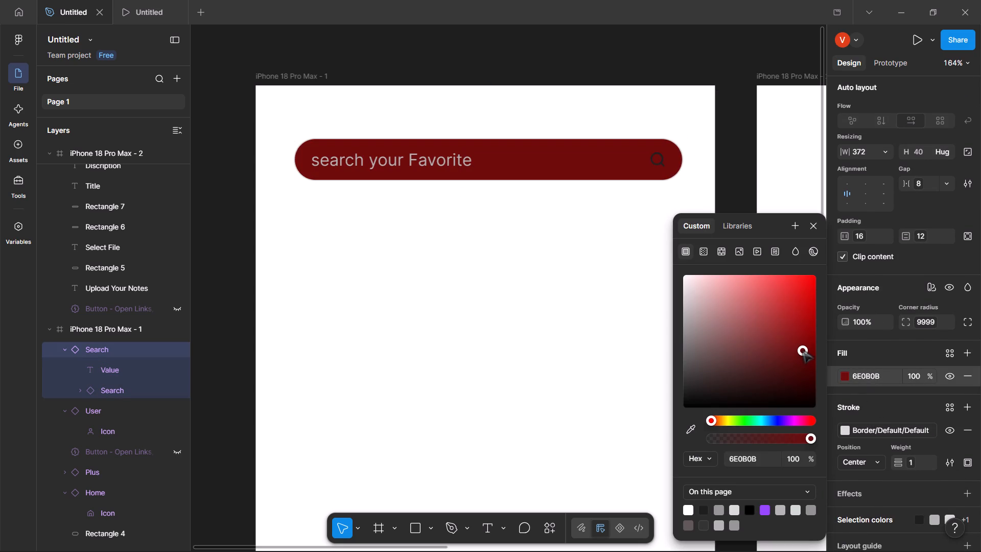
pyautogui.click(728, 392)
pyautogui.moveTo(728, 392); pyautogui.dragTo(722, 378)
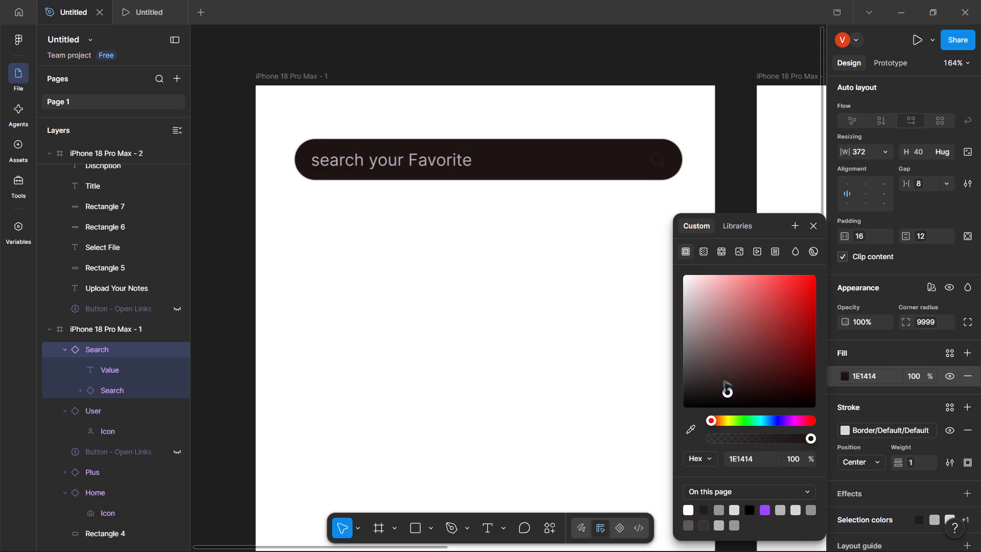
pyautogui.moveTo(722, 378); pyautogui.dragTo(702, 331)
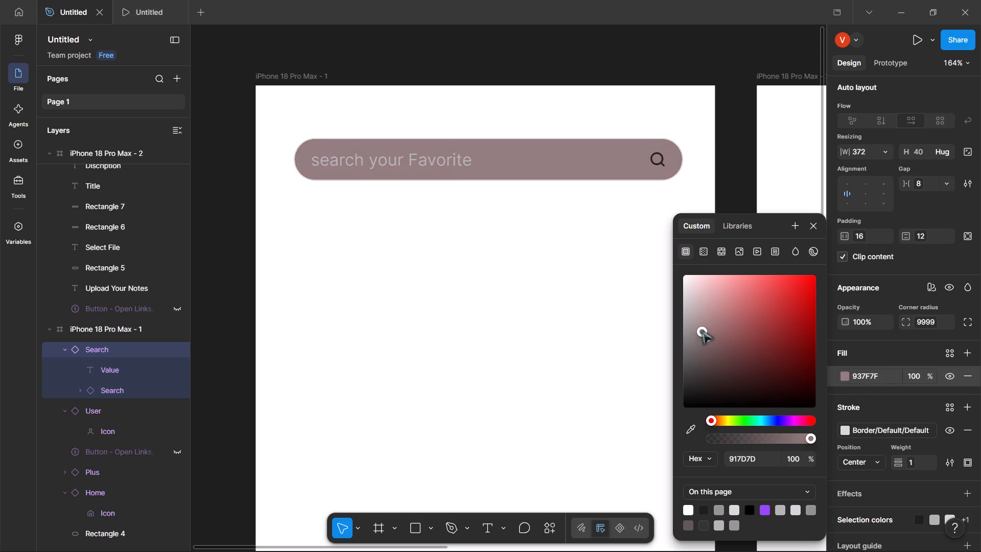
pyautogui.moveTo(702, 331); pyautogui.dragTo(700, 327)
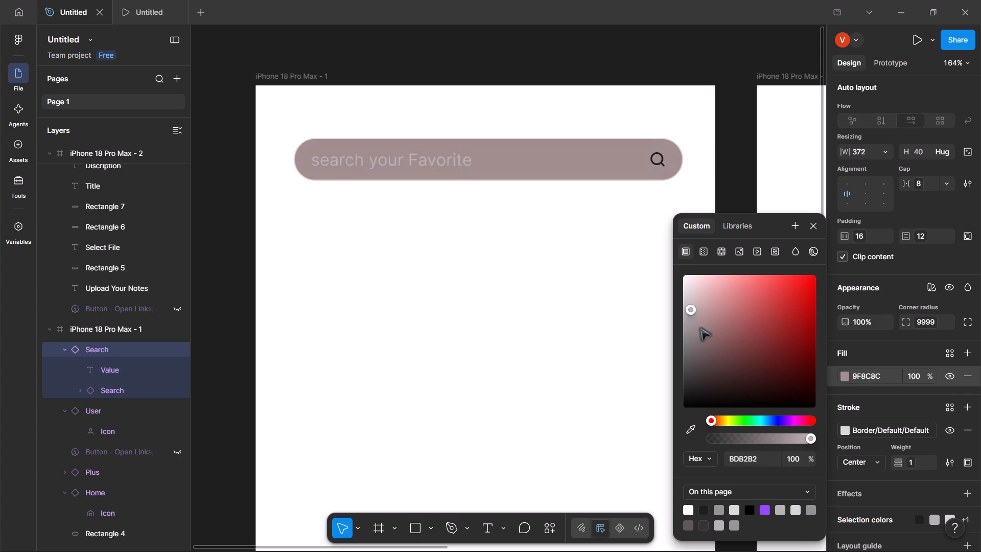
pyautogui.moveTo(700, 327); pyautogui.dragTo(697, 373)
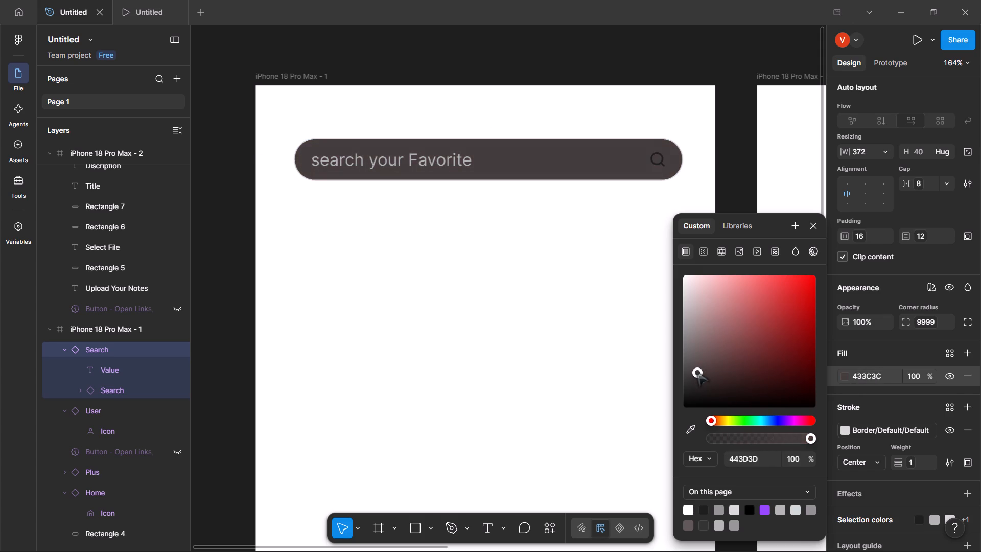
pyautogui.moveTo(697, 373); pyautogui.dragTo(691, 356)
pyautogui.click(458, 53)
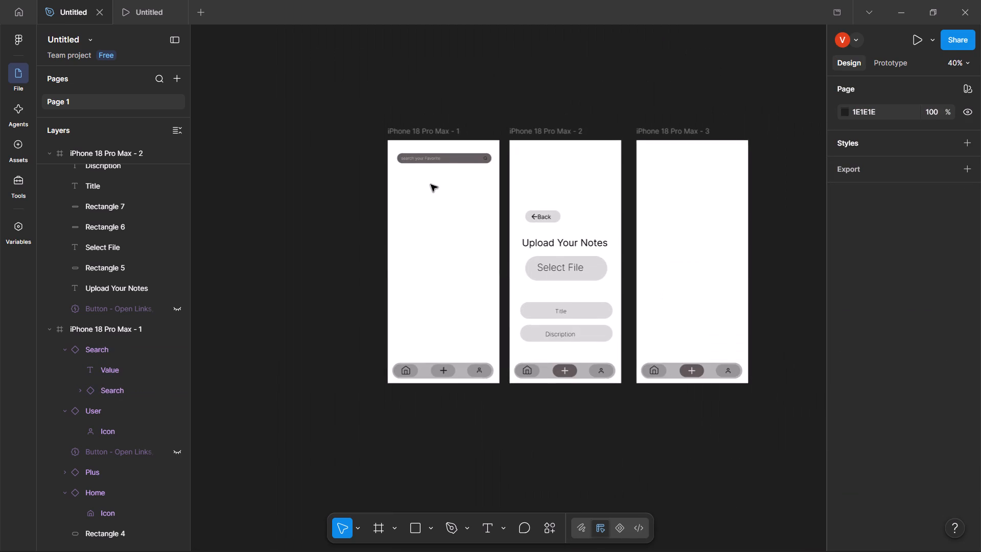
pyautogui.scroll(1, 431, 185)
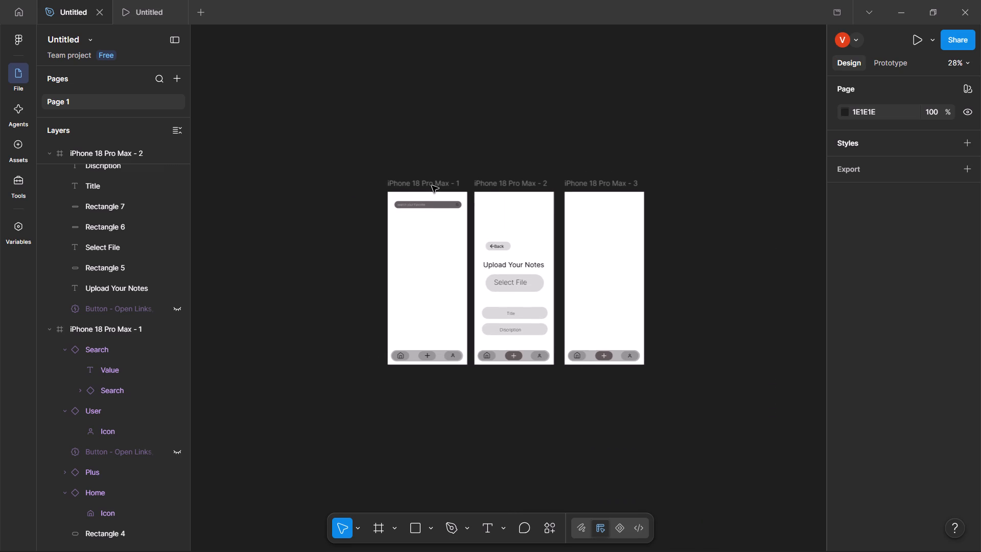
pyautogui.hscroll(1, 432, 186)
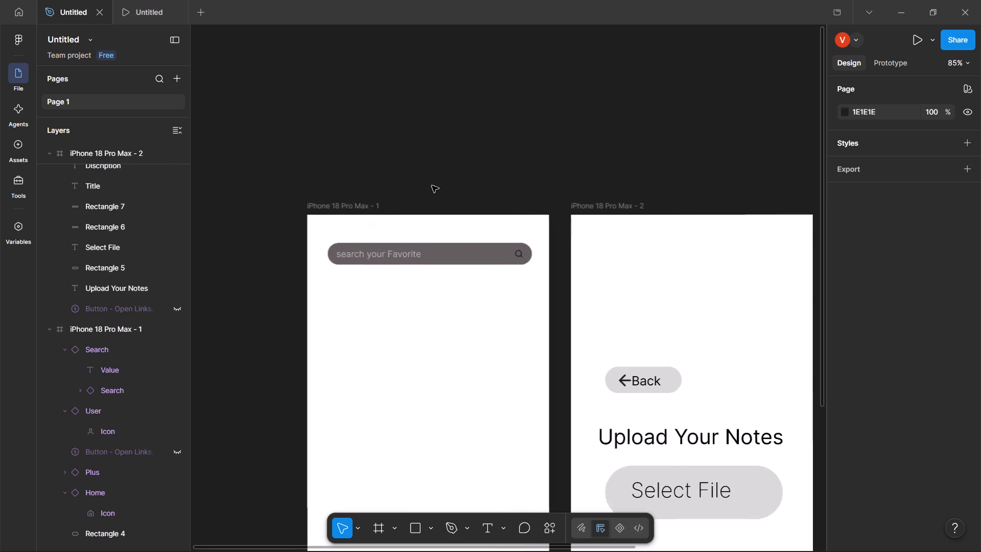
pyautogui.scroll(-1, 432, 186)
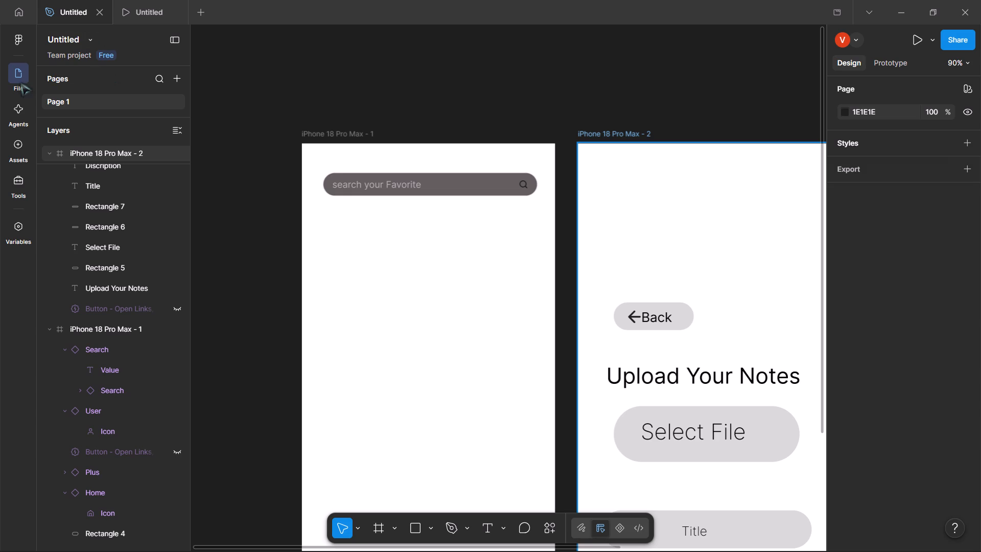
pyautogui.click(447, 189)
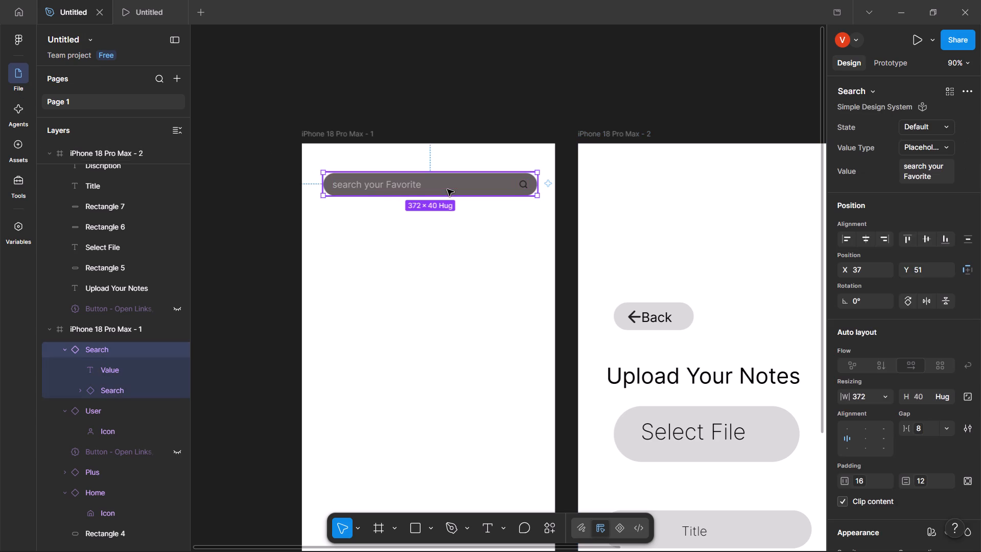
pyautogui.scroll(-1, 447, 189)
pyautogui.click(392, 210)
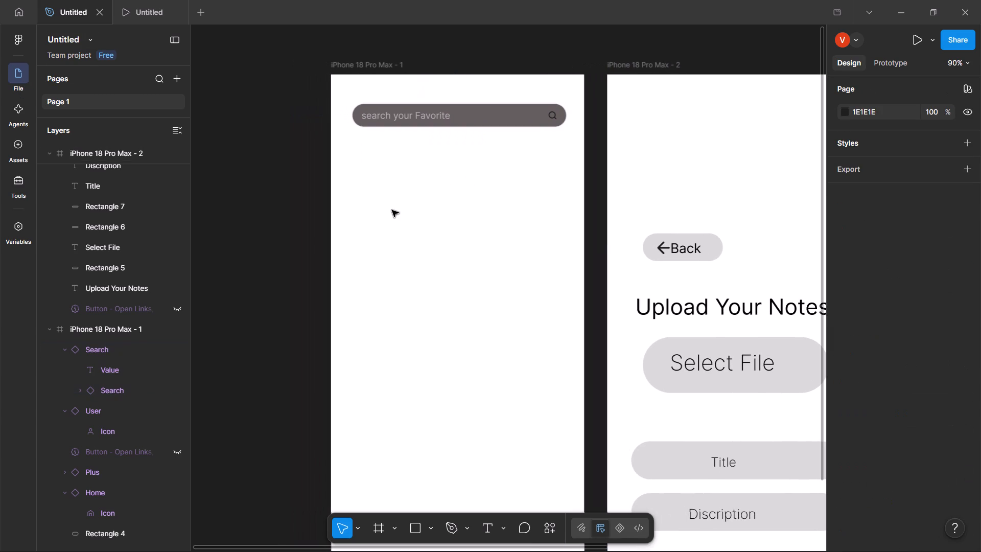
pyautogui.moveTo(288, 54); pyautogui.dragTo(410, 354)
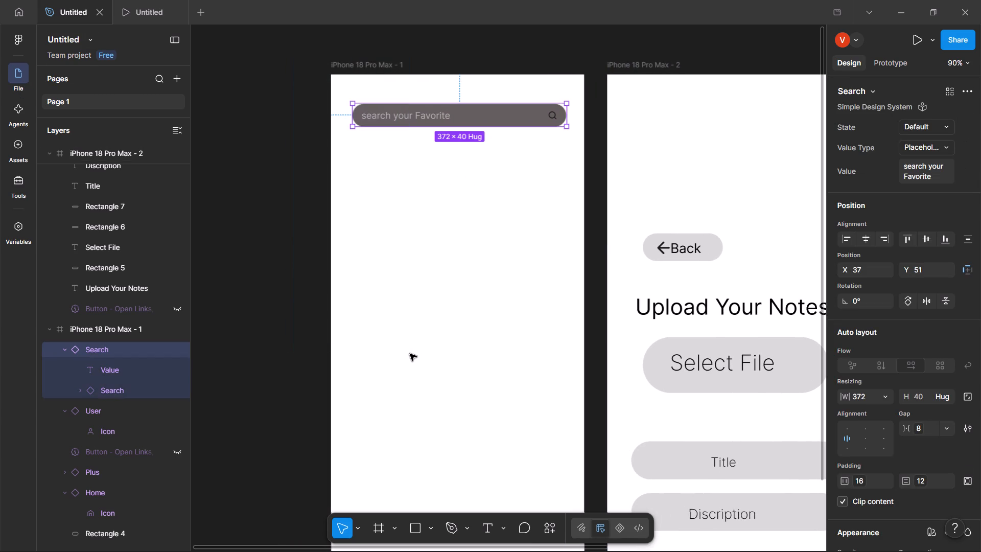
# Duplicate the iPhone 18 Pro Max - 1 frame.
pyautogui.click(410, 354)
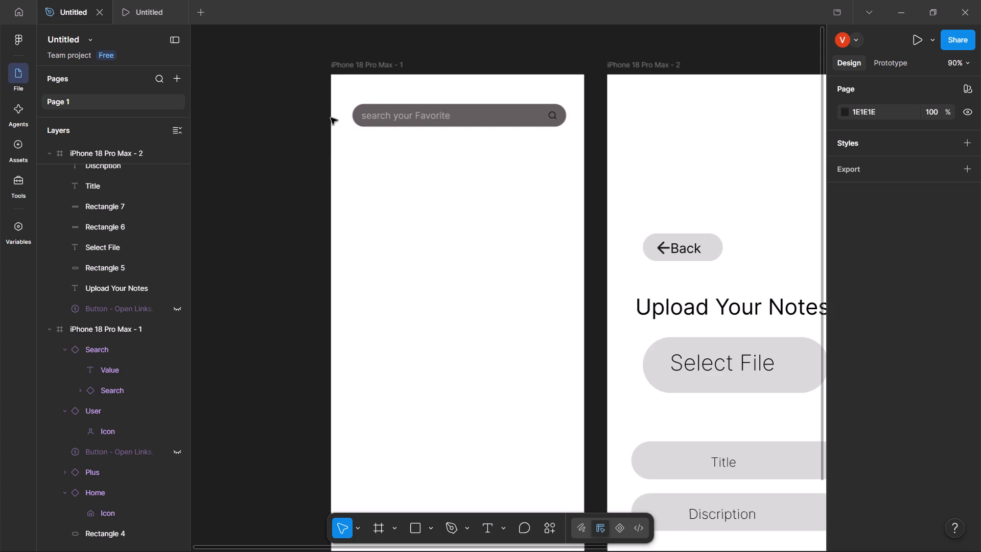
pyautogui.moveTo(329, 49); pyautogui.dragTo(506, 373)
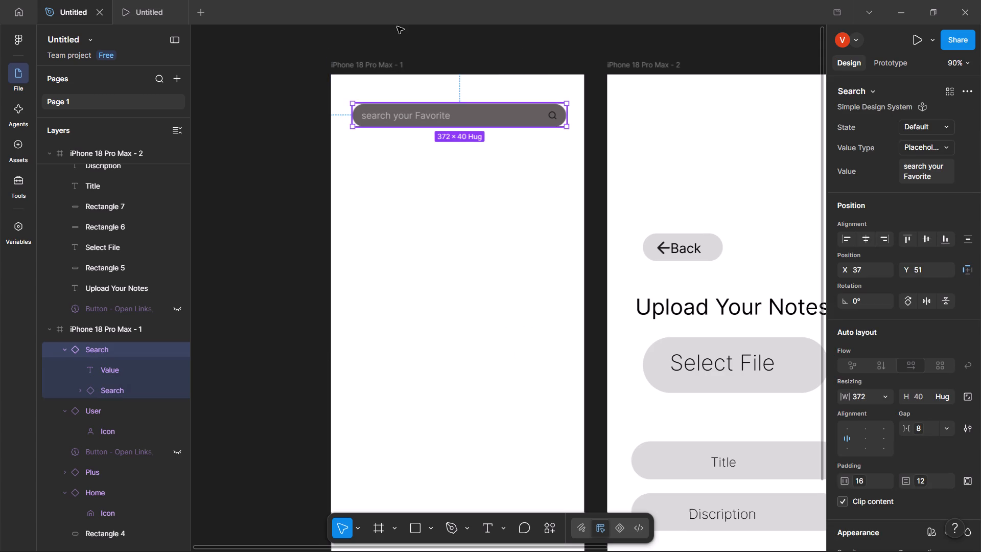
pyautogui.click(428, 81)
pyautogui.click(408, 58)
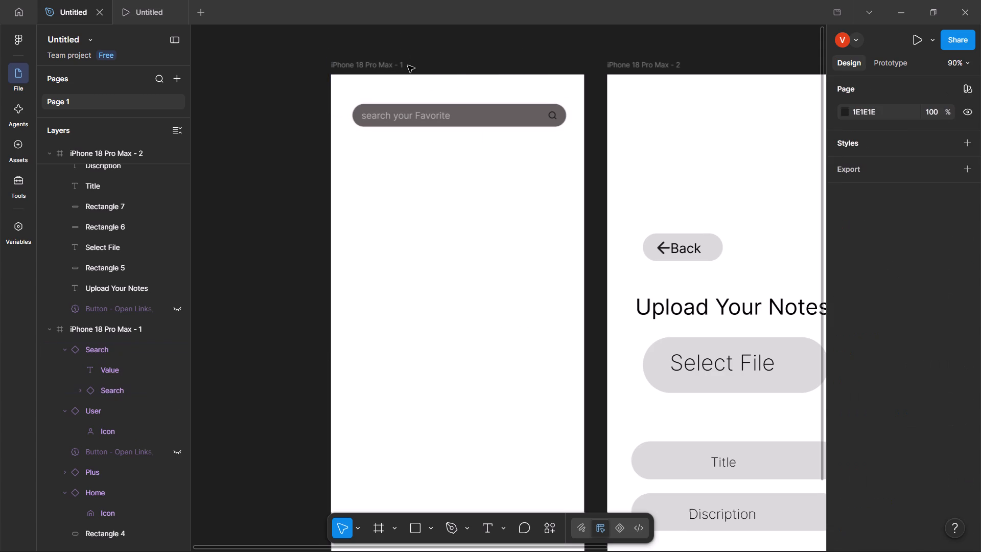
pyautogui.click(408, 65)
pyautogui.click(392, 68)
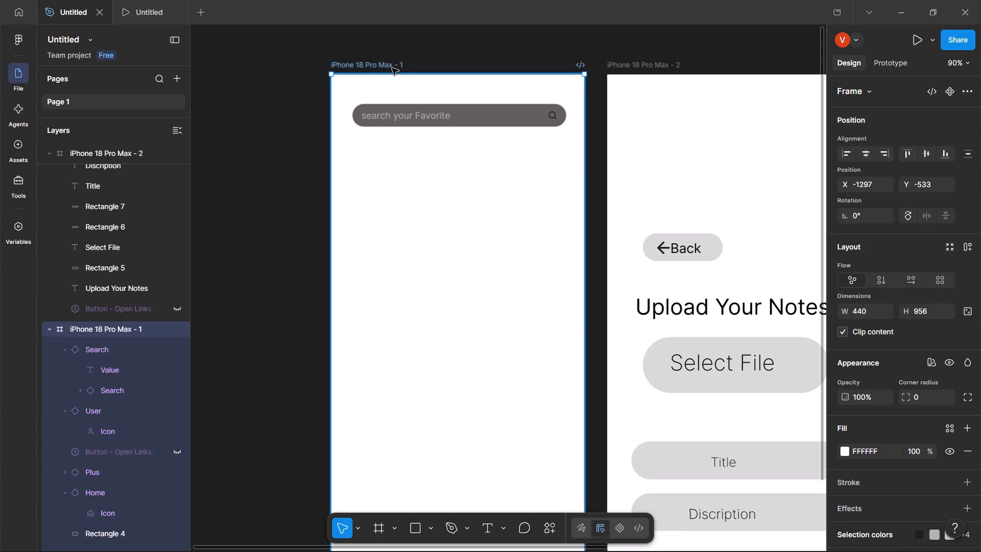
pyautogui.hotkey('ctrl', 'd')
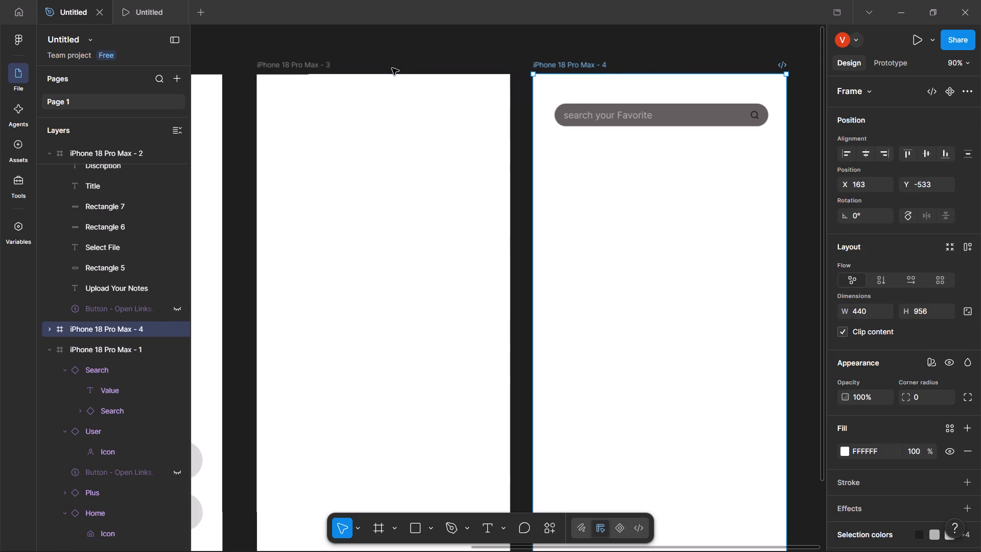
# Move the duplicated frame to the left of iPhone 18 Pro Max - 1, at about X -1880, Y -550.
pyautogui.hscroll(2, 428, 105)
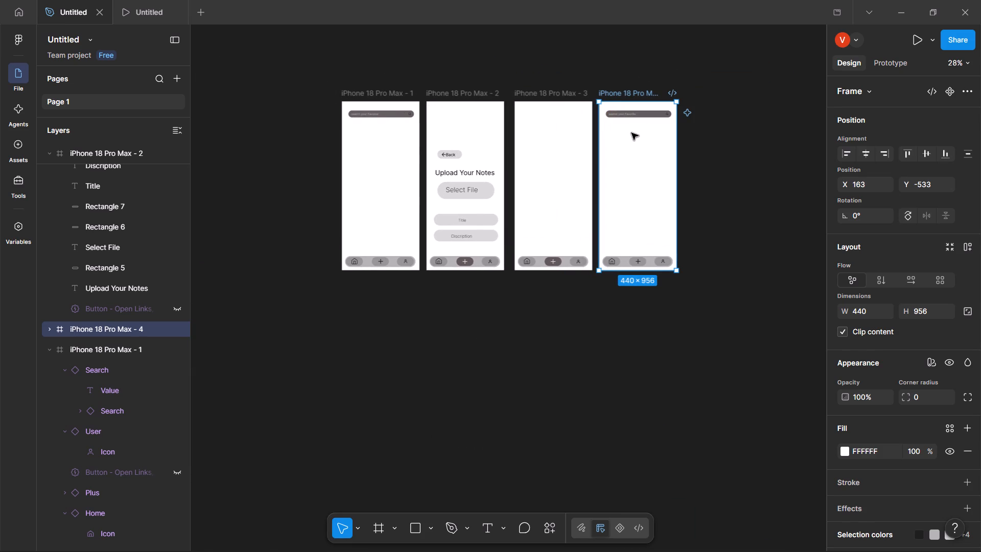
pyautogui.moveTo(632, 133); pyautogui.dragTo(289, 129)
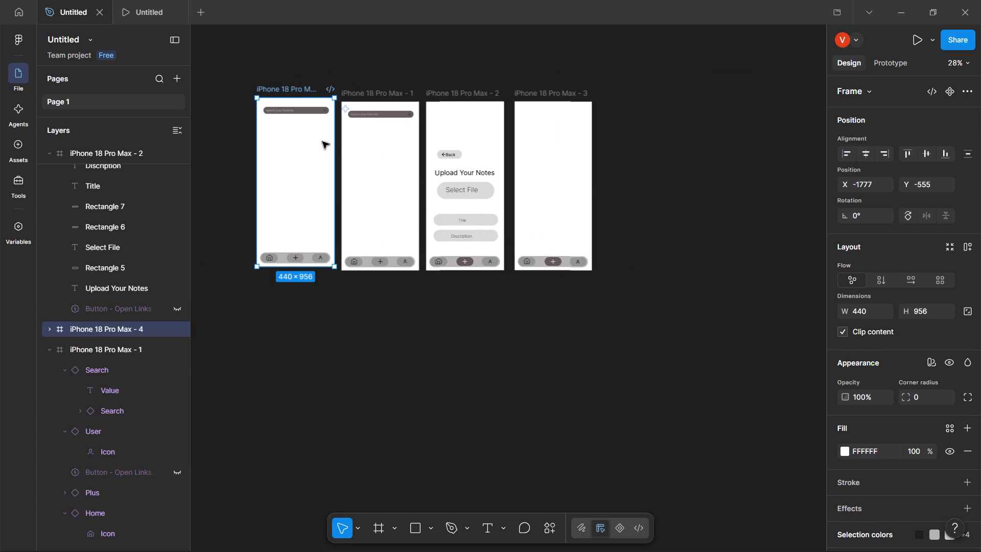
pyautogui.scroll(2, 329, 140)
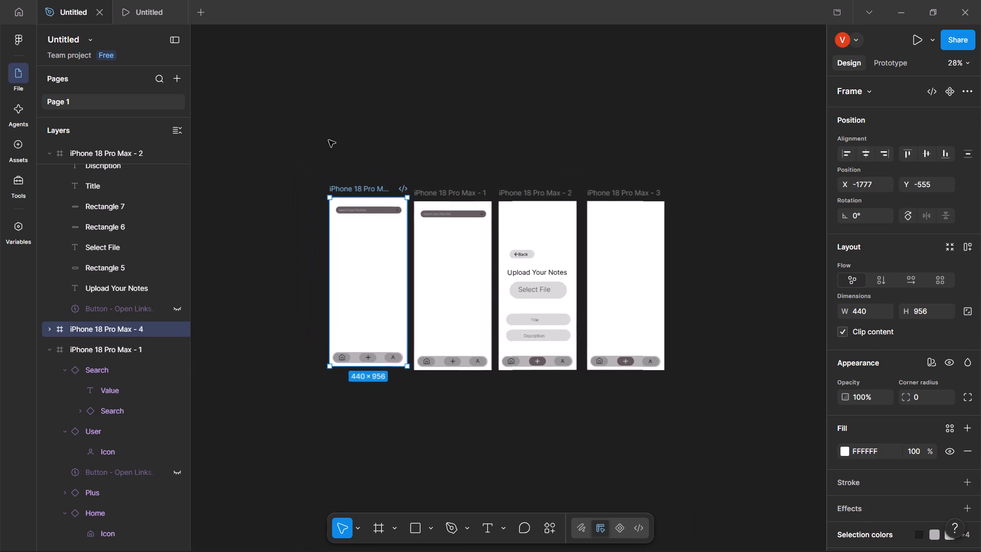
pyautogui.hscroll(-1, 362, 296)
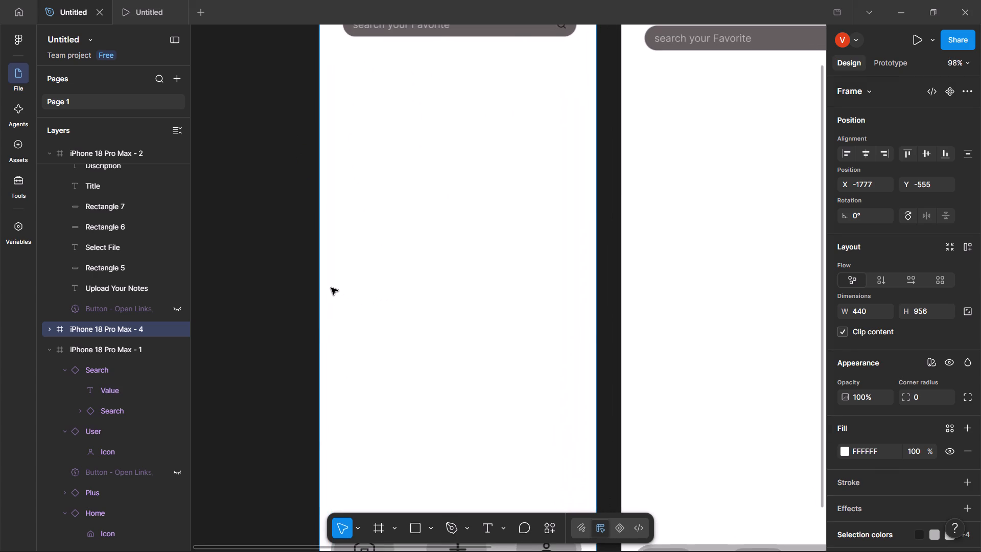
pyautogui.hscroll(-1, 331, 288)
pyautogui.moveTo(415, 275); pyautogui.dragTo(308, 313)
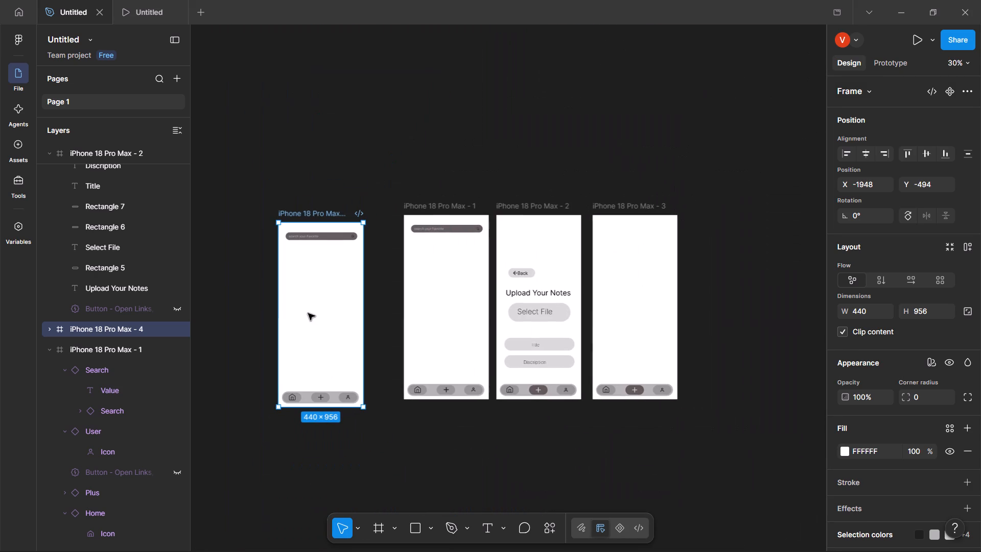
pyautogui.moveTo(308, 313); pyautogui.dragTo(340, 309)
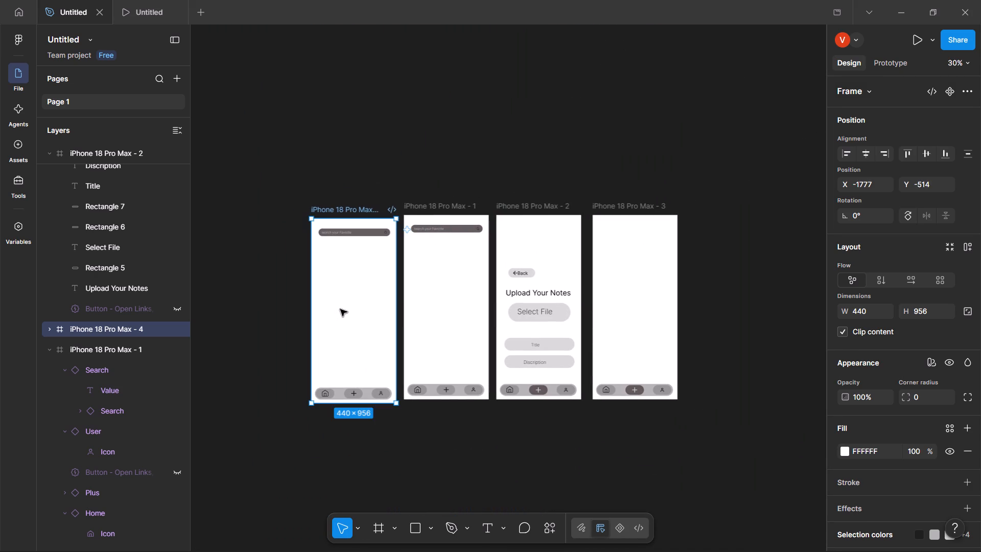
pyautogui.moveTo(340, 309); pyautogui.dragTo(320, 302)
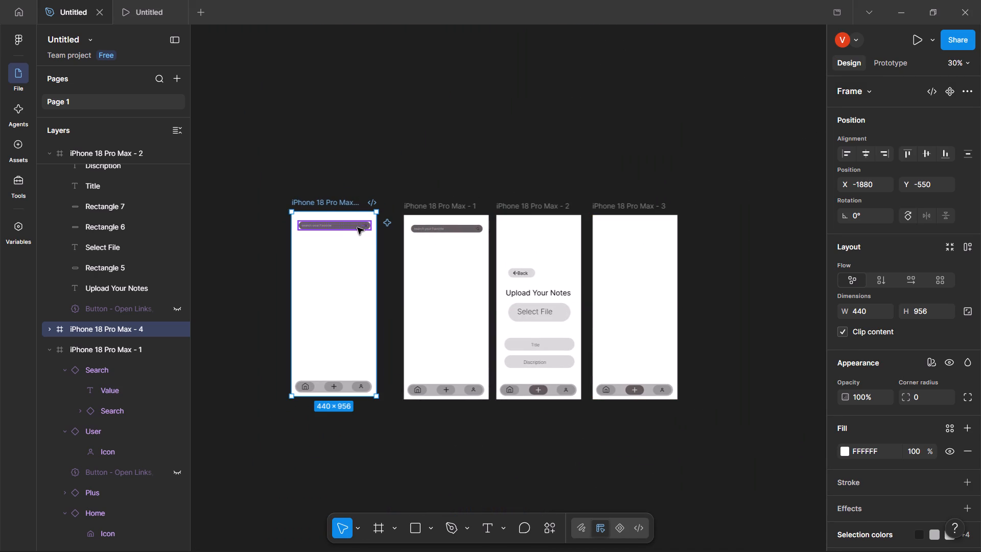
# Delete the "search your Favorite" search bar from the iPhone 18 Pro Max - 4 frame.
pyautogui.scroll(-2, 364, 159)
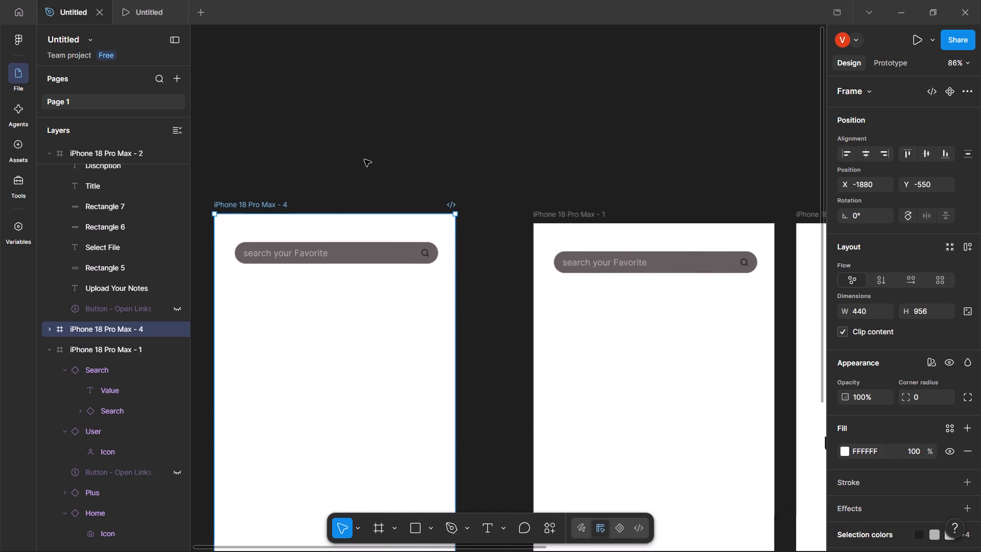
pyautogui.hscroll(1, 409, 165)
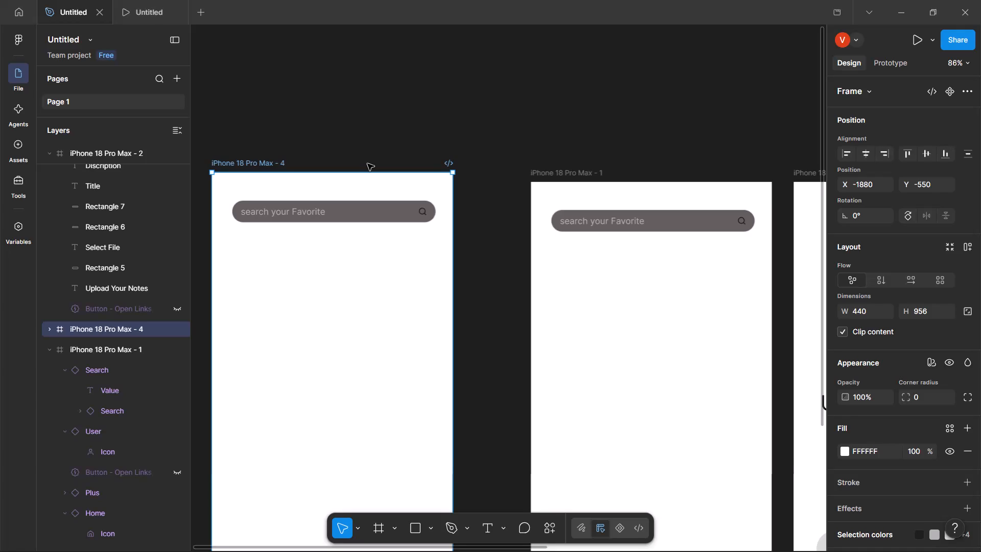
pyautogui.scroll(-1, 428, 155)
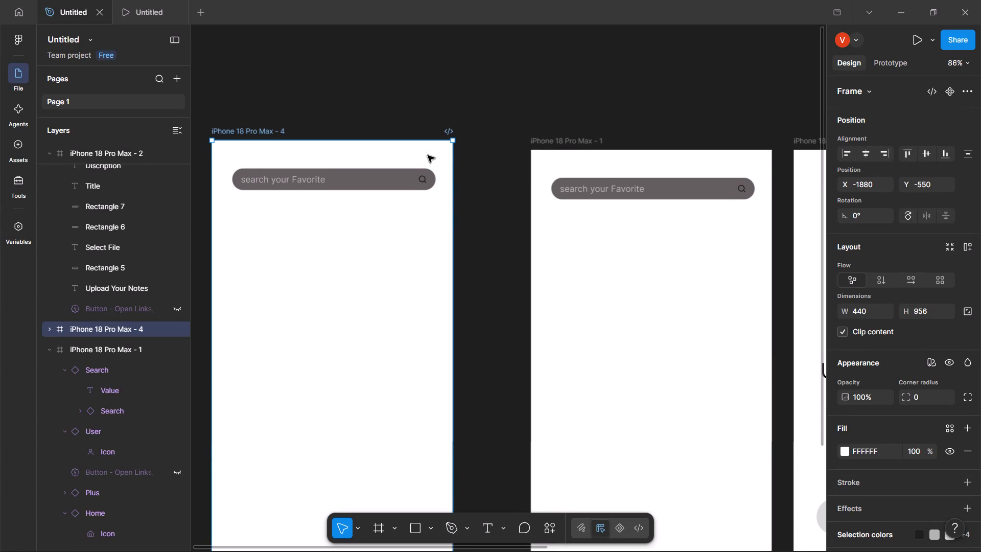
pyautogui.click(418, 182)
pyautogui.click(424, 182)
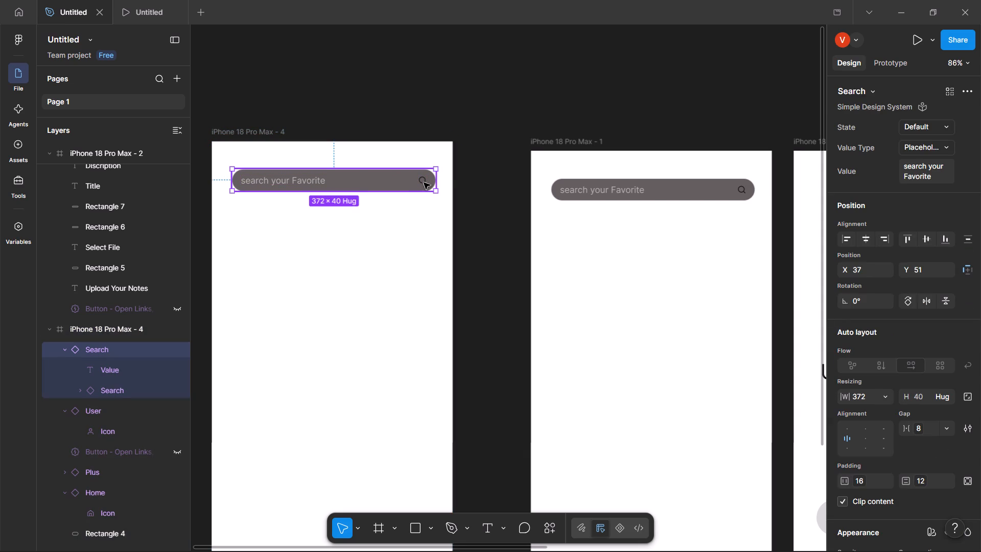
pyautogui.click(424, 182)
pyautogui.press('BackSpace')
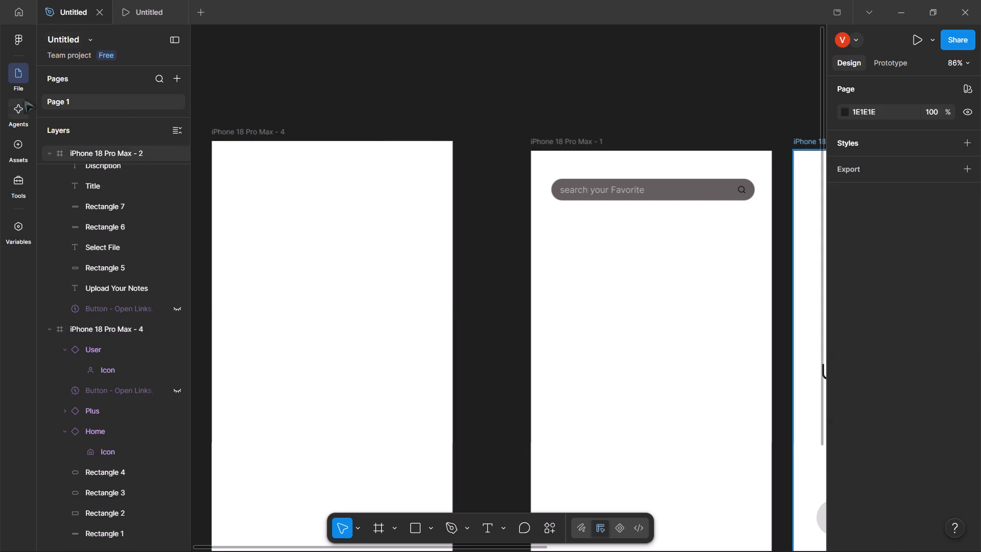
# Search the assets for "se".
pyautogui.click(15, 143)
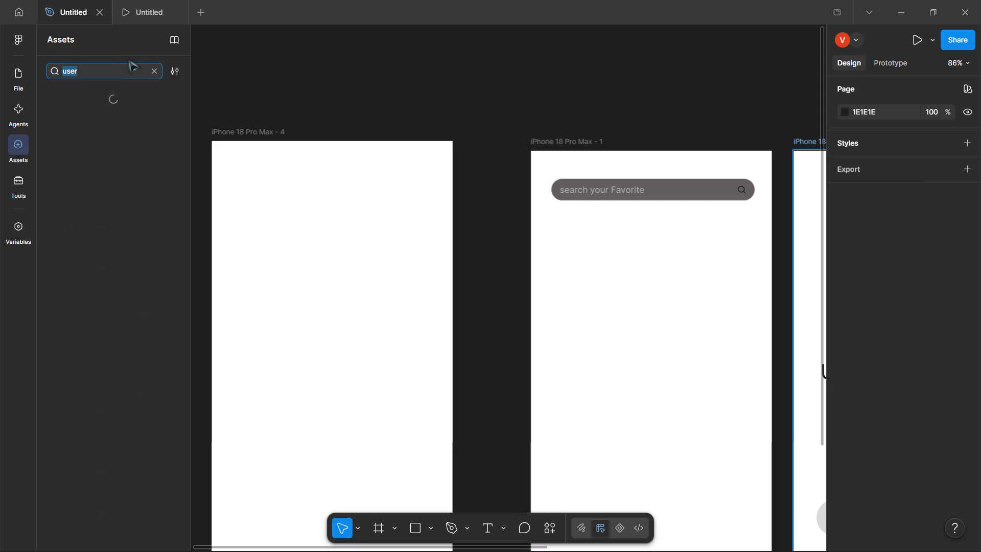
pyautogui.press('BackSpace')
pyautogui.write('se')
pyautogui.press('BackSpace')
pyautogui.press('BackSpace')
pyautogui.press('BackSpace')
pyautogui.write('megi')
pyautogui.press('BackSpace')
pyautogui.press('BackSpace')
pyautogui.press('BackSpace')
pyautogui.press('BackSpace')
pyautogui.press('BackSpace')
pyautogui.write('sesrch')
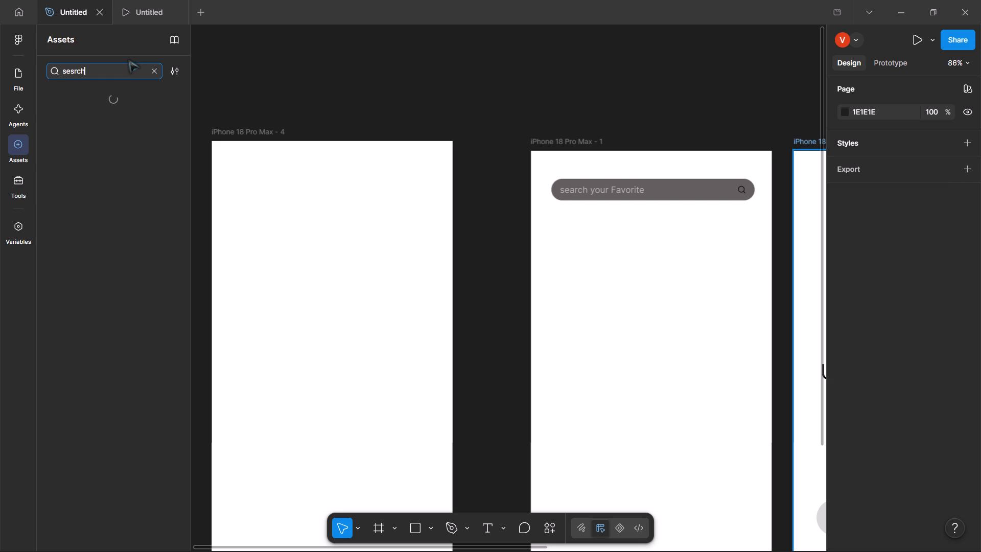
pyautogui.press('BackSpace')
pyautogui.press('BackSpace')
pyautogui.press('BackSpace')
pyautogui.press('BackSpace')
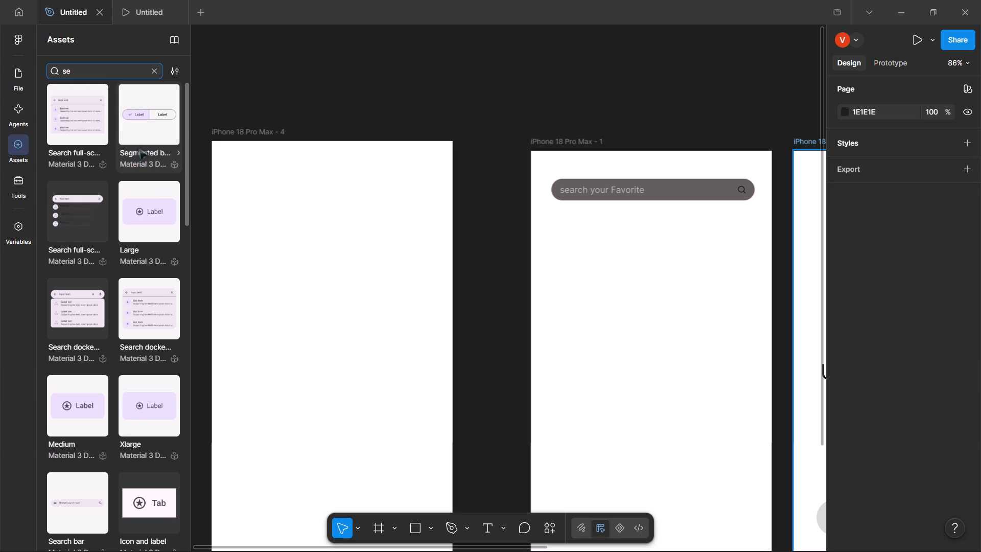
# Place the Simple Design System Search icon in the top-right corner of iPhone 18 Pro Max - 4, at about X 387, Y 27.
pyautogui.scroll(-6, 139, 143)
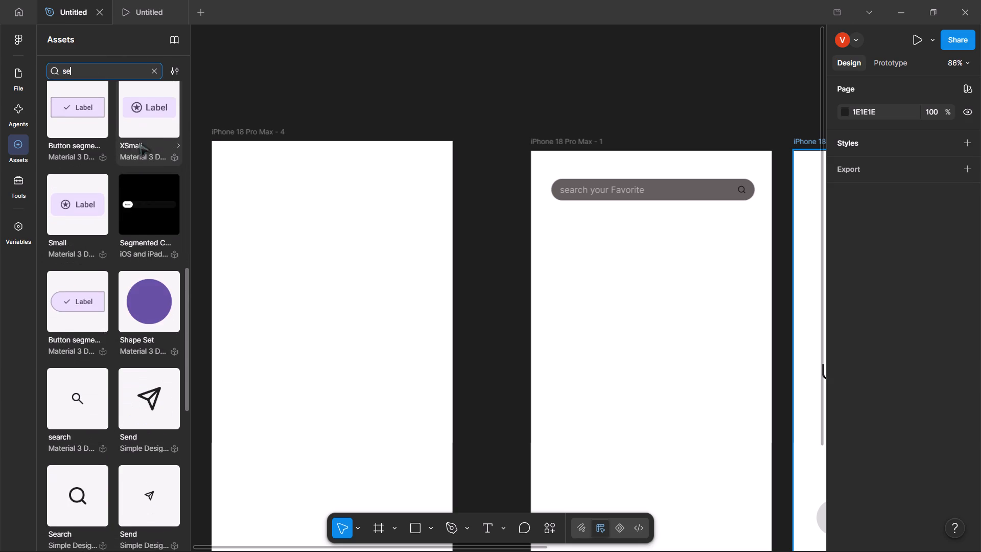
pyautogui.scroll(-1, 139, 143)
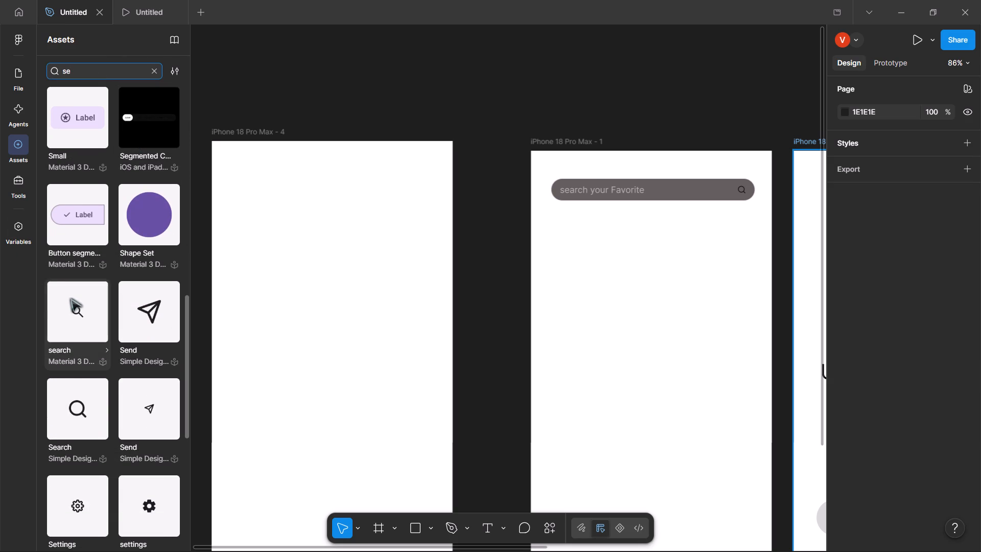
pyautogui.moveTo(74, 410); pyautogui.dragTo(345, 308)
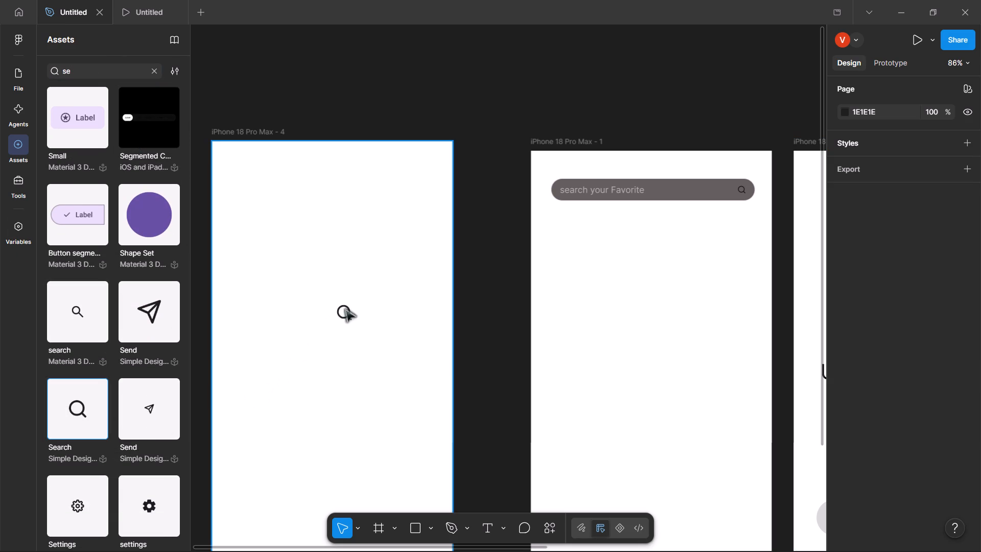
pyautogui.moveTo(345, 308); pyautogui.dragTo(389, 250)
pyautogui.click(268, 78)
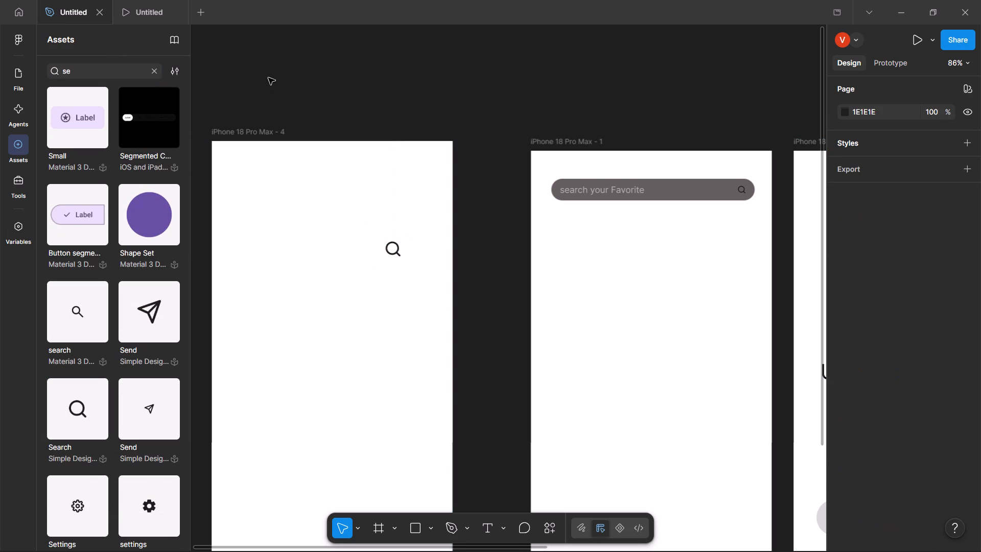
pyautogui.moveTo(392, 249); pyautogui.dragTo(434, 179)
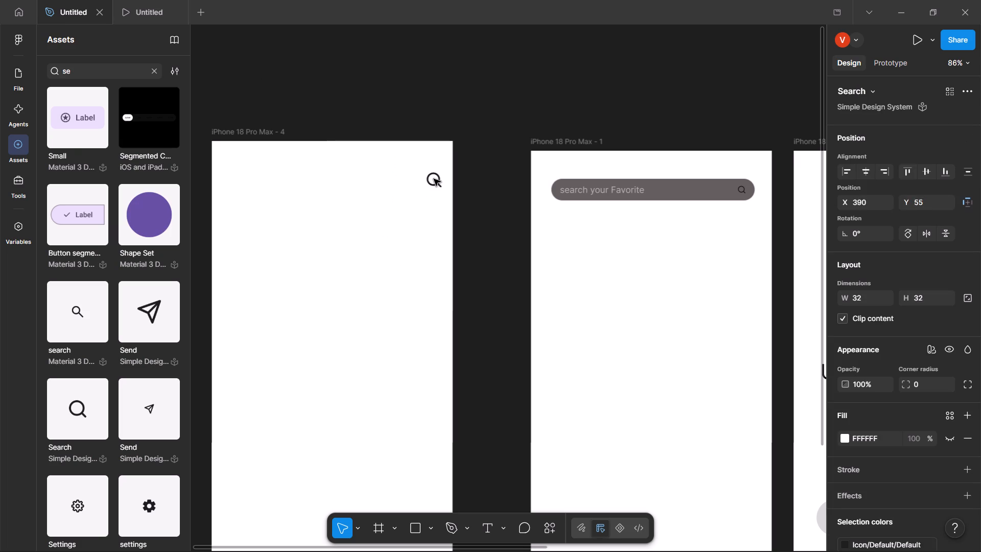
pyautogui.moveTo(434, 179); pyautogui.dragTo(432, 165)
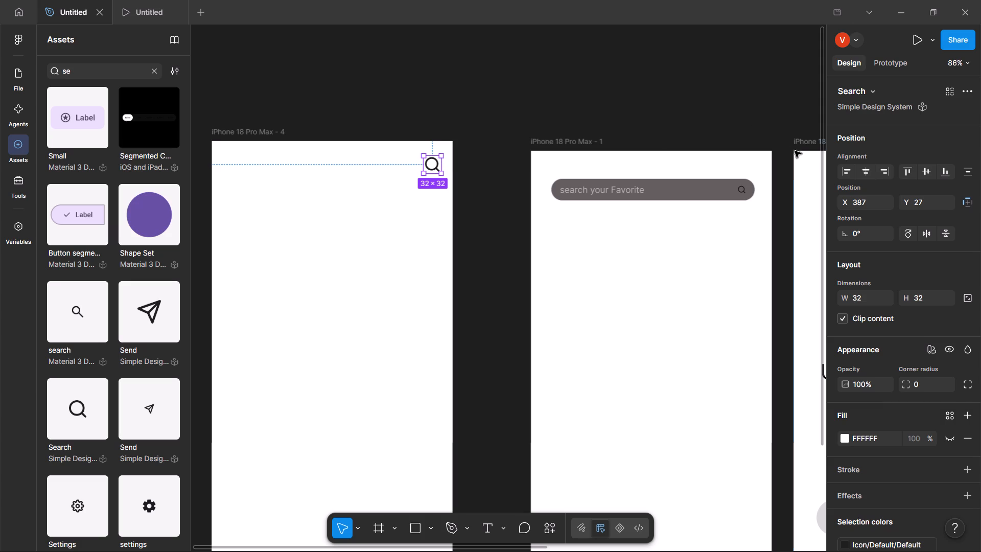
# Link the search icon on iPhone 18 Pro Max - 4 to iPhone 18 Pro Max - 1 on tap, with the Move out animation directed down.
pyautogui.click(895, 61)
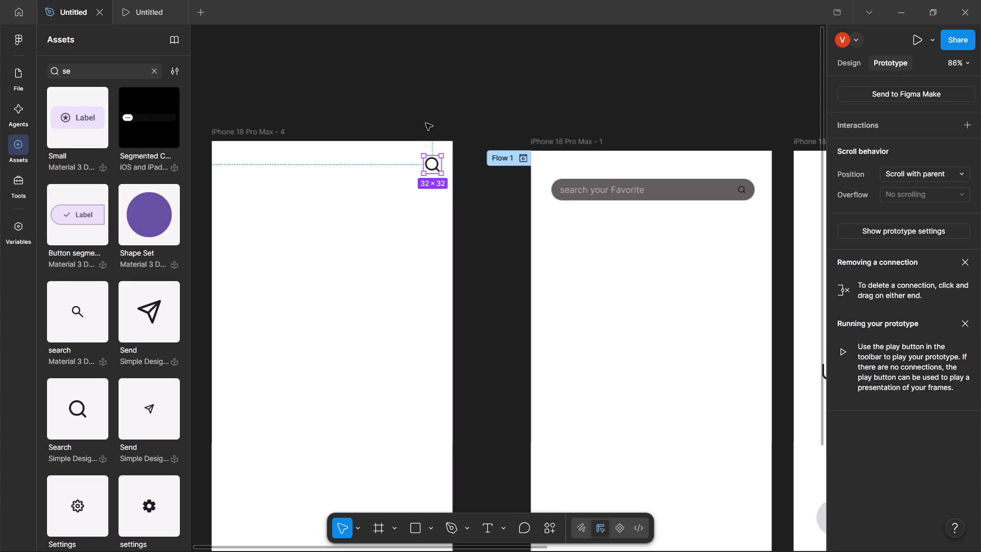
pyautogui.moveTo(439, 167); pyautogui.dragTo(505, 192)
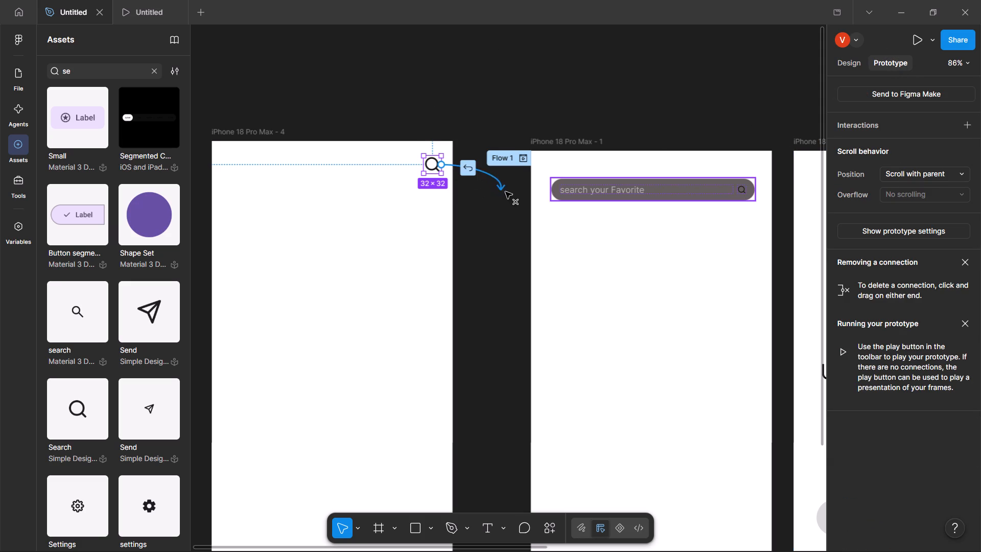
pyautogui.moveTo(505, 192); pyautogui.dragTo(547, 179)
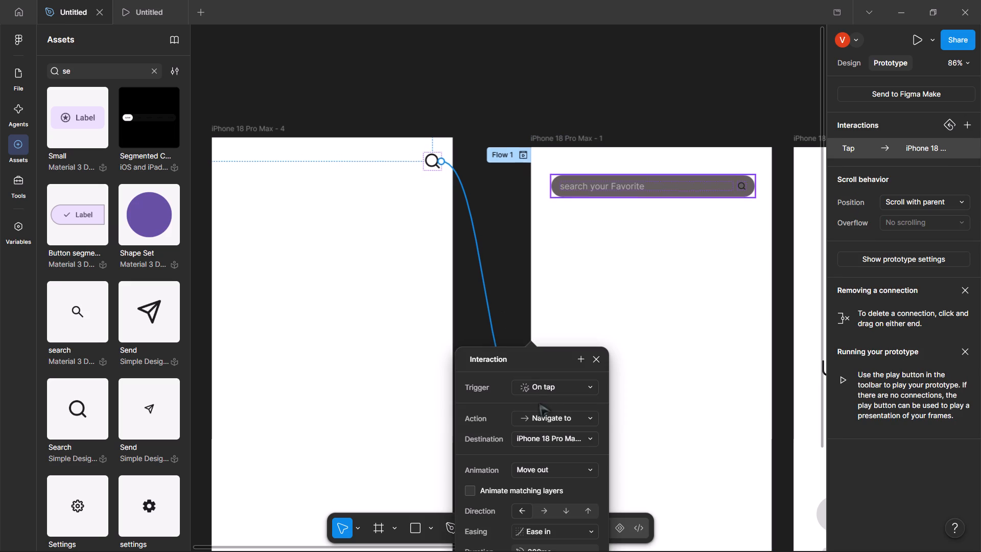
pyautogui.scroll(-1, 538, 459)
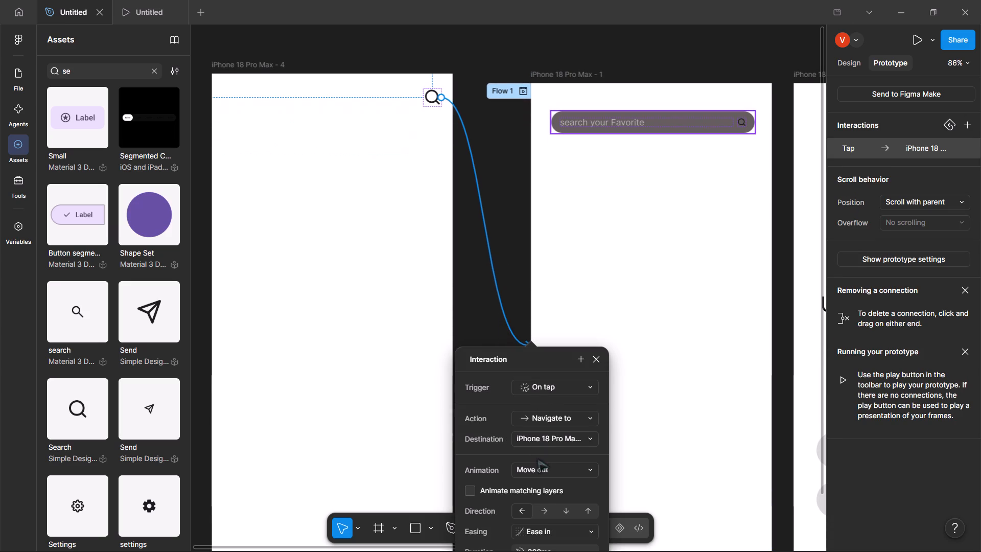
pyautogui.scroll(-1, 534, 533)
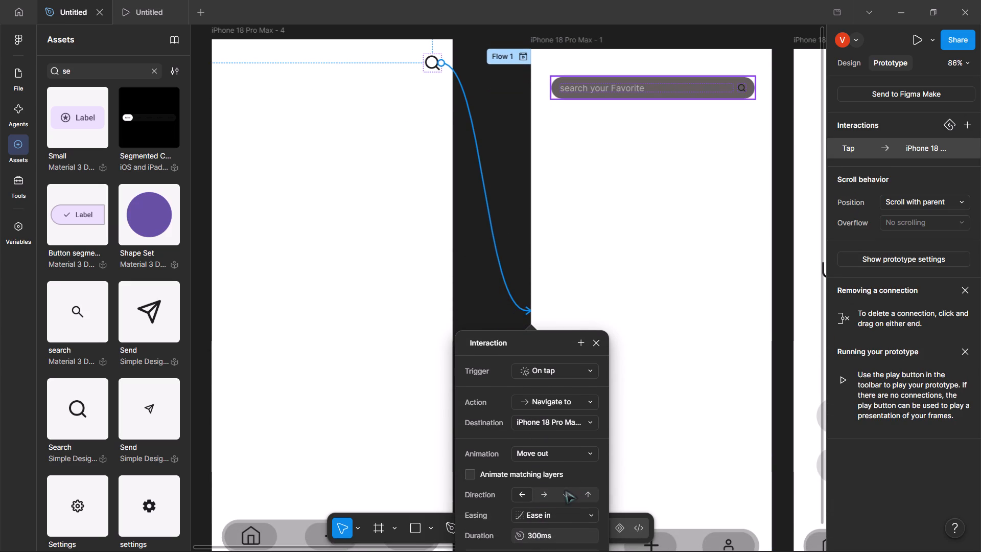
pyautogui.click(565, 490)
pyautogui.scroll(-1, 554, 449)
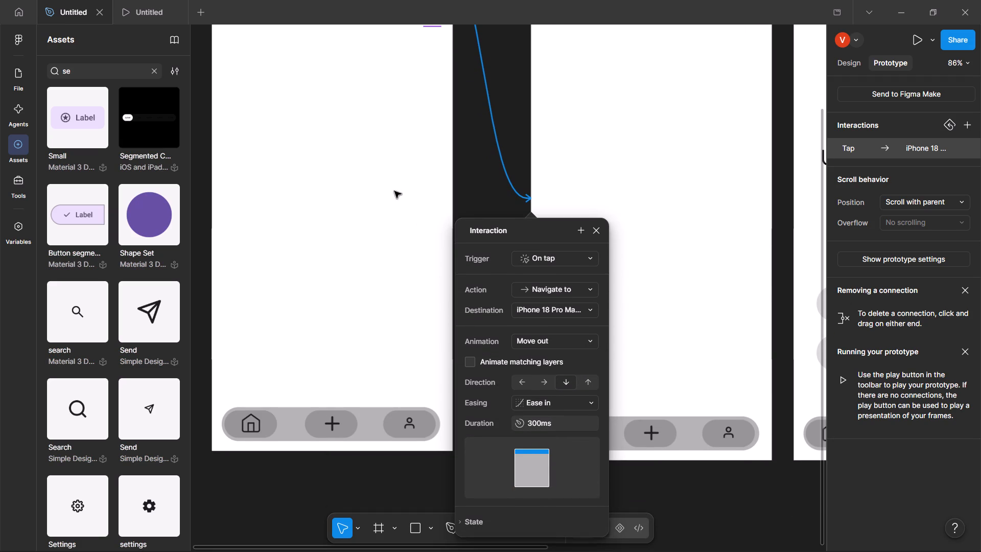
# Preview the prototype and test the bottom navigation's plus button, the Back button and the search bar's icon.
pyautogui.click(155, 0)
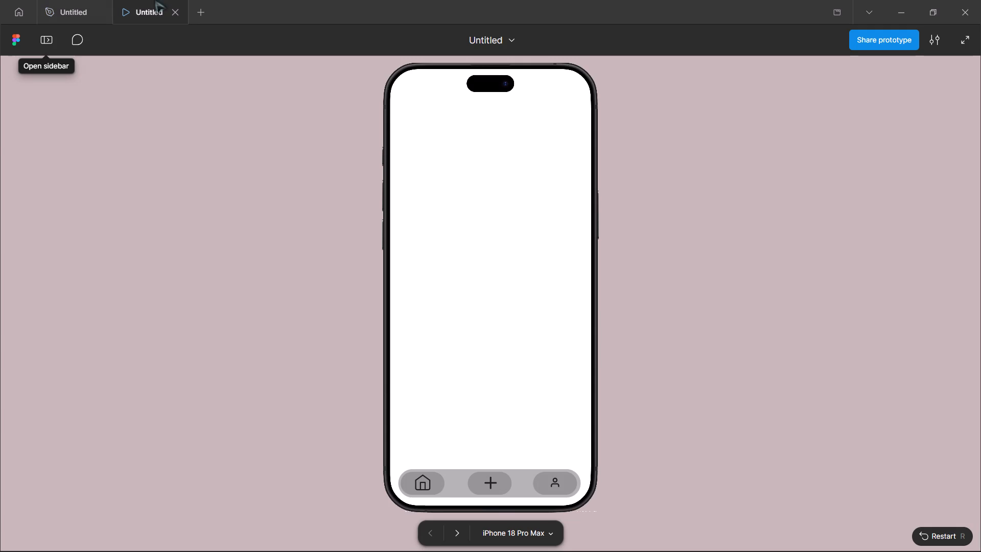
pyautogui.scroll(1, 498, 151)
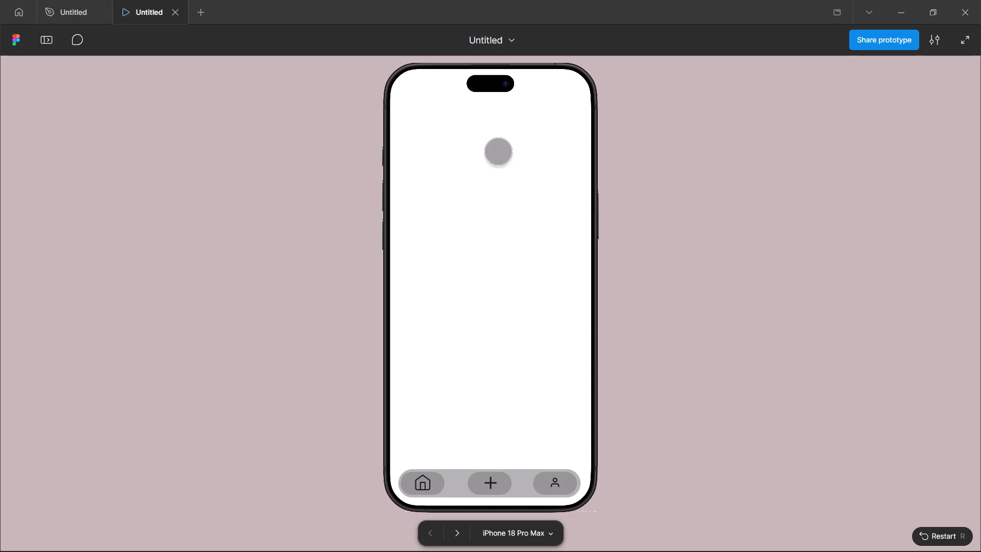
pyautogui.hscroll(-1, 498, 151)
pyautogui.doubleClick(498, 151)
pyautogui.hscroll(-2, 498, 151)
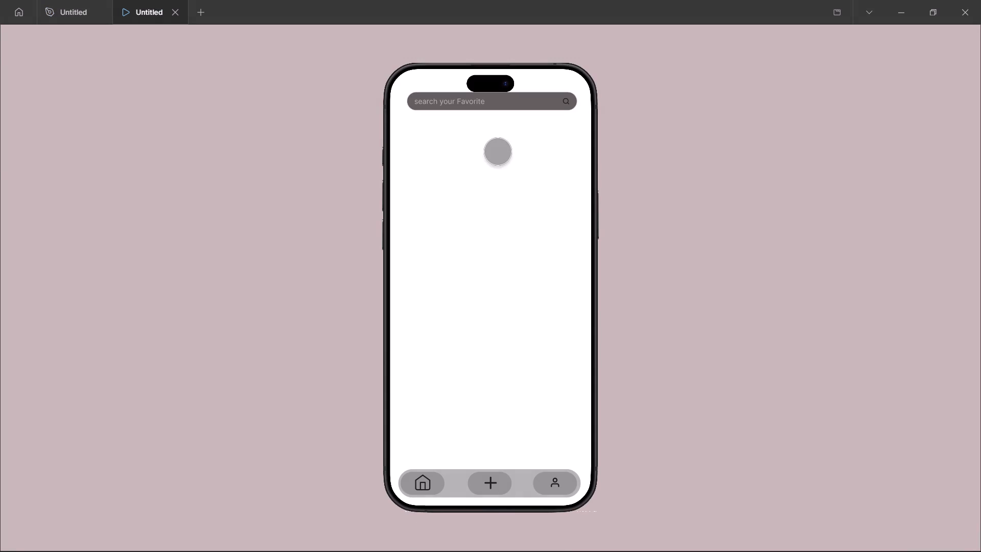
pyautogui.scroll(2, 498, 151)
pyautogui.scroll(-5, 487, 146)
pyautogui.rightClick(487, 146)
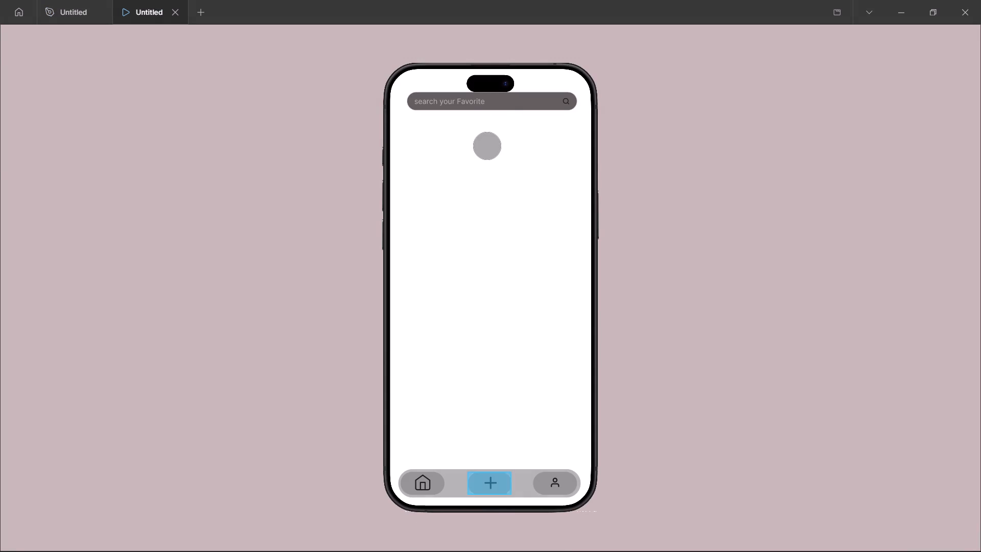
pyautogui.rightClick(487, 146)
pyautogui.rightClick(487, 146)
pyautogui.doubleClick(253, 191)
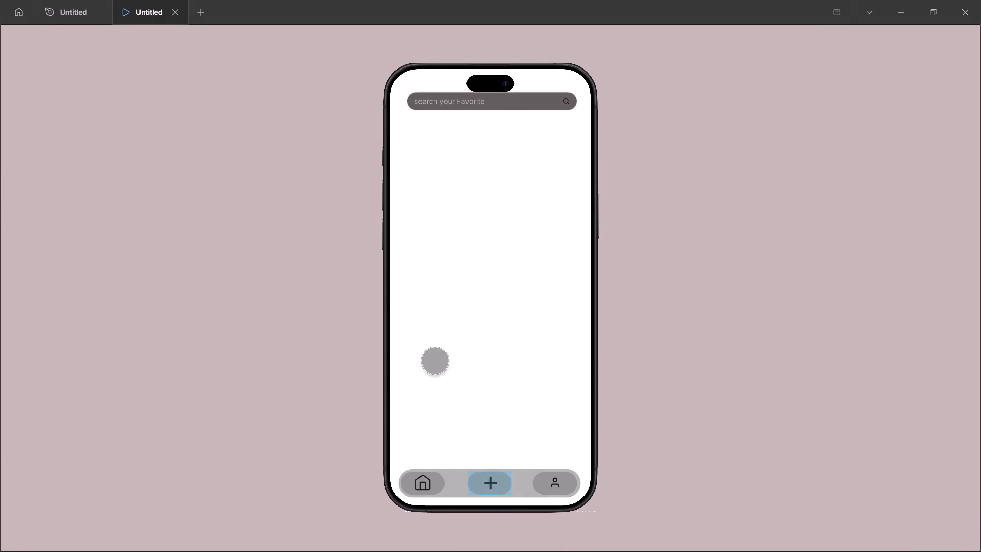
pyautogui.click(495, 493)
pyautogui.click(495, 493)
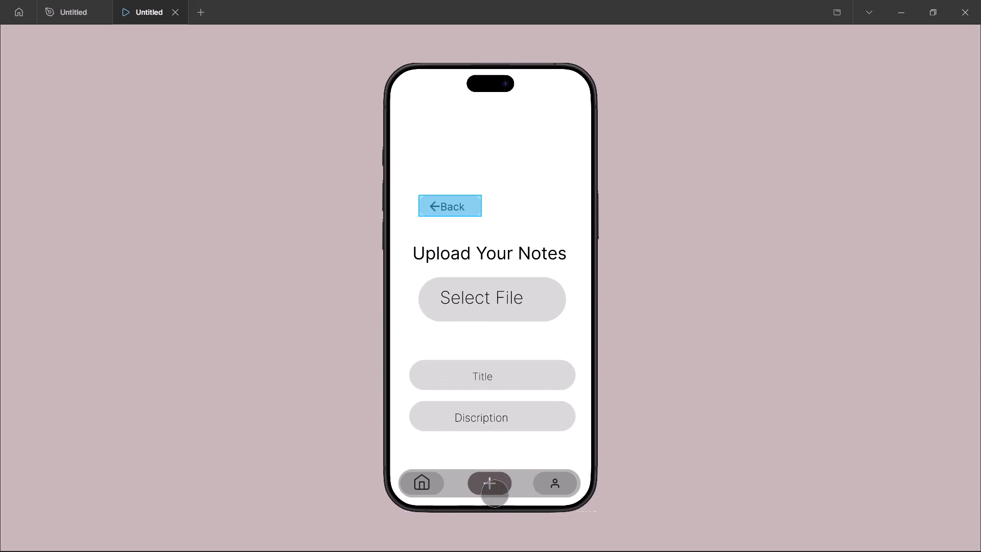
pyautogui.click(468, 196)
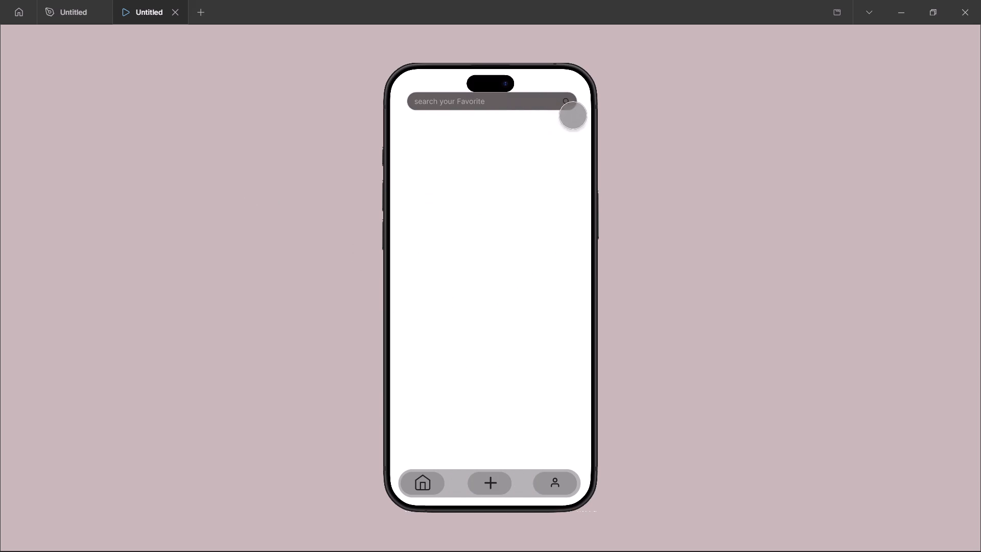
pyautogui.click(573, 103)
pyautogui.doubleClick(500, 85)
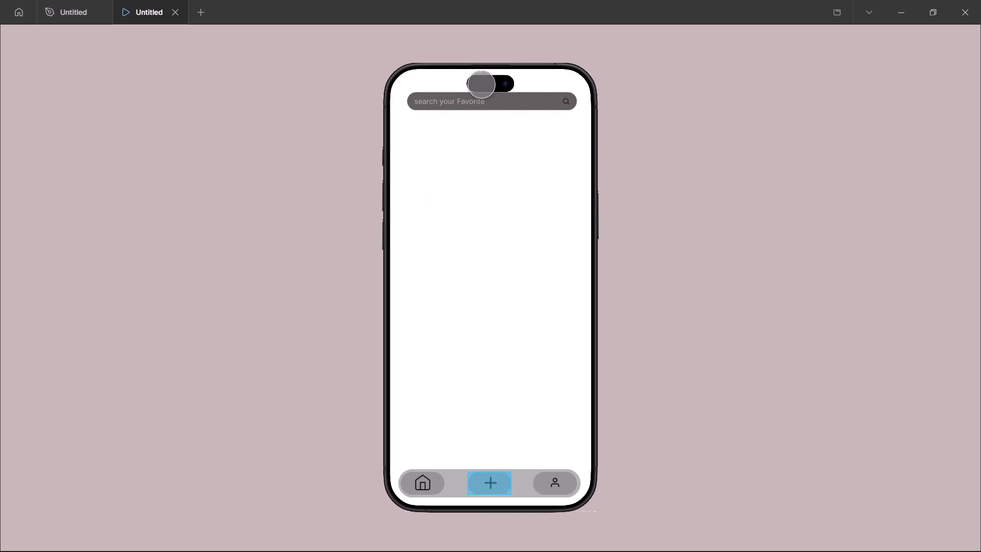
# Try to restart the prototype preview from its starting screen.
pyautogui.rightClick(192, 155)
pyautogui.click(192, 155)
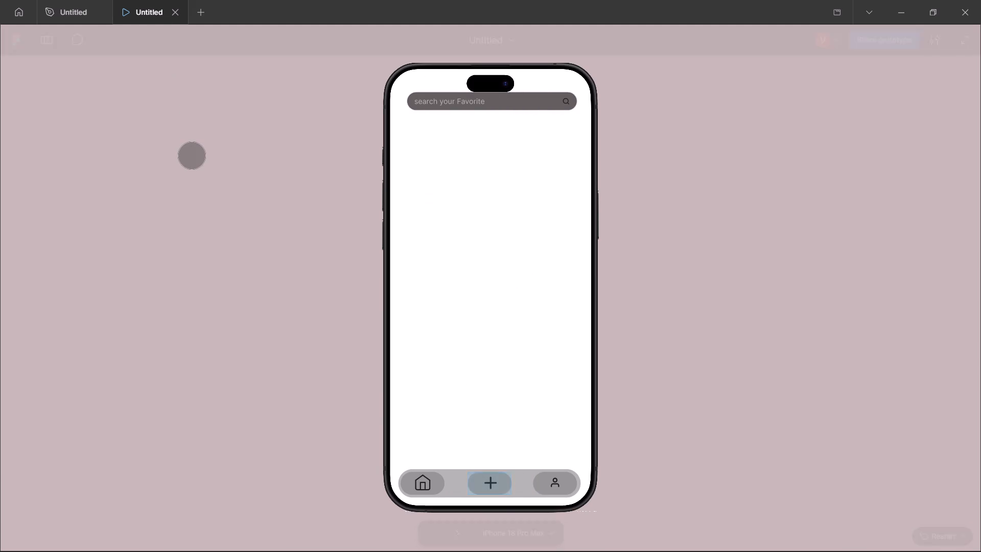
pyautogui.click(927, 542)
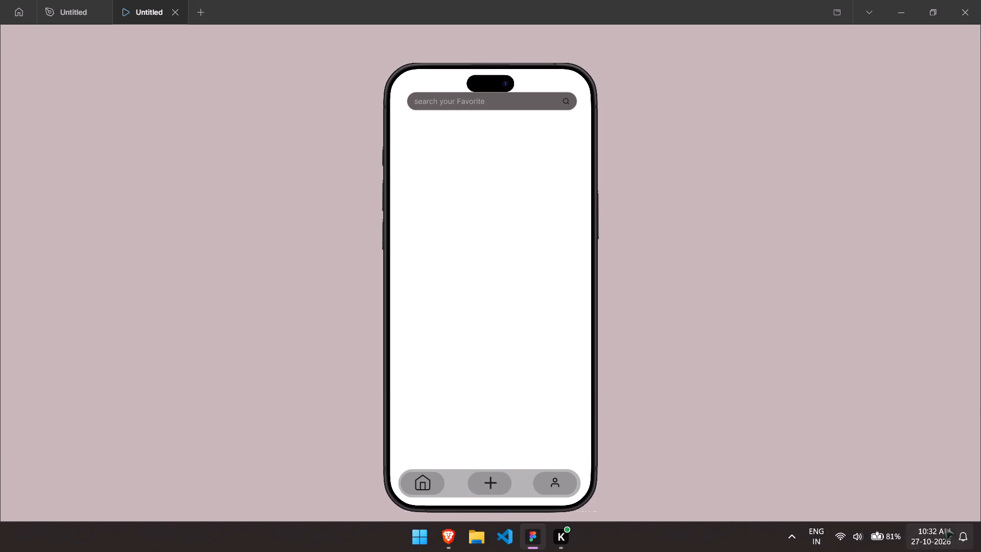
pyautogui.click(924, 475)
pyautogui.click(932, 532)
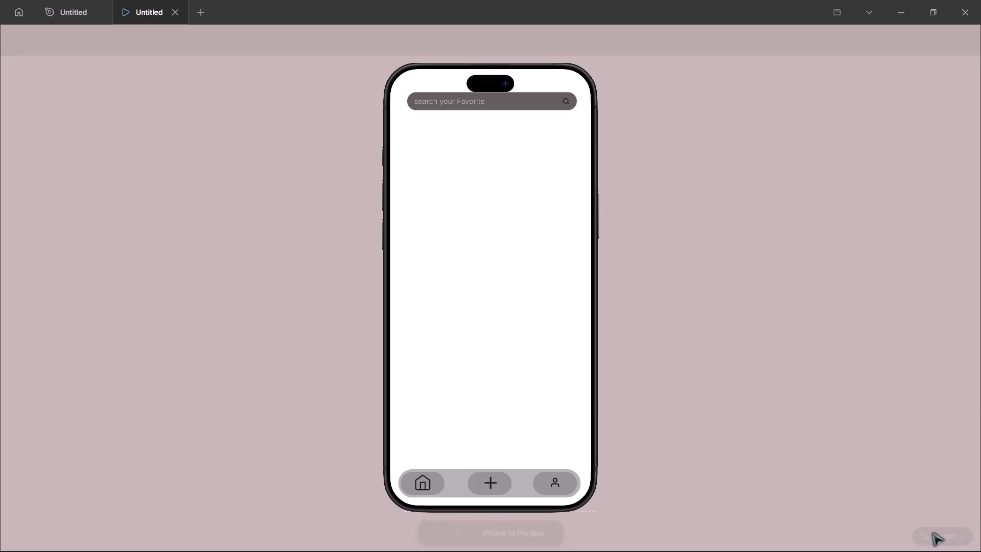
pyautogui.doubleClick(932, 532)
pyautogui.click(907, 531)
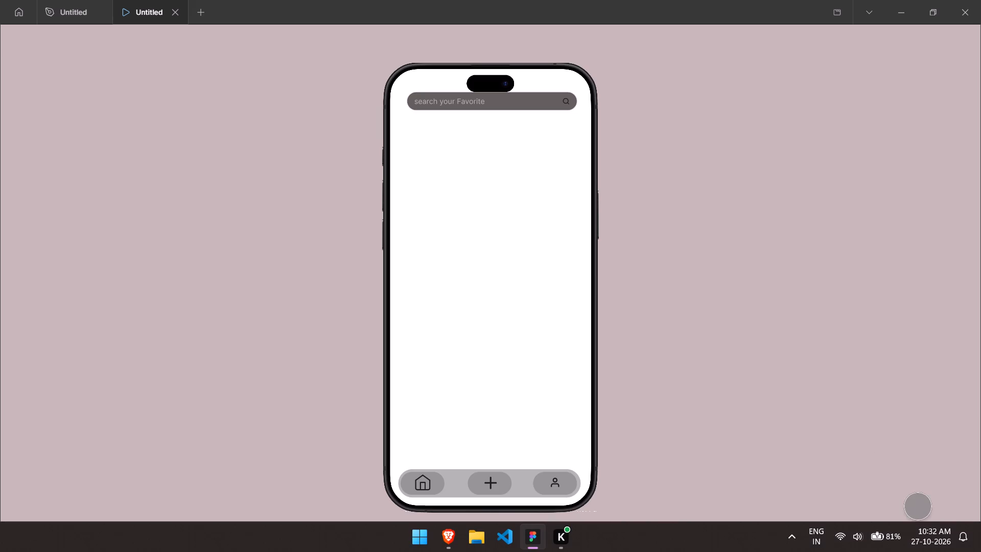
pyautogui.click(921, 517)
pyautogui.click(907, 465)
pyautogui.click(907, 465)
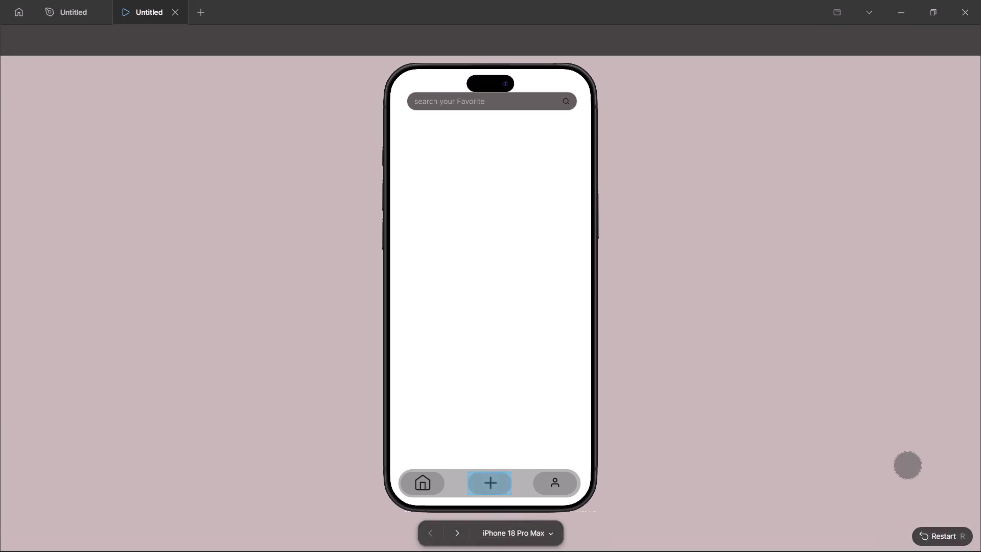
pyautogui.click(924, 516)
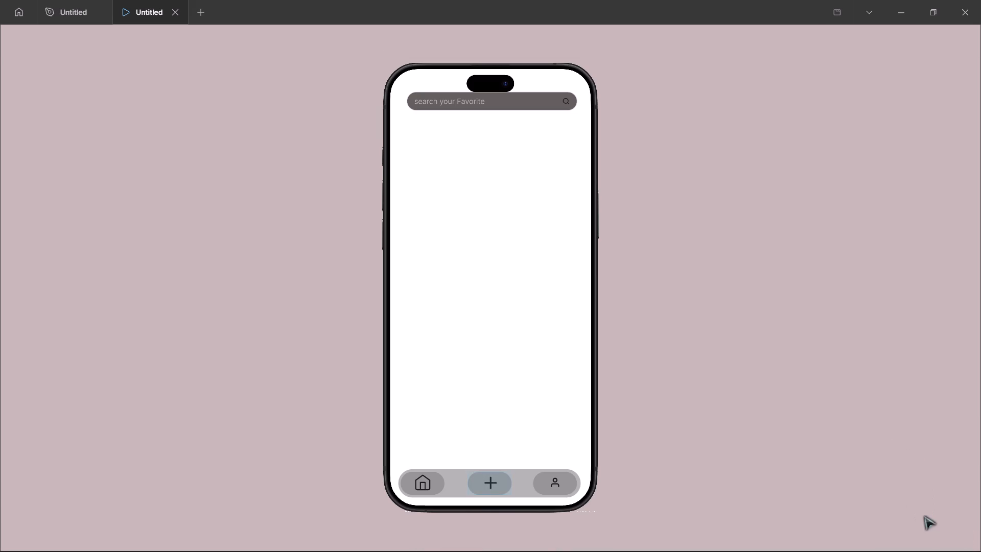
pyautogui.click(924, 516)
pyautogui.rightClick(924, 516)
pyautogui.doubleClick(894, 454)
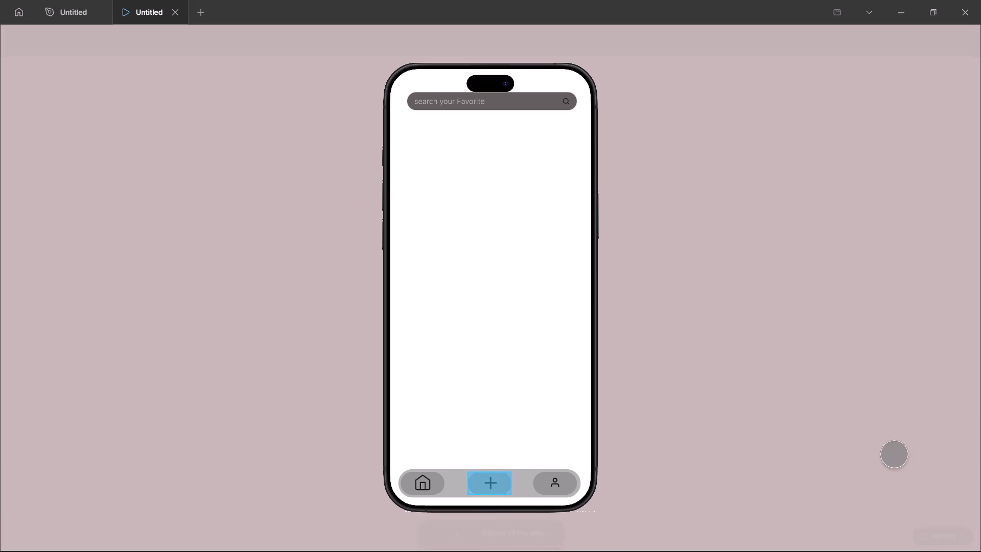
pyautogui.doubleClick(920, 482)
pyautogui.click(920, 482)
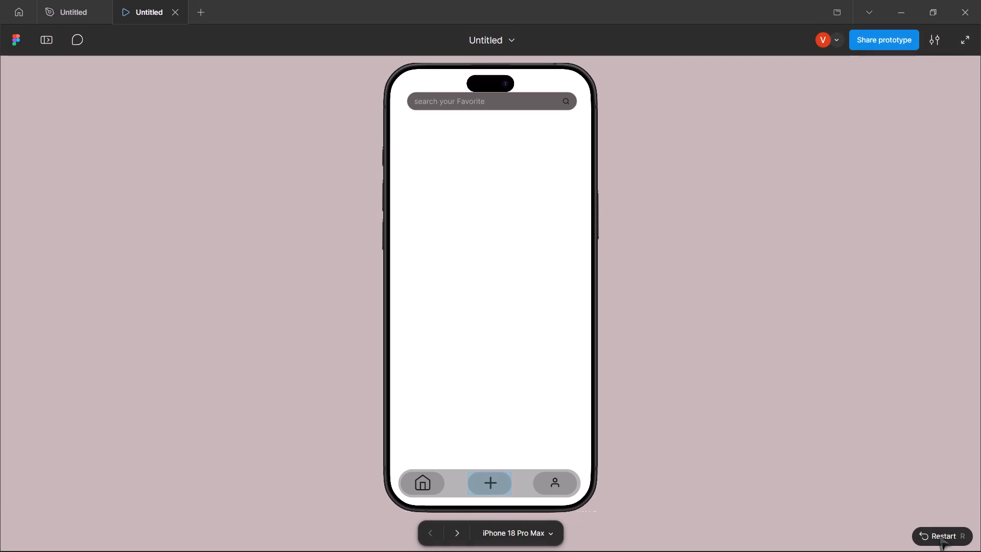
pyautogui.click(940, 538)
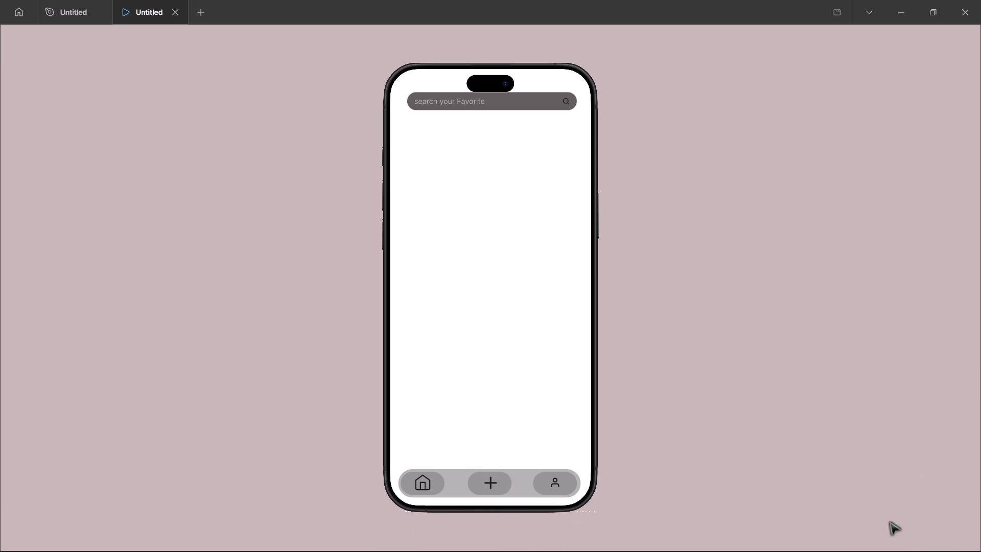
# Return to the design file and close the search icon's interaction settings.
pyautogui.click(59, 3)
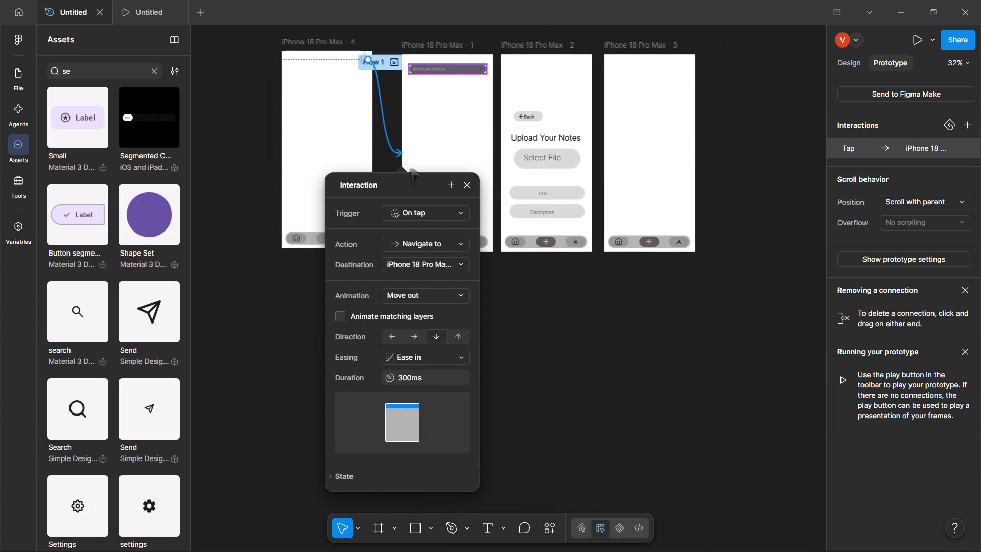
pyautogui.click(522, 327)
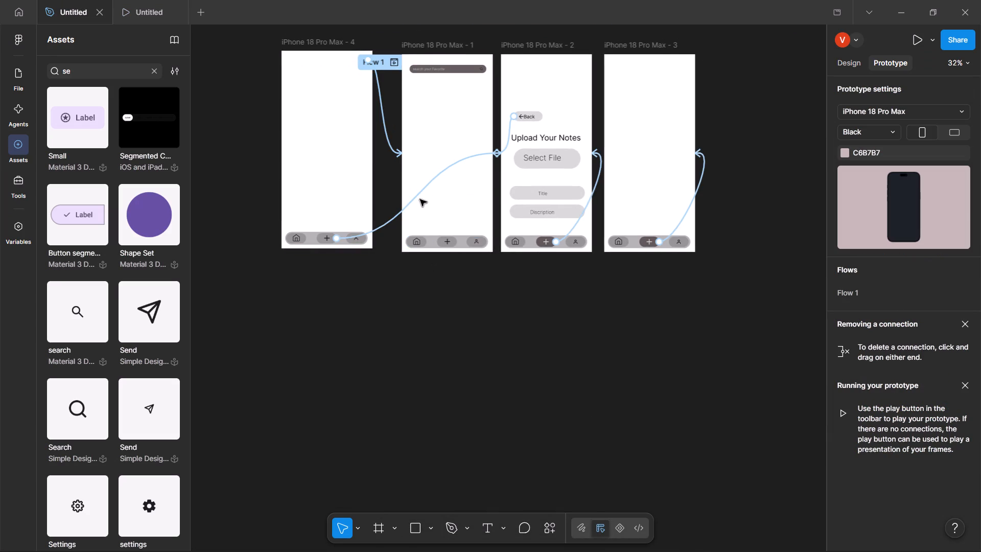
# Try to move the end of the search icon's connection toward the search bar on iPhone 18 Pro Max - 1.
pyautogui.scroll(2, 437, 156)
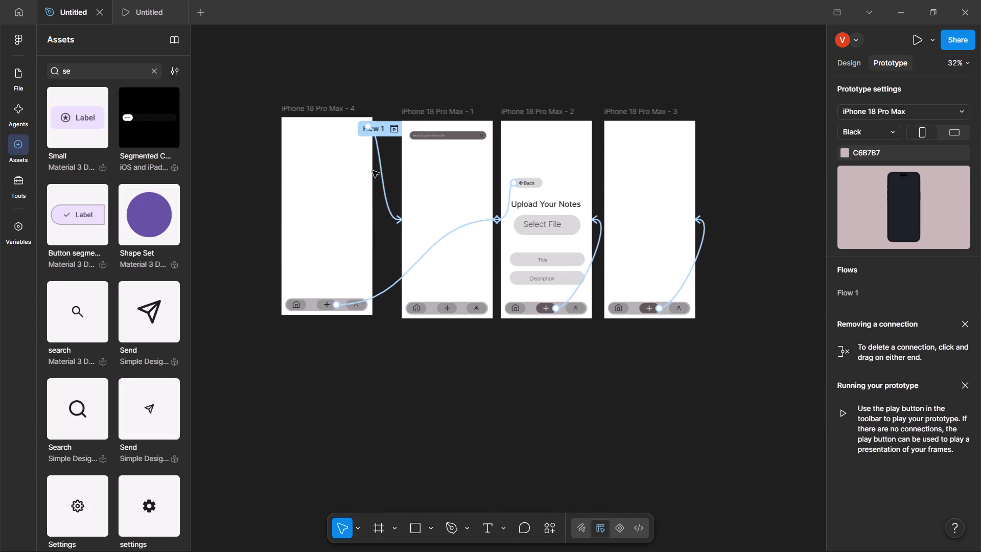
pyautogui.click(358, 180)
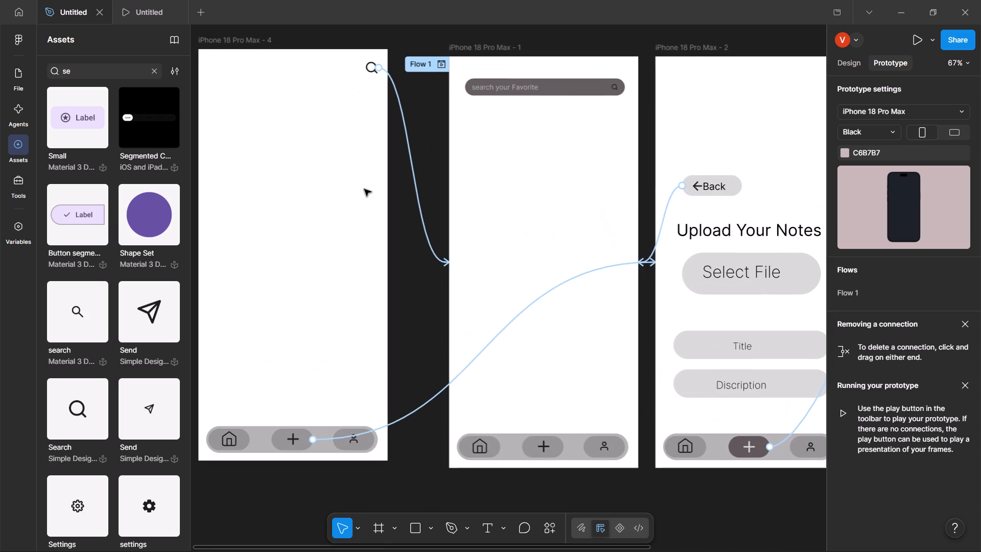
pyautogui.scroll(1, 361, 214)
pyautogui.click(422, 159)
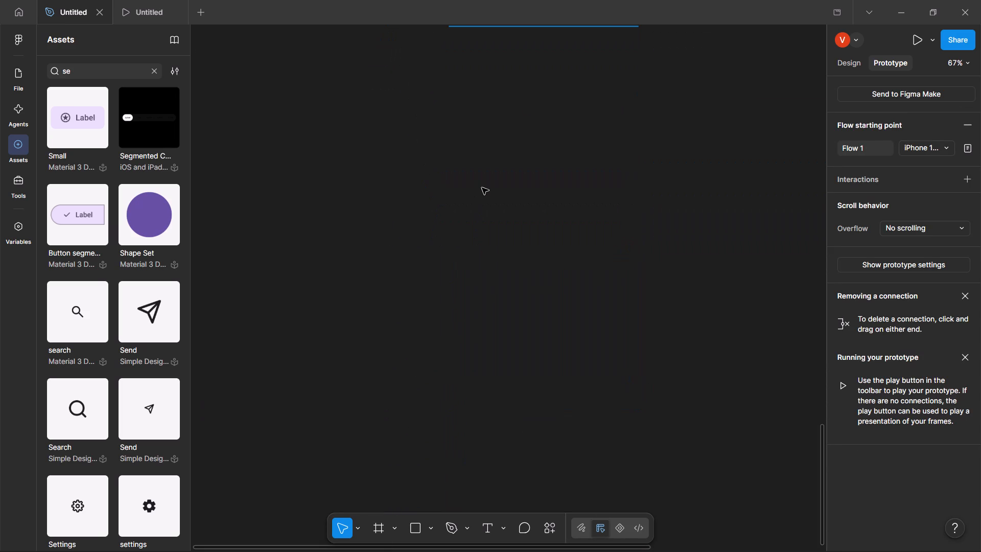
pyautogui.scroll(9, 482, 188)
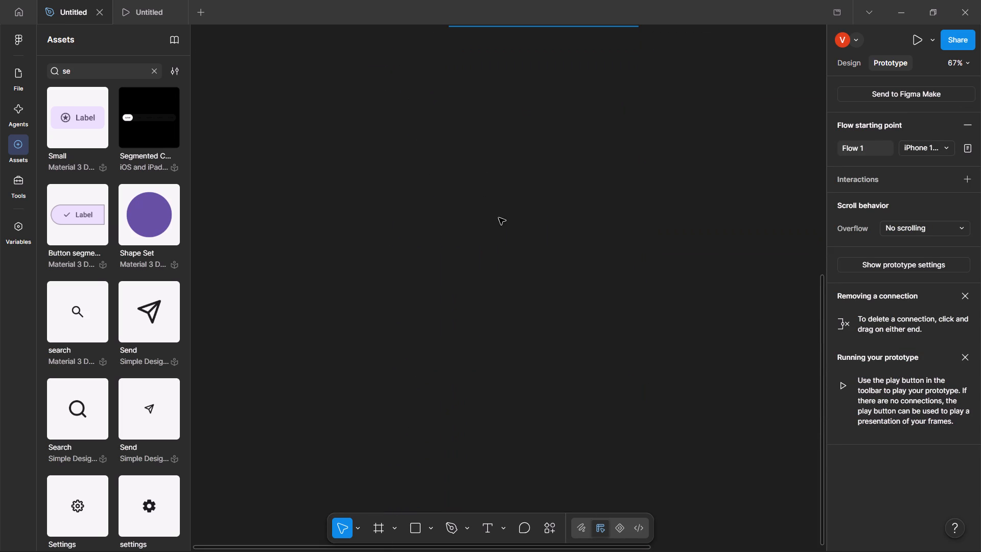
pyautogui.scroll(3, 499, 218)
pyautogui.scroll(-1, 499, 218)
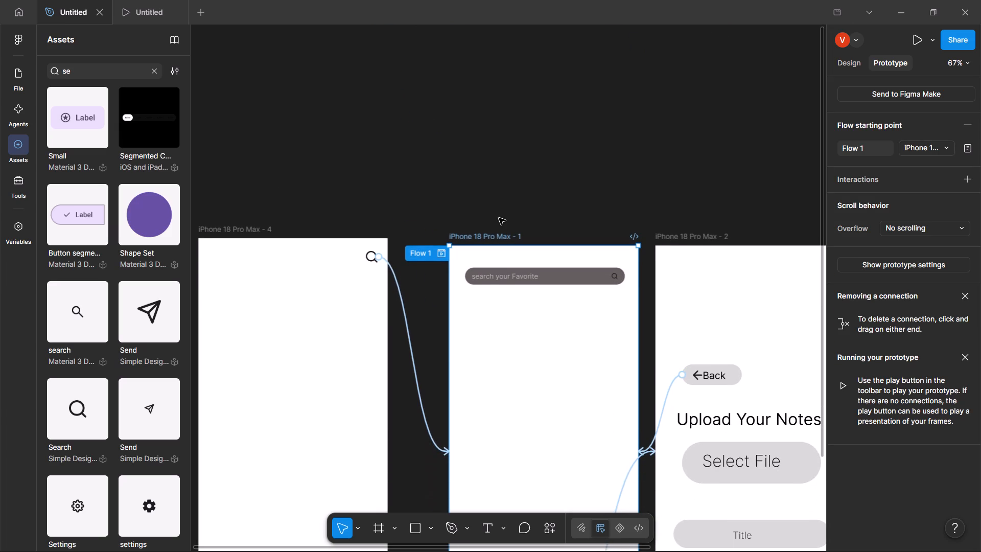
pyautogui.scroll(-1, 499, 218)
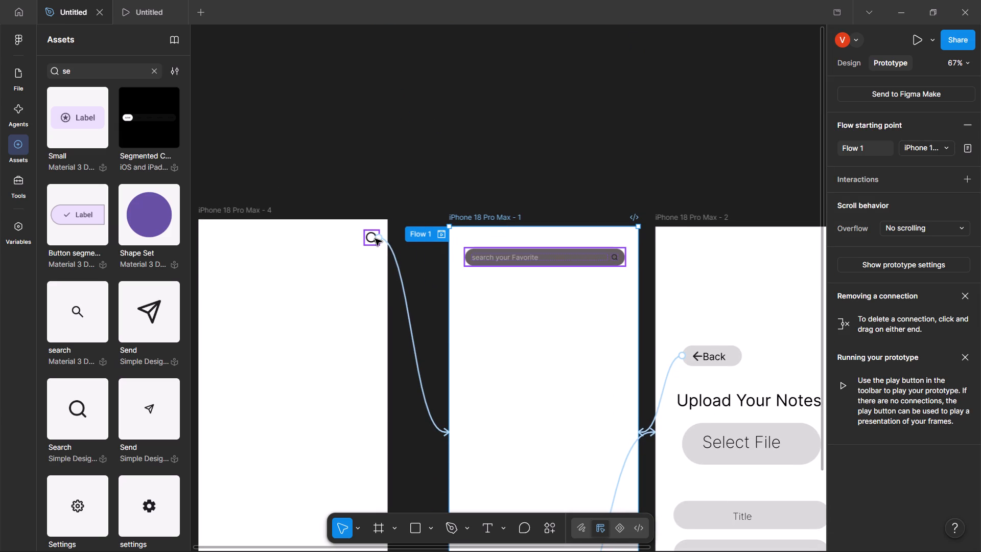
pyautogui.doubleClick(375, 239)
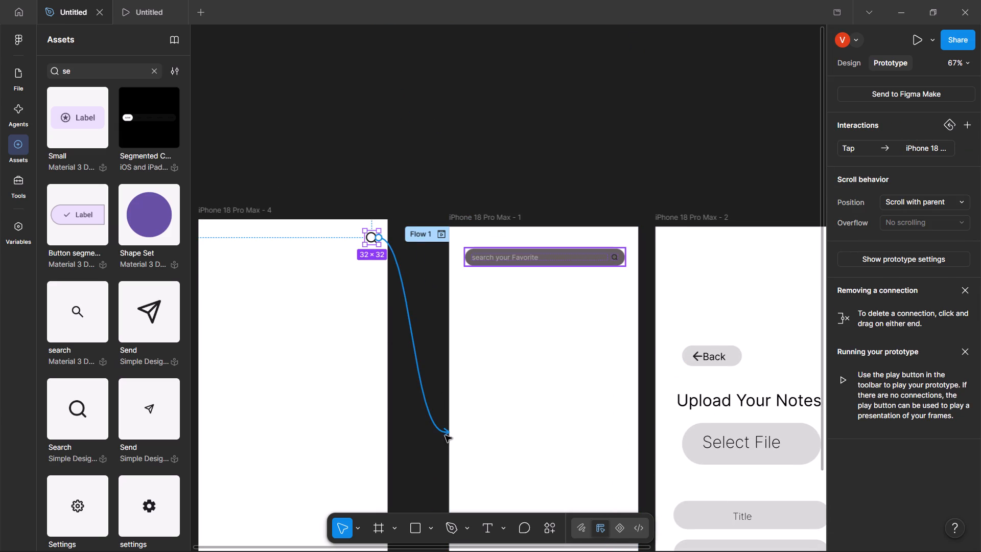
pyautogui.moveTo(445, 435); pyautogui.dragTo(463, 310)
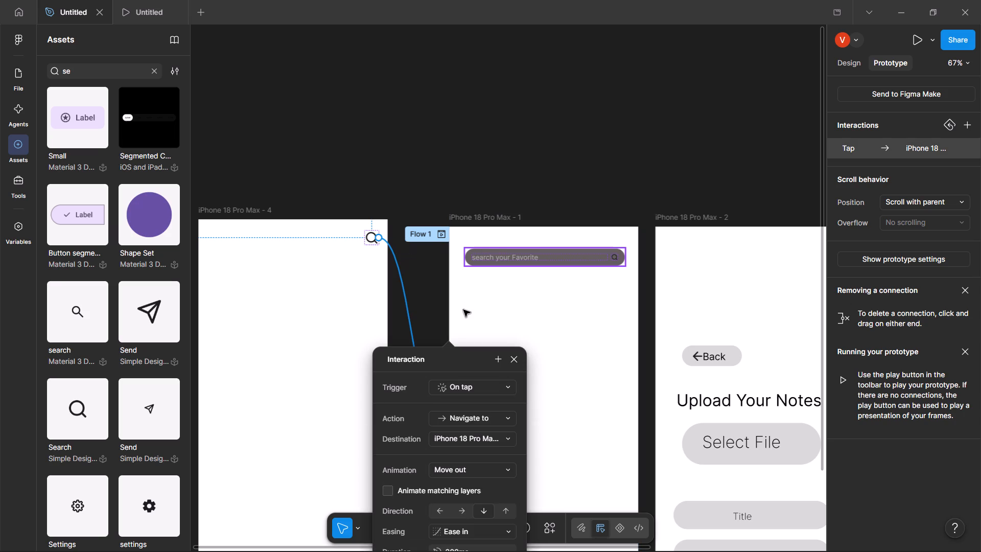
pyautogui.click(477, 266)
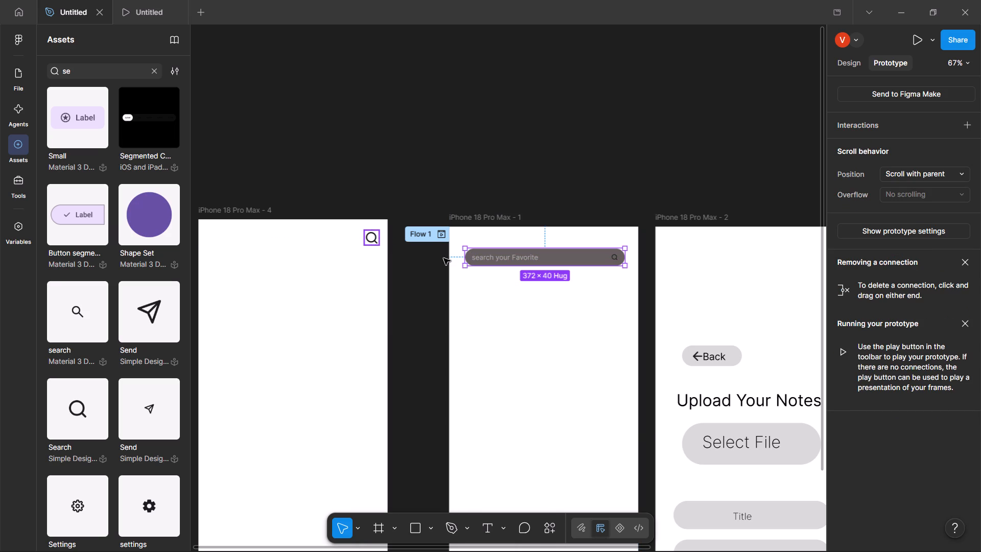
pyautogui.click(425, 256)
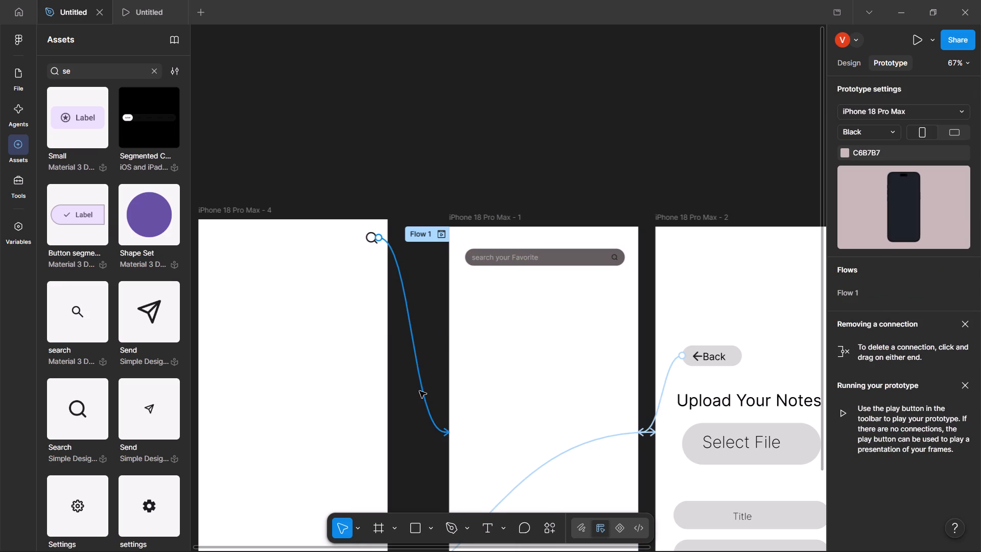
# Change the action of the search icon's tap interaction on iPhone 18 Pro Max - 4 to Open overlay.
pyautogui.click(419, 391)
pyautogui.click(424, 381)
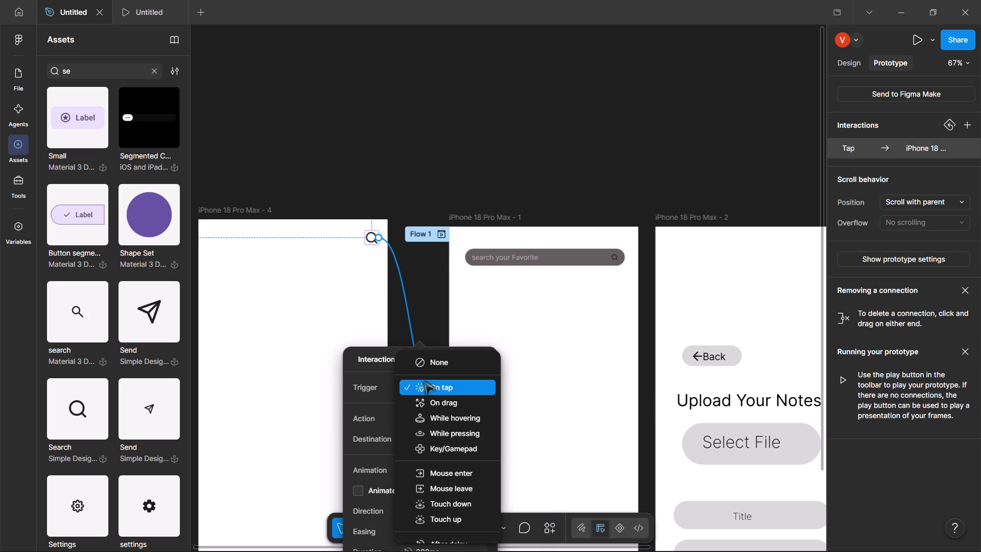
pyautogui.click(373, 357)
pyautogui.click(430, 416)
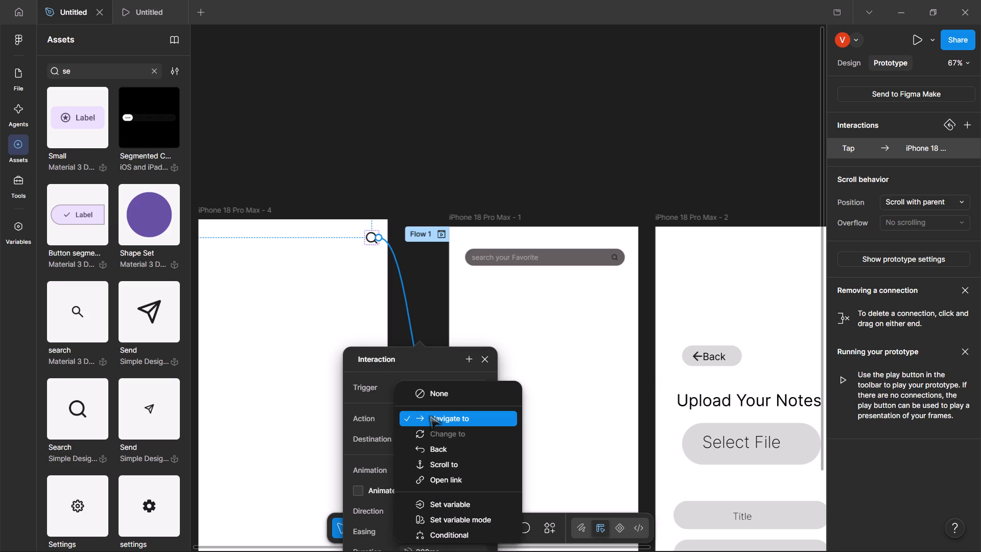
pyautogui.scroll(-1, 479, 492)
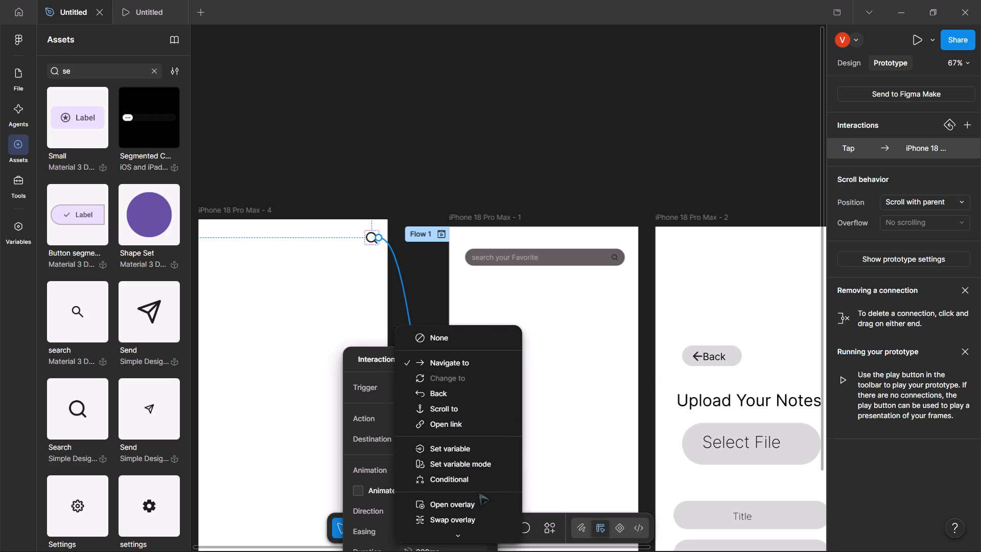
pyautogui.scroll(-1, 479, 492)
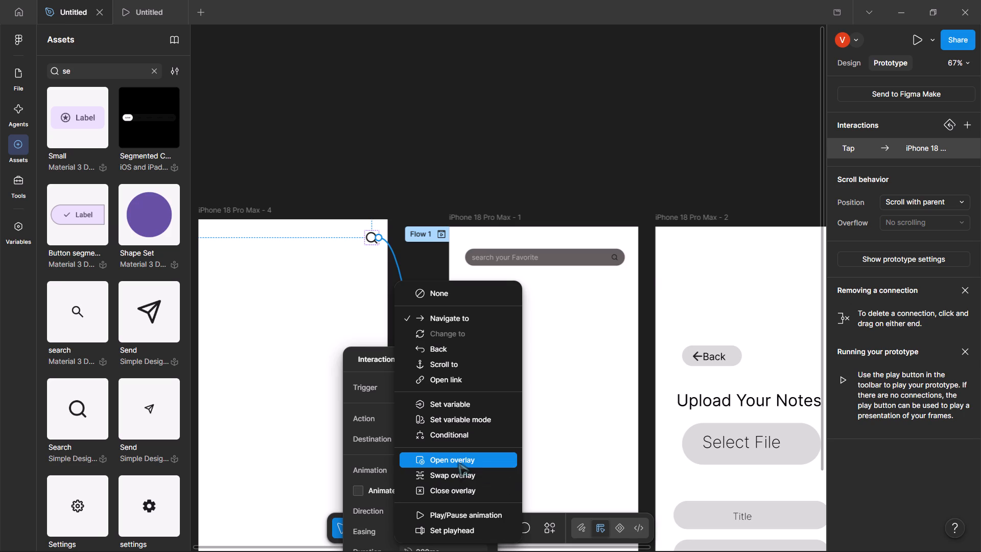
pyautogui.click(458, 463)
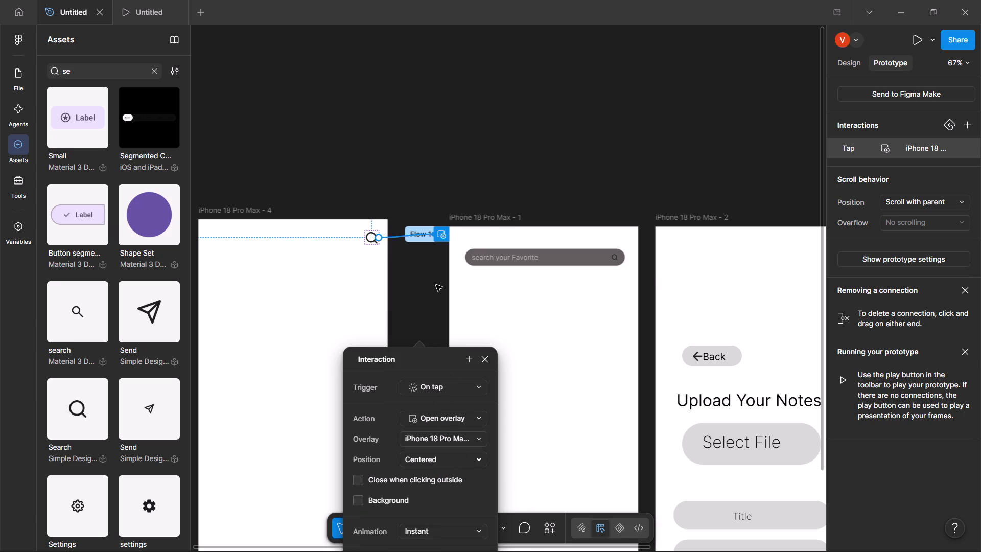
# Close the search icon's interaction settings.
pyautogui.scroll(-2, 433, 362)
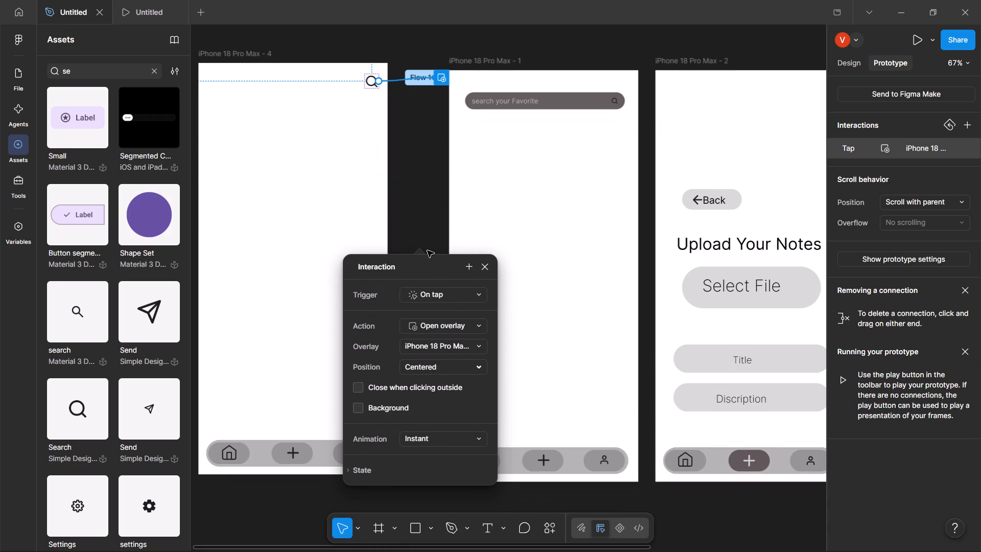
pyautogui.click(432, 165)
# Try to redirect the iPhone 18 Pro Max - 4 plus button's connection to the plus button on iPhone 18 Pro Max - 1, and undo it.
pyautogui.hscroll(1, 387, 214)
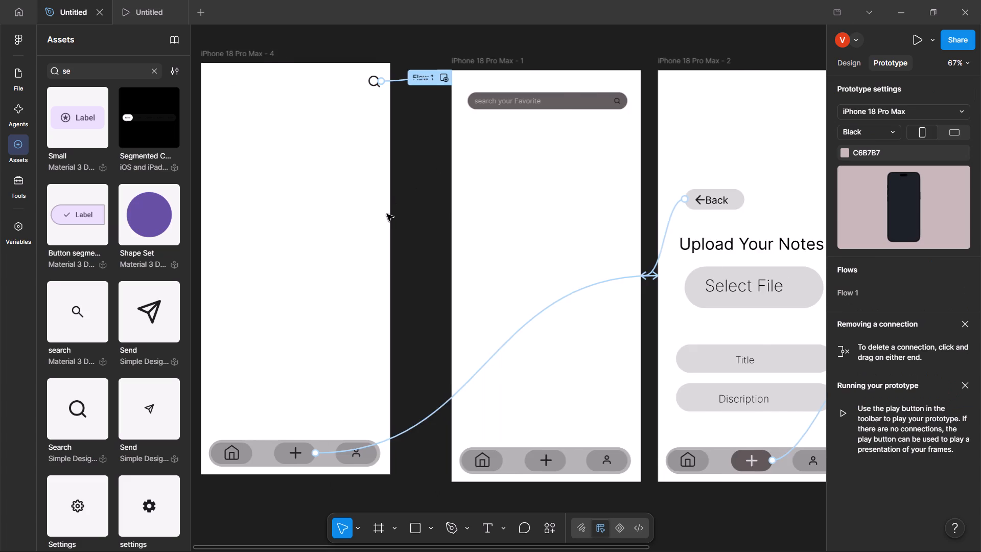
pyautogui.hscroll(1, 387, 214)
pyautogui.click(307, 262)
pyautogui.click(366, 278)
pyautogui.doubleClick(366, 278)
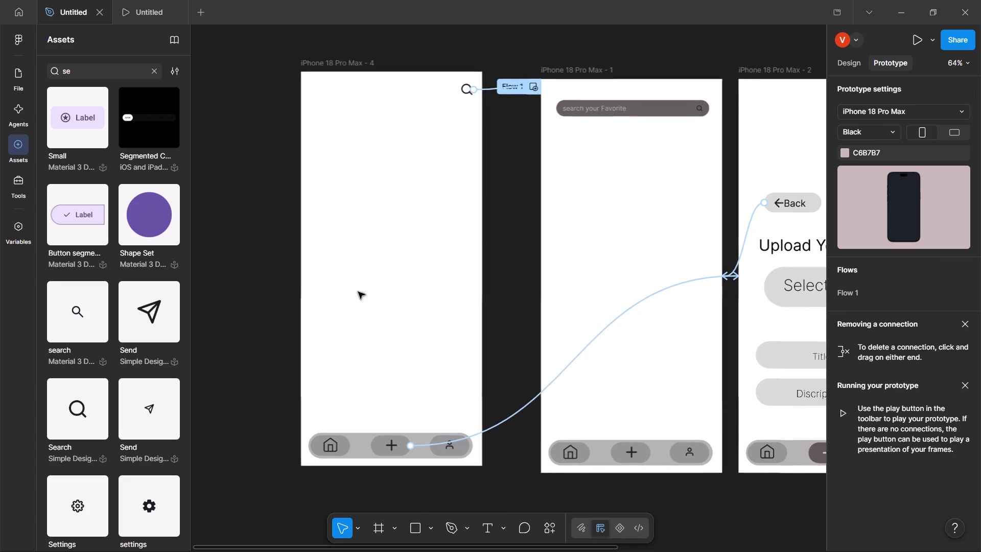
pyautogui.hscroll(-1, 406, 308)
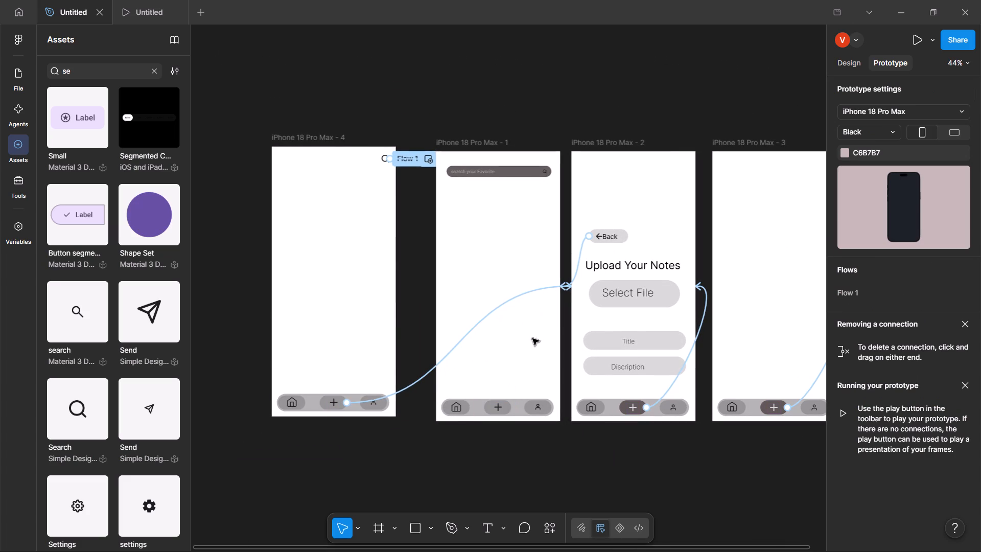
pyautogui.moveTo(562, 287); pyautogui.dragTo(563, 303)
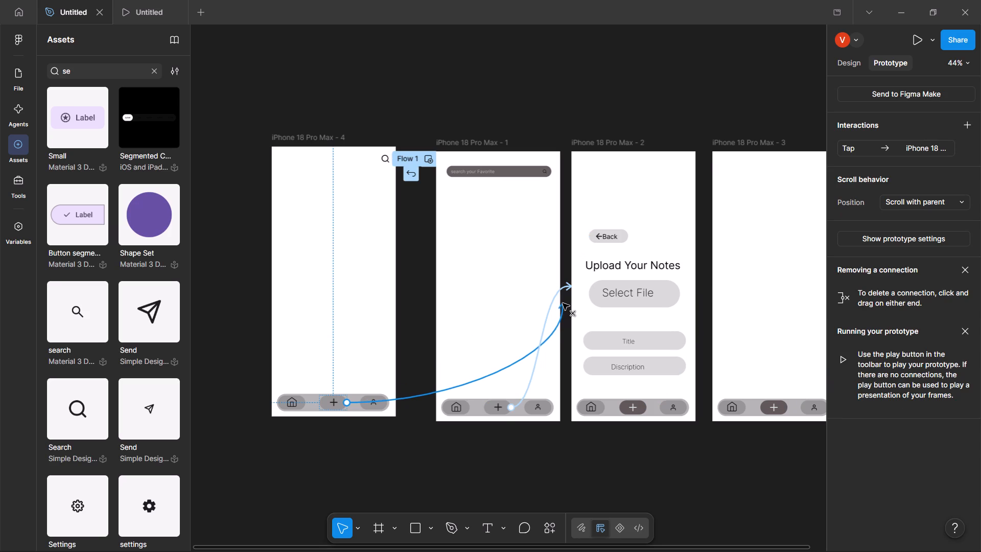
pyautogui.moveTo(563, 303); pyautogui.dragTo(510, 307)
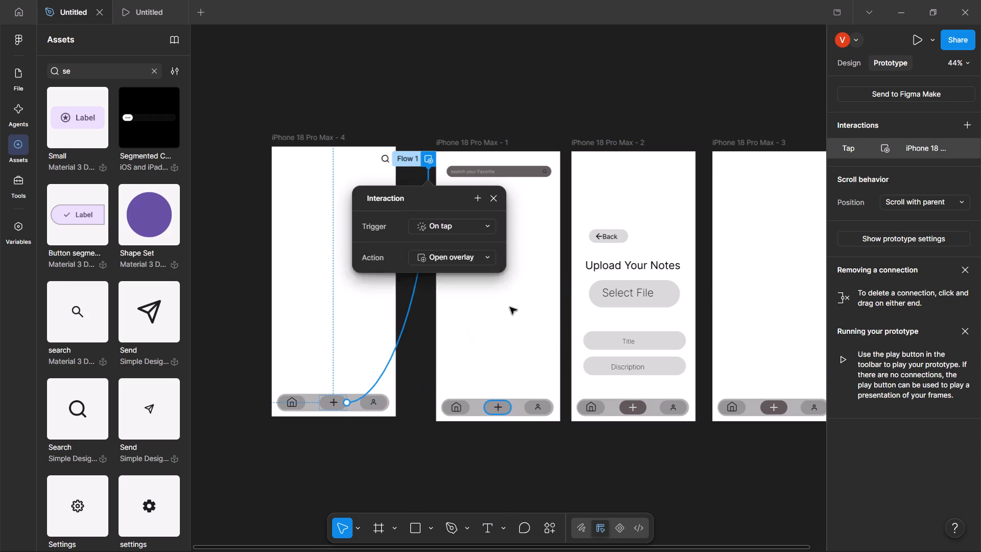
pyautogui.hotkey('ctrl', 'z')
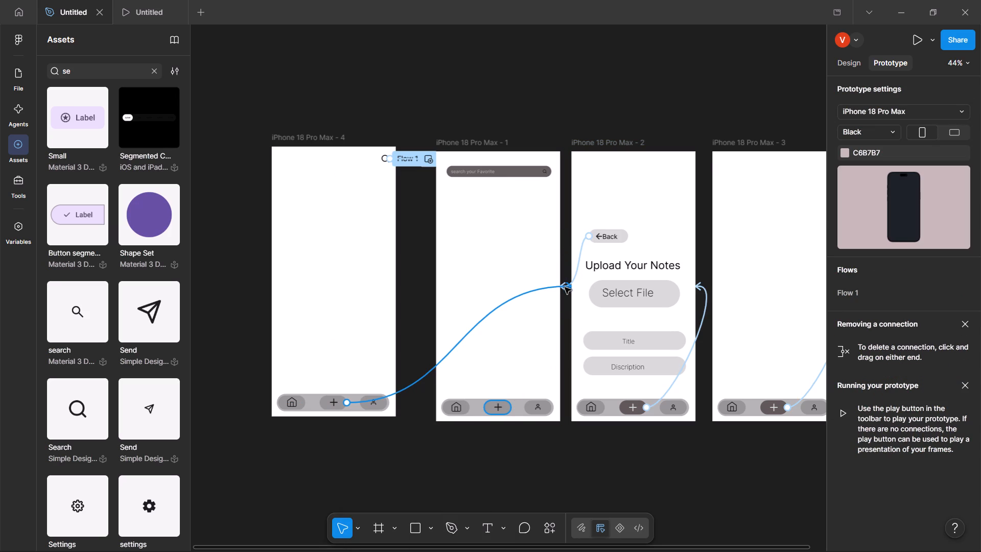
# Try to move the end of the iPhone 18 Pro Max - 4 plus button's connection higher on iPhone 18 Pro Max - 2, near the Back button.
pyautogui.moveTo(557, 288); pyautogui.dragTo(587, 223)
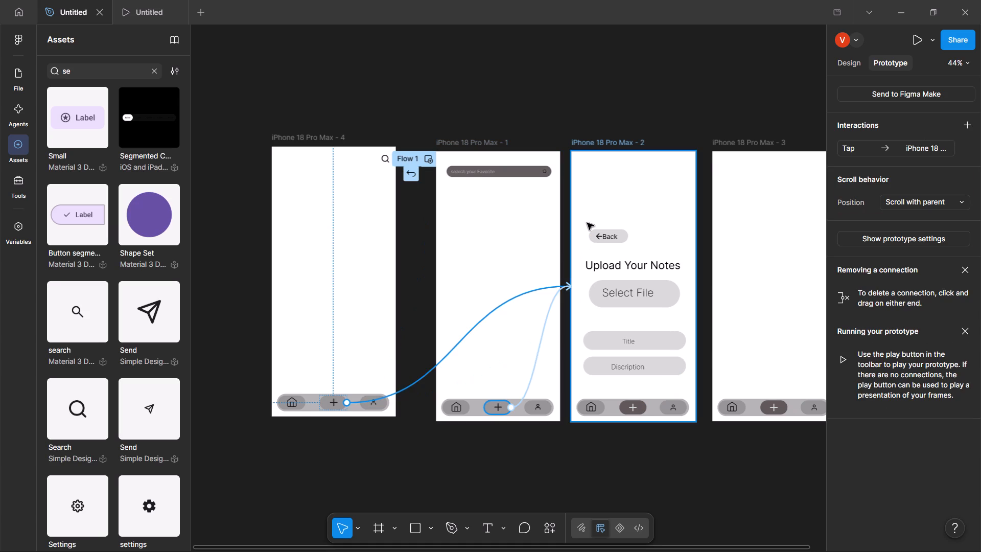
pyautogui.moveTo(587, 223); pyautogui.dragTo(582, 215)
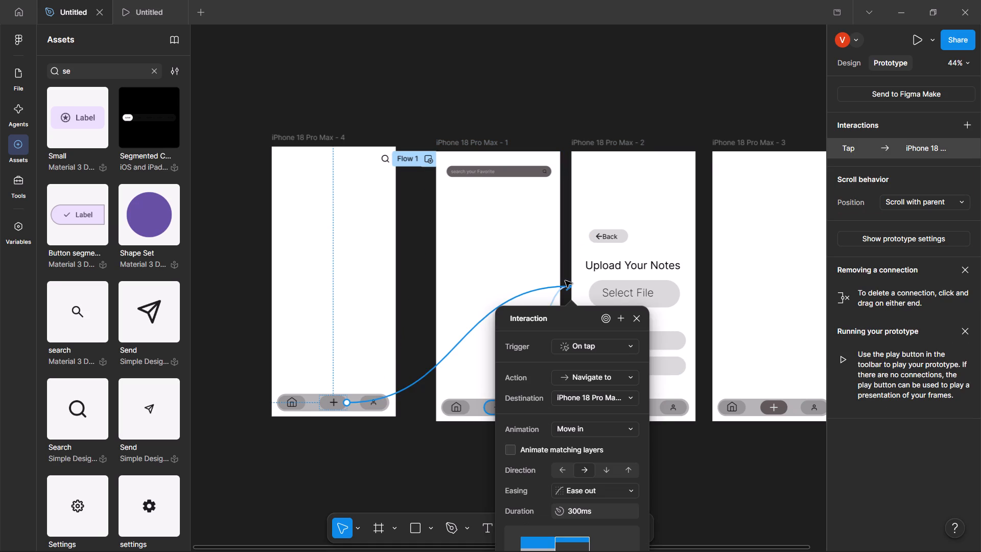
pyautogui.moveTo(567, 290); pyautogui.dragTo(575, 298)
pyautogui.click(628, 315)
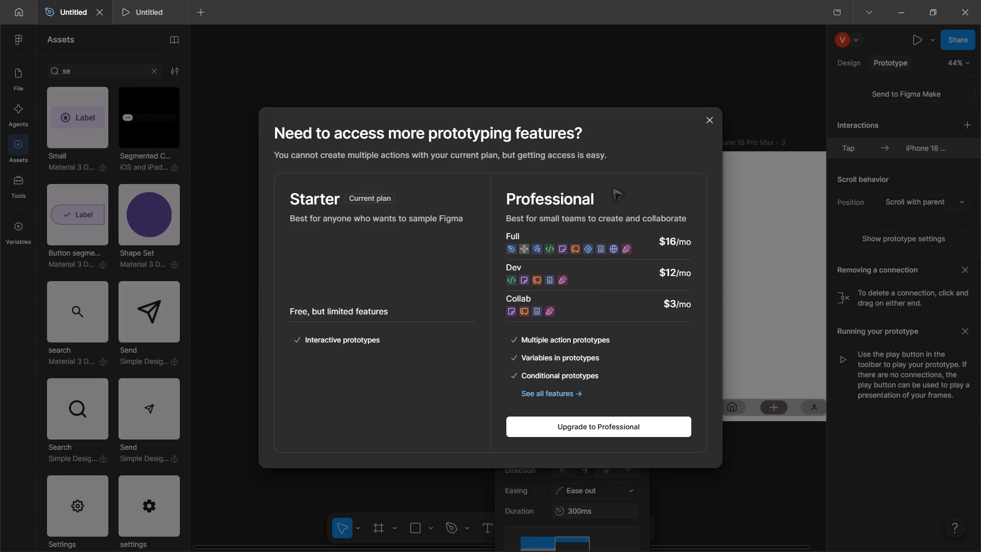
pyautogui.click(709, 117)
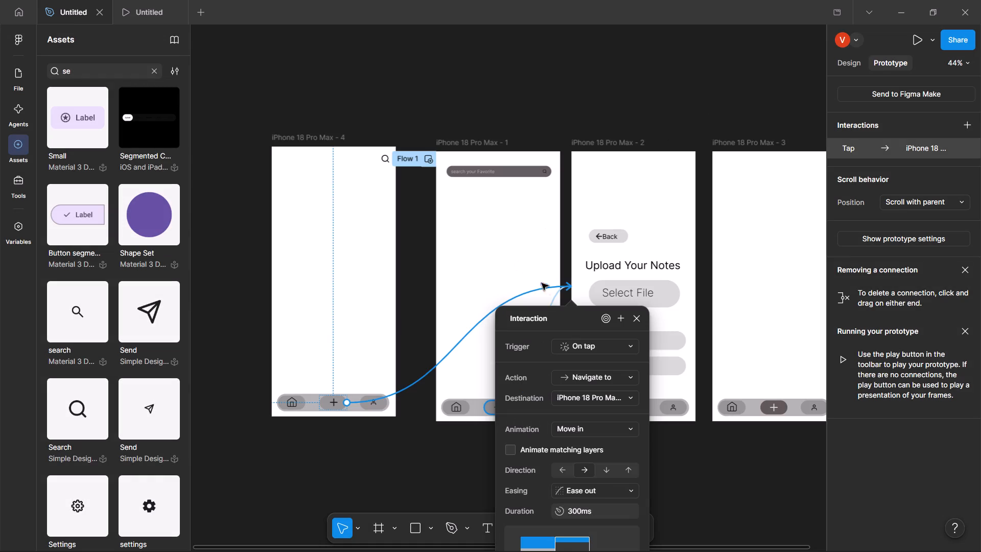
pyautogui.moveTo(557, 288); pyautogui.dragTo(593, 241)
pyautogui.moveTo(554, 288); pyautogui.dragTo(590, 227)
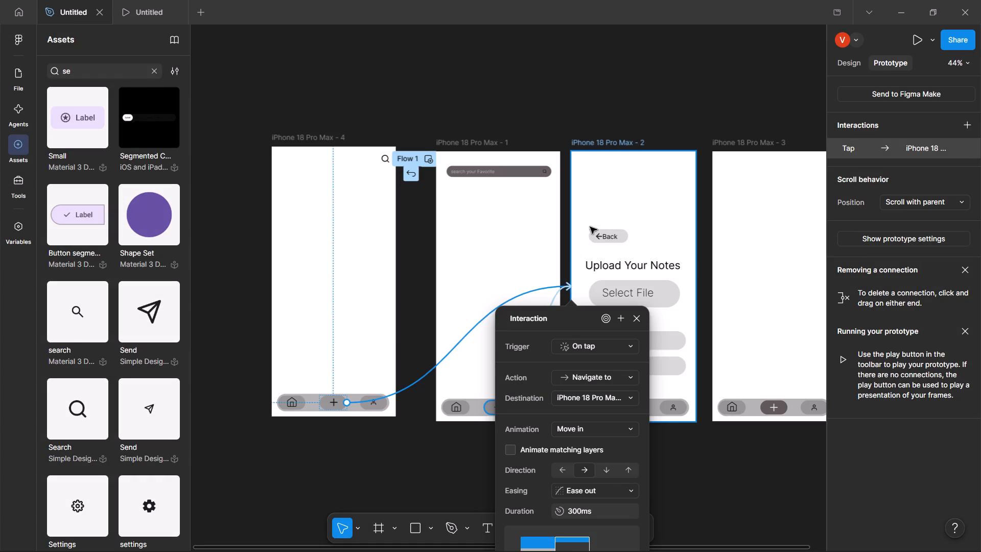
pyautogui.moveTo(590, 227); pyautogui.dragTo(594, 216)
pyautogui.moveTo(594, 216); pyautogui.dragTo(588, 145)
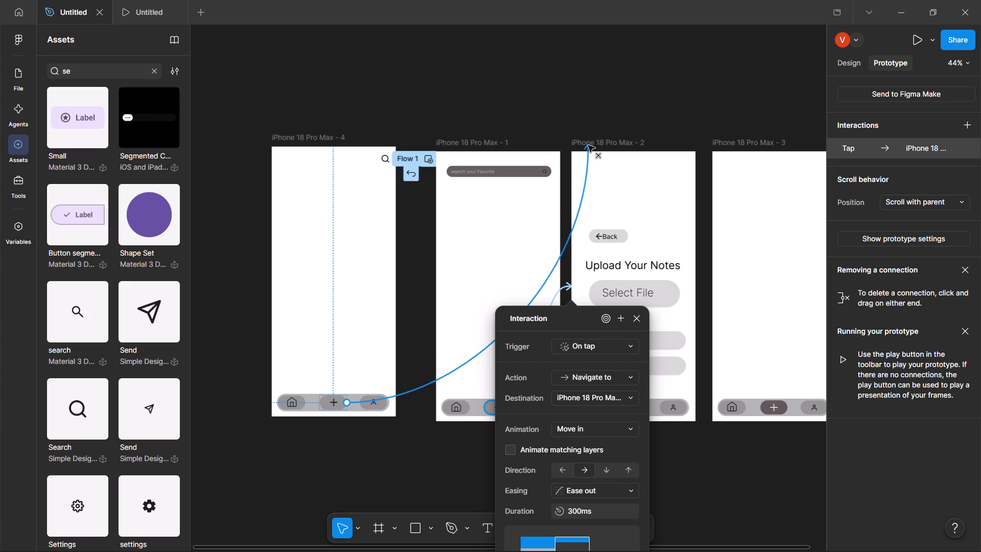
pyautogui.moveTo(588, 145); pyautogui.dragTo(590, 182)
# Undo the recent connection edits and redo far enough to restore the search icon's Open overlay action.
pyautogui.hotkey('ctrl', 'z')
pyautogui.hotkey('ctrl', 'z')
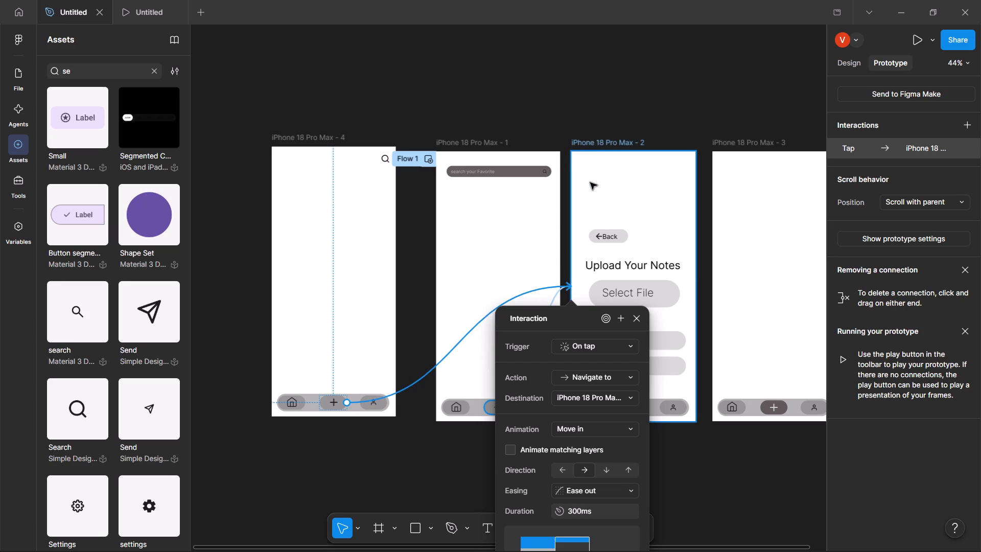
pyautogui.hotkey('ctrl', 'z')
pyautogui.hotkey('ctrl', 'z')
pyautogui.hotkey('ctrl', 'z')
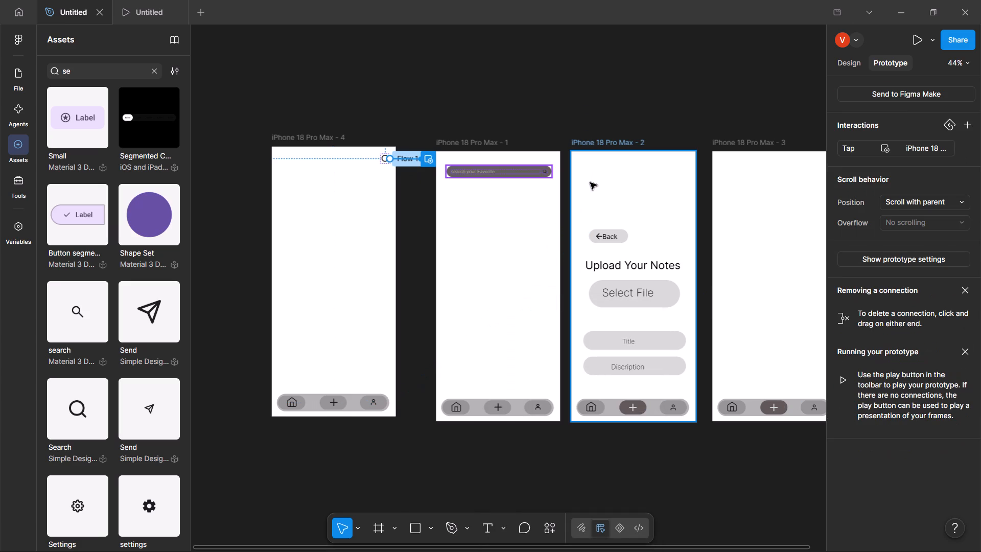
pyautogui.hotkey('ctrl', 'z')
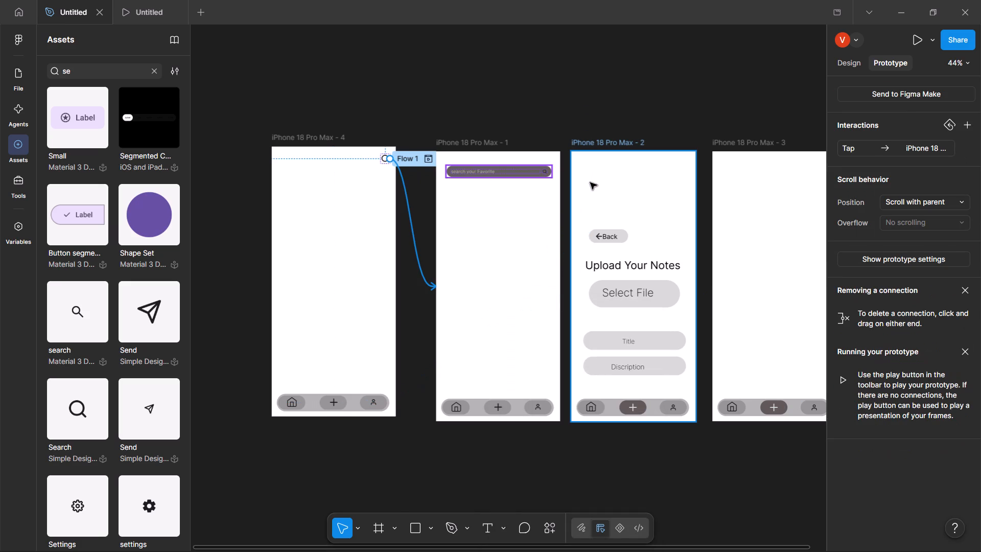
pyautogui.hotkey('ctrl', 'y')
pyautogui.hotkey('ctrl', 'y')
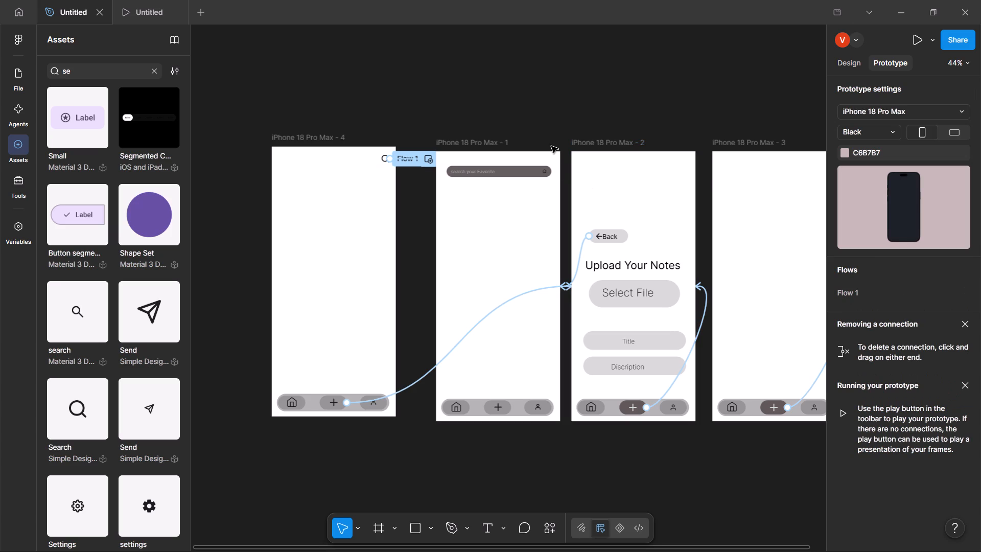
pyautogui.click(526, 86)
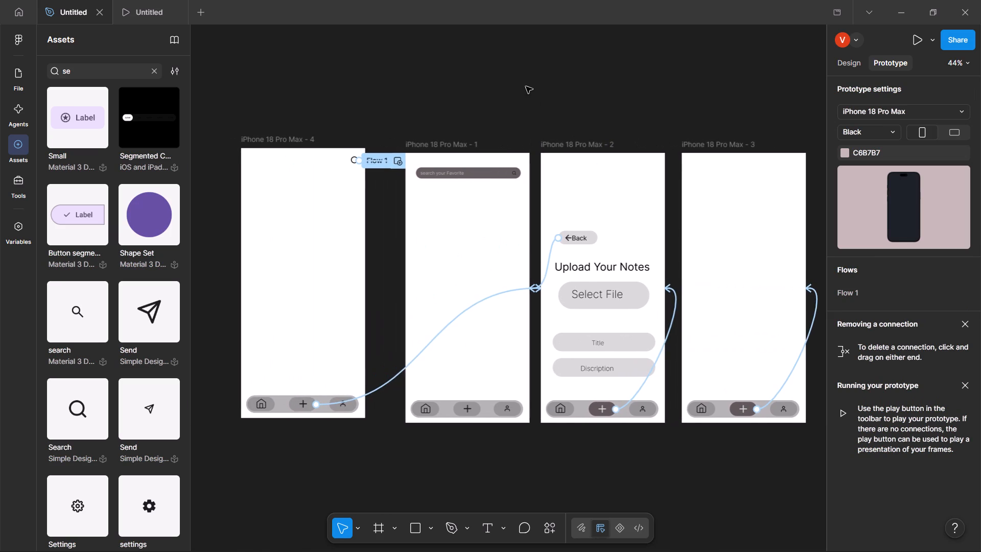
# Delete the connection starting from the plus button on iPhone 18 Pro Max - 3.
pyautogui.click(817, 317)
pyautogui.press('BackSpace')
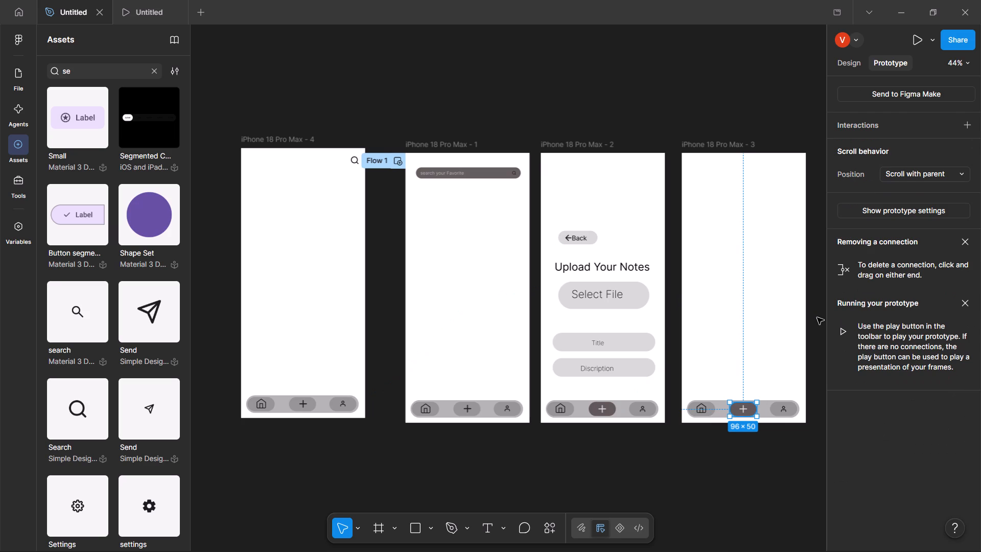
pyautogui.click(674, 478)
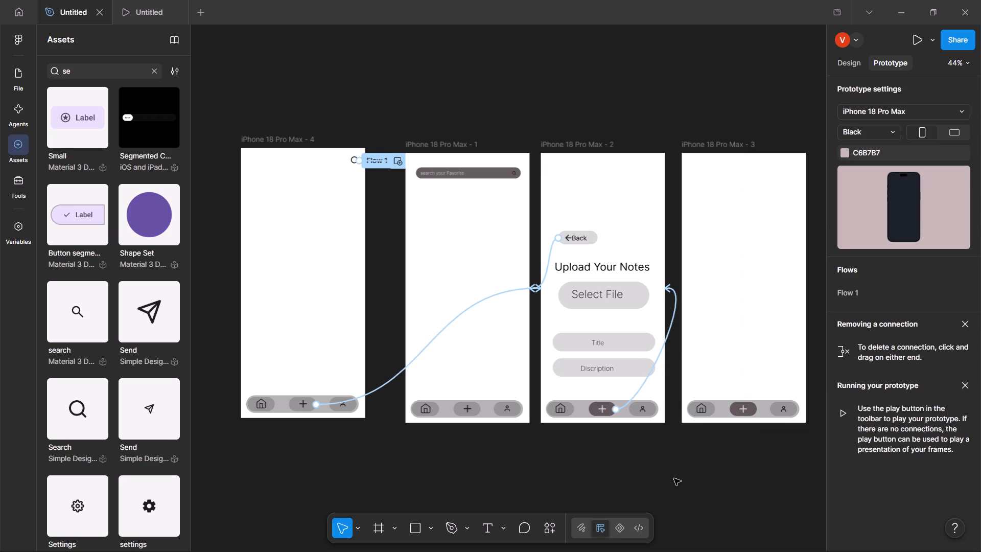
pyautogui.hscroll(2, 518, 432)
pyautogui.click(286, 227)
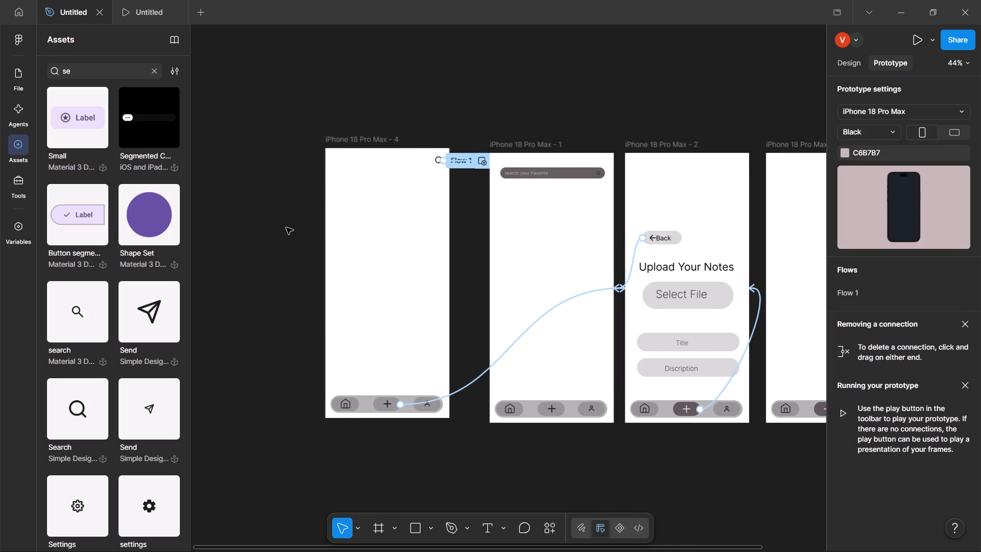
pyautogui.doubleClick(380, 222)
# Run the prototype preview and test whether text can be entered in the "search your Favorite" bar.
pyautogui.click(918, 47)
pyautogui.click(529, 88)
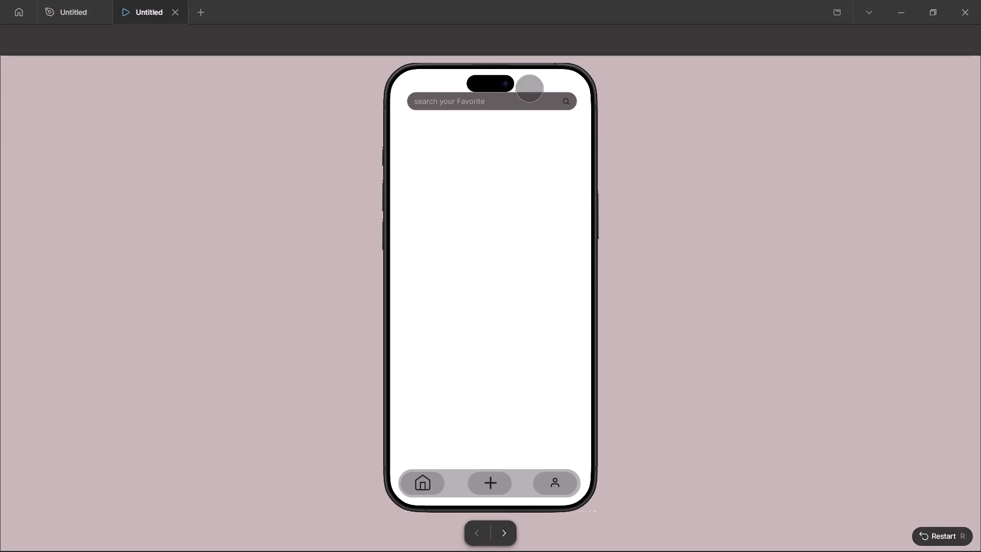
pyautogui.click(523, 96)
pyautogui.write('tyhtyhth')
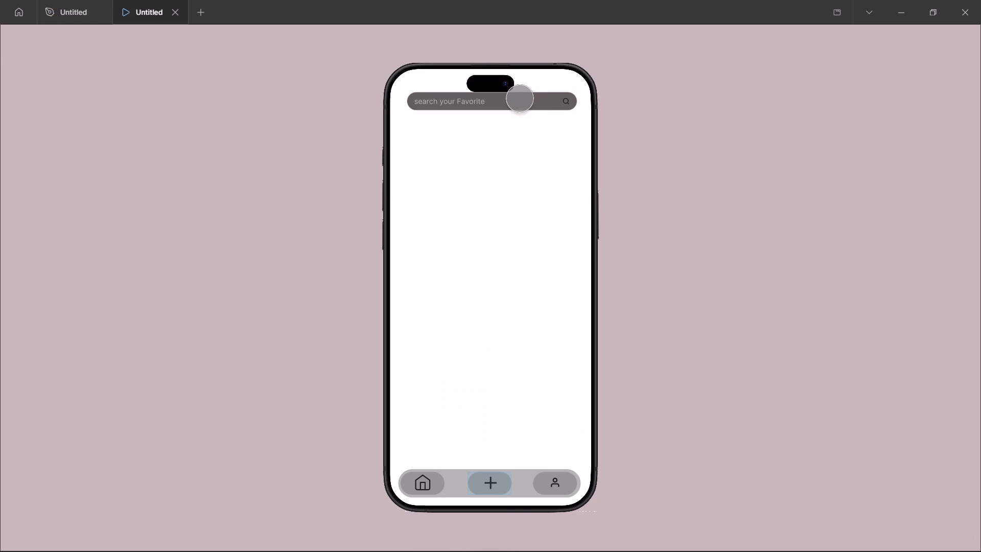
pyautogui.click(520, 98)
pyautogui.write('thttyyttyj')
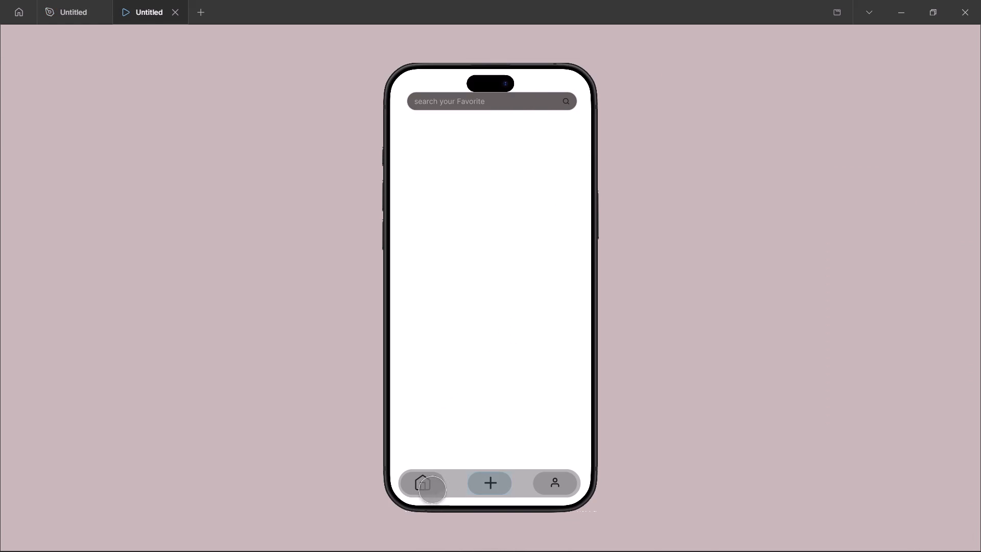
# Test the home and plus navigation buttons and the upload screen's Back button in the prototype preview.
pyautogui.click(430, 488)
pyautogui.click(475, 492)
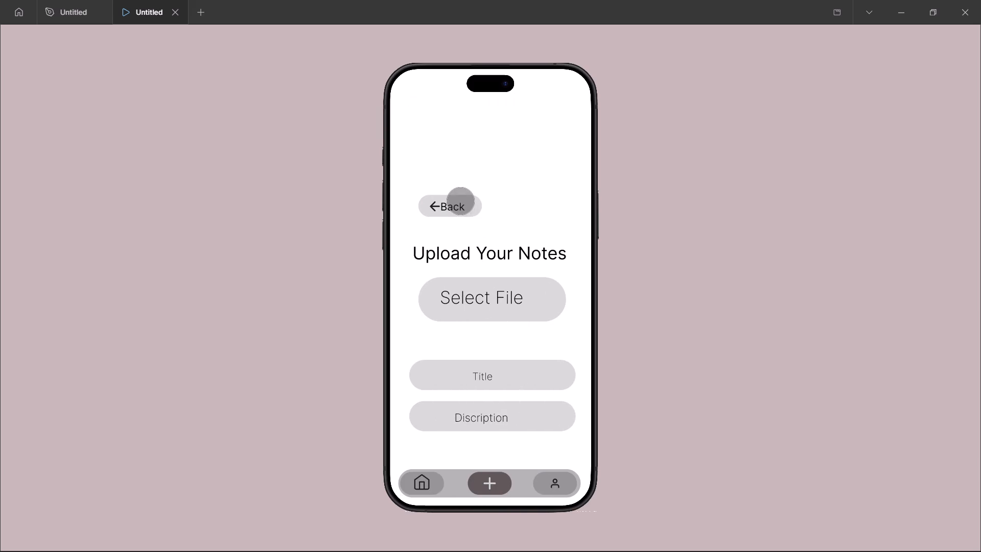
pyautogui.click(460, 201)
pyautogui.click(491, 487)
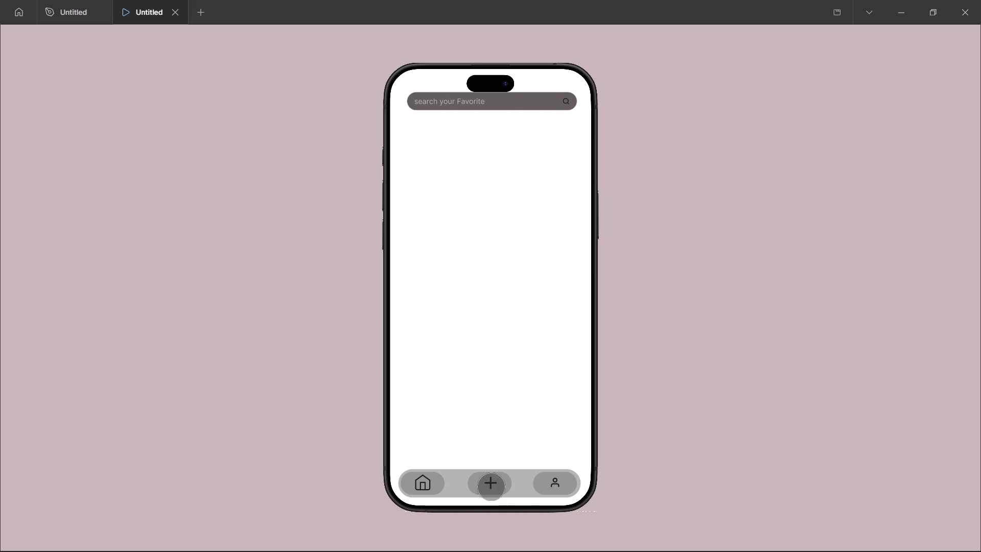
pyautogui.click(491, 487)
pyautogui.click(491, 487)
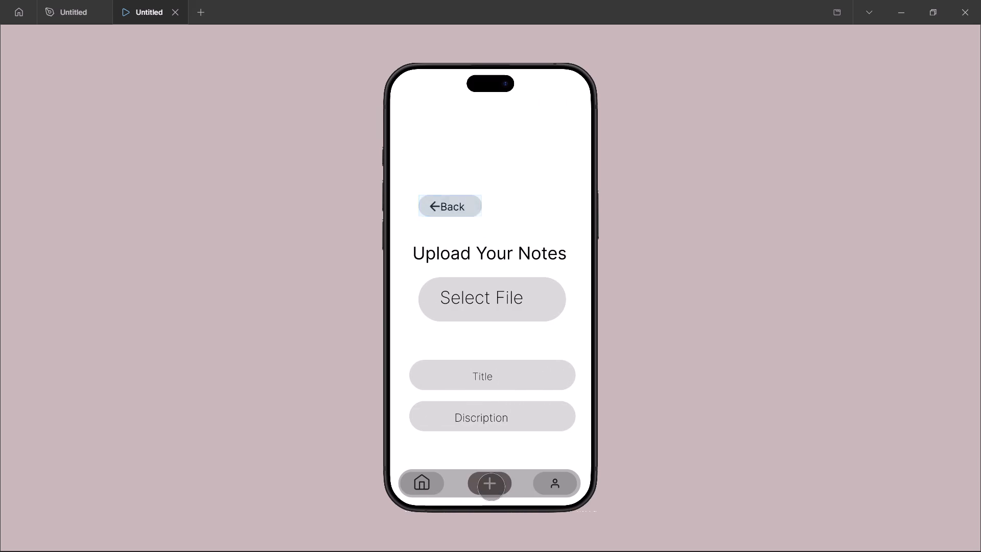
pyautogui.click(461, 205)
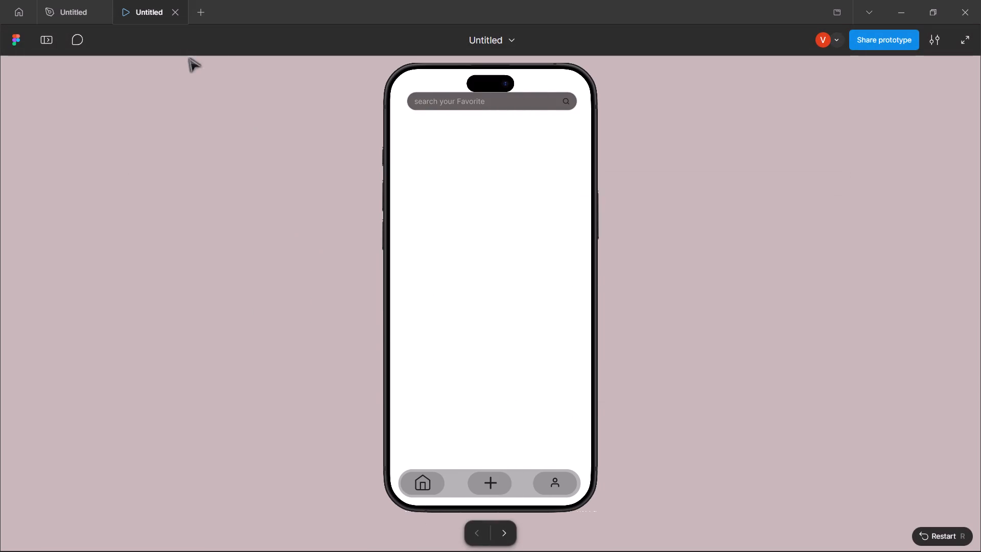
# Return to the design file and examine the search icon's tap interaction on iPhone 18 Pro Max - 4.
pyautogui.click(77, 1)
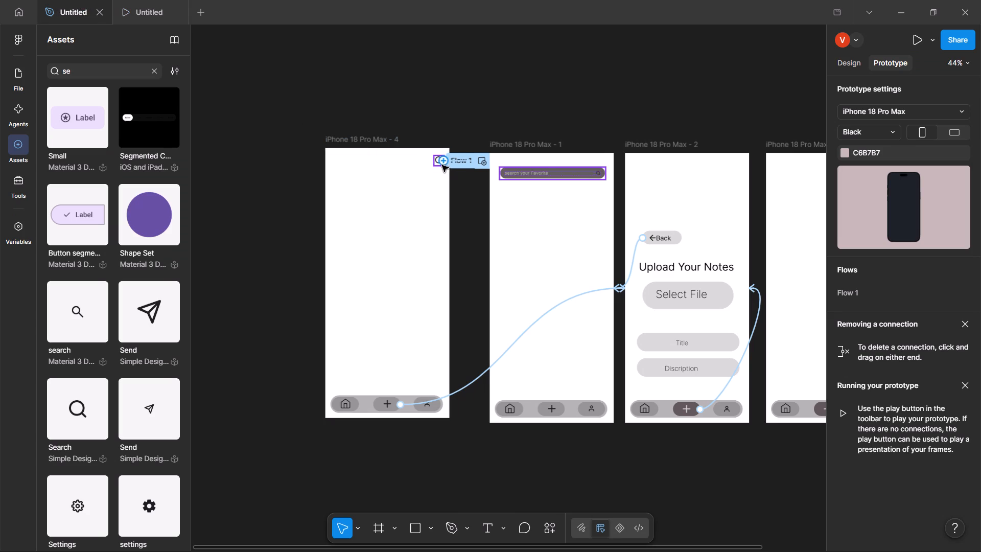
pyautogui.click(439, 164)
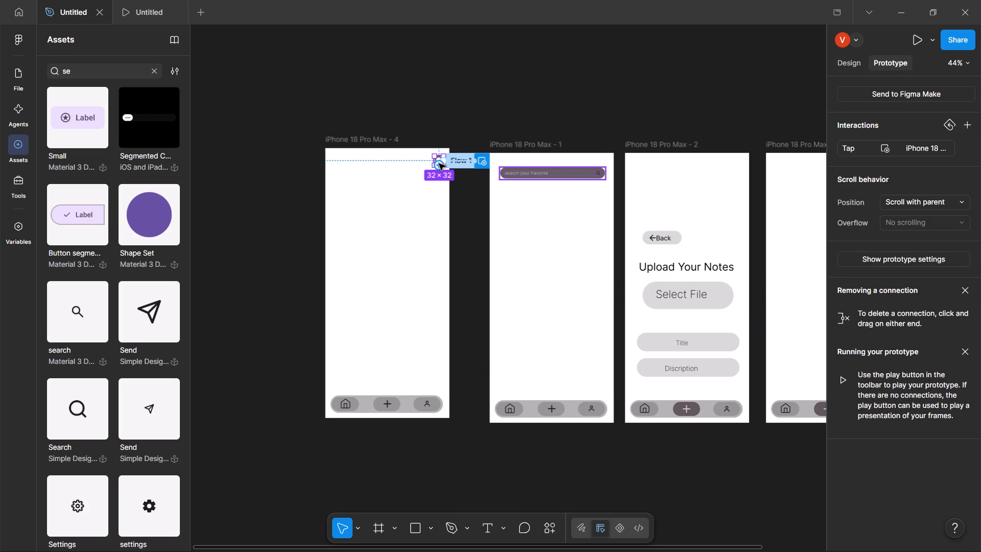
pyautogui.hotkey('ctrl', 'z')
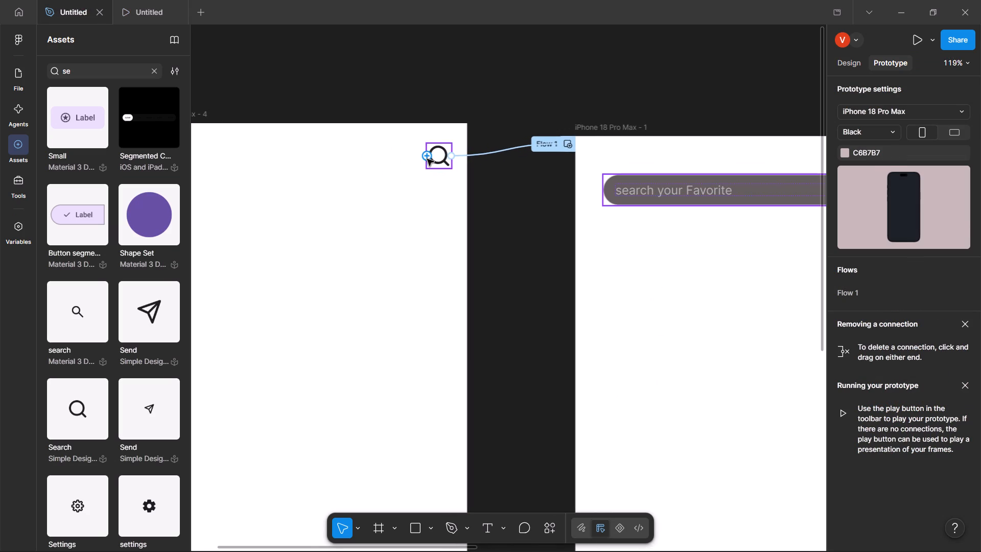
pyautogui.click(427, 159)
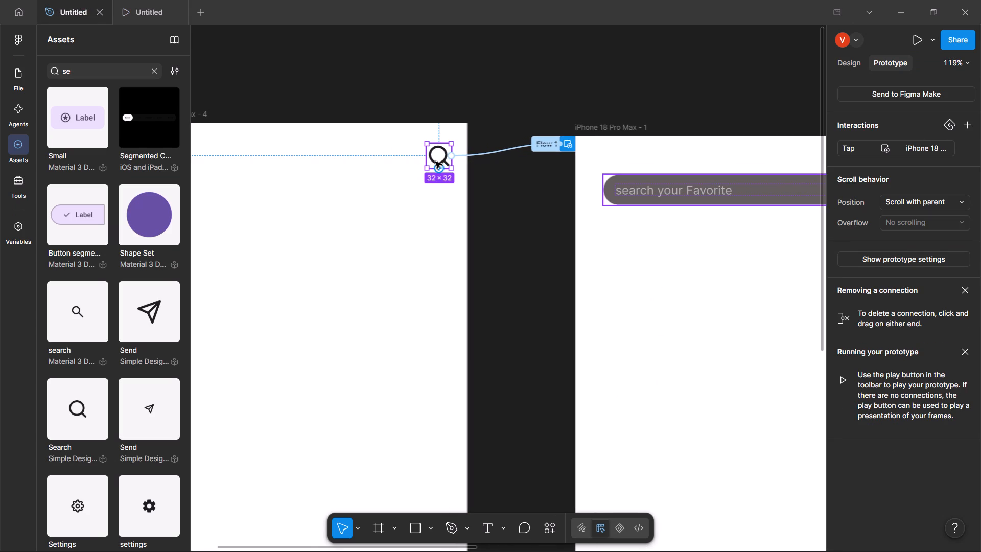
pyautogui.click(435, 162)
pyautogui.scroll(-2, 435, 162)
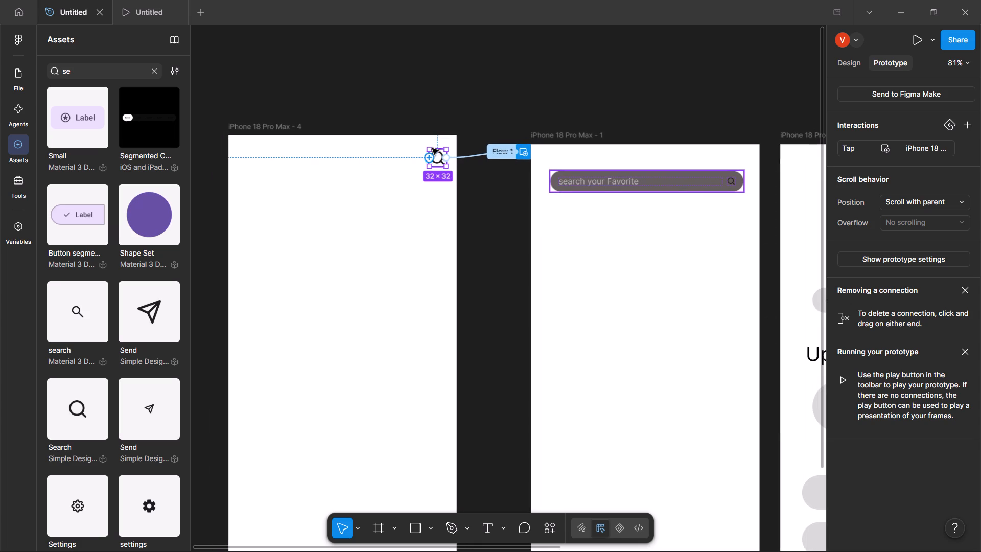
pyautogui.scroll(-1, 432, 148)
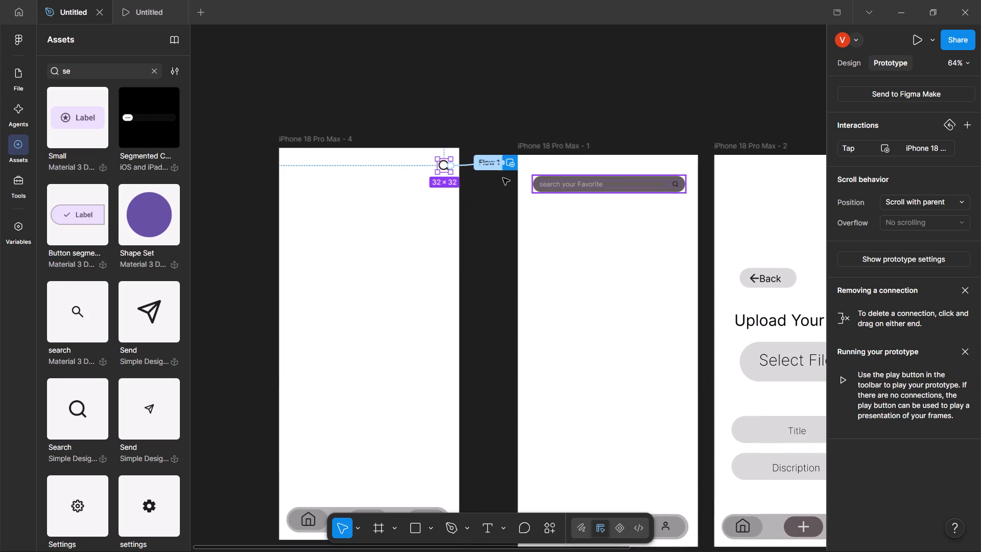
# Rename the search-bar frame as iPhone 18 Pro Max - 4.
pyautogui.click(587, 155)
pyautogui.click(588, 148)
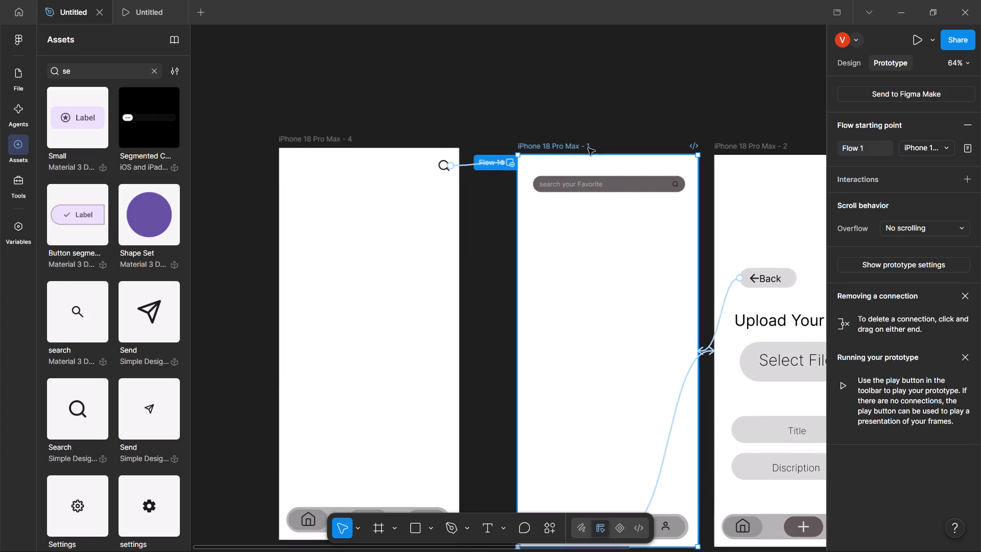
pyautogui.click(588, 148)
pyautogui.tripleClick(588, 148)
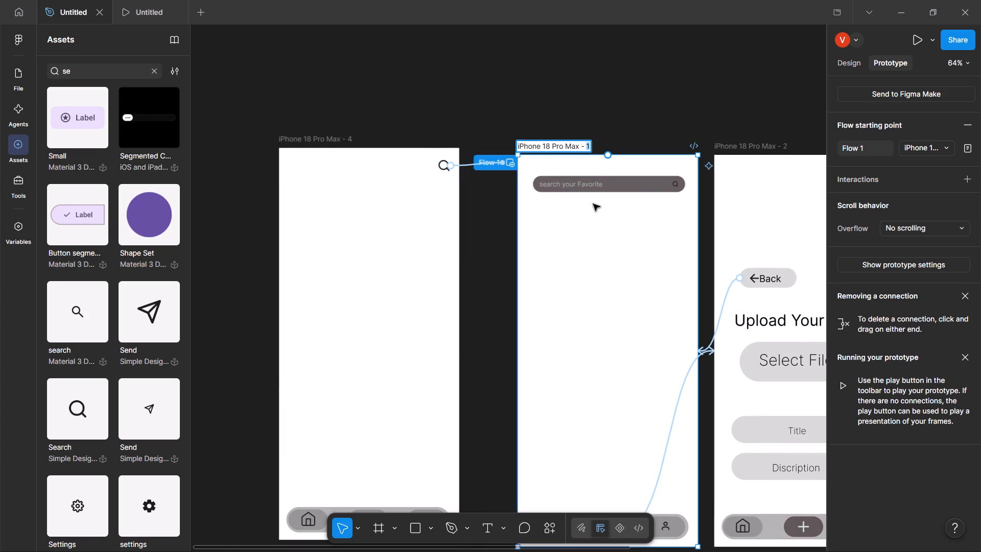
pyautogui.press('BackSpace')
pyautogui.press('4')
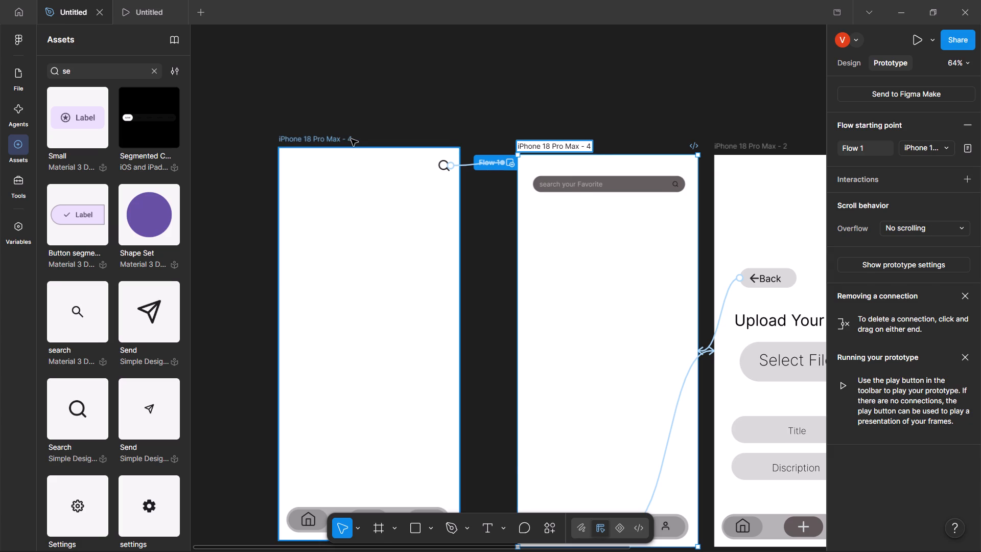
# Rename the frame containing only the search icon and bottom navigation as iPhone 18 Pro Max - 1.
pyautogui.click(351, 139)
pyautogui.tripleClick(351, 139)
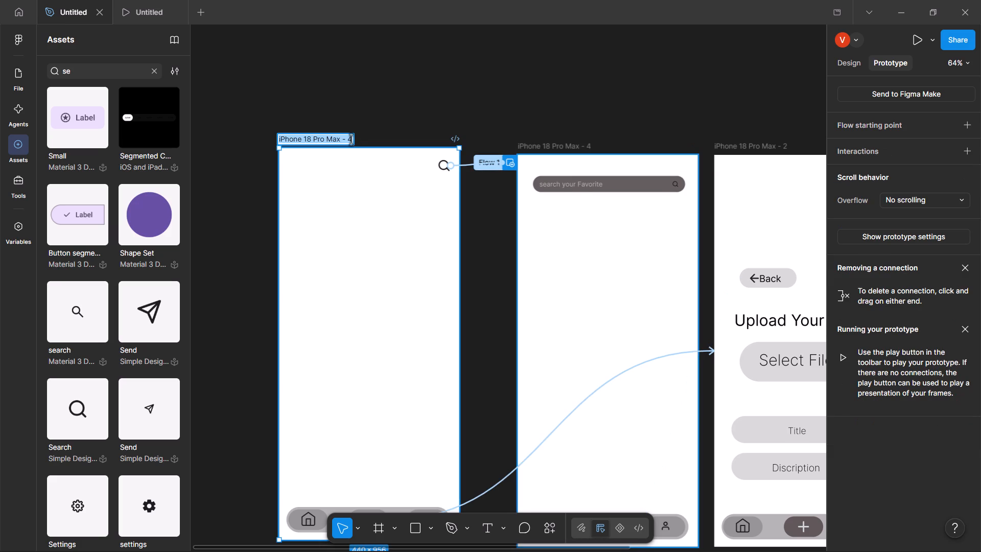
pyautogui.click(351, 139)
pyautogui.press('BackSpace')
pyautogui.press('1')
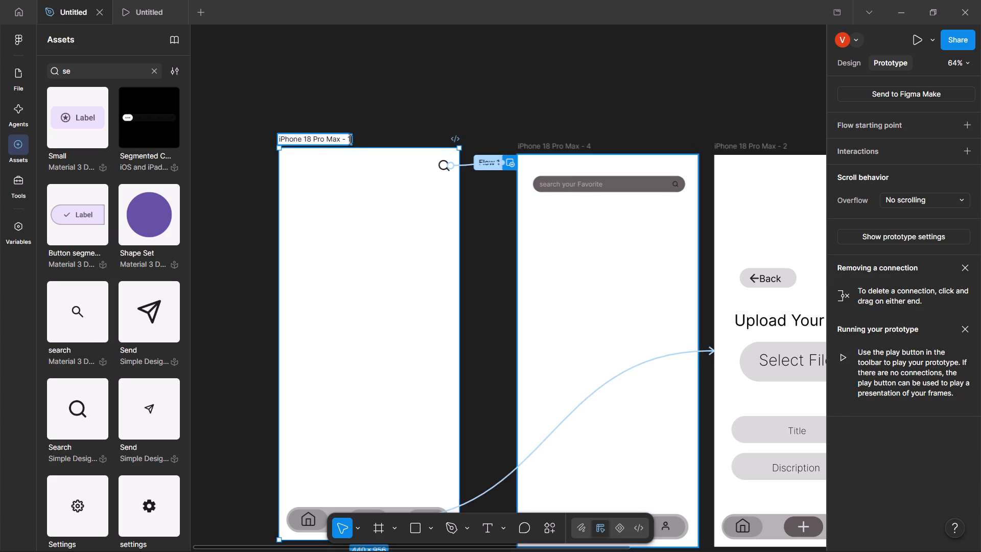
pyautogui.press('Return')
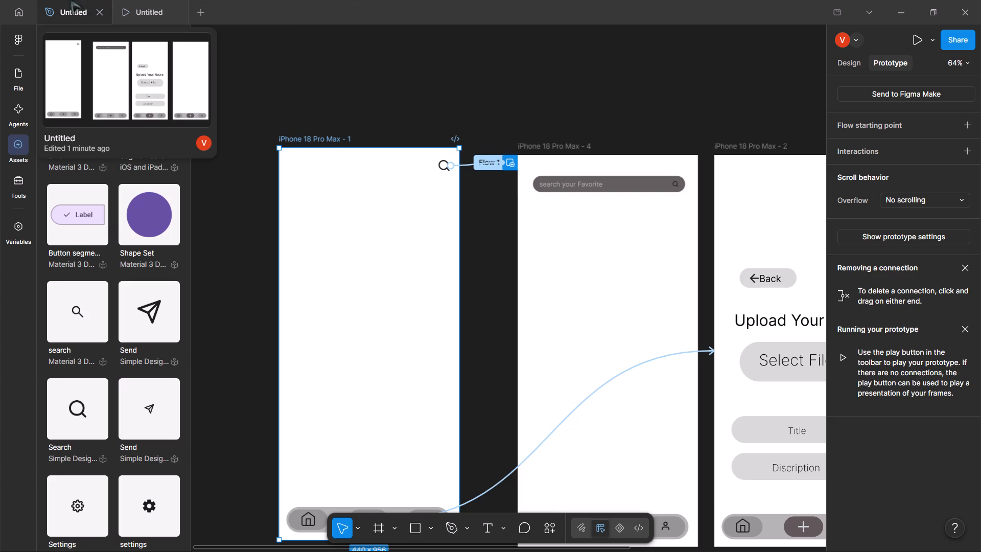
# Run the prototype preview from the renamed iPhone 18 Pro Max - 1 and test its search icon and the home navigation button.
pyautogui.click(149, 8)
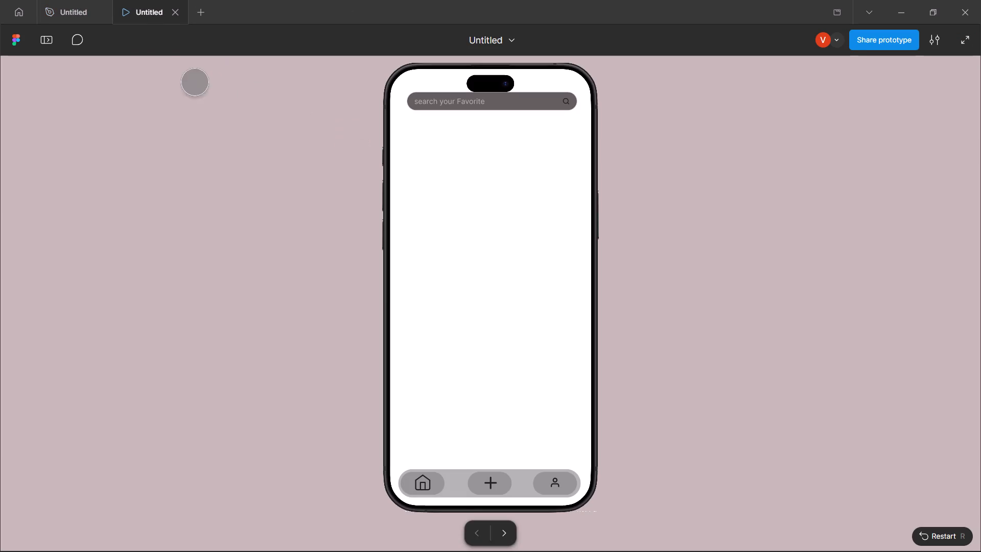
pyautogui.click(82, 0)
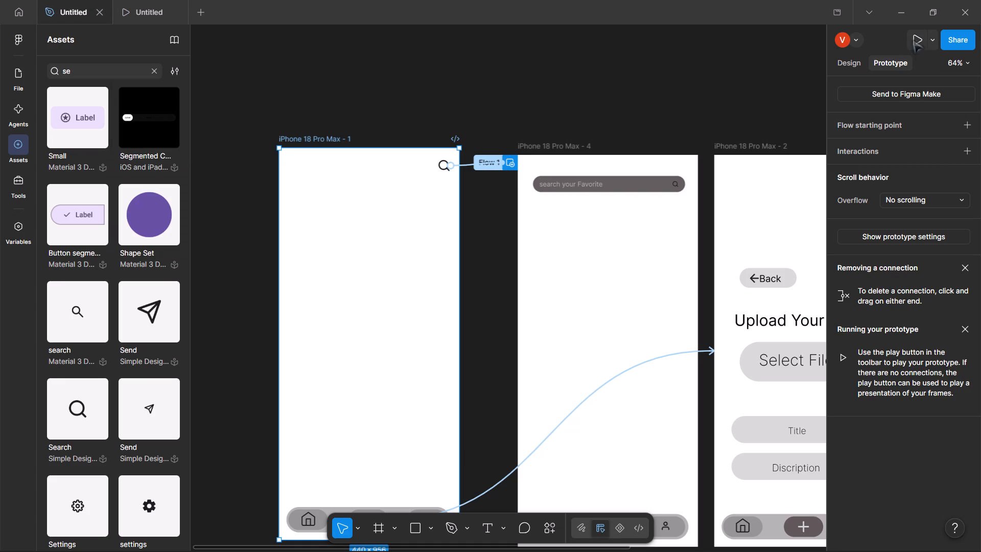
pyautogui.click(911, 36)
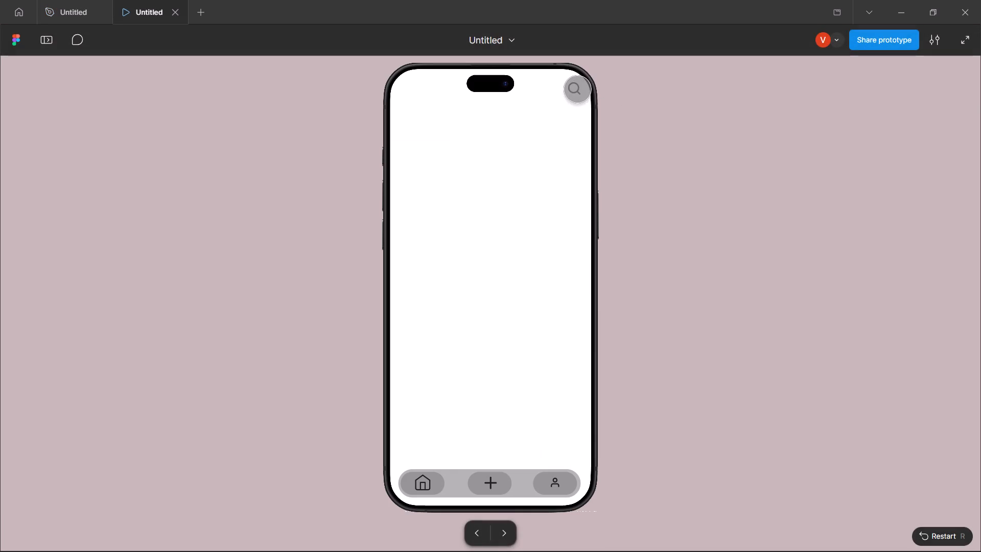
pyautogui.click(577, 88)
pyautogui.click(559, 132)
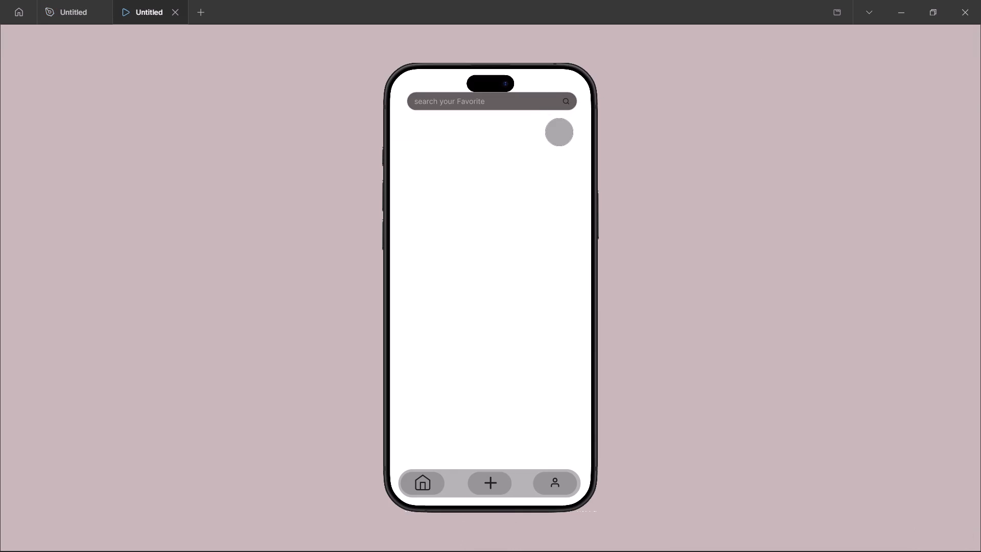
pyautogui.click(566, 80)
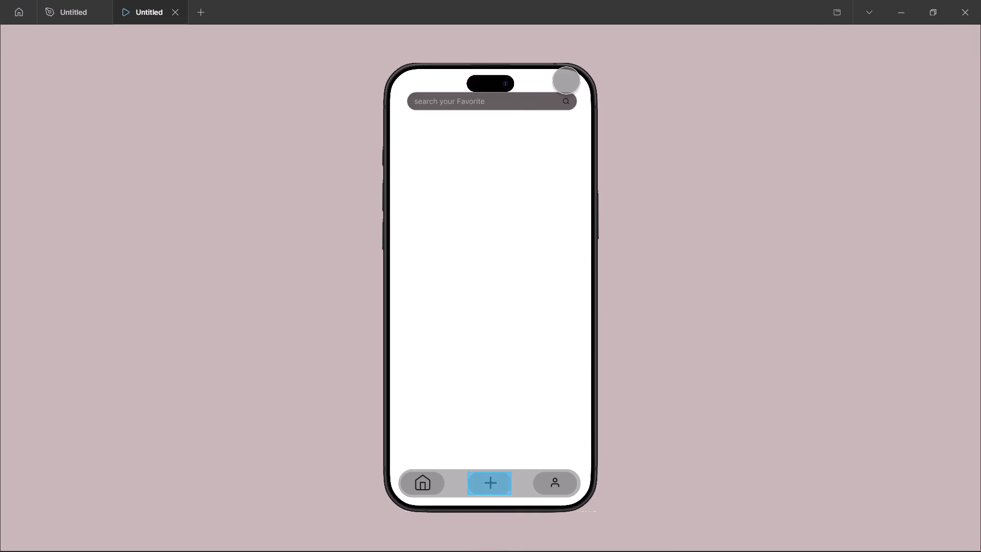
pyautogui.click(416, 482)
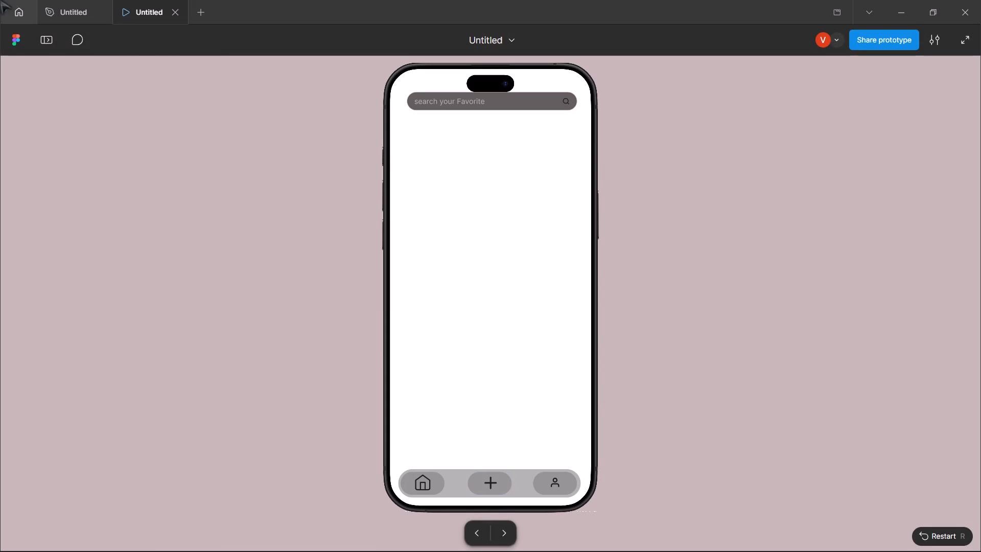
# Change the action of the search icon's connection to the search-bar screen to Navigate to.
pyautogui.click(74, 17)
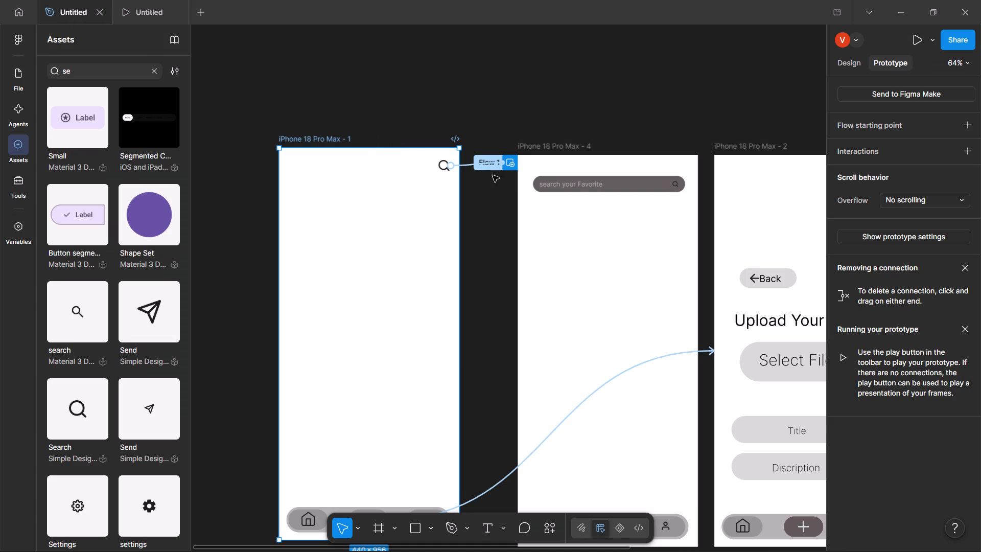
pyautogui.click(547, 185)
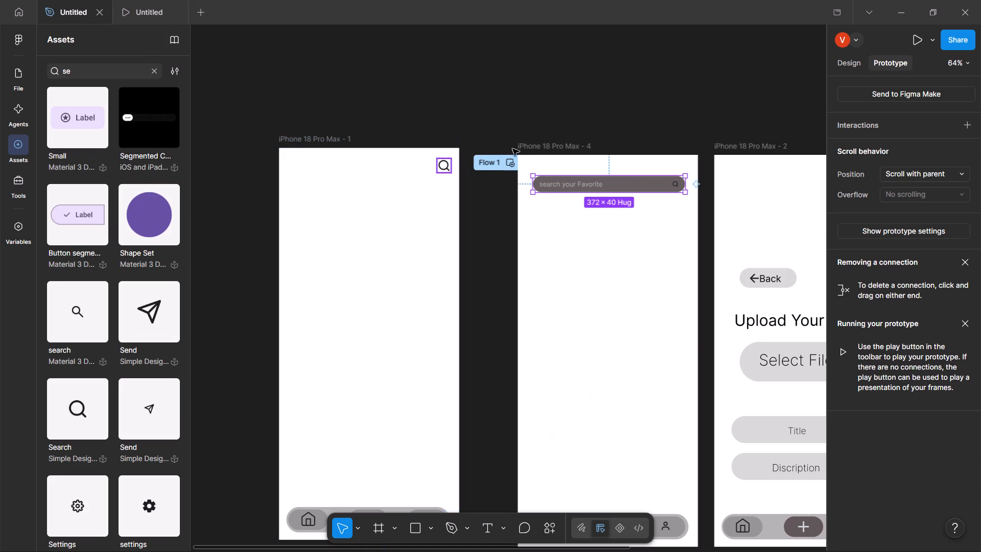
pyautogui.click(486, 160)
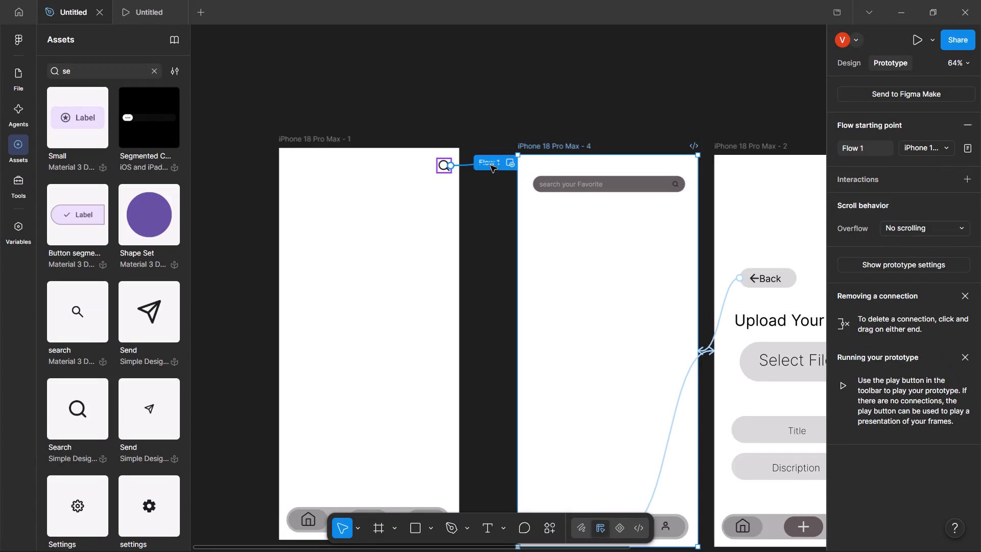
pyautogui.click(491, 166)
pyautogui.click(509, 262)
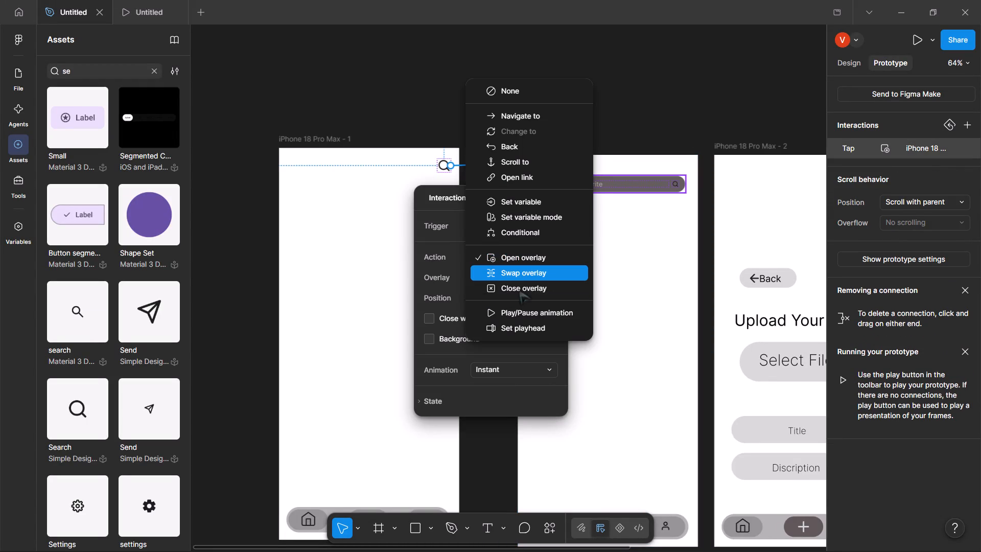
pyautogui.click(510, 118)
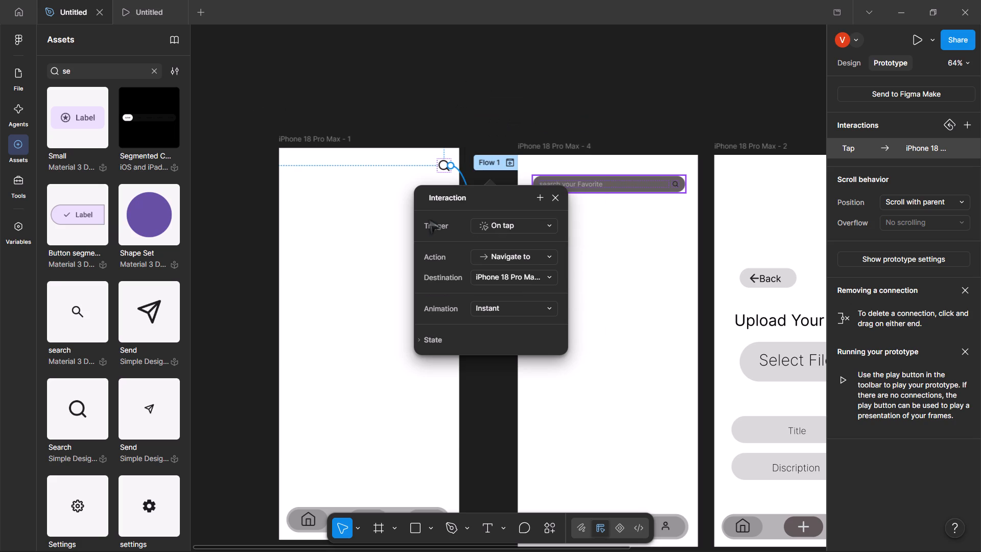
pyautogui.click(357, 100)
# Restart the prototype preview and test the home navigation button on the search-bar screen.
pyautogui.click(120, 0)
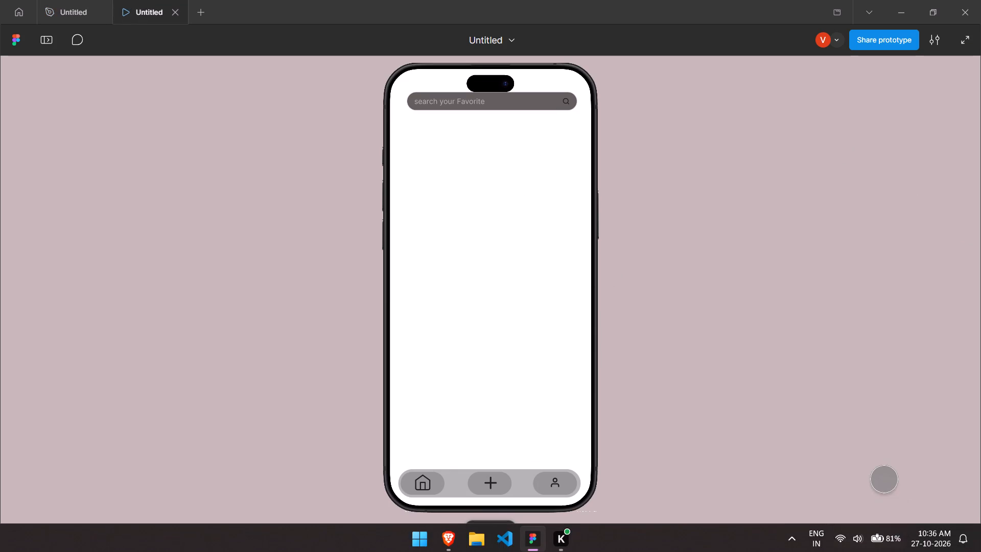
pyautogui.moveTo(884, 479); pyautogui.dragTo(933, 532)
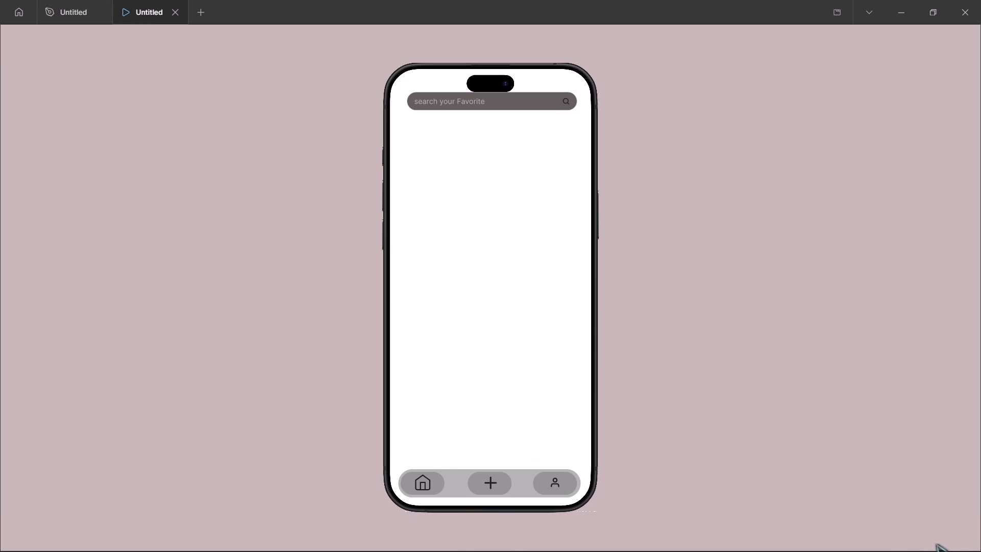
pyautogui.click(920, 501)
pyautogui.click(938, 533)
pyautogui.click(900, 470)
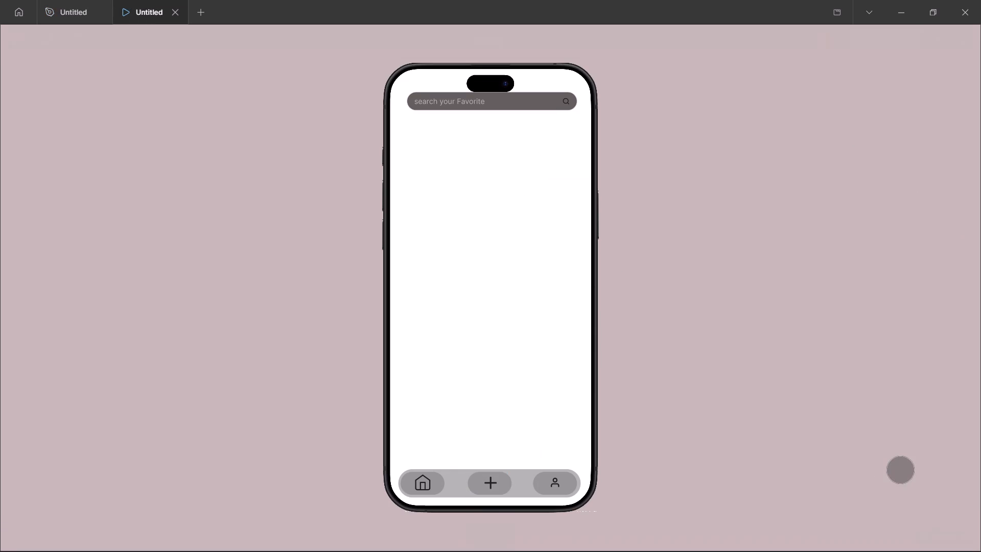
pyautogui.click(928, 525)
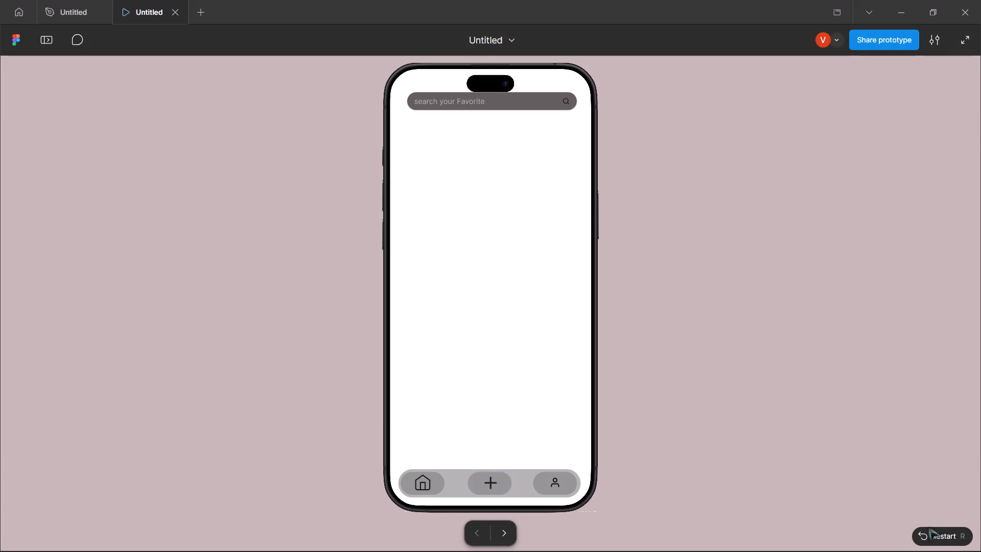
pyautogui.tripleClick(928, 532)
pyautogui.doubleClick(928, 532)
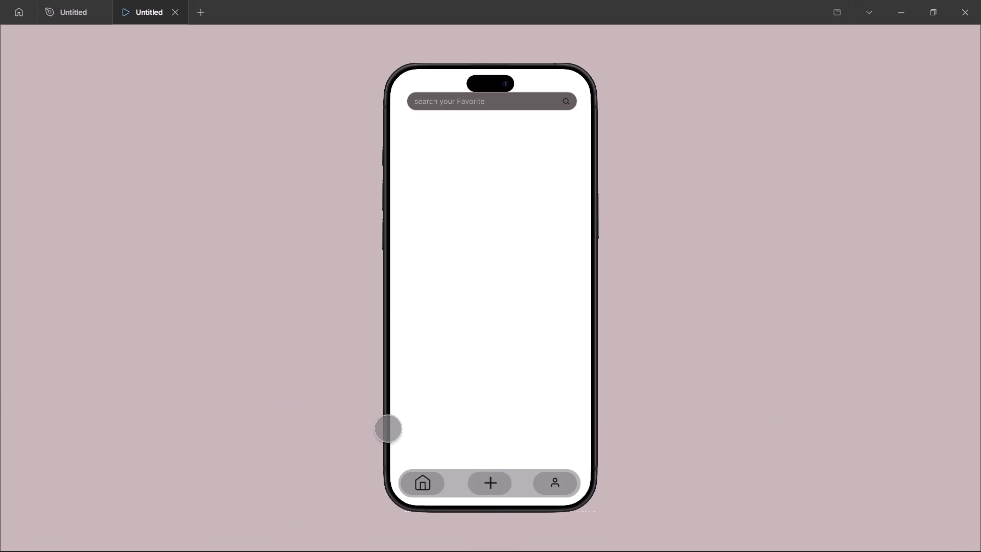
pyautogui.click(423, 479)
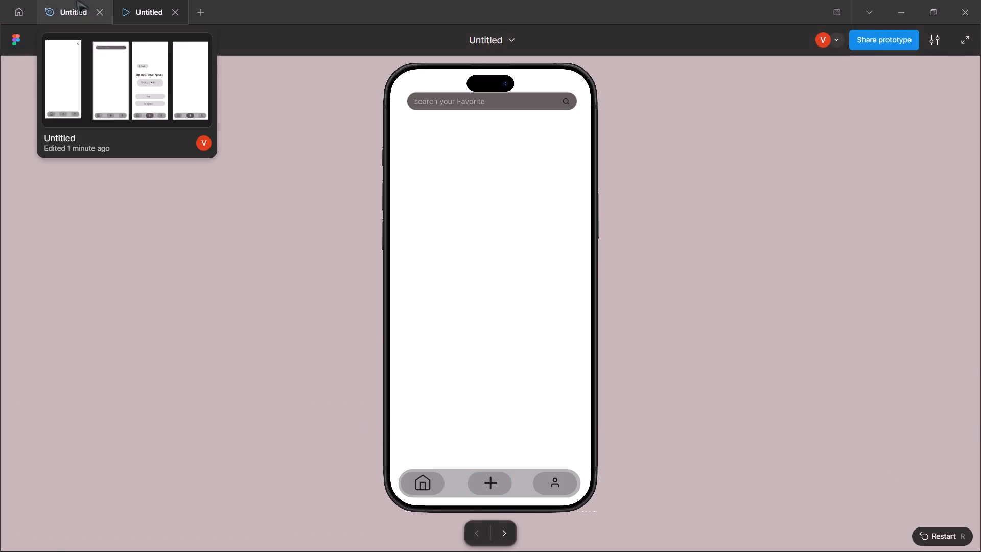
# Rerun the prototype from the design file, close that preview, and launch a fresh one to check the starting screen.
pyautogui.click(77, 0)
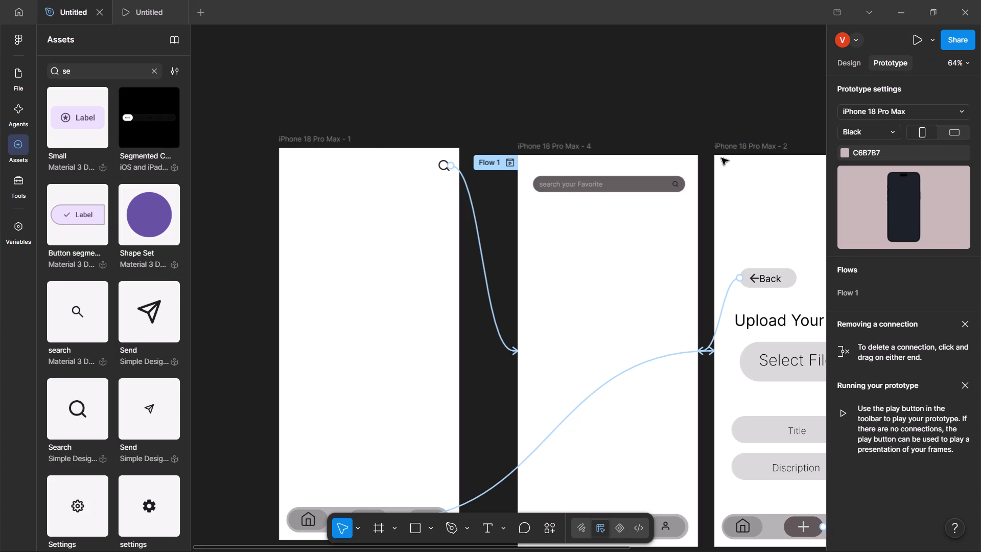
pyautogui.click(915, 36)
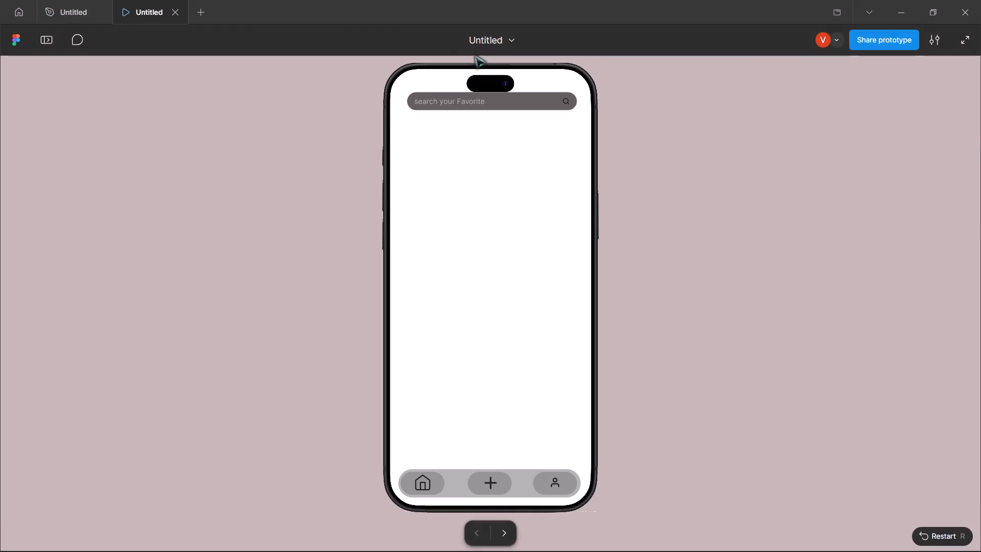
pyautogui.click(176, 7)
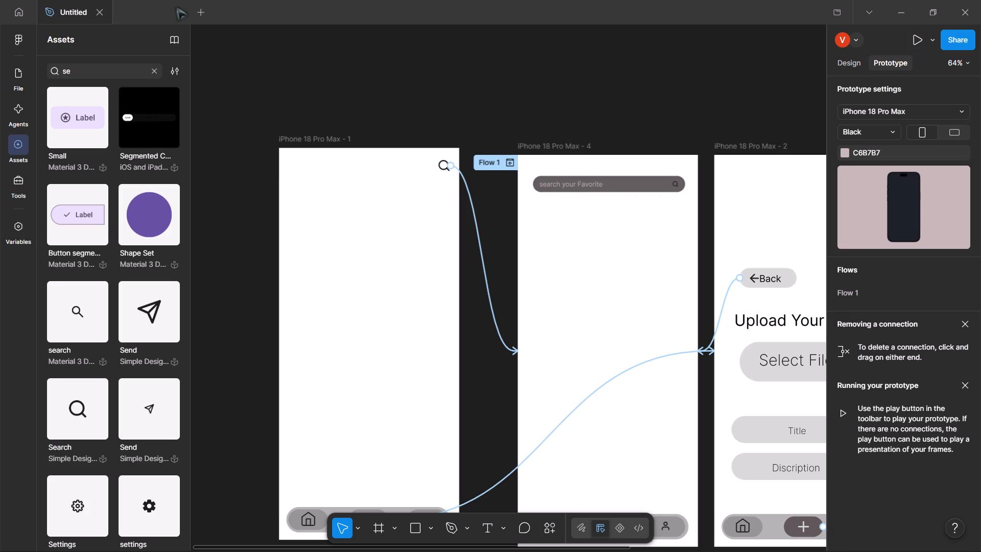
pyautogui.click(910, 40)
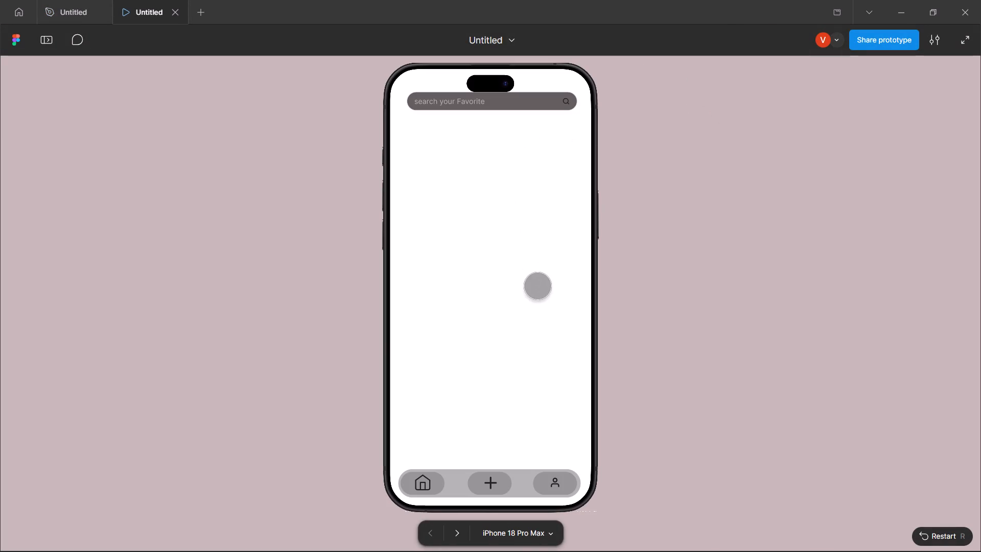
# Step forward through the screens of the running prototype preview to check their order.
pyautogui.click(457, 539)
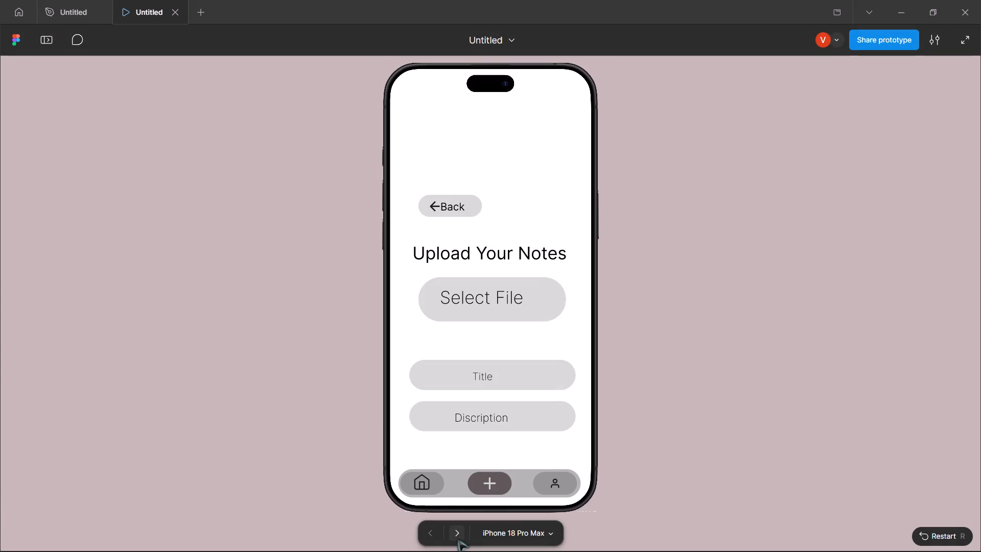
pyautogui.click(457, 539)
pyautogui.click(457, 539)
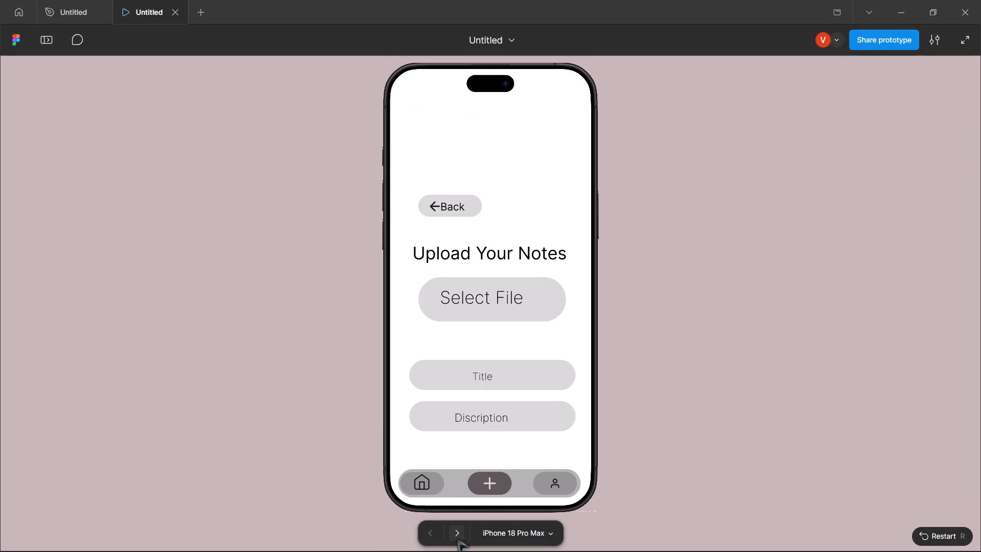
pyautogui.click(457, 539)
pyautogui.click(457, 539)
pyautogui.tripleClick(457, 539)
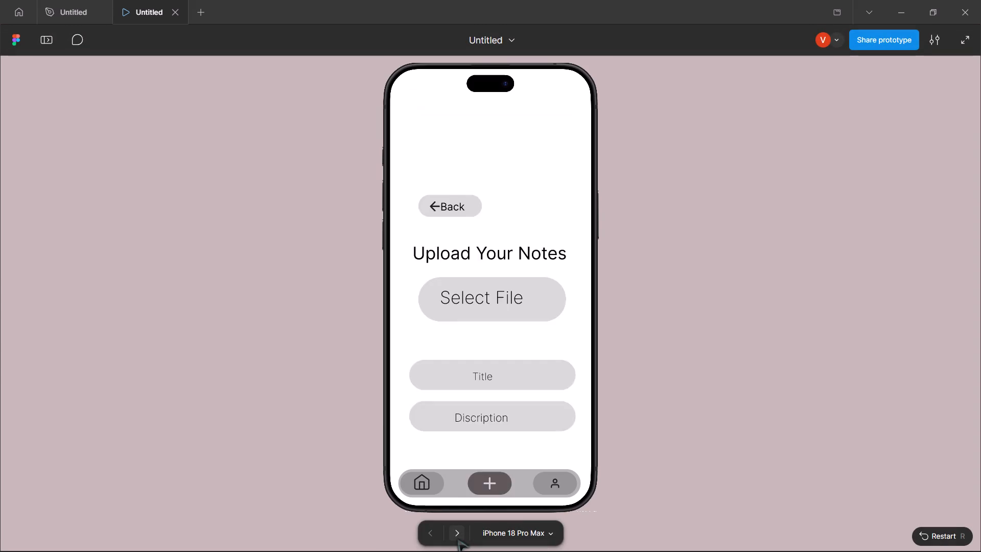
pyautogui.tripleClick(457, 539)
pyautogui.tripleClick(457, 539)
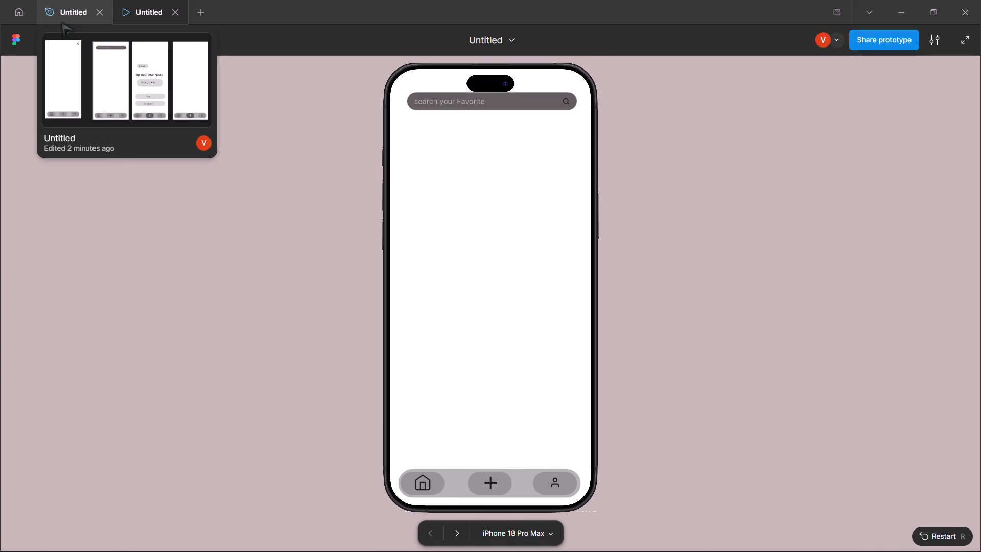
# Return to the design file, reattach the search icon's connection to iPhone 18 Pro Max - 4, and review the available interaction actions.
pyautogui.click(61, 0)
pyautogui.scroll(-1, 360, 143)
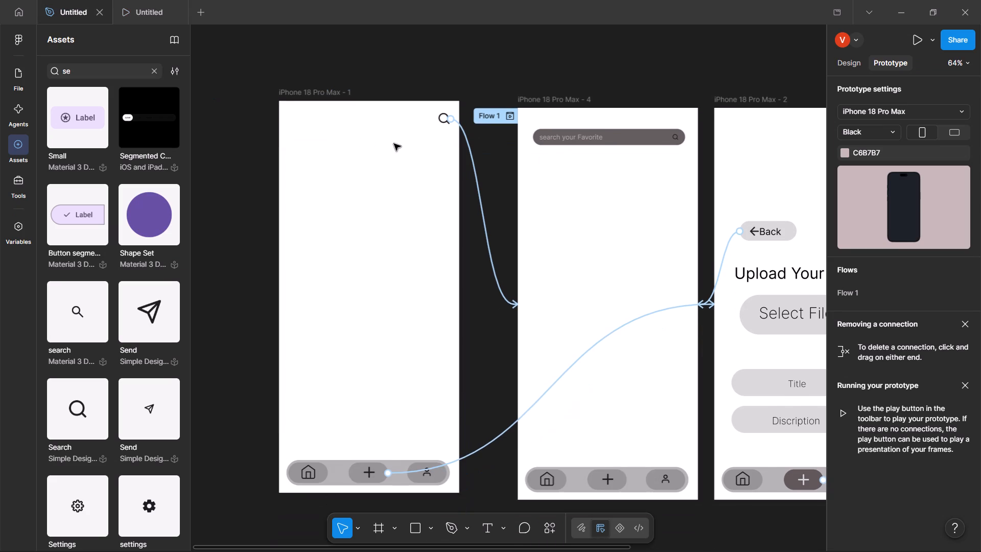
pyautogui.click(438, 121)
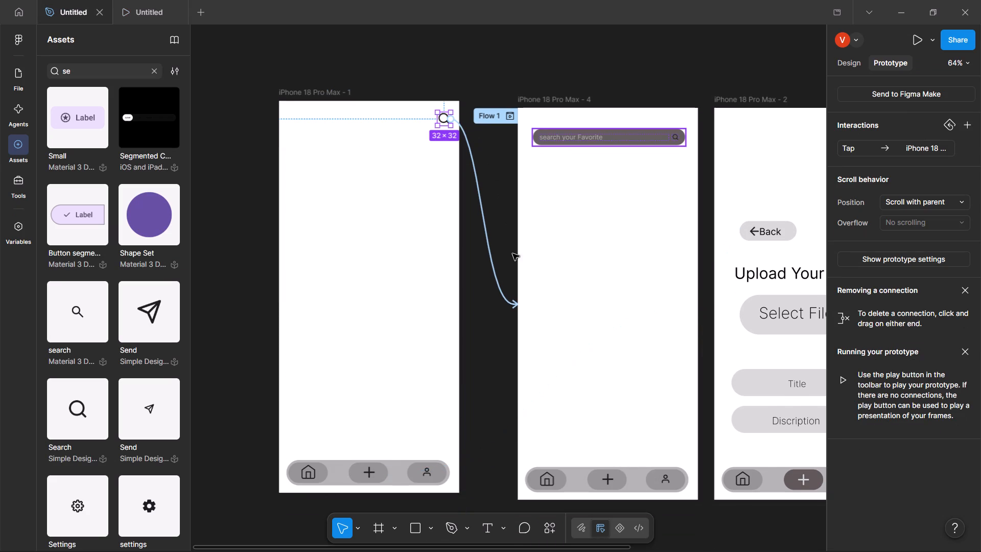
pyautogui.moveTo(508, 304); pyautogui.dragTo(504, 237)
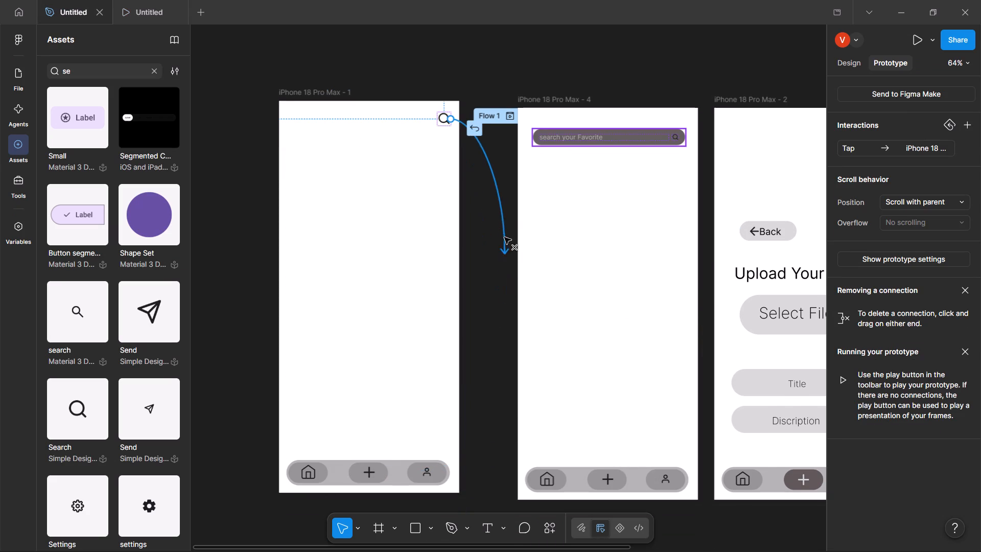
pyautogui.moveTo(504, 237); pyautogui.dragTo(549, 111)
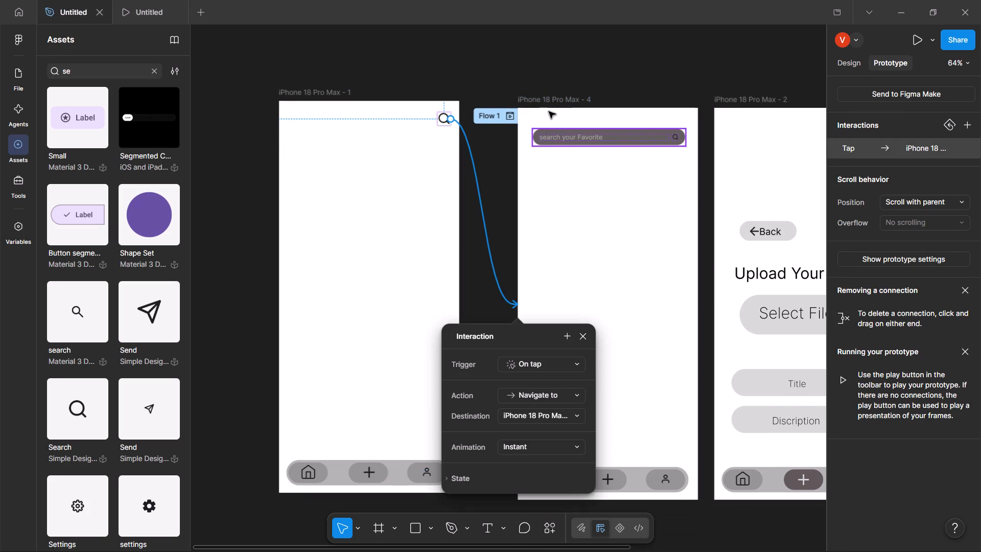
pyautogui.click(514, 393)
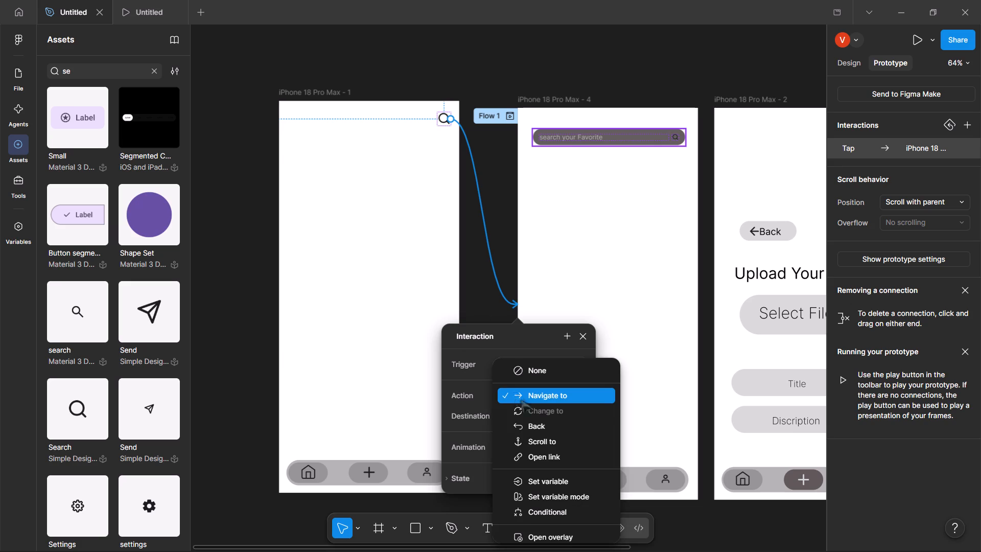
pyautogui.click(526, 406)
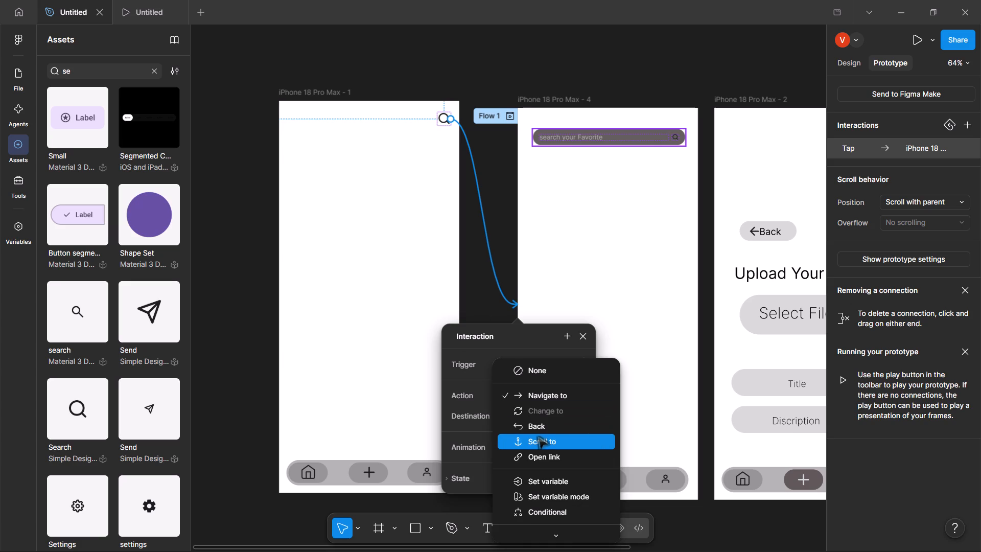
pyautogui.scroll(-1, 544, 453)
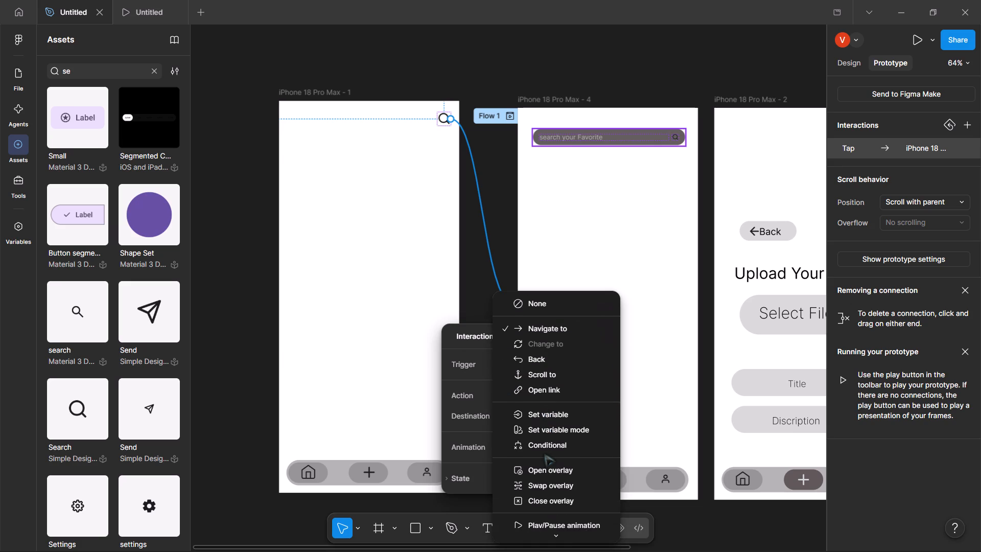
pyautogui.scroll(-3, 544, 453)
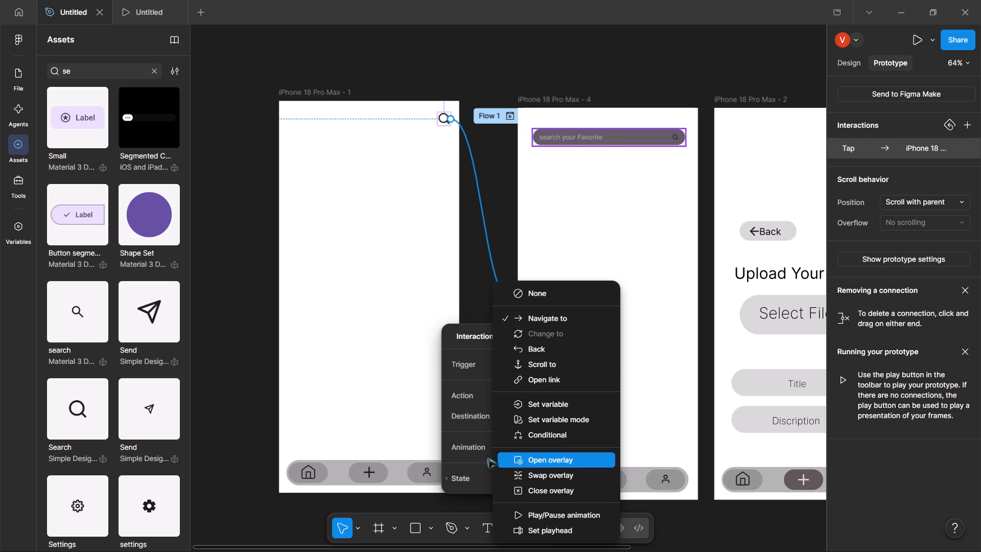
pyautogui.click(459, 369)
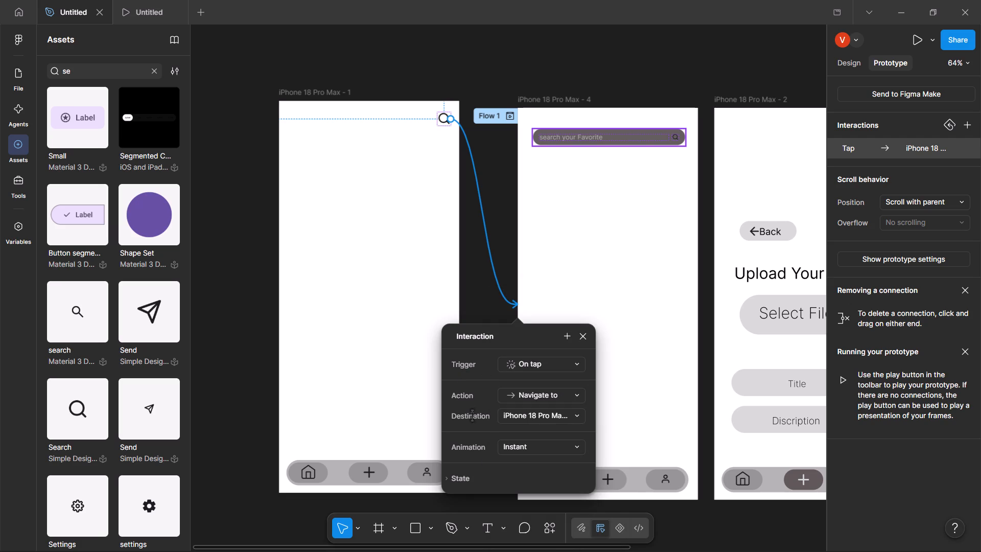
# Set the animation of the search icon's connection to Smart animate.
pyautogui.click(517, 450)
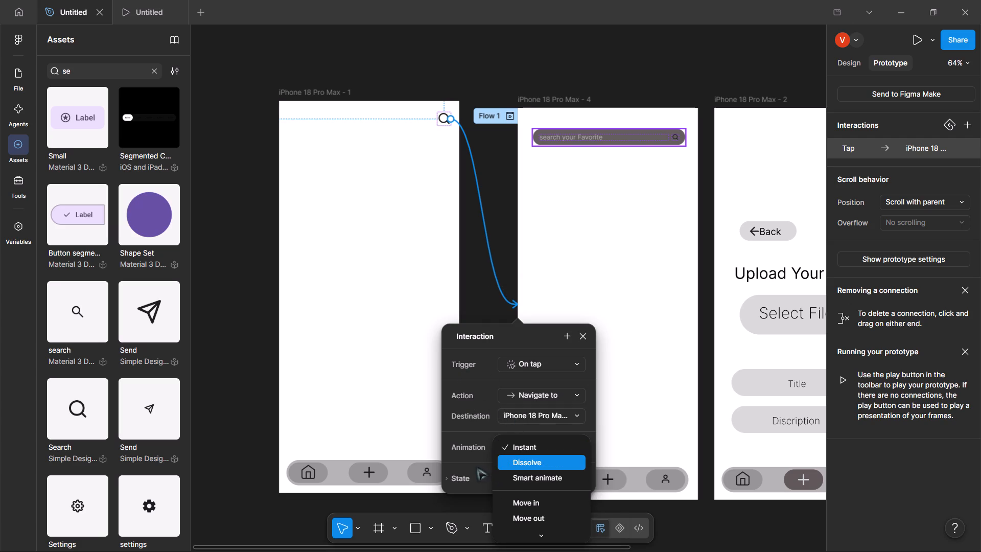
pyautogui.click(510, 472)
pyautogui.scroll(-1, 467, 479)
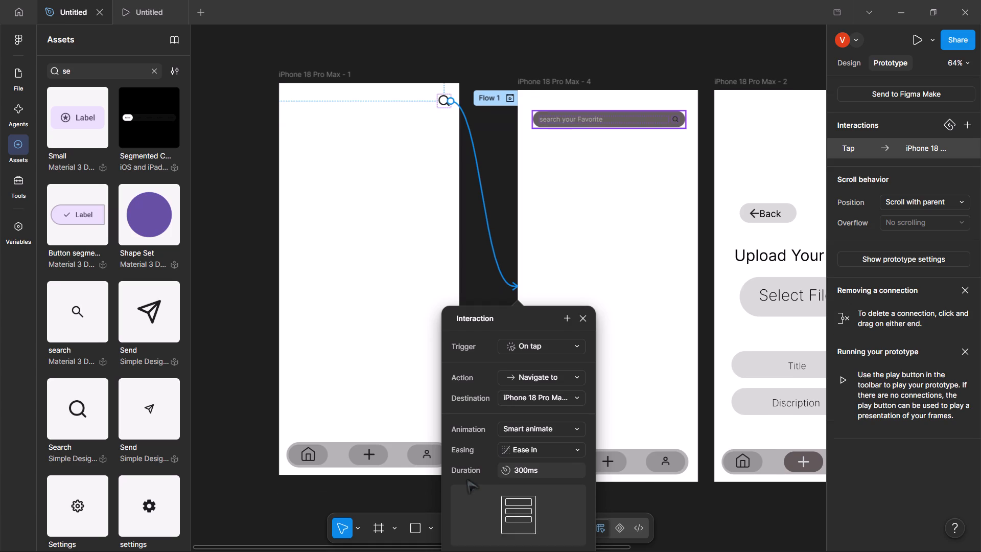
pyautogui.scroll(-1, 467, 479)
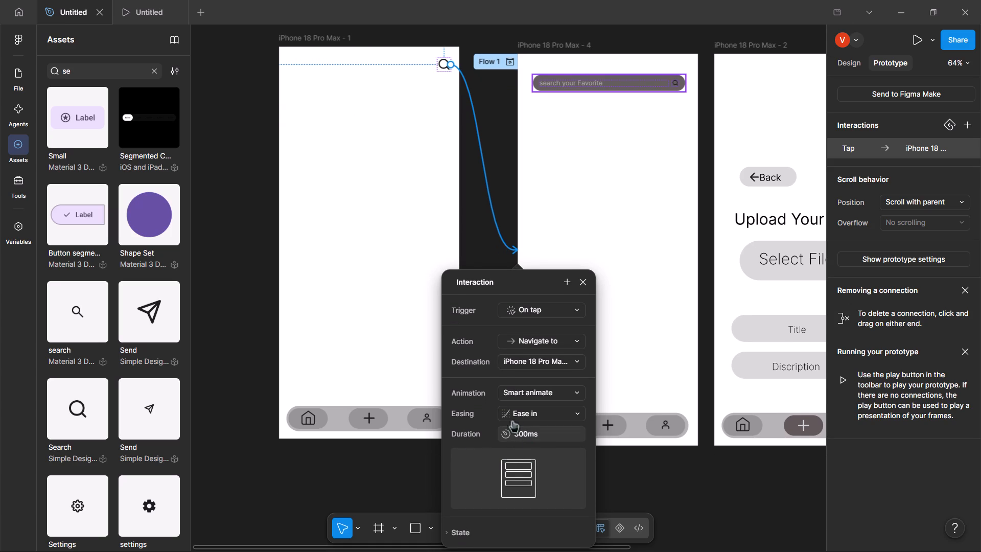
pyautogui.click(400, 221)
pyautogui.click(400, 221)
pyautogui.scroll(1, 400, 221)
pyautogui.click(424, 171)
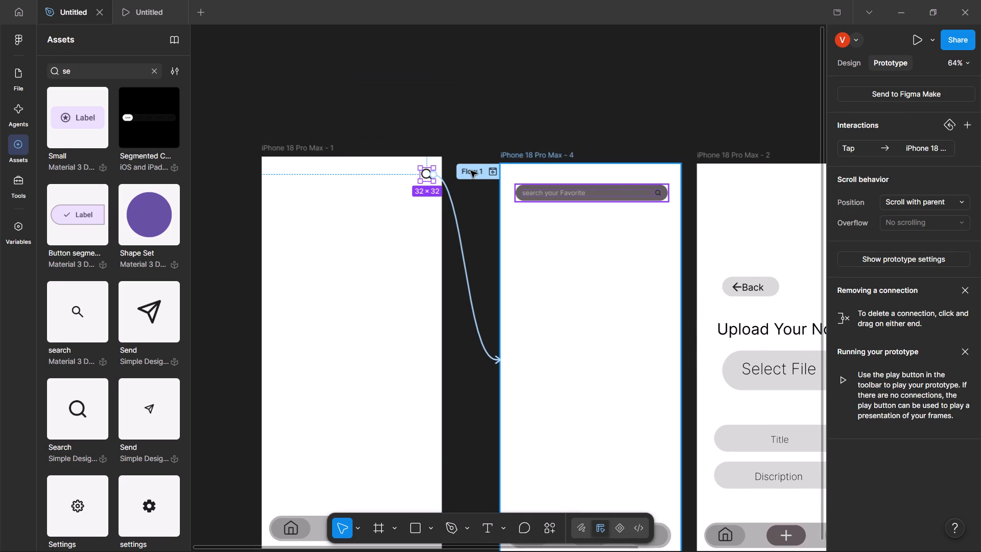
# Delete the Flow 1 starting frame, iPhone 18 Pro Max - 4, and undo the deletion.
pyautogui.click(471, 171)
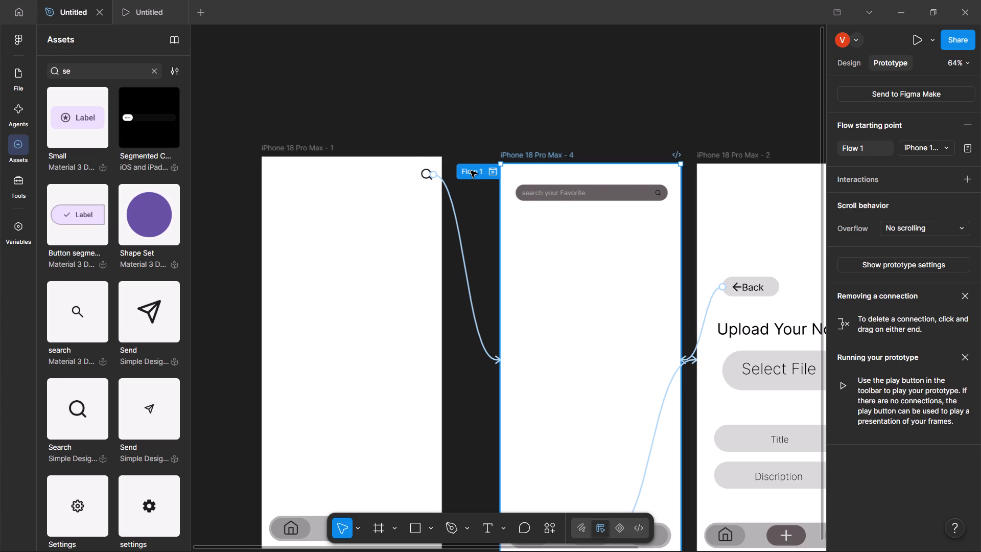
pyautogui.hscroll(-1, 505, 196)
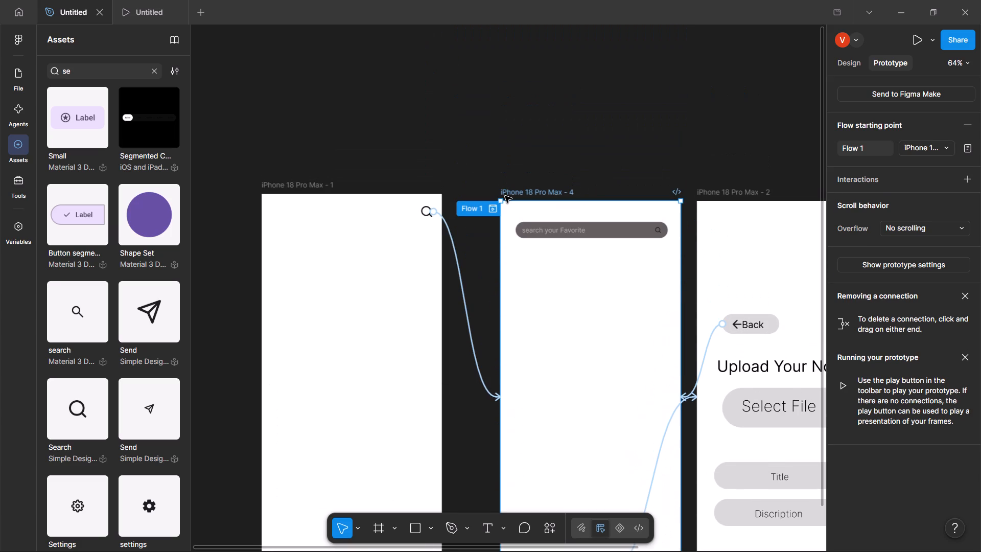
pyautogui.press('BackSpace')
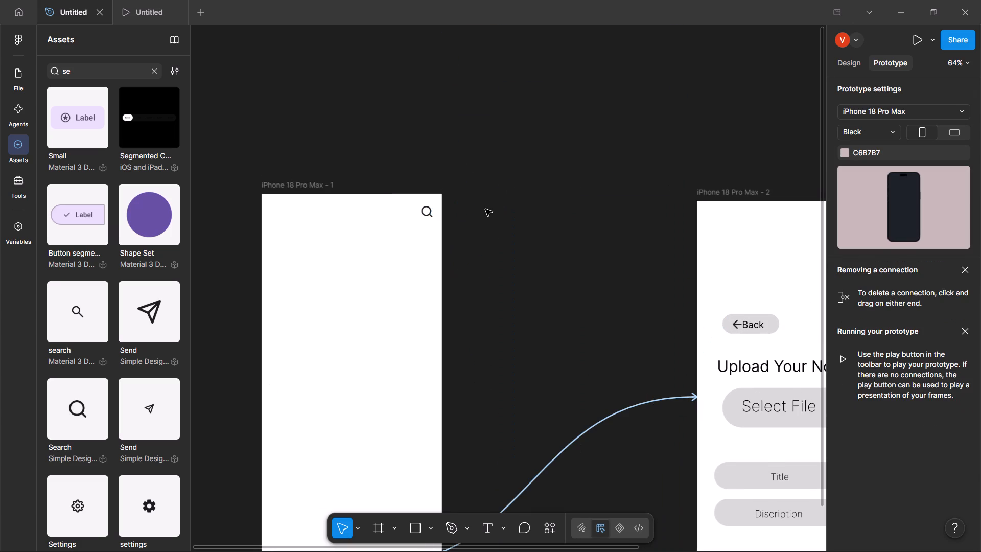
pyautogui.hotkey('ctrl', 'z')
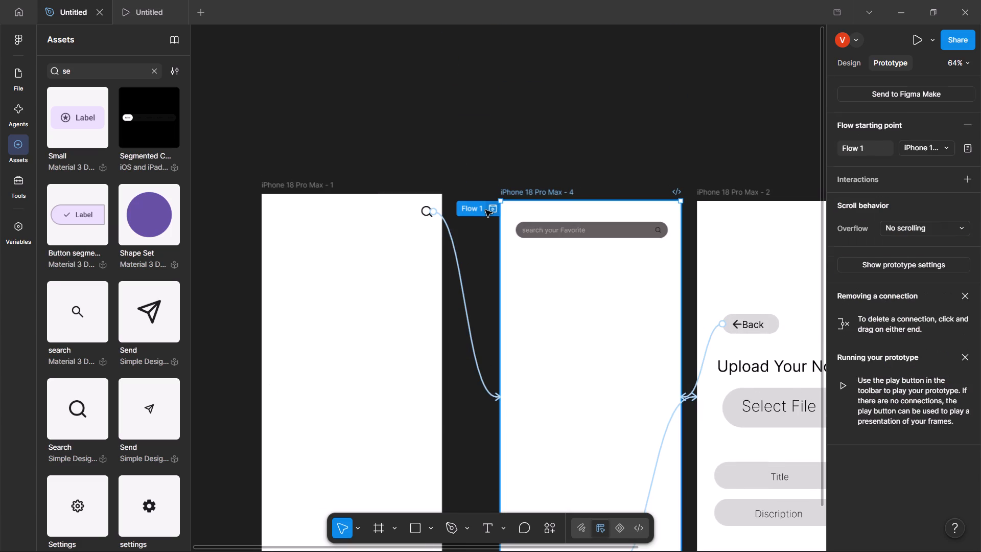
# Preview Flow 1 beside the canvas and test the plus and profile navigation buttons and the upload screen's Back button.
pyautogui.click(485, 210)
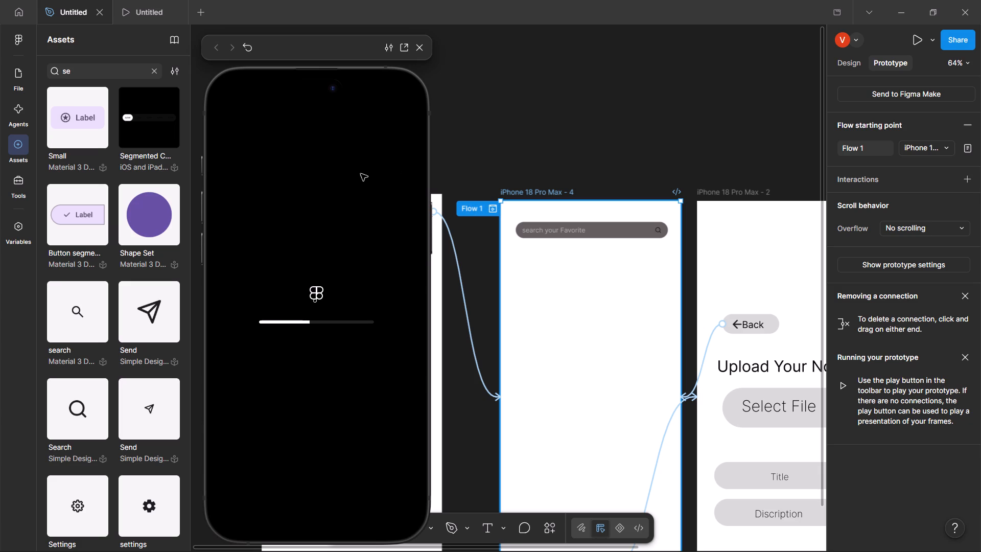
pyautogui.moveTo(296, 79); pyautogui.dragTo(272, 46)
pyautogui.moveTo(272, 46); pyautogui.dragTo(144, 31)
pyautogui.moveTo(144, 31); pyautogui.dragTo(86, 27)
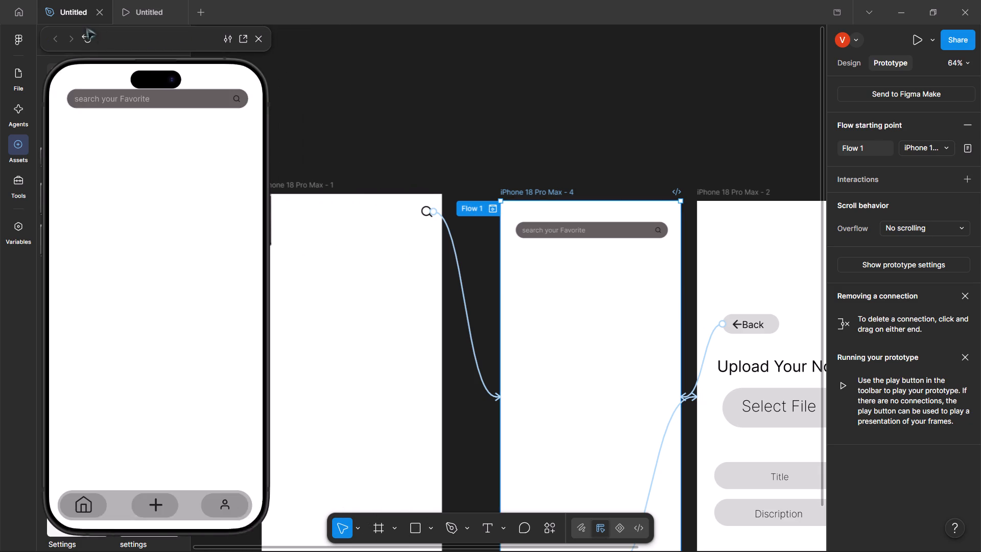
pyautogui.moveTo(86, 27); pyautogui.dragTo(95, 34)
pyautogui.hscroll(-1, 154, 162)
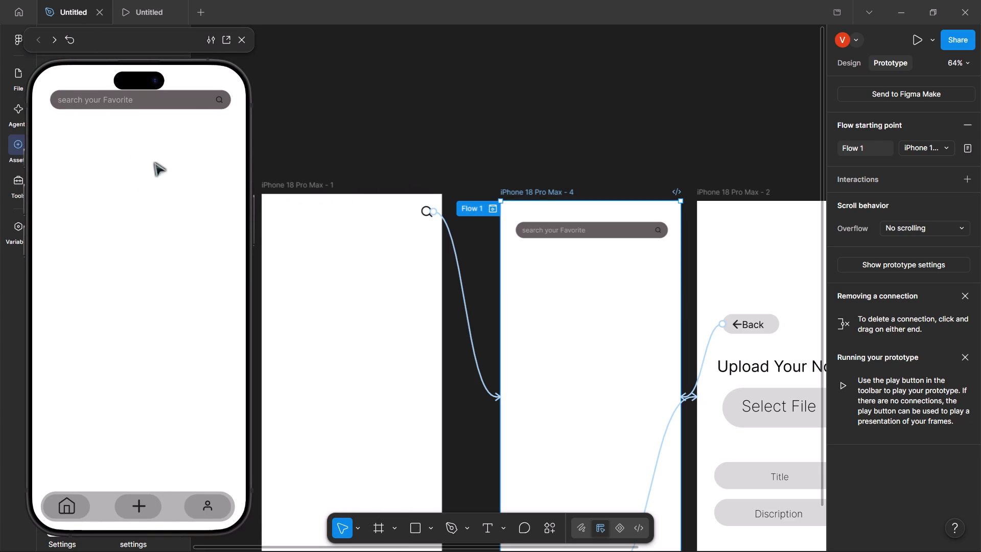
pyautogui.hscroll(-1, 154, 162)
pyautogui.click(139, 510)
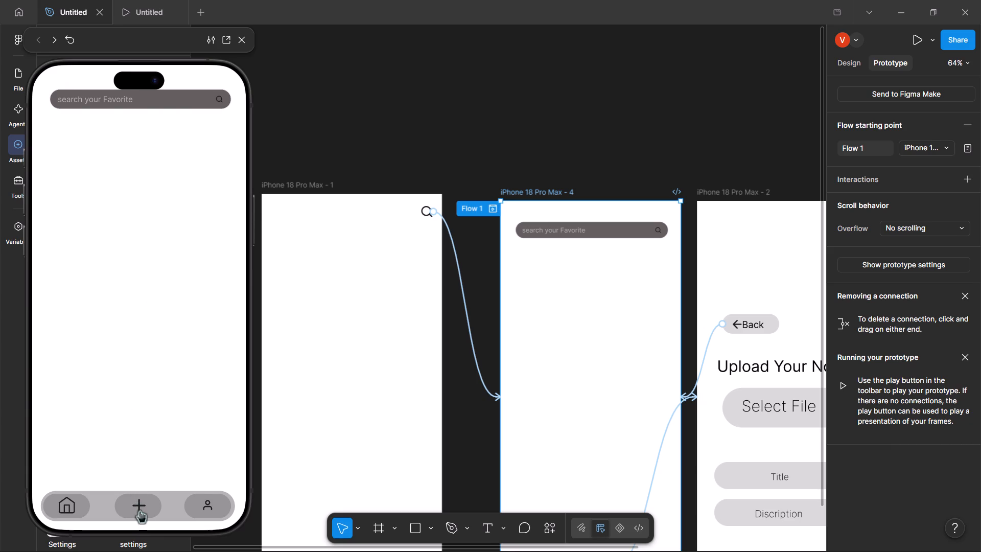
pyautogui.click(205, 505)
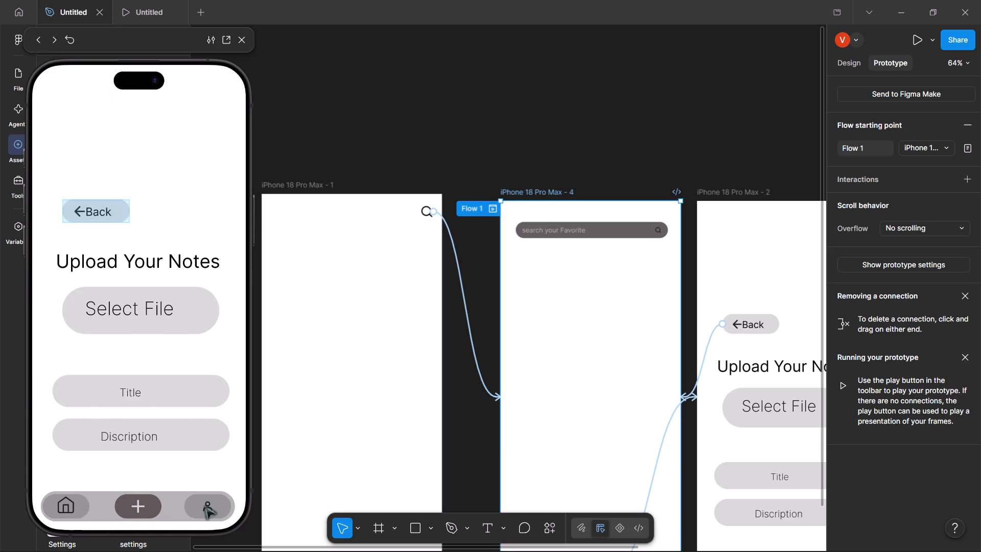
pyautogui.click(205, 505)
pyautogui.click(94, 215)
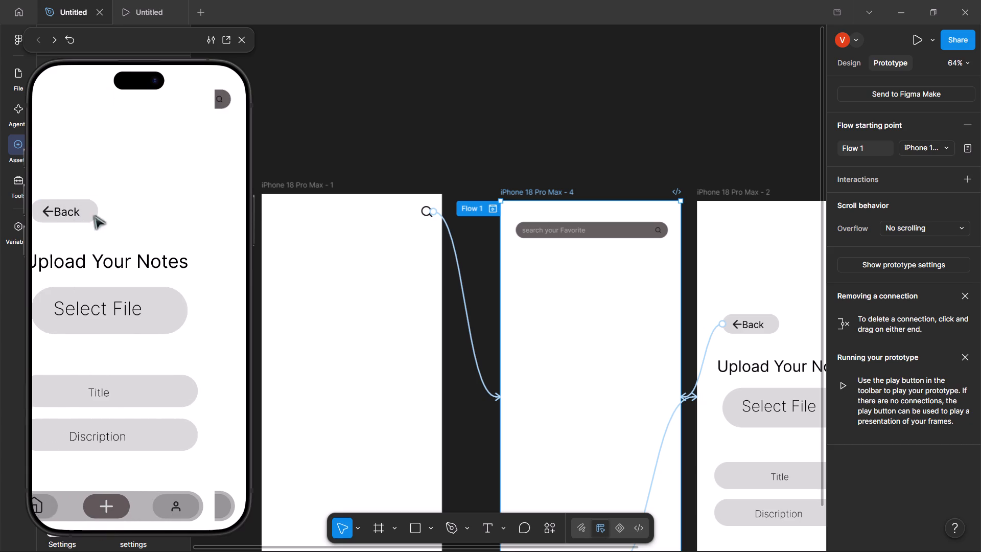
# Test the preview's search icon and the search-bar screen's home button, rechecking the icon's connection on iPhone 18 Pro Max - 1.
pyautogui.click(424, 217)
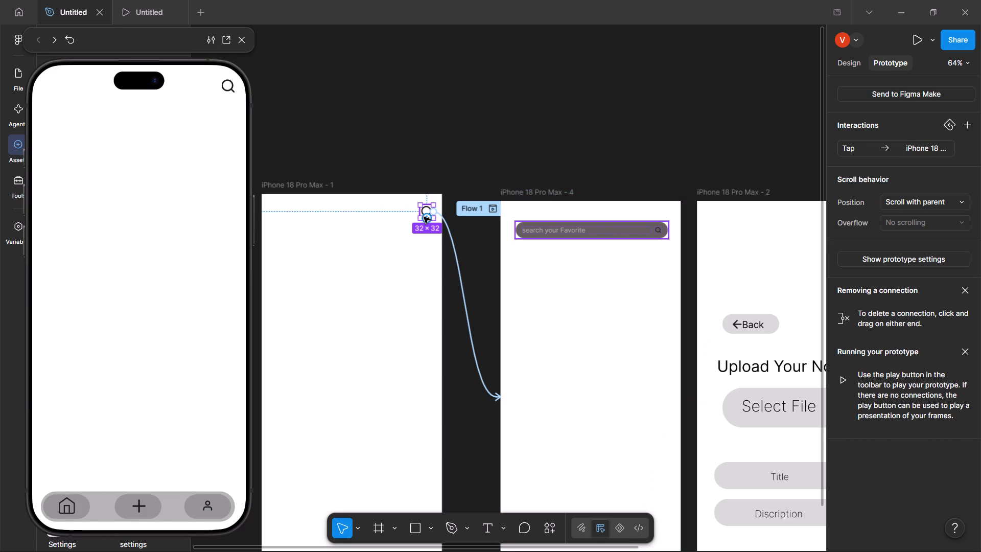
pyautogui.click(224, 90)
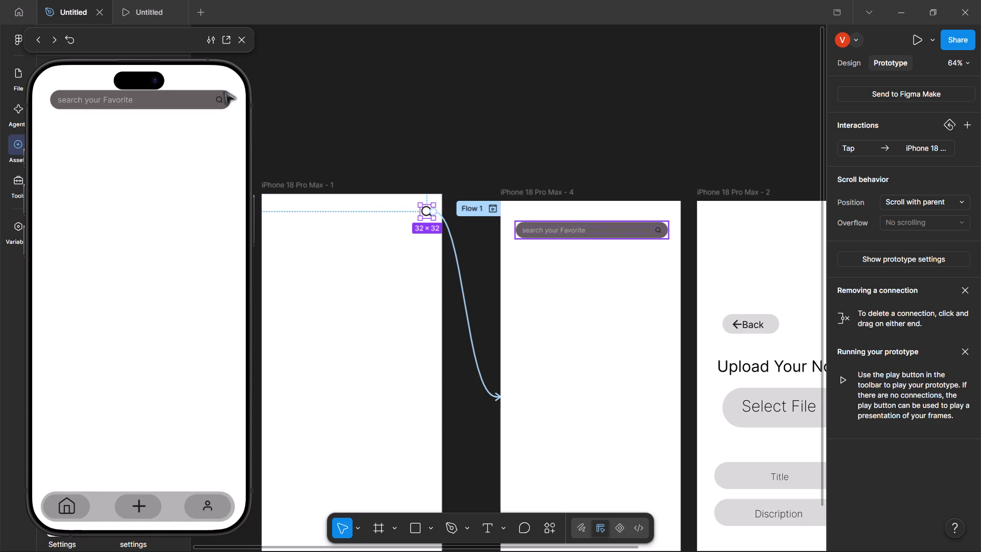
pyautogui.click(221, 93)
pyautogui.click(58, 510)
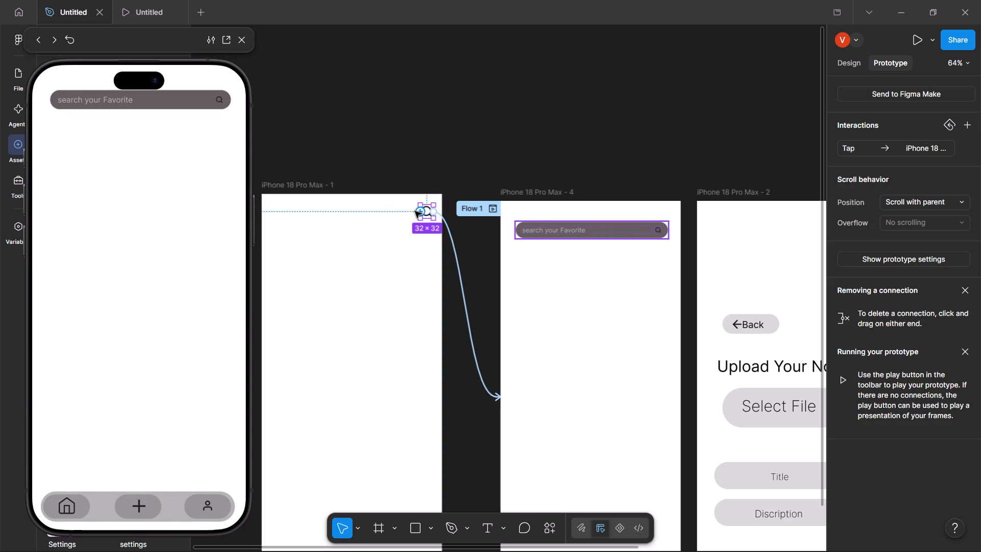
pyautogui.click(419, 212)
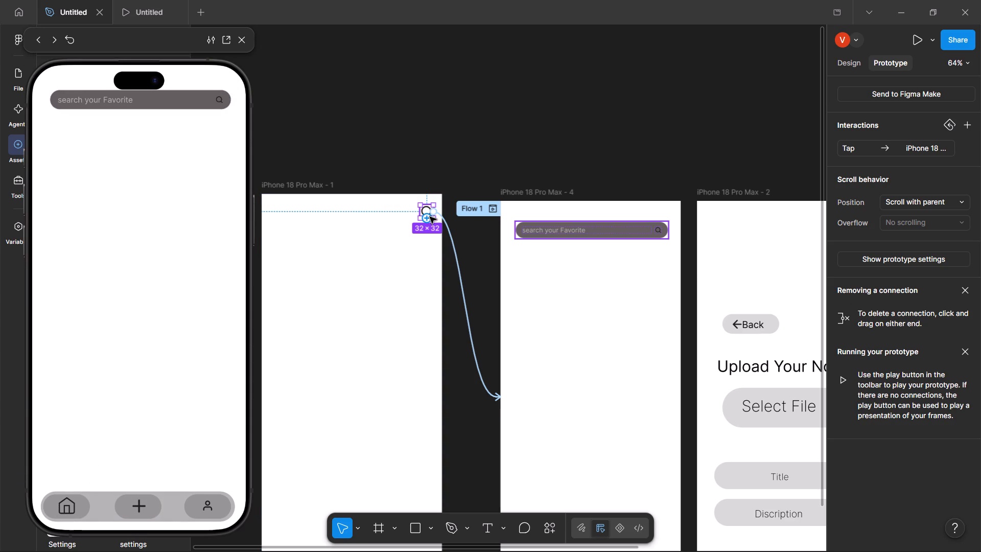
pyautogui.click(430, 217)
pyautogui.click(425, 211)
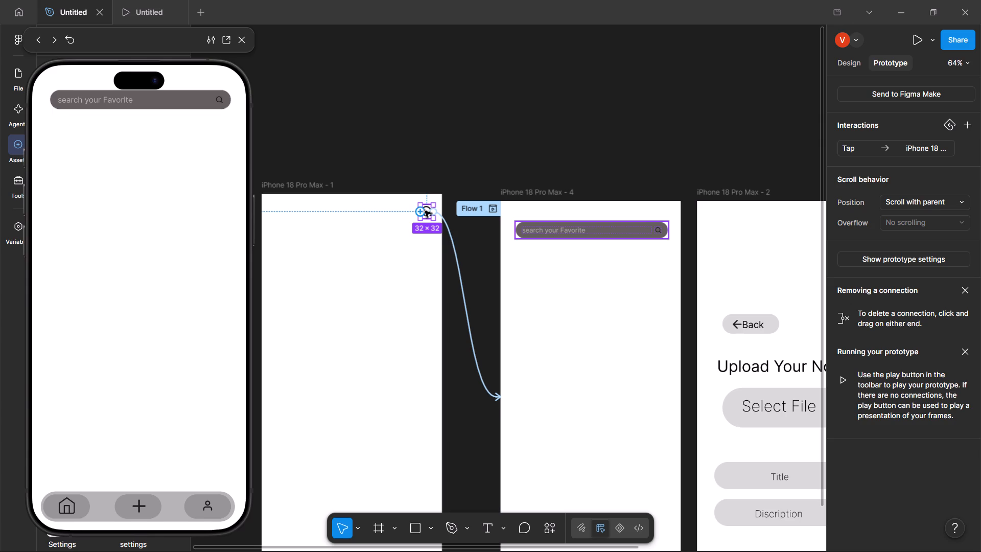
pyautogui.click(426, 211)
pyautogui.doubleClick(426, 211)
pyautogui.click(383, 192)
pyautogui.click(105, 360)
pyautogui.moveTo(105, 360); pyautogui.dragTo(45, 505)
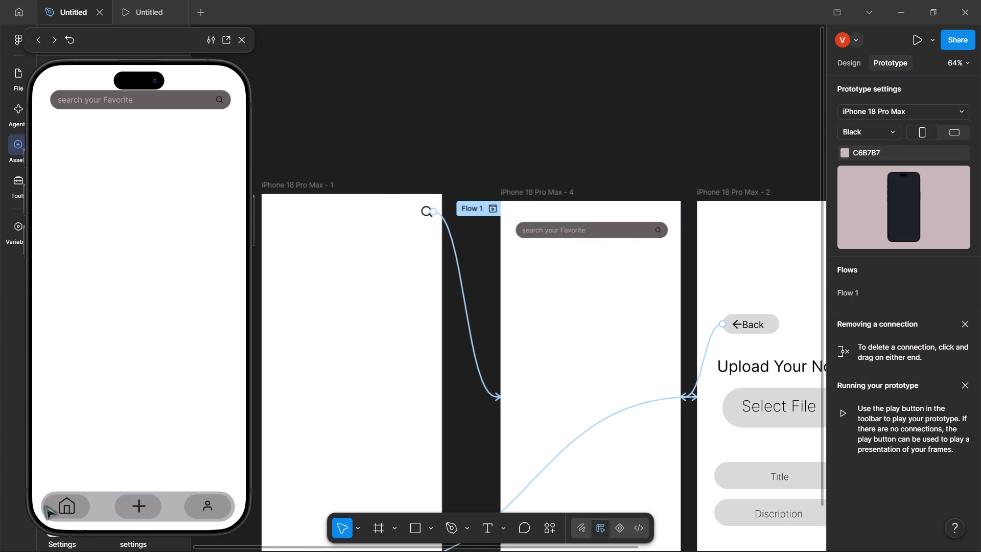
# Test the preview's plus button, the upload screen's home and Back buttons, and the search bar on the search screen.
pyautogui.moveTo(45, 505); pyautogui.dragTo(125, 510)
pyautogui.click(125, 510)
pyautogui.scroll(5, 136, 405)
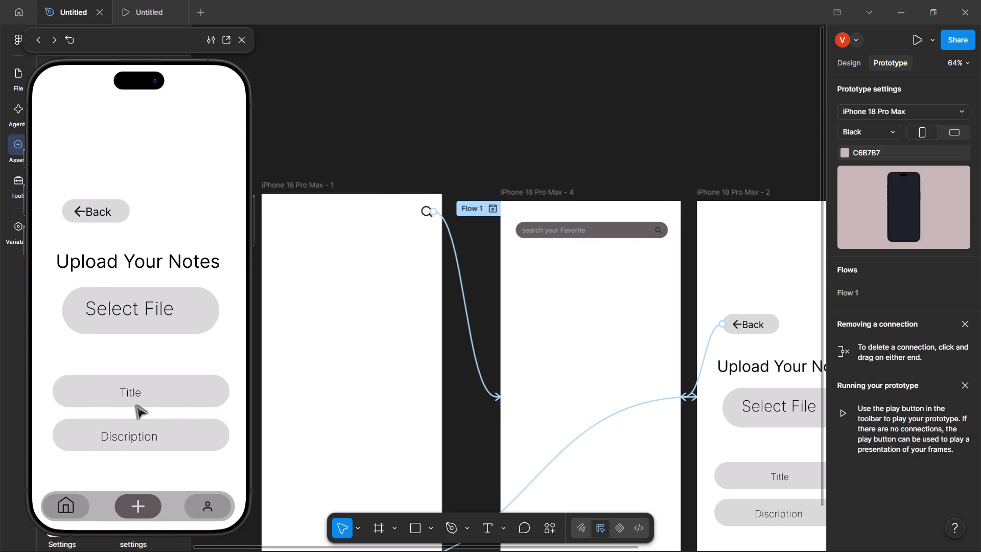
pyautogui.scroll(-4, 136, 405)
pyautogui.scroll(1, 136, 405)
pyautogui.click(63, 508)
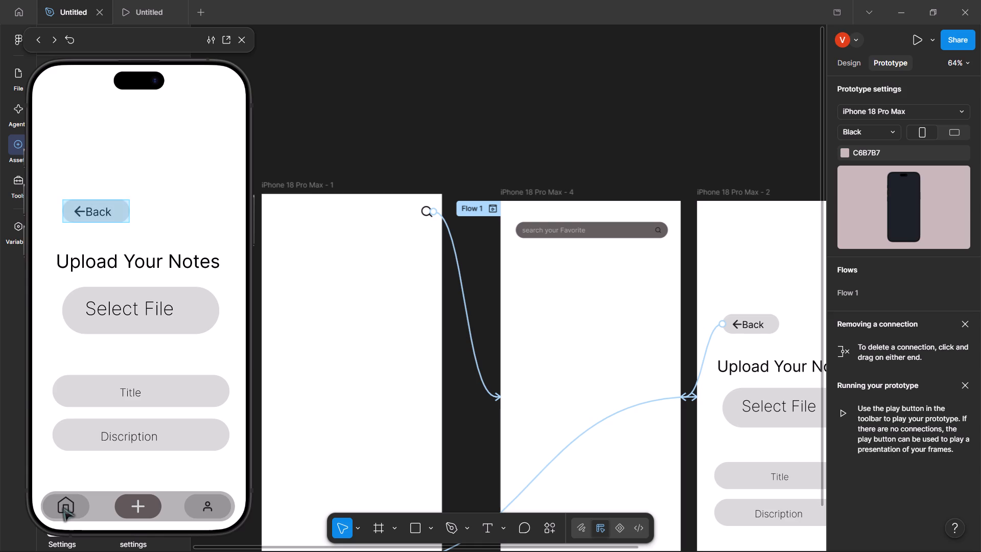
pyautogui.click(63, 508)
pyautogui.click(107, 199)
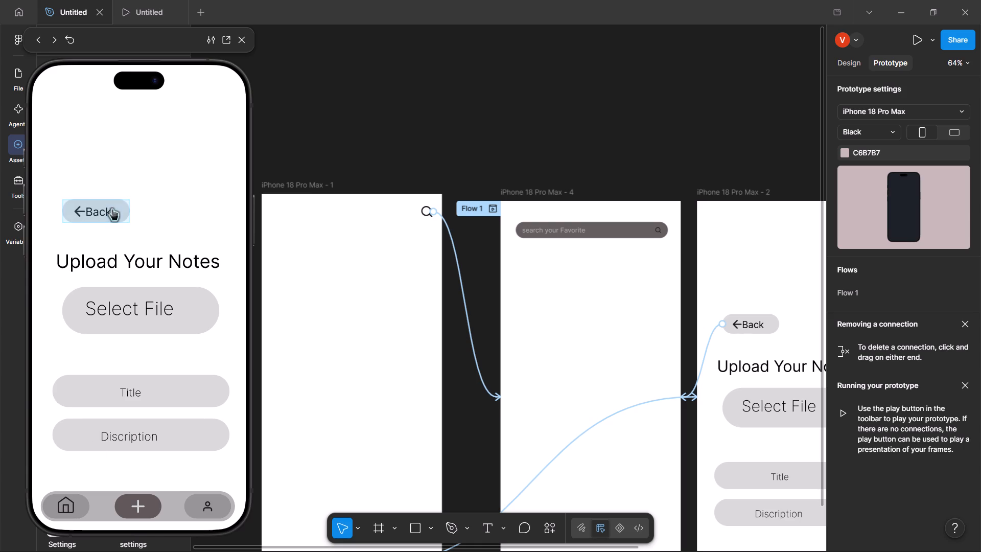
pyautogui.click(112, 208)
pyautogui.click(221, 96)
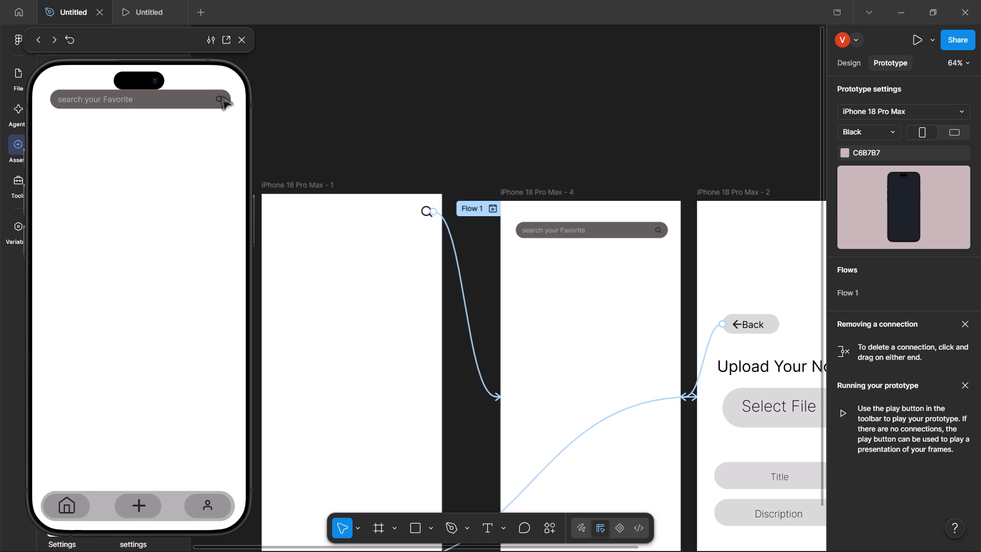
pyautogui.click(214, 107)
pyautogui.scroll(18, 214, 107)
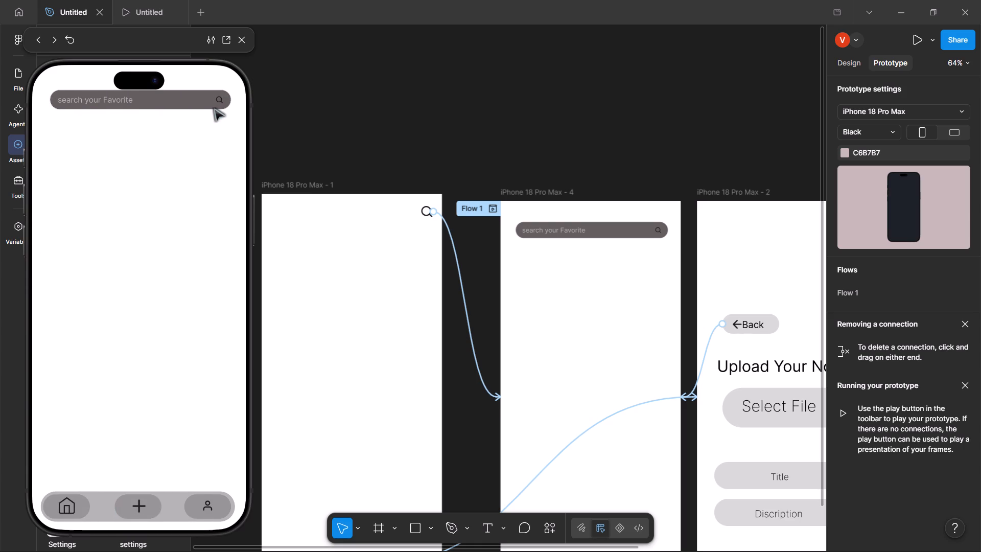
pyautogui.scroll(-4, 214, 107)
pyautogui.scroll(3, 214, 107)
# Check the search icon, the search bar and the frames iPhone 18 Pro Max - 2, 3 and 1 on the canvas and in the preview.
pyautogui.click(375, 235)
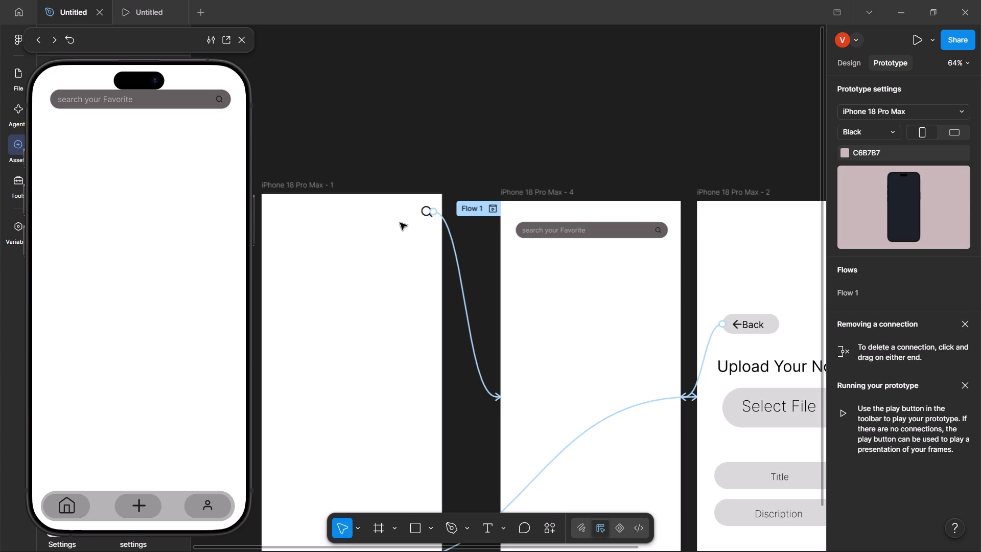
pyautogui.click(428, 214)
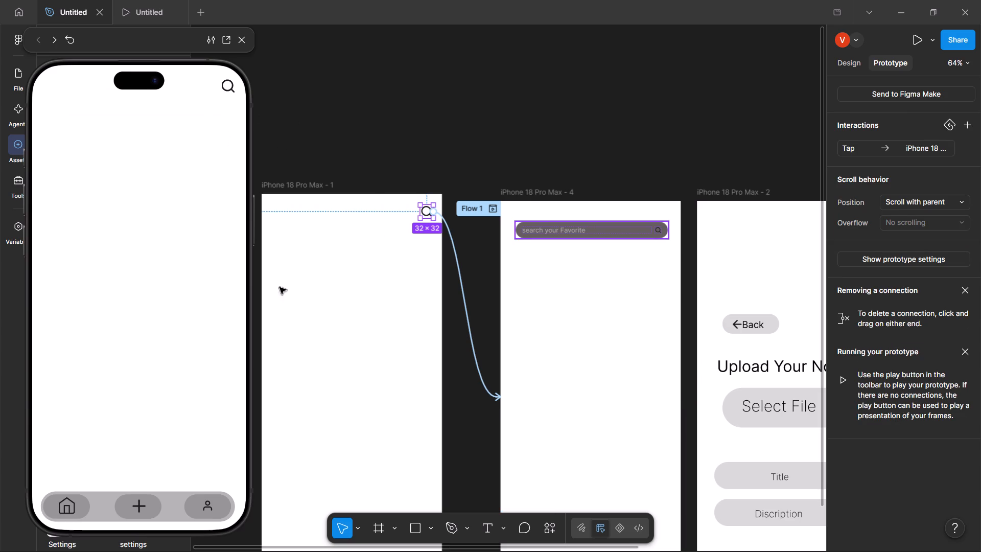
pyautogui.click(300, 322)
pyautogui.click(550, 323)
pyautogui.click(550, 323)
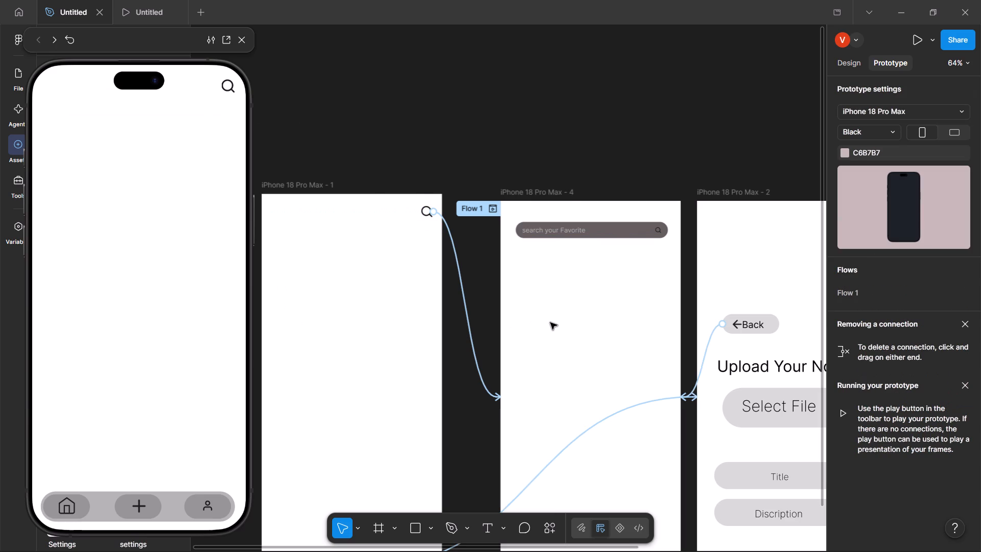
pyautogui.moveTo(550, 323); pyautogui.dragTo(569, 195)
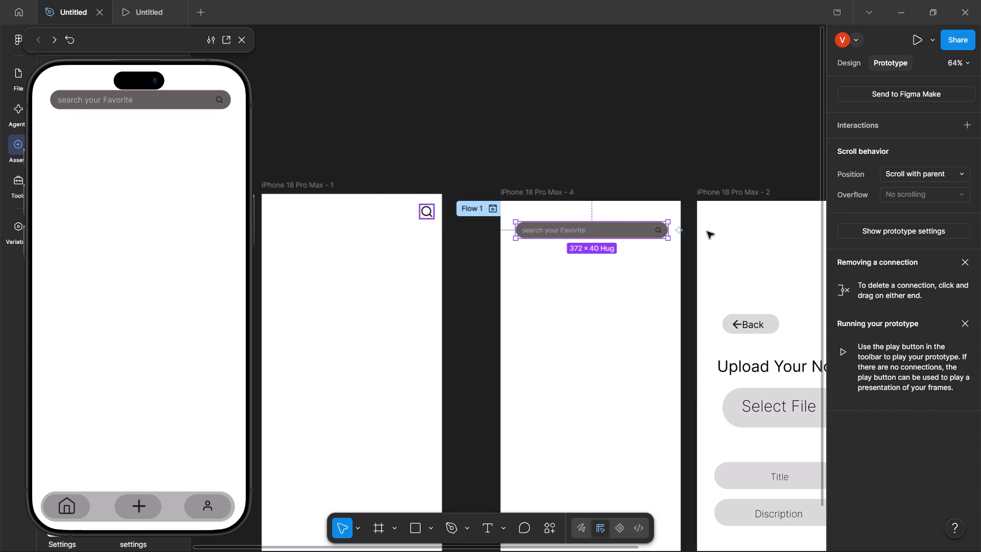
pyautogui.click(736, 229)
pyautogui.click(730, 211)
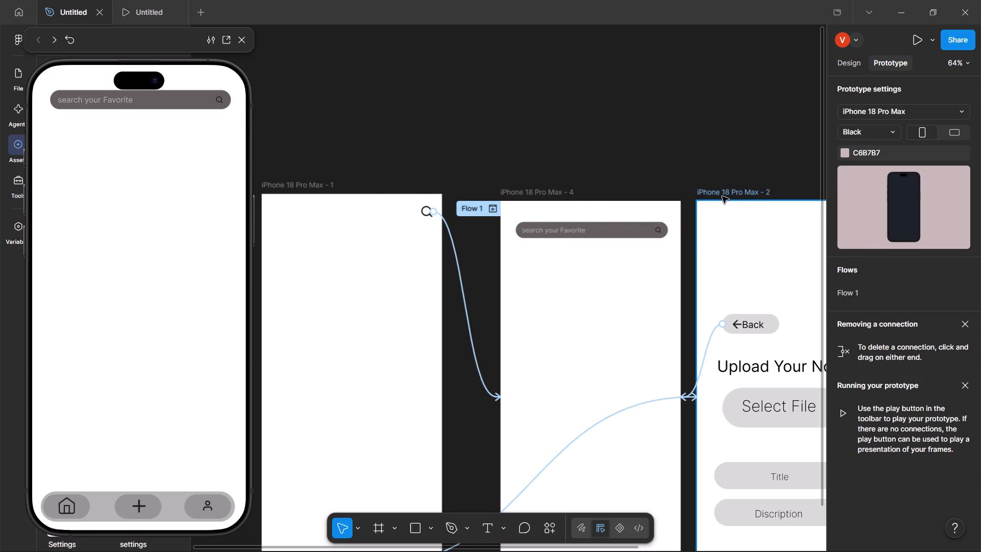
pyautogui.click(722, 196)
pyautogui.hscroll(-3, 701, 214)
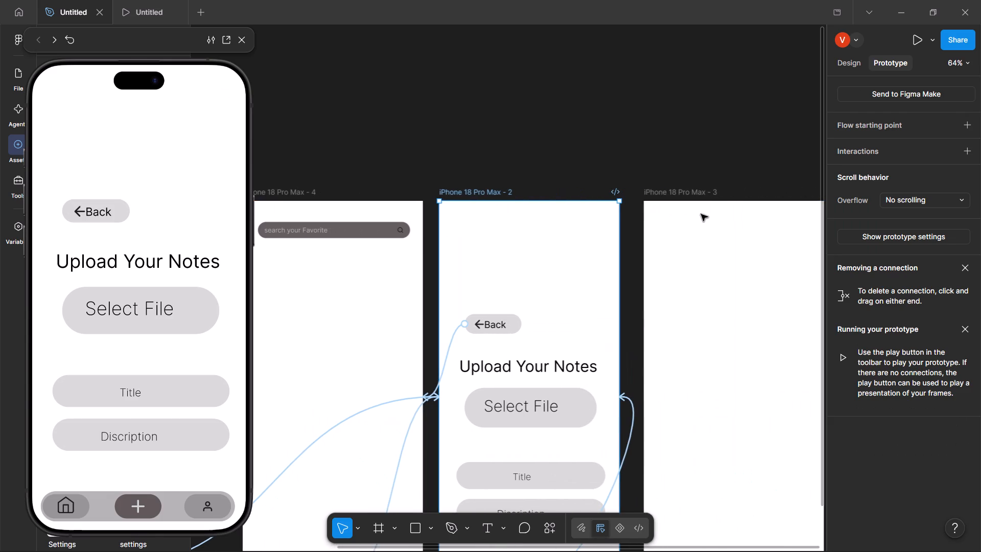
pyautogui.click(701, 214)
pyautogui.click(683, 201)
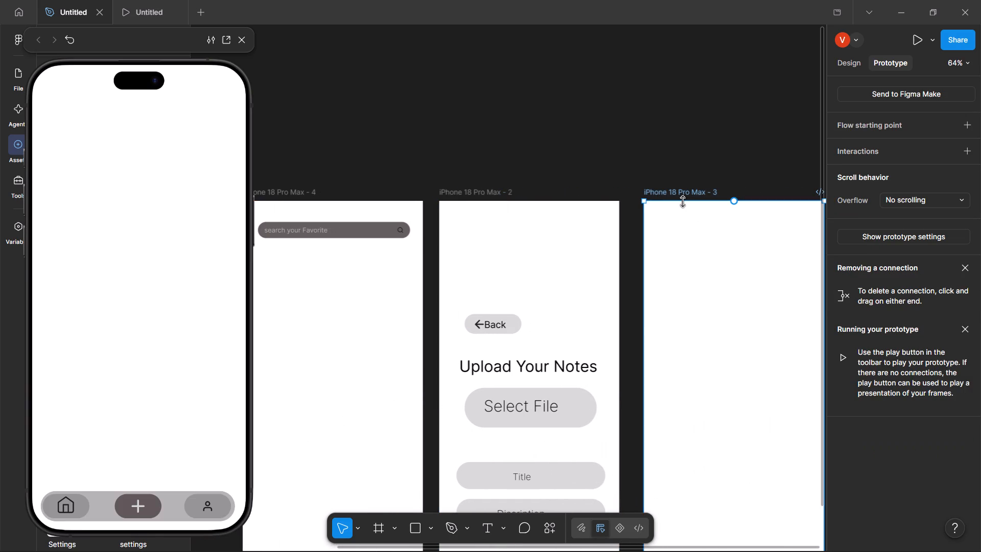
pyautogui.hscroll(3, 683, 201)
pyautogui.hscroll(3, 516, 186)
pyautogui.click(458, 160)
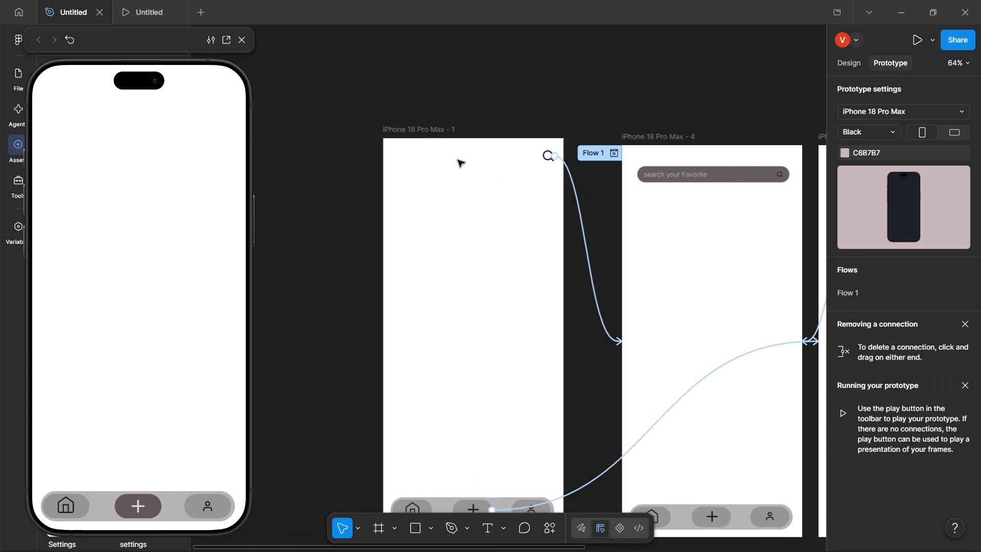
pyautogui.click(437, 142)
pyautogui.click(427, 132)
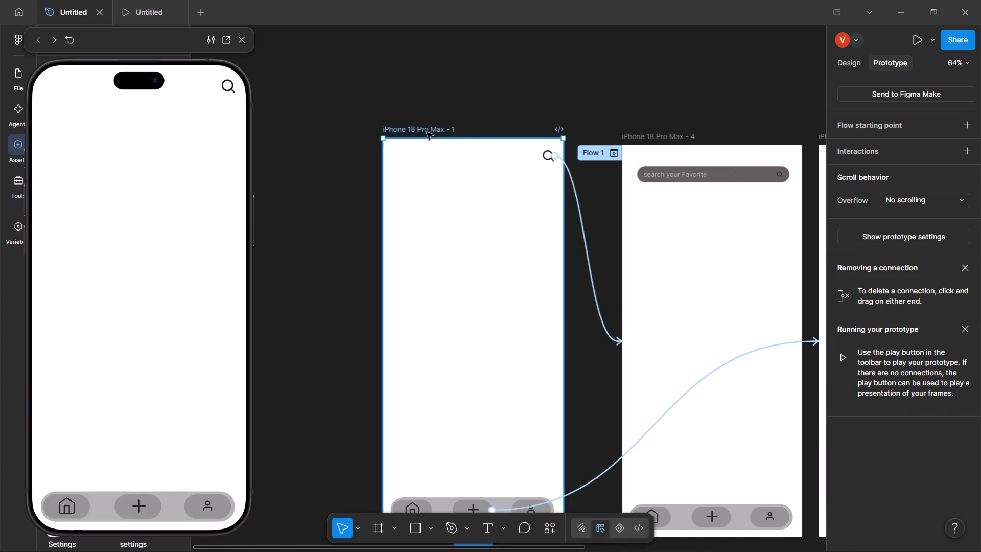
# Inspect the search icon's connection on iPhone 18 Pro Max - 1 and test that icon in the preview.
pyautogui.click(546, 154)
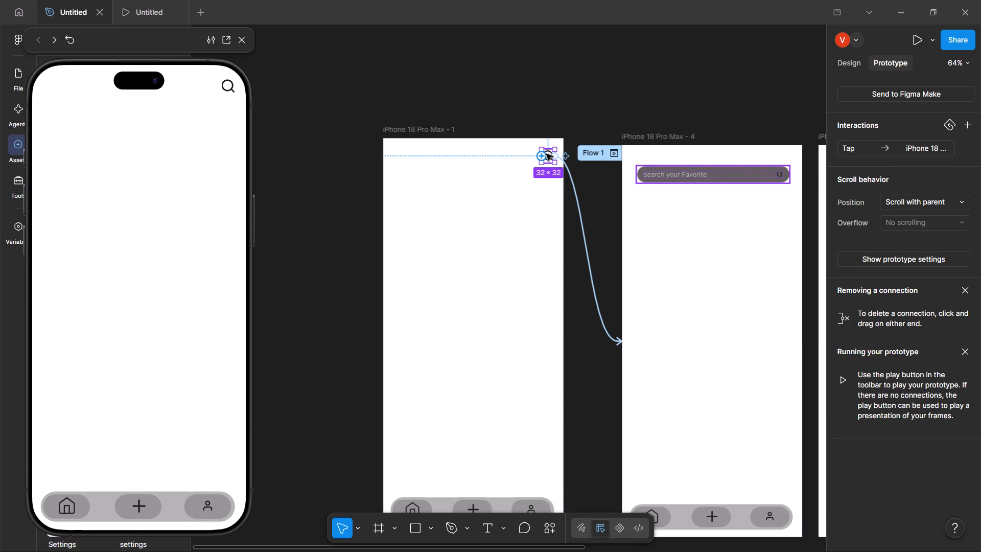
pyautogui.moveTo(224, 86); pyautogui.dragTo(222, 91)
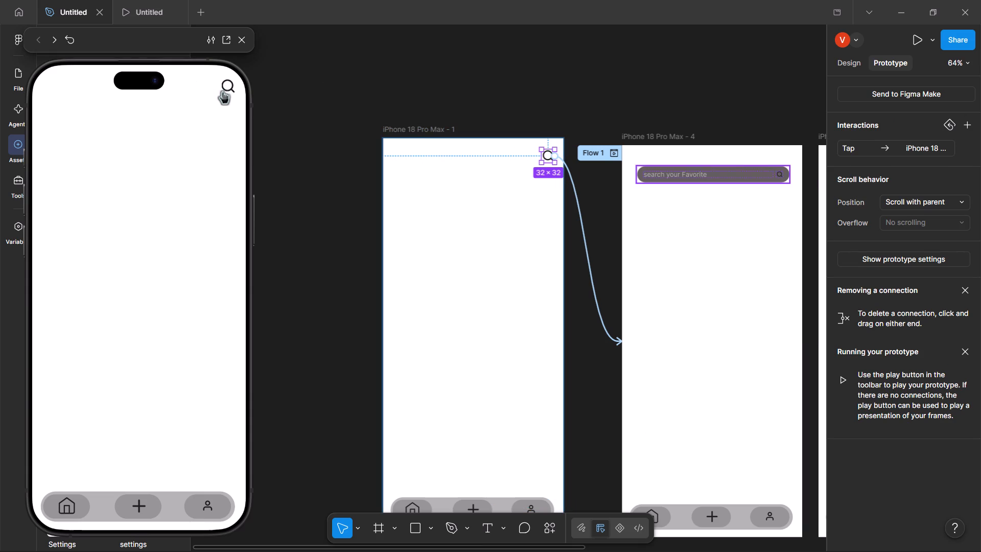
pyautogui.moveTo(222, 91); pyautogui.dragTo(210, 122)
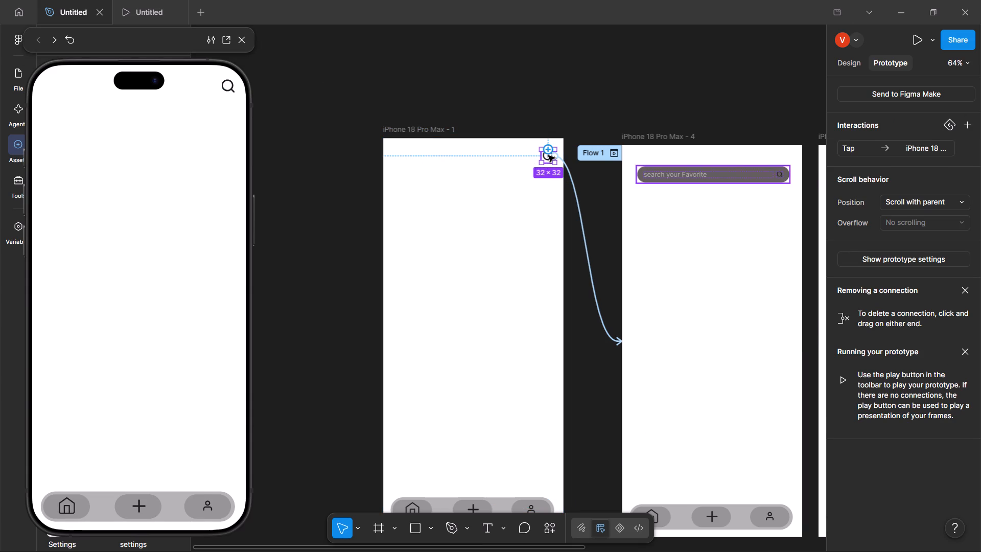
pyautogui.click(533, 202)
pyautogui.click(545, 156)
pyautogui.moveTo(546, 155); pyautogui.dragTo(533, 199)
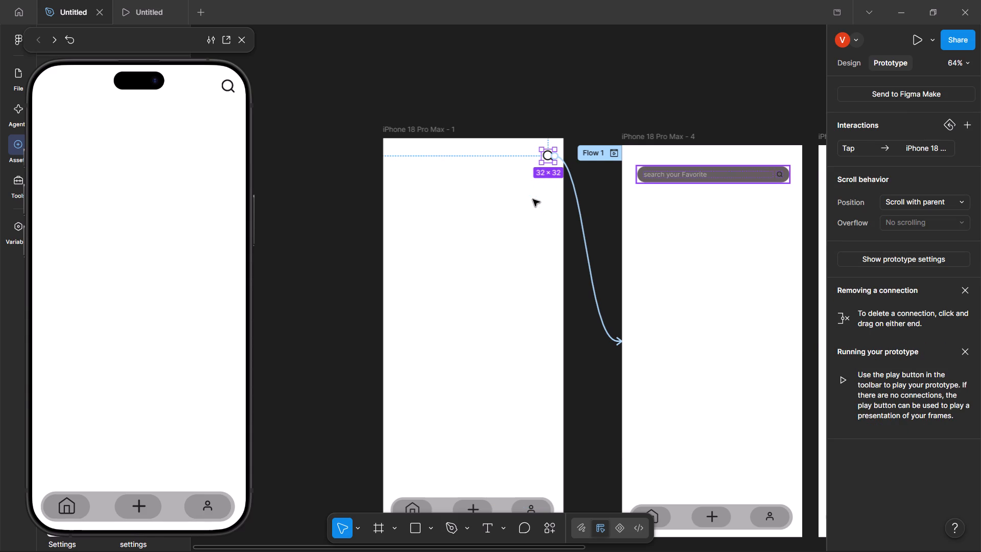
pyautogui.click(533, 199)
pyautogui.click(533, 199)
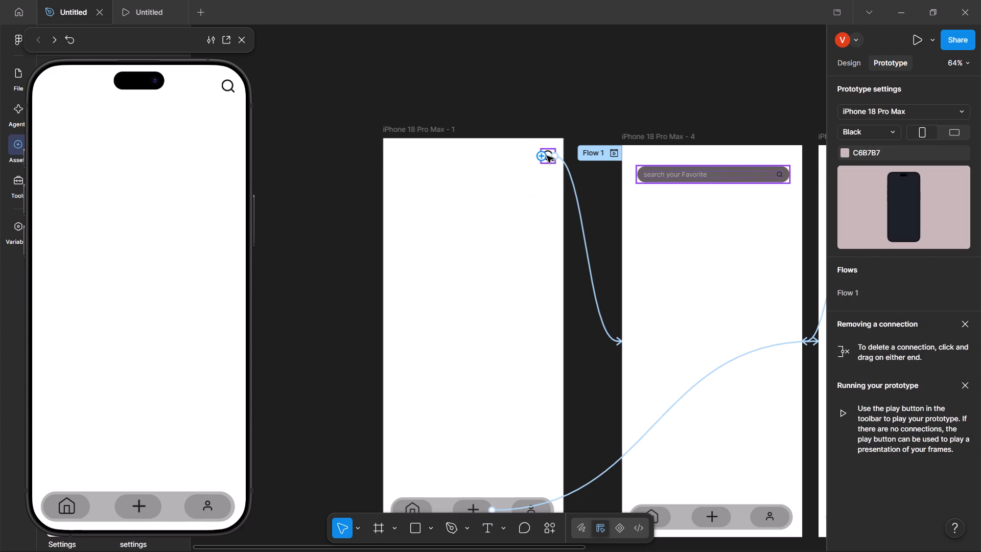
pyautogui.moveTo(546, 155); pyautogui.dragTo(545, 196)
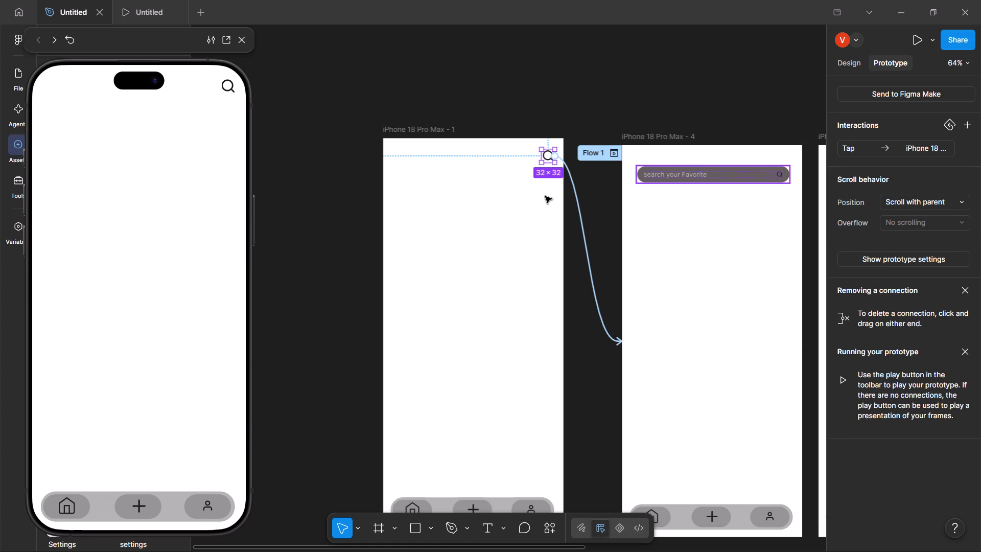
pyautogui.click(486, 90)
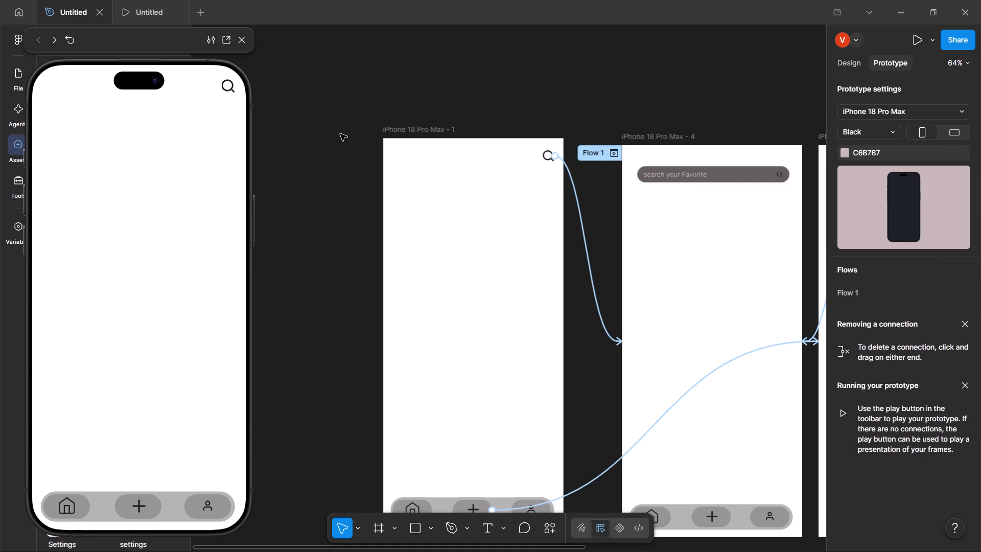
pyautogui.click(229, 87)
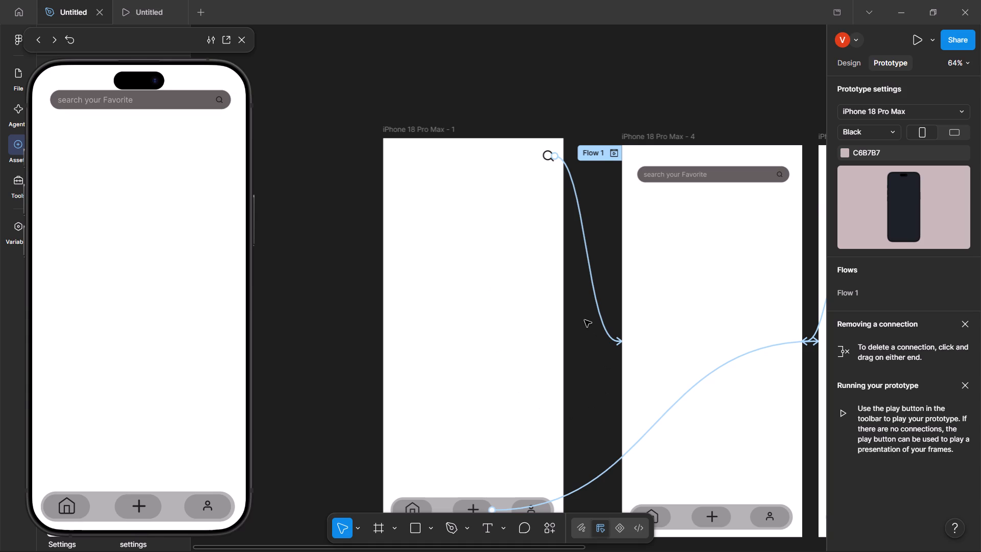
# Resize the search bar on iPhone 18 Pro Max - 4 from its left side to a width of 368.
pyautogui.hscroll(-2, 534, 308)
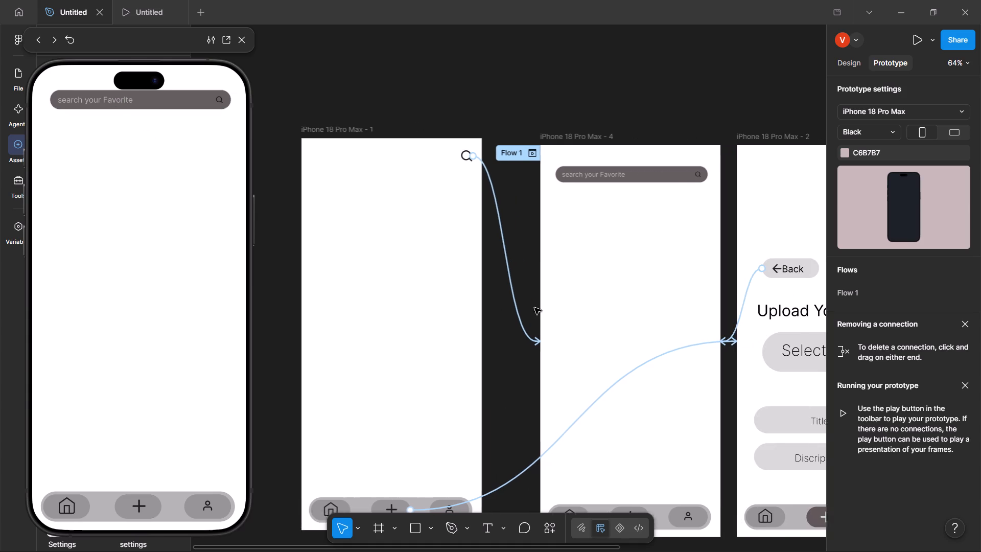
pyautogui.hscroll(-2, 534, 308)
pyautogui.click(485, 200)
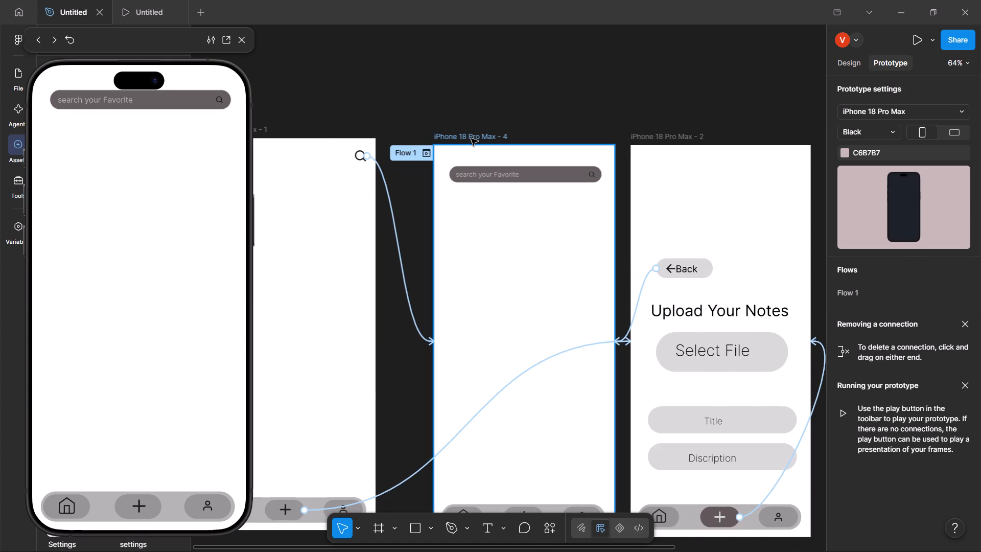
pyautogui.click(471, 139)
pyautogui.click(493, 175)
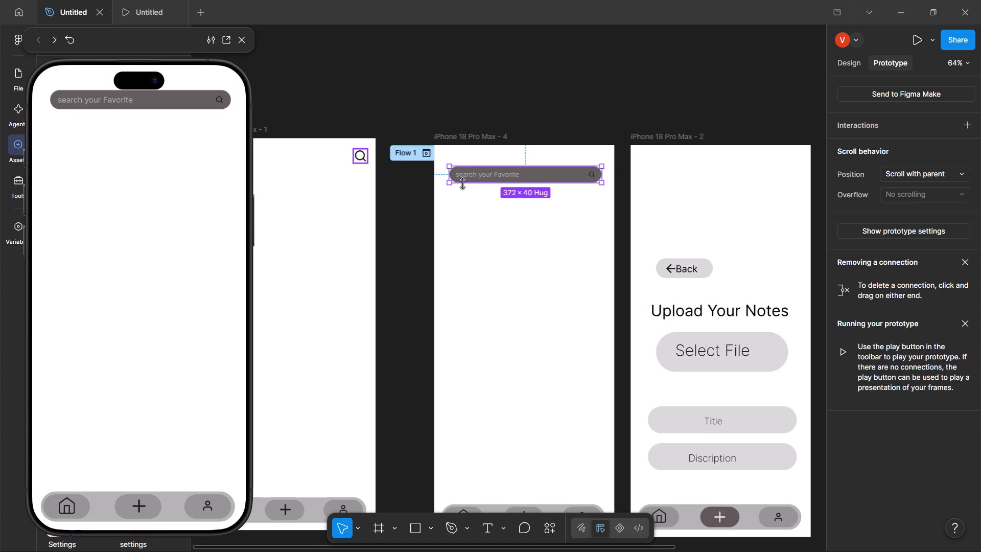
pyautogui.click(852, 54)
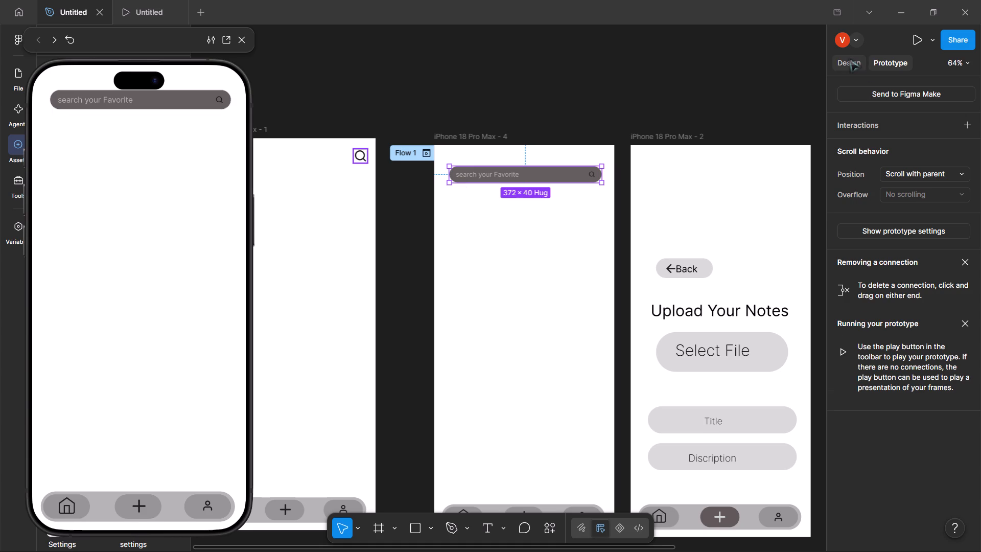
pyautogui.click(849, 59)
pyautogui.click(513, 209)
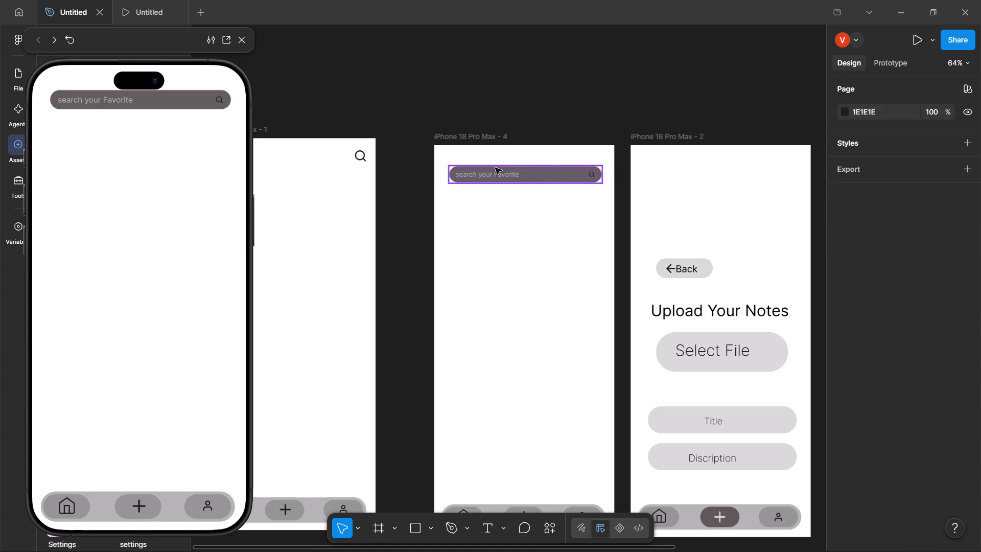
pyautogui.click(495, 167)
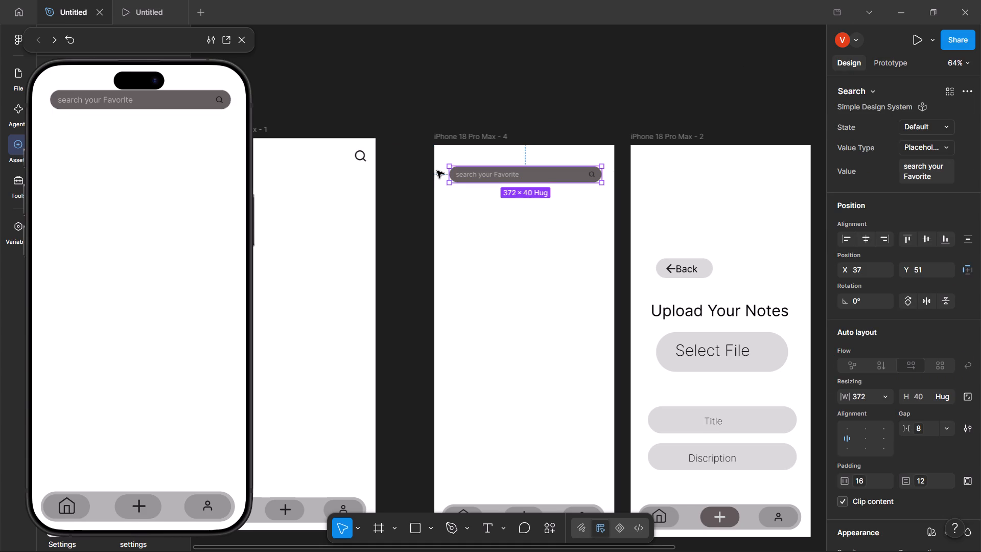
pyautogui.moveTo(447, 177); pyautogui.dragTo(447, 182)
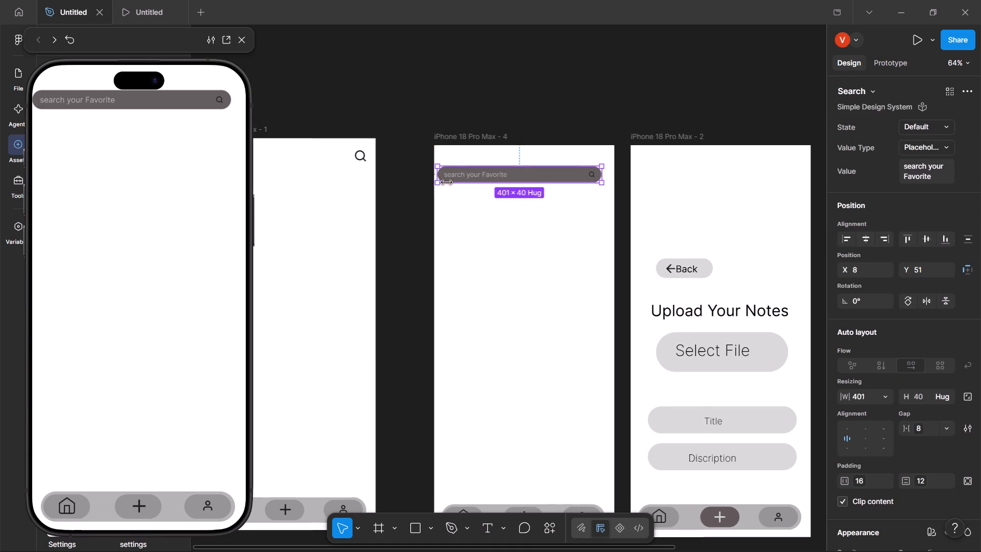
pyautogui.moveTo(447, 182); pyautogui.dragTo(451, 187)
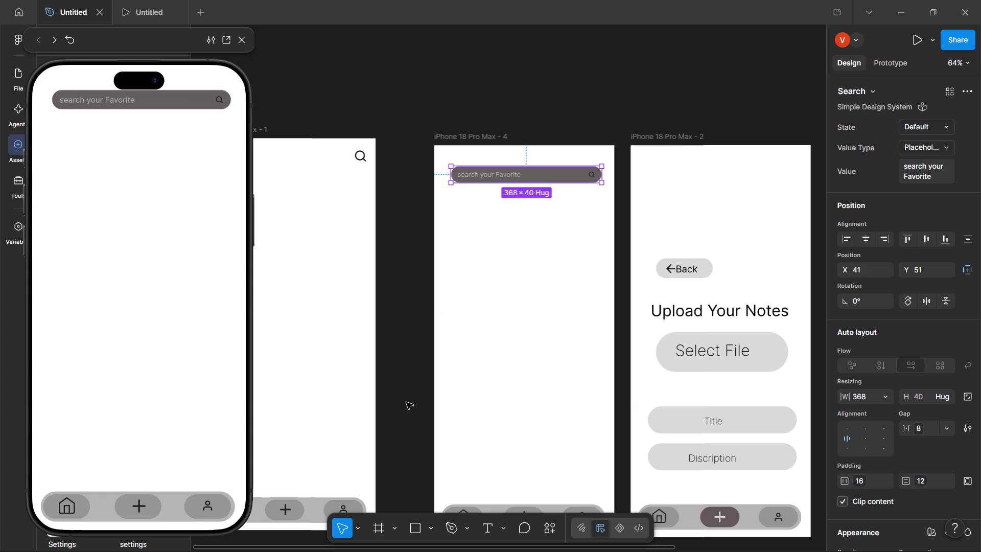
# Draw a rectangle just below the search bar on iPhone 18 Pro Max - 4, spanning most of the bar's width.
pyautogui.click(418, 520)
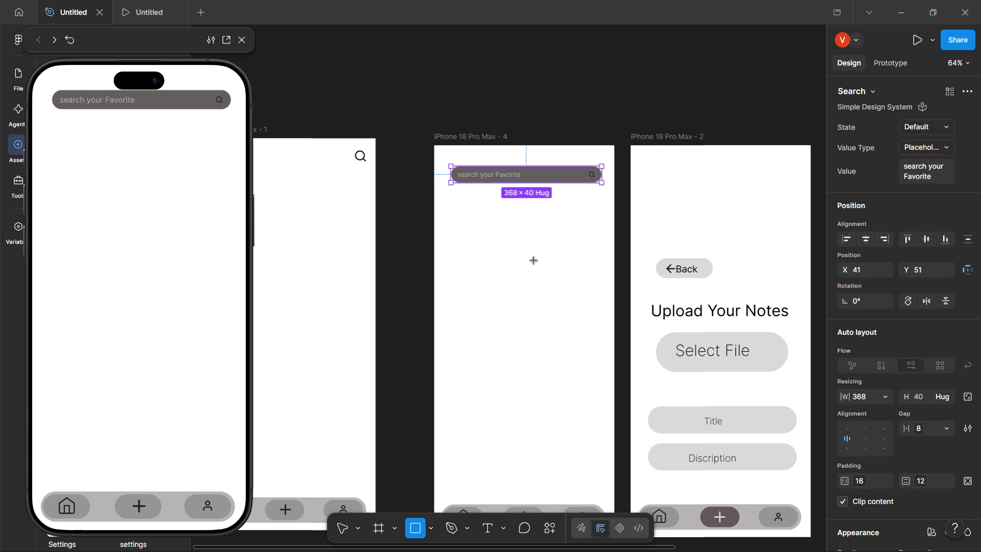
pyautogui.moveTo(581, 219); pyautogui.dragTo(449, 193)
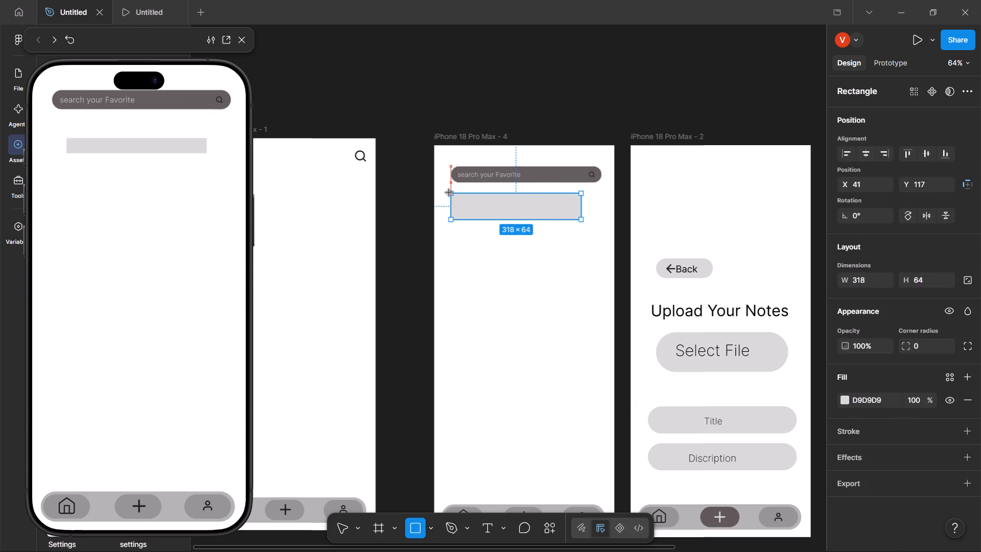
pyautogui.moveTo(449, 193); pyautogui.dragTo(447, 192)
# Move the search bar on iPhone 18 Pro Max - 4 to X 24, Y 62, aligned with the rectangle's left edge.
pyautogui.moveTo(474, 174); pyautogui.dragTo(468, 178)
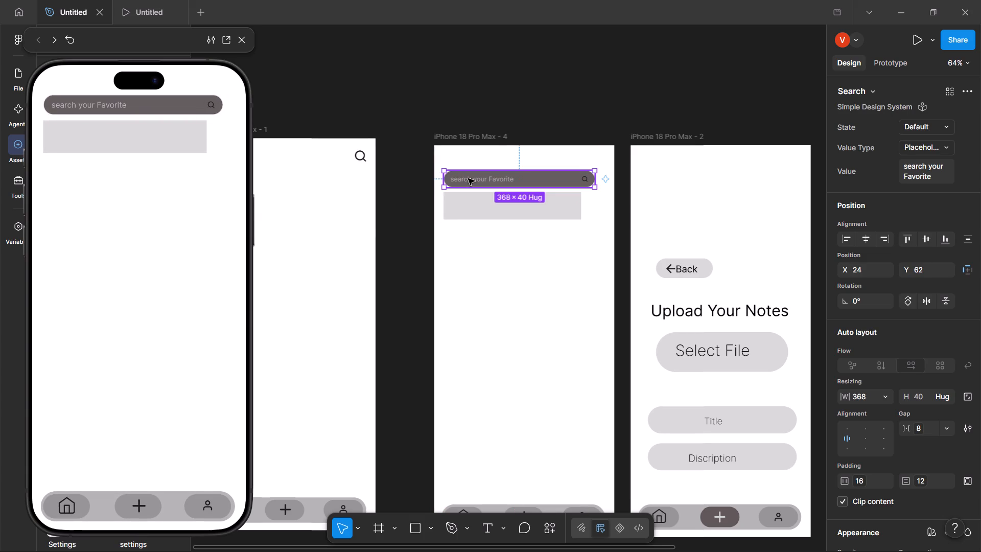
pyautogui.click(468, 178)
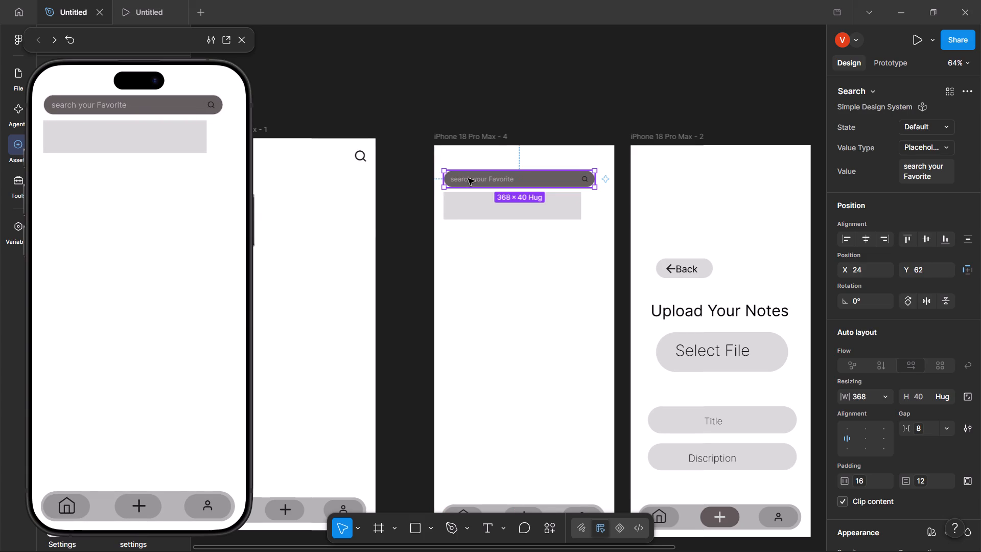
# Bring the search bar on iPhone 18 Pro Max - 4 to the front and move it onto the rectangle.
pyautogui.rightClick(468, 178)
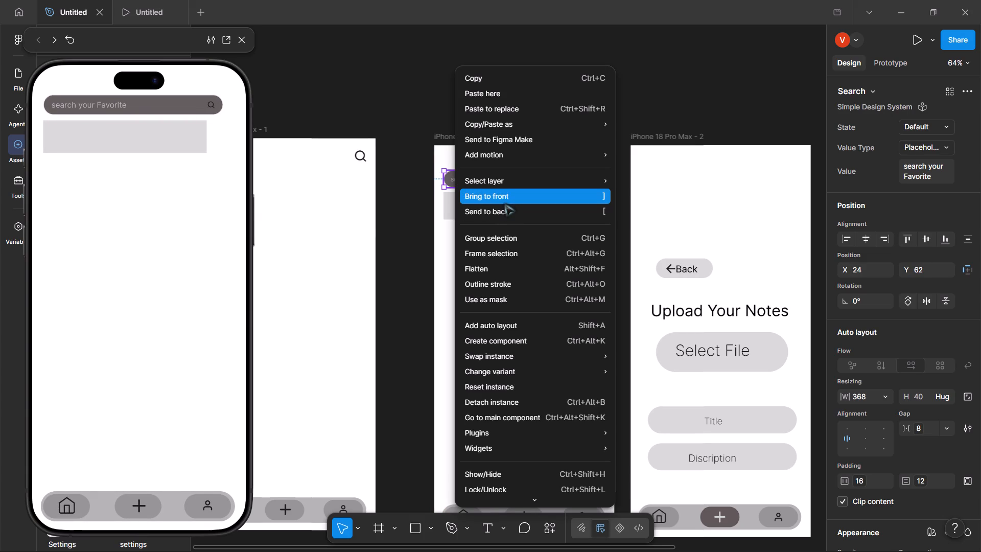
pyautogui.click(504, 200)
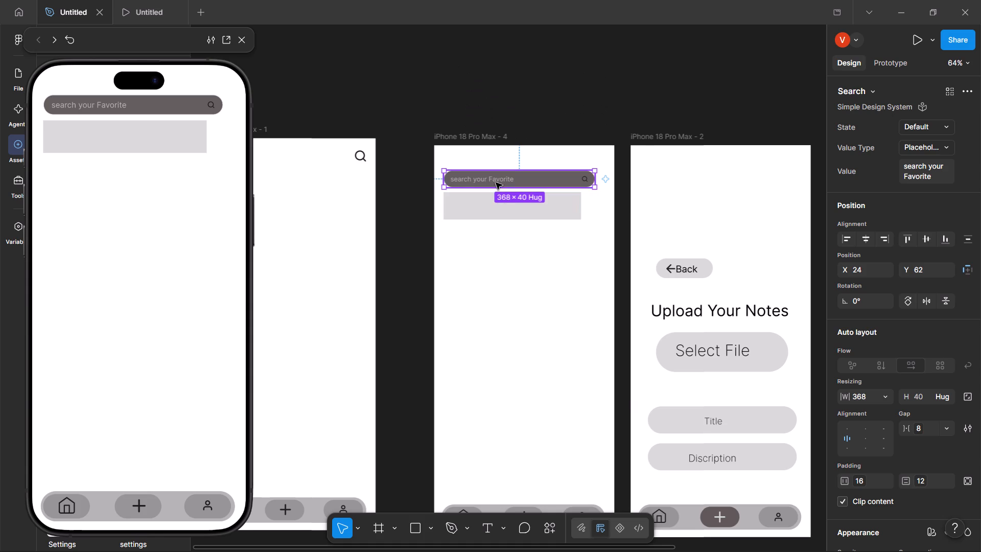
pyautogui.moveTo(496, 182); pyautogui.dragTo(493, 205)
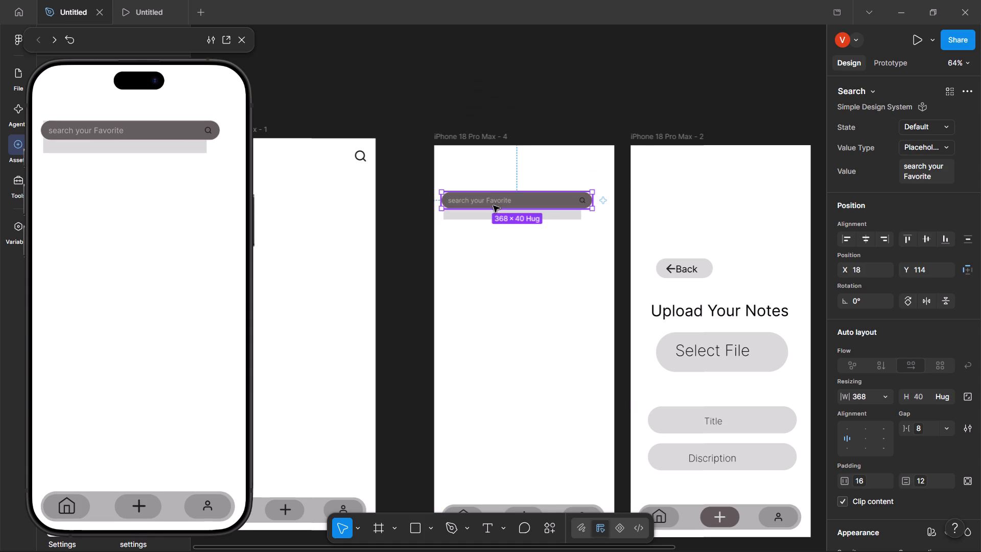
# Widen the rectangle behind the search bar on iPhone 18 Pro Max - 4 to about 409.
pyautogui.click(485, 215)
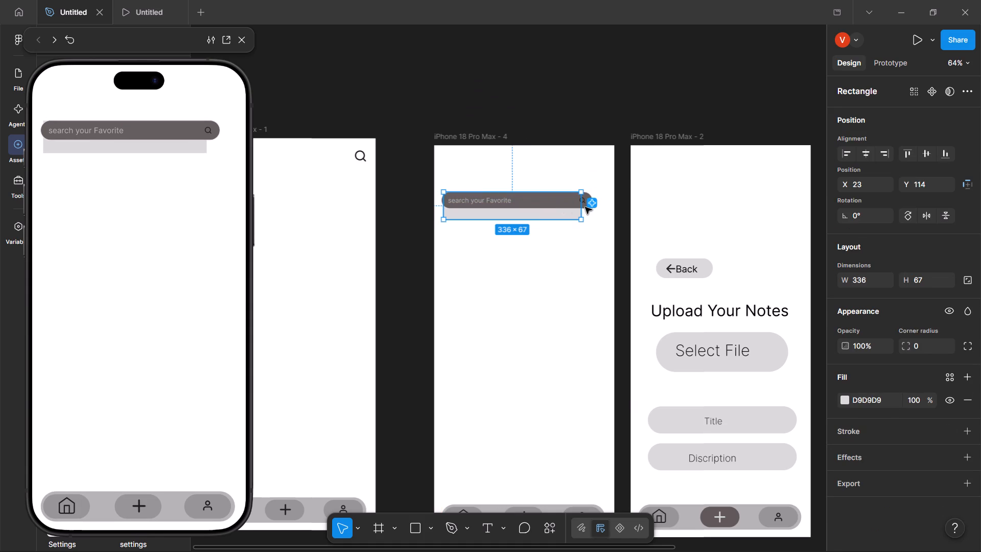
pyautogui.moveTo(582, 206); pyautogui.dragTo(604, 204)
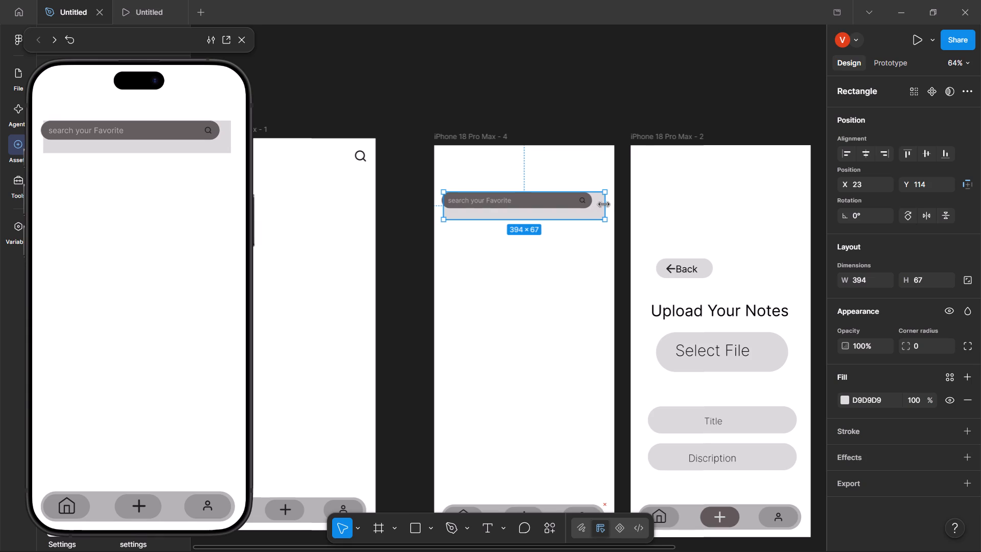
pyautogui.moveTo(604, 204); pyautogui.dragTo(612, 204)
pyautogui.click(612, 204)
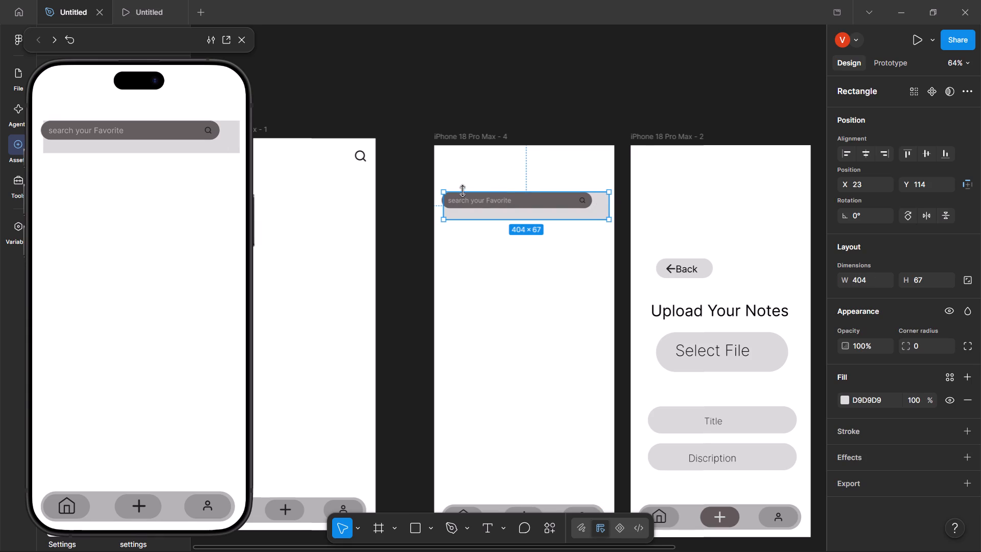
pyautogui.click(445, 211)
# Separate the rectangle and search bar, placing the rectangle at X 16, Y 55 with the bar just below it.
pyautogui.moveTo(459, 215); pyautogui.dragTo(453, 172)
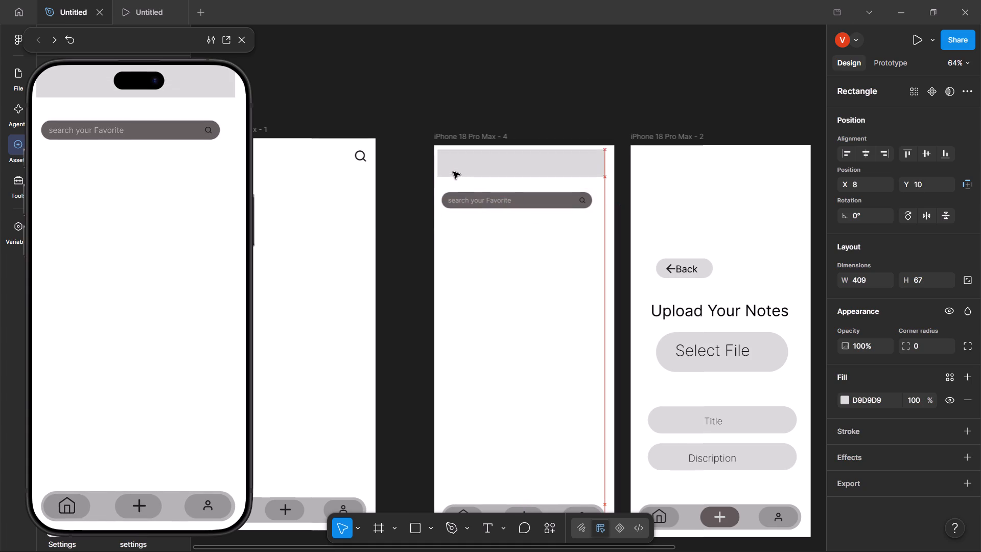
pyautogui.moveTo(453, 172); pyautogui.dragTo(453, 188)
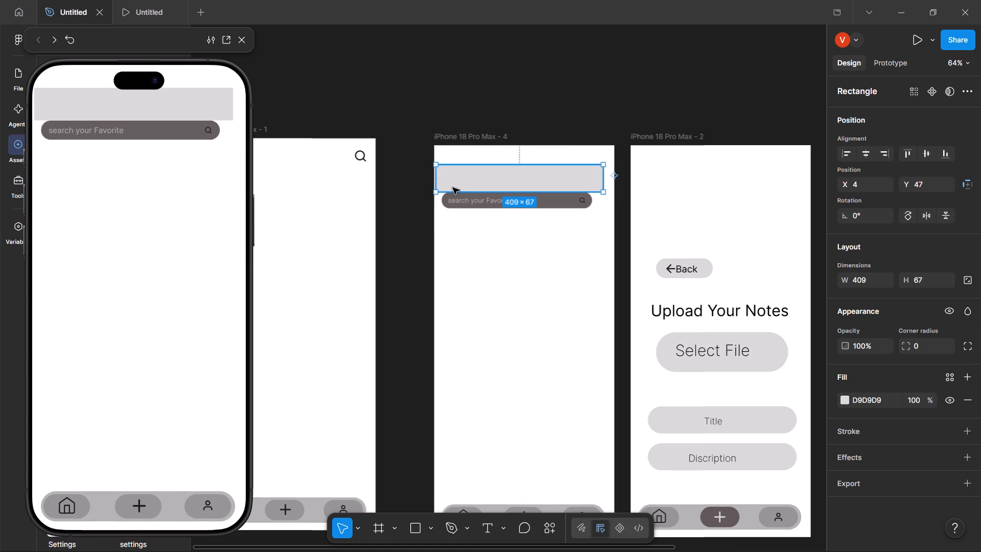
pyautogui.moveTo(461, 200); pyautogui.dragTo(461, 213)
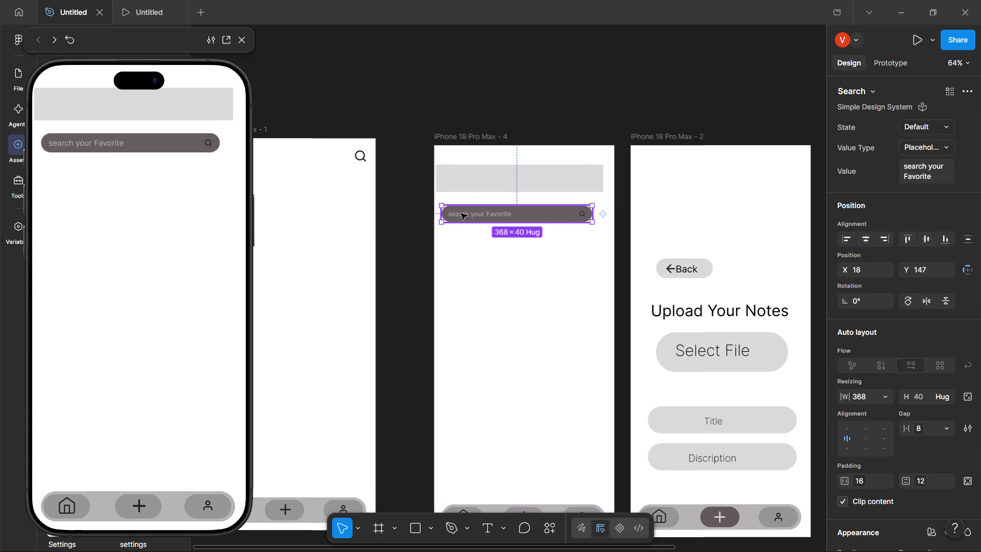
pyautogui.click(463, 194)
pyautogui.moveTo(466, 182); pyautogui.dragTo(468, 183)
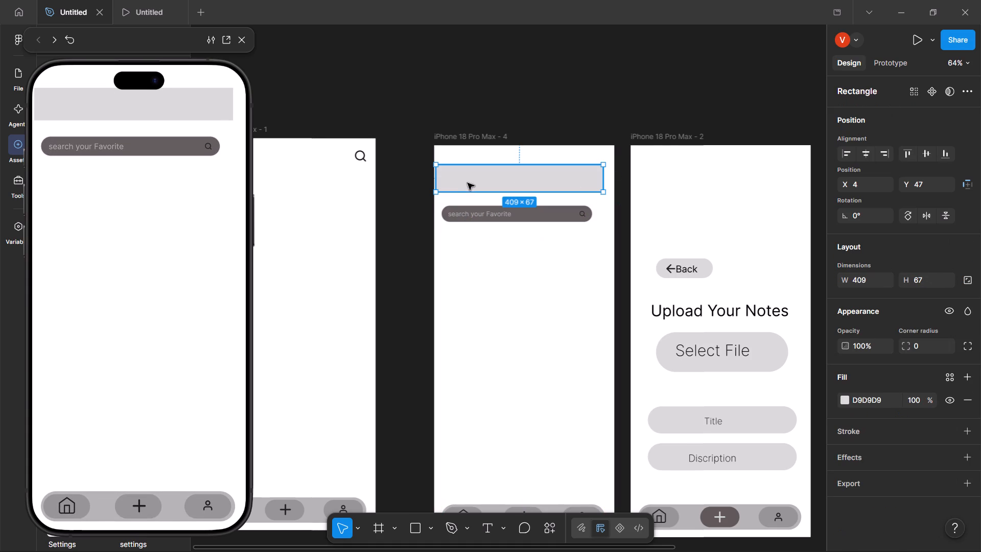
pyautogui.moveTo(468, 183); pyautogui.dragTo(472, 186)
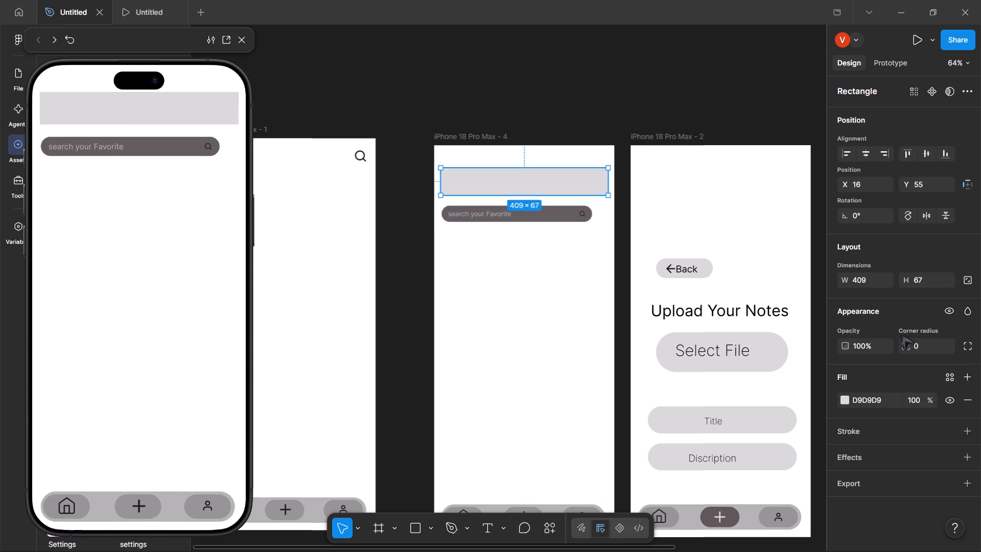
# Set the rectangle's corner radius to 41.
pyautogui.click(916, 346)
pyautogui.press('Up')
pyautogui.press('Up')
pyautogui.press('Up')
pyautogui.press('Up')
pyautogui.press('Up')
pyautogui.press('Up')
pyautogui.press('Up')
pyautogui.press('Up')
pyautogui.press('Up')
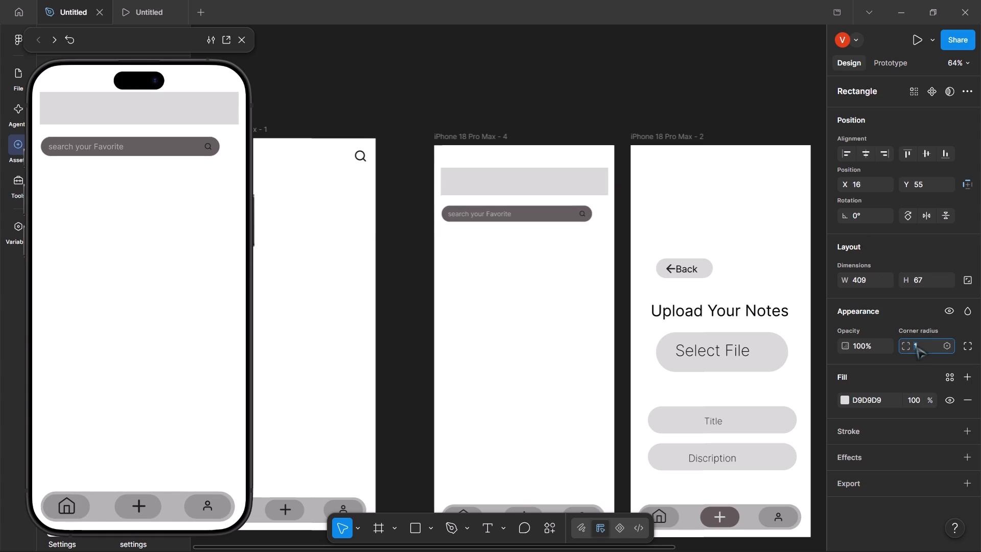
pyautogui.press('Up')
pyautogui.press('Up')
pyautogui.press('Up')
pyautogui.press('Up')
pyautogui.press('Up')
pyautogui.press('Up')
pyautogui.press('Up')
pyautogui.press('Up')
pyautogui.press('Up')
pyautogui.press('Up')
pyautogui.press('Up')
pyautogui.press('Up')
pyautogui.press('Up')
pyautogui.press('Up')
pyautogui.press('Up')
pyautogui.press('Up')
pyautogui.press('Up')
pyautogui.press('Up')
pyautogui.press('Up')
pyautogui.press('Up')
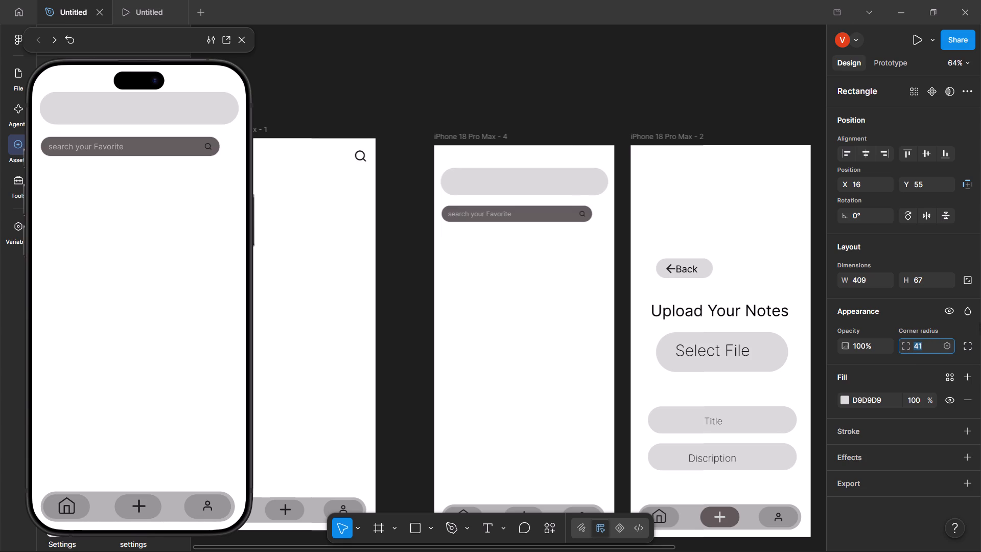
# Move the search bar onto the rounded rectangle at X 49, Y 68, vertically centred within it.
pyautogui.moveTo(562, 219); pyautogui.dragTo(571, 182)
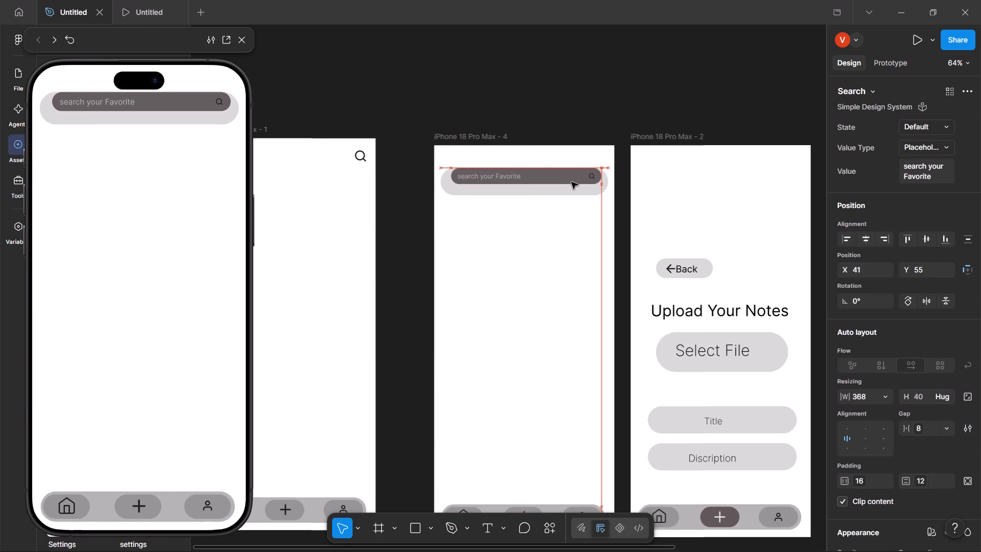
pyautogui.moveTo(571, 182); pyautogui.dragTo(574, 187)
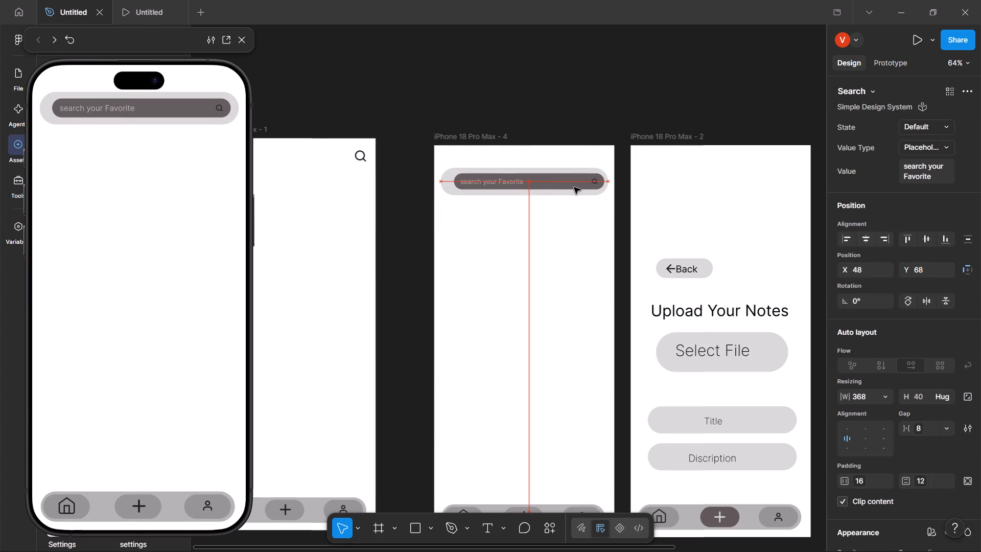
pyautogui.moveTo(574, 187); pyautogui.dragTo(574, 188)
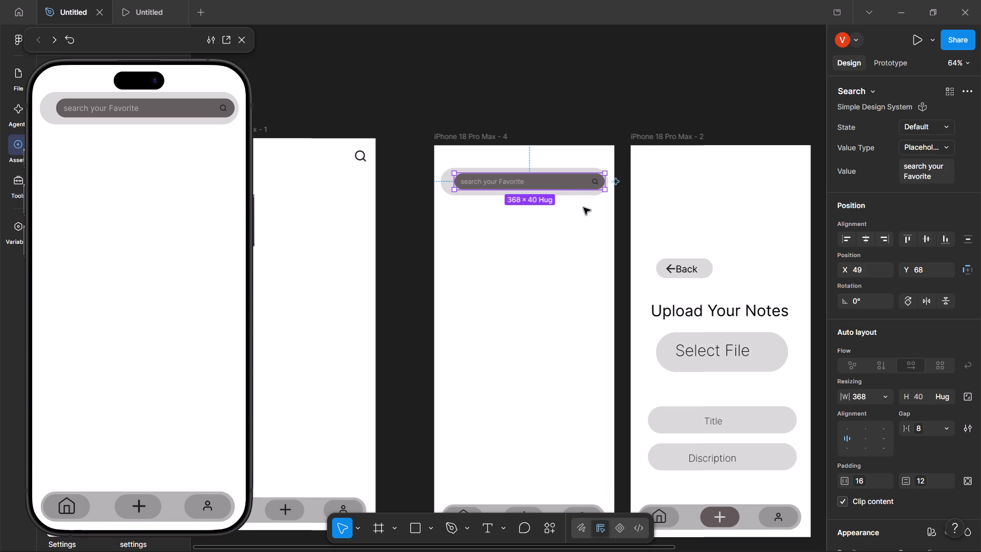
pyautogui.click(568, 217)
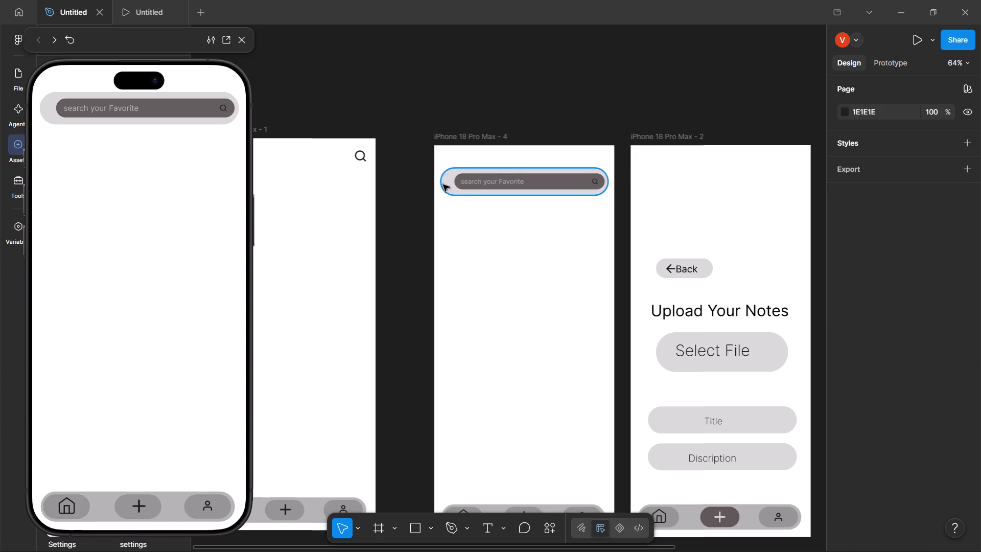
# Widen the rounded rectangle behind the search bar to 440 and place it at X 12, Y 55.
pyautogui.click(443, 185)
pyautogui.moveTo(441, 182); pyautogui.dragTo(437, 182)
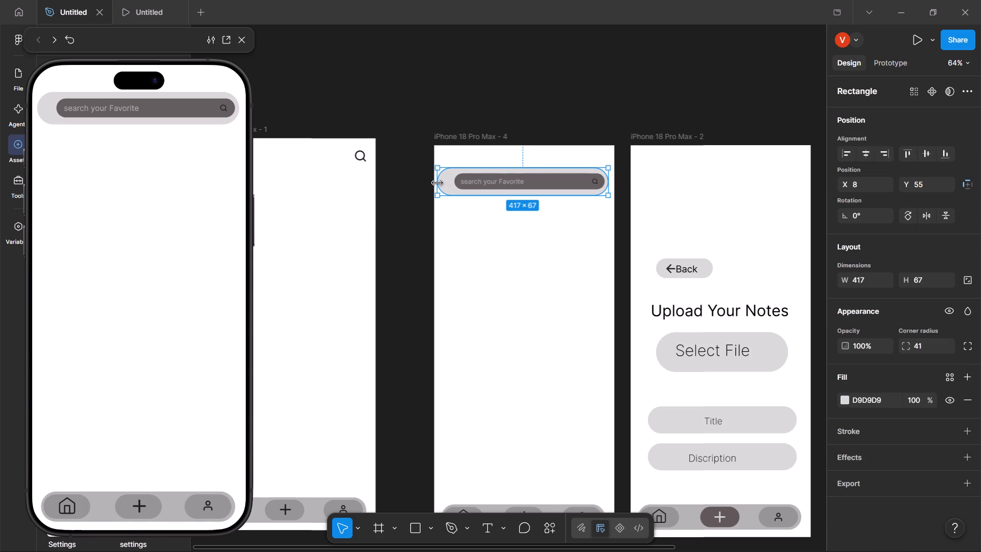
pyautogui.moveTo(437, 182); pyautogui.dragTo(435, 183)
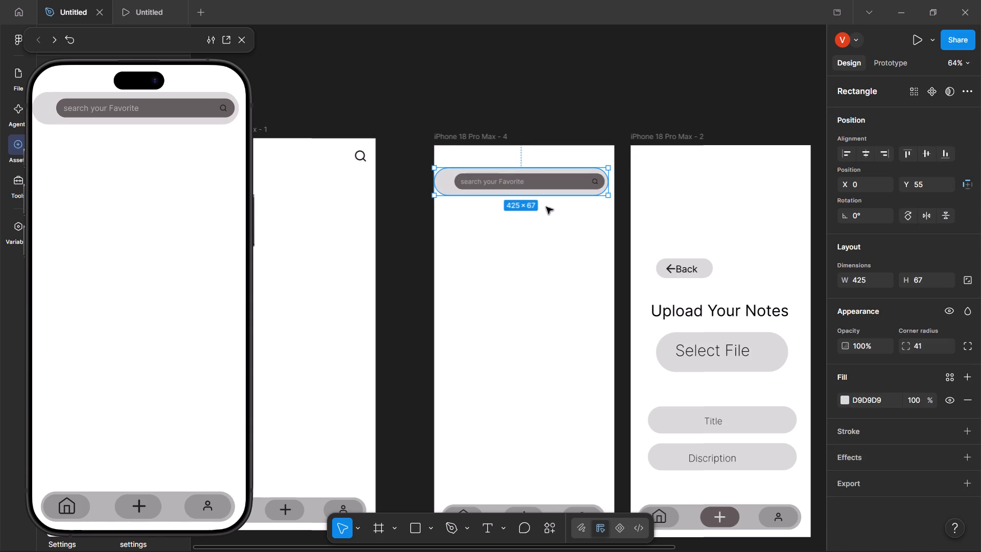
pyautogui.click(609, 178)
pyautogui.moveTo(573, 183); pyautogui.dragTo(579, 185)
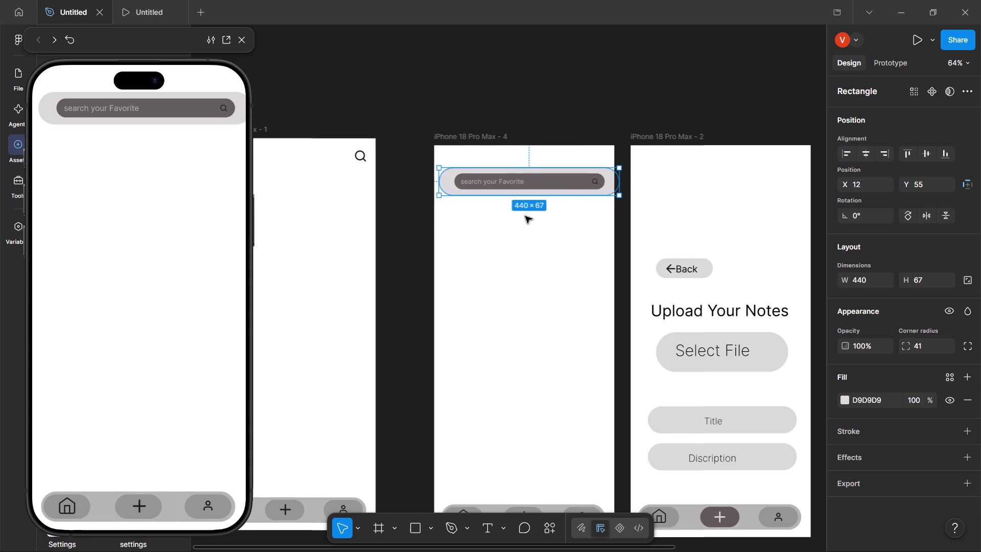
# Shift the search bar along the rounded rectangle to X 67, Y 68, leaving space before its start.
pyautogui.click(525, 216)
pyautogui.click(531, 185)
pyautogui.moveTo(531, 185); pyautogui.dragTo(532, 185)
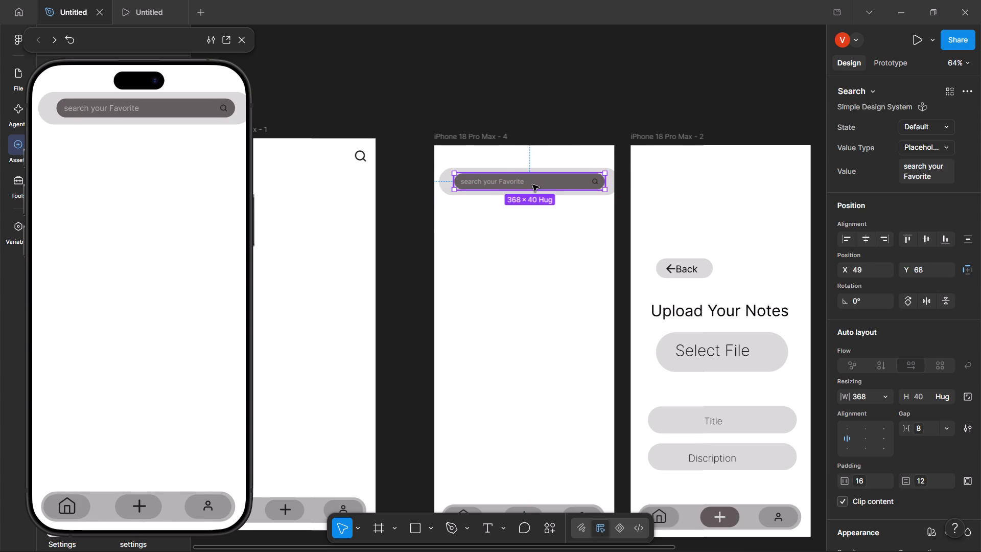
pyautogui.moveTo(532, 185); pyautogui.dragTo(539, 182)
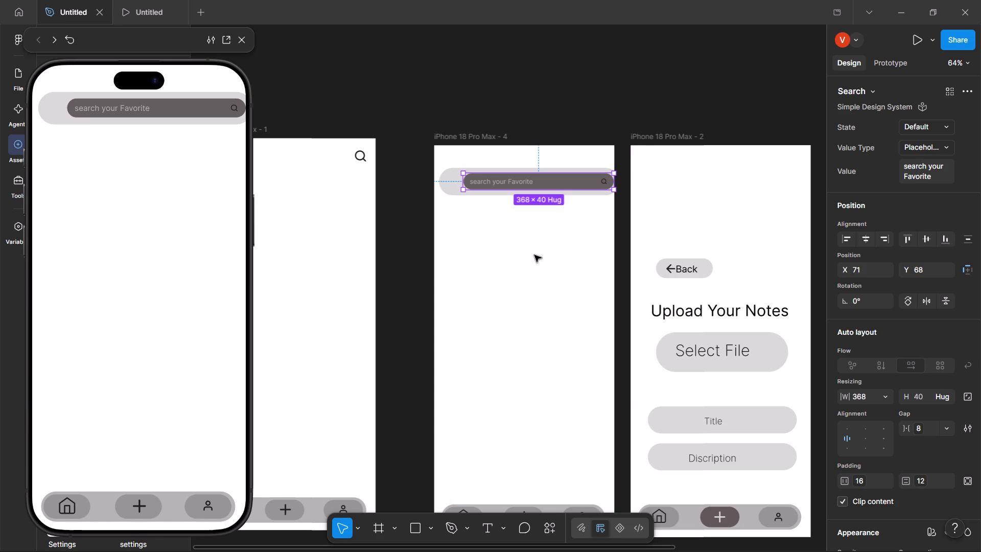
pyautogui.press('Left')
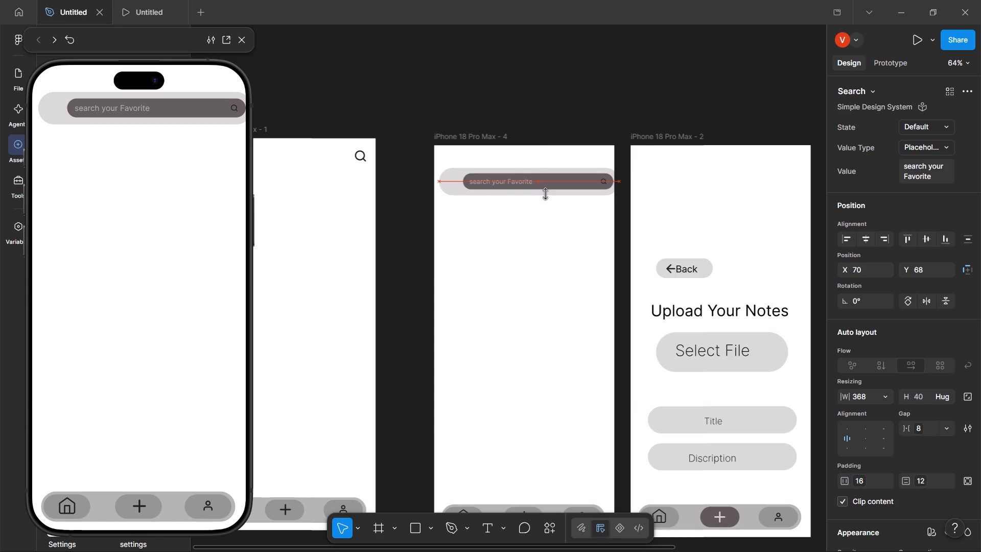
pyautogui.press('Left')
pyautogui.press('Left')
pyautogui.press('Left')
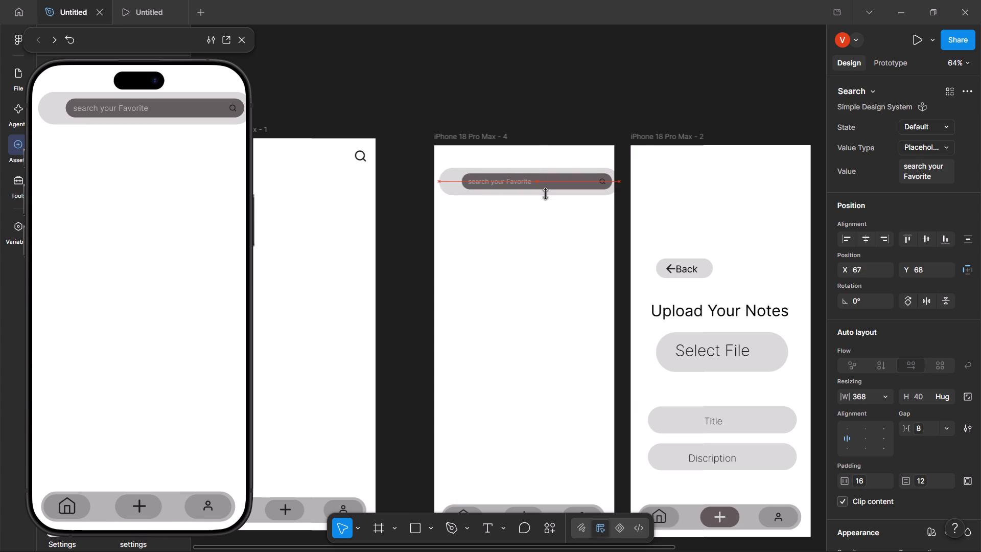
# Move the phone preview clear of the asset library and search the library for "cross".
pyautogui.click(451, 185)
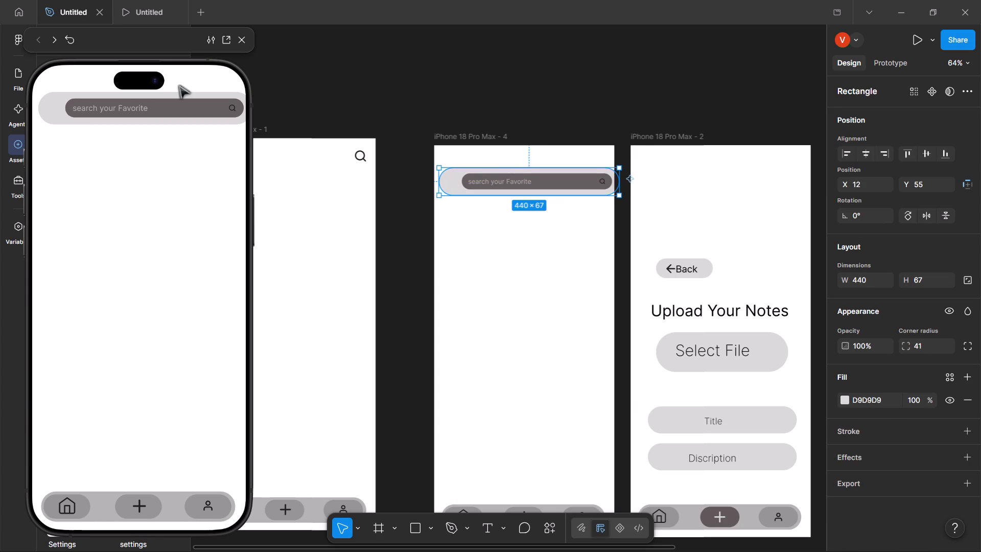
pyautogui.moveTo(77, 78); pyautogui.dragTo(174, 5)
pyautogui.moveTo(128, 36); pyautogui.dragTo(270, 51)
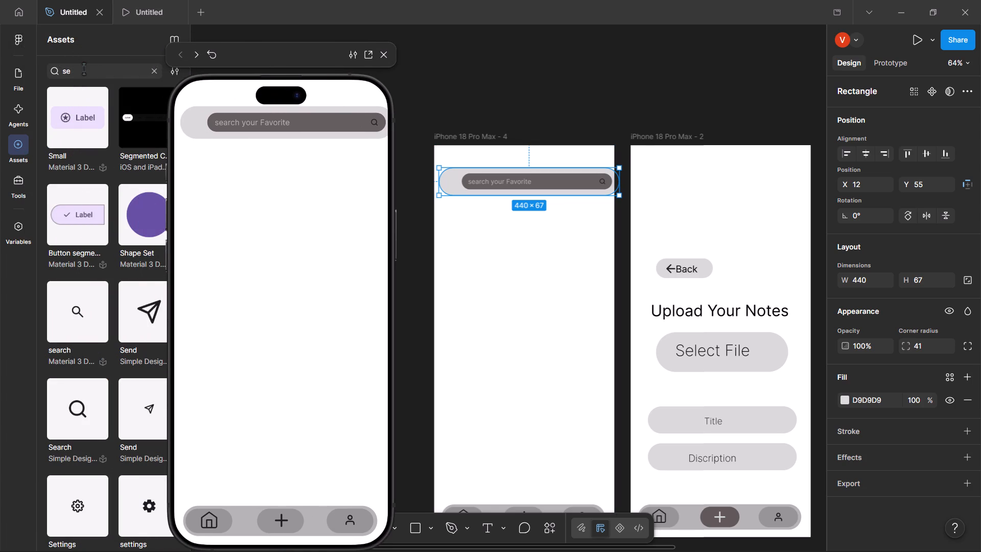
pyautogui.click(84, 68)
pyautogui.press('BackSpace')
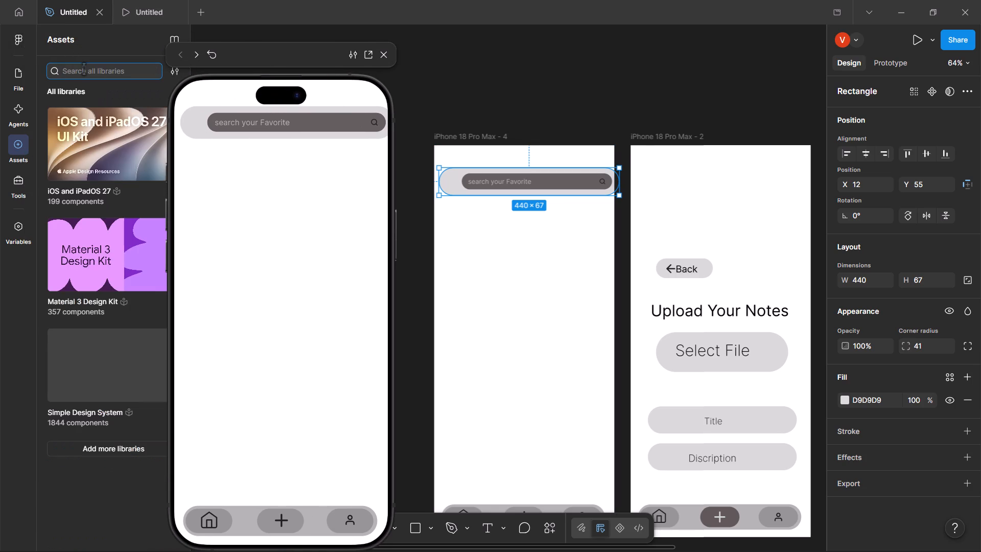
pyautogui.write('cro')
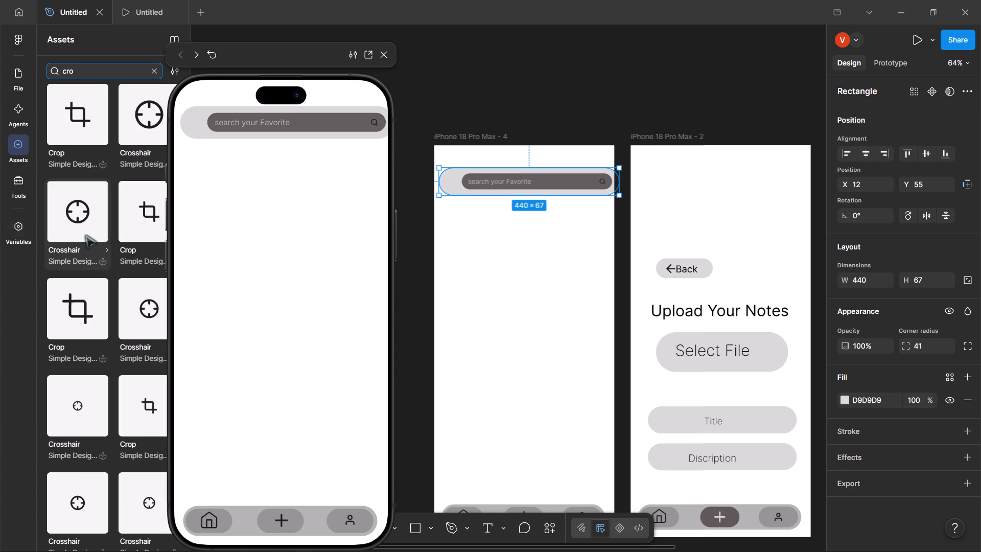
pyautogui.scroll(-4, 85, 235)
pyautogui.scroll(1, 85, 235)
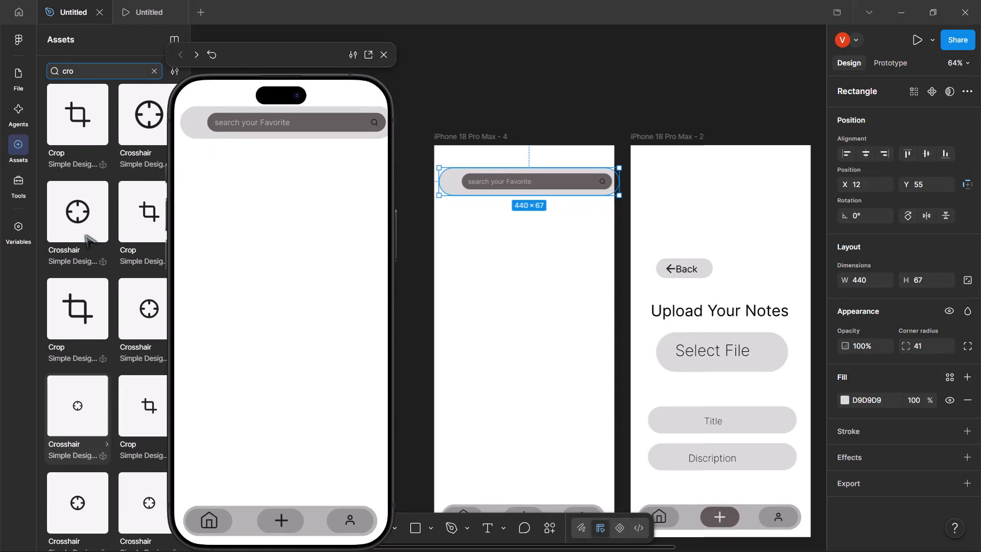
pyautogui.press('x')
pyautogui.press('BackSpace')
pyautogui.write('ss')
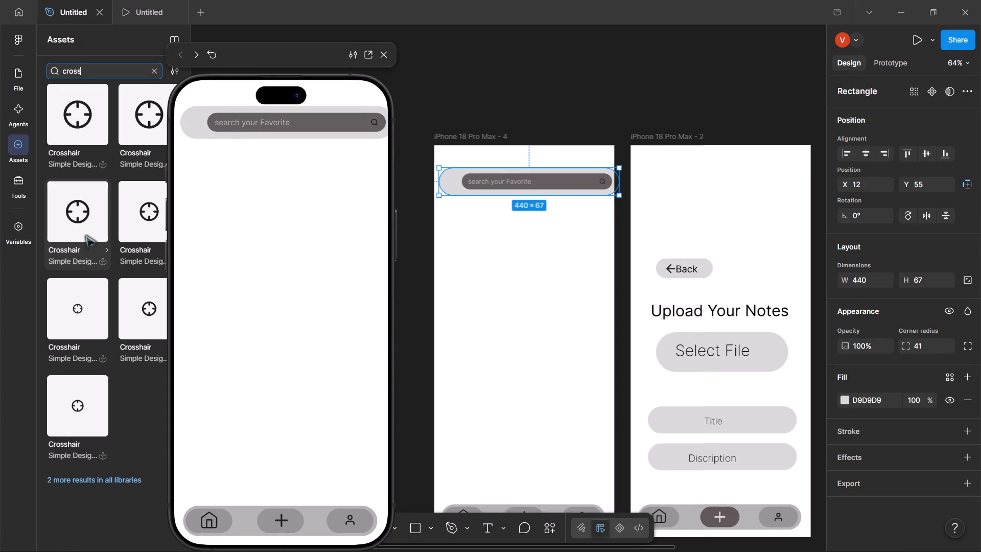
pyautogui.scroll(3, 80, 234)
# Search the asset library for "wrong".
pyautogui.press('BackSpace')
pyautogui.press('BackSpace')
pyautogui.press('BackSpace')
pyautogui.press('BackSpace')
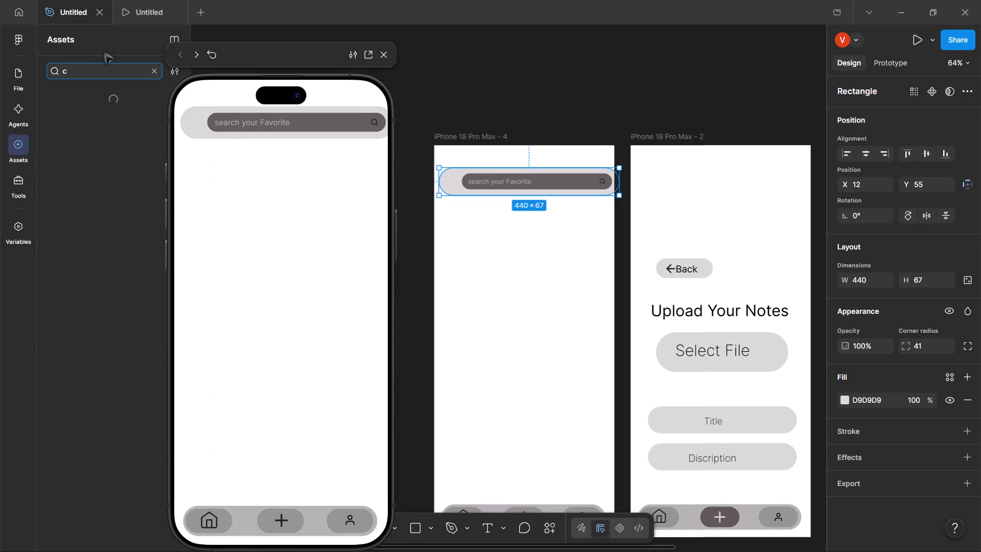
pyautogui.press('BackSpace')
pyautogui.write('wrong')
# Search the asset library for "X" and place the small X octagon icon in the rounded header before the search bar, about X 28, Y 84.
pyautogui.press('BackSpace')
pyautogui.press('BackSpace')
pyautogui.press('BackSpace')
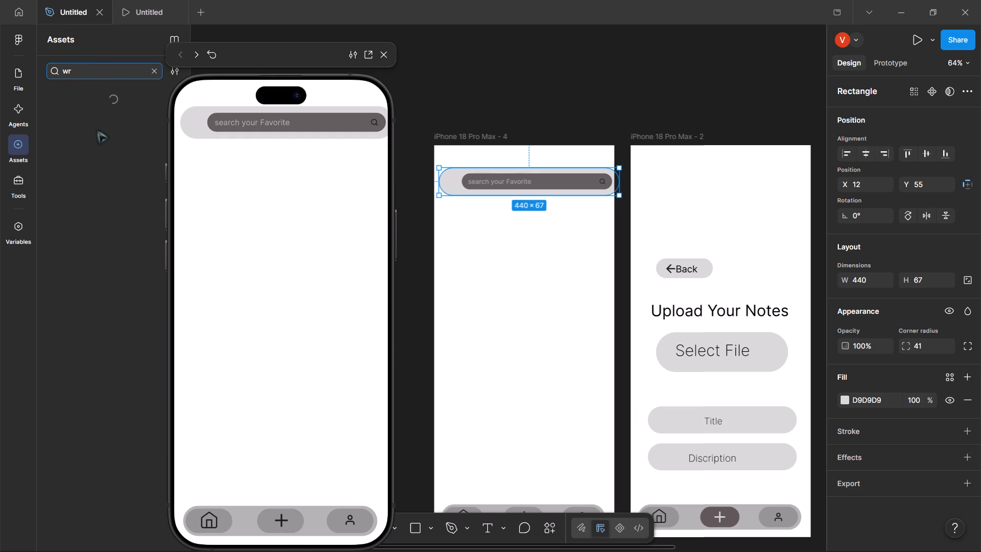
pyautogui.press('BackSpace')
pyautogui.press('BackSpace')
pyautogui.press('BackSpace')
pyautogui.hotkey('shift', 'x')
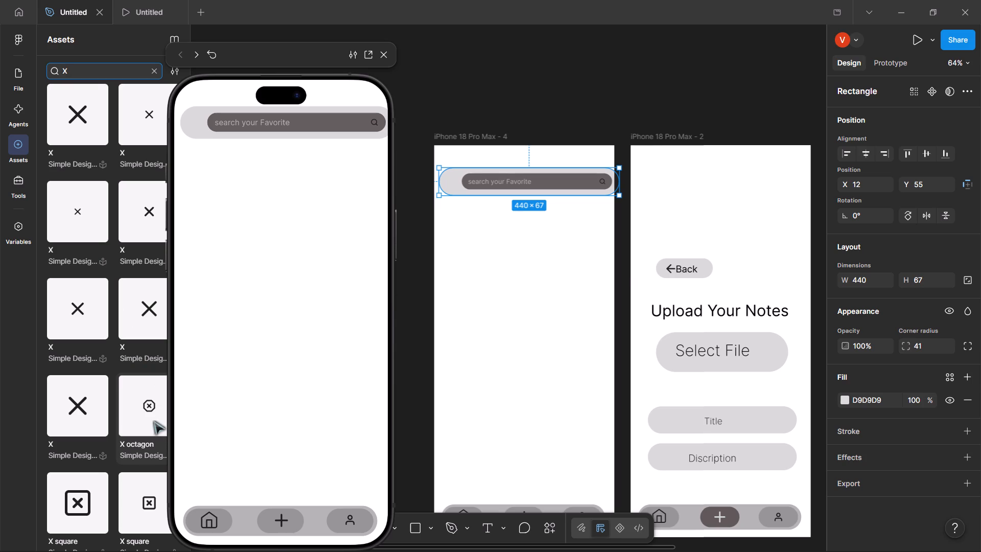
pyautogui.moveTo(147, 406); pyautogui.dragTo(454, 380)
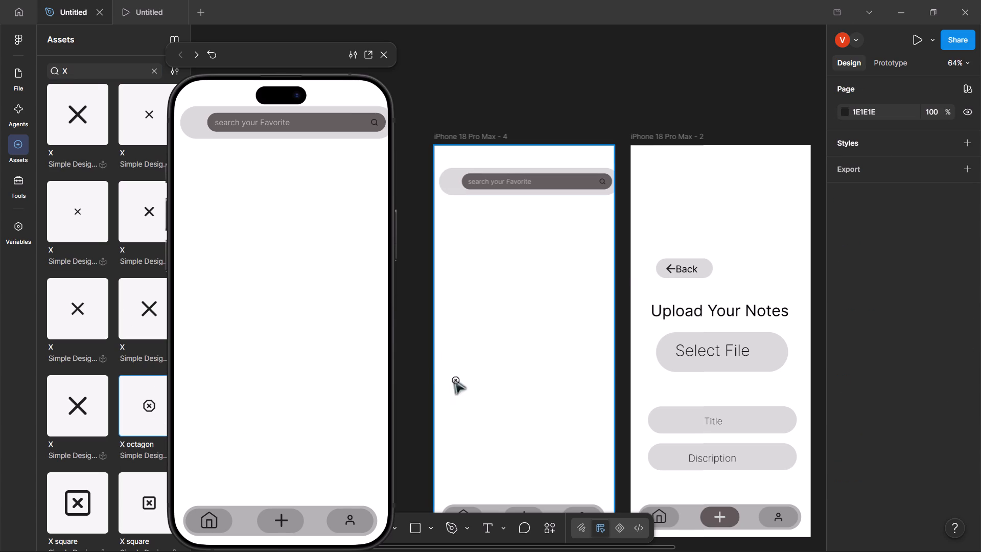
pyautogui.moveTo(454, 380); pyautogui.dragTo(453, 171)
pyautogui.moveTo(453, 171); pyautogui.dragTo(448, 185)
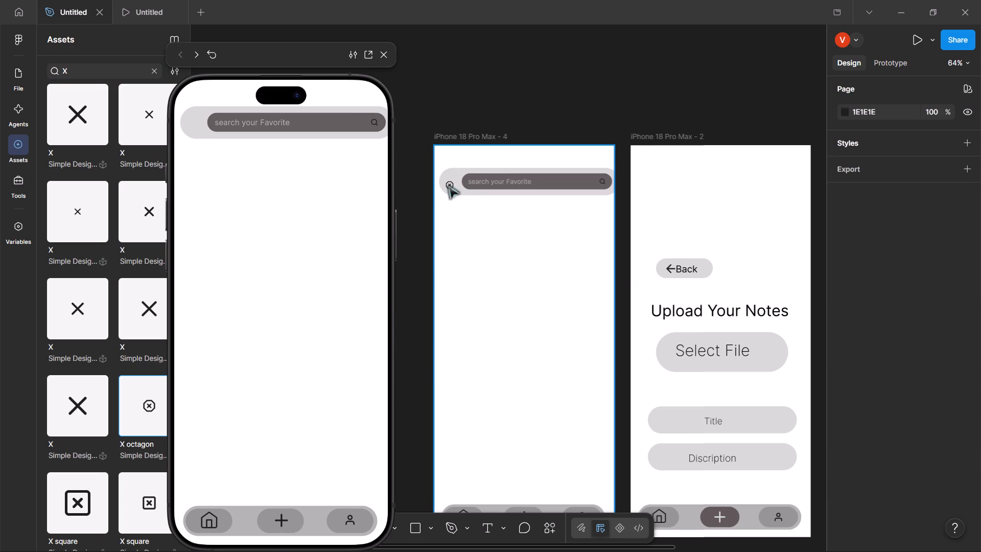
pyautogui.moveTo(448, 185); pyautogui.dragTo(448, 184)
pyautogui.click(448, 184)
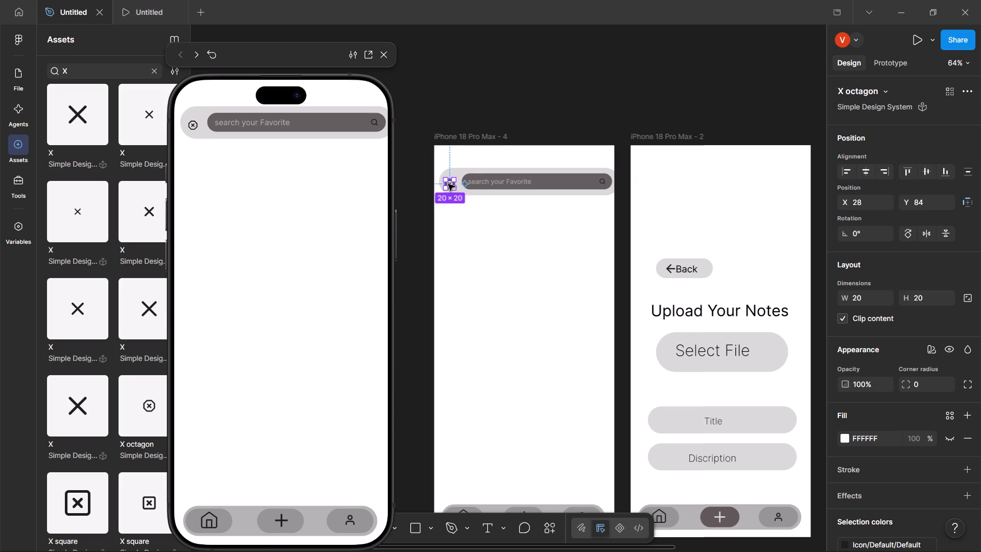
pyautogui.click(472, 264)
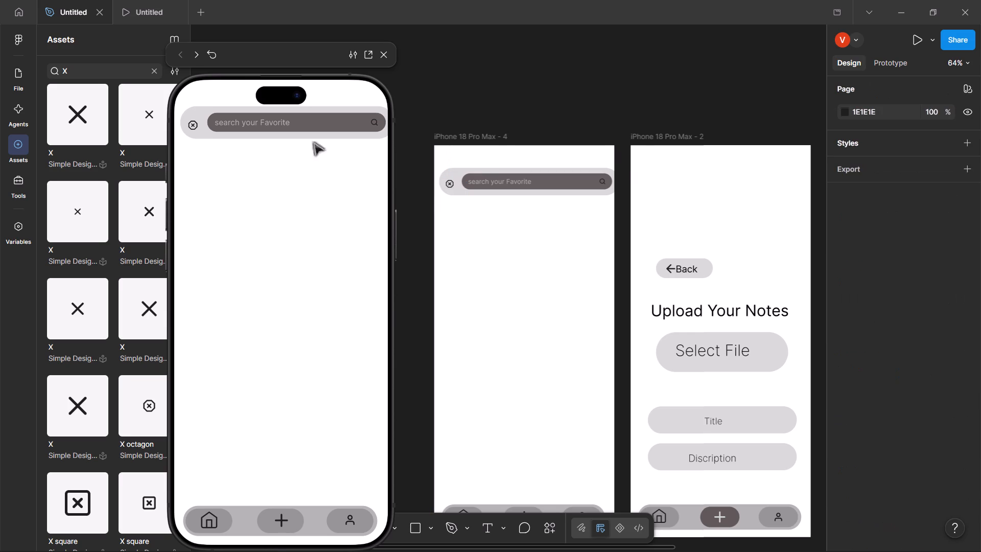
# Return to the layers view, minimize the interface, and move the phone preview clear of the iPhone 18 Pro Max - 4 frame.
pyautogui.click(10, 79)
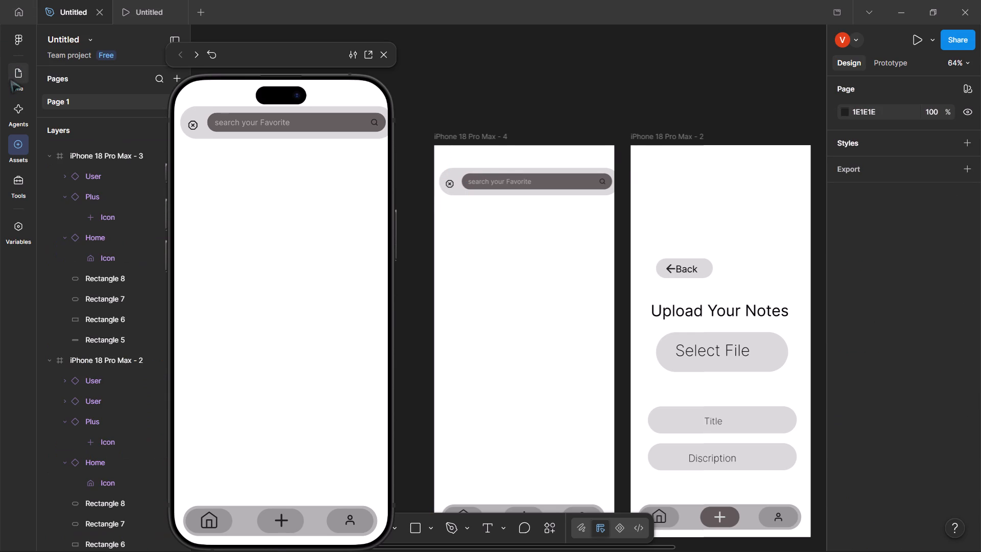
pyautogui.click(10, 79)
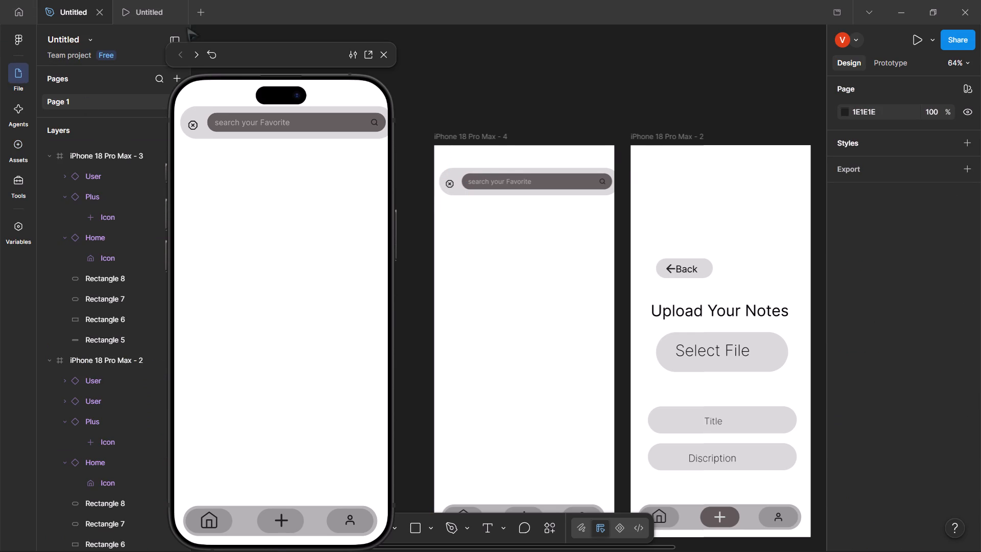
pyautogui.click(177, 35)
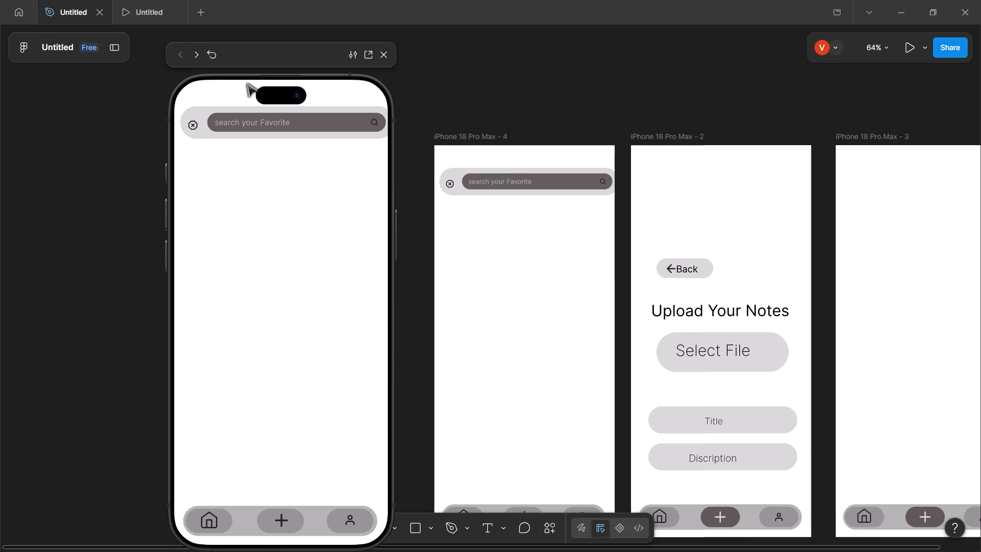
pyautogui.moveTo(230, 91); pyautogui.dragTo(201, 96)
pyautogui.moveTo(201, 96); pyautogui.dragTo(155, 96)
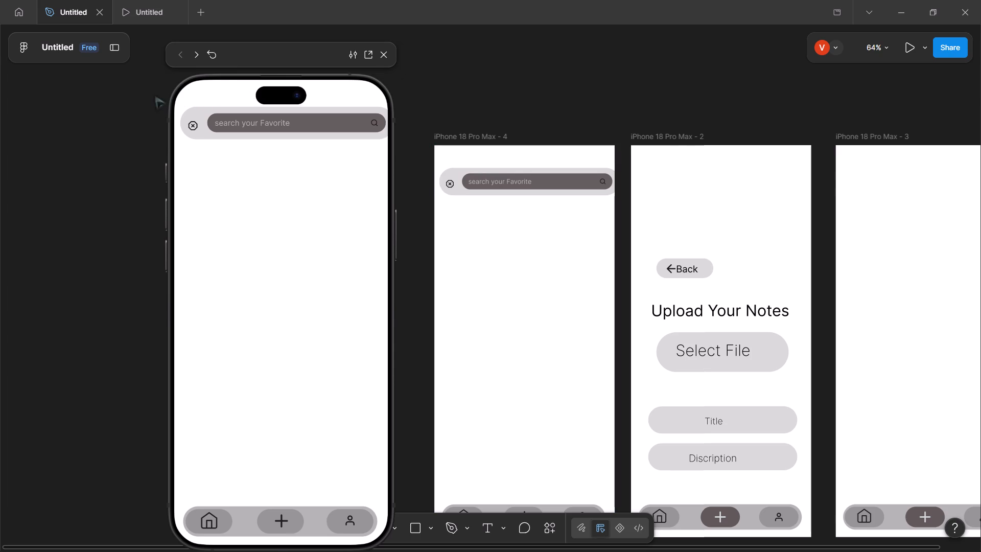
pyautogui.moveTo(155, 96); pyautogui.dragTo(254, 28)
pyautogui.click(254, 28)
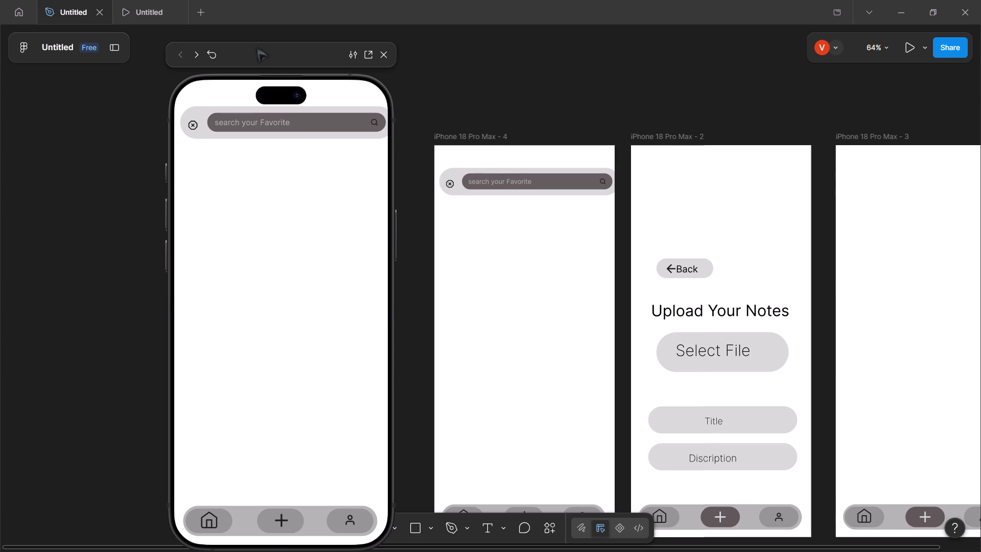
pyautogui.moveTo(257, 48); pyautogui.dragTo(77, 43)
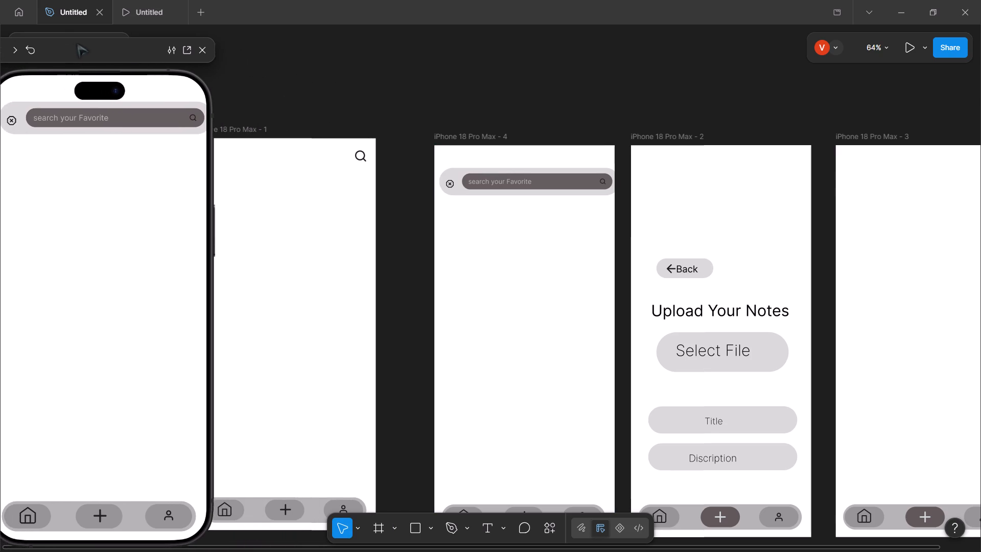
pyautogui.moveTo(77, 43); pyautogui.dragTo(100, 43)
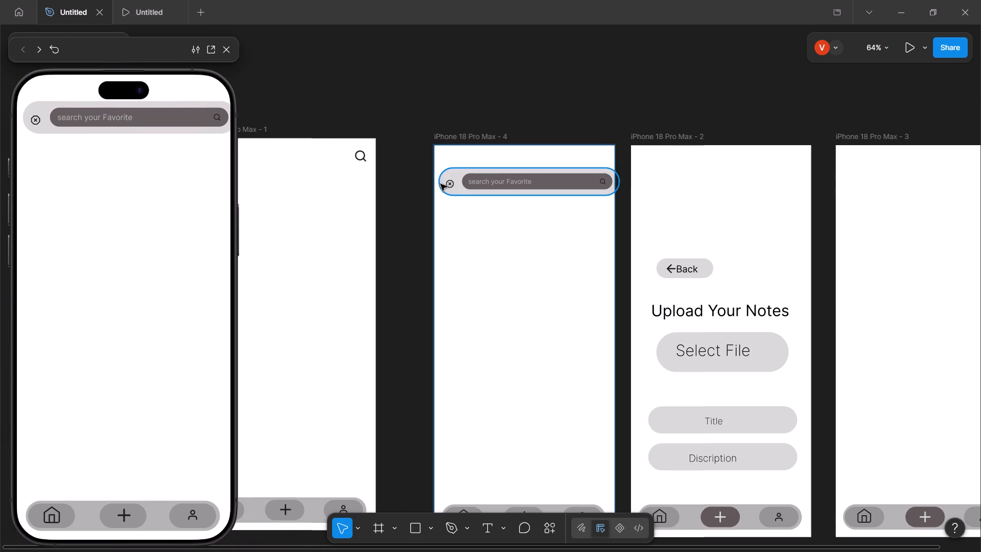
# Nudge the X octagon icon up to Y 77 in the search header.
pyautogui.click(452, 187)
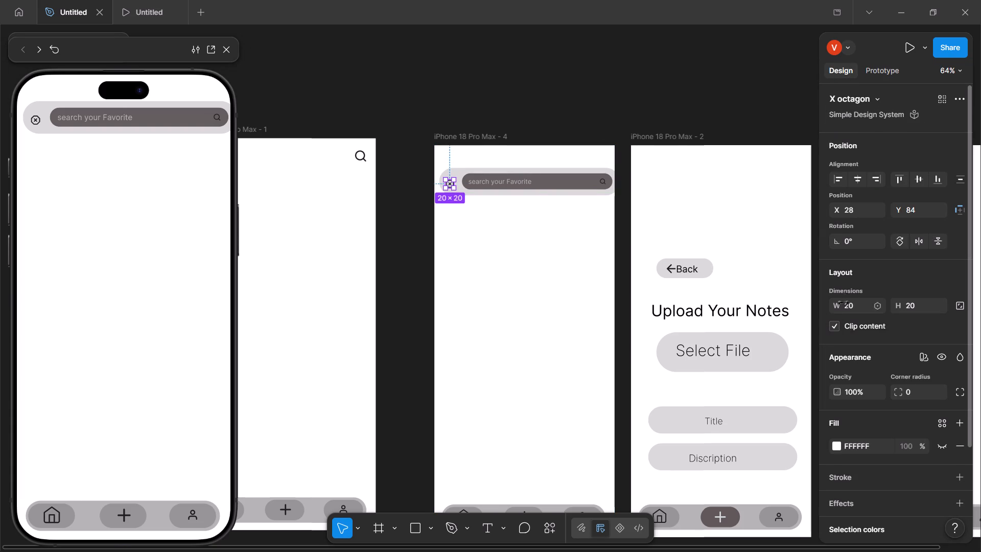
pyautogui.press('Up')
pyautogui.press('Up')
pyautogui.press('Up')
pyautogui.press('Up')
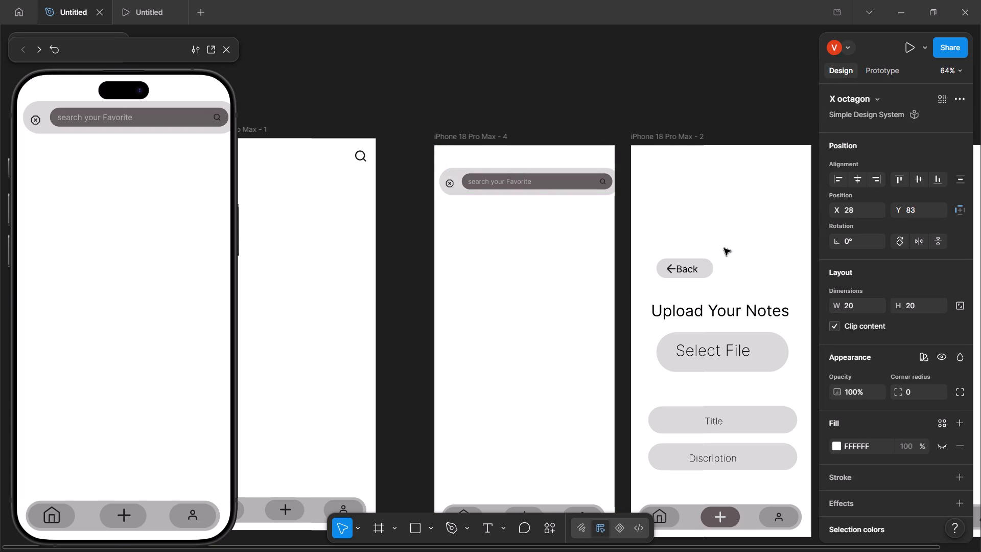
pyautogui.press('Up')
pyautogui.press('Up')
pyautogui.press('Up')
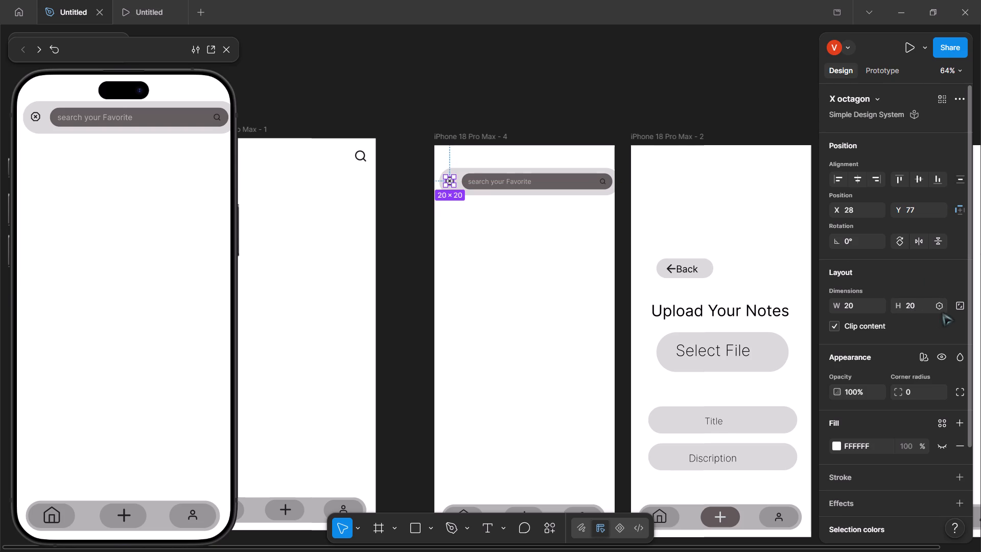
# Lock the X octagon icon's aspect ratio and enlarge it to 35 × 35.
pyautogui.click(957, 306)
pyautogui.press('Up')
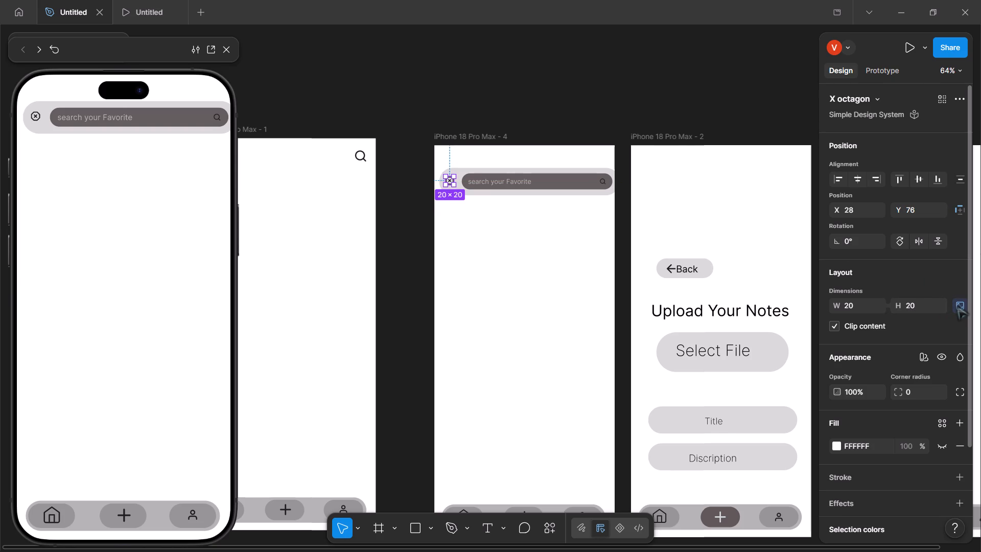
pyautogui.click(937, 310)
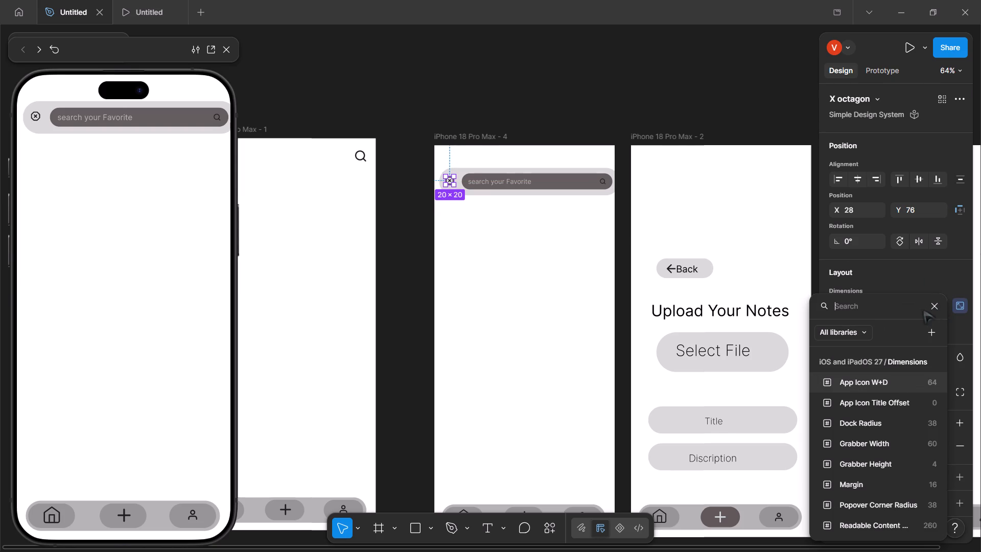
pyautogui.click(932, 310)
pyautogui.click(911, 306)
pyautogui.press('Up')
pyautogui.press('Up')
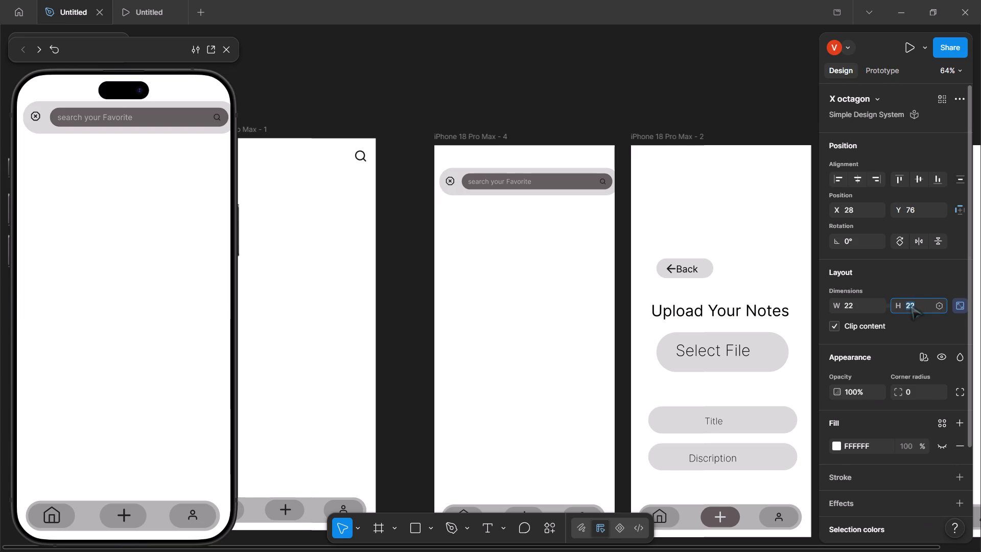
pyautogui.press('Up')
pyautogui.press('Up')
pyautogui.press('Up')
pyautogui.press('Up')
pyautogui.press('Up')
pyautogui.press('Up')
pyautogui.press('Up')
pyautogui.press('Up')
pyautogui.press('Up')
pyautogui.press('Up')
pyautogui.press('Up')
pyautogui.press('Up')
pyautogui.press('Up')
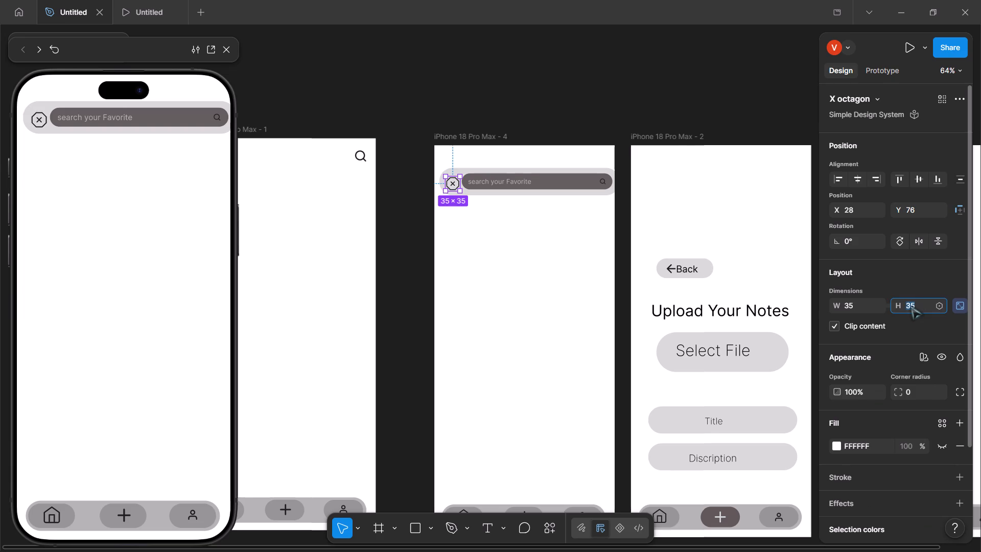
# Move the enlarged X octagon icon to X 25, Y 69 so it sits vertically centred beside the search bar.
pyautogui.press('Left')
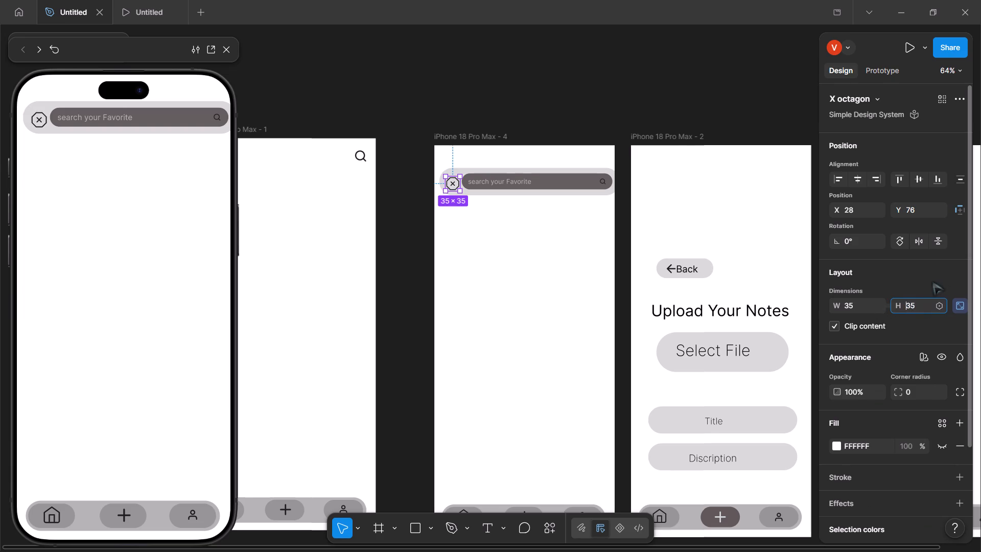
pyautogui.press('Left')
pyautogui.press('Left')
pyautogui.press('Left')
pyautogui.press('Left')
pyautogui.press('Left')
pyautogui.press('Left')
pyautogui.press('Left')
pyautogui.press('Left')
pyautogui.press('Left')
pyautogui.click(440, 186)
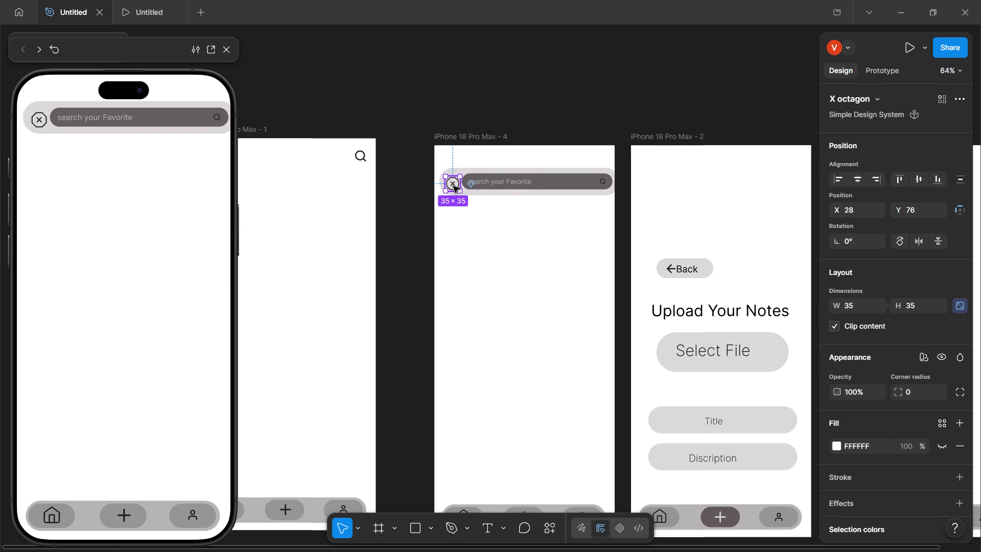
pyautogui.click(453, 186)
pyautogui.press('Left')
pyautogui.press('Left')
pyautogui.press('Left')
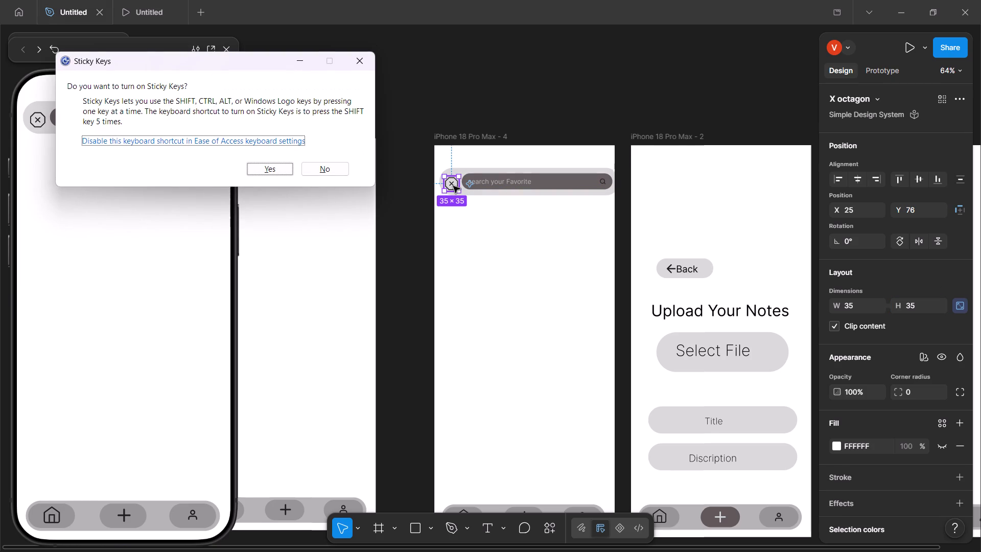
pyautogui.press('Up')
pyautogui.press('Up')
pyautogui.press('Up')
pyautogui.press('Up')
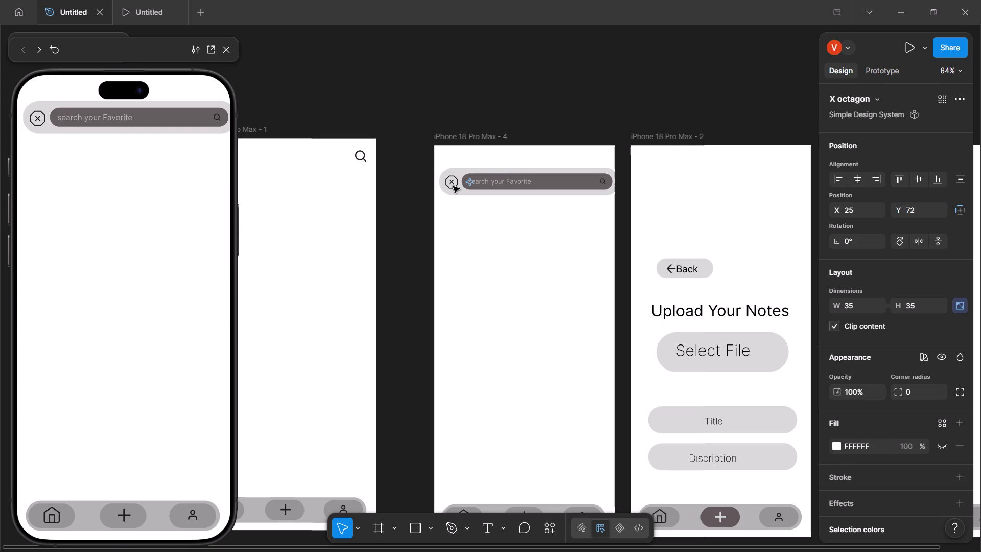
pyautogui.press('Up')
pyautogui.press('Up')
pyautogui.press('Up')
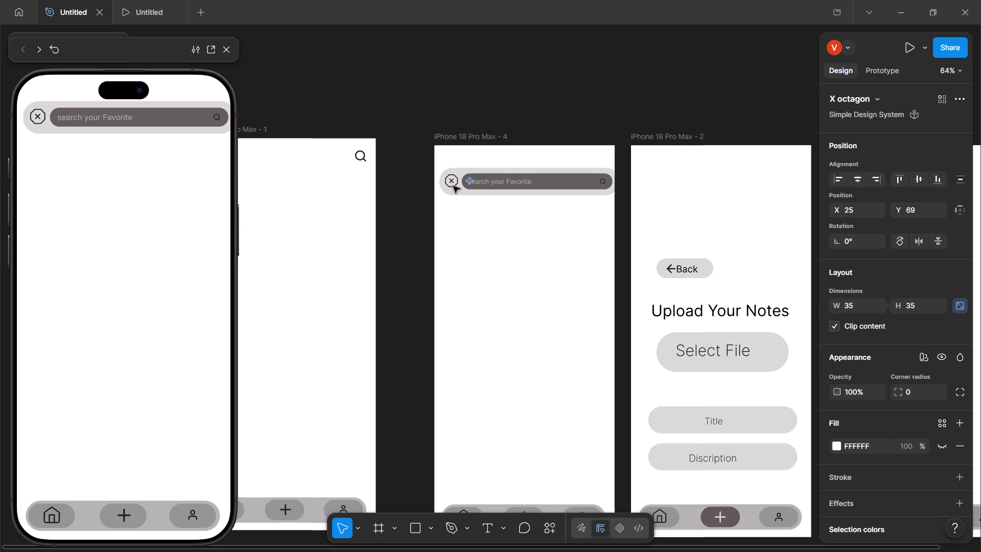
# Link the X octagon icon on iPhone 18 Pro Max - 4 to iPhone 18 Pro Max - 1 with an on-tap Navigate to interaction.
pyautogui.click(450, 182)
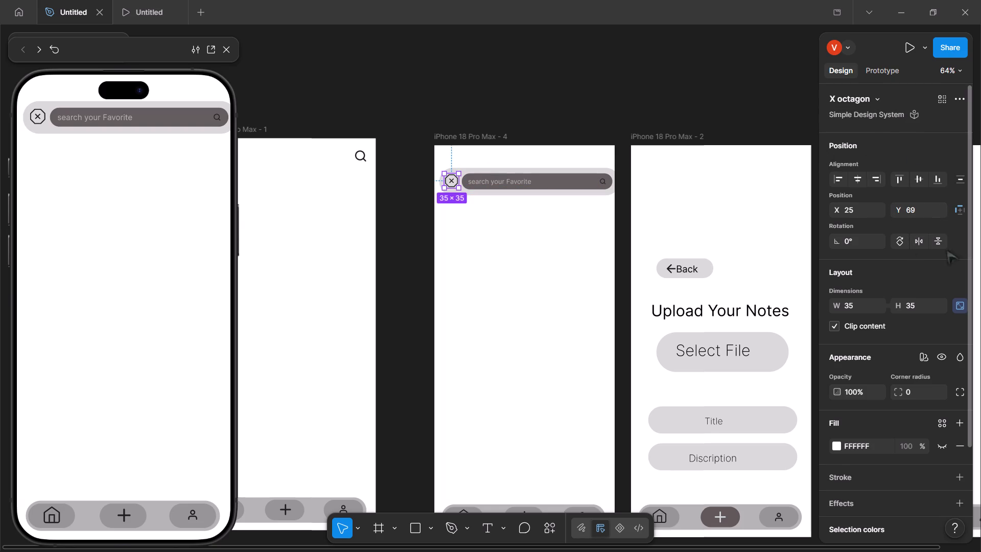
pyautogui.moveTo(895, 61); pyautogui.dragTo(895, 64)
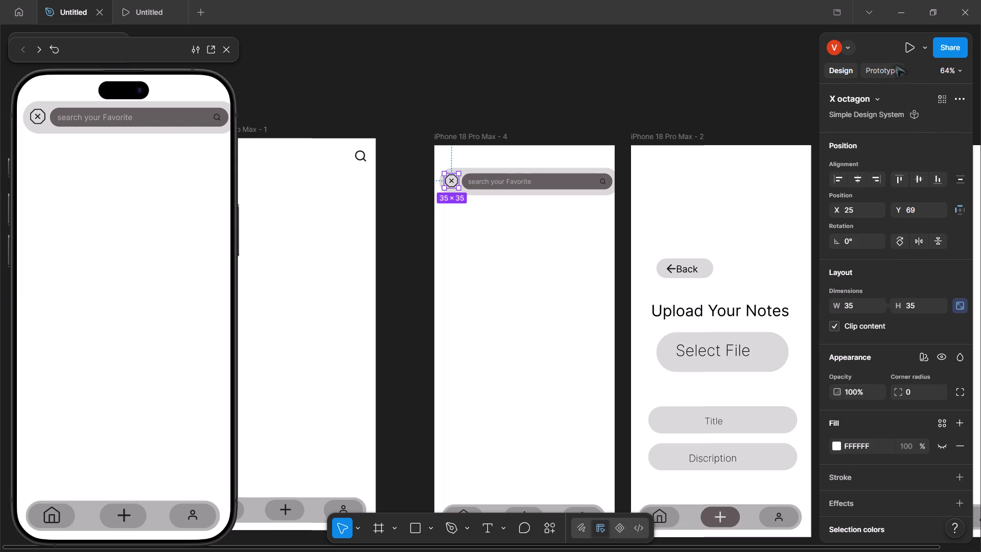
pyautogui.moveTo(895, 64); pyautogui.dragTo(895, 67)
pyautogui.click(895, 67)
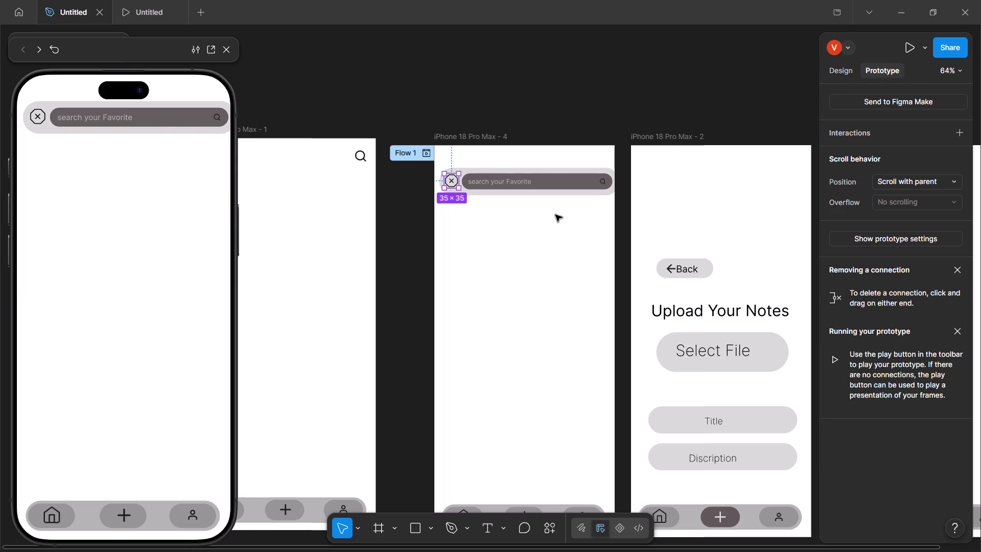
pyautogui.hscroll(3, 555, 215)
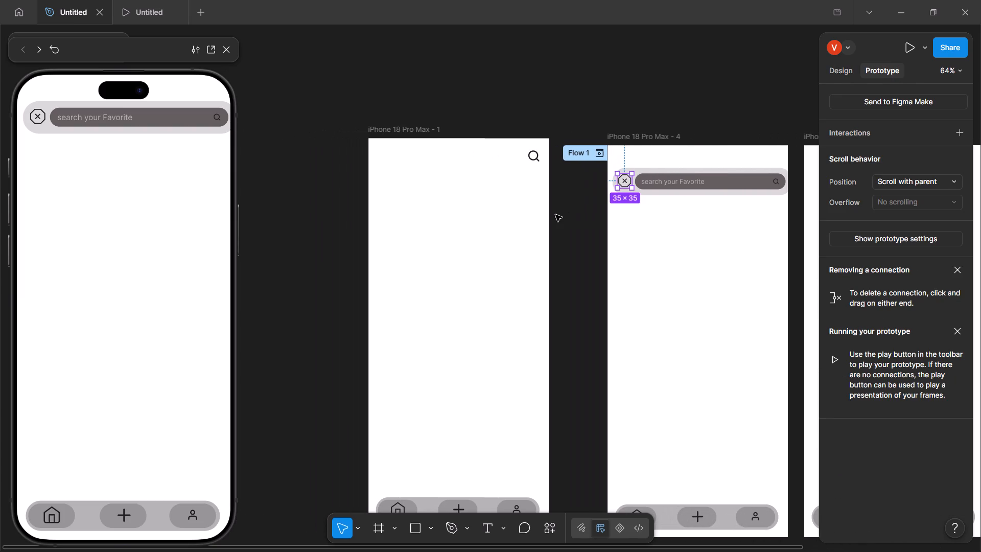
pyautogui.moveTo(619, 183); pyautogui.dragTo(598, 176)
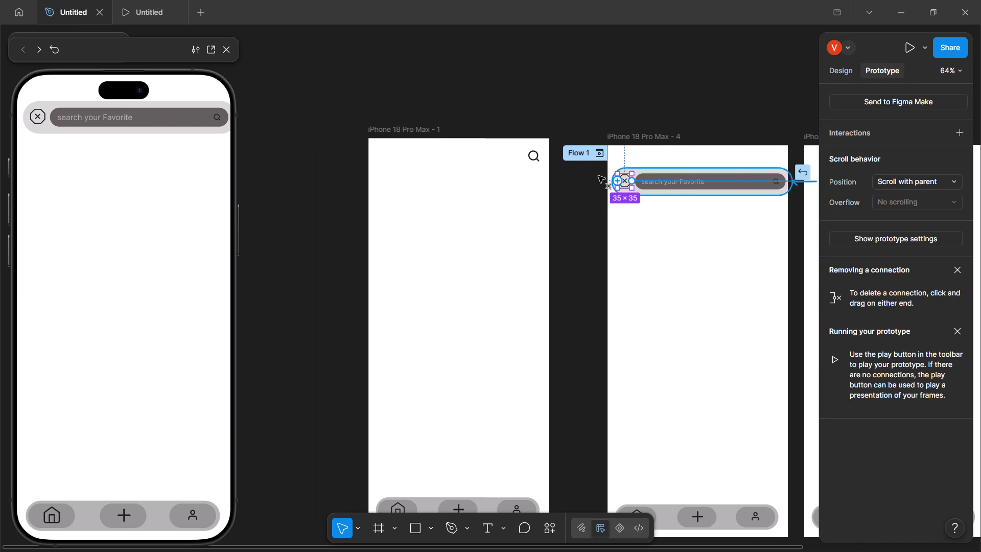
pyautogui.moveTo(598, 176); pyautogui.dragTo(544, 155)
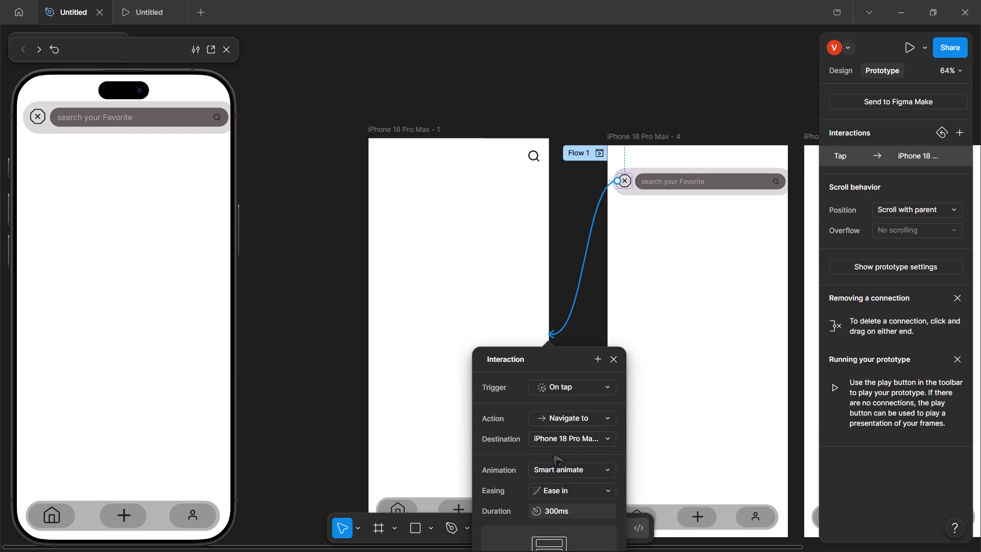
pyautogui.scroll(-1, 553, 454)
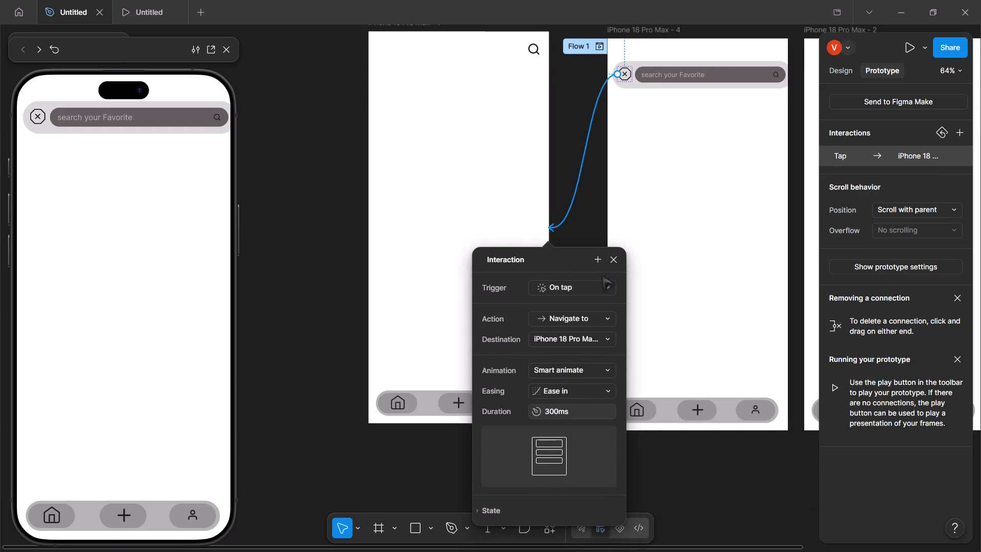
pyautogui.click(610, 261)
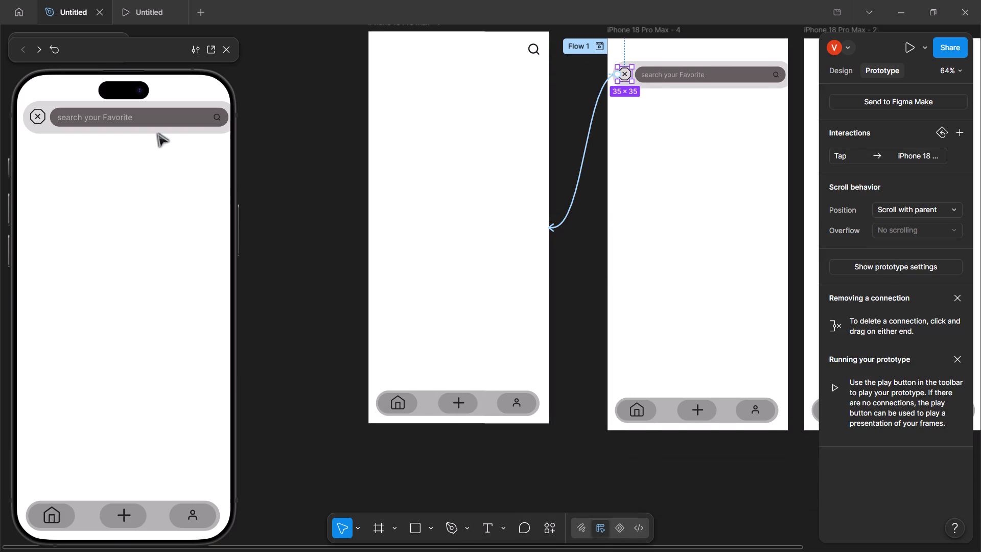
# Test the search and close icons in the phone preview by switching repeatedly between the home and search screens.
pyautogui.click(31, 113)
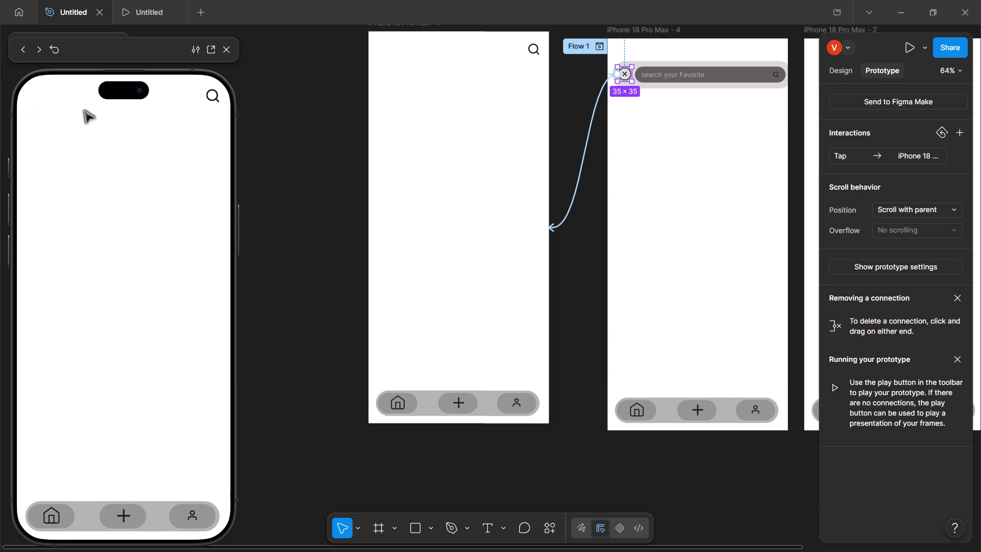
pyautogui.click(209, 97)
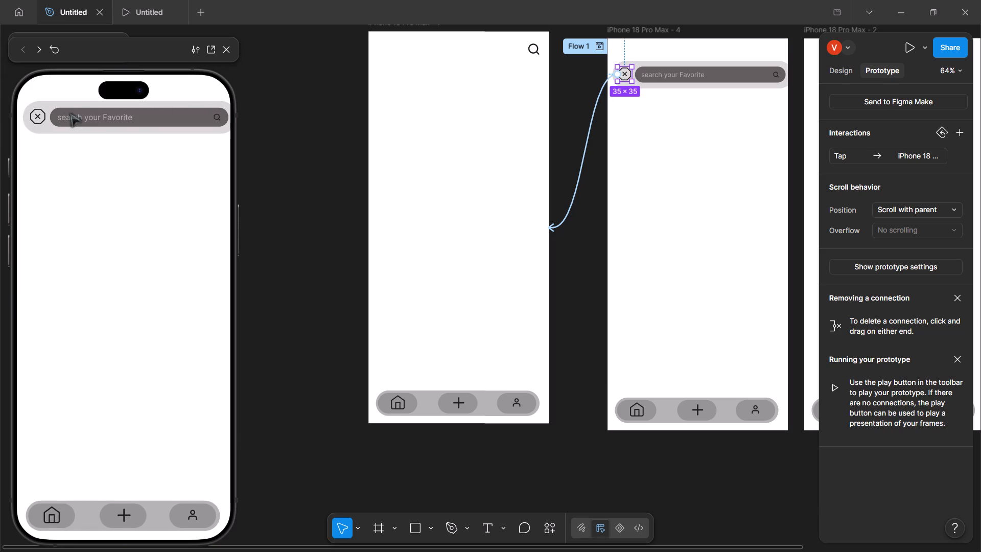
pyautogui.click(39, 114)
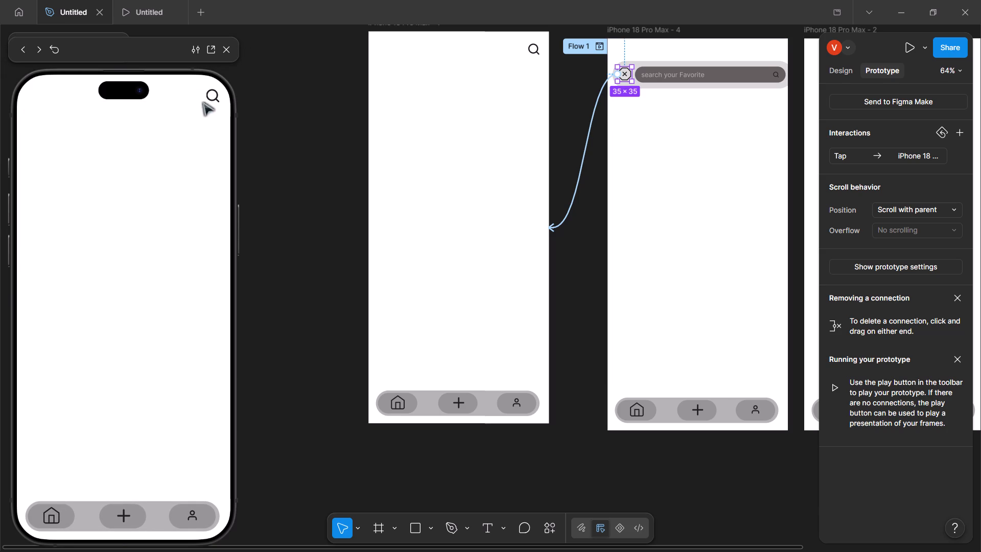
pyautogui.click(209, 99)
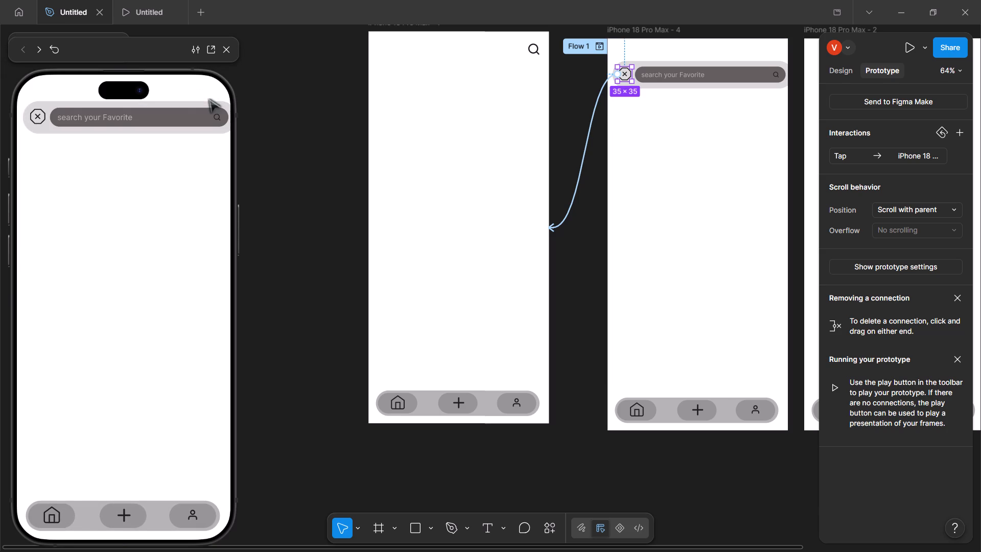
pyautogui.click(39, 111)
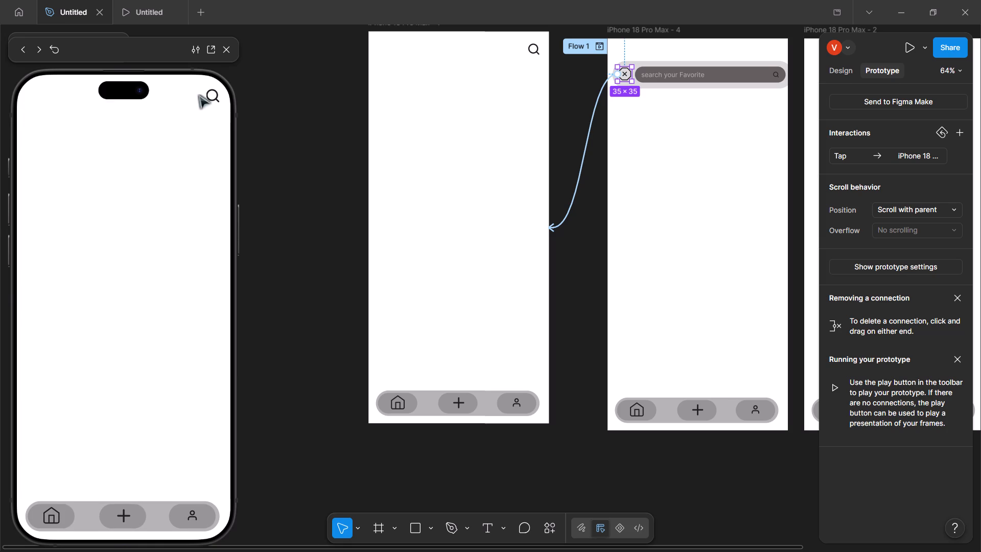
pyautogui.click(212, 98)
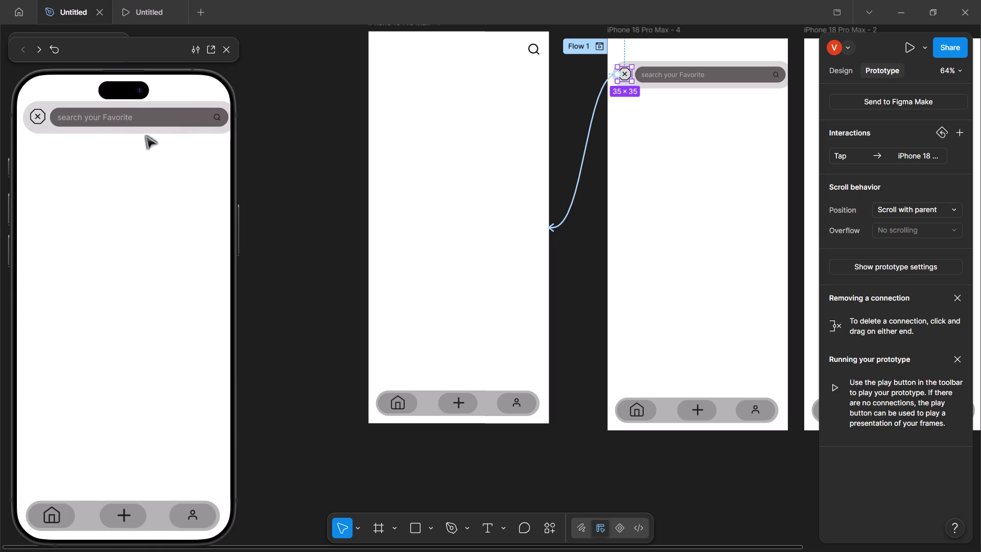
pyautogui.click(36, 112)
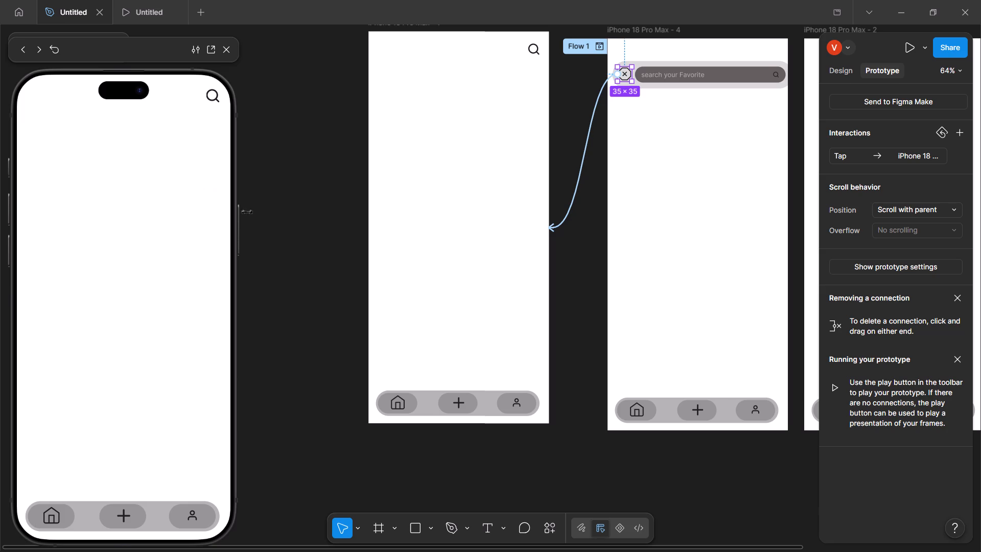
pyautogui.scroll(2, 447, 198)
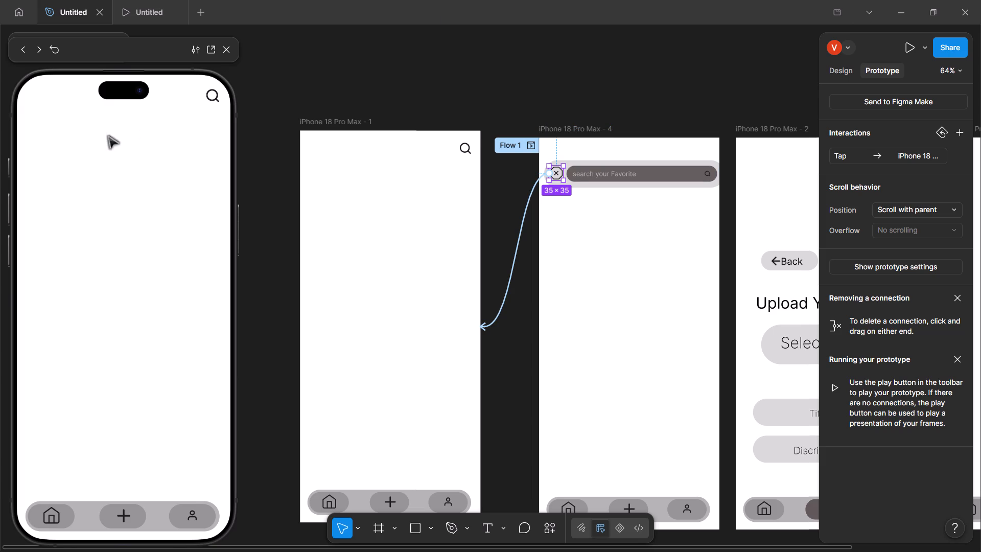
pyautogui.click(73, 506)
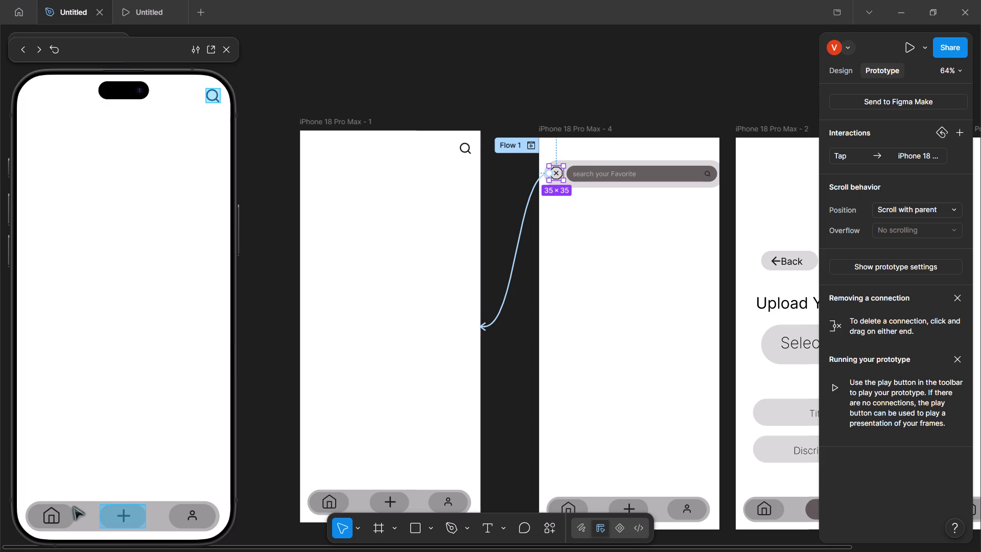
pyautogui.click(63, 468)
pyautogui.moveTo(63, 468); pyautogui.dragTo(279, 491)
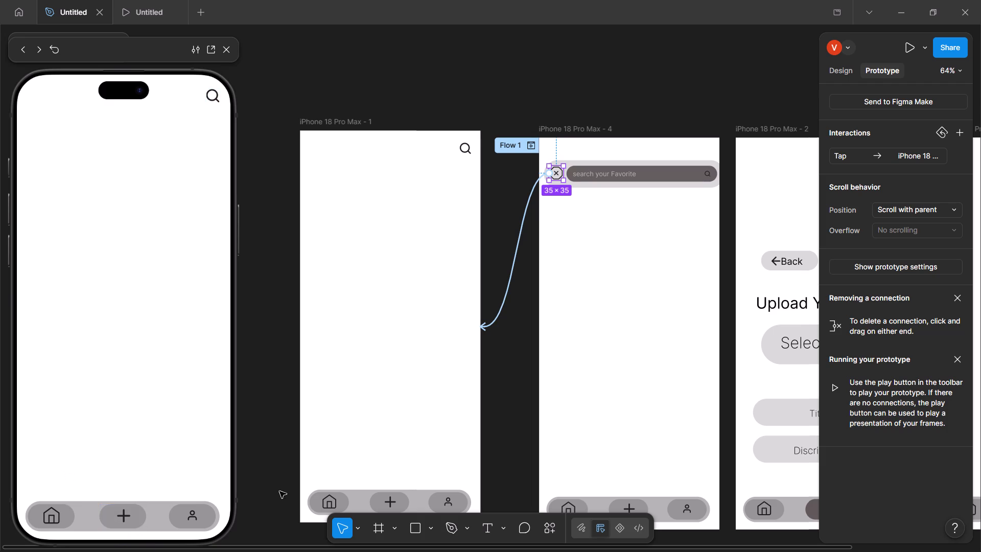
# Add a Drop shadow motion property to all bottom navigation bar elements on iPhone 18 Pro Max - 1.
pyautogui.scroll(-1, 320, 467)
pyautogui.moveTo(321, 357); pyautogui.dragTo(477, 411)
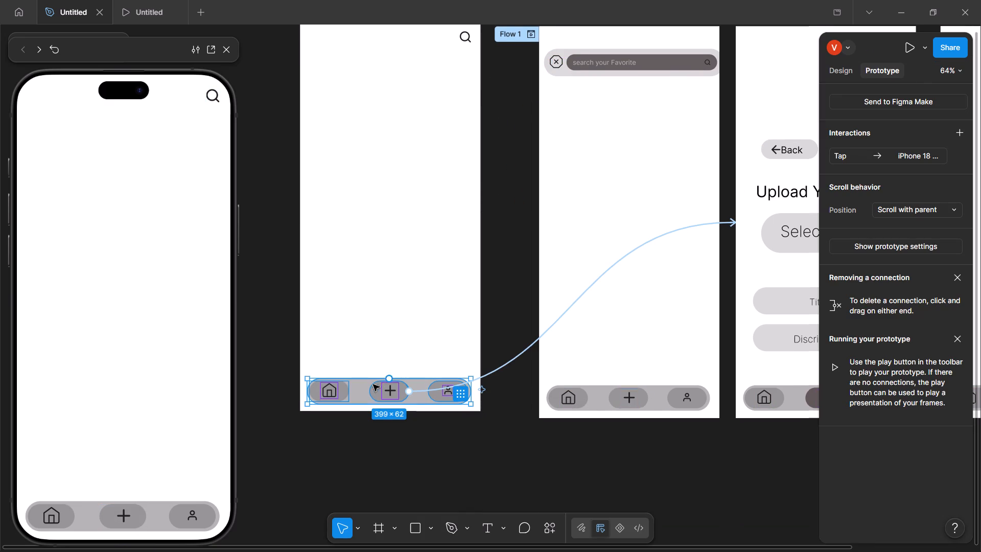
pyautogui.rightClick(366, 385)
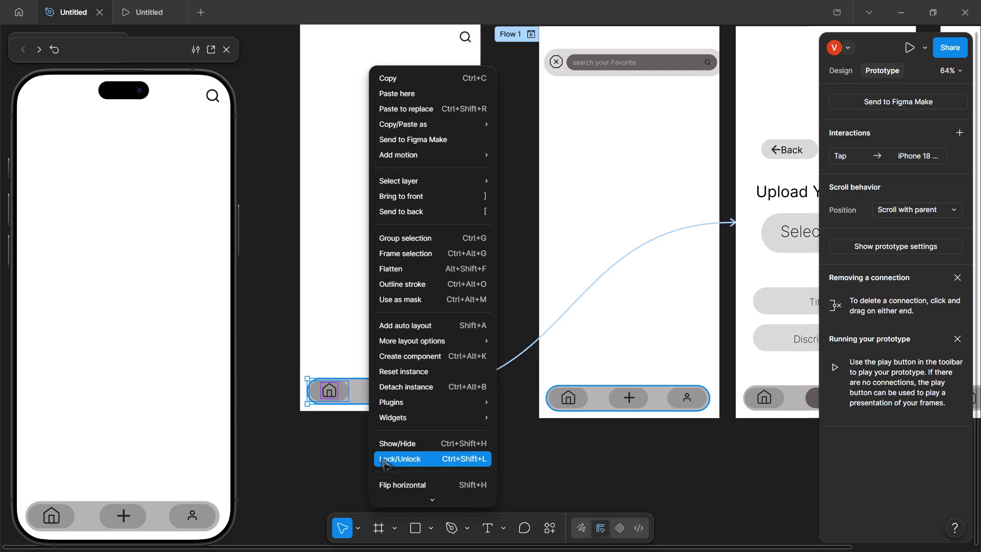
pyautogui.scroll(-1, 413, 379)
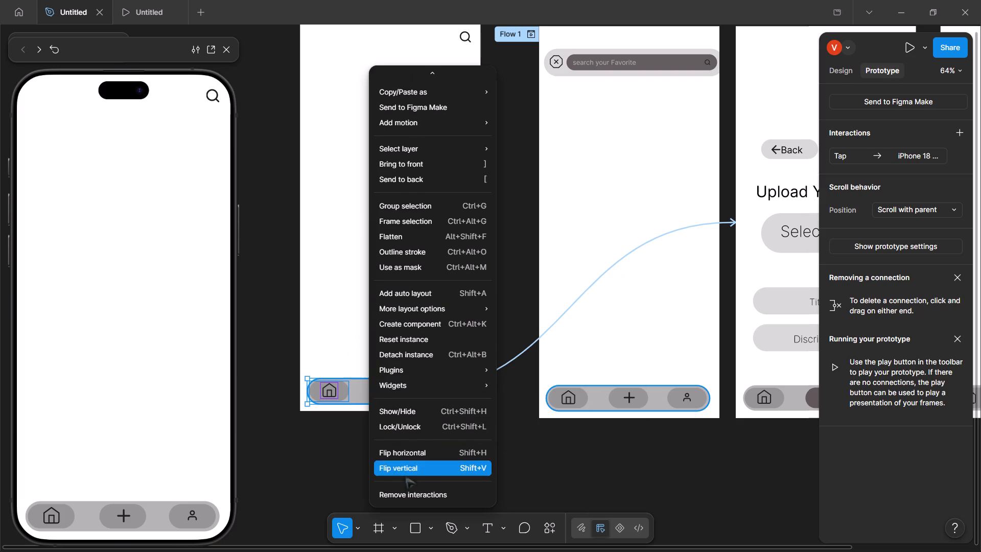
pyautogui.scroll(1, 427, 345)
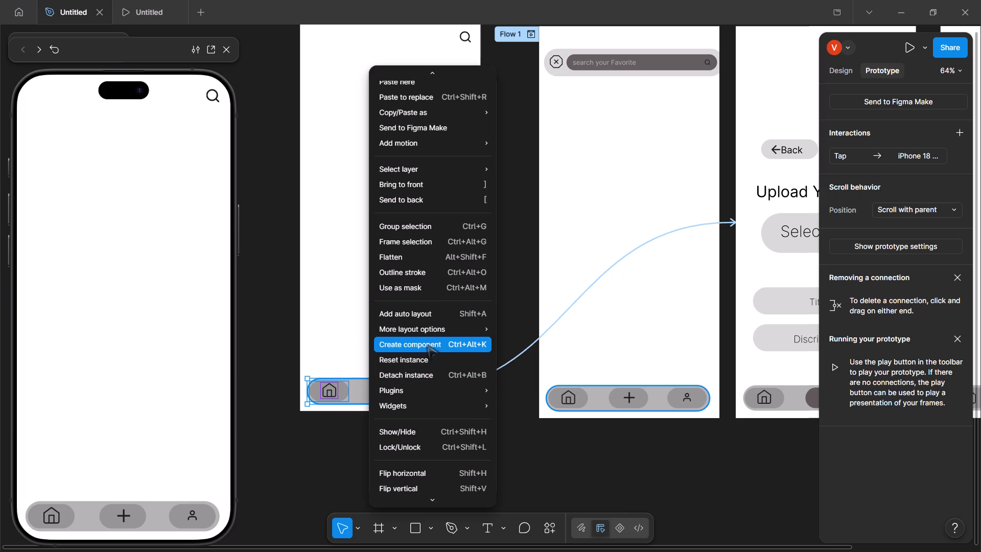
pyautogui.scroll(1, 427, 345)
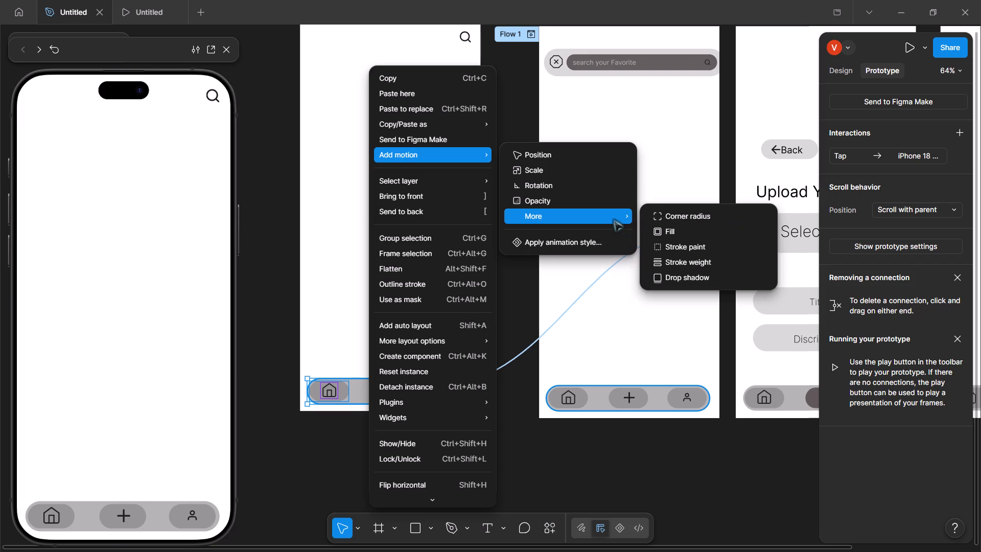
pyautogui.click(679, 275)
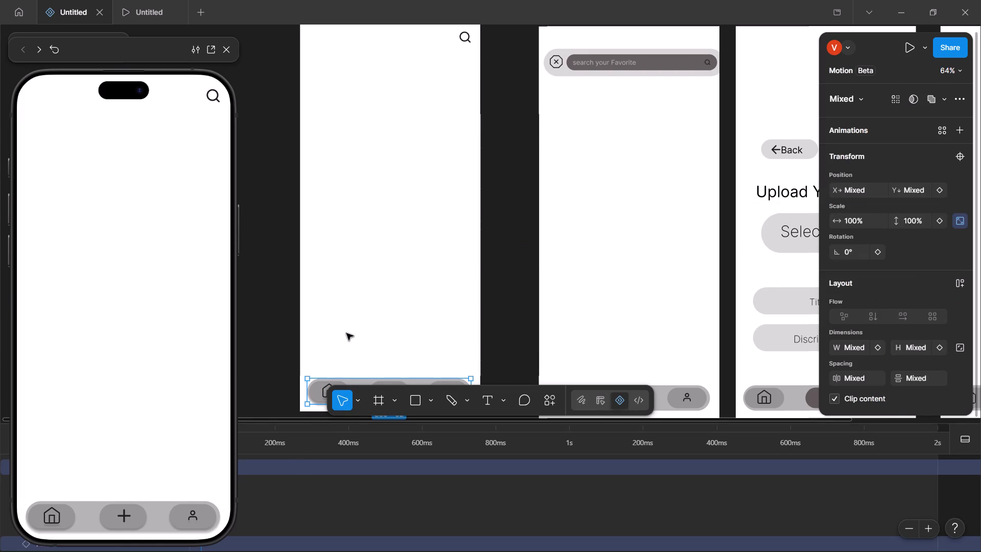
# Change the 959595 fill of the selected navigation bar's button backgrounds to F5F3F3.
pyautogui.scroll(-1, 875, 245)
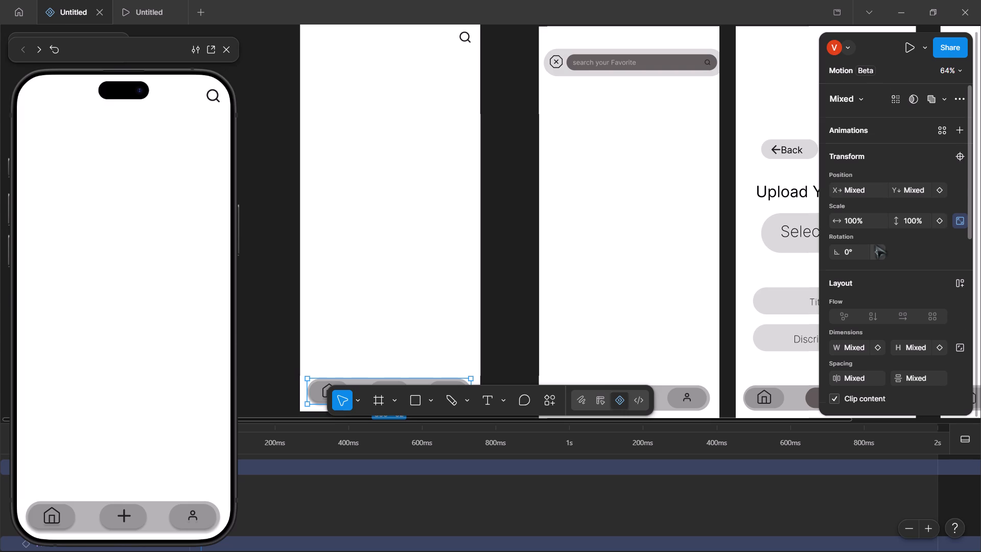
pyautogui.scroll(-2, 875, 245)
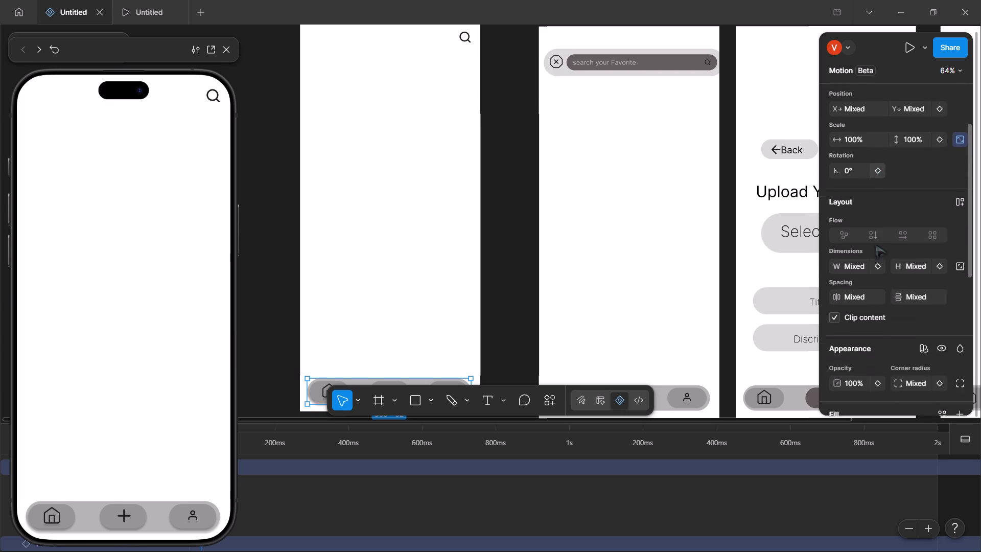
pyautogui.scroll(-5, 875, 245)
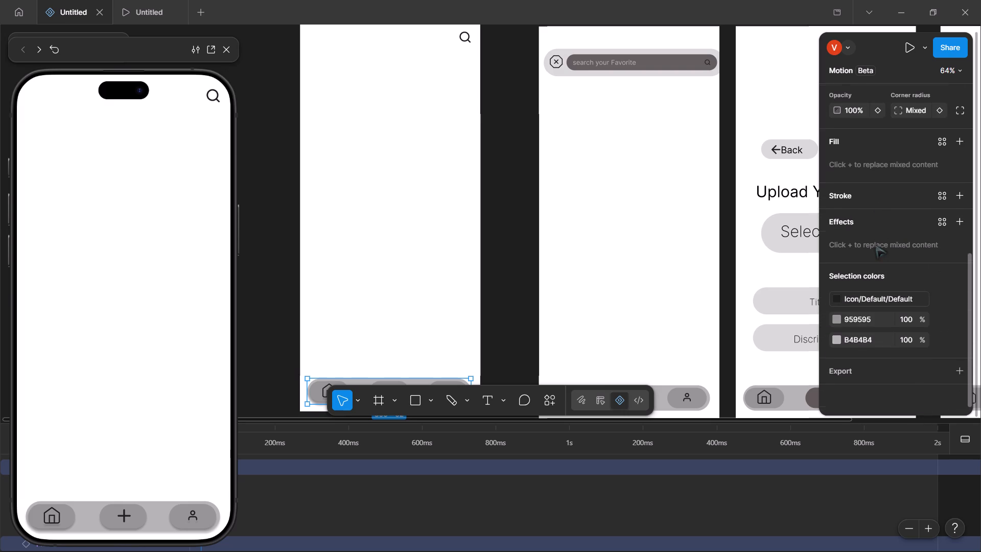
pyautogui.scroll(-1, 875, 245)
pyautogui.click(832, 319)
pyautogui.moveTo(804, 304); pyautogui.dragTo(714, 300)
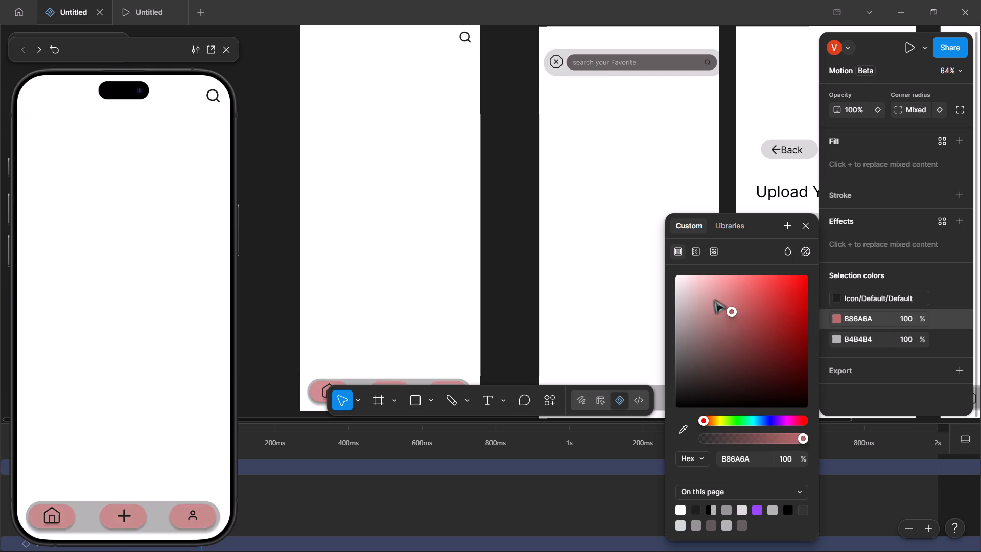
pyautogui.moveTo(714, 300); pyautogui.dragTo(708, 293)
pyautogui.moveTo(690, 294); pyautogui.dragTo(677, 280)
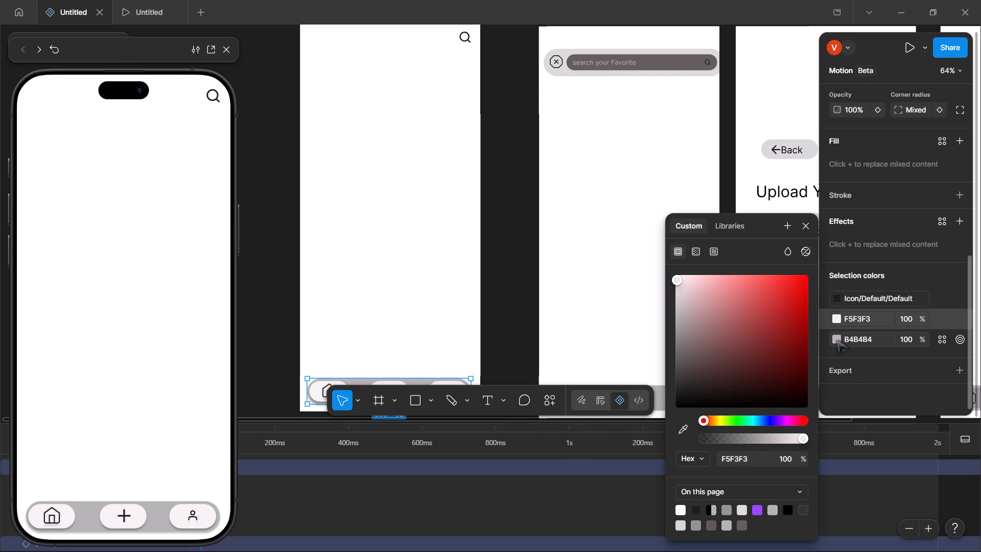
# Apply the M3/Elevation Light/2 effect style to the selected bottom navigation bar elements.
pyautogui.scroll(-2, 864, 290)
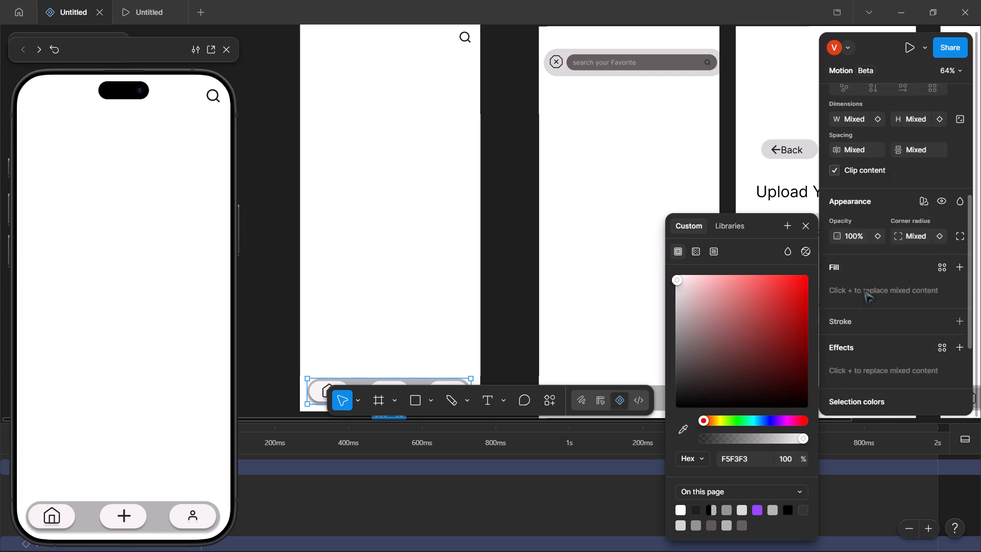
pyautogui.scroll(2, 864, 290)
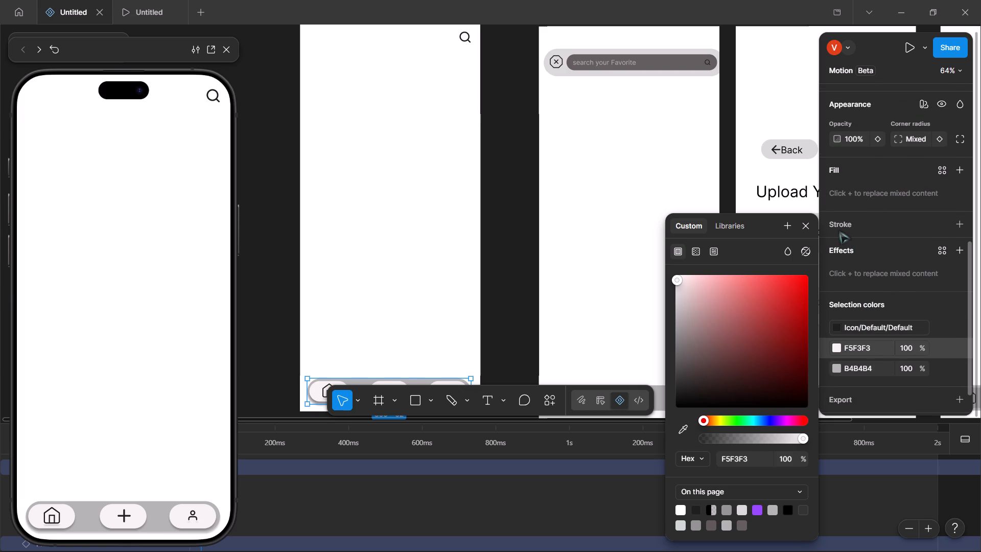
pyautogui.click(851, 254)
pyautogui.click(851, 254)
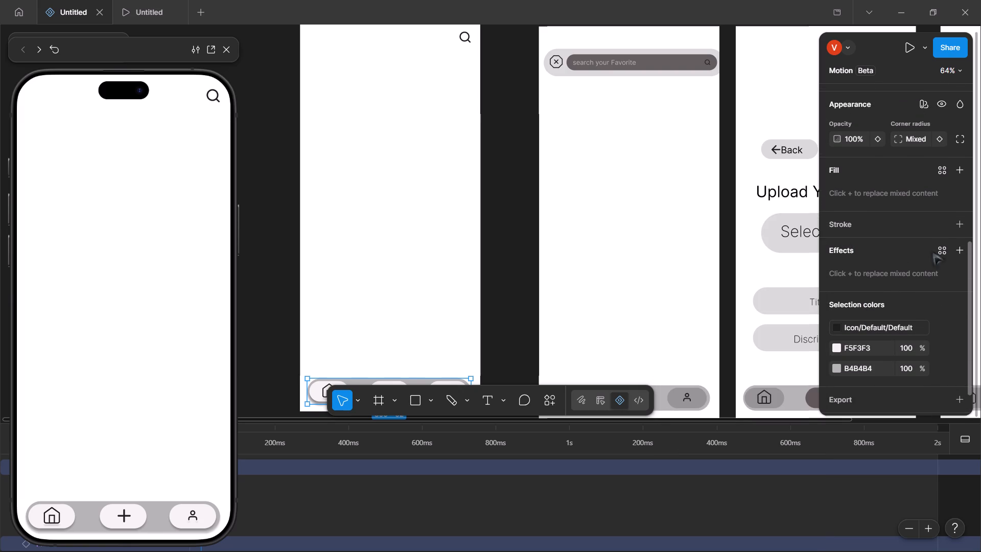
pyautogui.click(947, 248)
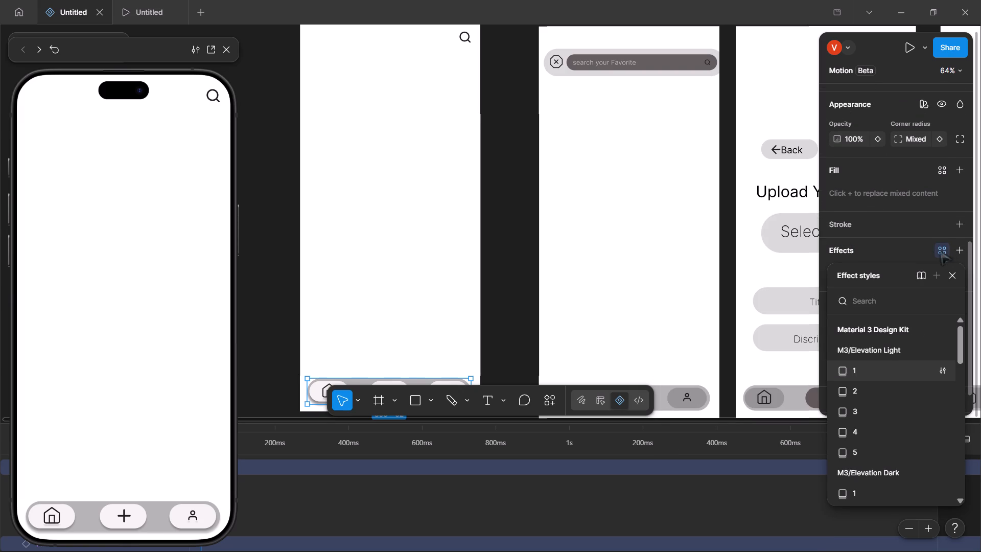
pyautogui.click(853, 388)
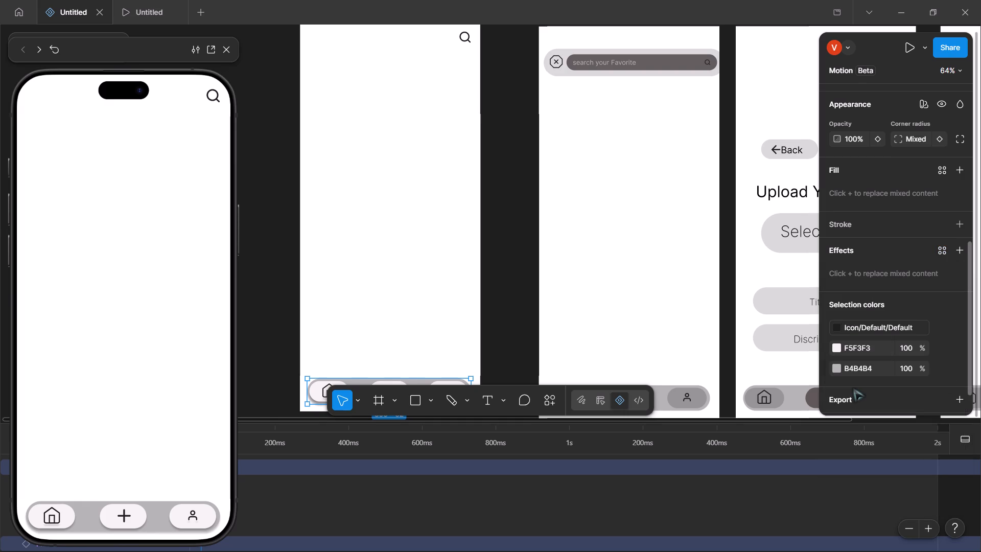
pyautogui.scroll(1, 871, 238)
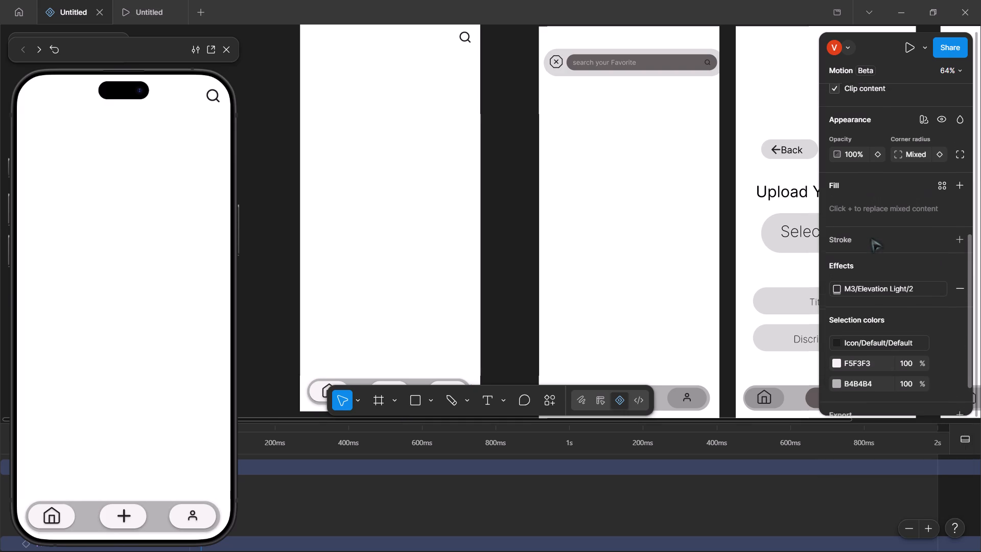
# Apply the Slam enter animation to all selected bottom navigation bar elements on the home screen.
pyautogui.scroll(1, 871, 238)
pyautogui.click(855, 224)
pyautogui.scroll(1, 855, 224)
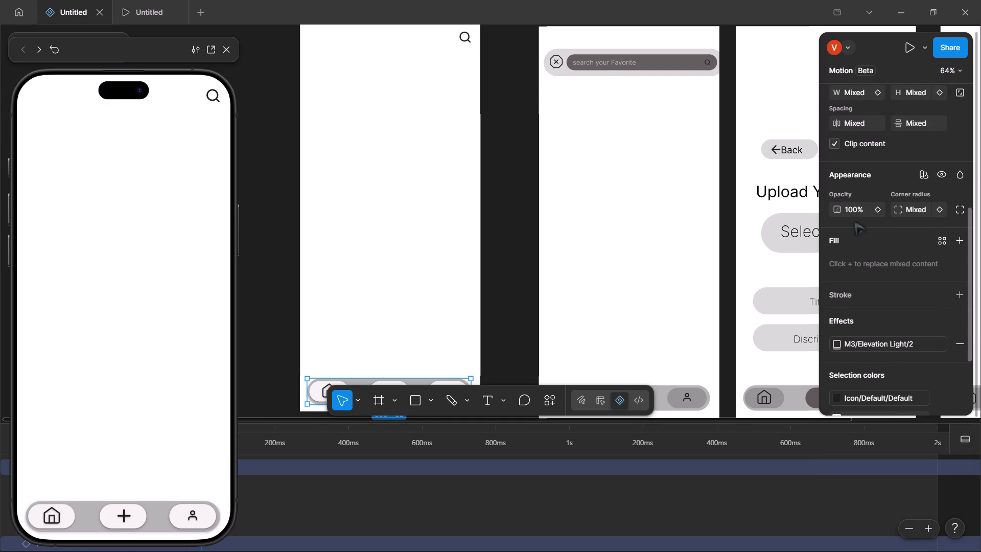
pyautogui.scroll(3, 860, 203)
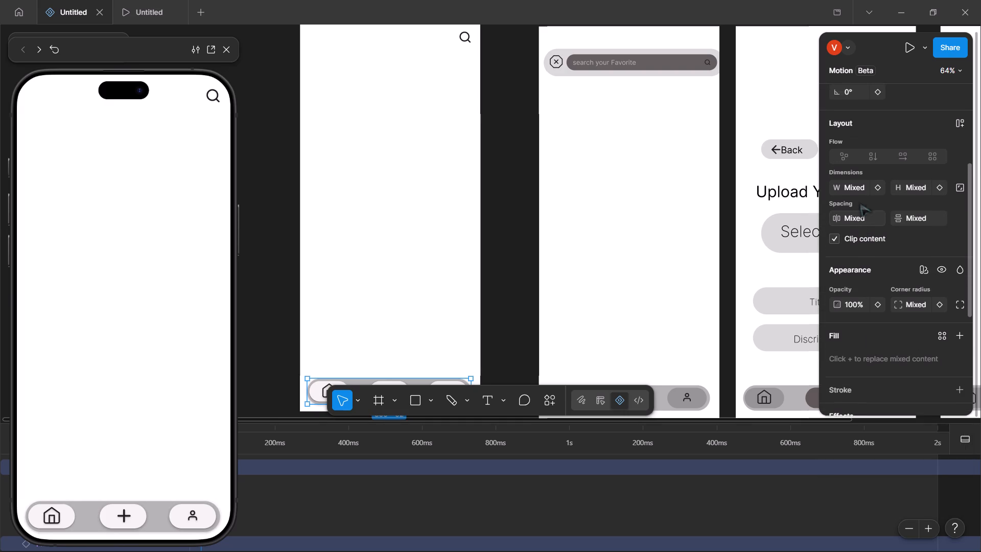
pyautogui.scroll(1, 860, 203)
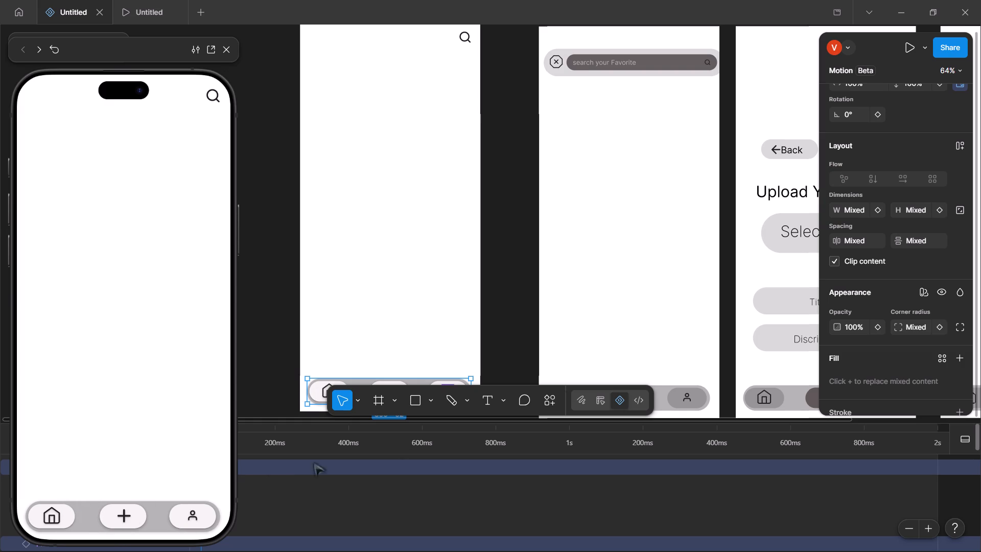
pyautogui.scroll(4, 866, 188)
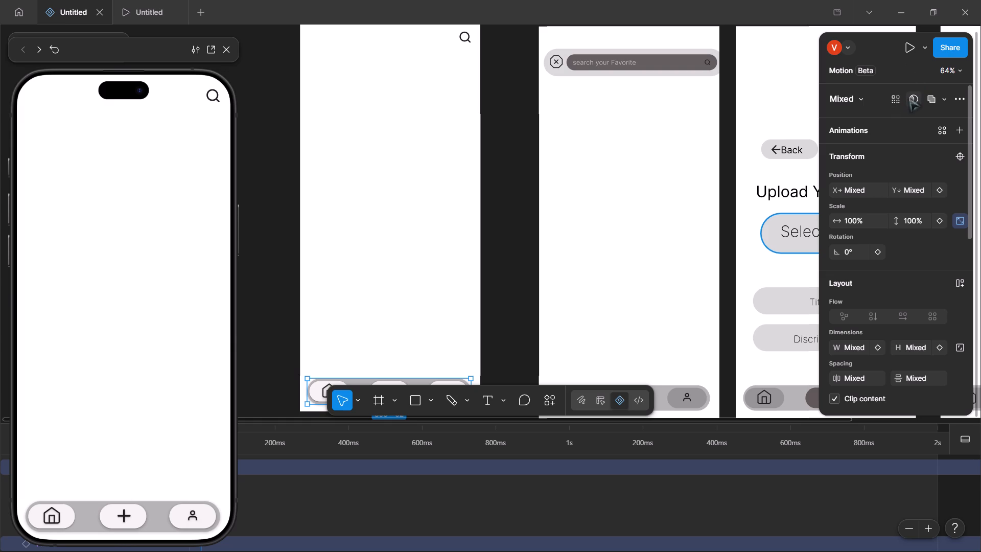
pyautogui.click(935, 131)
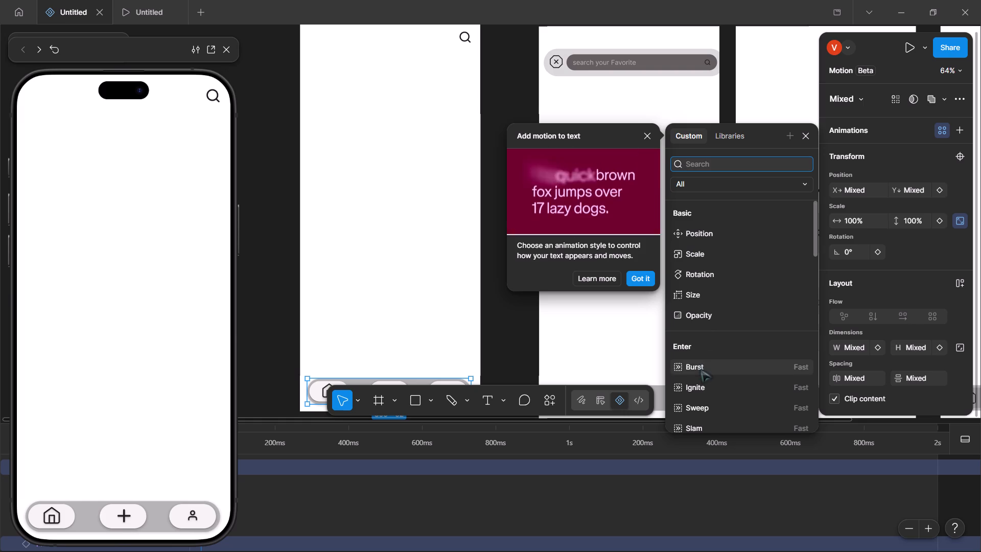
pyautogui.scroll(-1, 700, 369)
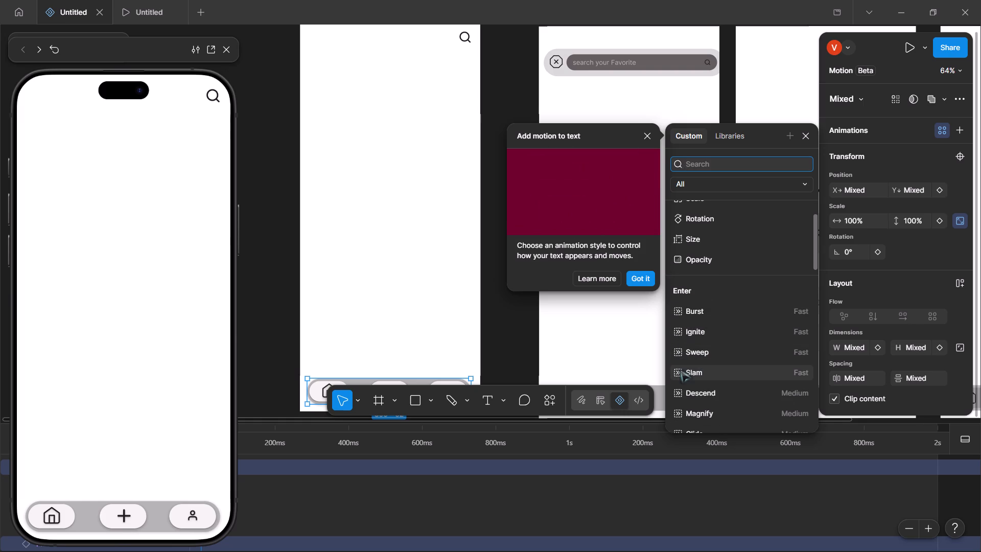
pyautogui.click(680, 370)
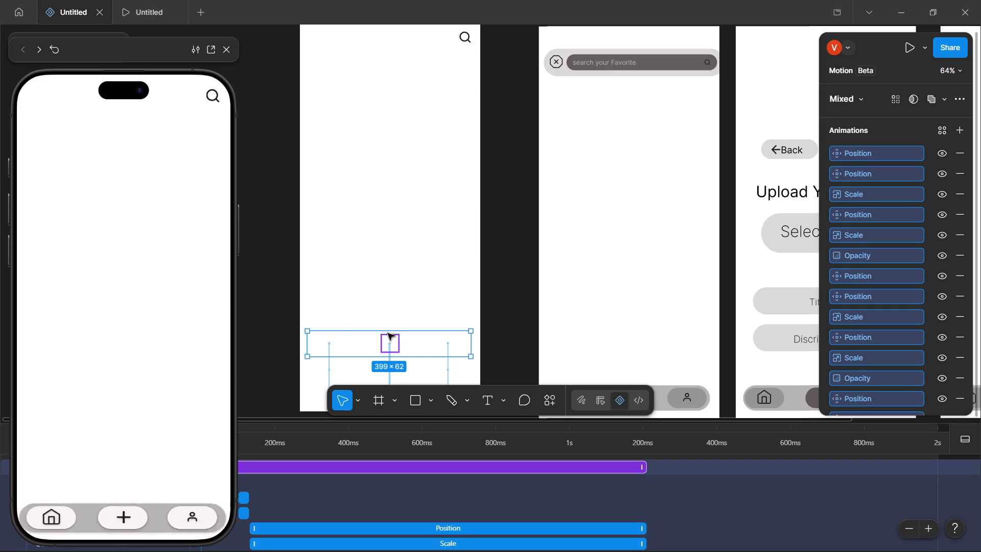
# Examine how the Slam animation plays in the phone preview, its timeline tracks and its list of animated properties.
pyautogui.click(194, 507)
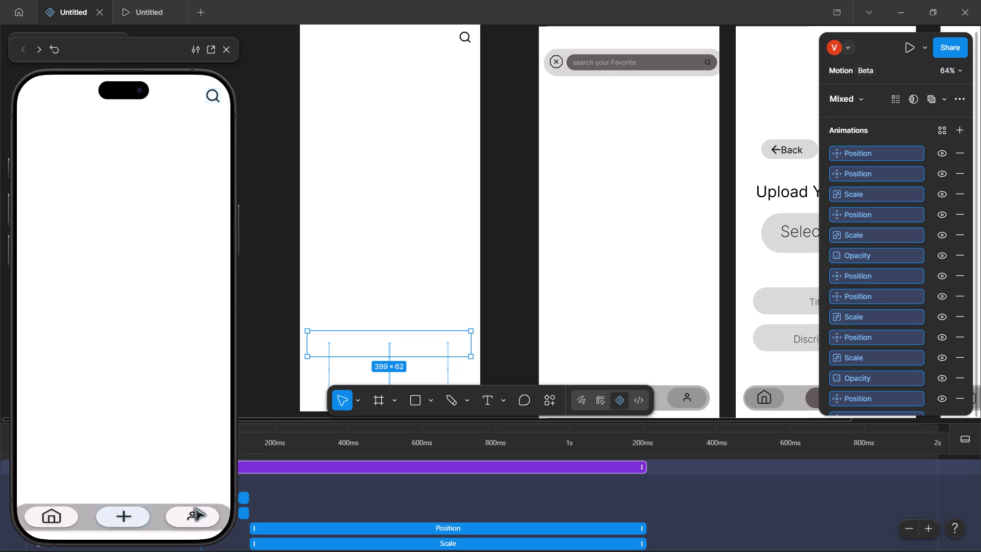
pyautogui.scroll(-1, 475, 457)
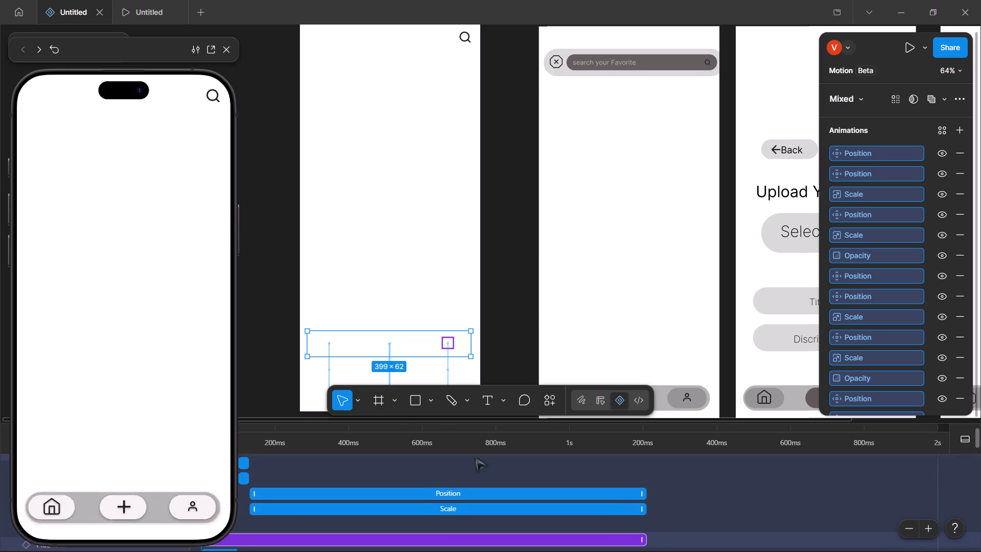
pyautogui.scroll(-1, 475, 457)
pyautogui.scroll(1, 475, 457)
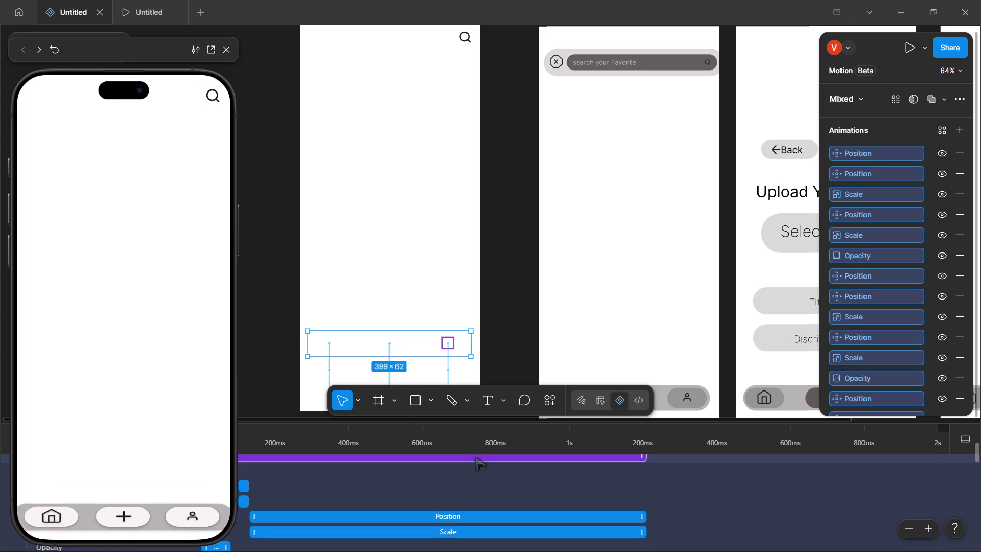
pyautogui.scroll(1, 475, 457)
pyautogui.hscroll(1, 460, 481)
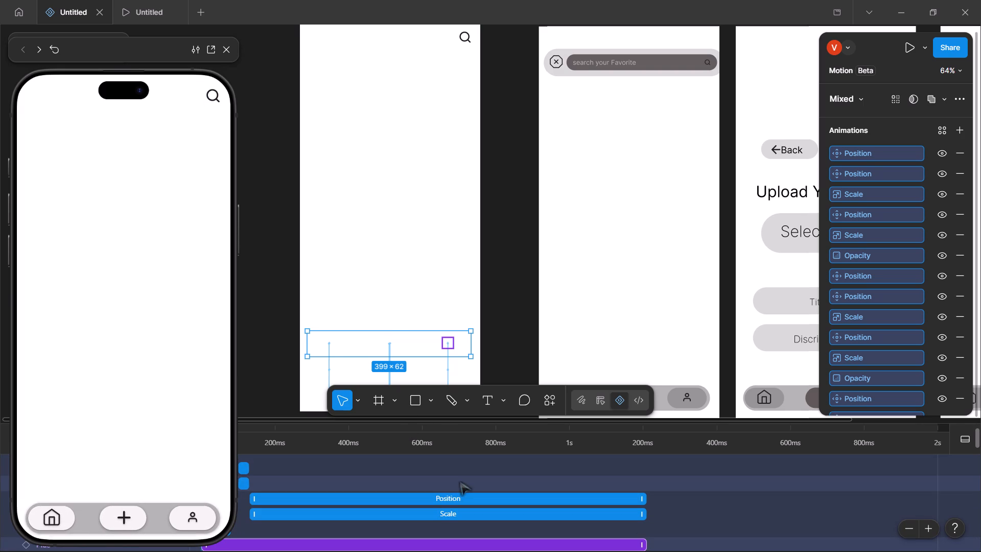
pyautogui.hscroll(1, 460, 481)
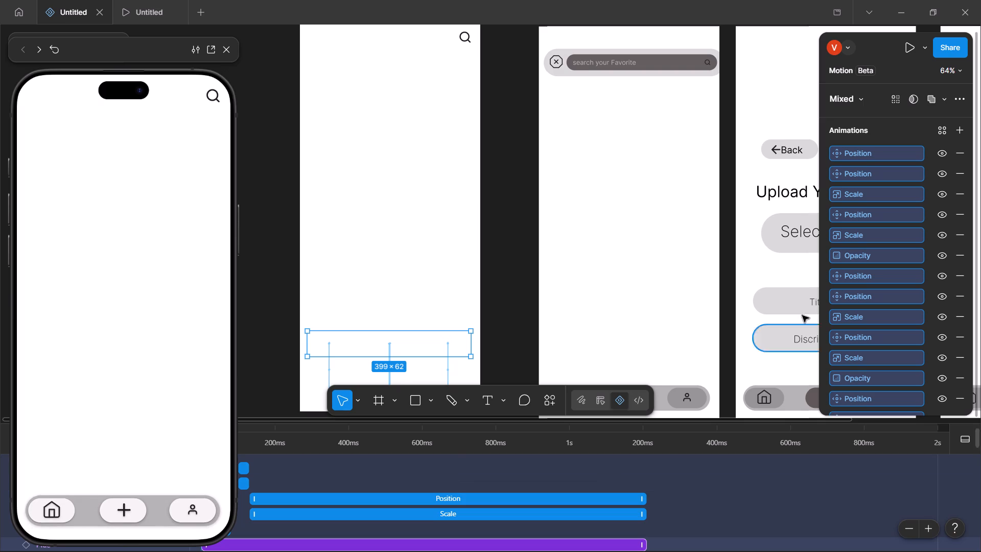
pyautogui.scroll(-6, 876, 255)
pyautogui.scroll(1, 876, 255)
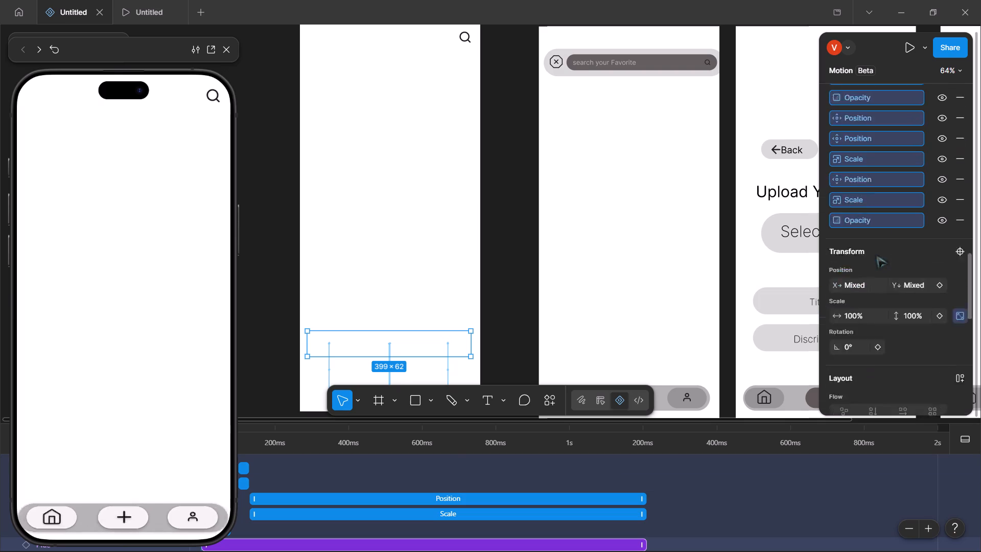
pyautogui.scroll(2, 876, 255)
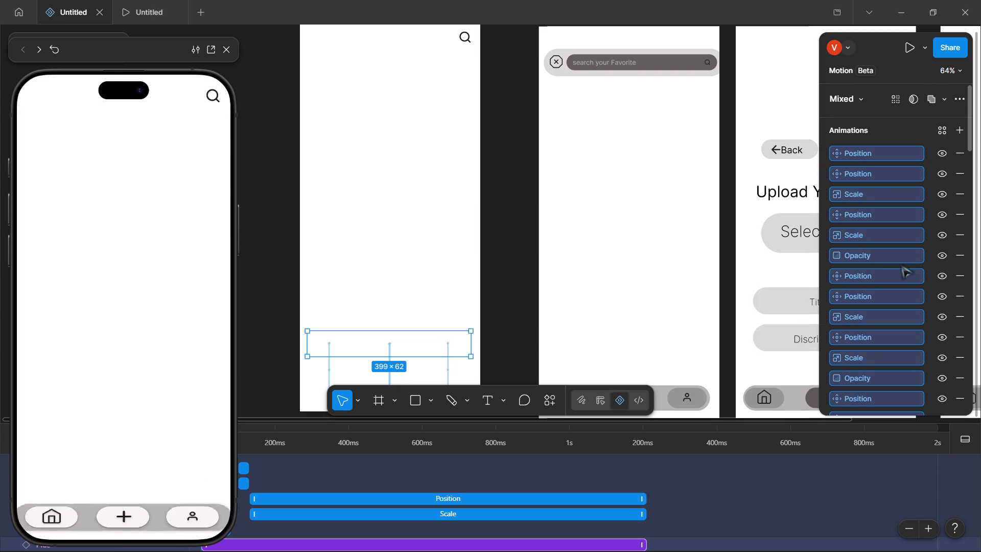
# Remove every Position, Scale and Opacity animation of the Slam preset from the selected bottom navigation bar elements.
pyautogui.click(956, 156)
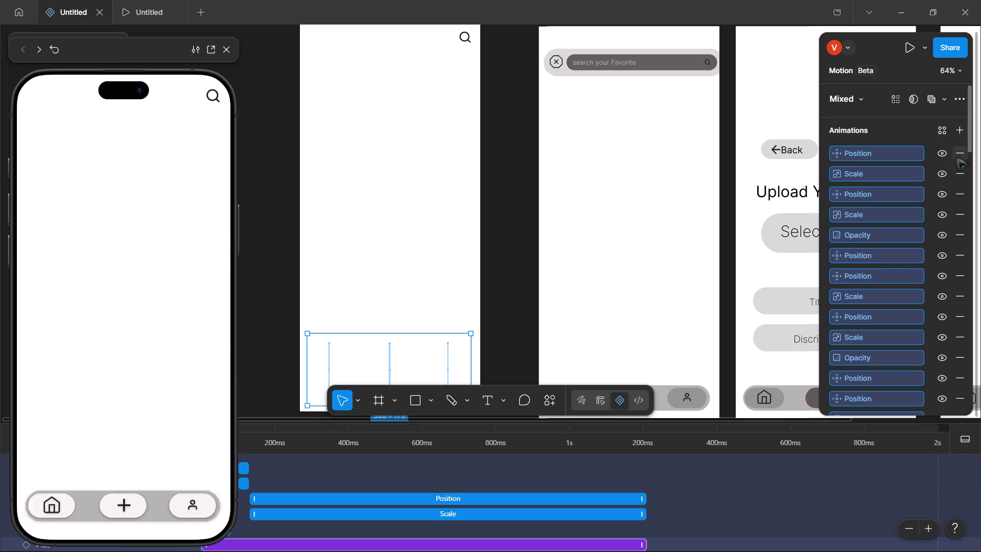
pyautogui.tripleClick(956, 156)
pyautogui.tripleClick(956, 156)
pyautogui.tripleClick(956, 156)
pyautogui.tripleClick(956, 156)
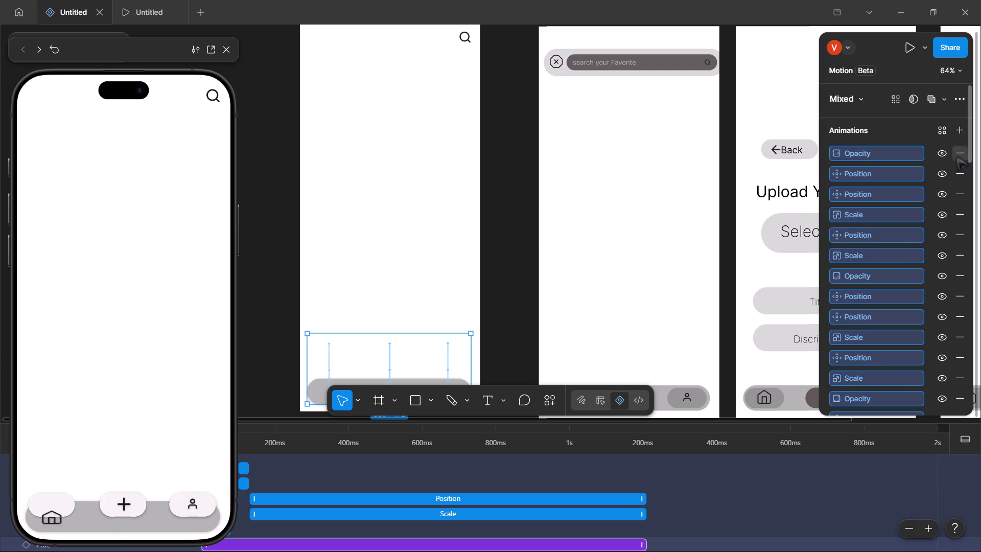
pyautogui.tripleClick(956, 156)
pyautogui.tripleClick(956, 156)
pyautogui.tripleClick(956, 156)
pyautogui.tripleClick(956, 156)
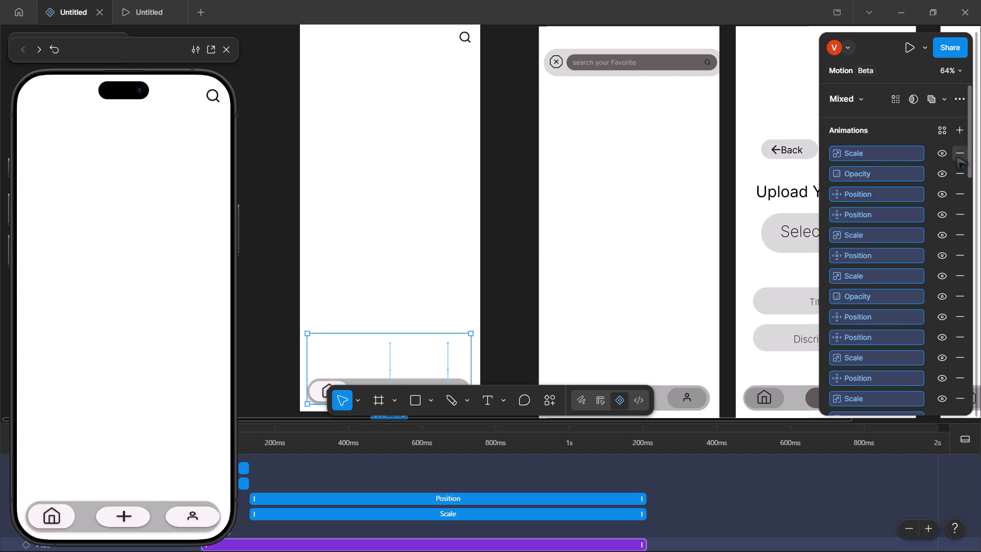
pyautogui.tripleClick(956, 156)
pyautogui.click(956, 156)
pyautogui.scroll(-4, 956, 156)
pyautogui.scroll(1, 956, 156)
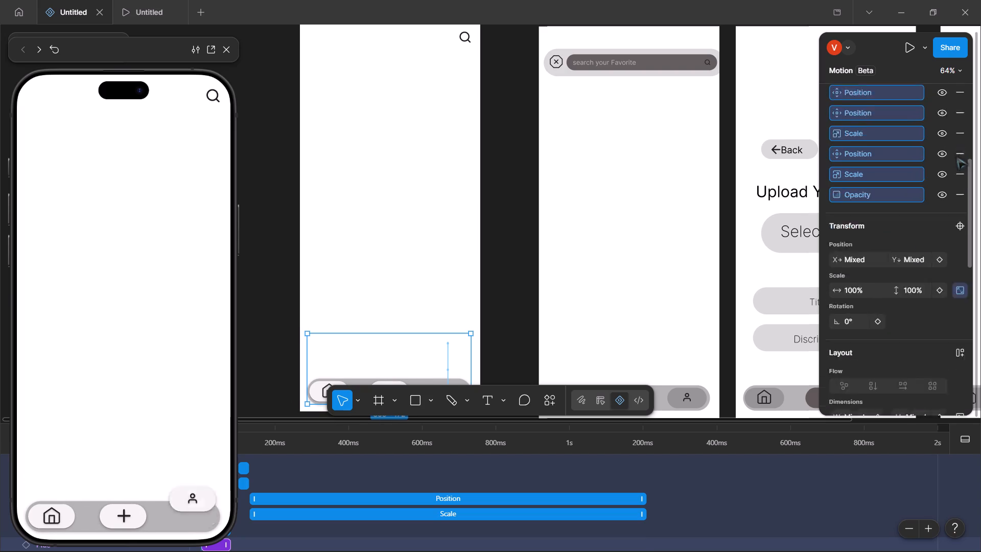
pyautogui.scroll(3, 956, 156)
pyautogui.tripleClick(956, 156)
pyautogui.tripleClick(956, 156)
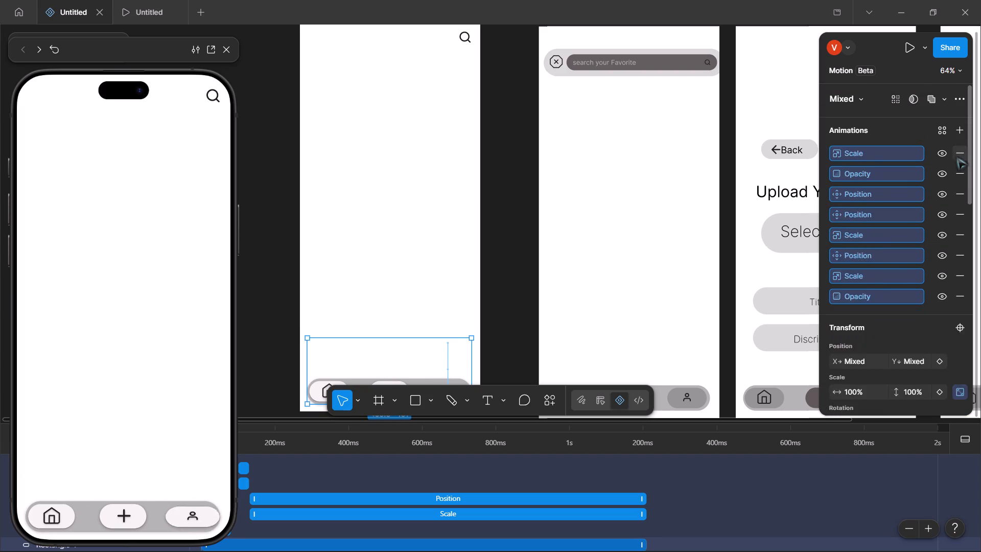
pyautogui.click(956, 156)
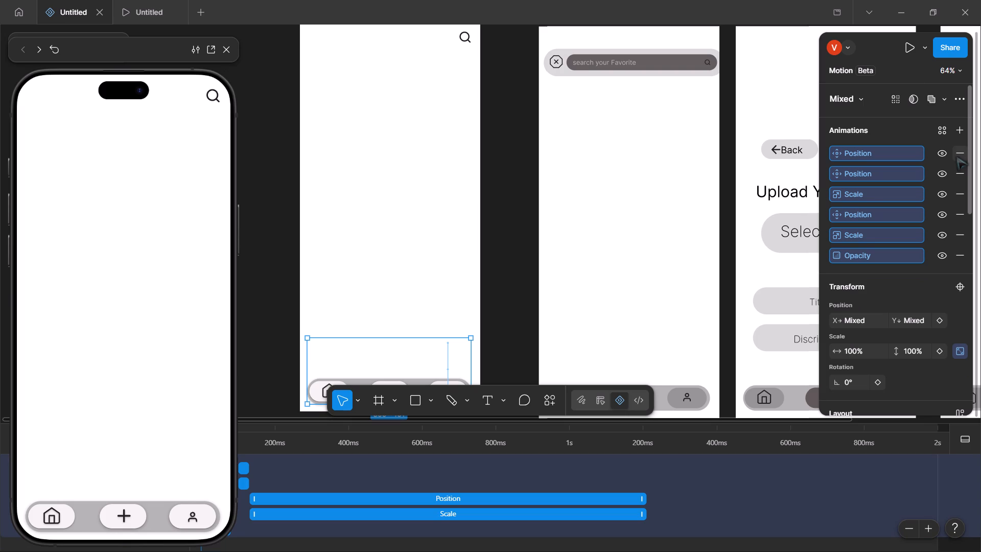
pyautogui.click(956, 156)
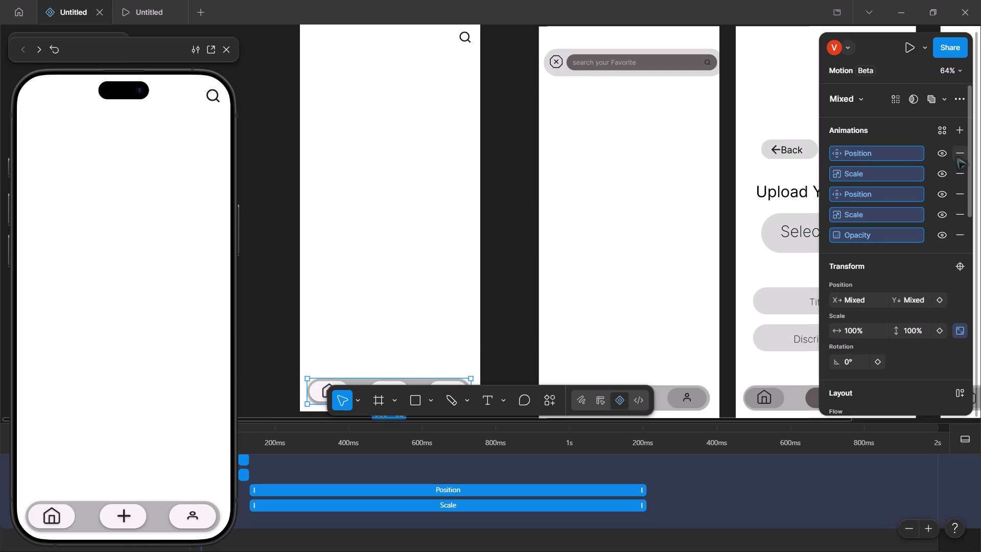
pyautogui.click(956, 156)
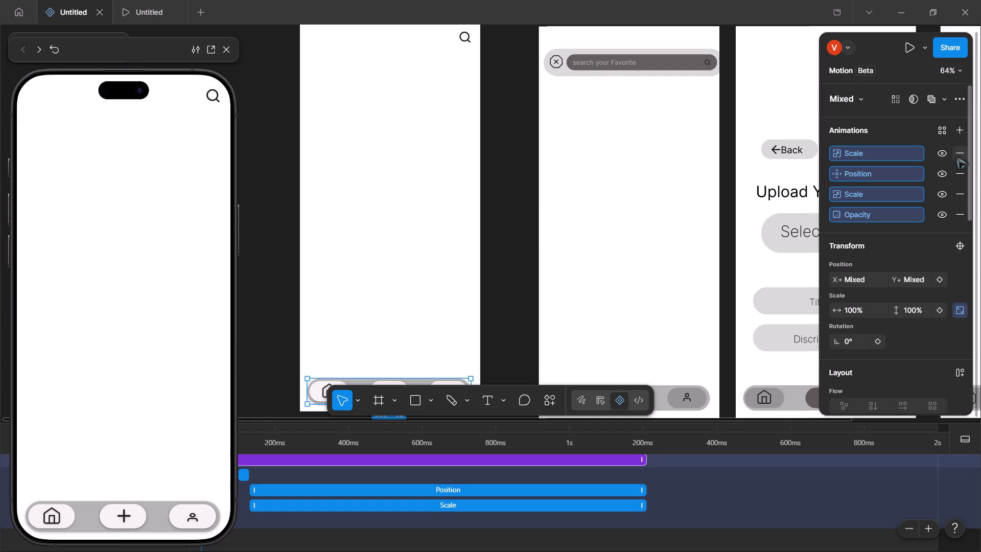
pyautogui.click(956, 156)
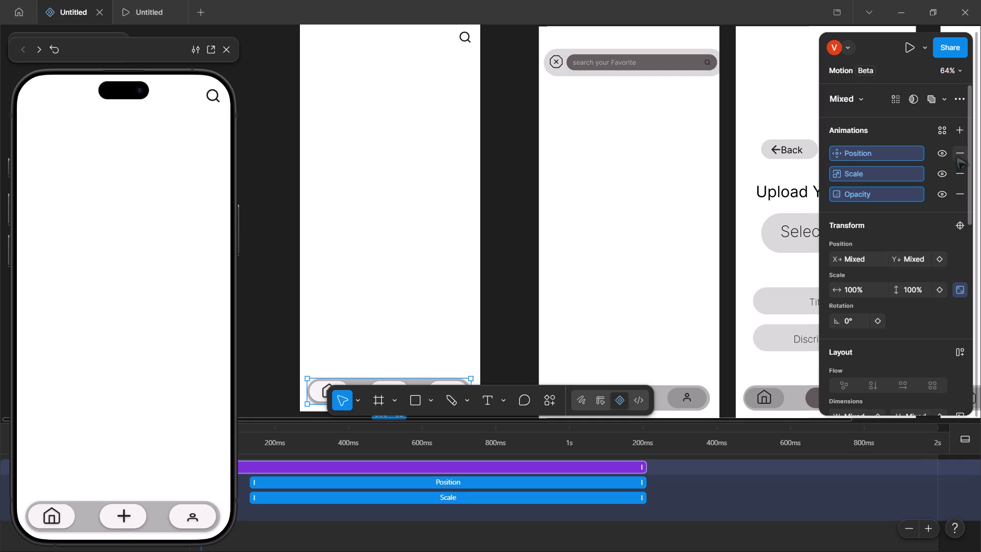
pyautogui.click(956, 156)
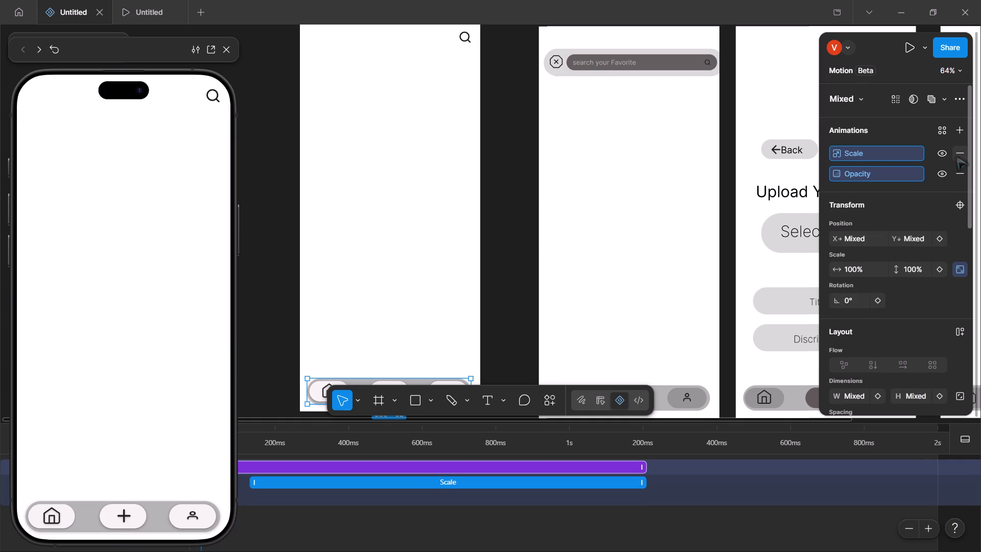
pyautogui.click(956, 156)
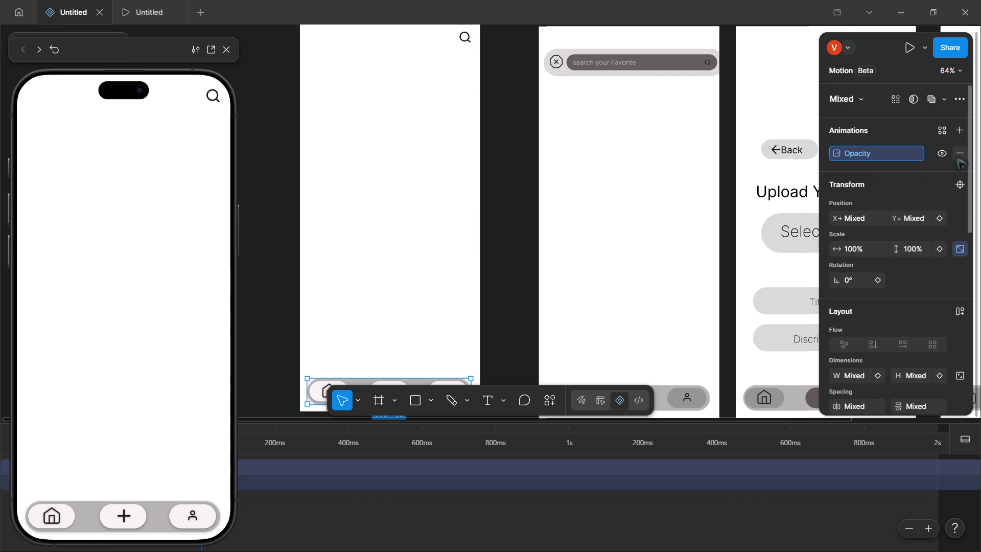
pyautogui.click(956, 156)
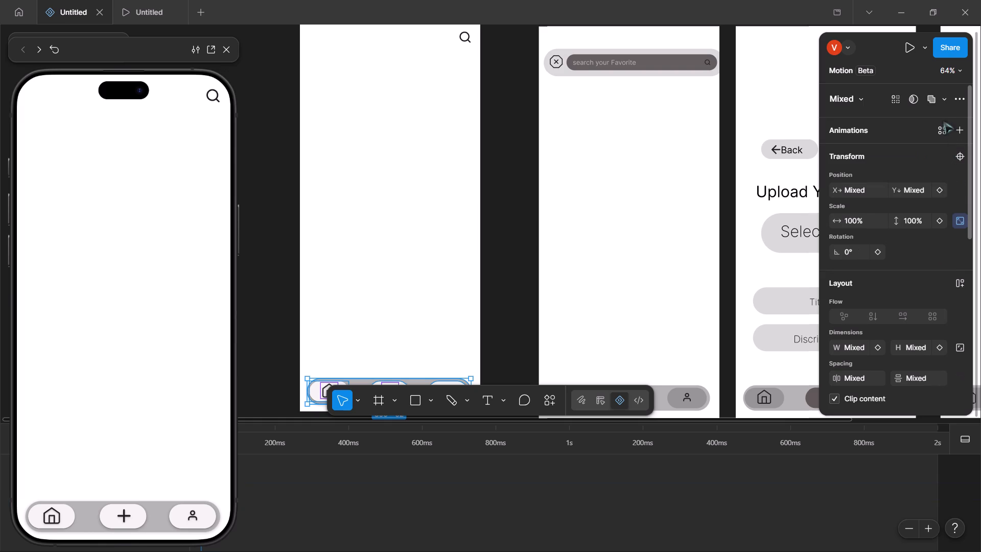
# Apply the Drop enter animation to the selected bottom navigation bar elements.
pyautogui.click(949, 131)
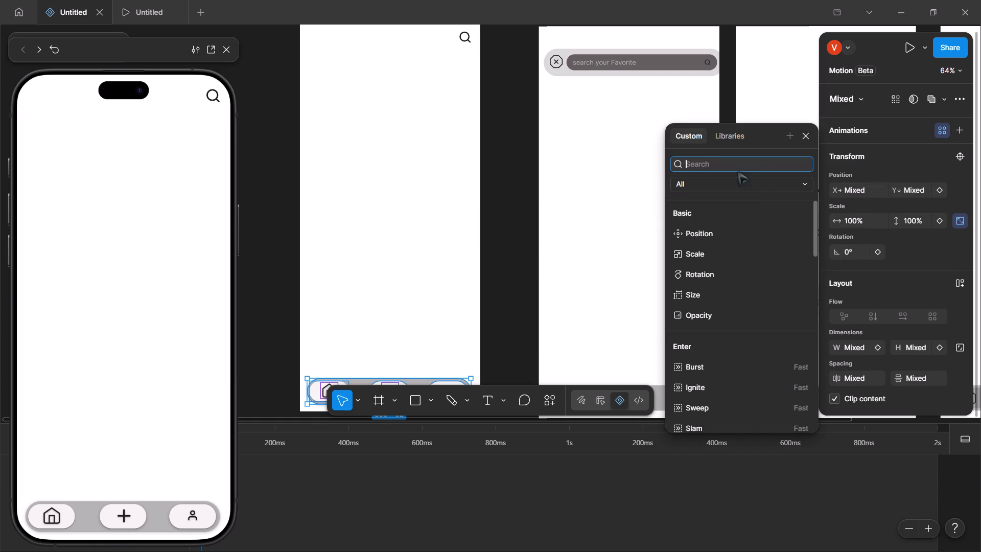
pyautogui.scroll(-1, 711, 327)
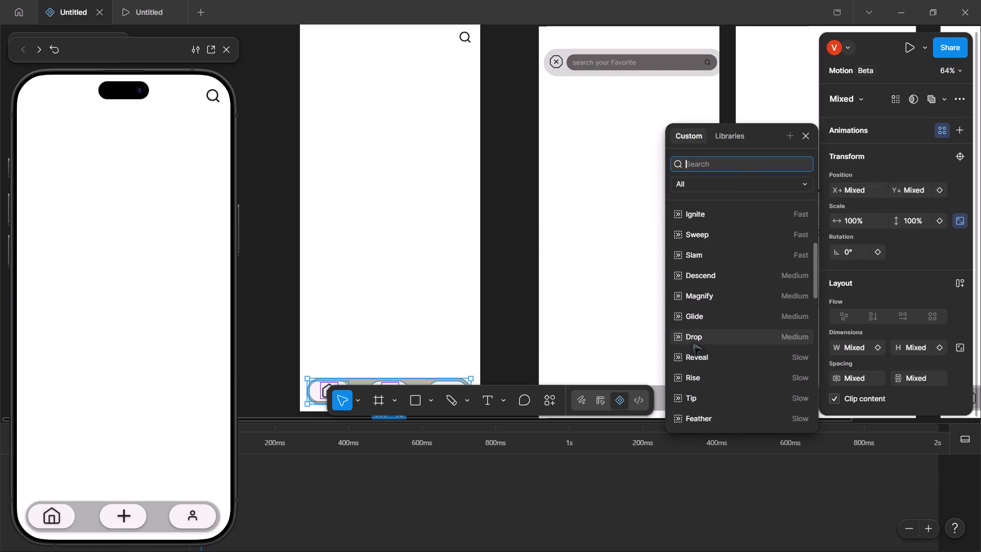
pyautogui.click(690, 337)
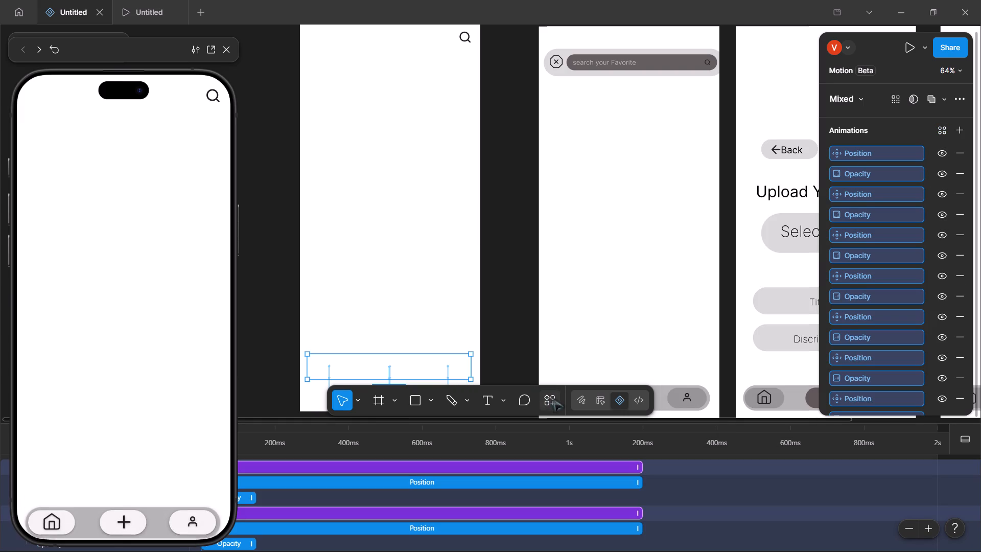
# Test the presented prototype by navigating through the upload, search and home screens, and return to the design file.
pyautogui.click(134, 21)
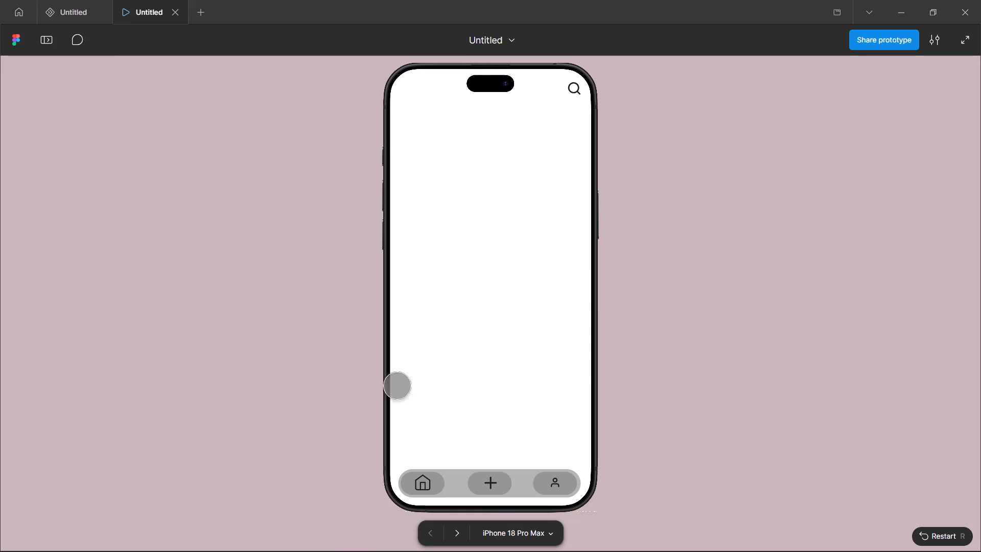
pyautogui.click(417, 490)
pyautogui.click(491, 492)
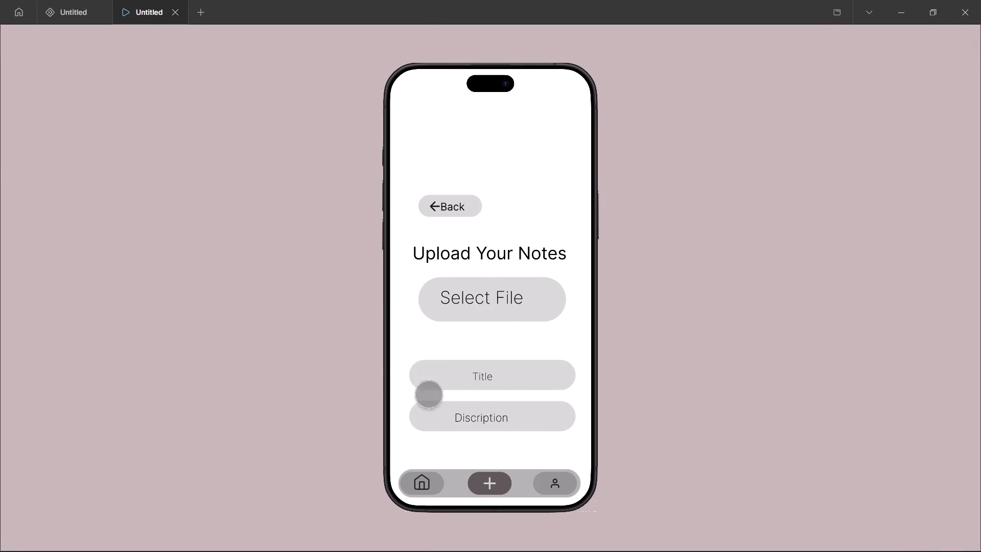
pyautogui.click(431, 488)
pyautogui.click(477, 207)
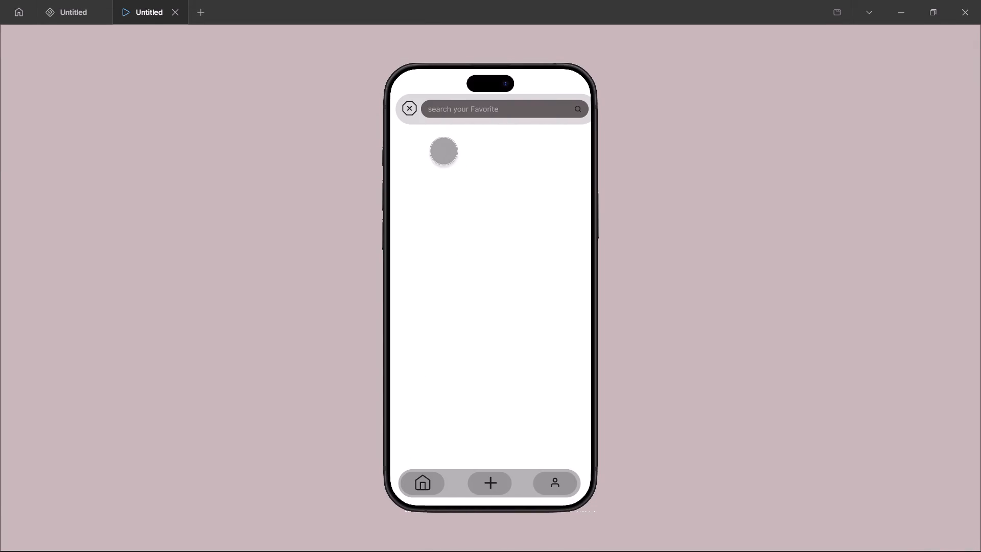
pyautogui.click(416, 111)
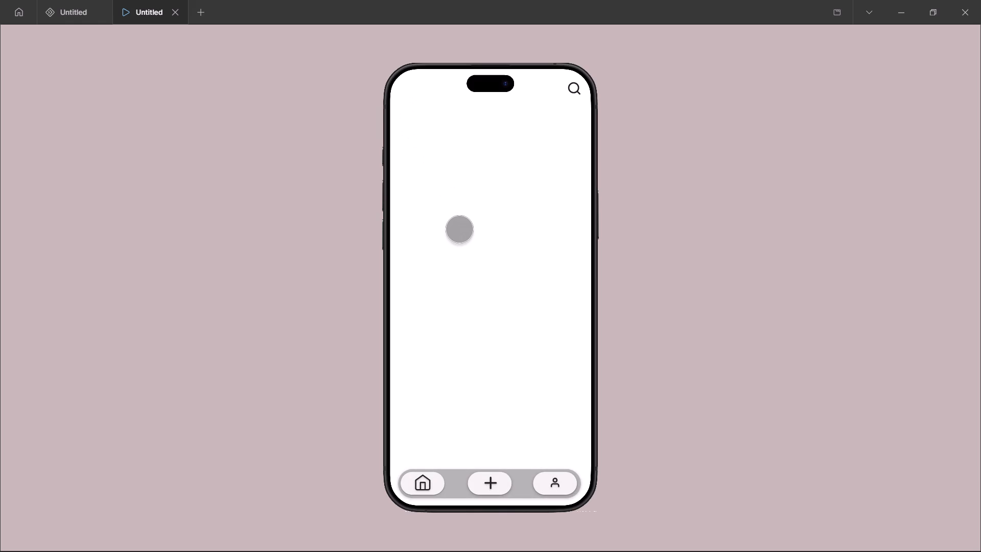
pyautogui.click(459, 229)
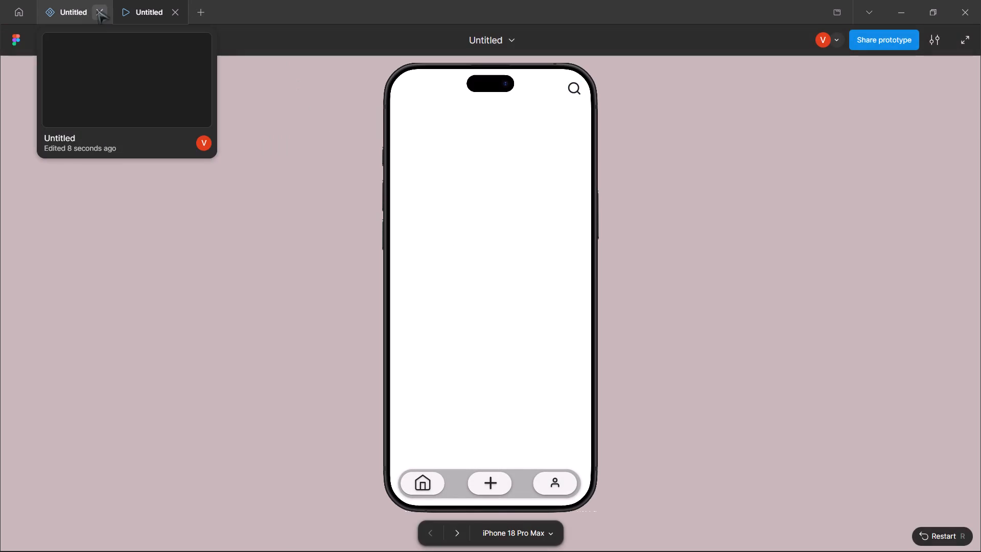
pyautogui.click(85, 4)
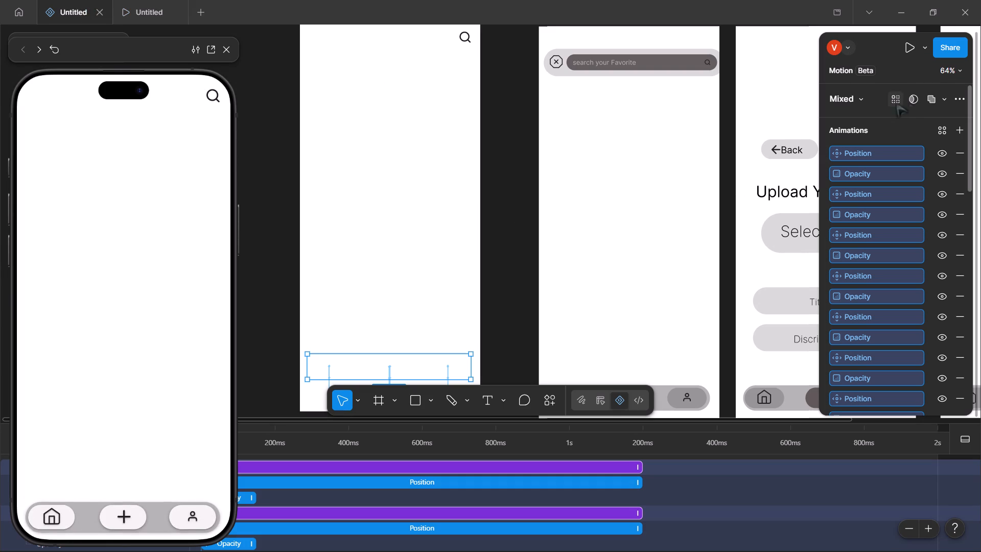
# Remove every Position and Opacity animation of the Drop preset from the selected bottom navigation bar elements.
pyautogui.tripleClick(958, 152)
pyautogui.tripleClick(958, 152)
pyautogui.tripleClick(958, 152)
pyautogui.tripleClick(958, 152)
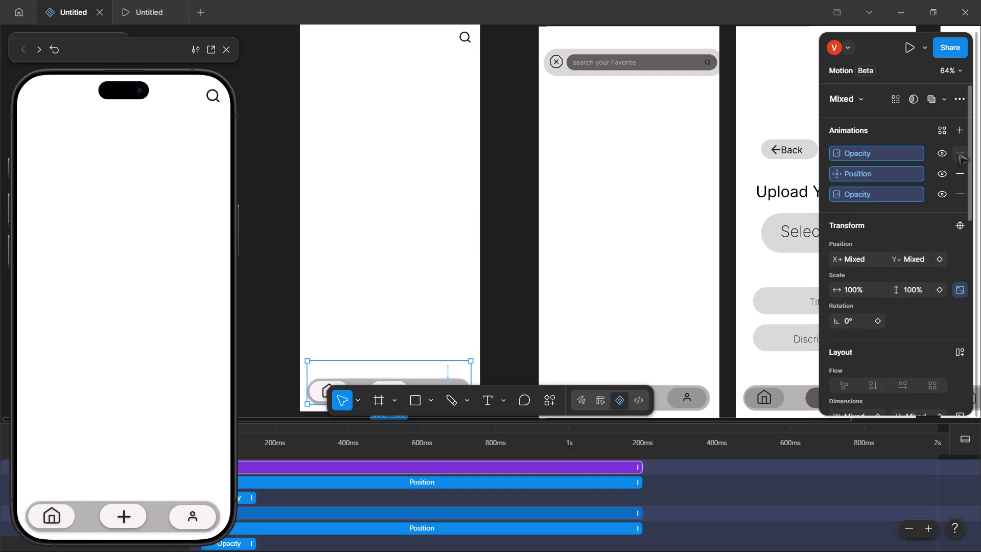
pyautogui.tripleClick(958, 152)
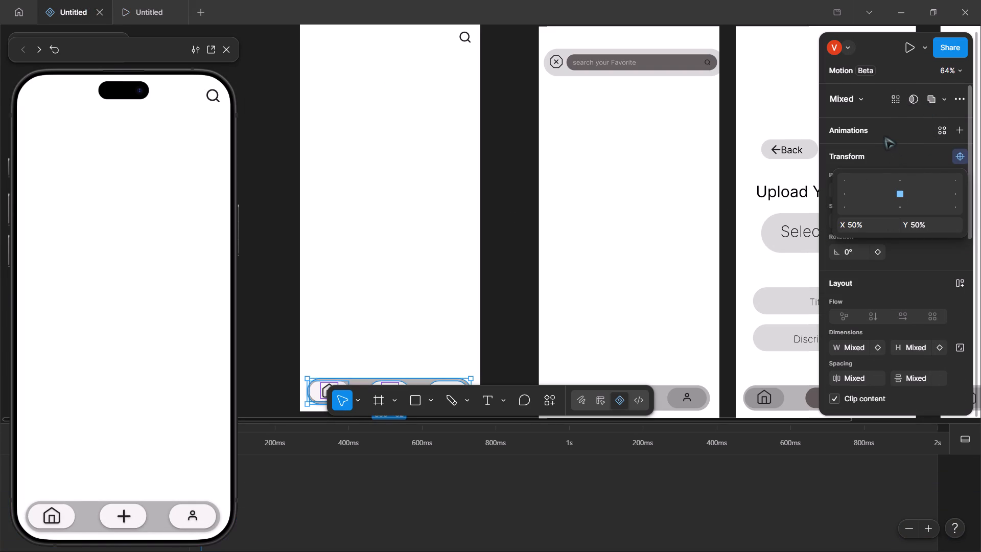
# Examine the available animation presets, the addable animation types and the remaining properties of the selected navigation bar elements.
pyautogui.click(884, 136)
pyautogui.click(946, 135)
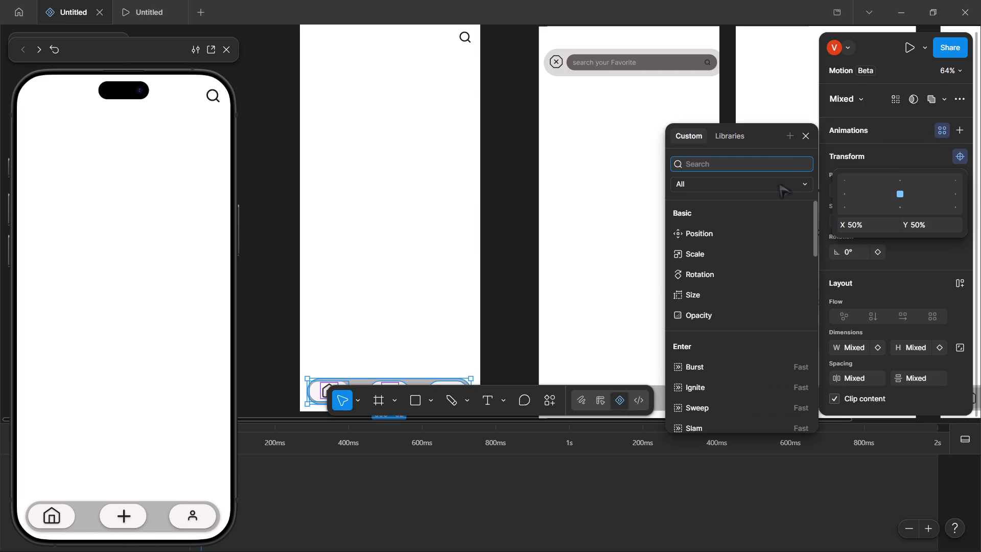
pyautogui.click(954, 135)
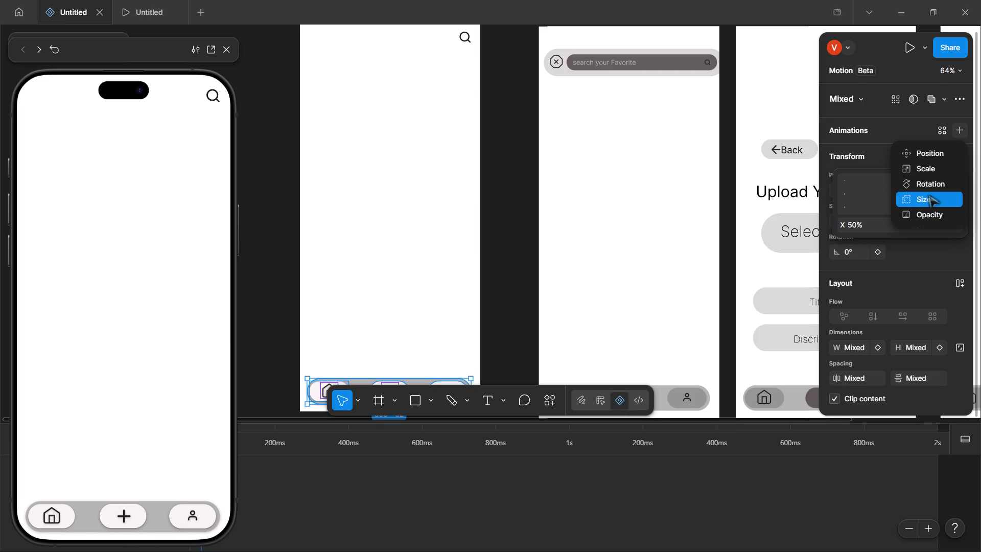
pyautogui.click(877, 117)
pyautogui.scroll(-1, 877, 117)
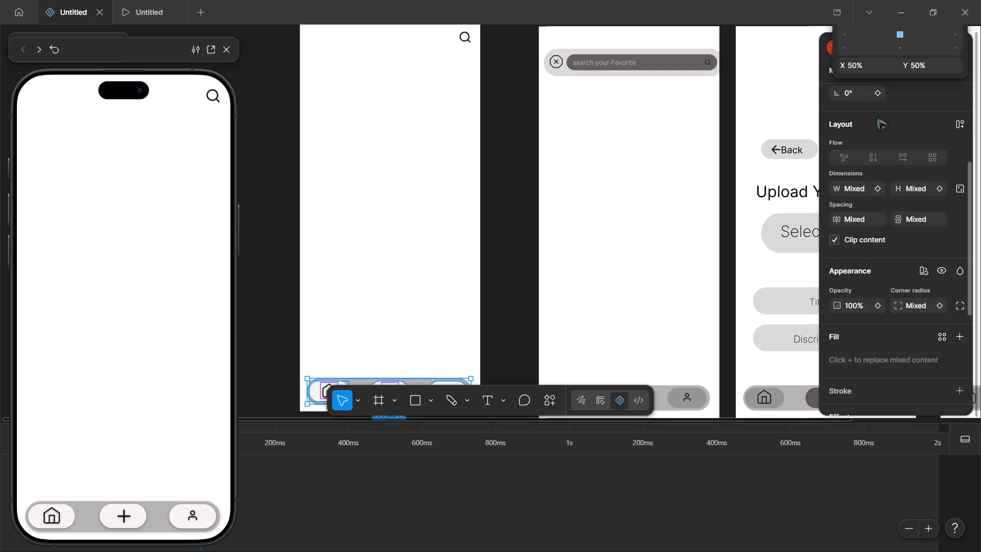
pyautogui.scroll(-5, 877, 117)
pyautogui.scroll(8, 877, 117)
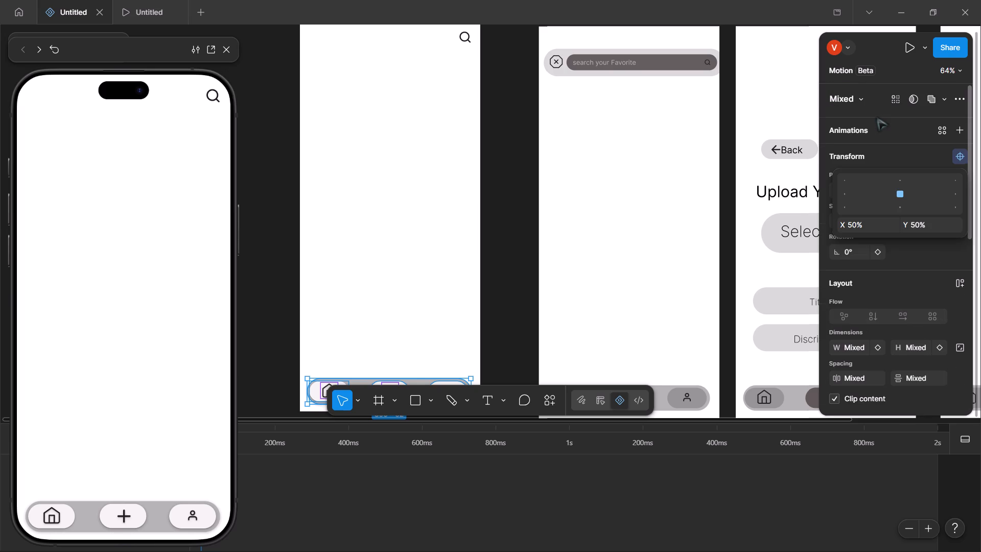
# Search the iOS and iPadOS 27 library for a "hover" component to swap the icon instances with, and clear the search.
pyautogui.click(851, 93)
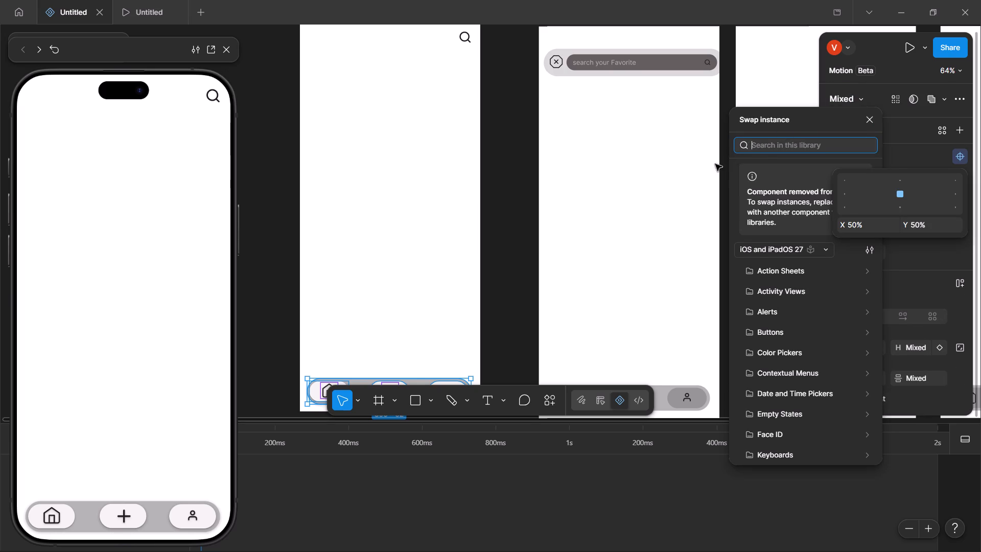
pyautogui.write('ho')
pyautogui.write('ve')
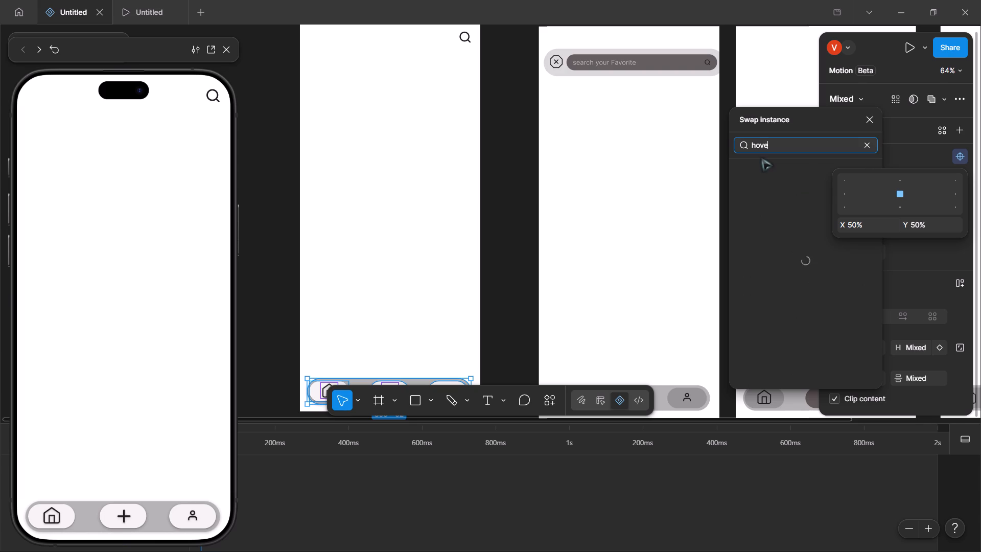
pyautogui.write('rr')
pyautogui.press('BackSpace')
pyautogui.press('BackSpace')
pyautogui.press('BackSpace')
pyautogui.press('BackSpace')
pyautogui.press('BackSpace')
pyautogui.press('BackSpace')
pyautogui.press('BackSpace')
pyautogui.press('BackSpace')
pyautogui.press('BackSpace')
pyautogui.press('BackSpace')
pyautogui.press('BackSpace')
pyautogui.press('BackSpace')
pyautogui.press('BackSpace')
pyautogui.press('BackSpace')
pyautogui.press('BackSpace')
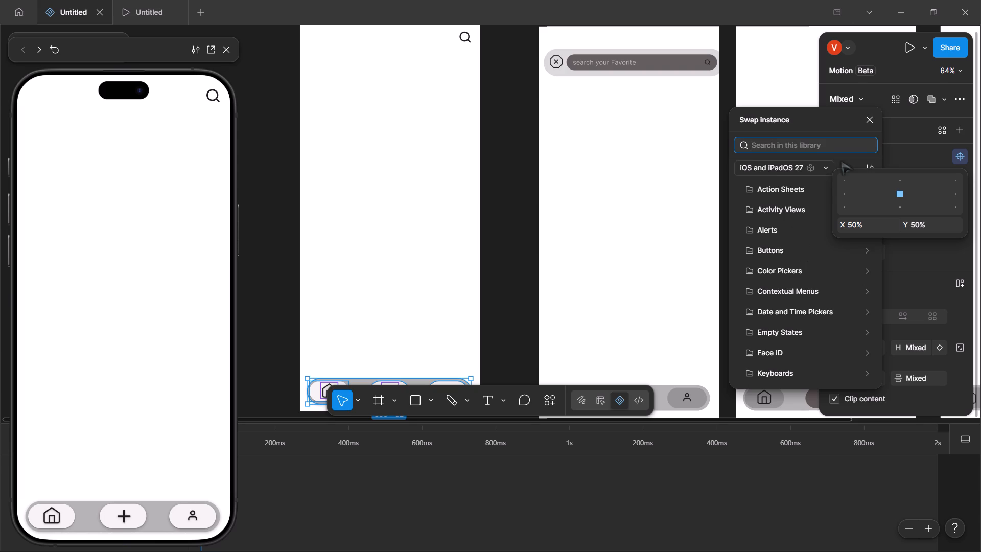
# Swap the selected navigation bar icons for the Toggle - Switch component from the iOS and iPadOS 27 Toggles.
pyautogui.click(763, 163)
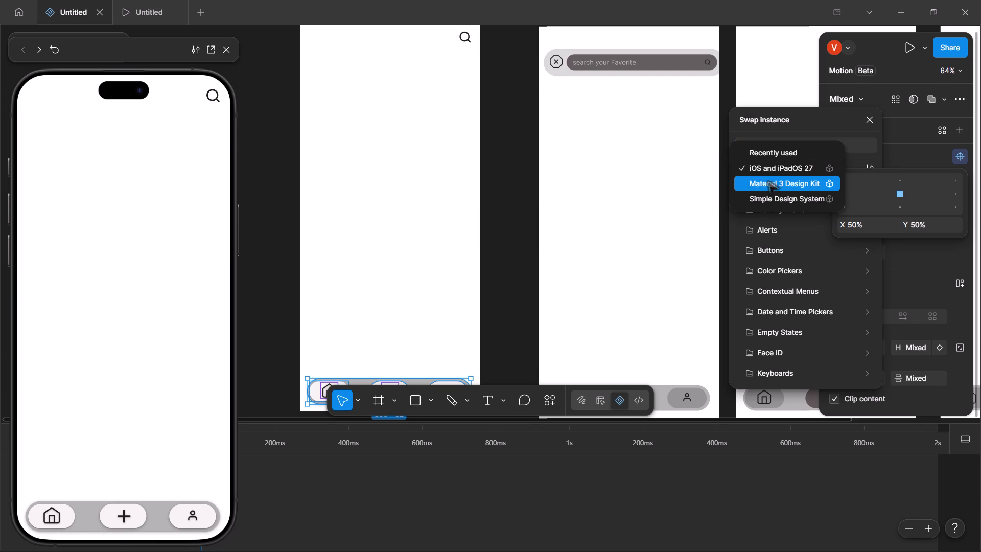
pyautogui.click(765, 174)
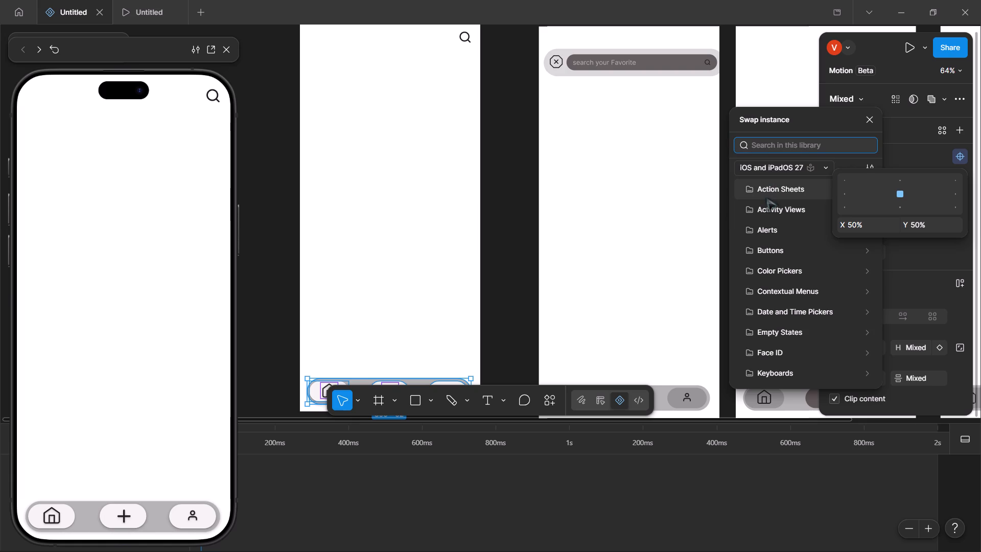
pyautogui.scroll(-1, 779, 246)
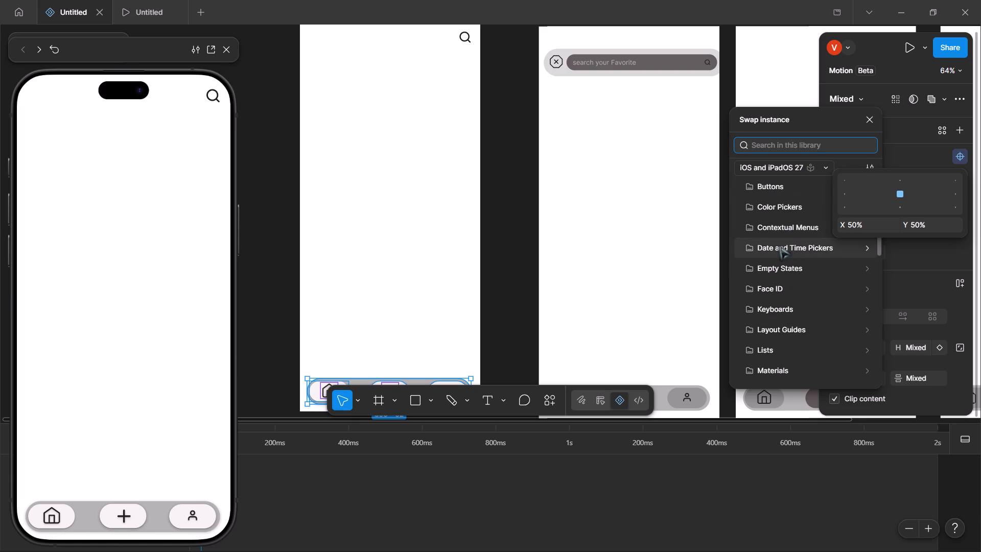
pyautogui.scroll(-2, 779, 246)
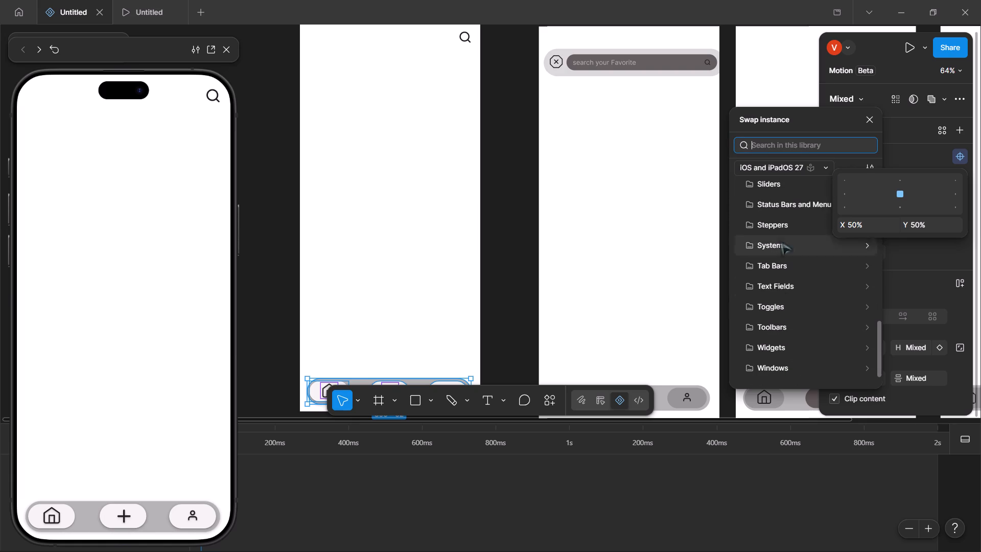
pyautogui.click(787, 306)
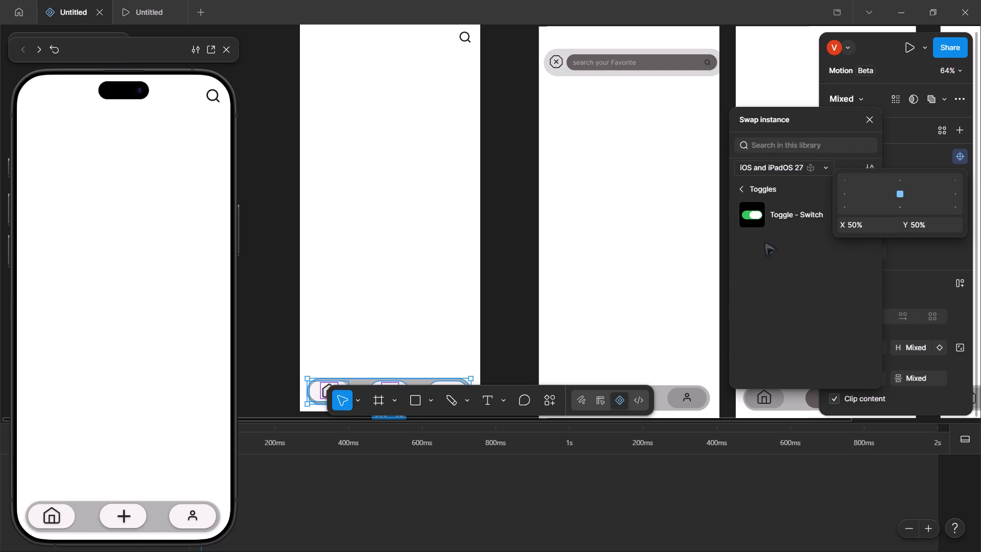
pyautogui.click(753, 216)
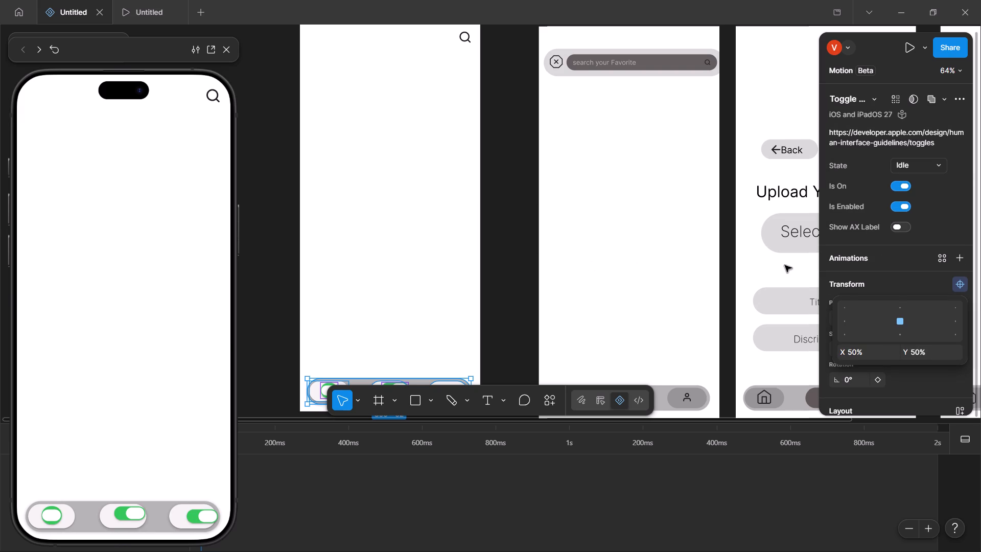
# Test the swapped profile and add toggles of the bottom navigation bar in the phone preview.
pyautogui.click(200, 517)
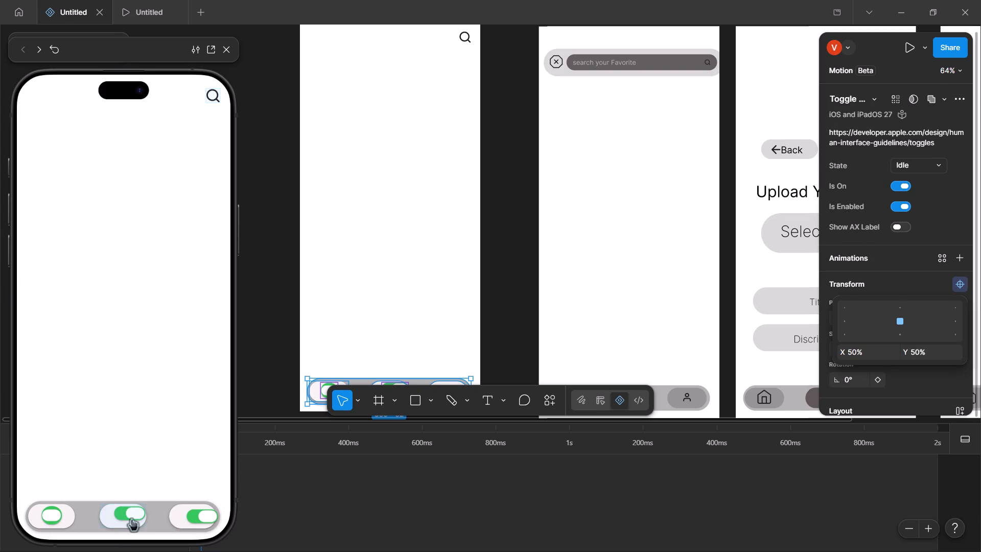
pyautogui.click(131, 517)
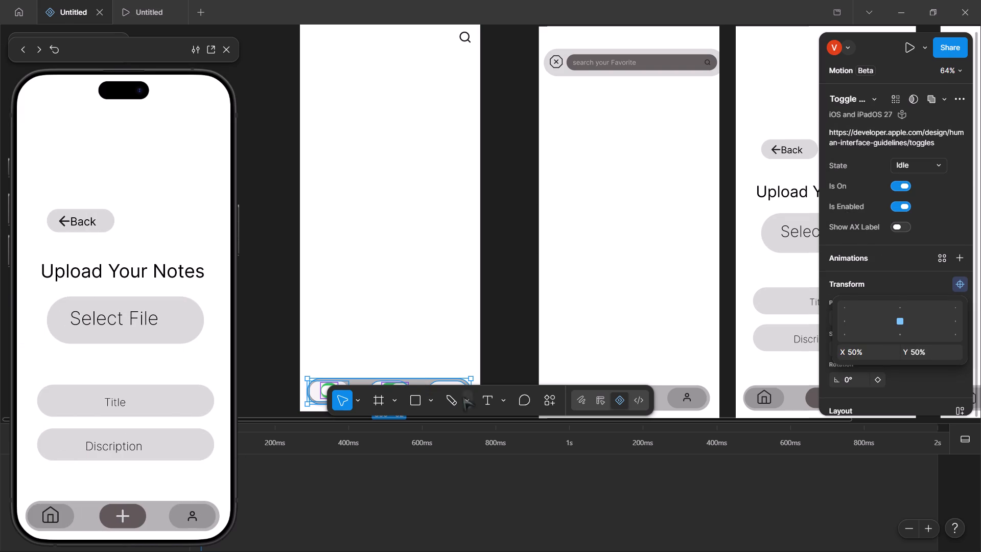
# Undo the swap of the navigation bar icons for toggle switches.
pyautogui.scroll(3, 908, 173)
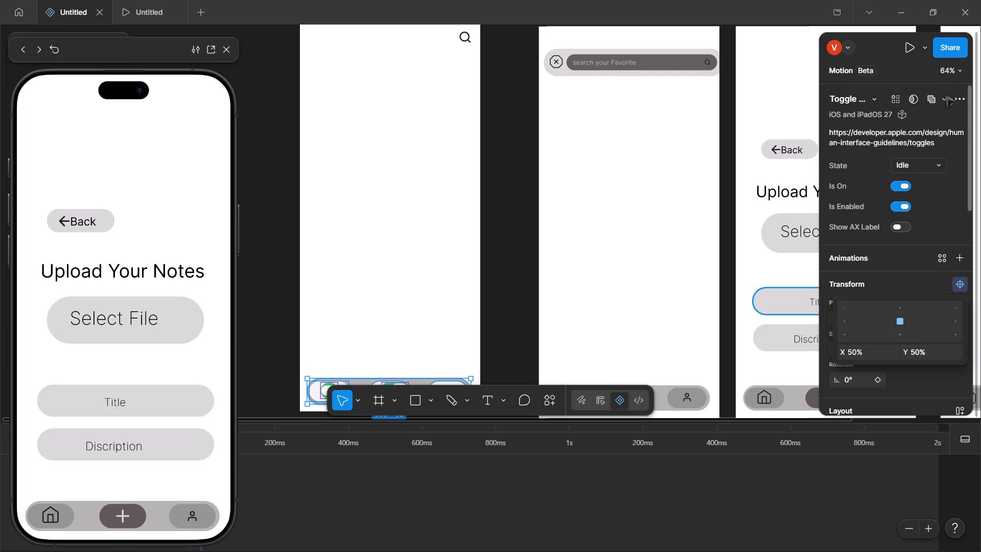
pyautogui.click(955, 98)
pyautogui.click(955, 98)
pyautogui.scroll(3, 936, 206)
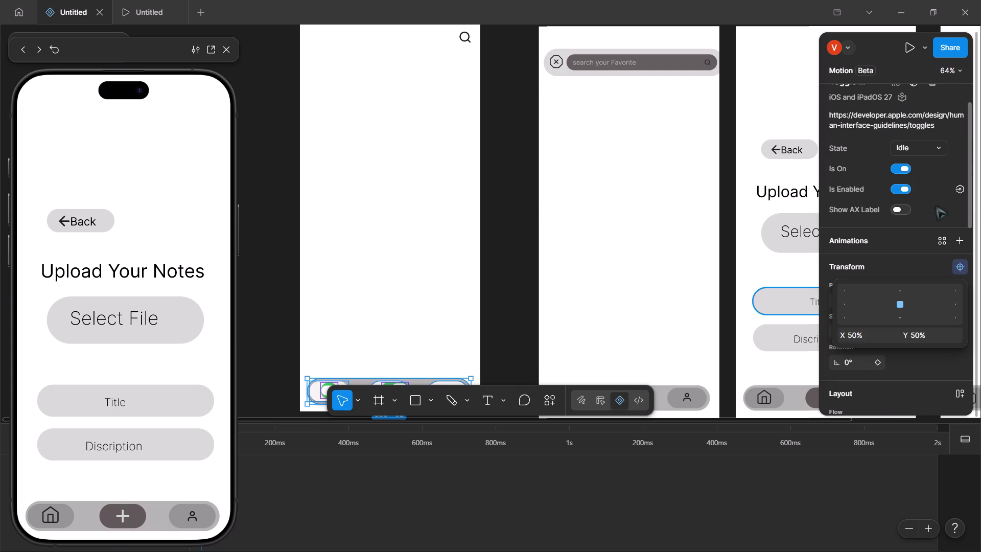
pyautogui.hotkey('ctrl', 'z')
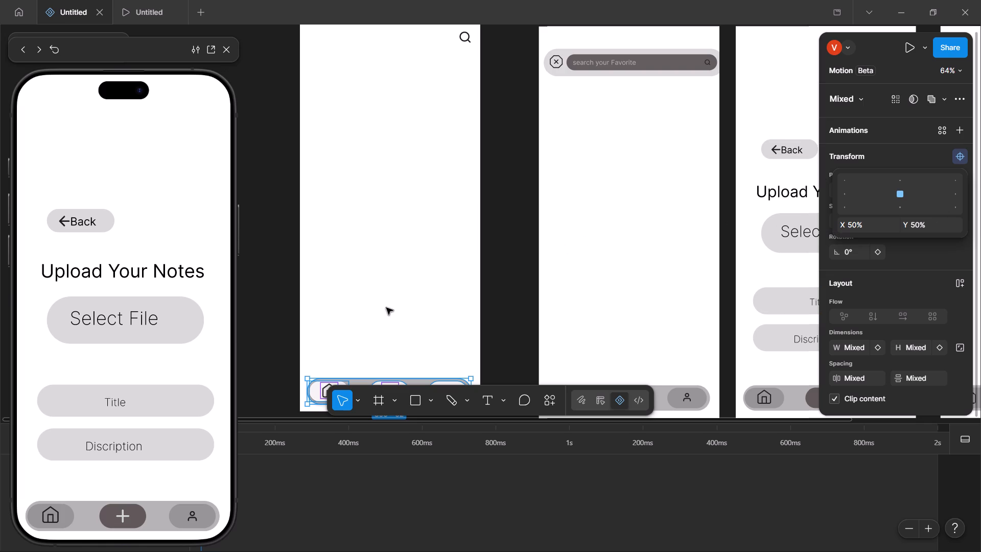
# Test going back from the upload screen to the search screen and closing the search in the phone preview.
pyautogui.click(91, 214)
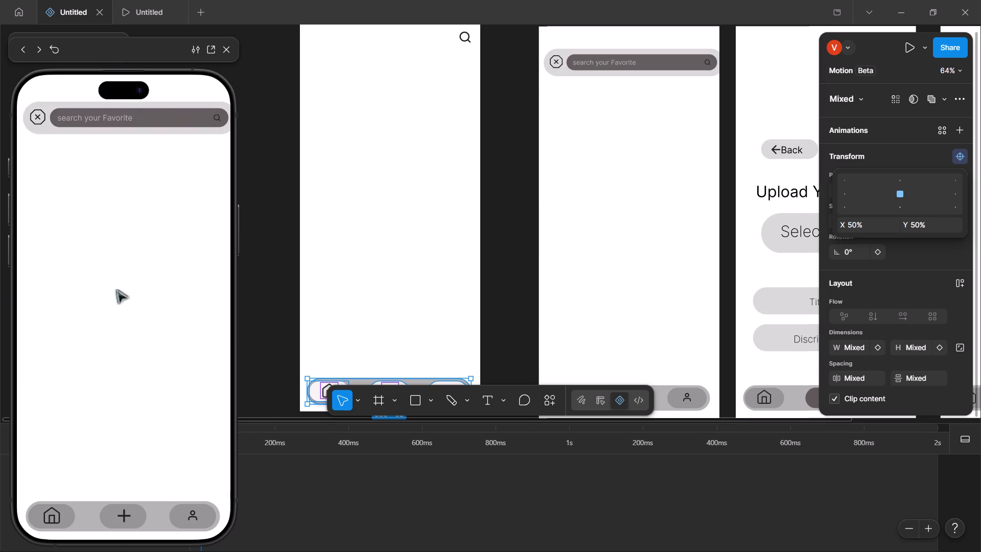
pyautogui.click(40, 116)
pyautogui.scroll(1, 153, 289)
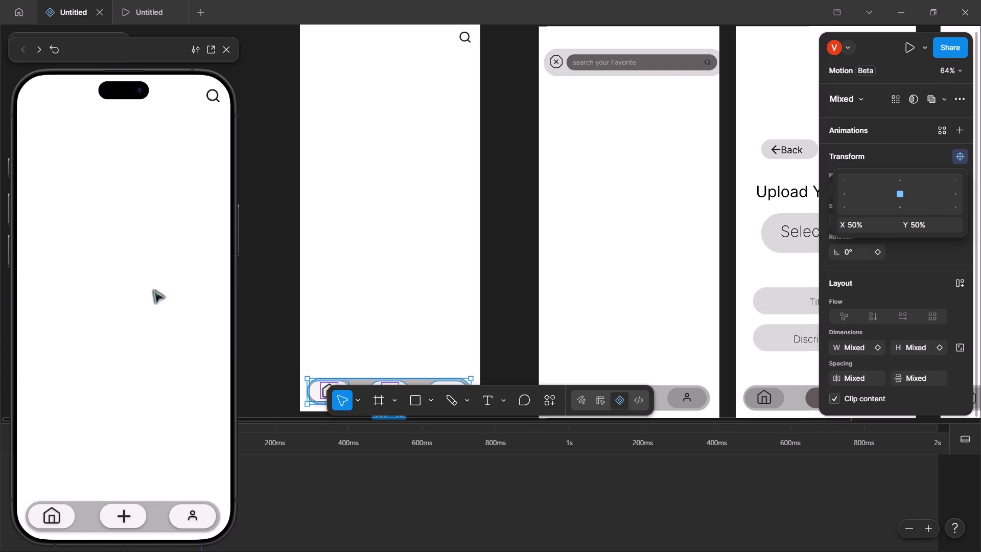
# Clear the selection of navigation bar elements and collapse the animation timeline.
pyautogui.click(289, 265)
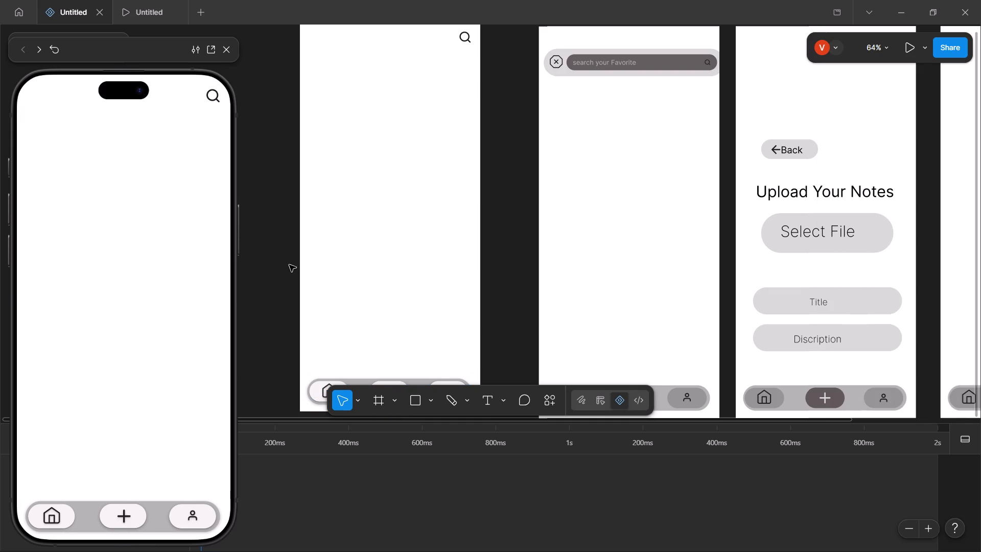
pyautogui.click(564, 267)
pyautogui.click(368, 244)
pyautogui.click(527, 443)
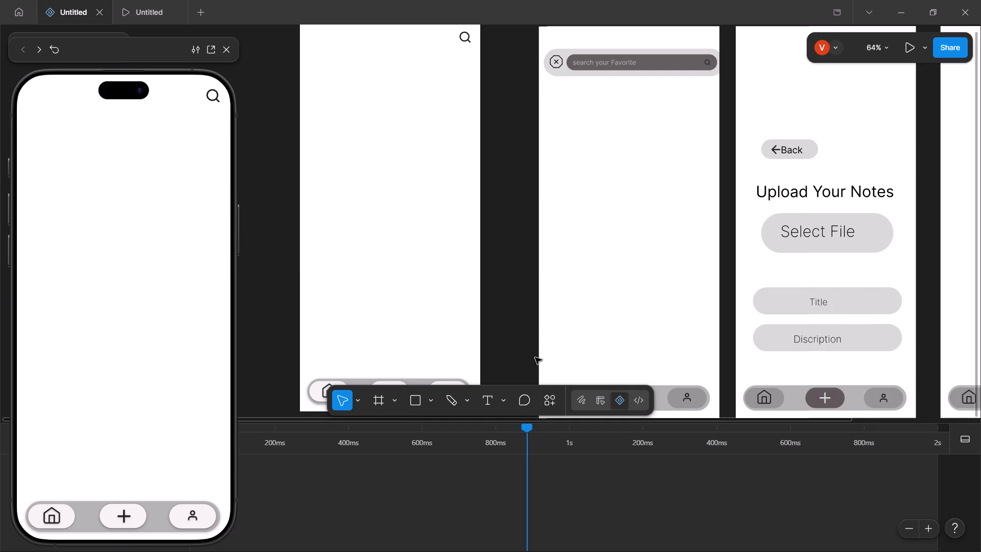
pyautogui.click(456, 323)
pyautogui.hscroll(1, 456, 323)
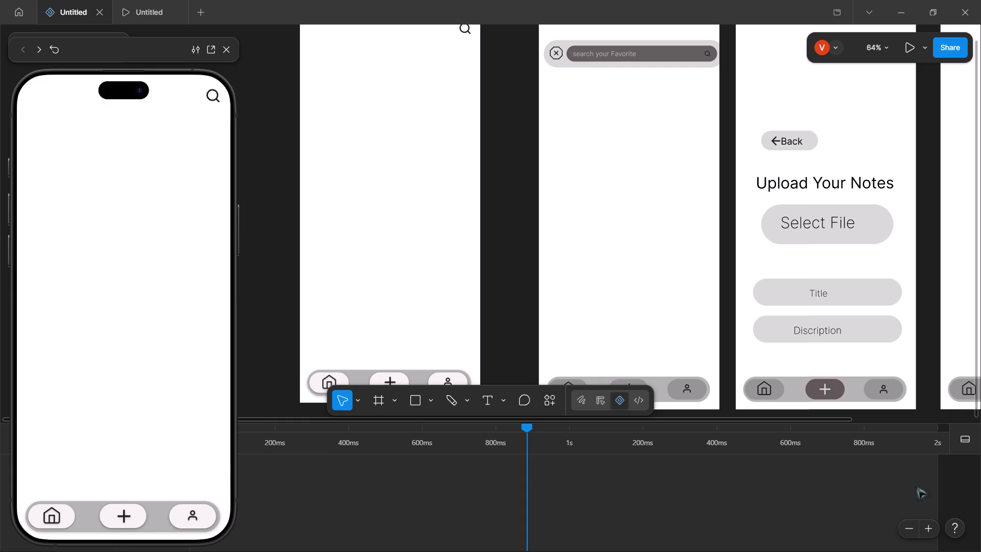
pyautogui.click(963, 442)
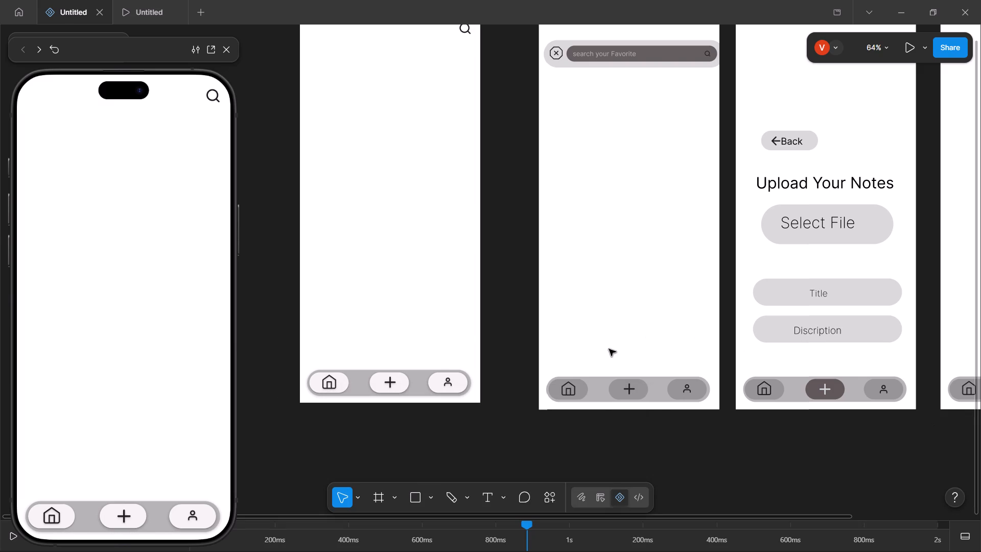
pyautogui.click(397, 338)
# Test opening and closing the search screen repeatedly from the home screen in the phone preview.
pyautogui.click(212, 92)
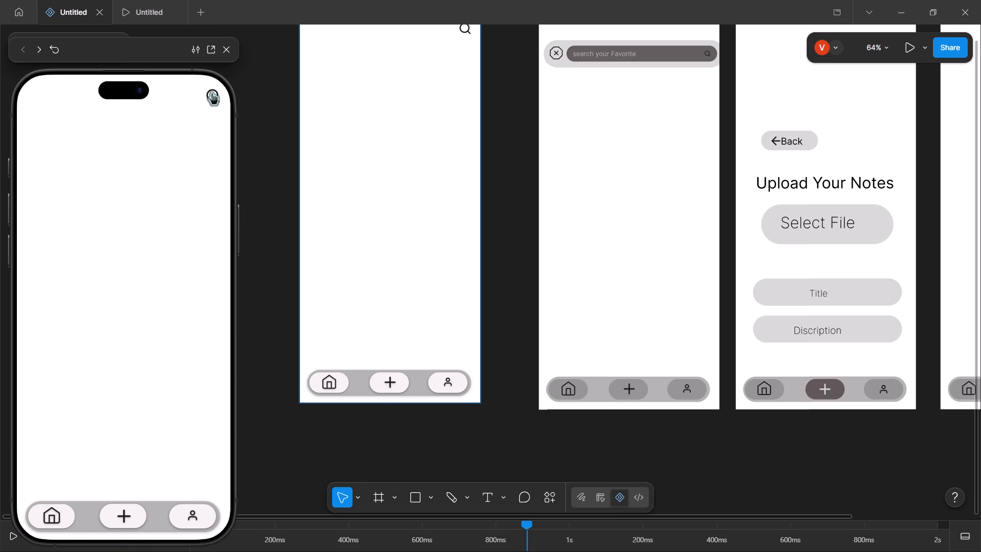
pyautogui.click(35, 116)
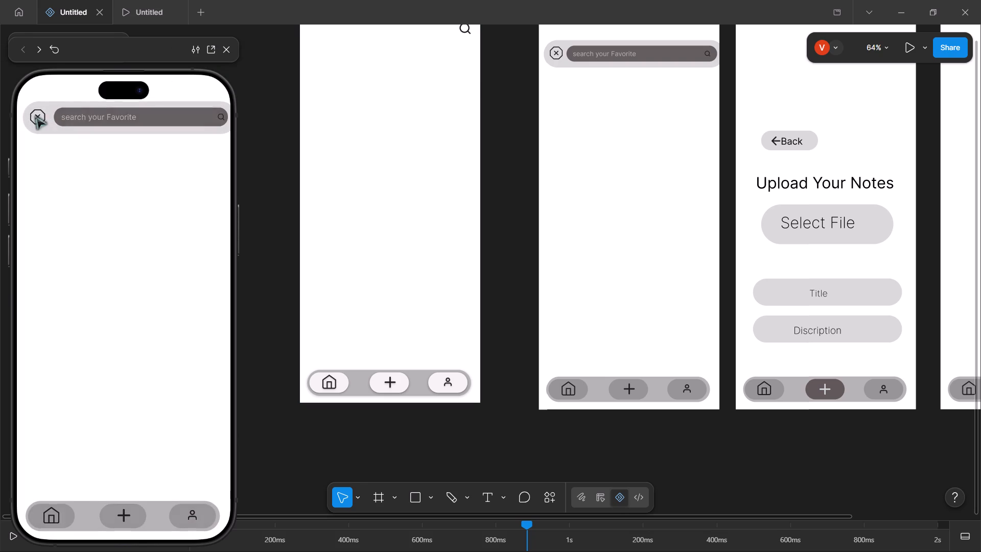
pyautogui.click(210, 96)
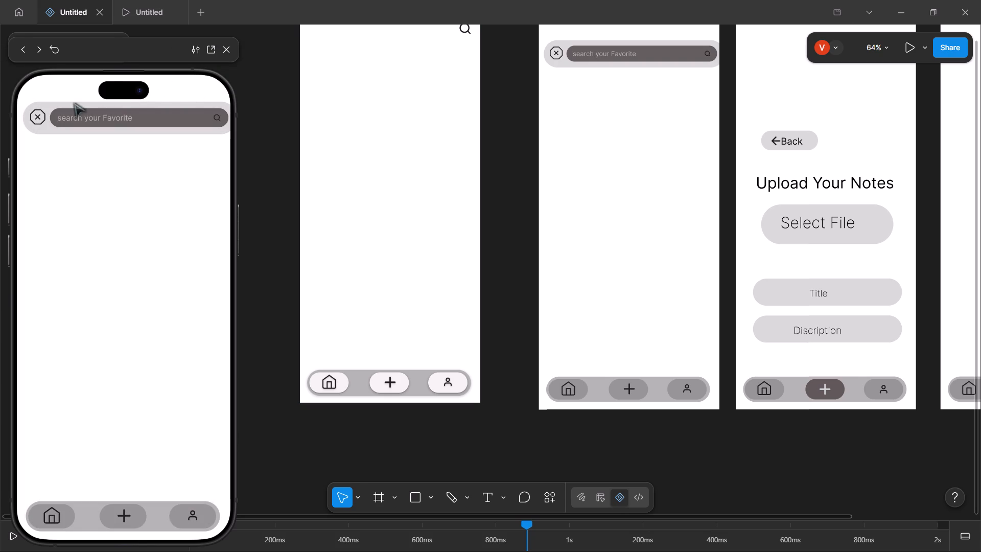
pyautogui.click(35, 118)
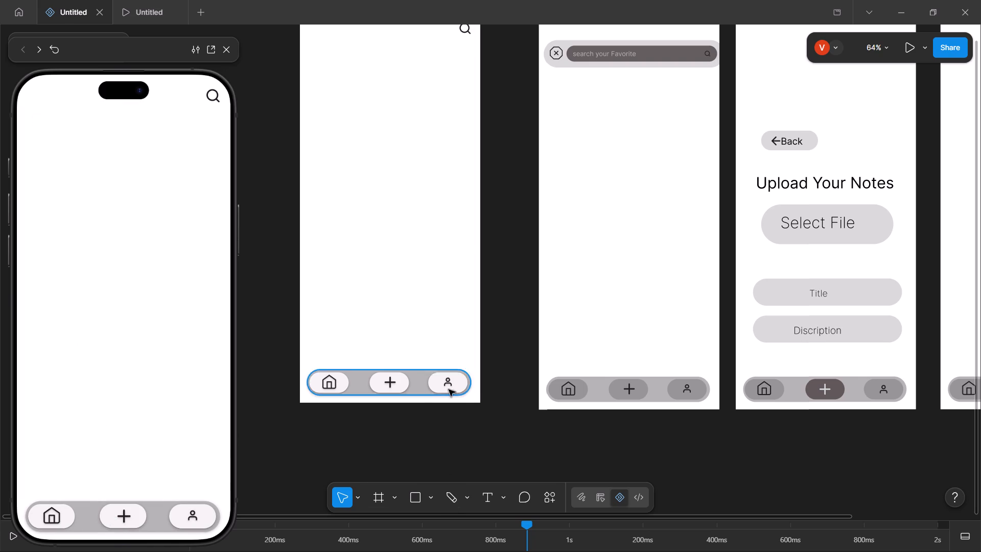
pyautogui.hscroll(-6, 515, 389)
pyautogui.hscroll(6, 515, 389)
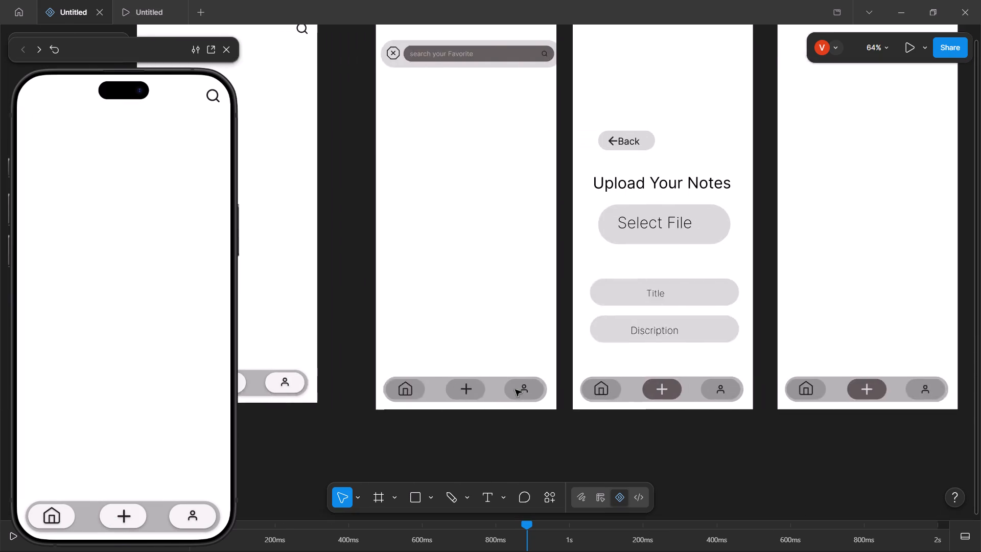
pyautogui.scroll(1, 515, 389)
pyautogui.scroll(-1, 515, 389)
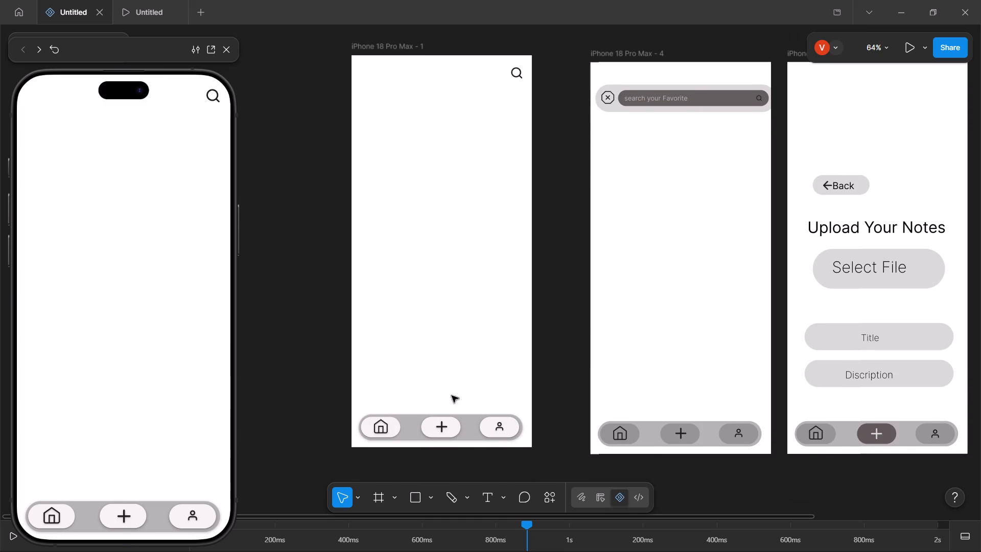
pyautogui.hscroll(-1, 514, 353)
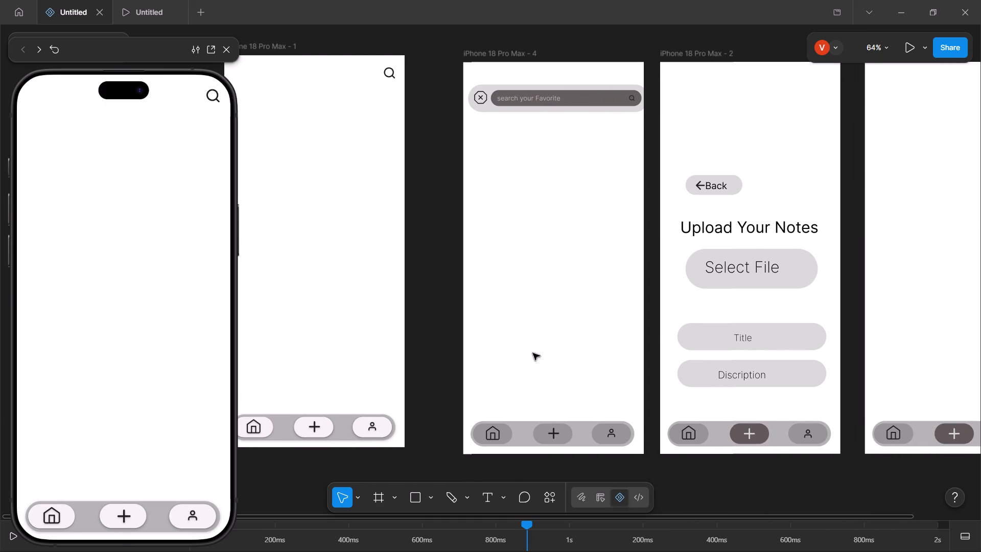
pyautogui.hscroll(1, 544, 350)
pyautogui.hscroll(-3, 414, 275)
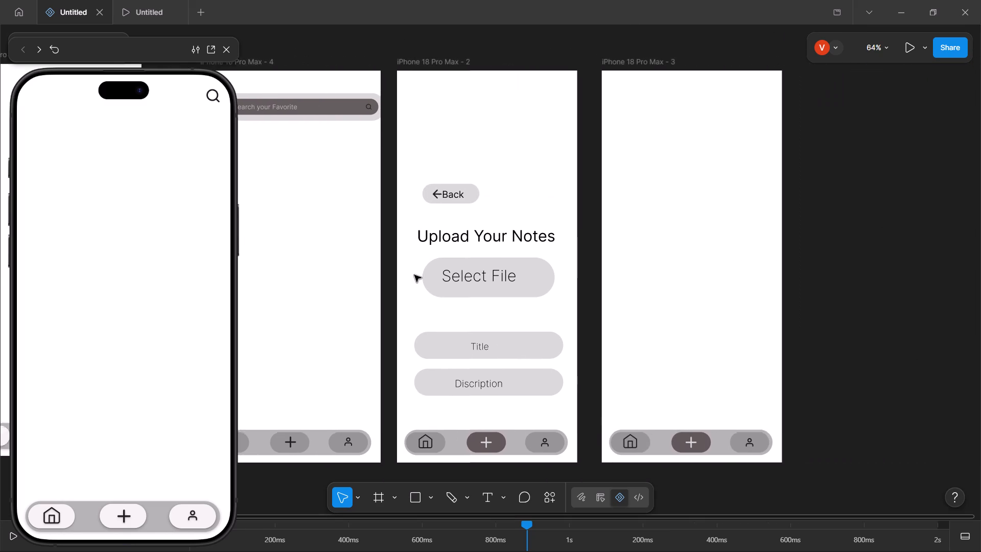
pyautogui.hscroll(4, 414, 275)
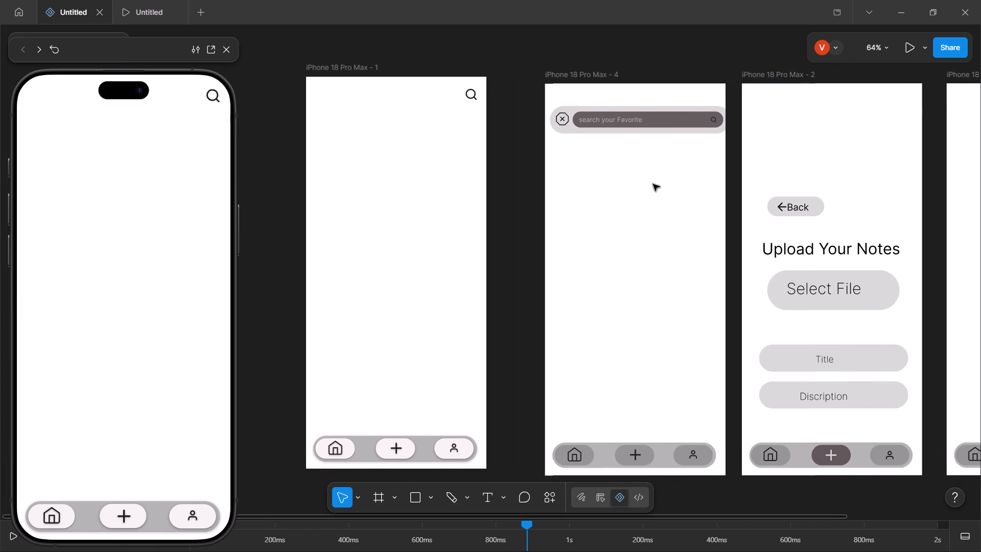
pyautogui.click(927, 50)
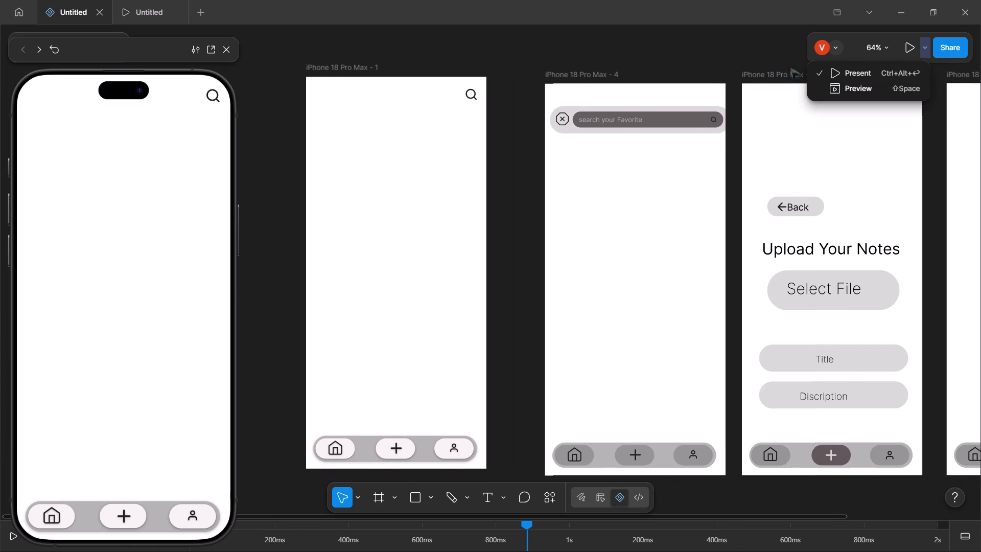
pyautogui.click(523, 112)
# Play and pause the animation timeline, and move its playhead back toward the start.
pyautogui.press('space')
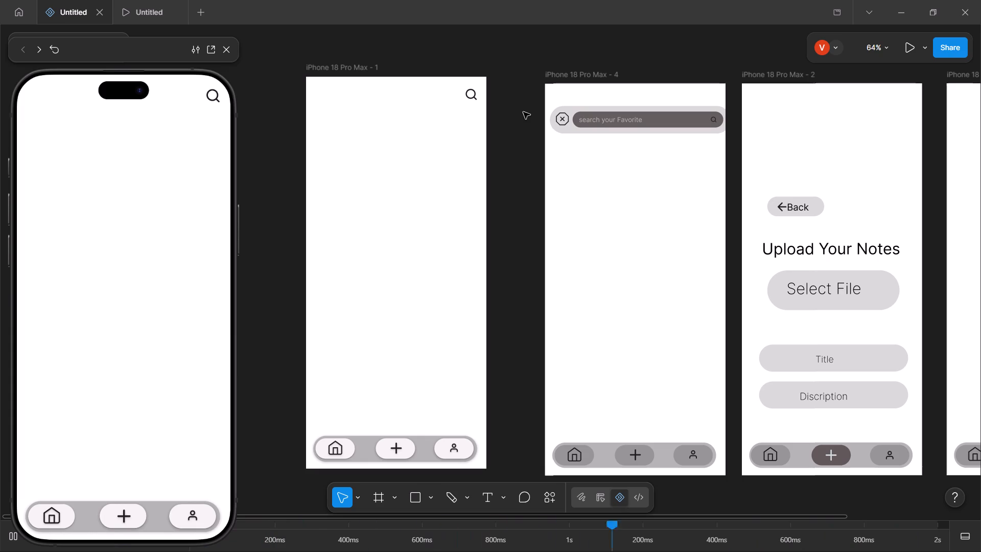
pyautogui.press('space')
pyautogui.press('space')
pyautogui.press('space')
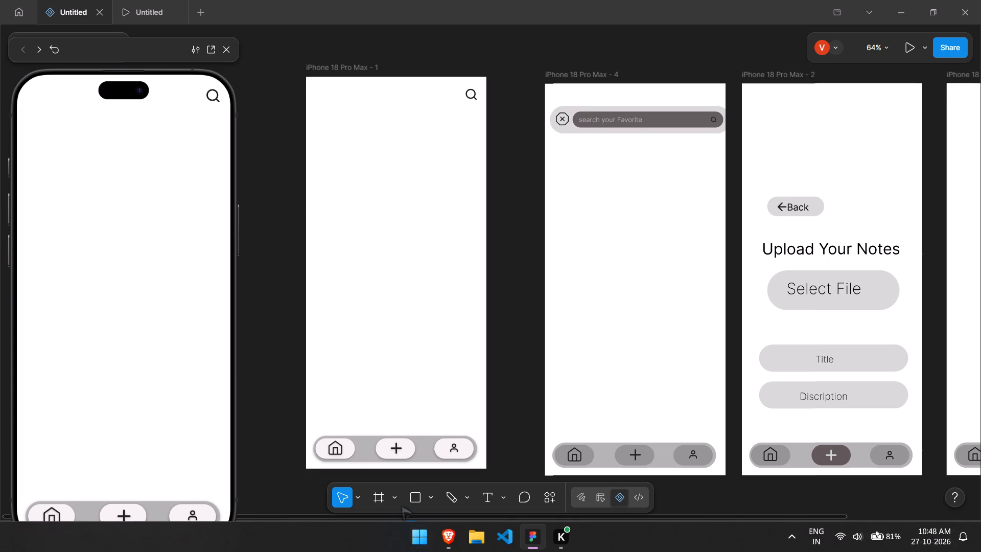
pyautogui.moveTo(410, 526); pyautogui.dragTo(253, 512)
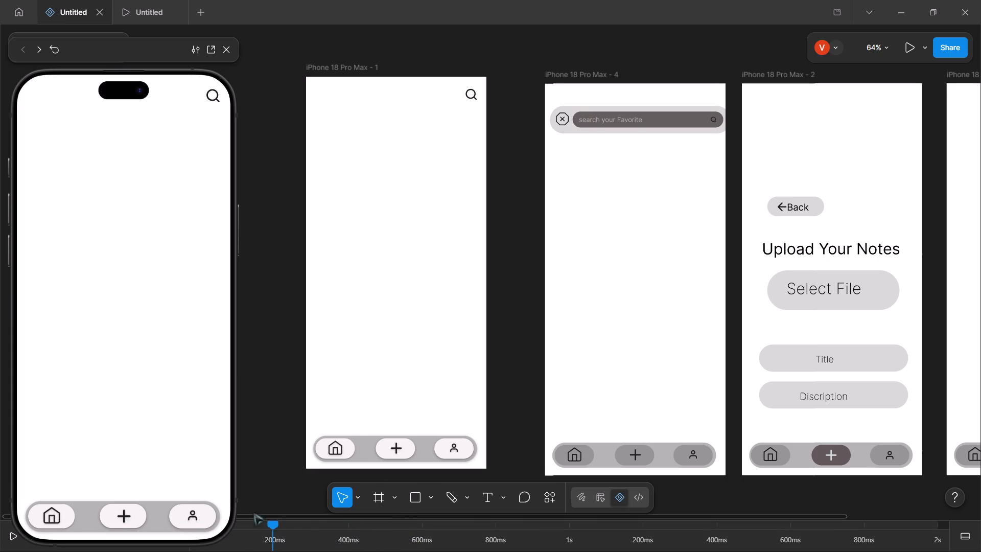
pyautogui.moveTo(253, 512); pyautogui.dragTo(134, 509)
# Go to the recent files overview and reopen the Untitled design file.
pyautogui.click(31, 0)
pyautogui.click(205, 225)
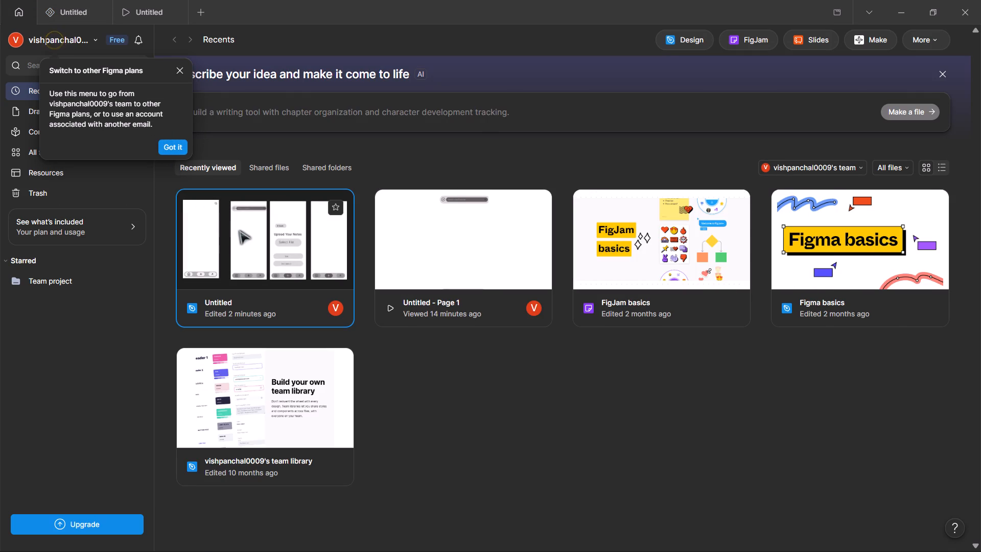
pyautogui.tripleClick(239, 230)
# Draw a rectangle about 414 × 637 on the home screen, between the search icon and the bottom navigation bar.
pyautogui.hscroll(1, 297, 197)
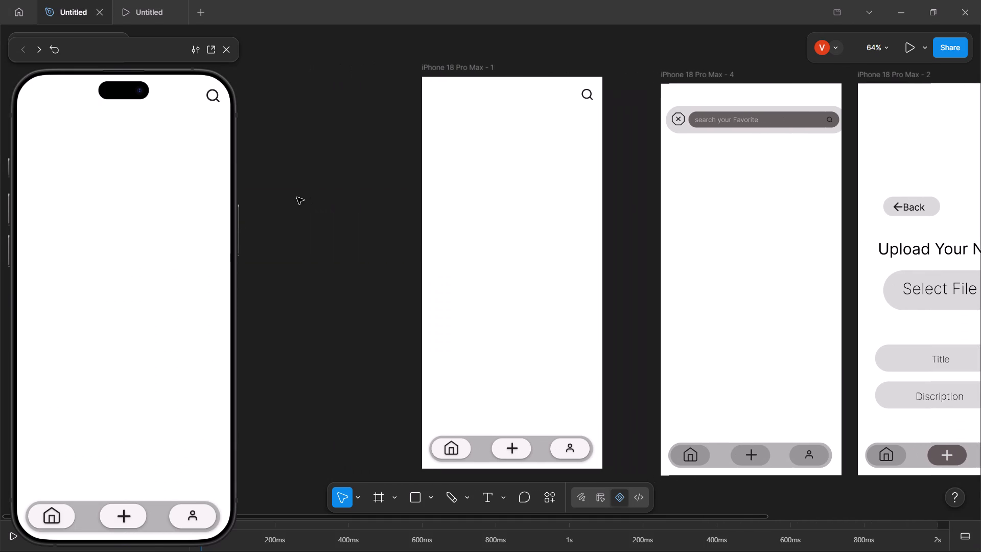
pyautogui.hscroll(1, 297, 197)
pyautogui.hscroll(-2, 297, 197)
pyautogui.hscroll(1, 297, 197)
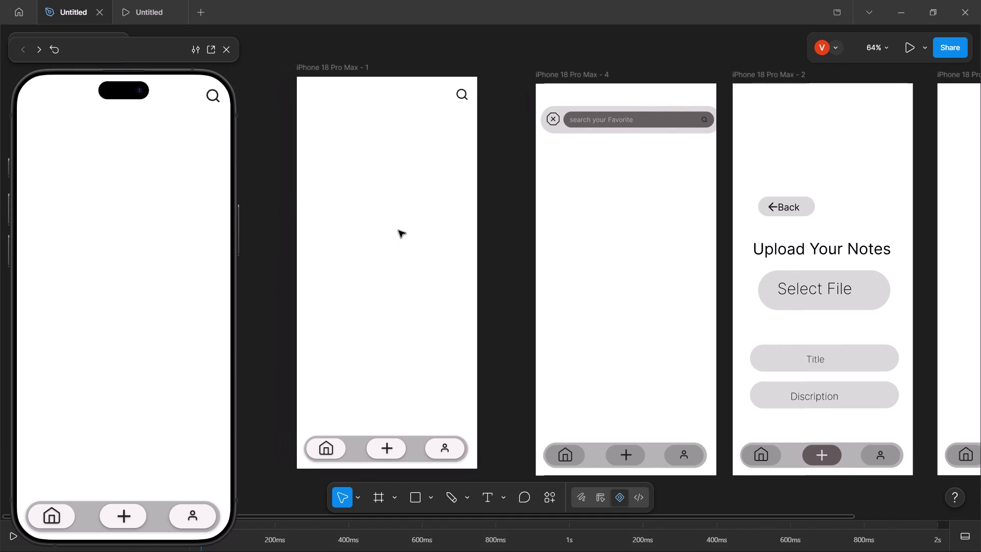
pyautogui.click(406, 191)
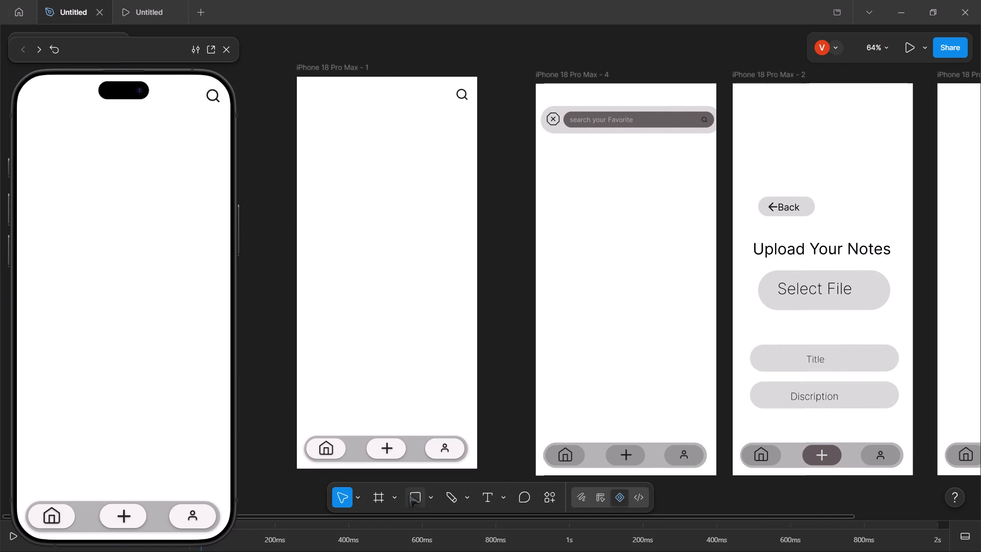
pyautogui.click(408, 501)
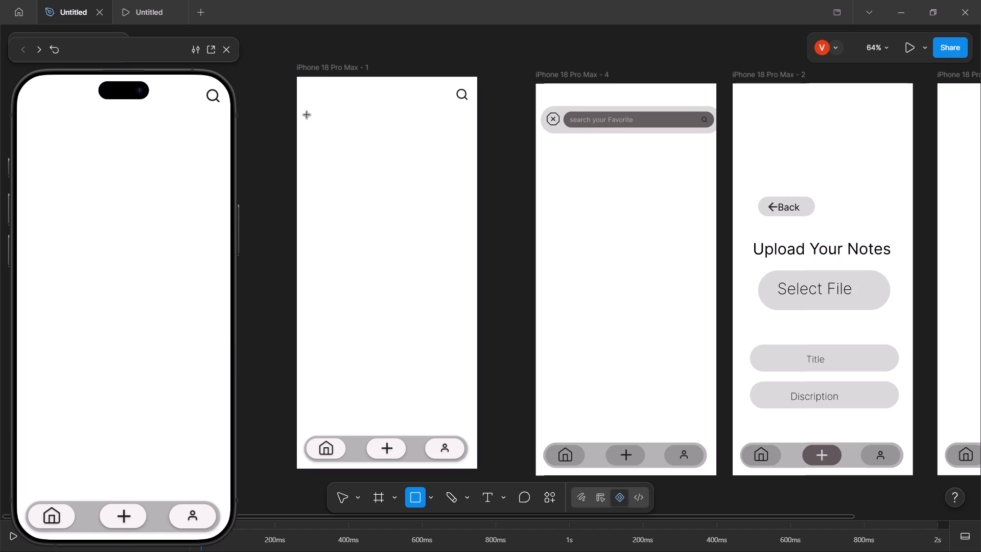
pyautogui.moveTo(302, 120); pyautogui.dragTo(408, 147)
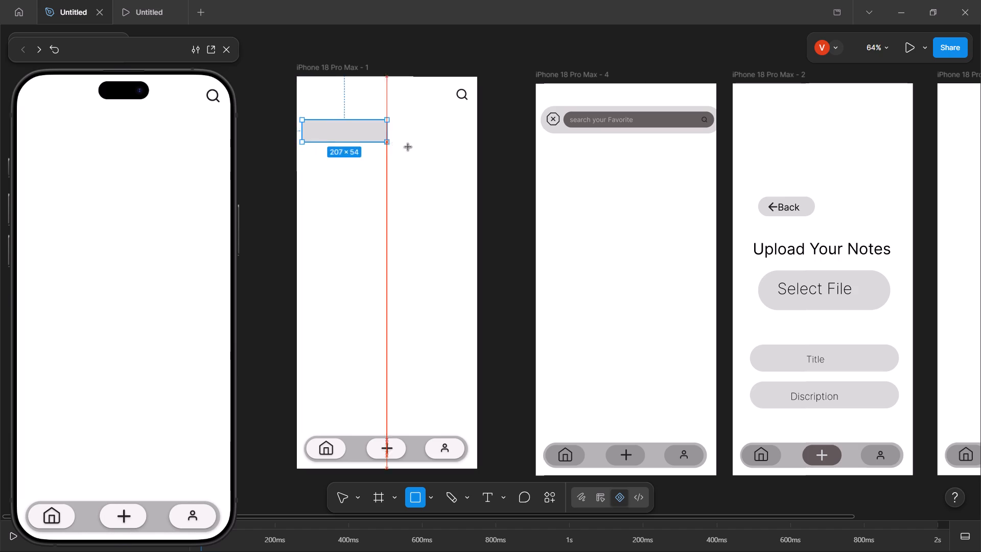
pyautogui.moveTo(408, 147); pyautogui.dragTo(468, 321)
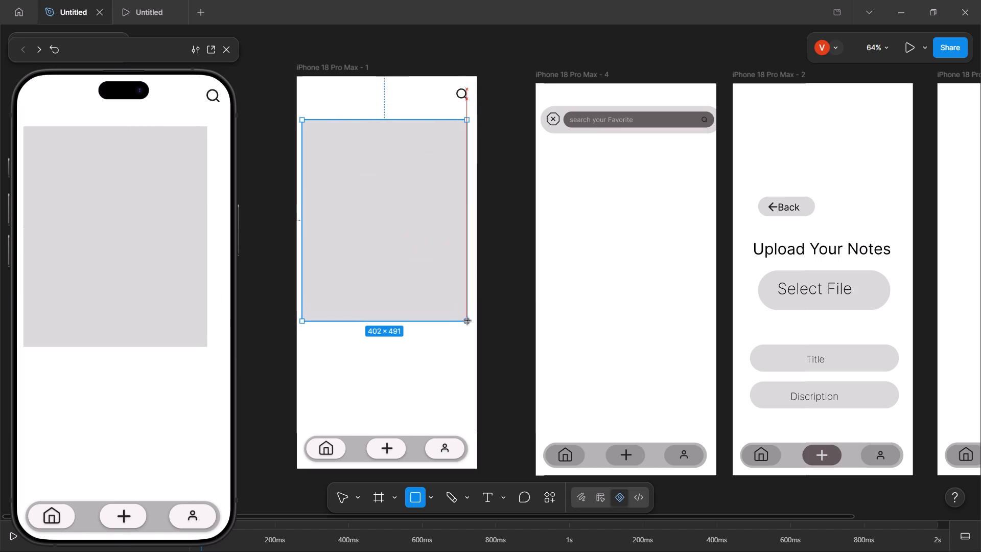
pyautogui.moveTo(468, 321); pyautogui.dragTo(472, 381)
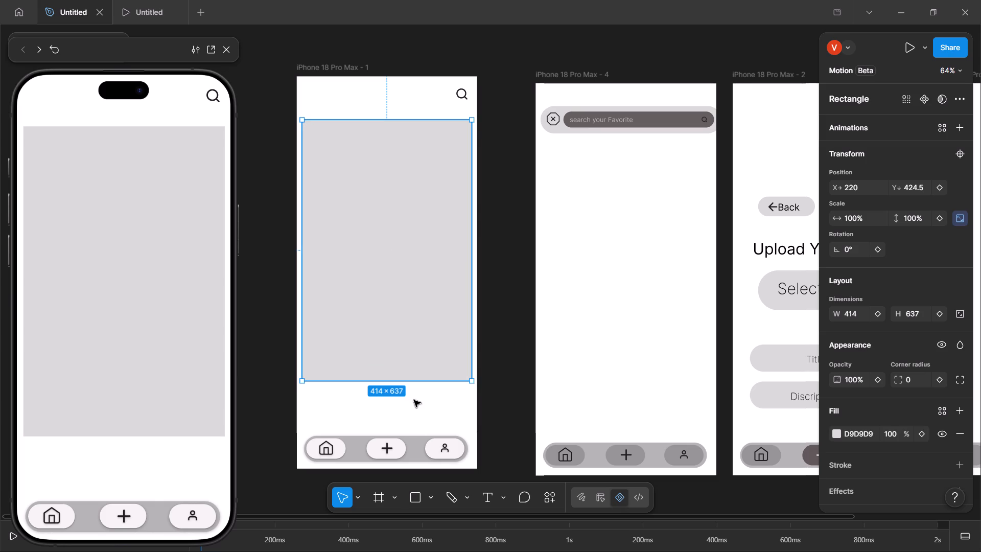
# Shorten the home screen rectangle to about 385 high and round its corners to a radius of about 46.
pyautogui.moveTo(423, 379); pyautogui.dragTo(443, 282)
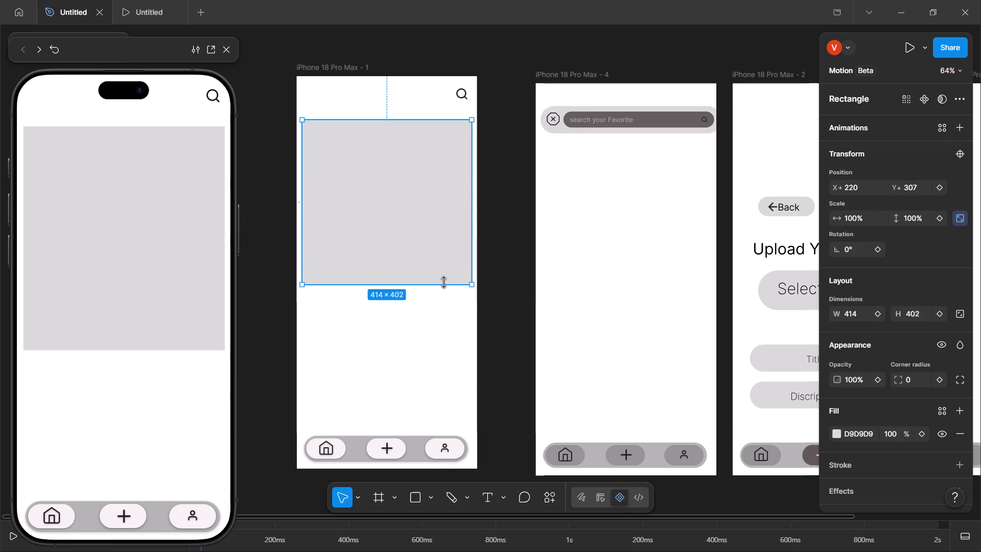
pyautogui.moveTo(443, 282); pyautogui.dragTo(443, 277)
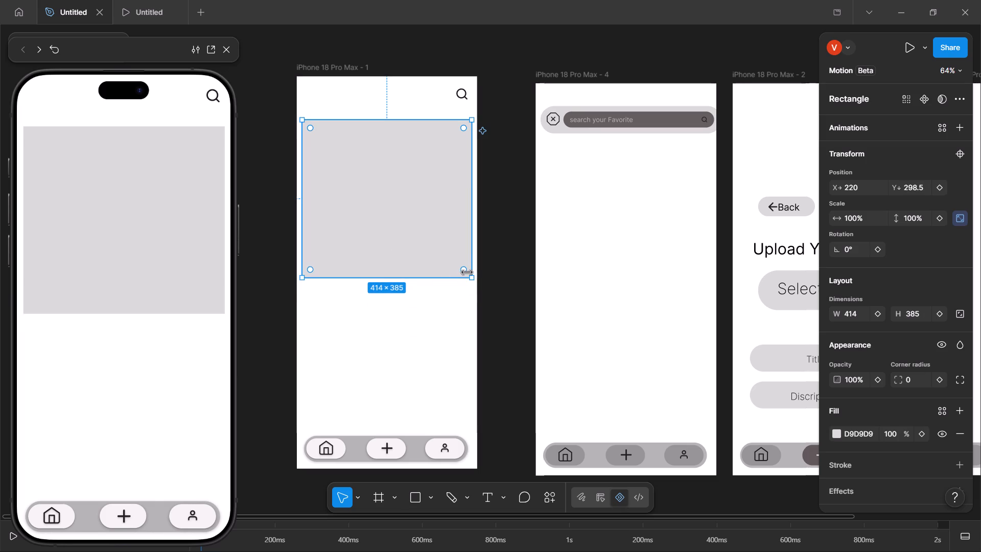
pyautogui.moveTo(465, 269); pyautogui.dragTo(458, 259)
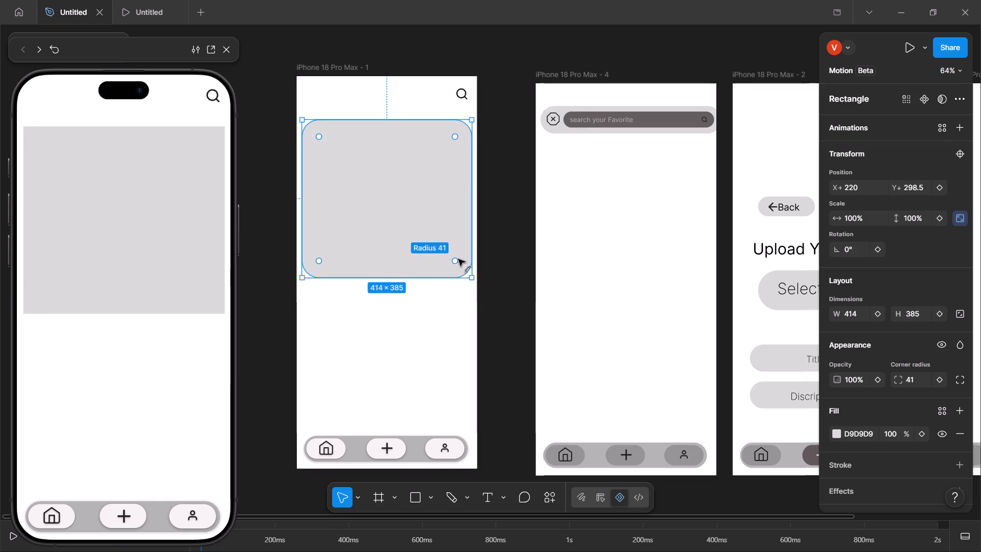
pyautogui.moveTo(458, 259); pyautogui.dragTo(457, 257)
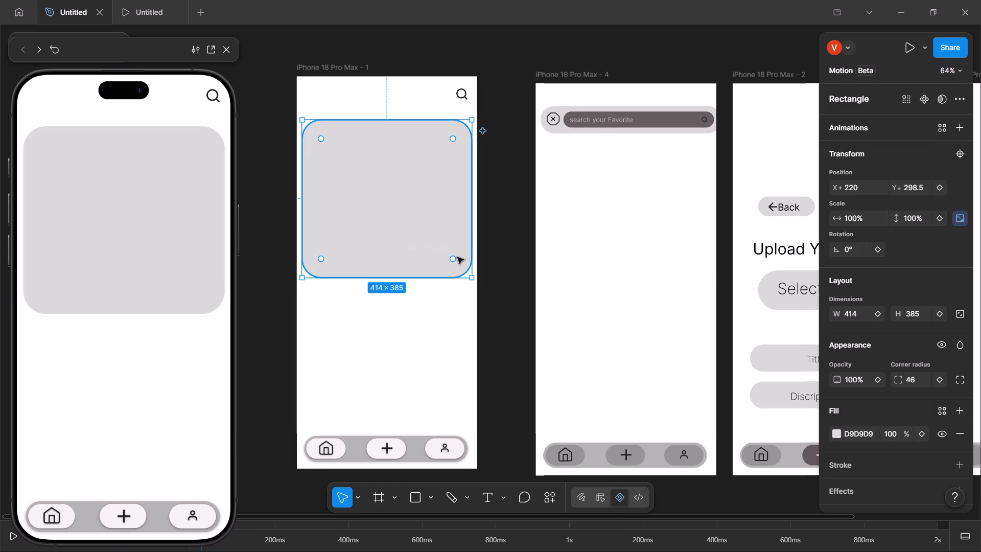
pyautogui.click(468, 324)
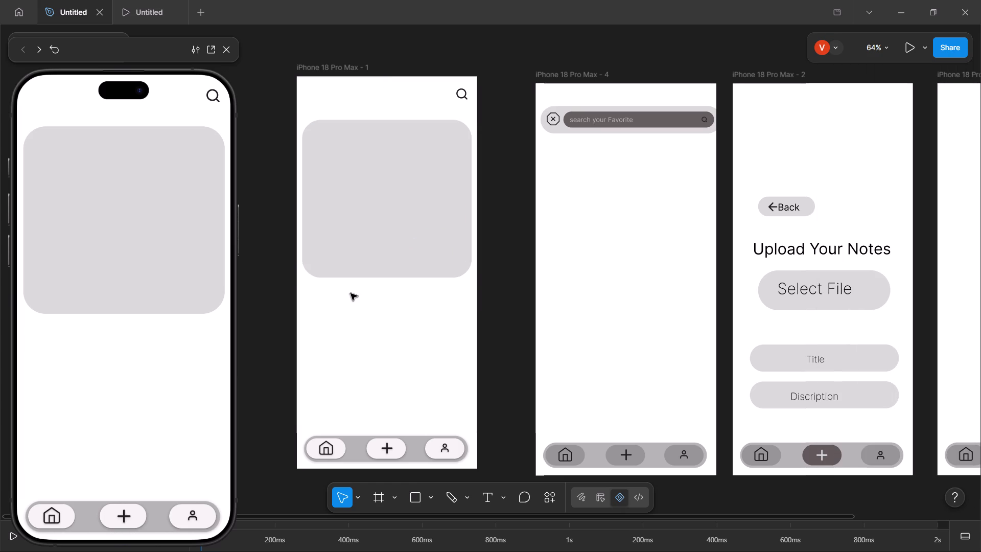
# Duplicate the rounded rectangle and place the copy just below the original, aligned with it at about Y 509.
pyautogui.click(364, 240)
pyautogui.hotkey('ctrl', 'd')
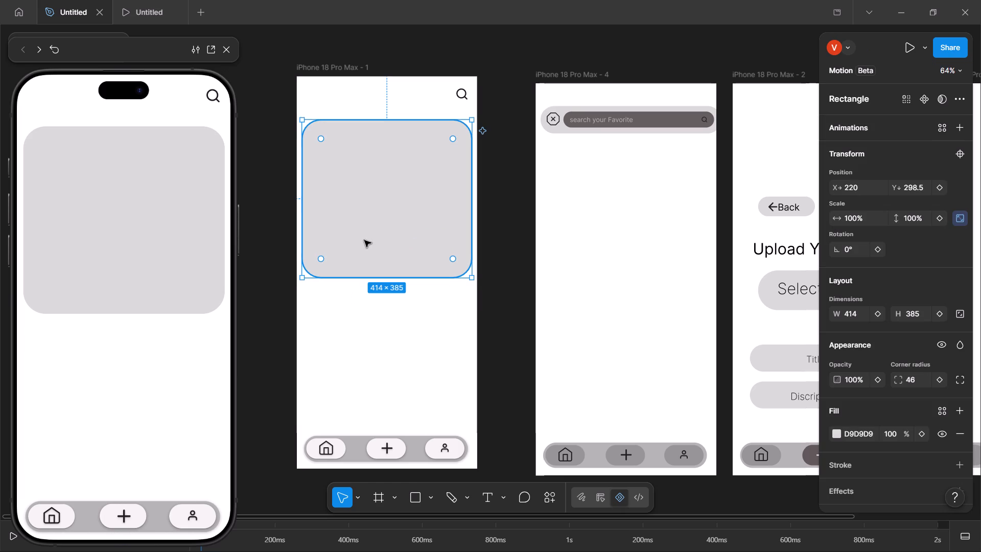
pyautogui.click(364, 240)
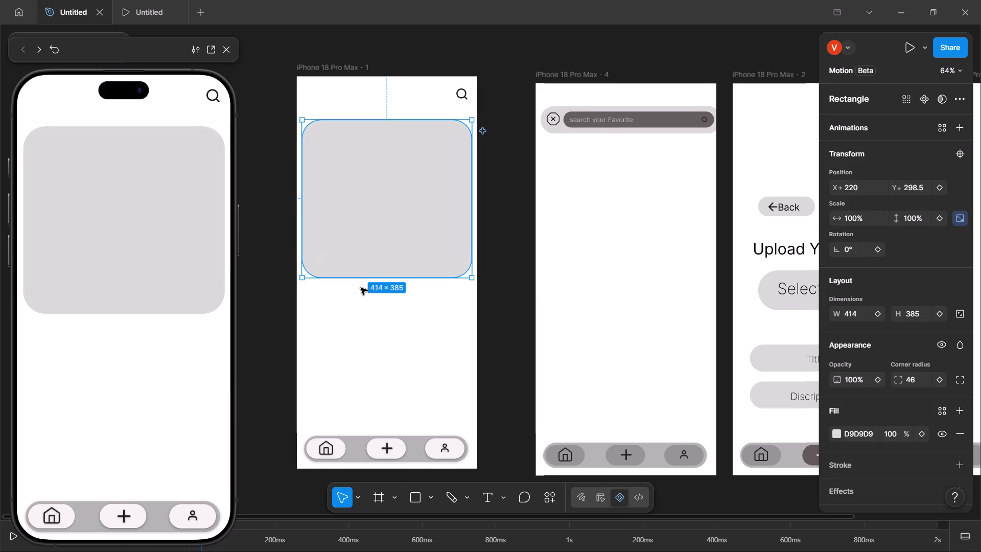
pyautogui.moveTo(371, 232); pyautogui.dragTo(364, 350)
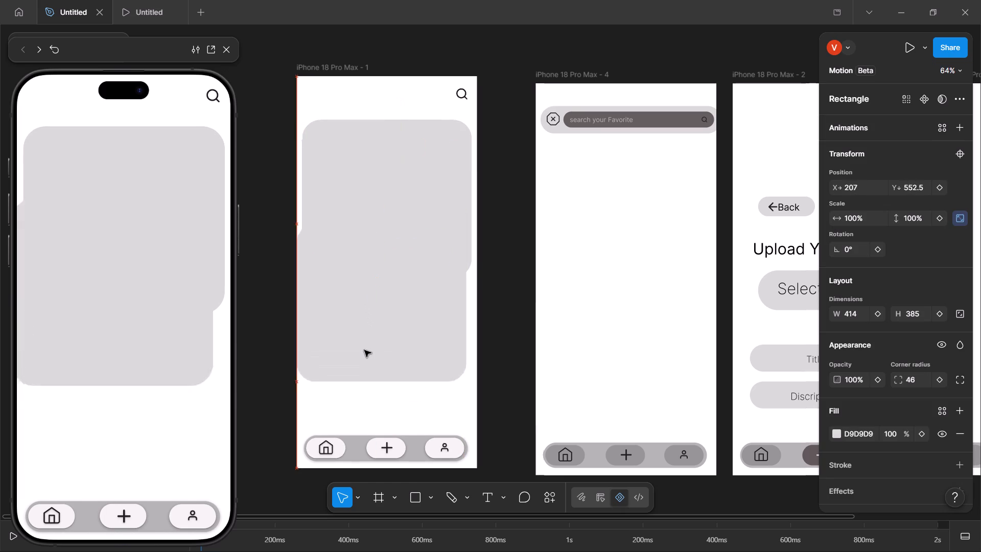
pyautogui.moveTo(364, 350); pyautogui.dragTo(371, 405)
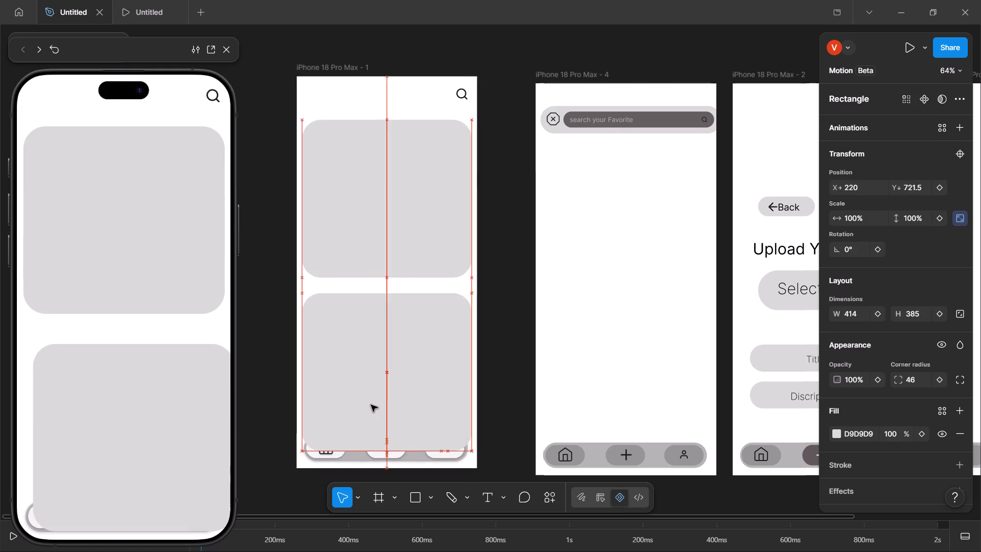
pyautogui.moveTo(371, 405); pyautogui.dragTo(372, 398)
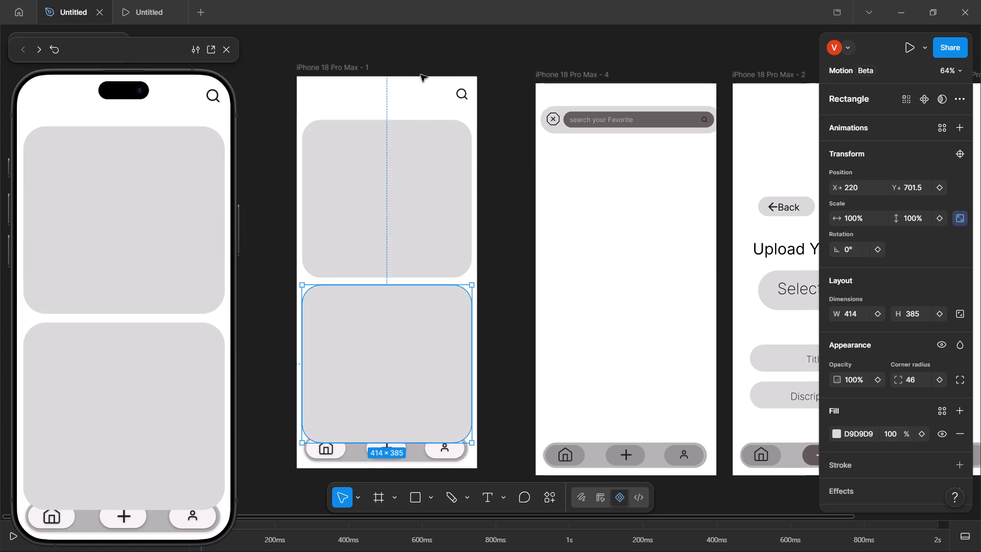
pyautogui.click(424, 67)
# Try scrolling the home screen with its two cards in the phone preview.
pyautogui.scroll(-1, 399, 138)
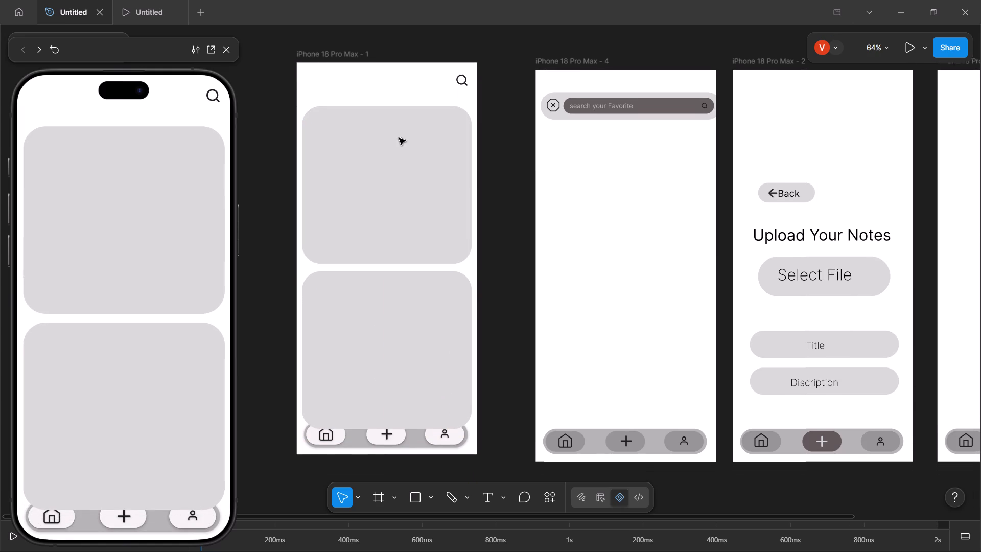
pyautogui.scroll(-1, 399, 138)
pyautogui.scroll(-1, 212, 221)
pyautogui.scroll(2, 212, 221)
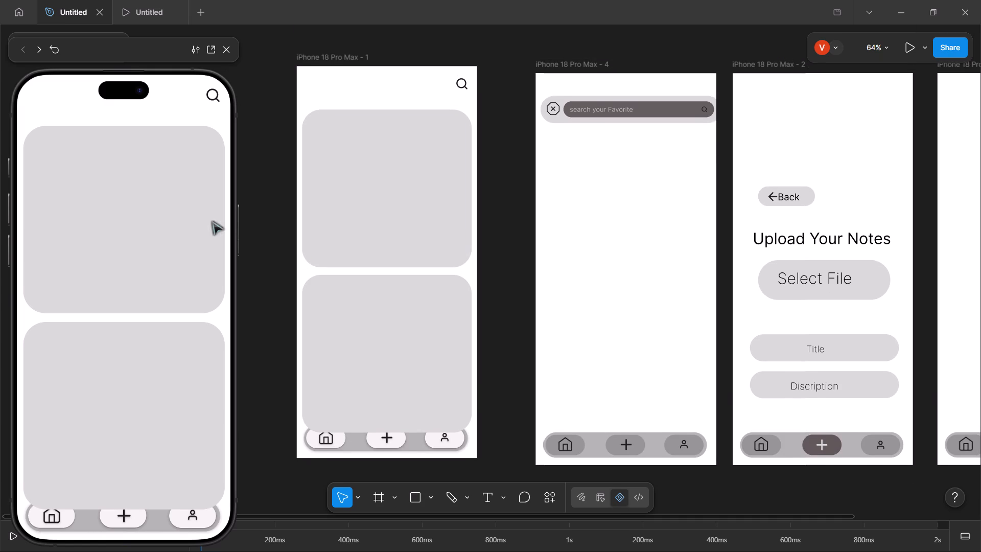
pyautogui.scroll(-1, 212, 221)
# Switch from motion to design mode and select the lower card, followed by the home screen frame.
pyautogui.click(602, 499)
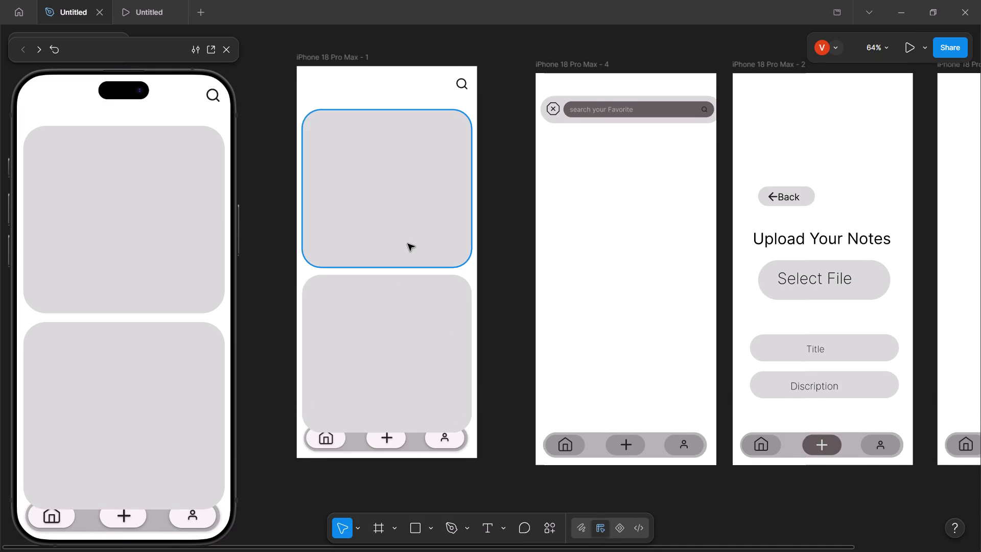
pyautogui.click(416, 331)
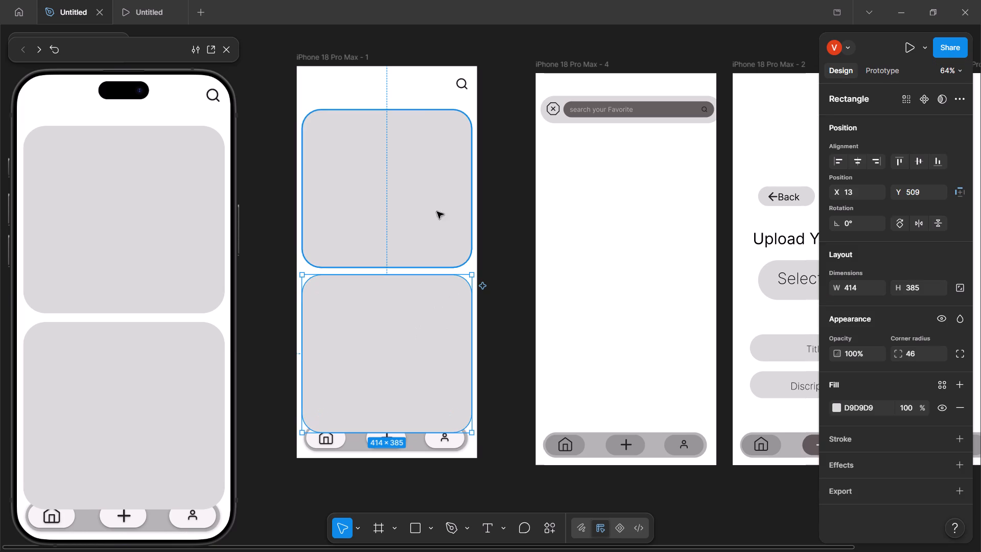
pyautogui.click(414, 90)
pyautogui.click(423, 93)
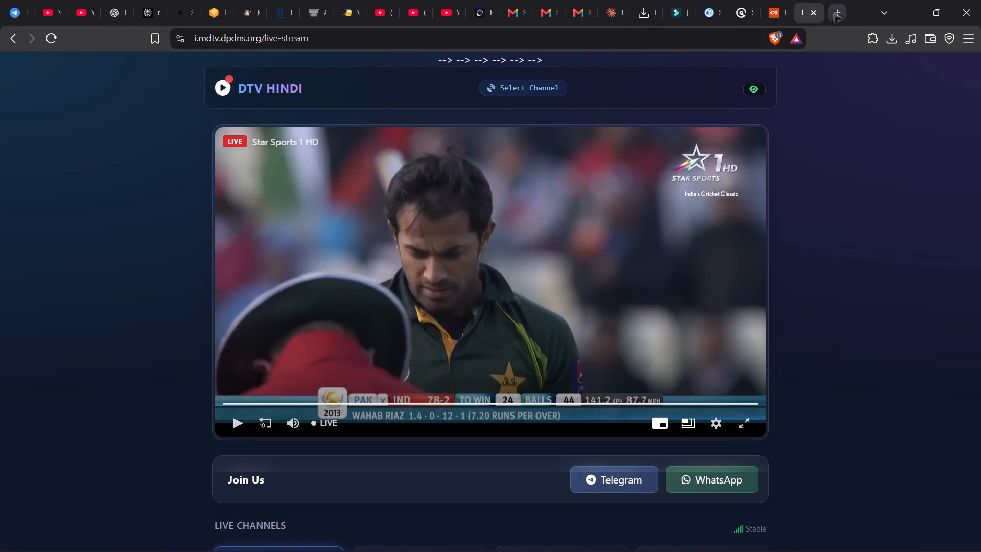
# Search the web in a new browser tab for "scroll in figma" and open Figma's help article on prototype scroll and overflow behavior.
pyautogui.click(832, 11)
pyautogui.write('scroll')
pyautogui.press('space')
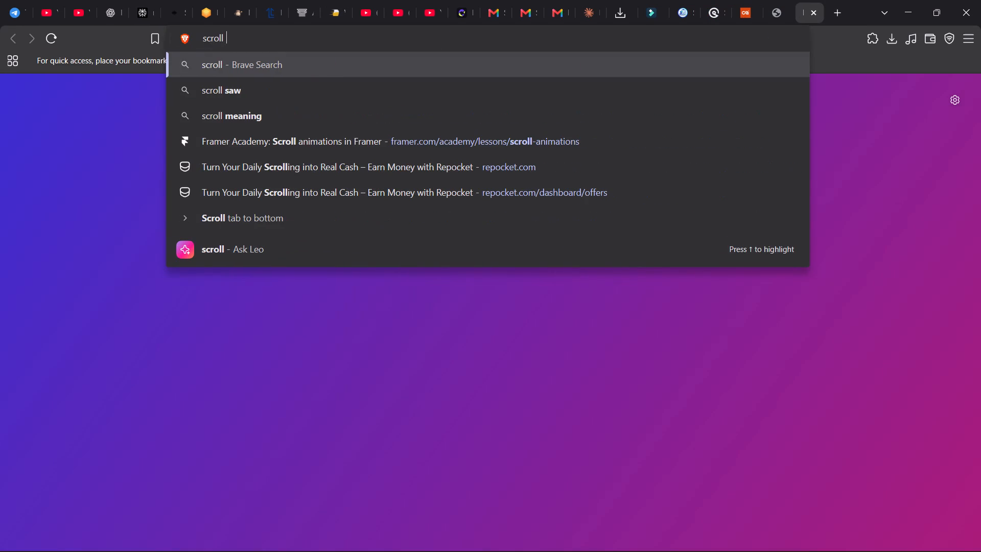
pyautogui.write('in figma')
pyautogui.press('Return')
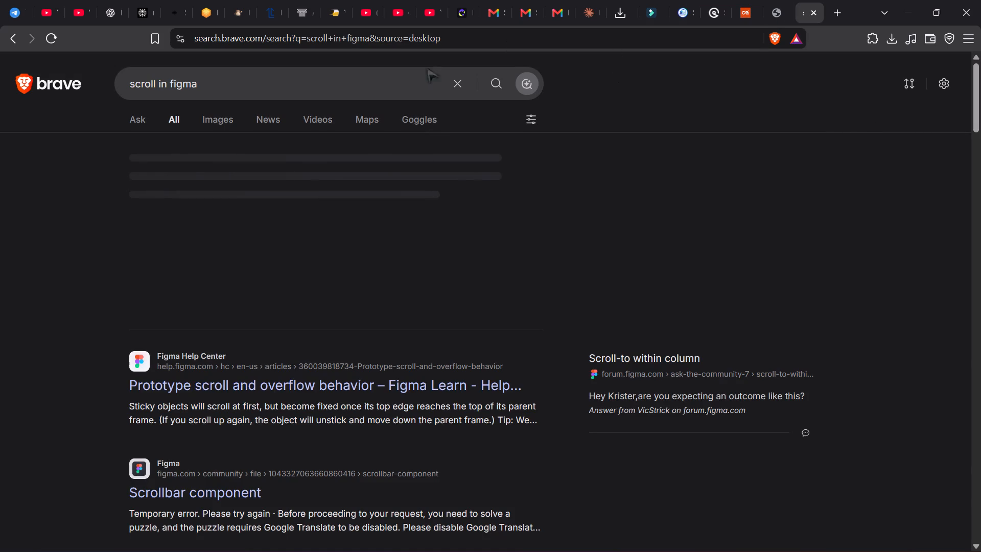
pyautogui.click(269, 381)
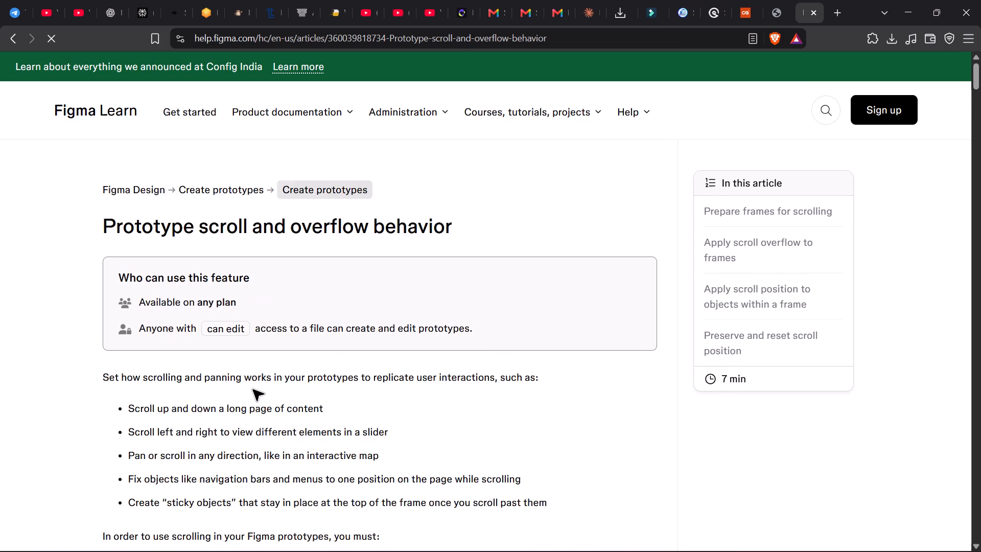
# Examine the article's enlarged illustration of extending content beyond the frame dimensions, and close it after viewing.
pyautogui.scroll(-5, 251, 387)
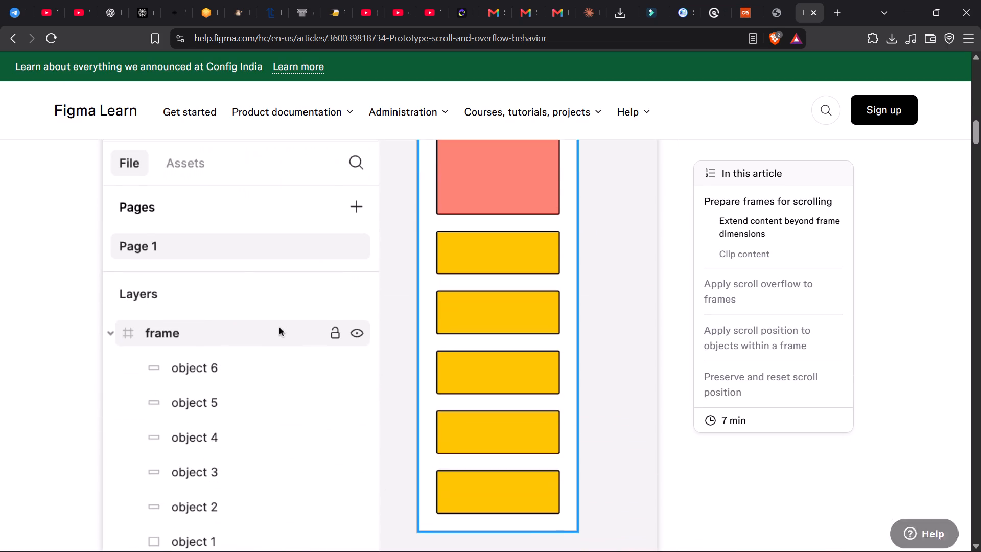
pyautogui.scroll(1, 454, 481)
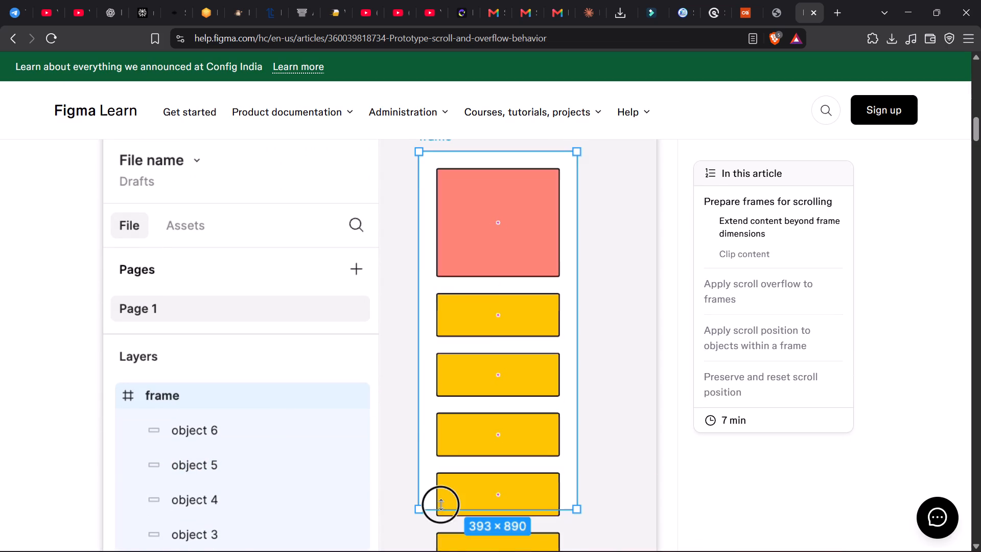
pyautogui.click(472, 293)
pyautogui.scroll(-1, 472, 293)
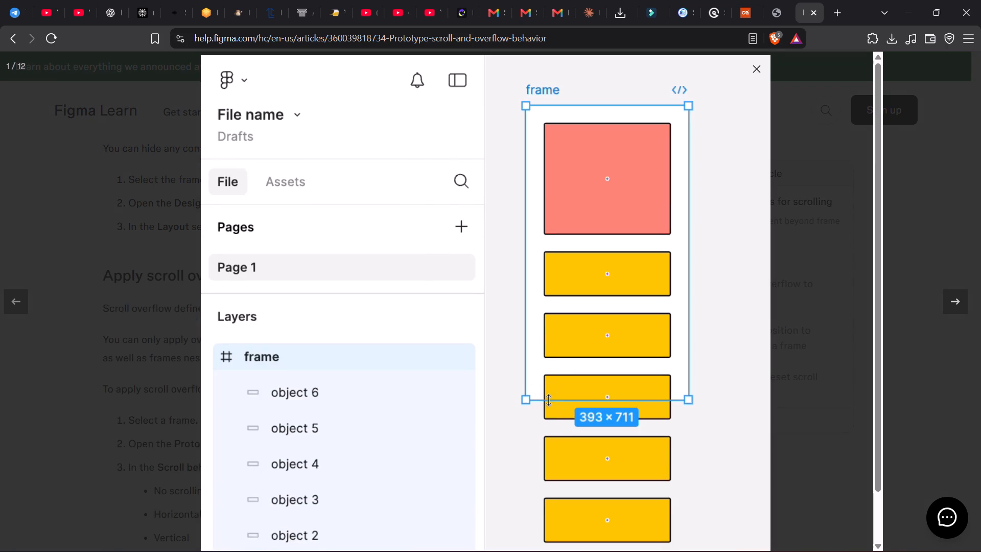
pyautogui.scroll(-1, 472, 293)
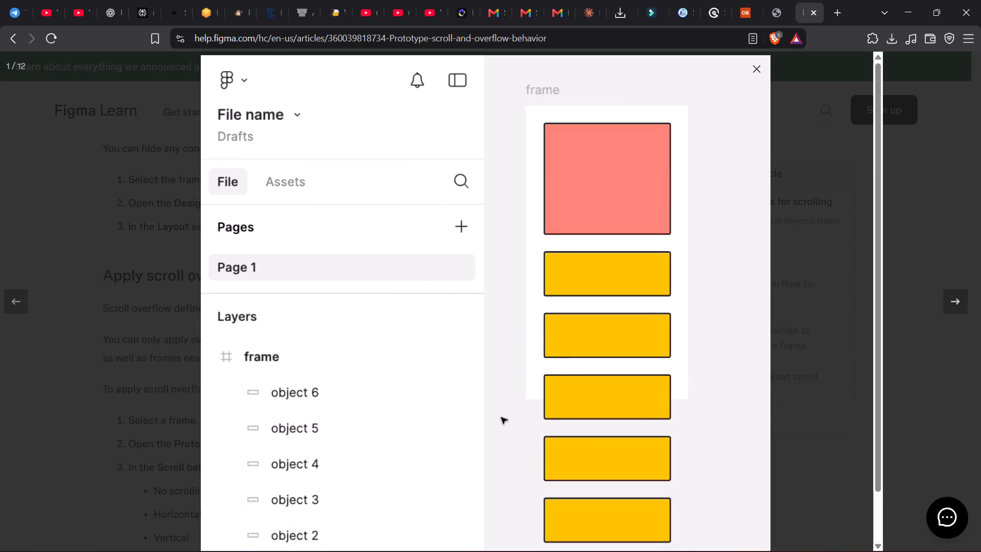
pyautogui.scroll(-2, 472, 293)
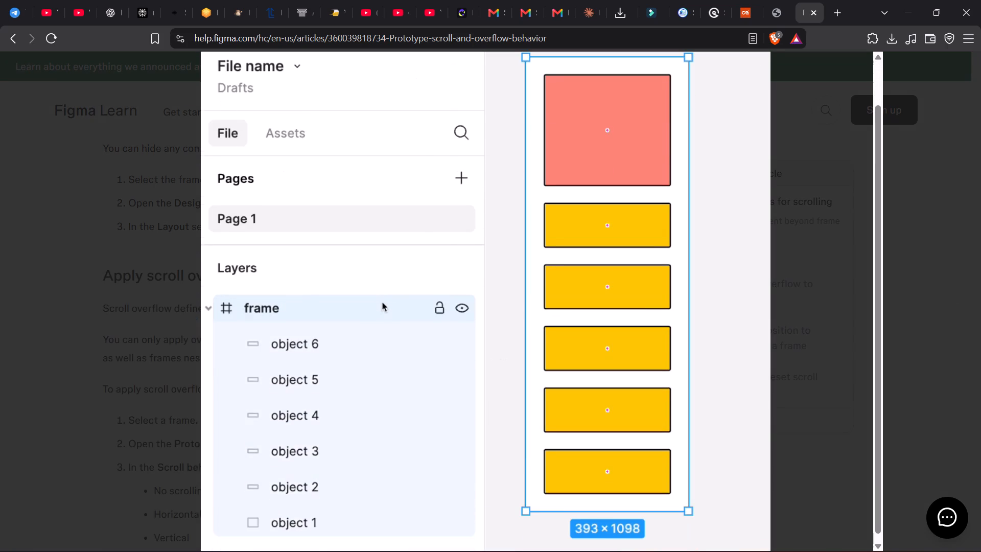
pyautogui.scroll(-2, 472, 293)
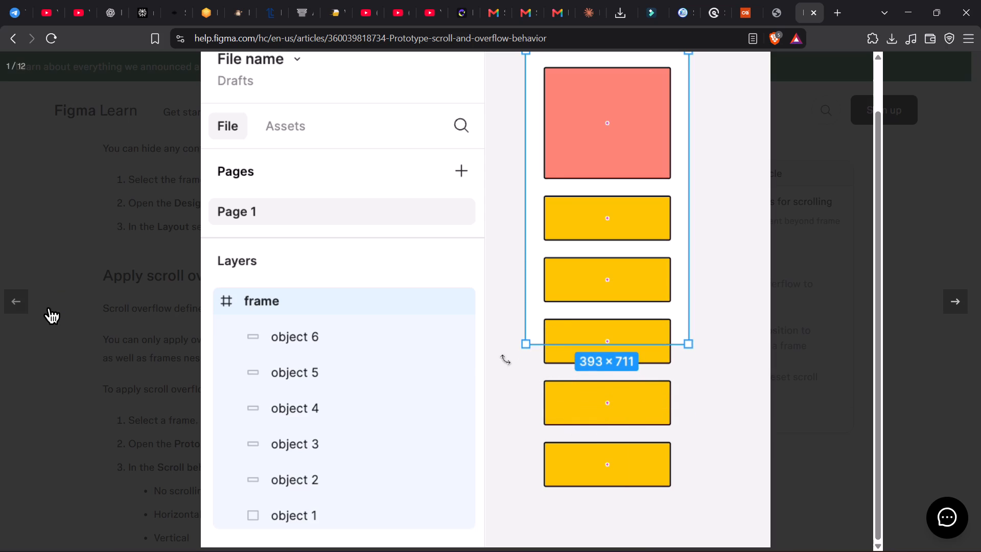
pyautogui.scroll(4, 304, 344)
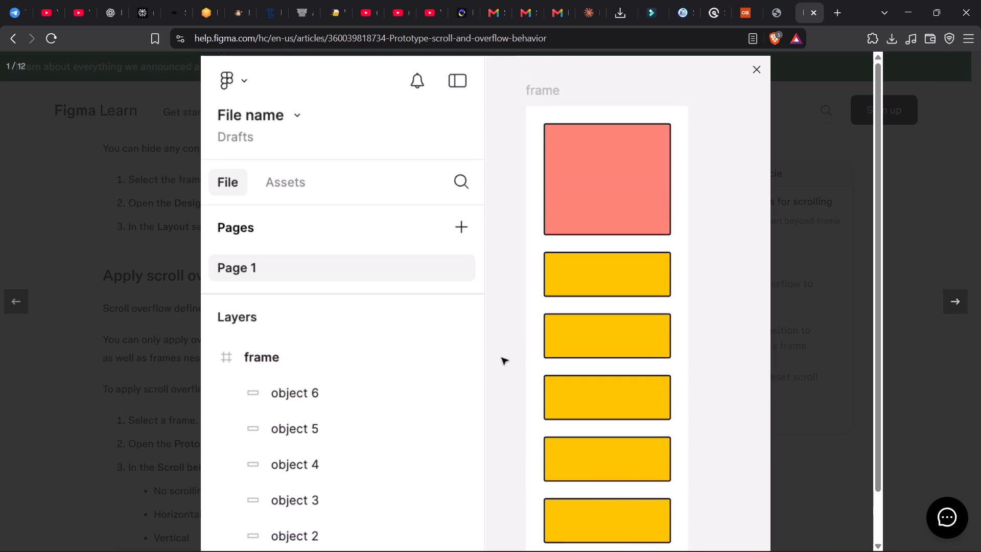
pyautogui.click(78, 306)
# Read the article's Clip content section and examine its illustration of the frame's layout settings.
pyautogui.scroll(-5, 226, 336)
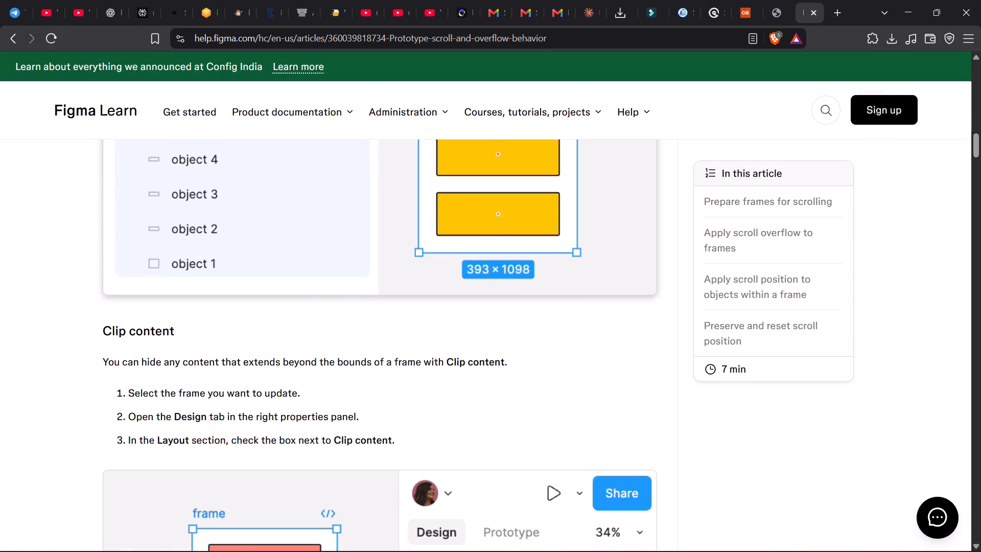
pyautogui.scroll(-3, 226, 336)
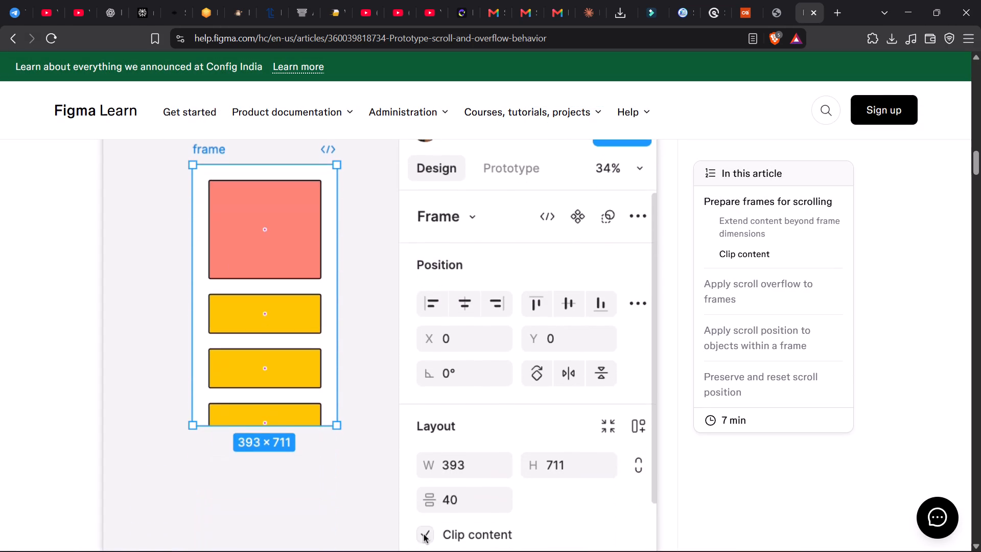
pyautogui.scroll(-2, 226, 336)
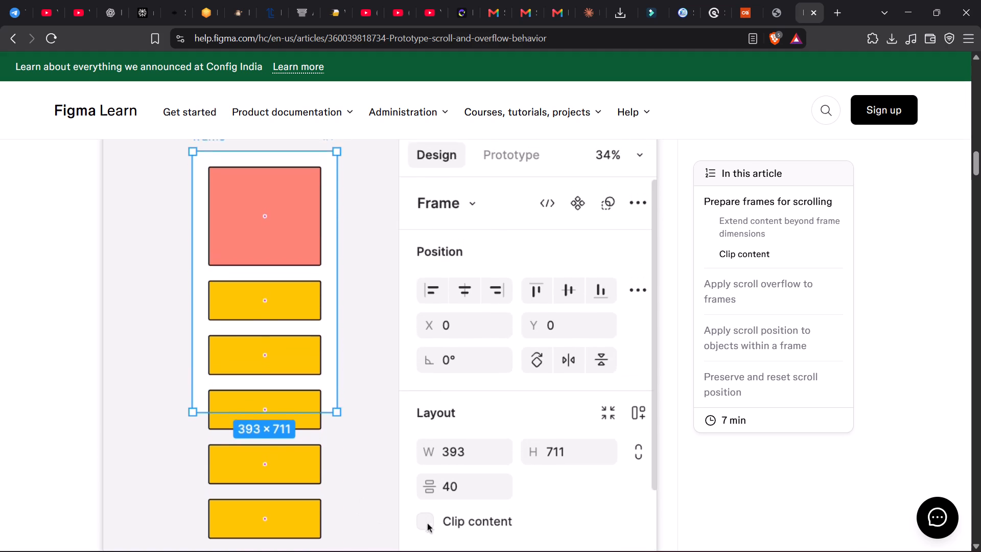
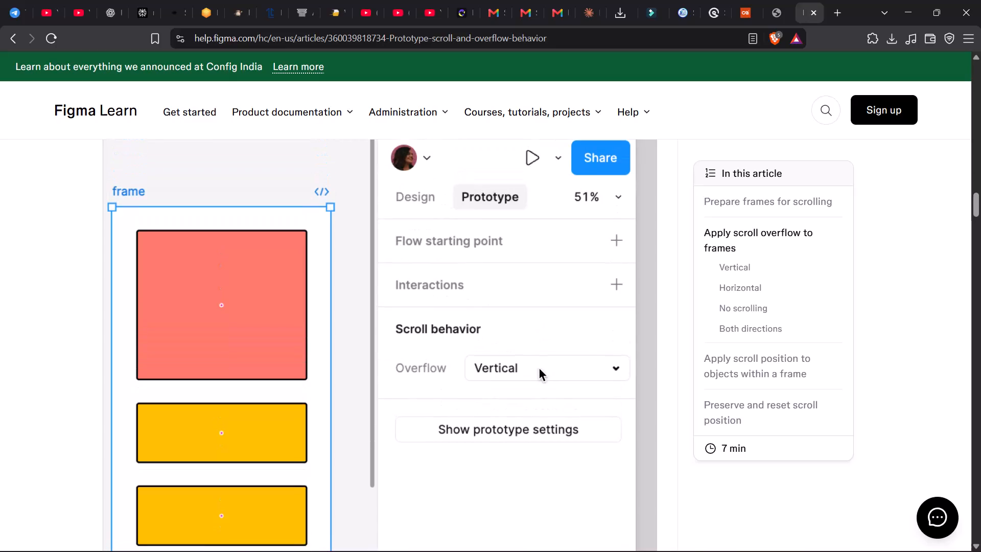
# Reread the help article's instructions on preparing frames for scrolling and extending content beyond the frame dimensions.
pyautogui.scroll(11, 226, 336)
pyautogui.scroll(-1, 226, 336)
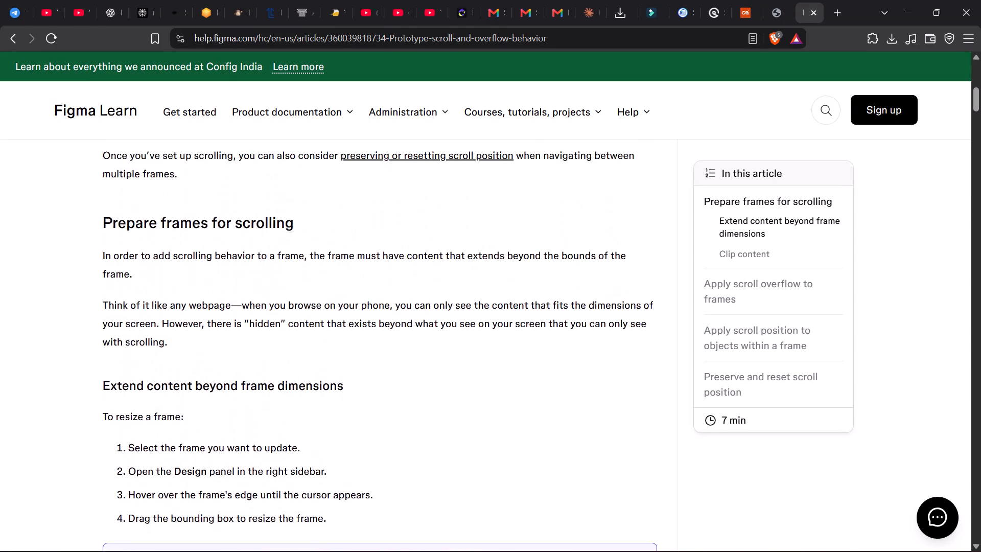
pyautogui.scroll(-1, 226, 336)
pyautogui.scroll(4, 226, 336)
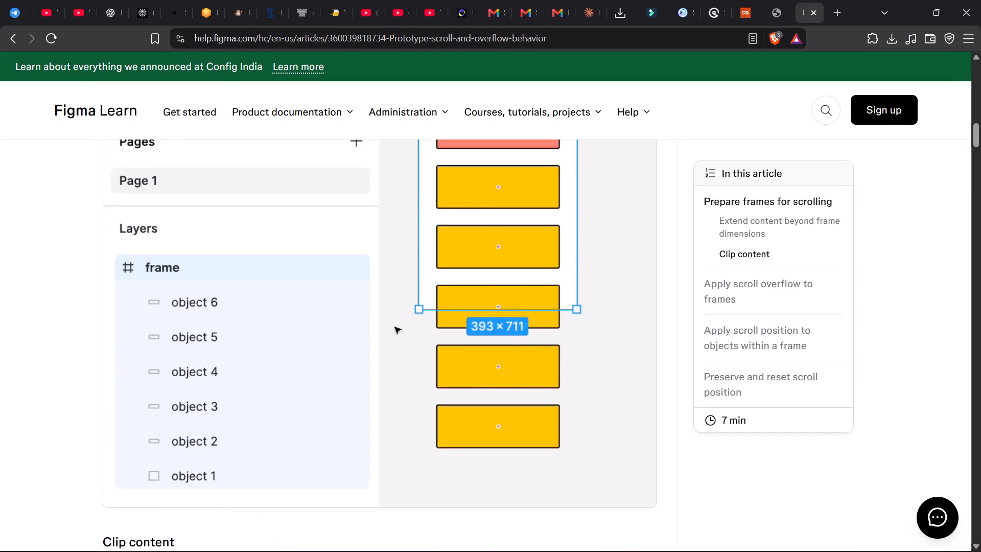
pyautogui.scroll(3, 226, 336)
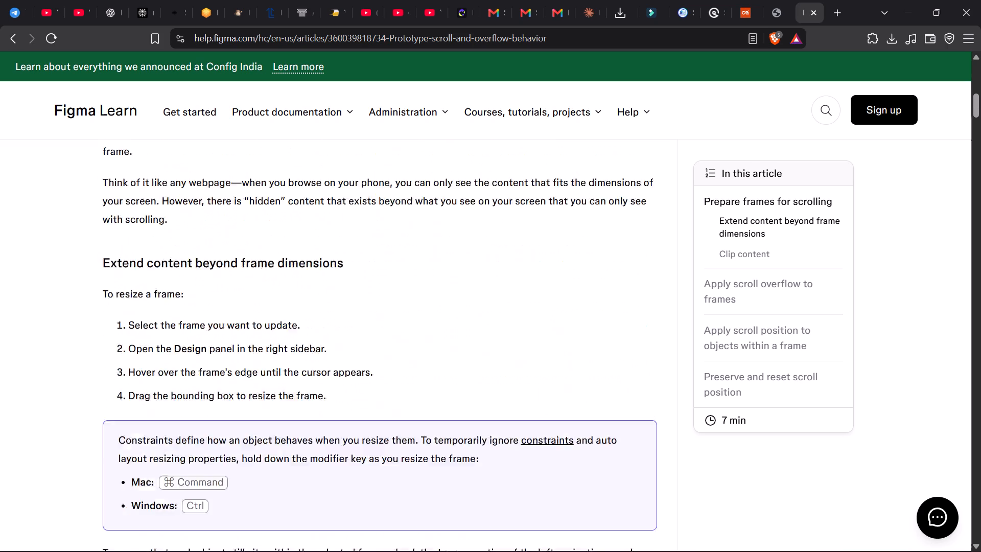
pyautogui.scroll(2, 226, 336)
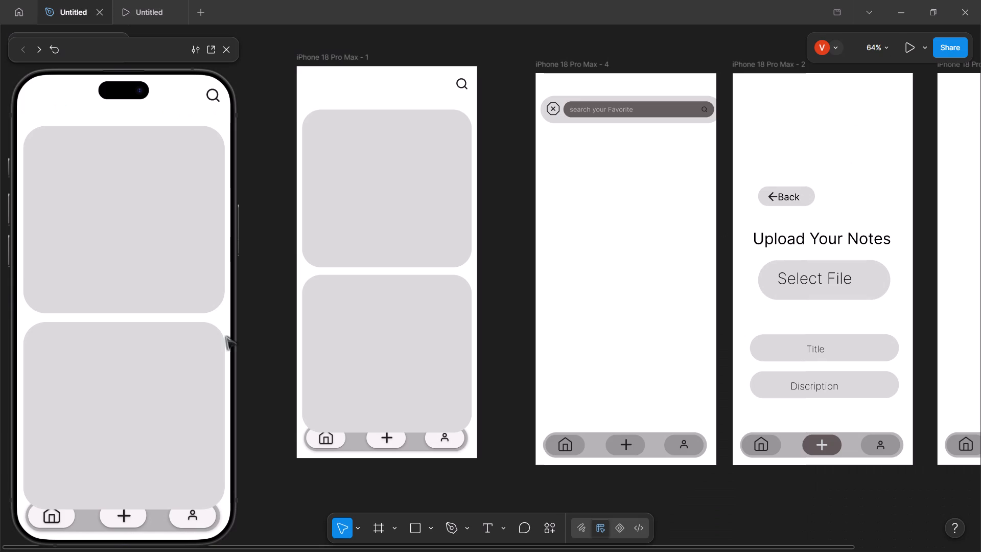
# Switch to Figma and shorten the upper card on the iPhone 18 Pro Max - 1 home screen to about 414 × 135.
pyautogui.click(113, 187)
pyautogui.click(113, 187)
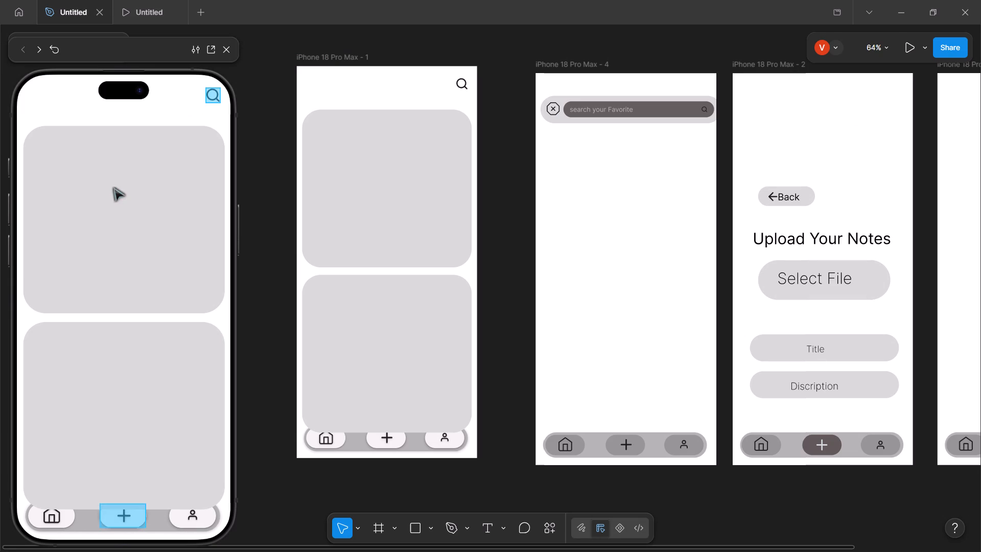
pyautogui.click(113, 187)
pyautogui.click(348, 192)
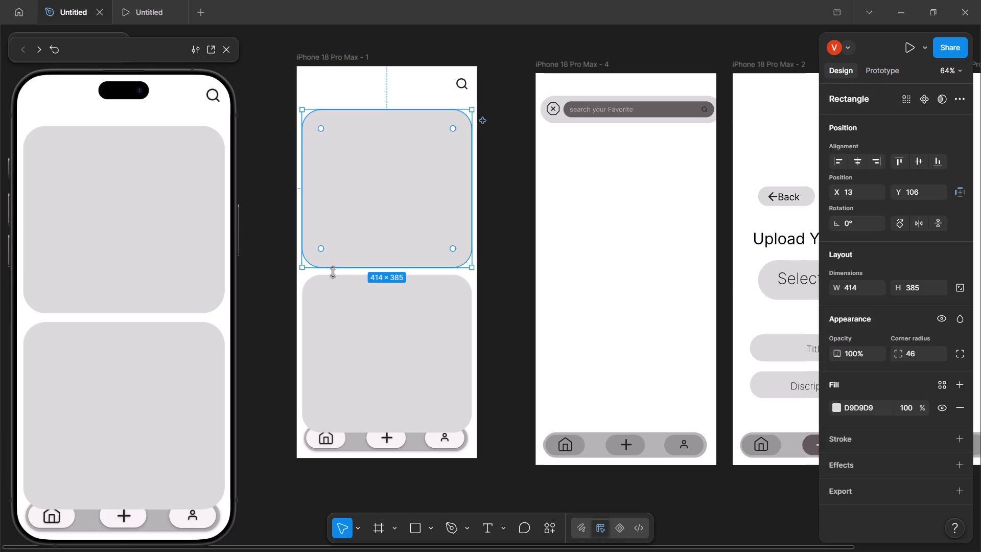
pyautogui.moveTo(337, 269); pyautogui.dragTo(359, 191)
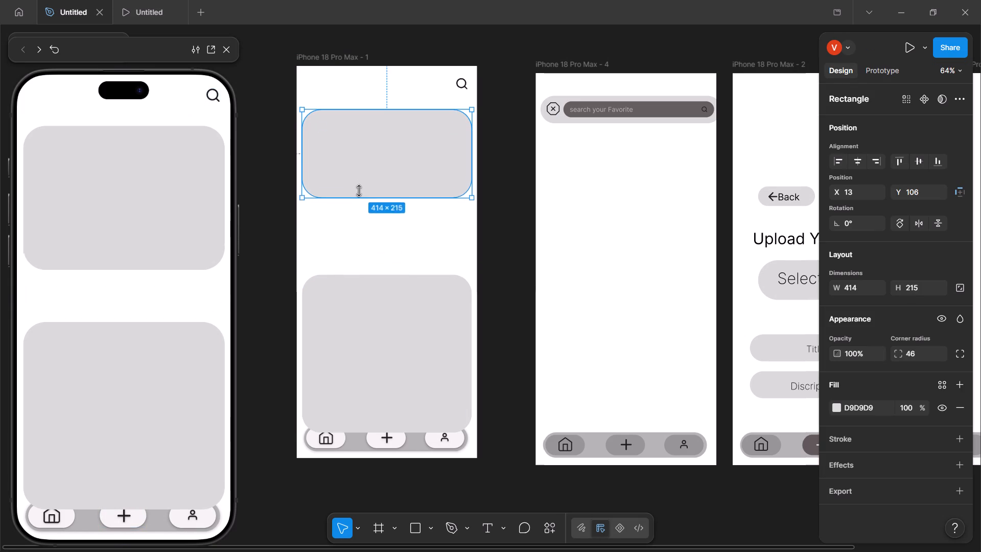
pyautogui.moveTo(359, 191); pyautogui.dragTo(354, 165)
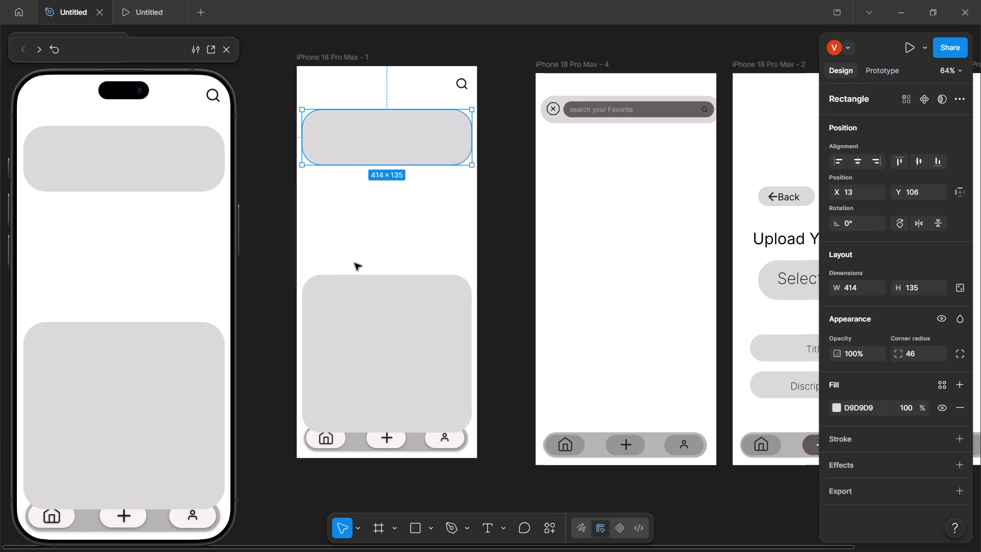
# Move the home screen's lower card up to just beneath the upper card, at about Y 267.
pyautogui.click(370, 314)
pyautogui.moveTo(370, 314); pyautogui.dragTo(383, 237)
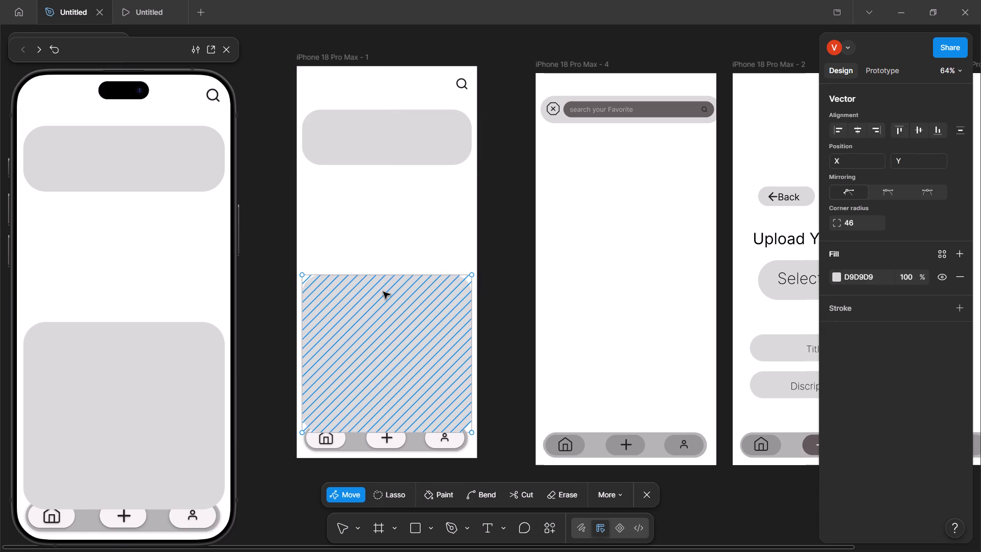
pyautogui.click(383, 292)
pyautogui.moveTo(383, 292); pyautogui.dragTo(382, 203)
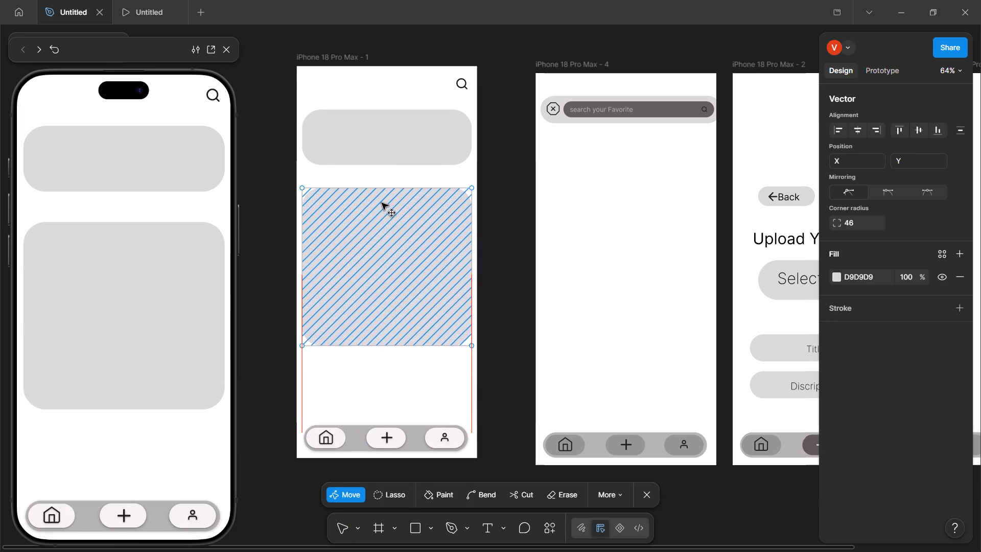
pyautogui.moveTo(382, 203); pyautogui.dragTo(382, 193)
# Leave vector editing and shorten the lower card to about 414 × 136, closely matching the upper card's height.
pyautogui.click(355, 338)
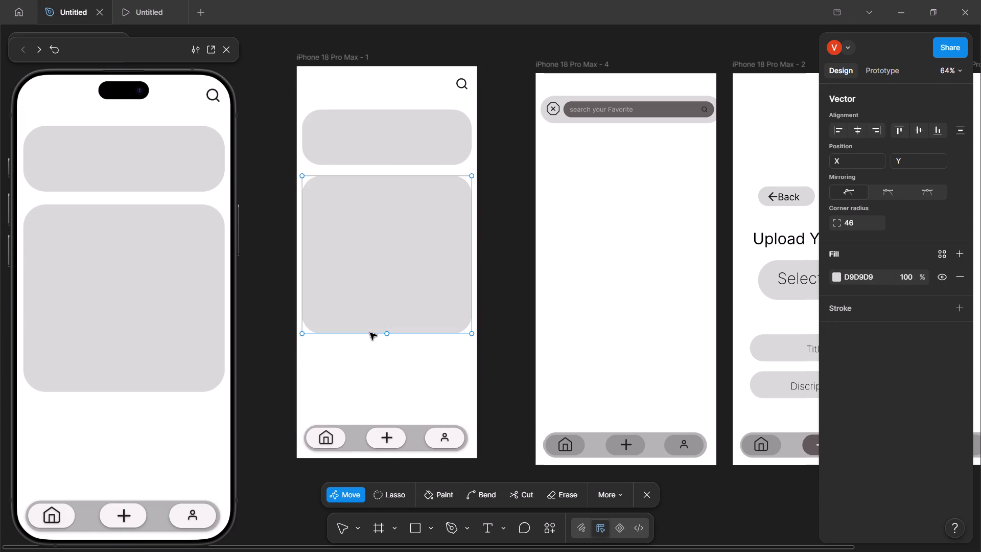
pyautogui.press('Escape')
pyautogui.click(370, 333)
pyautogui.click(368, 316)
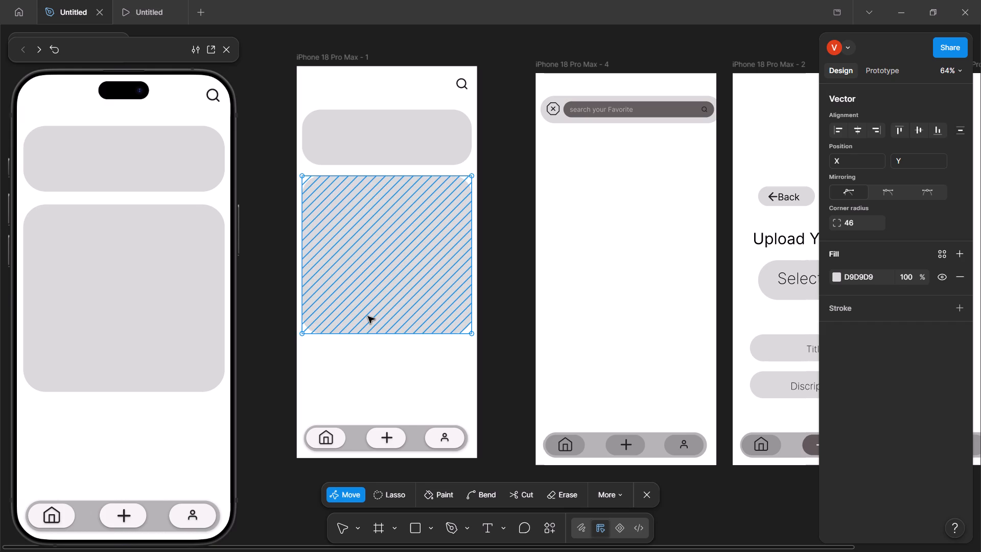
pyautogui.press('Escape')
pyautogui.press('Escape')
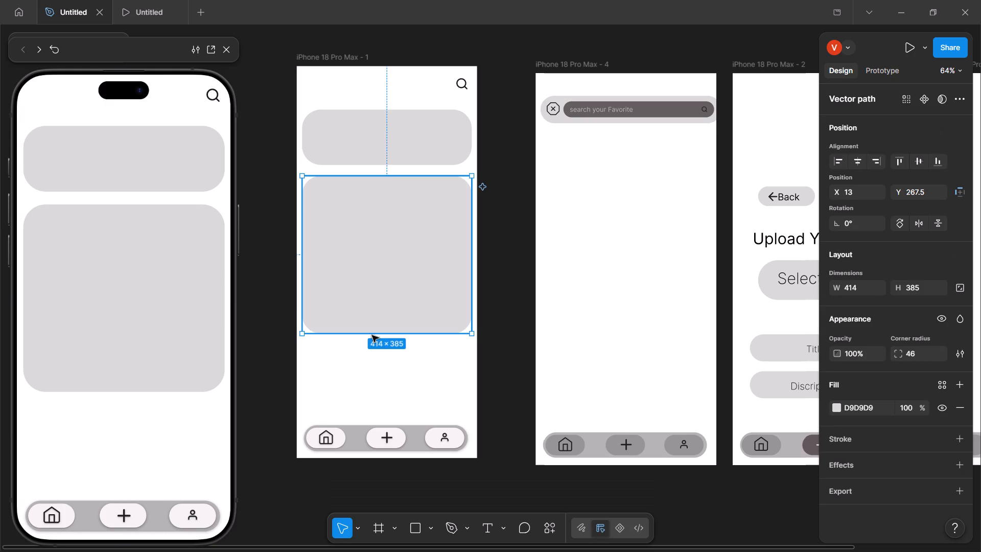
pyautogui.moveTo(393, 330); pyautogui.dragTo(399, 268)
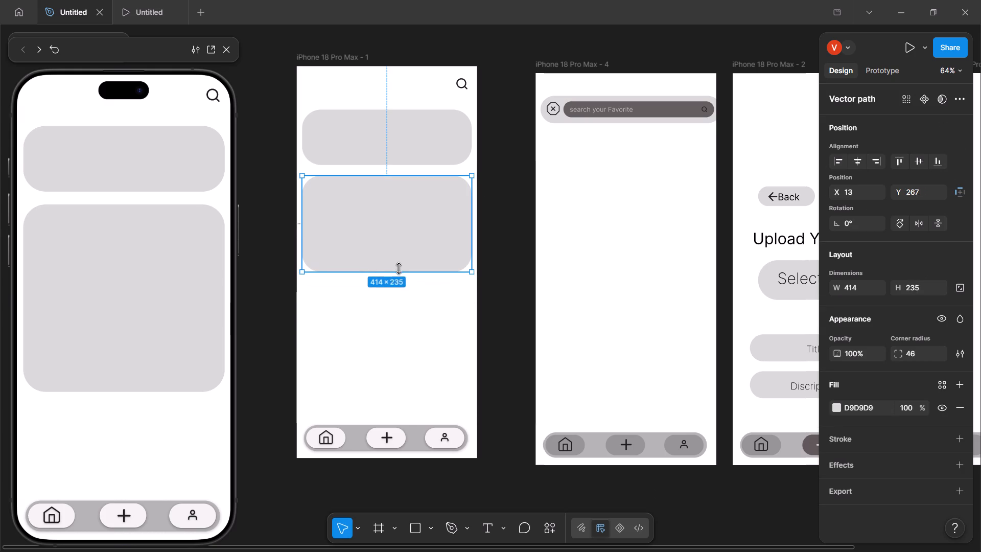
pyautogui.moveTo(399, 268); pyautogui.dragTo(387, 232)
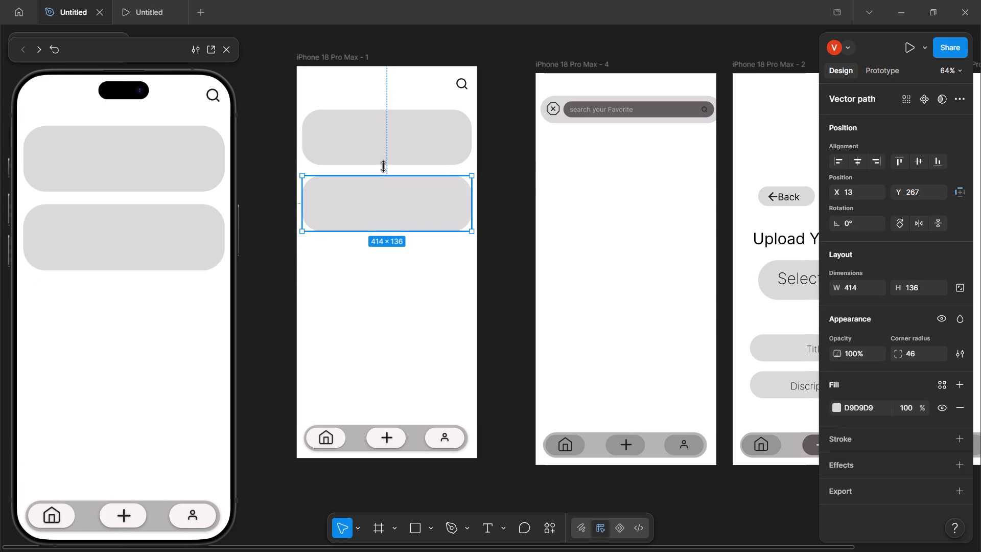
# Duplicate both home screen cards and place the copies below the originals at X 13, the first copy at about Y 418.
pyautogui.moveTo(319, 88); pyautogui.dragTo(421, 251)
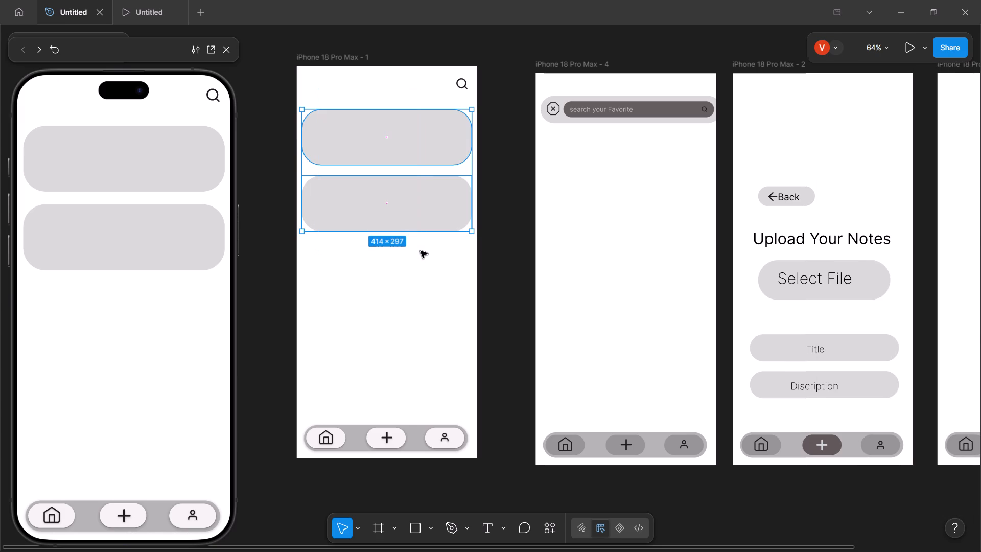
pyautogui.hotkey('ctrl', 'd')
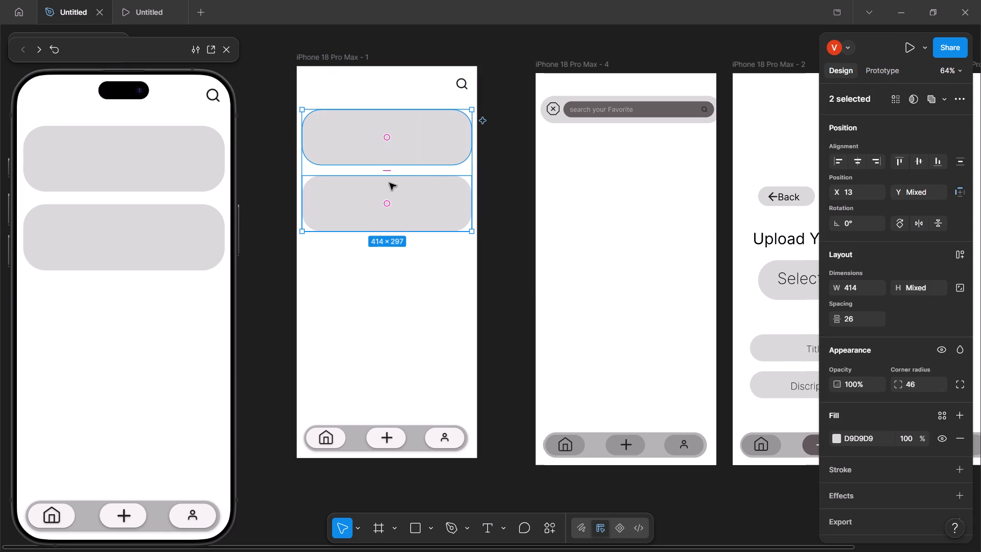
pyautogui.moveTo(389, 183); pyautogui.dragTo(386, 307)
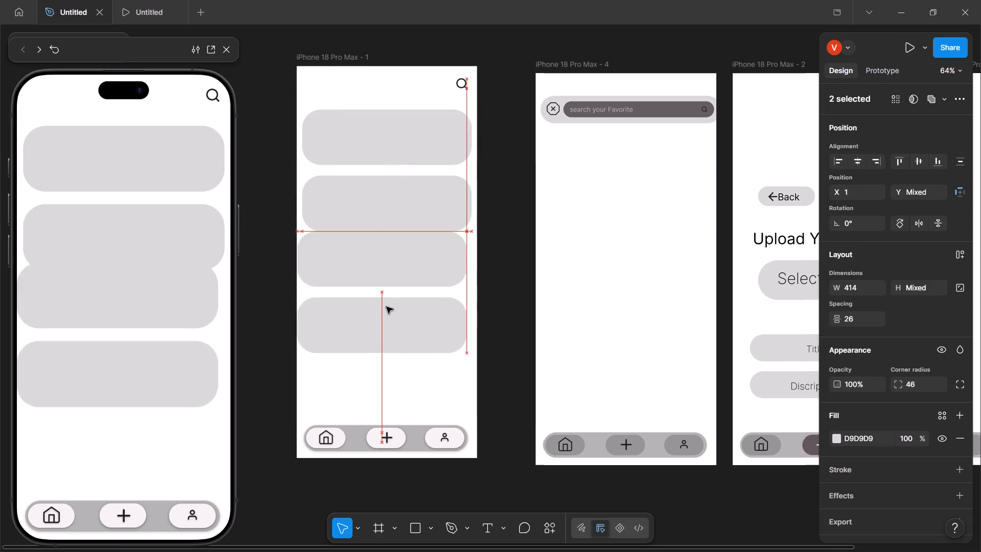
pyautogui.moveTo(386, 307); pyautogui.dragTo(390, 311)
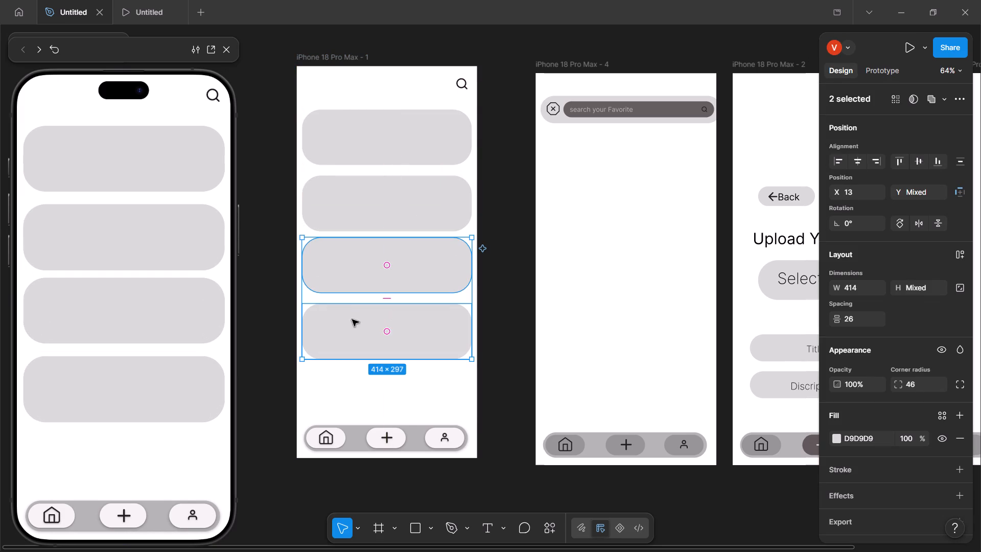
pyautogui.click(350, 387)
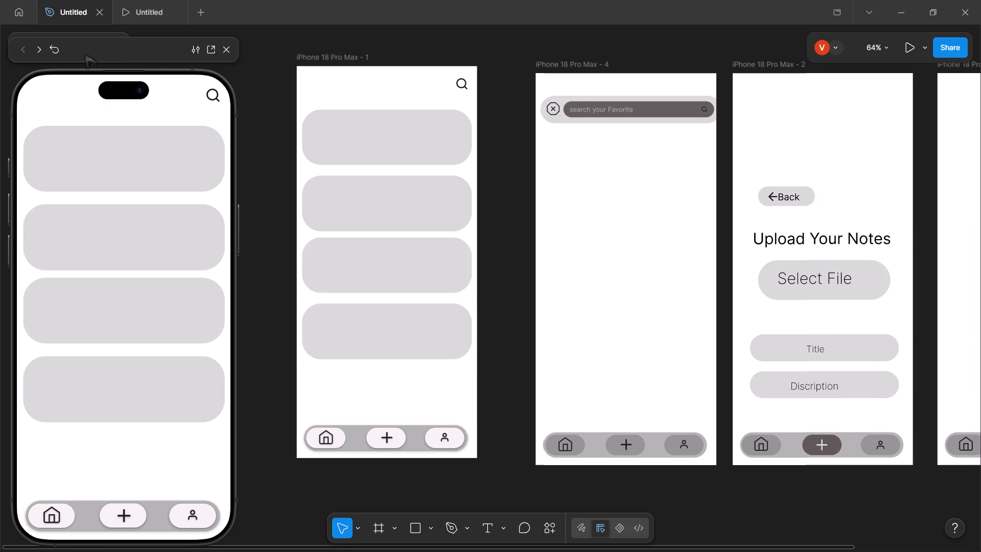
# Restore the full interface and move the prototype preview window clear of the layers list.
pyautogui.moveTo(169, 39); pyautogui.dragTo(191, 91)
pyautogui.click(108, 42)
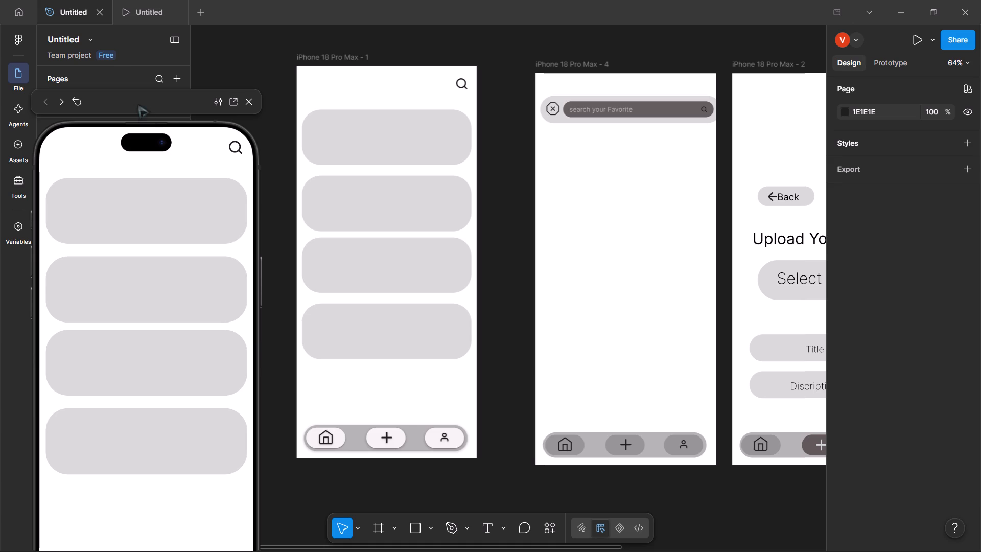
pyautogui.moveTo(138, 105); pyautogui.dragTo(358, 64)
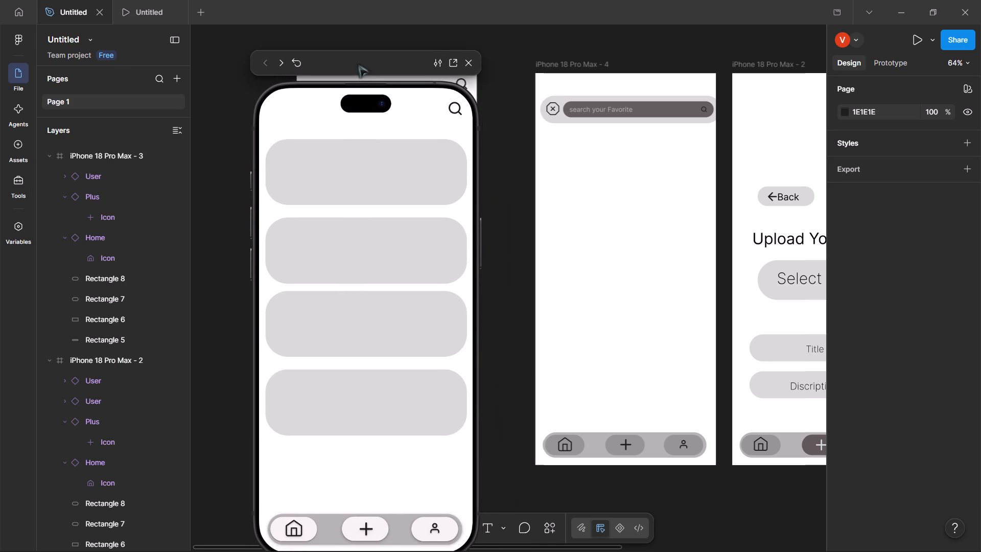
pyautogui.moveTo(358, 64); pyautogui.dragTo(357, 60)
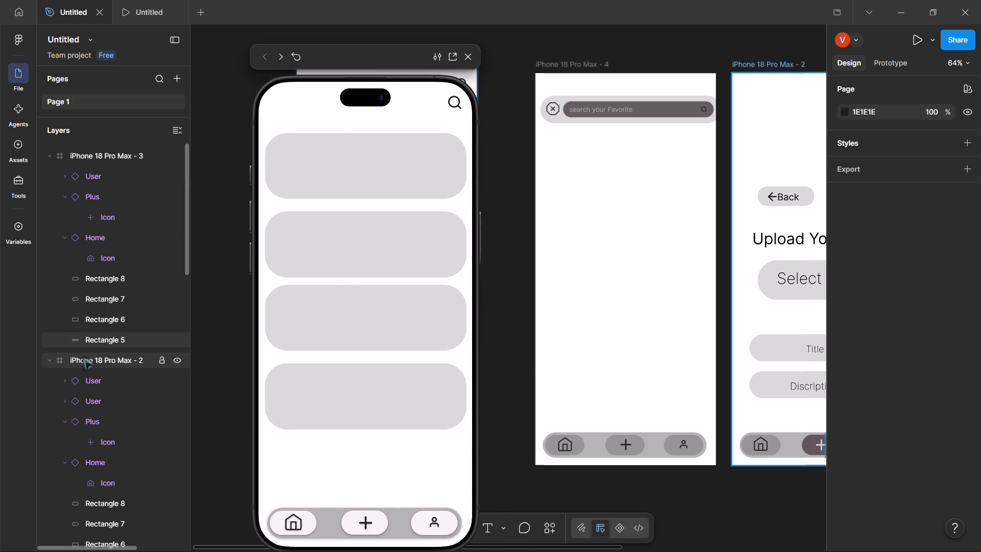
# Check the Rectangle 8, 7 and 6 layers of iPhone 18 Pro Max - 3, and move the preview off the home screen.
pyautogui.click(105, 284)
pyautogui.click(111, 305)
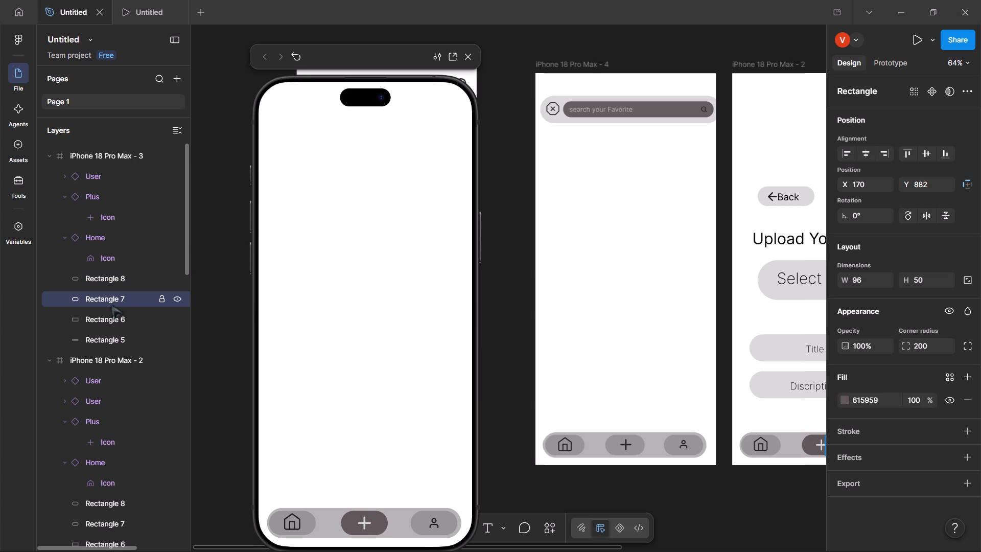
pyautogui.click(111, 323)
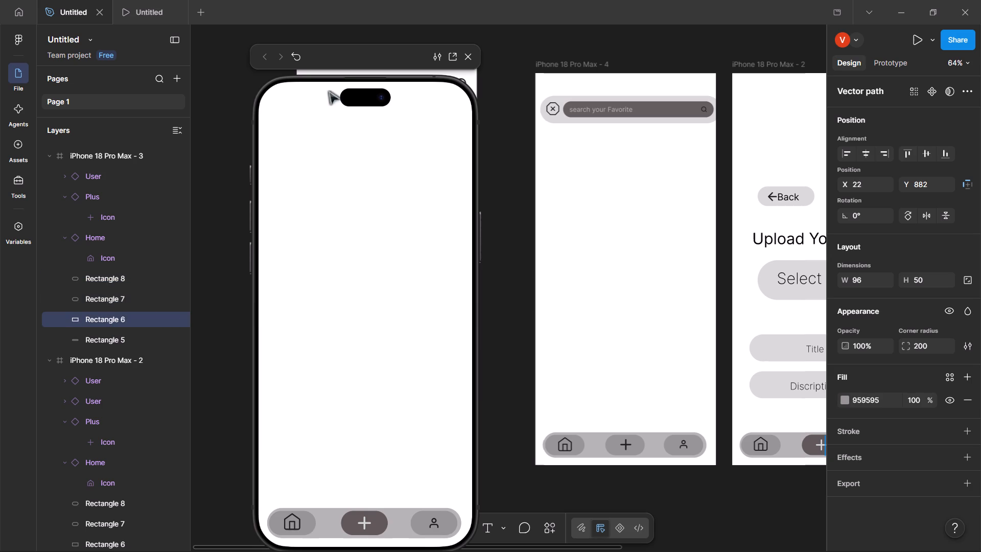
pyautogui.moveTo(329, 90); pyautogui.dragTo(429, 83)
pyautogui.click(429, 83)
pyautogui.moveTo(372, 50); pyautogui.dragTo(658, 152)
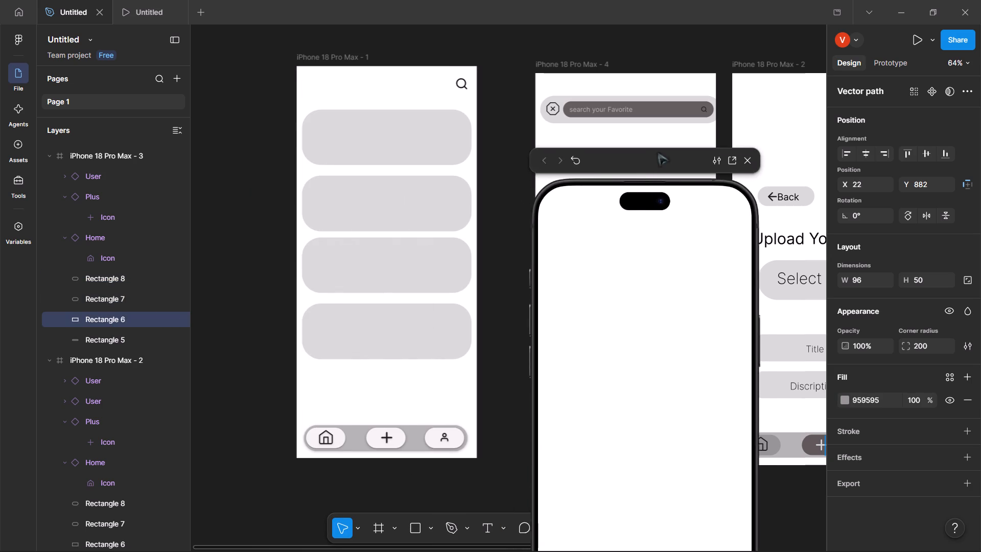
pyautogui.moveTo(658, 152); pyautogui.dragTo(669, 147)
# Check which rectangle layers belong to the navigation bar and which of iPhone 18 Pro Max - 1 are its home screen cards.
pyautogui.click(98, 301)
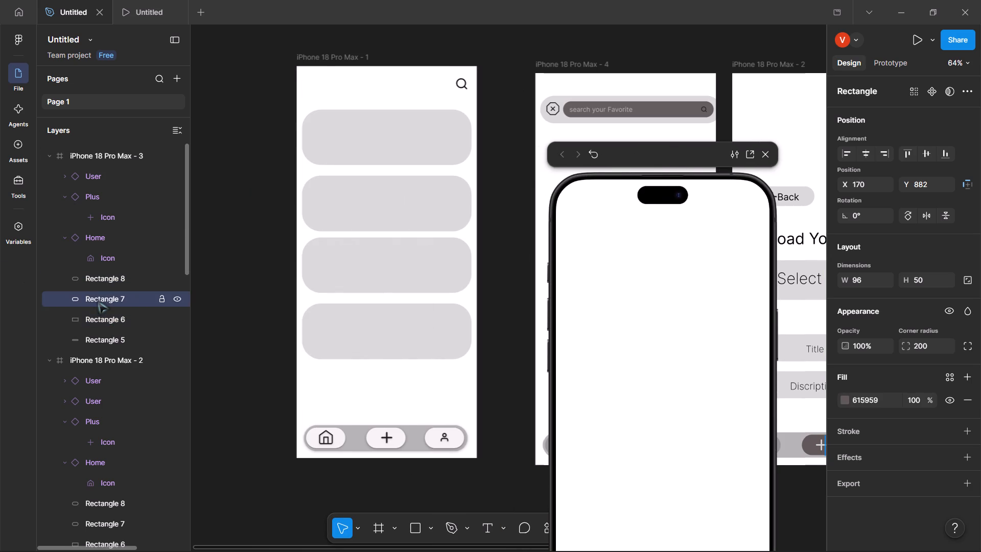
pyautogui.click(101, 284)
pyautogui.click(303, 300)
pyautogui.click(343, 333)
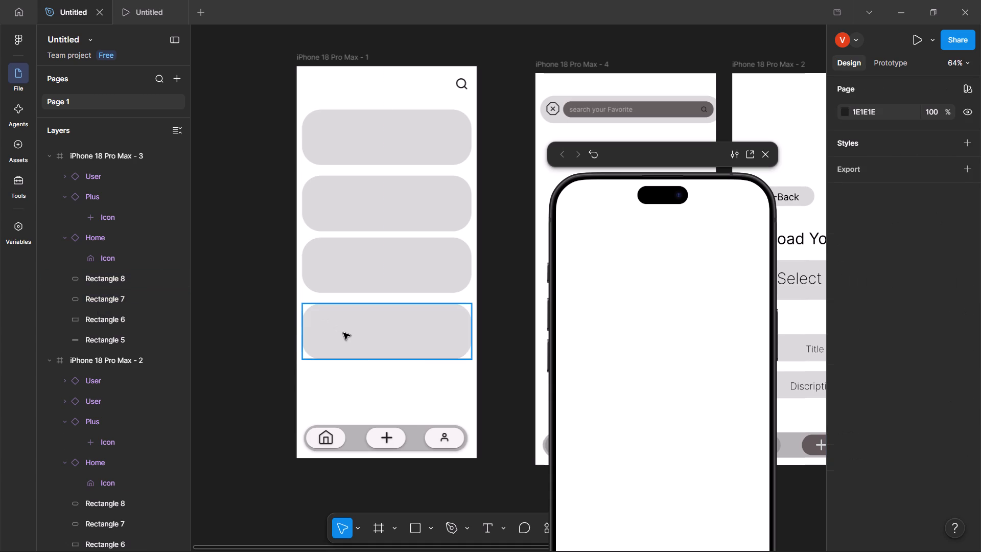
pyautogui.click(94, 370)
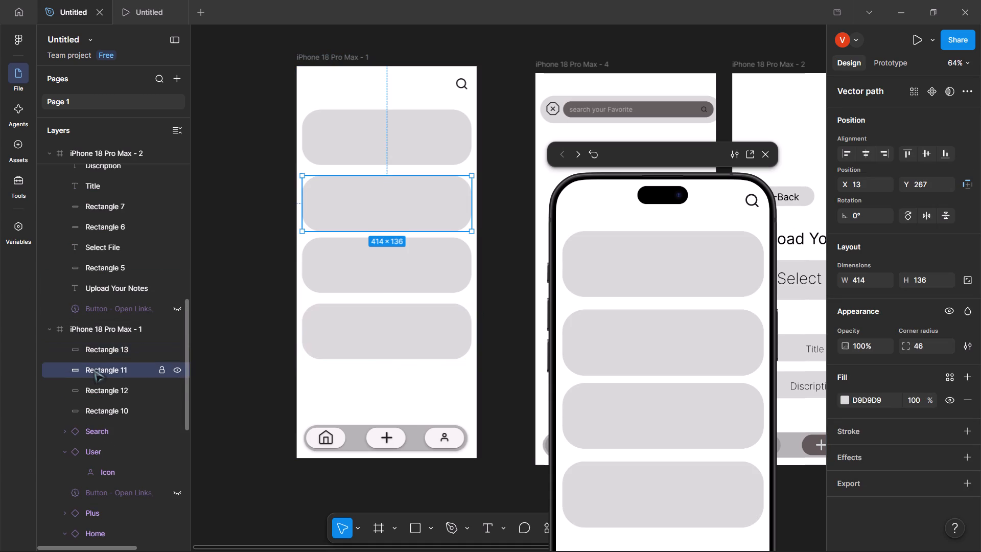
pyautogui.click(107, 388)
pyautogui.click(102, 323)
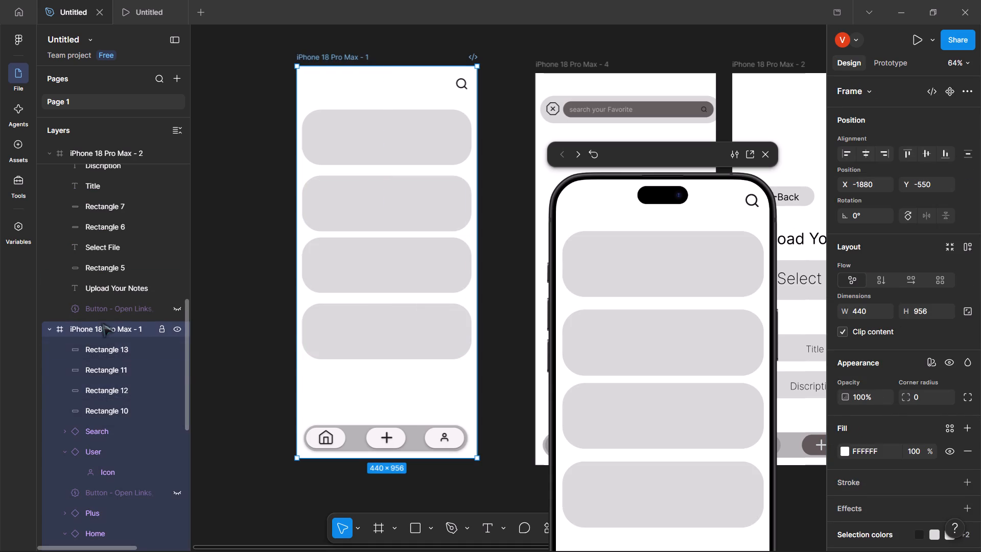
pyautogui.click(80, 390)
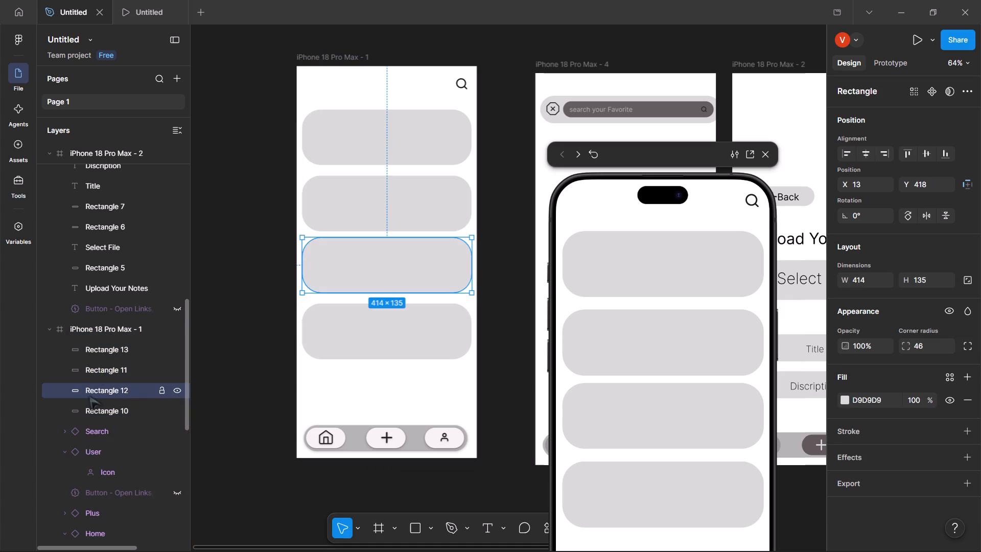
pyautogui.click(95, 403)
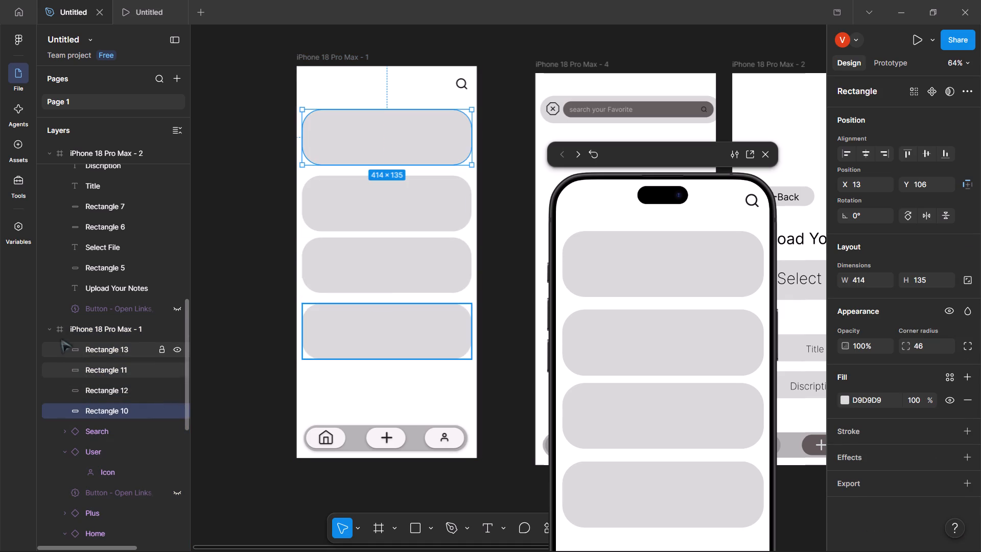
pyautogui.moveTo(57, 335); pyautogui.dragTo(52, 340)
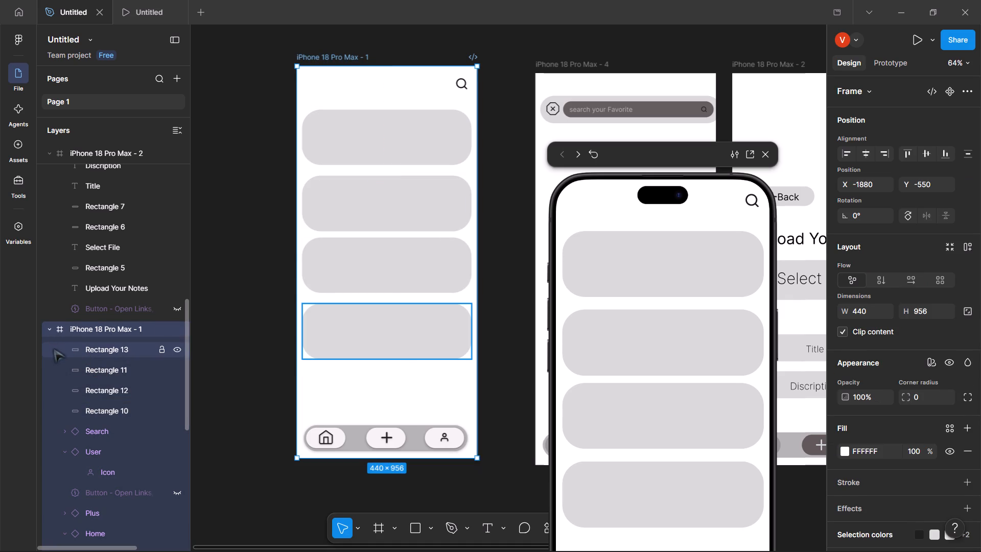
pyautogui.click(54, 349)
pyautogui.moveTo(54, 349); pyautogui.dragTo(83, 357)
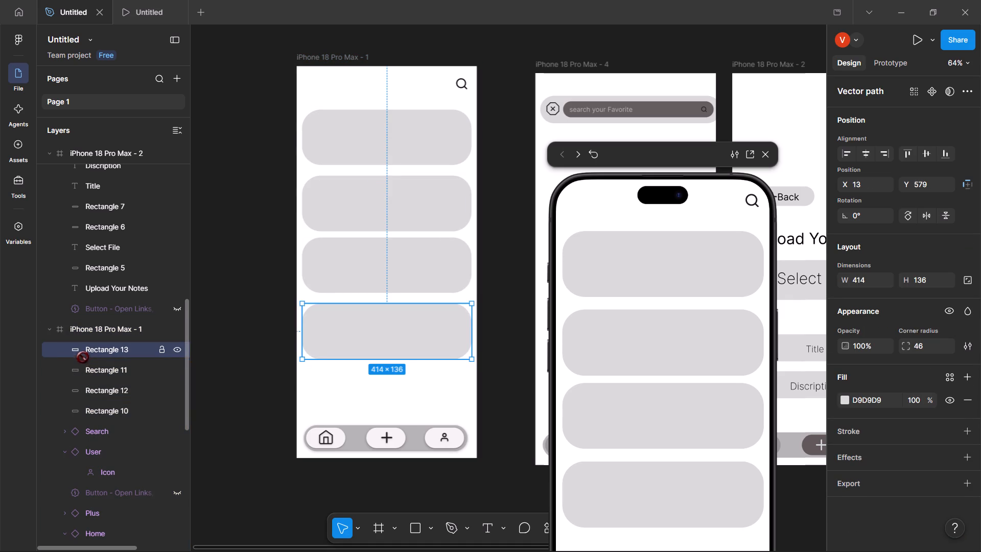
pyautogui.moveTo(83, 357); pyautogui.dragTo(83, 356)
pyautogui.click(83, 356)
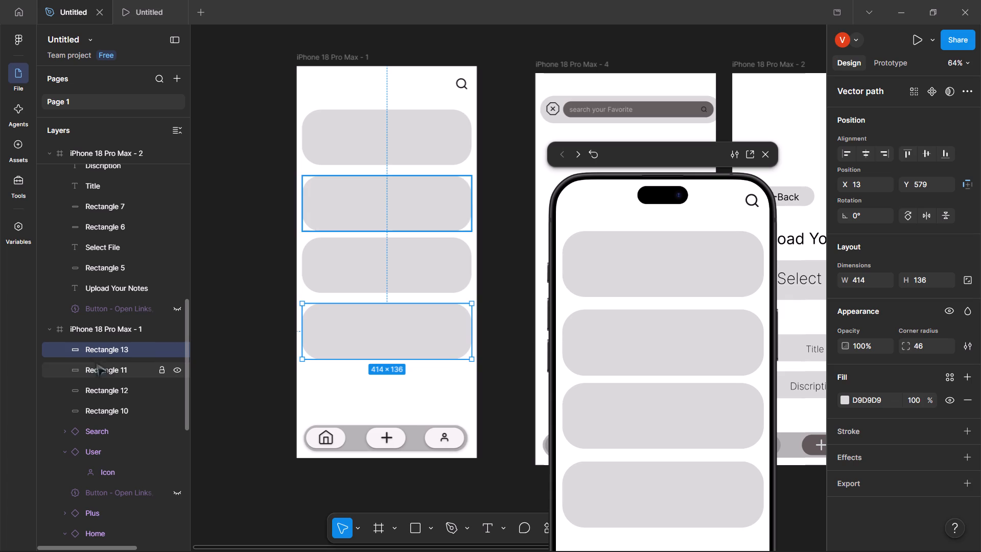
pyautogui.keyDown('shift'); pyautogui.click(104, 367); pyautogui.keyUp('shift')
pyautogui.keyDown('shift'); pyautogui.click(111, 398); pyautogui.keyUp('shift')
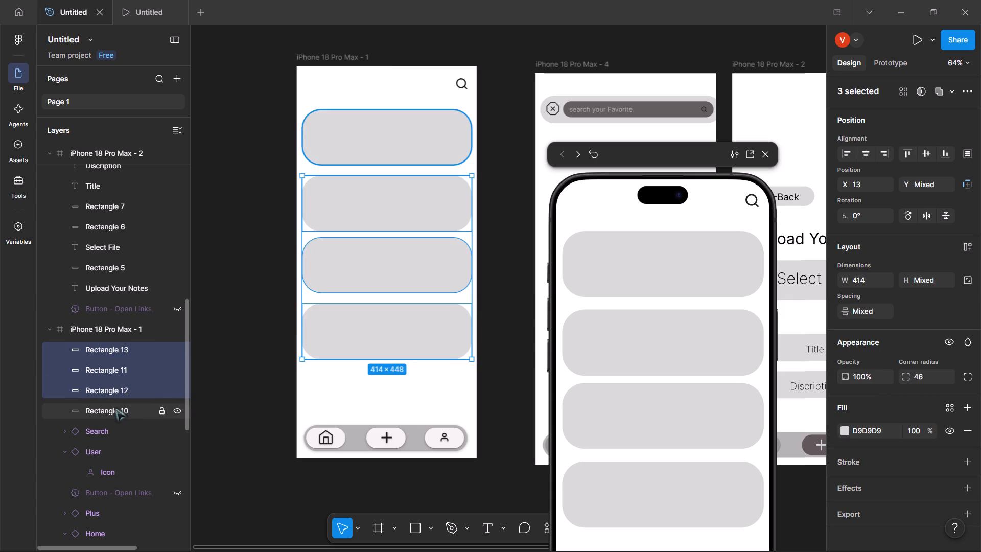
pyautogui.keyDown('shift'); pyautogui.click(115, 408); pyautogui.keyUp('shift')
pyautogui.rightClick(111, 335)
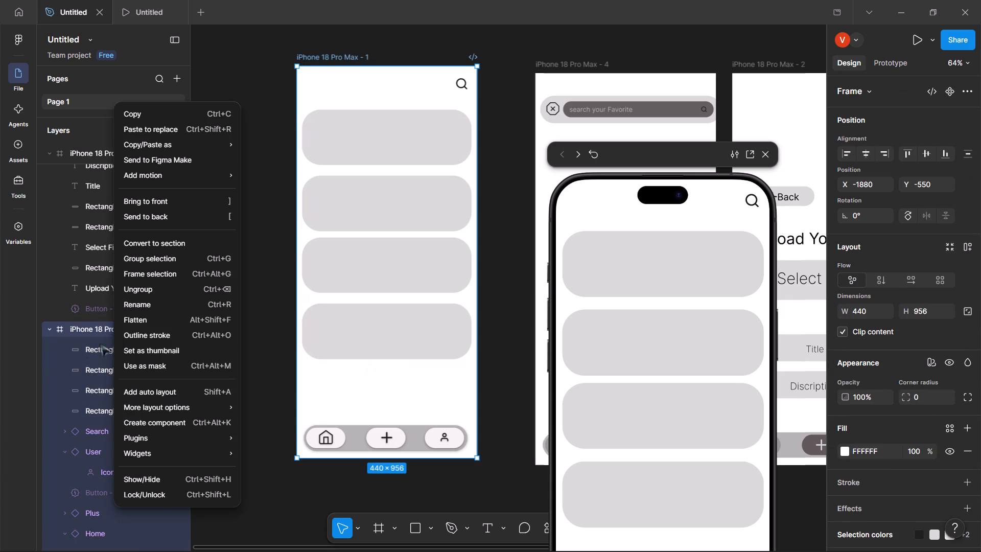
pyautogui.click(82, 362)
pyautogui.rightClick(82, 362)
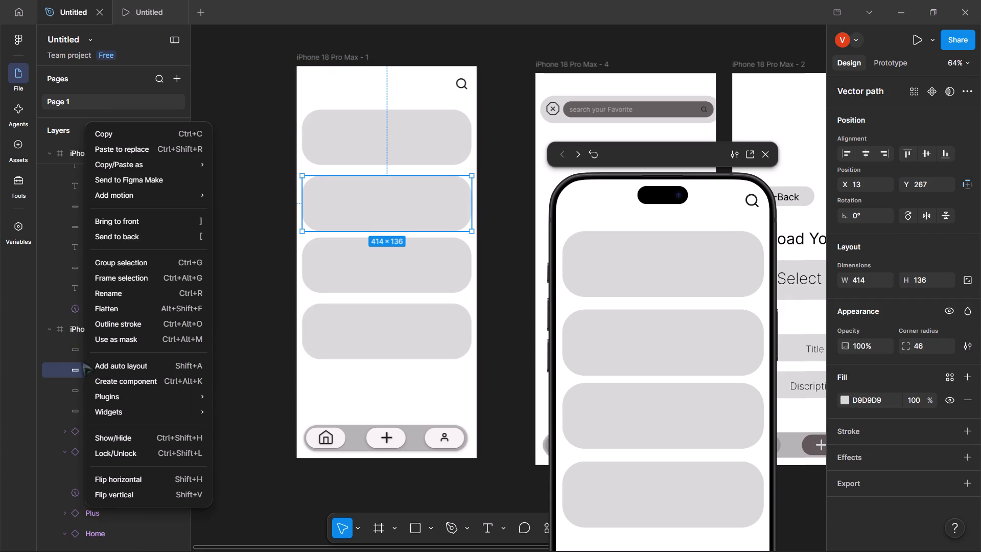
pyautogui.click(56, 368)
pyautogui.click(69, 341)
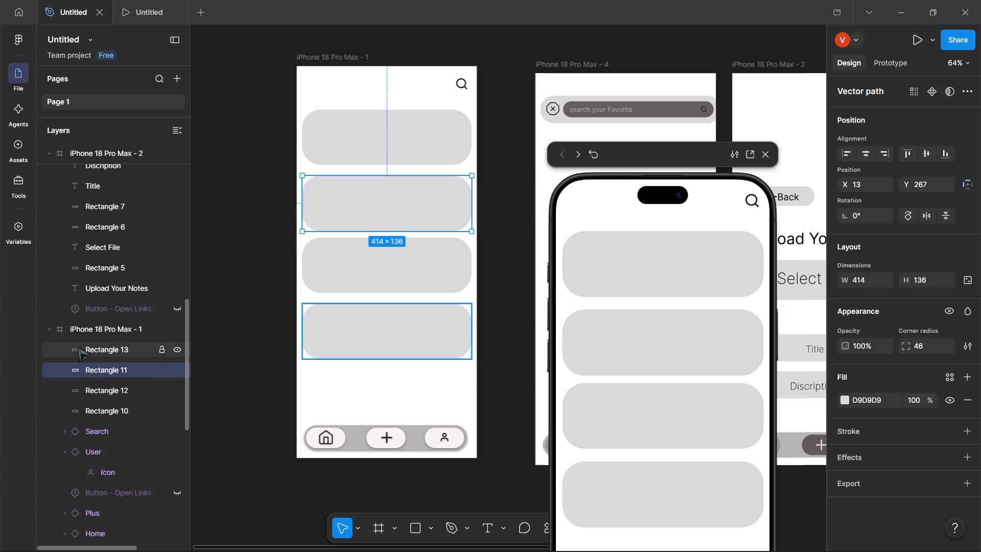
# Select the Rectangle 10, 11, 12 and 13 card layers of iPhone 18 Pro Max - 1 and wrap them in a frame.
pyautogui.keyDown('shift'); pyautogui.click(78, 348); pyautogui.keyUp('shift')
pyautogui.keyDown('shift'); pyautogui.click(99, 384); pyautogui.keyUp('shift')
pyautogui.keyDown('shift'); pyautogui.click(104, 404); pyautogui.keyUp('shift')
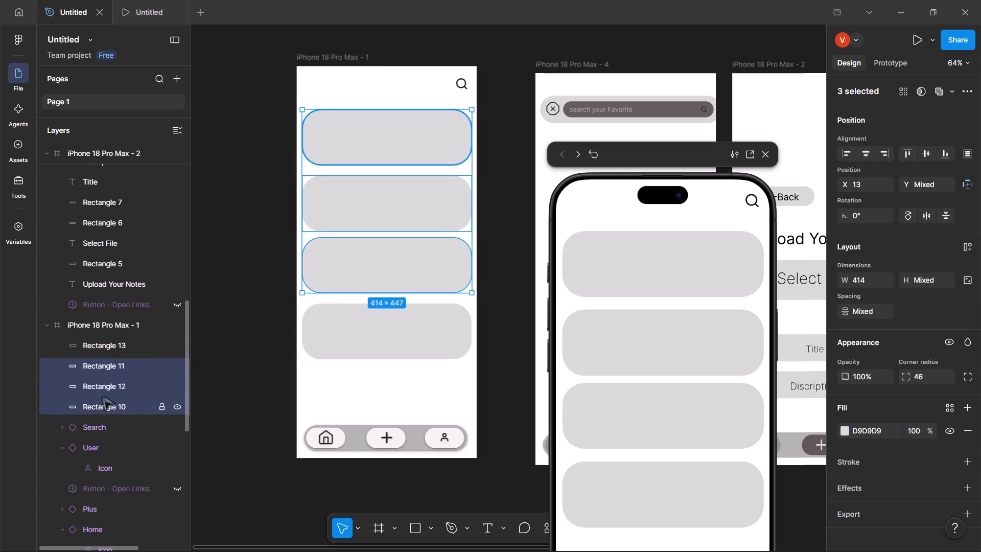
pyautogui.keyDown('shift'); pyautogui.click(85, 345); pyautogui.keyUp('shift')
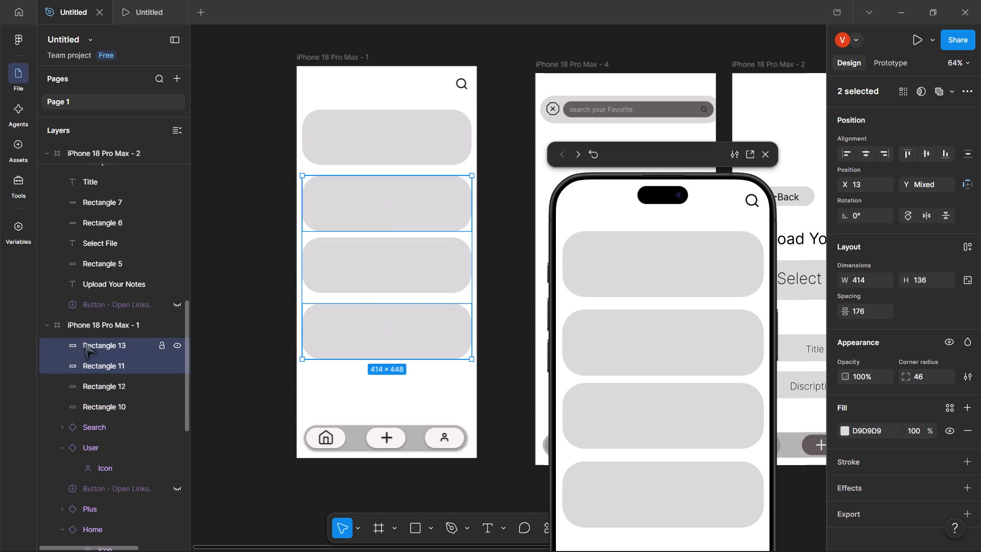
pyautogui.click(89, 355)
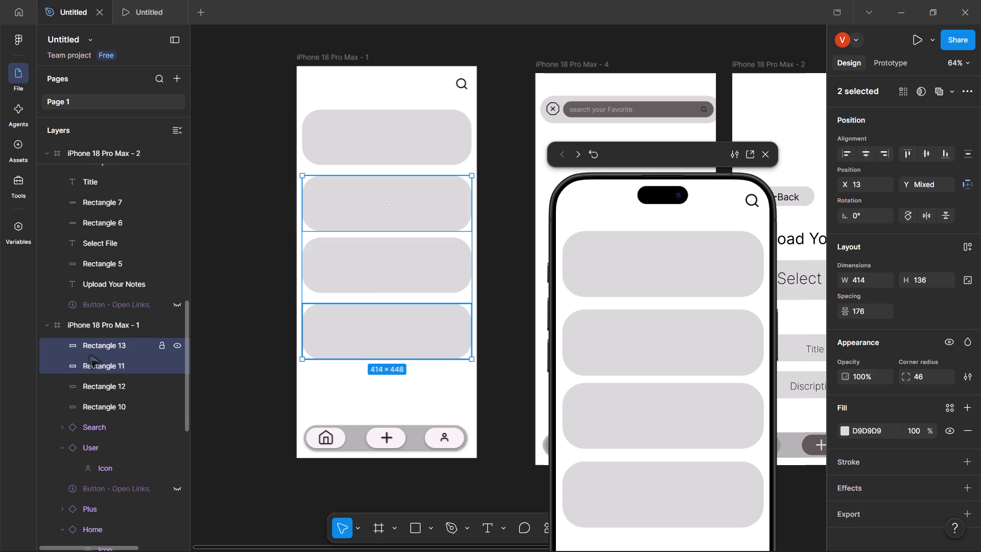
pyautogui.keyDown('shift'); pyautogui.click(94, 366); pyautogui.keyUp('shift')
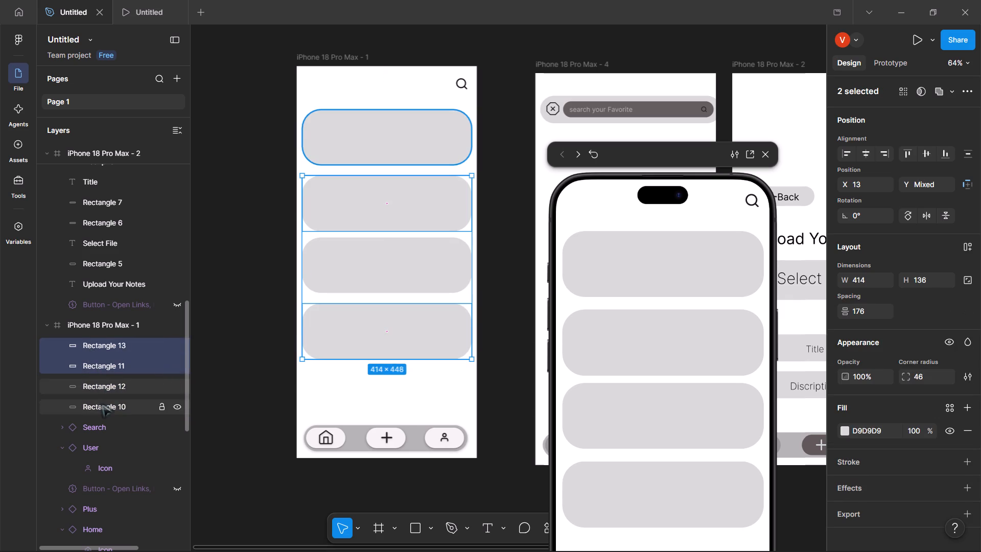
pyautogui.keyDown('shift'); pyautogui.click(102, 404); pyautogui.keyUp('shift')
pyautogui.rightClick(100, 370)
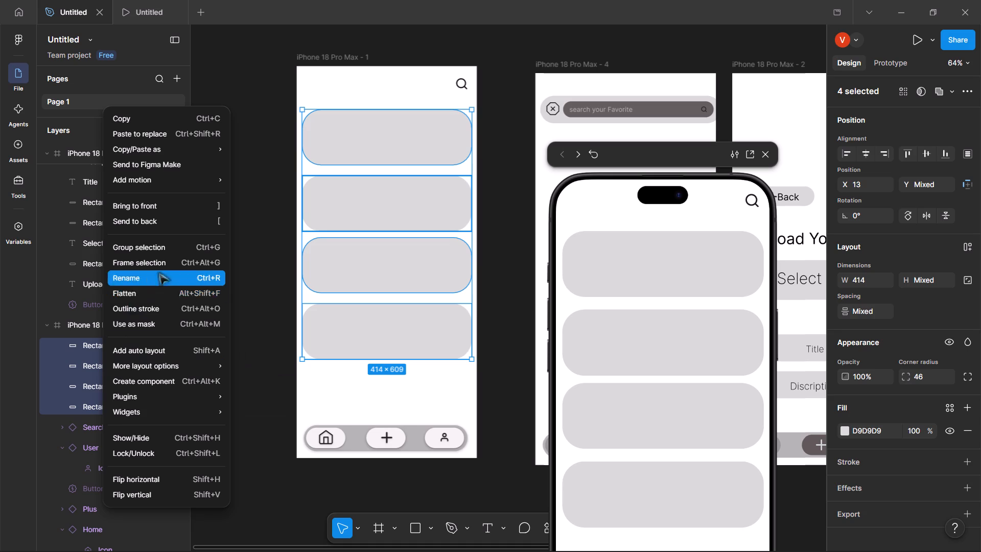
pyautogui.click(199, 256)
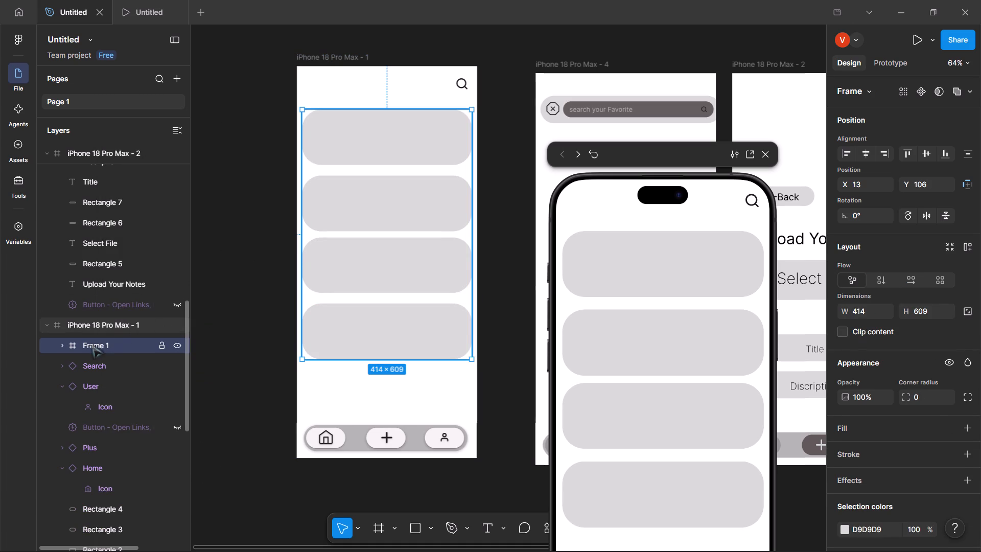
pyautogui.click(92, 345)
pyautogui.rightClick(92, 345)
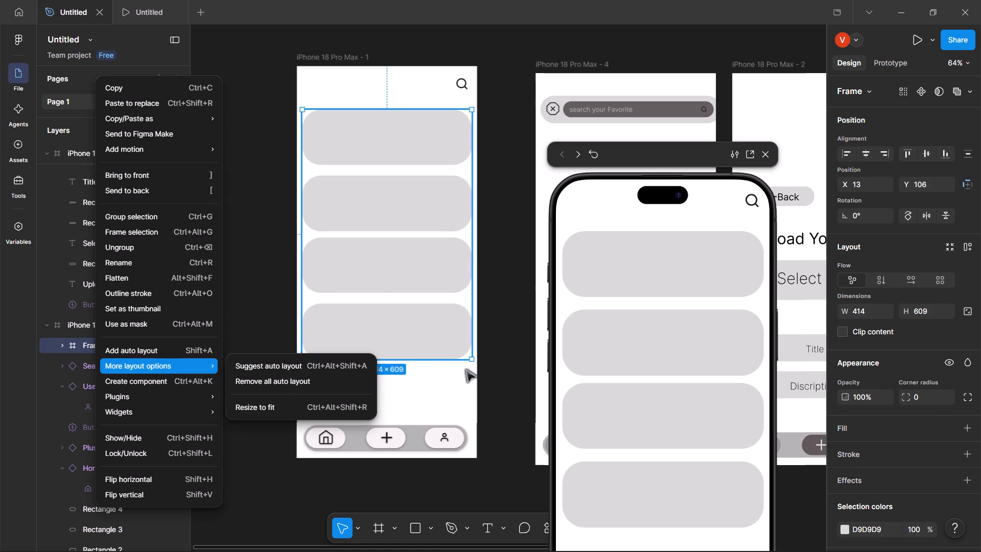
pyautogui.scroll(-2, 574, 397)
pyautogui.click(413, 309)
# Select all four card rectangles inside the home screen's card frame and duplicate them in place.
pyautogui.click(405, 329)
pyautogui.doubleClick(405, 329)
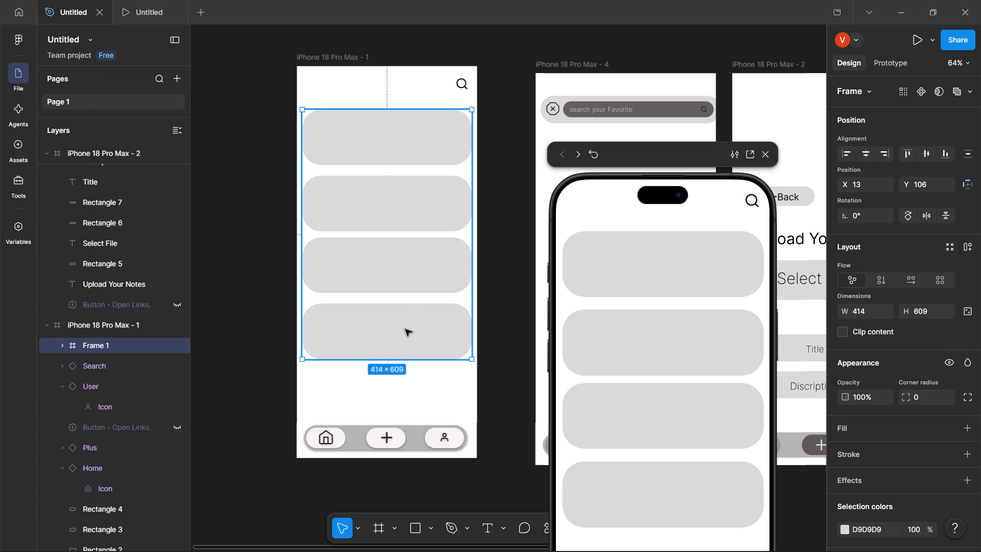
pyautogui.click(325, 351)
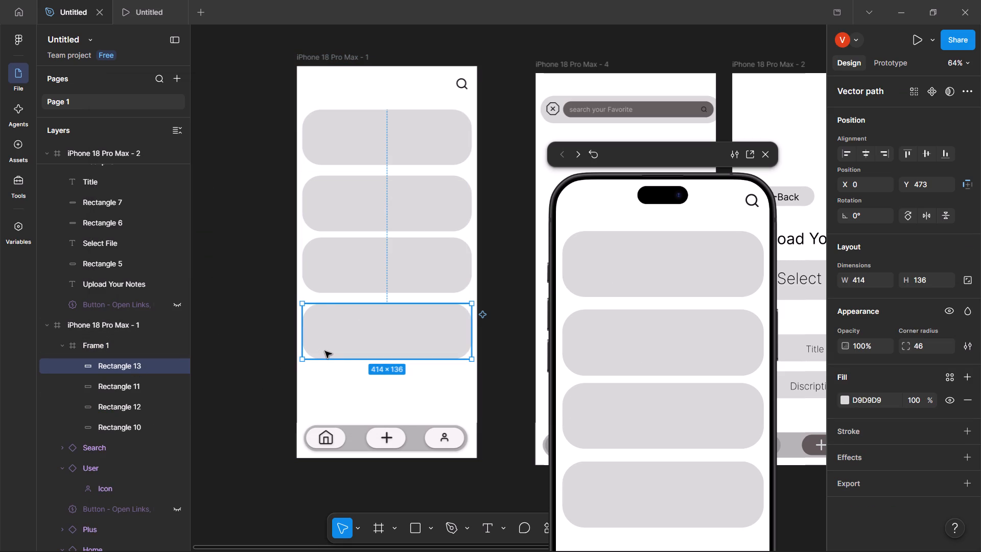
pyautogui.keyDown('shift'); pyautogui.click(356, 159); pyautogui.keyUp('shift')
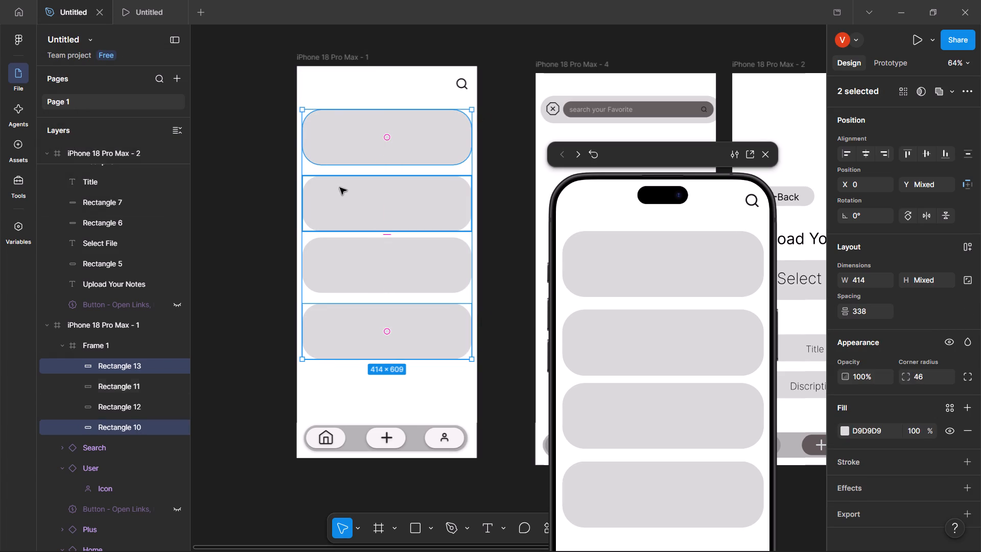
pyautogui.keyDown('shift'); pyautogui.click(340, 188); pyautogui.keyUp('shift')
pyautogui.keyDown('shift'); pyautogui.click(346, 240); pyautogui.keyUp('shift')
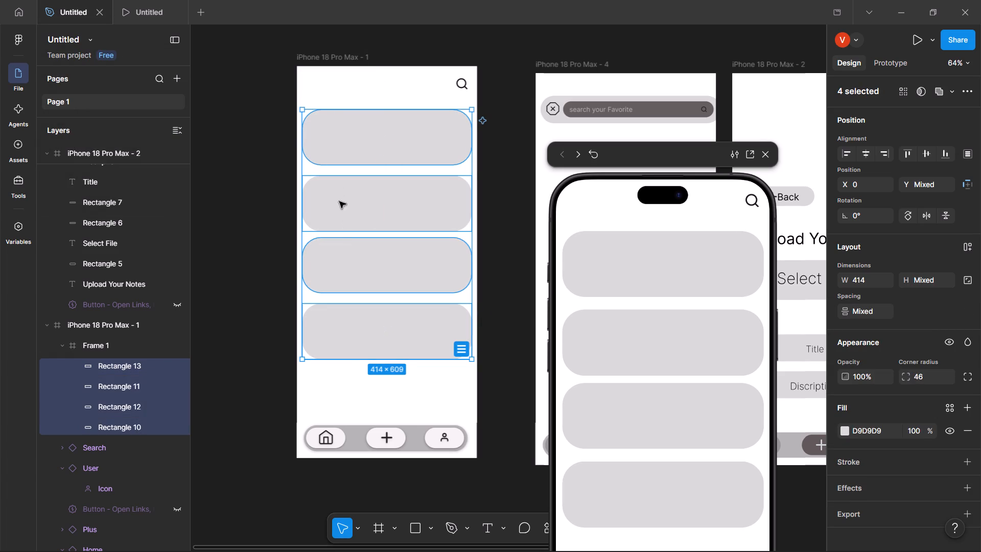
pyautogui.scroll(-1, 348, 177)
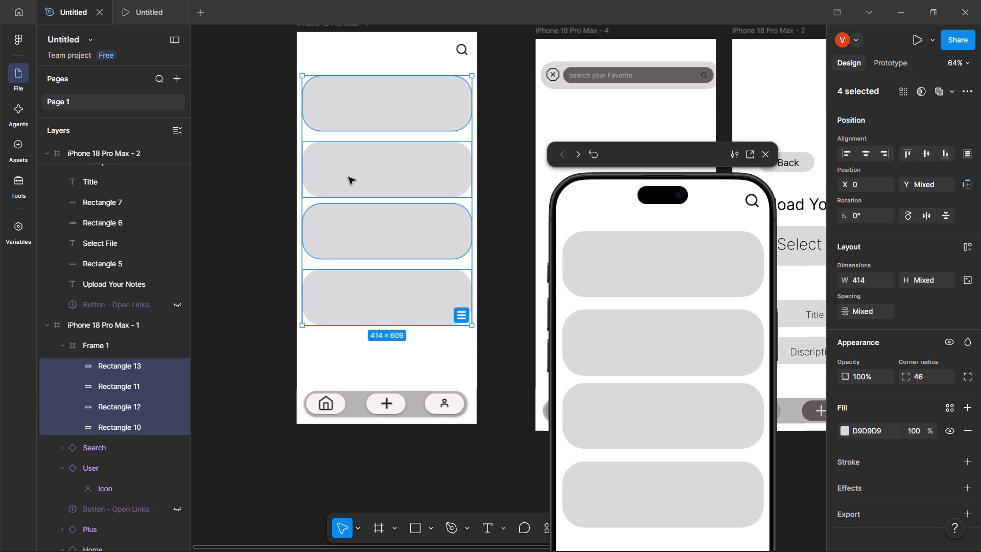
pyautogui.hotkey('ctrl', 'd')
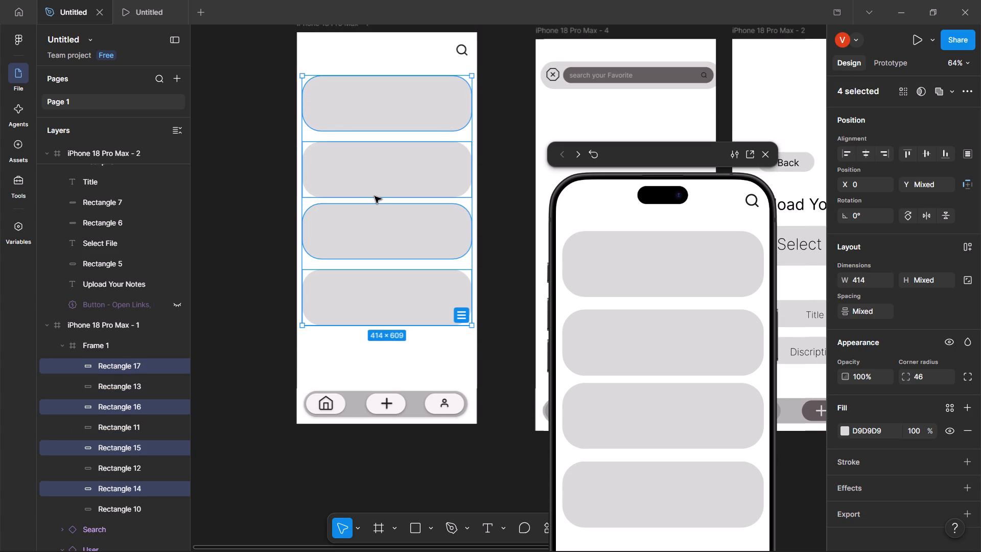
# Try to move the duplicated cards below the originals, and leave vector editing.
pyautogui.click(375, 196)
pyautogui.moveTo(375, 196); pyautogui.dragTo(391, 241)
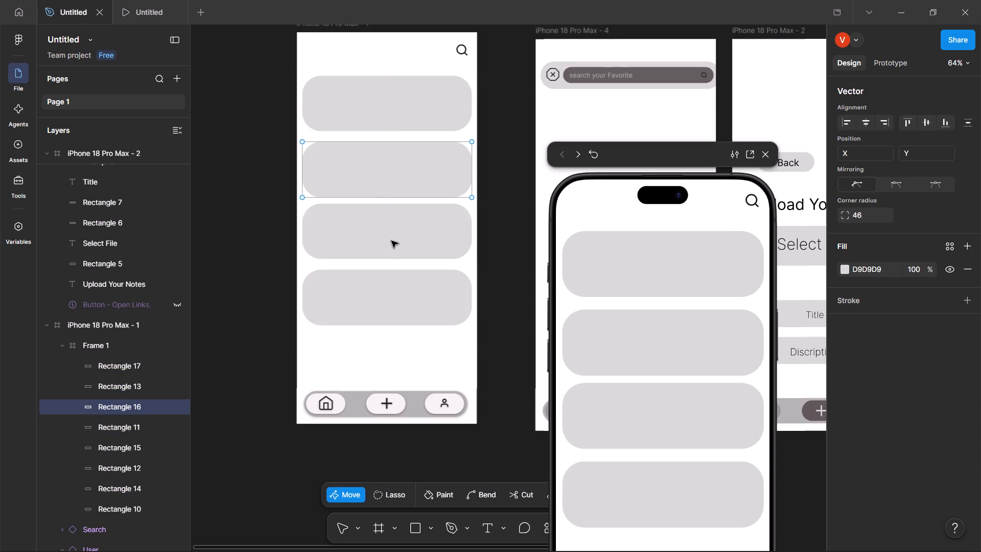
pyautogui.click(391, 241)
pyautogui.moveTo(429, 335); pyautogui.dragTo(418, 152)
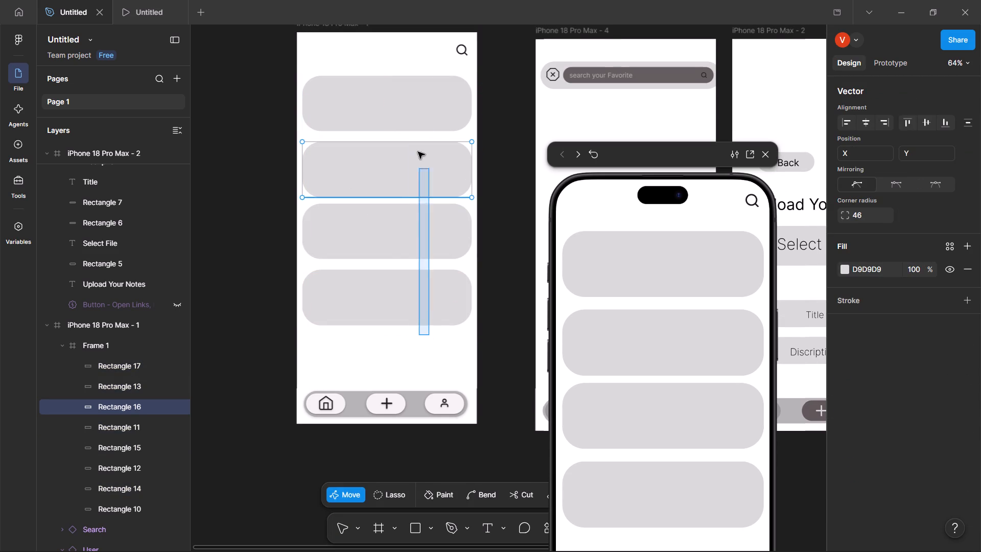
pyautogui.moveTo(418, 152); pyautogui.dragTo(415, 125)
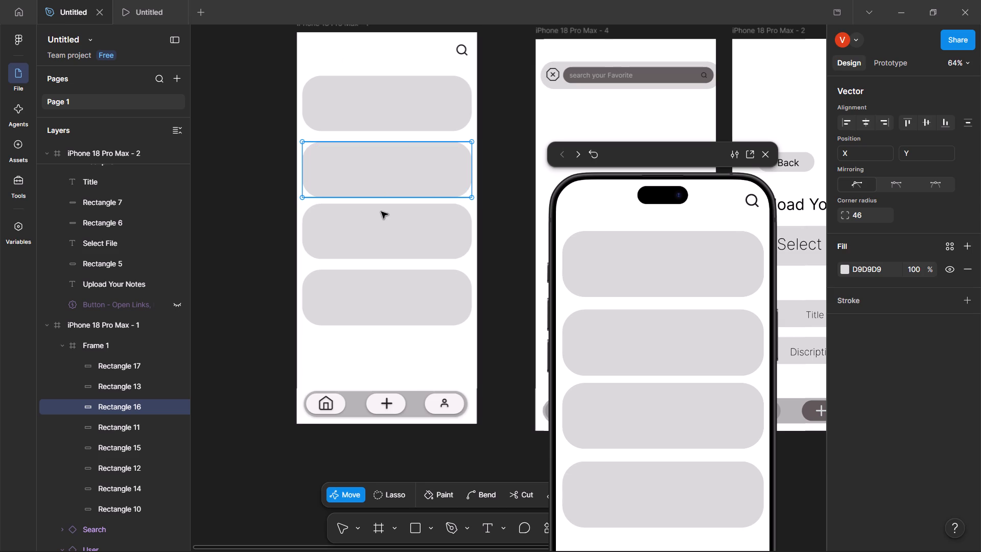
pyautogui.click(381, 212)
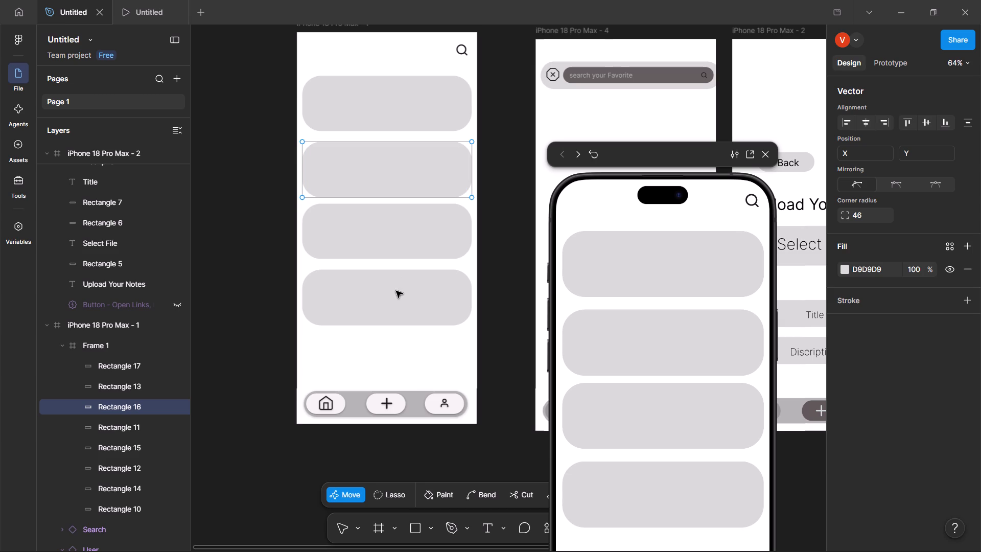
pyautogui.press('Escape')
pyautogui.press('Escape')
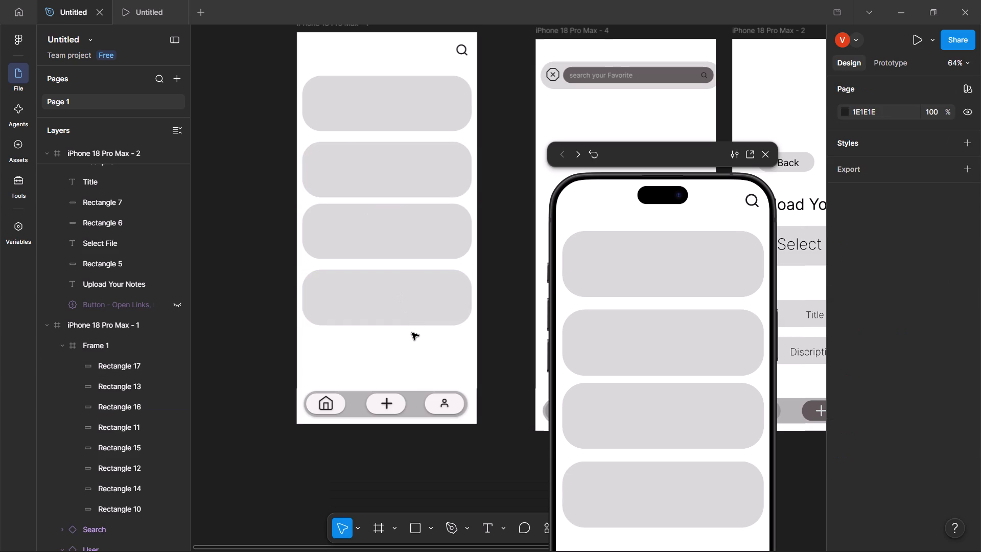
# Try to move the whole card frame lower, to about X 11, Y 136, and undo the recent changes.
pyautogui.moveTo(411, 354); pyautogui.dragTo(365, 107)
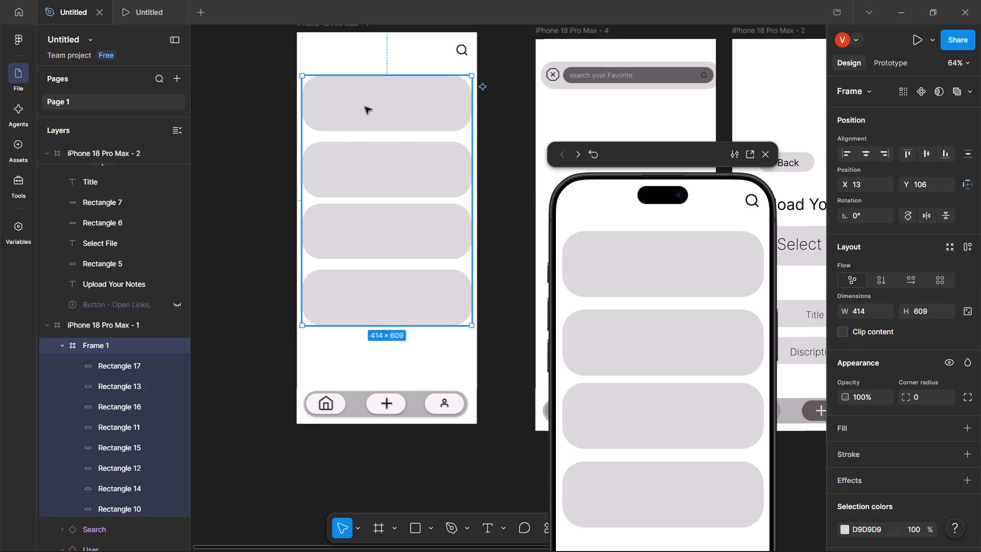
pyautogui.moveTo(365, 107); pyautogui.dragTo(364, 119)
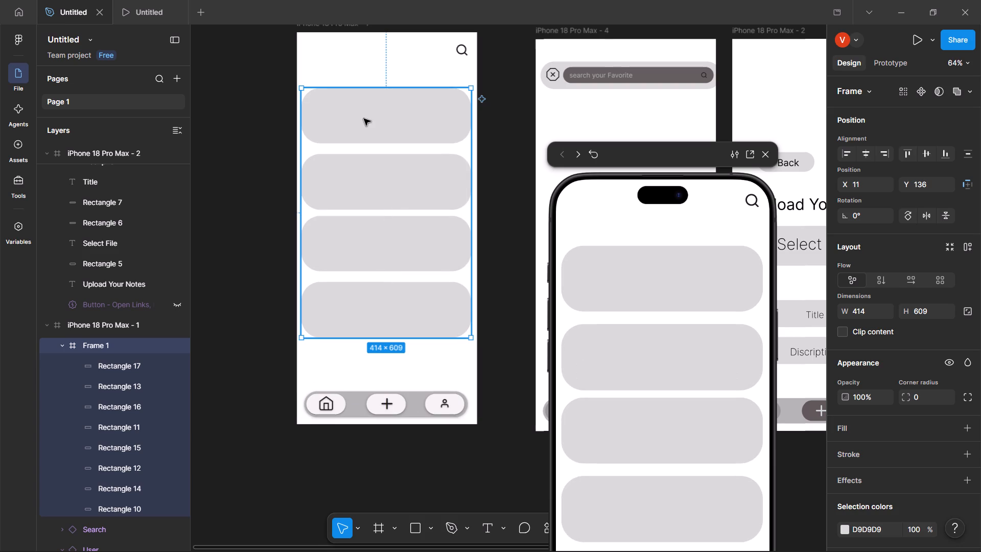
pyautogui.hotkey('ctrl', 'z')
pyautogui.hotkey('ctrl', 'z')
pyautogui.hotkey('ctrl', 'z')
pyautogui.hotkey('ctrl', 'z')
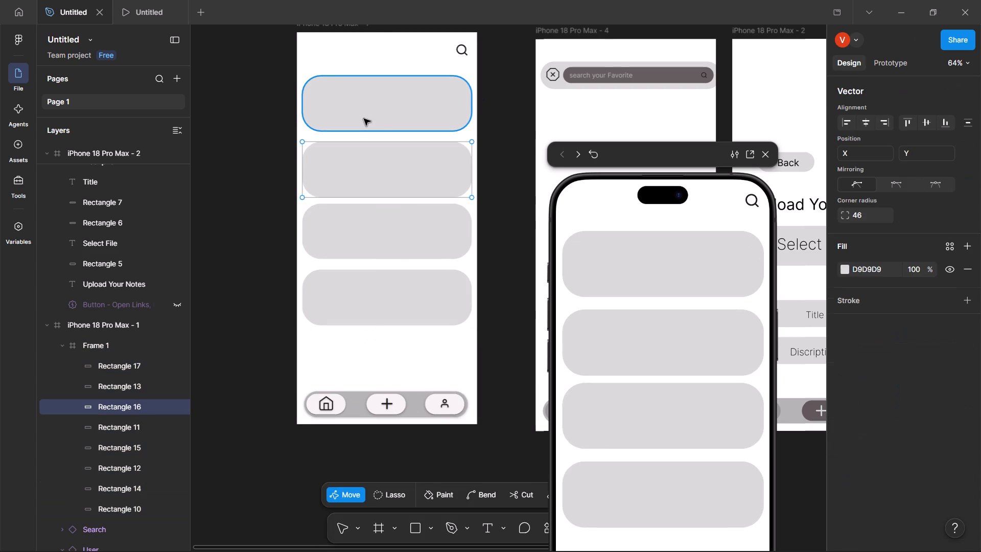
# Undo the recent edits back to before the four card rectangles of iPhone 18 Pro Max - 1 were wrapped in a frame.
pyautogui.hotkey('ctrl', 'z')
pyautogui.hotkey('ctrl', 'z')
pyautogui.hotkey('ctrl', 'z')
pyautogui.hotkey('ctrl', 'z')
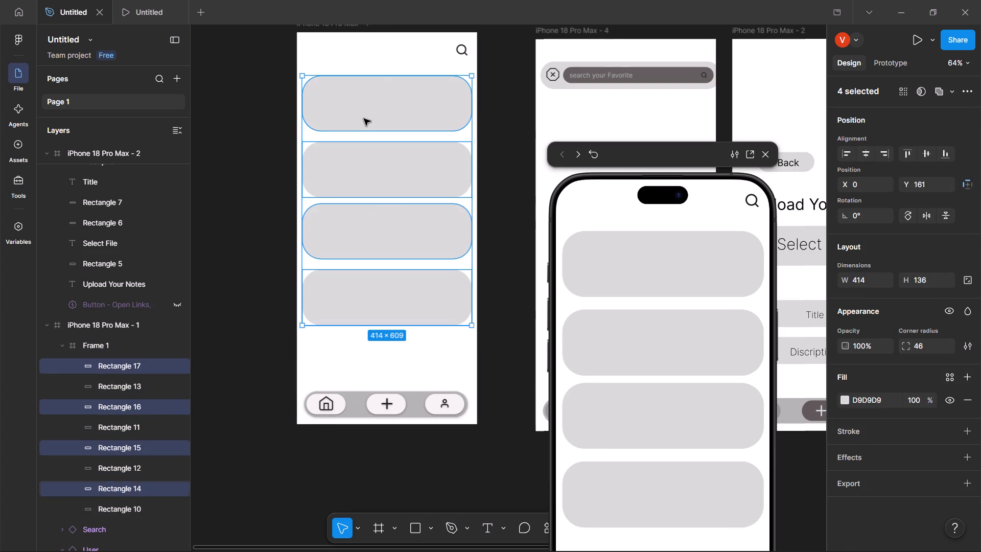
pyautogui.hotkey('ctrl', 'z')
pyautogui.hotkey('ctrl', 'z')
pyautogui.hotkey('ctrl', 'z')
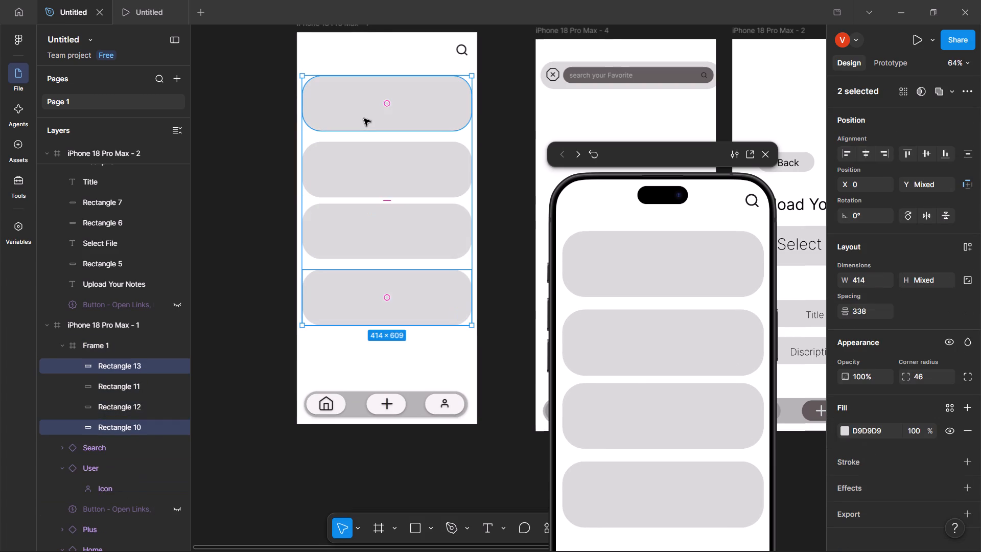
pyautogui.hotkey('ctrl', 'z')
pyautogui.hotkey('ctrl', 'z')
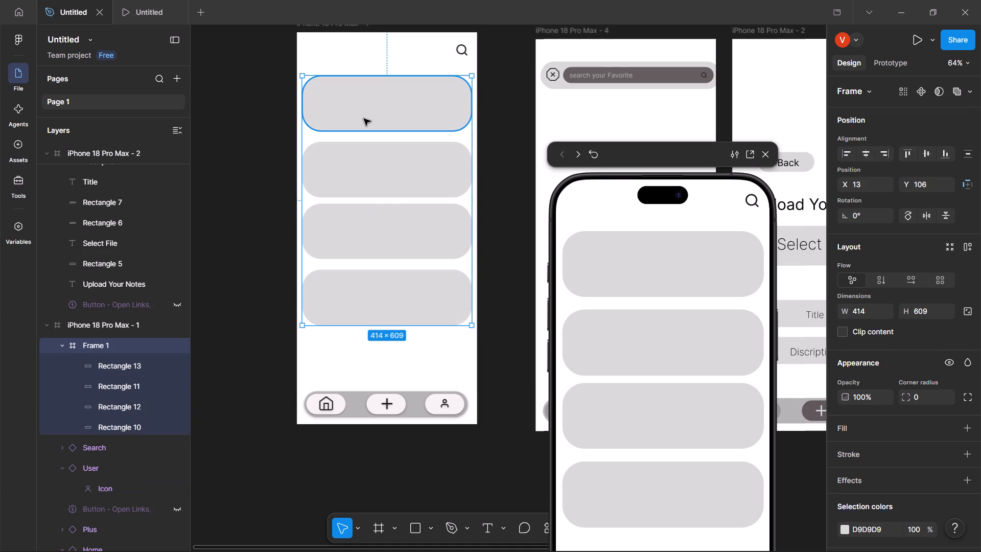
pyautogui.hotkey('ctrl', 'z')
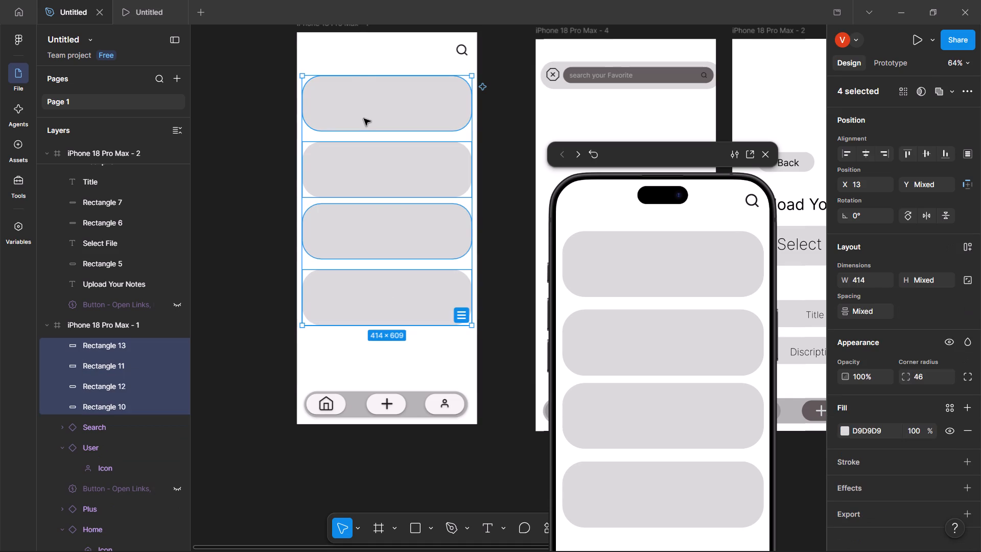
# Duplicate the four selected cards and place the copies below the originals, aligned with them at X -1867 and extending past the home screen.
pyautogui.hotkey('ctrl', 'd')
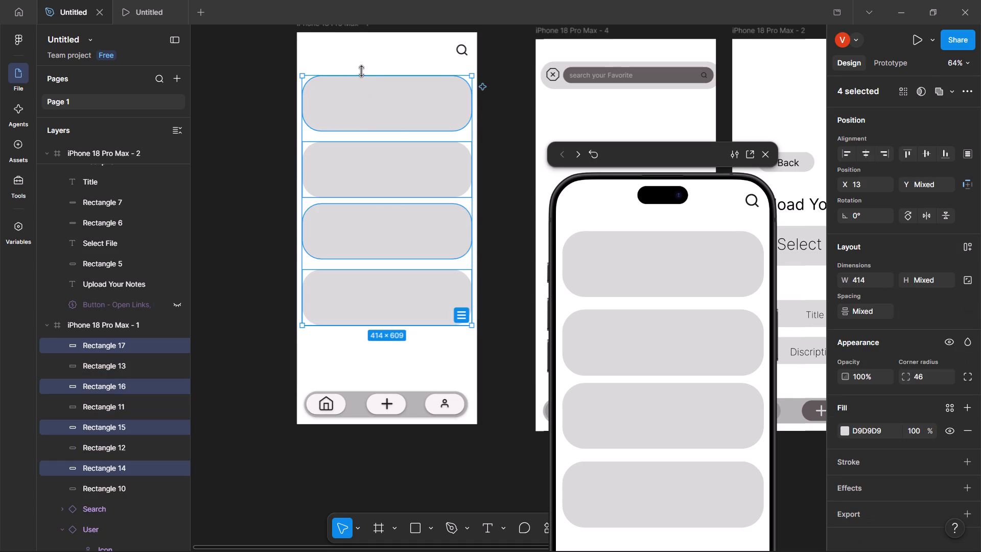
pyautogui.moveTo(413, 164); pyautogui.dragTo(425, 347)
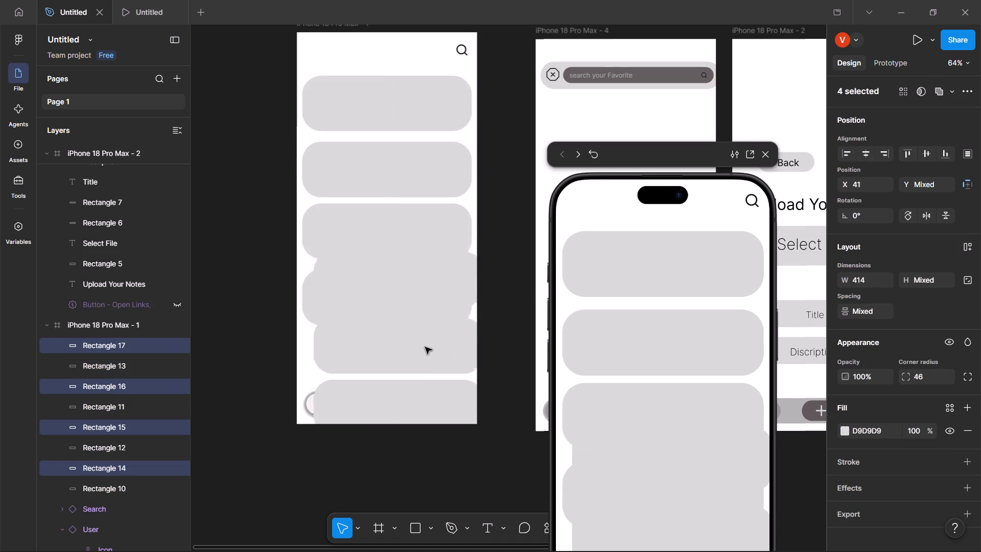
pyautogui.moveTo(425, 347); pyautogui.dragTo(416, 248)
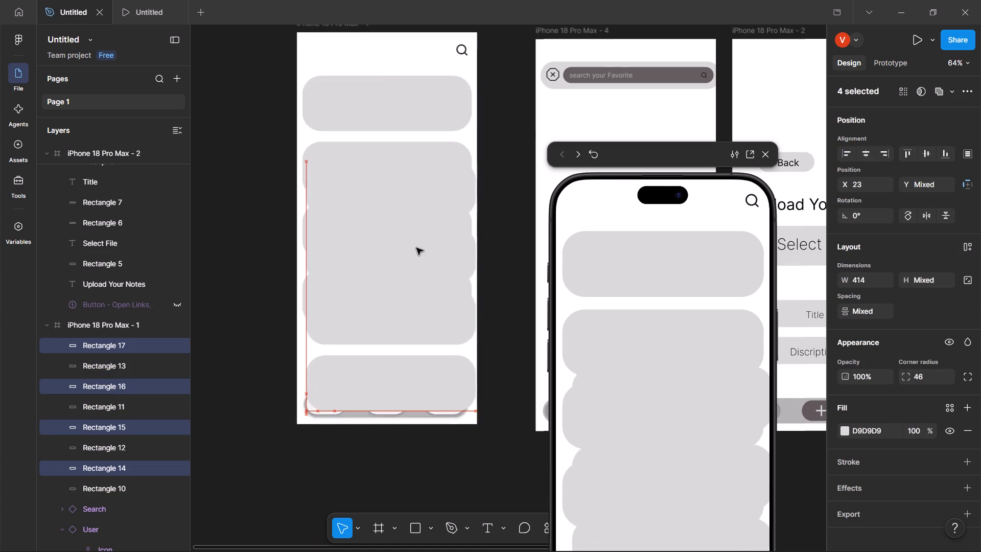
pyautogui.moveTo(416, 248); pyautogui.dragTo(422, 459)
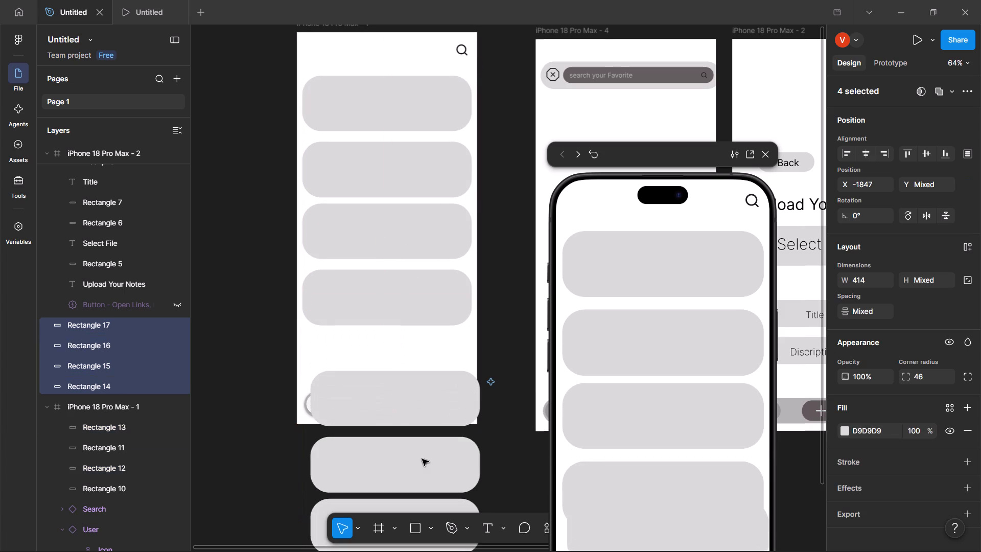
pyautogui.moveTo(395, 400); pyautogui.dragTo(380, 373)
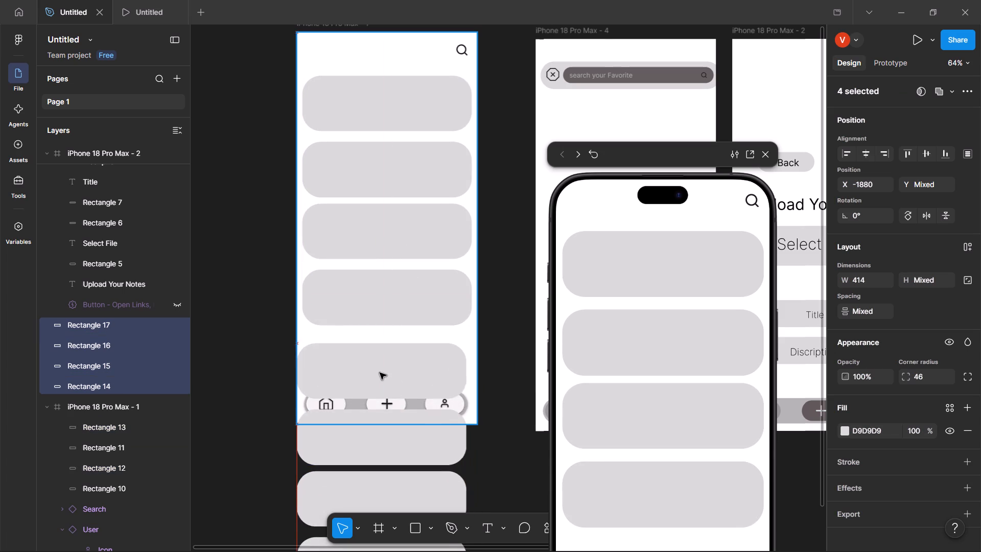
pyautogui.moveTo(380, 373); pyautogui.dragTo(385, 367)
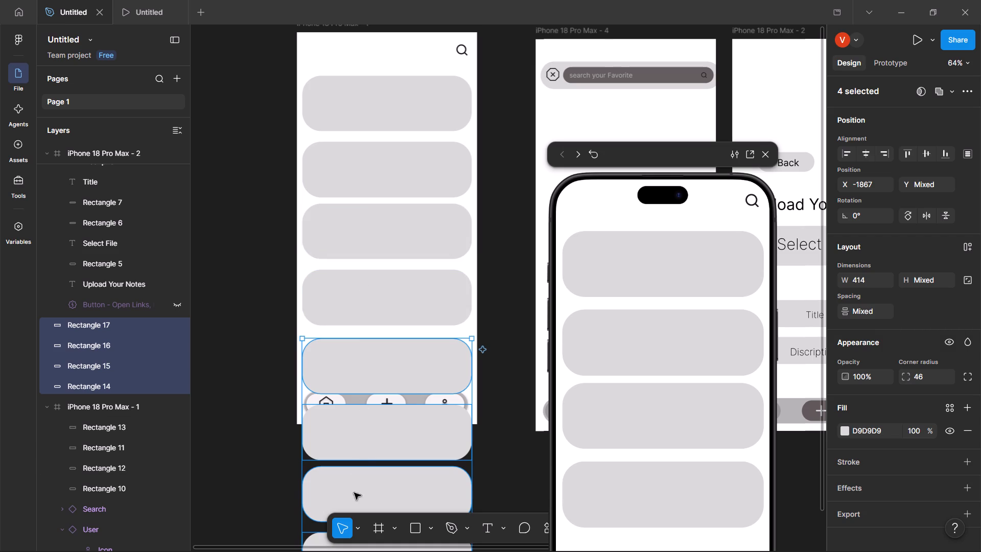
pyautogui.click(364, 463)
pyautogui.click(233, 450)
pyautogui.click(233, 450)
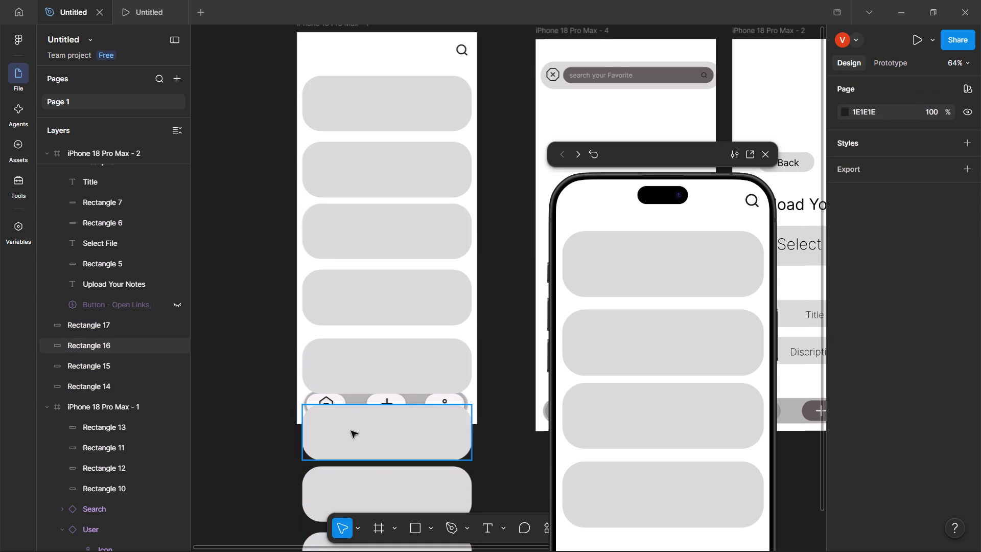
# Select Rectangle 14 to 17 together with the iPhone 18 Pro Max - 1 screen and wrap them in one frame.
pyautogui.click(71, 327)
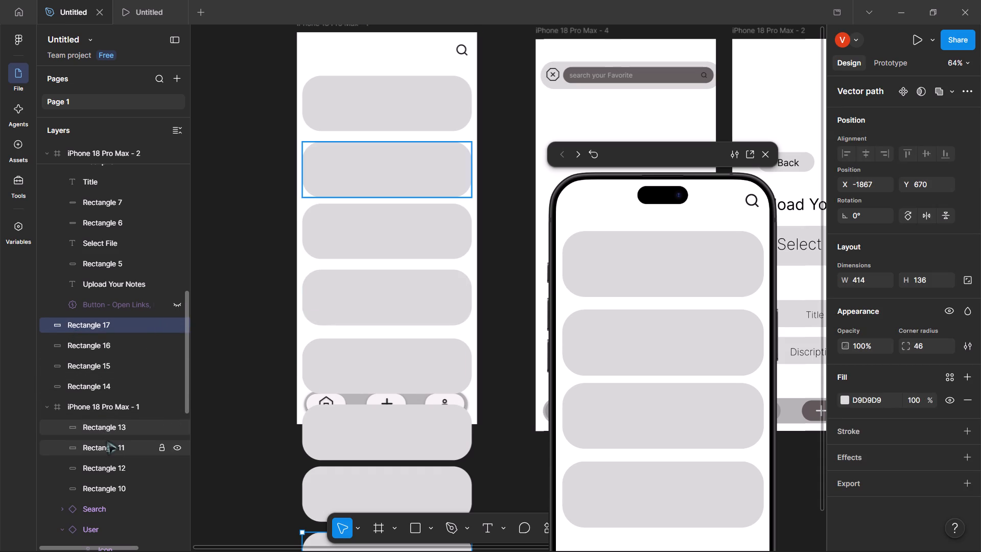
pyautogui.click(108, 487)
pyautogui.keyDown('shift'); pyautogui.click(82, 333); pyautogui.keyUp('shift')
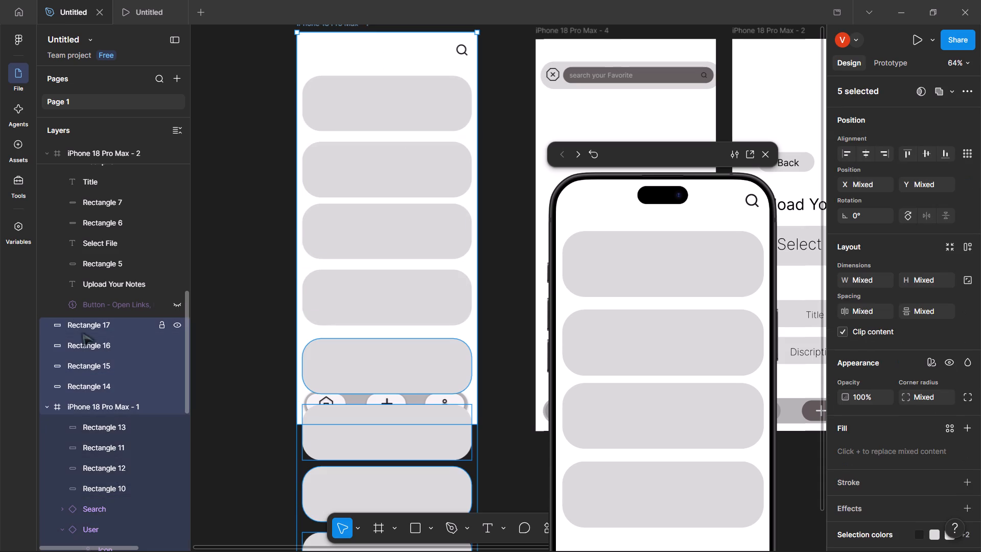
pyautogui.rightClick(92, 343)
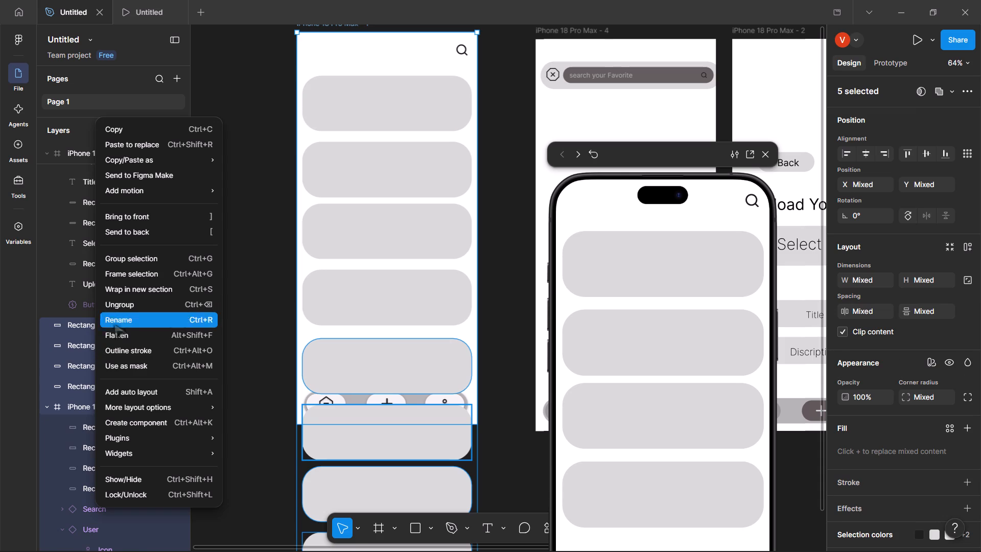
pyautogui.click(129, 271)
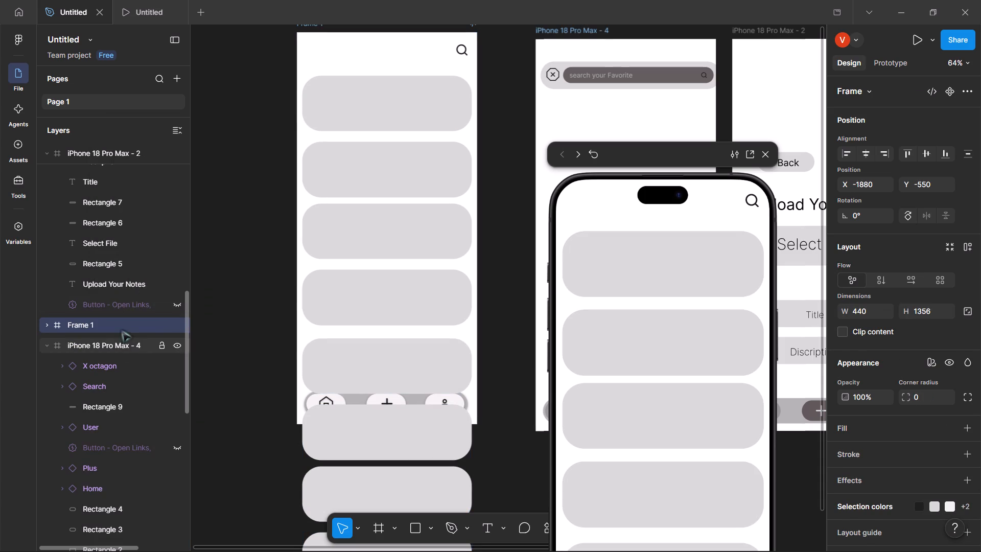
# Turn on Clip content for the outer frame around the home screen and test its scrolling in the prototype preview.
pyautogui.scroll(-5, 635, 356)
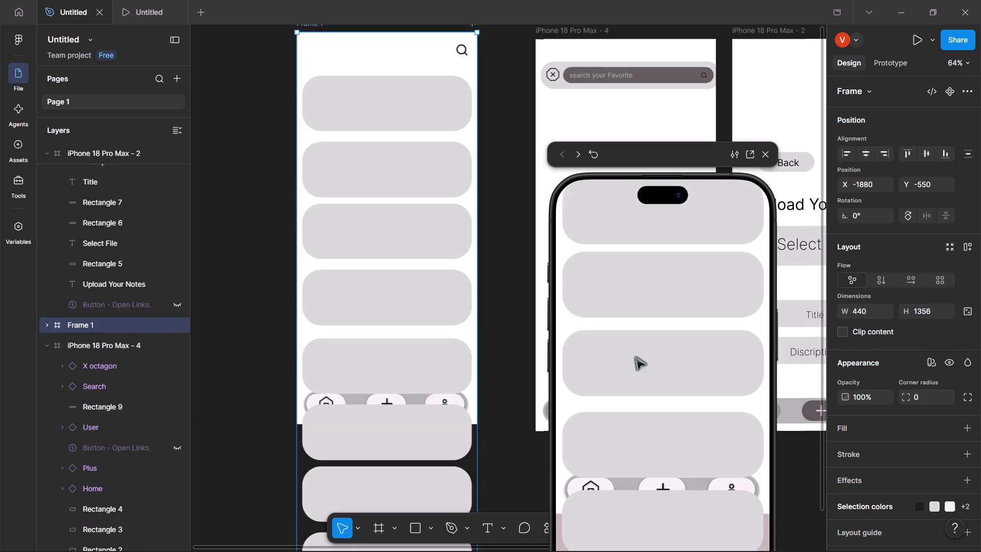
pyautogui.scroll(-1, 635, 356)
pyautogui.scroll(7, 635, 358)
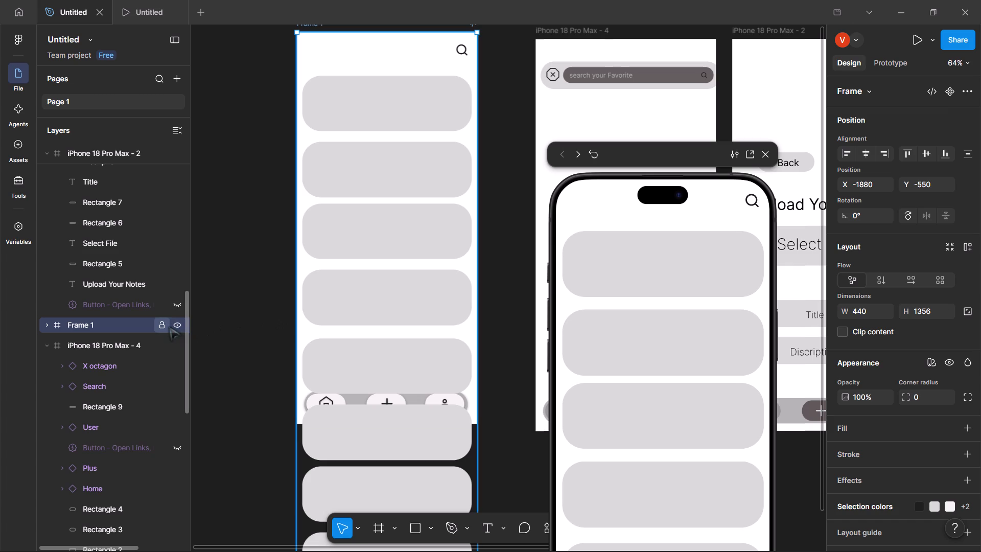
pyautogui.rightClick(103, 328)
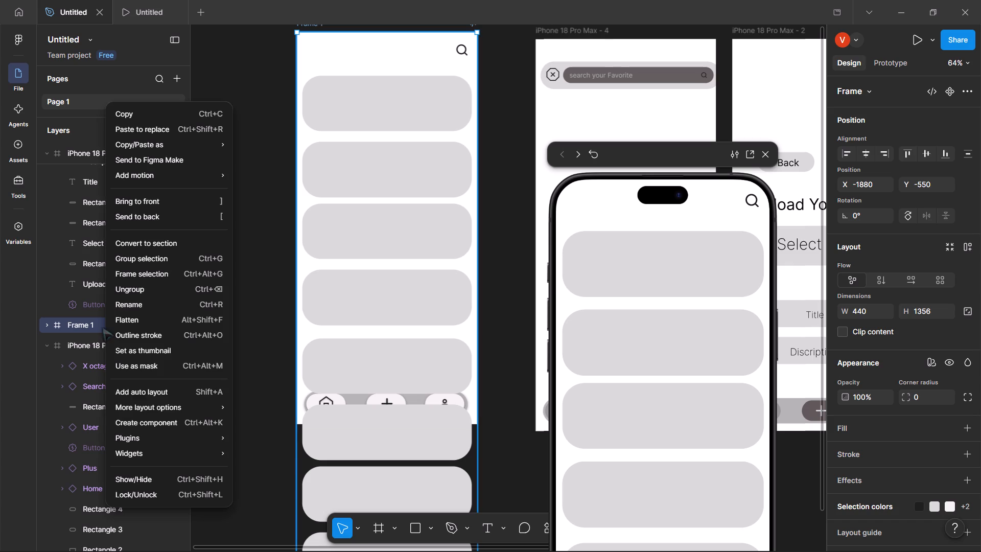
pyautogui.click(841, 325)
pyautogui.click(841, 331)
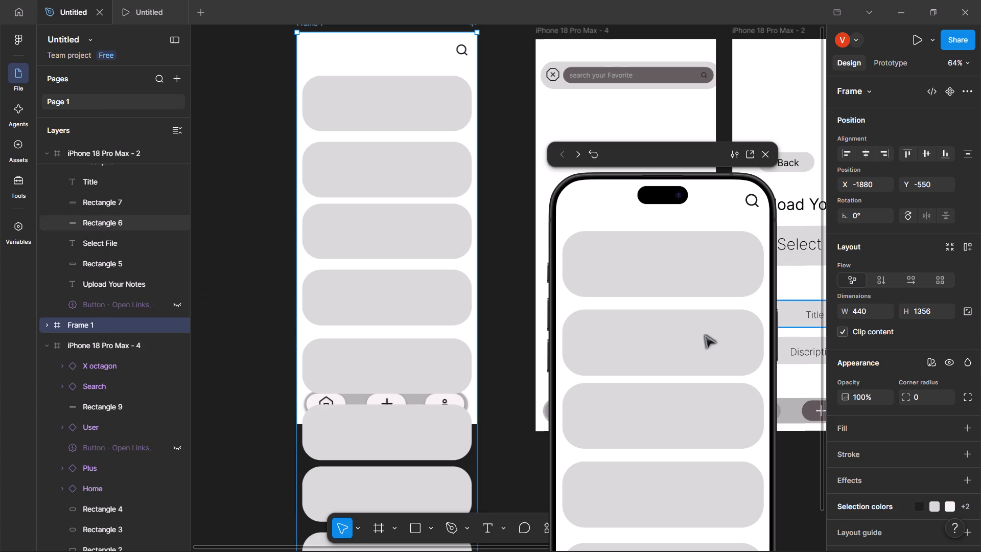
pyautogui.scroll(-4, 695, 315)
pyautogui.scroll(3, 695, 315)
pyautogui.hscroll(-1, 695, 315)
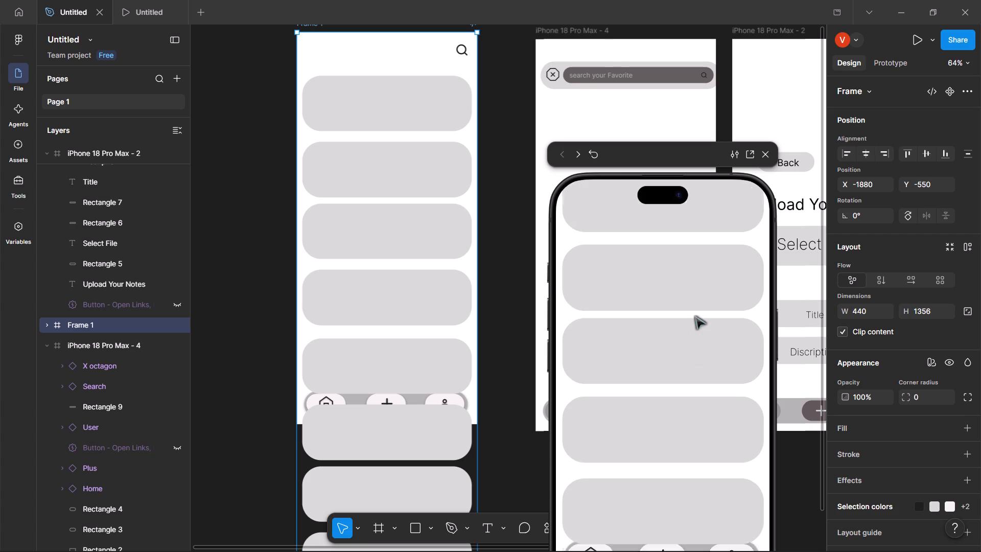
pyautogui.hscroll(-1, 695, 315)
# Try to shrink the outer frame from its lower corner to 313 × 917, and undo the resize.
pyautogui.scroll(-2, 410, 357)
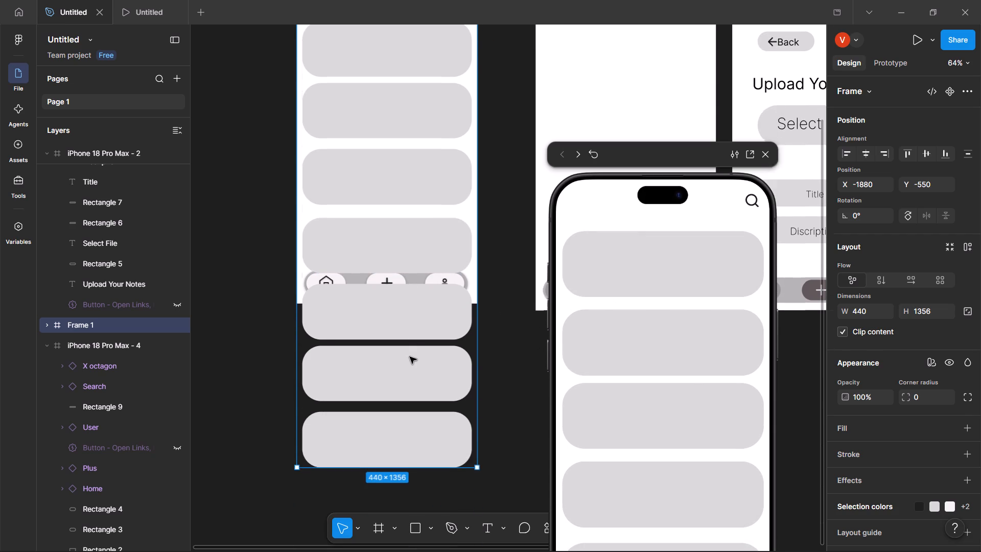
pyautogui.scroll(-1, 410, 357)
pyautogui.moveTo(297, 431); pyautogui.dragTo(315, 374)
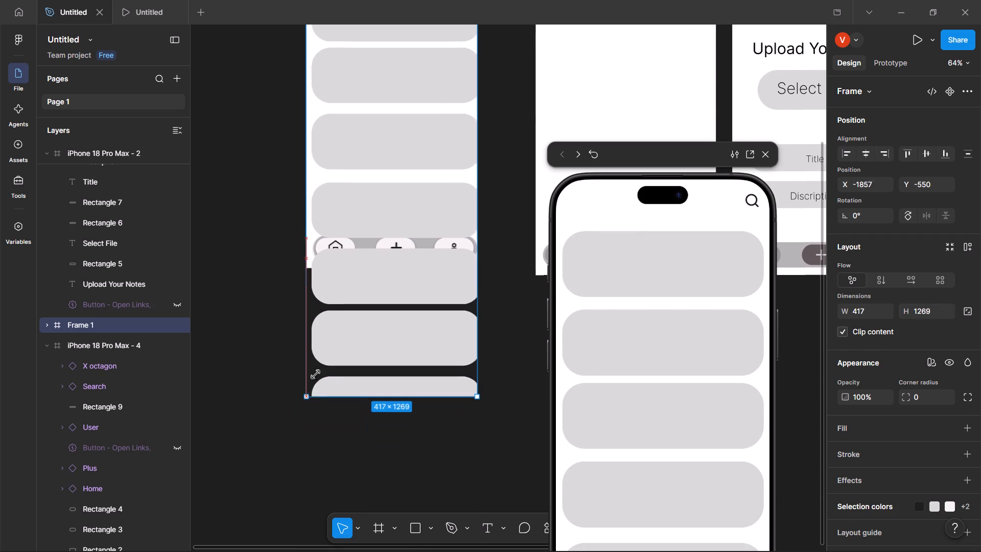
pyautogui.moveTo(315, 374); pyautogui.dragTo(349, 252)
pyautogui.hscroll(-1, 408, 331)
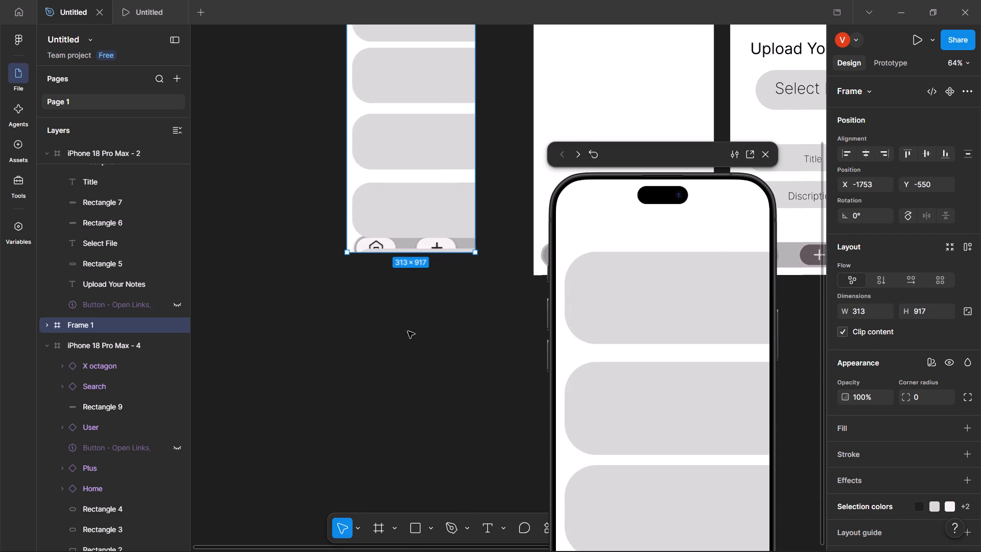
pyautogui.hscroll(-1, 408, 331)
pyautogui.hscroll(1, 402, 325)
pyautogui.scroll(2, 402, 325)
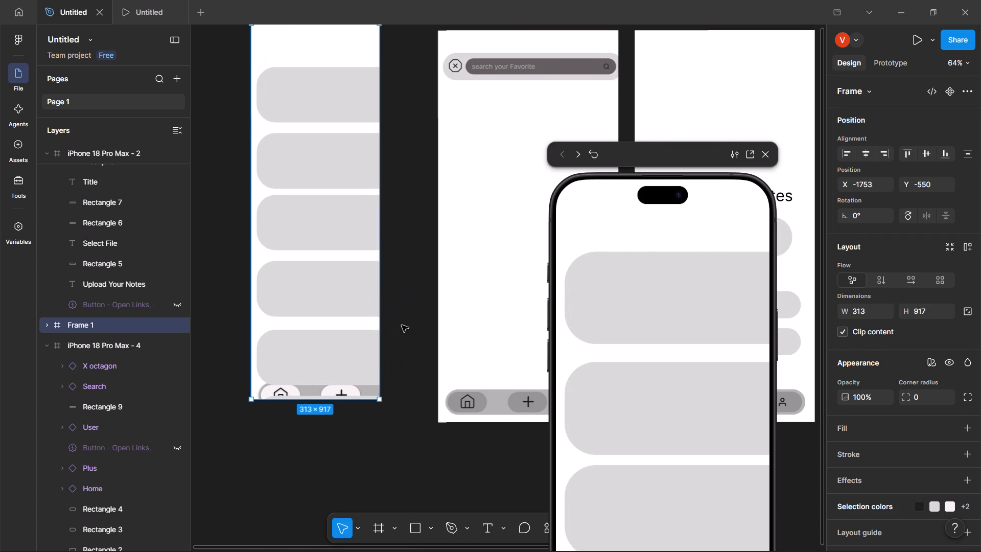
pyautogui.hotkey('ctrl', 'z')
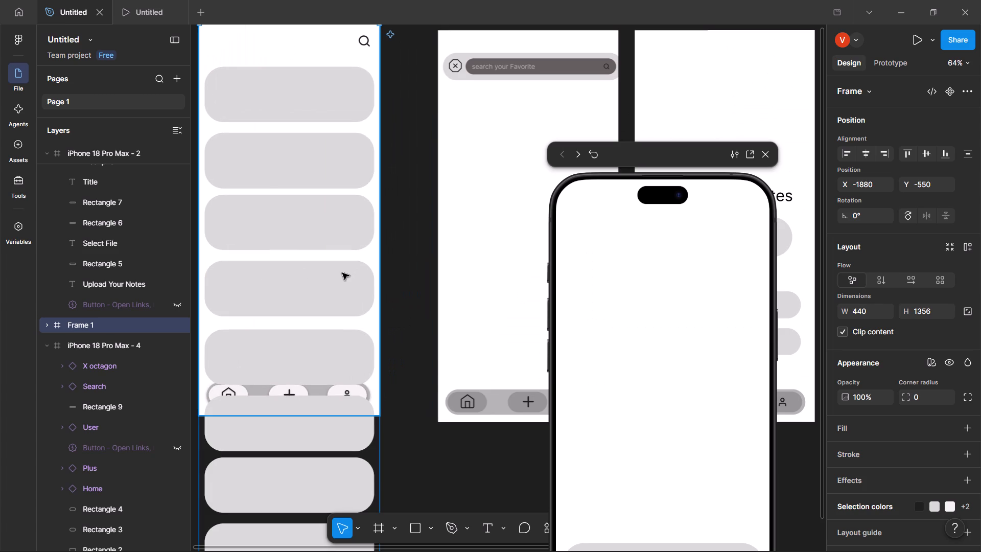
# Shorten the outer frame from its lower edge, keeping it 440 wide, so that it ends partway through the Rectangle 15 card.
pyautogui.scroll(-3, 343, 290)
pyautogui.moveTo(342, 347); pyautogui.dragTo(338, 258)
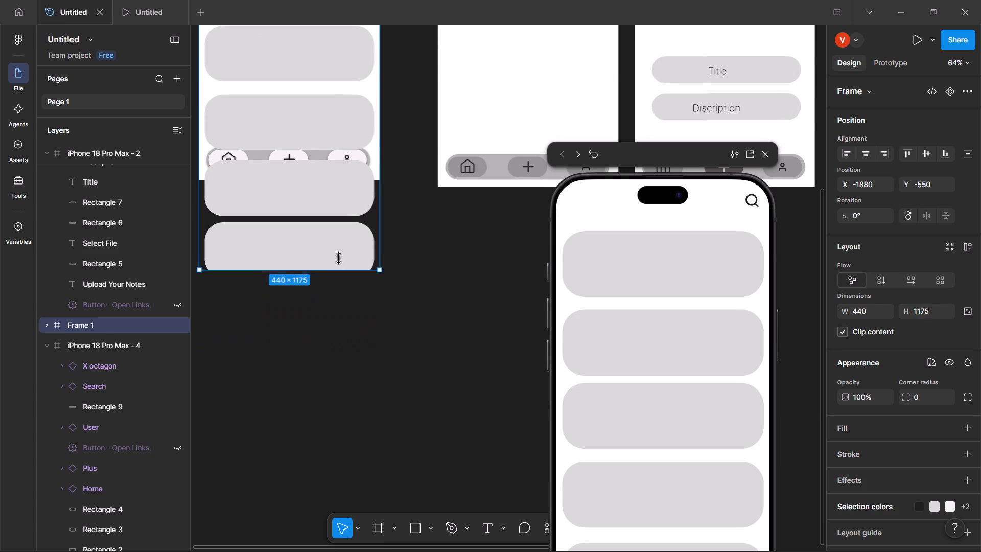
pyautogui.moveTo(338, 258); pyautogui.dragTo(316, 168)
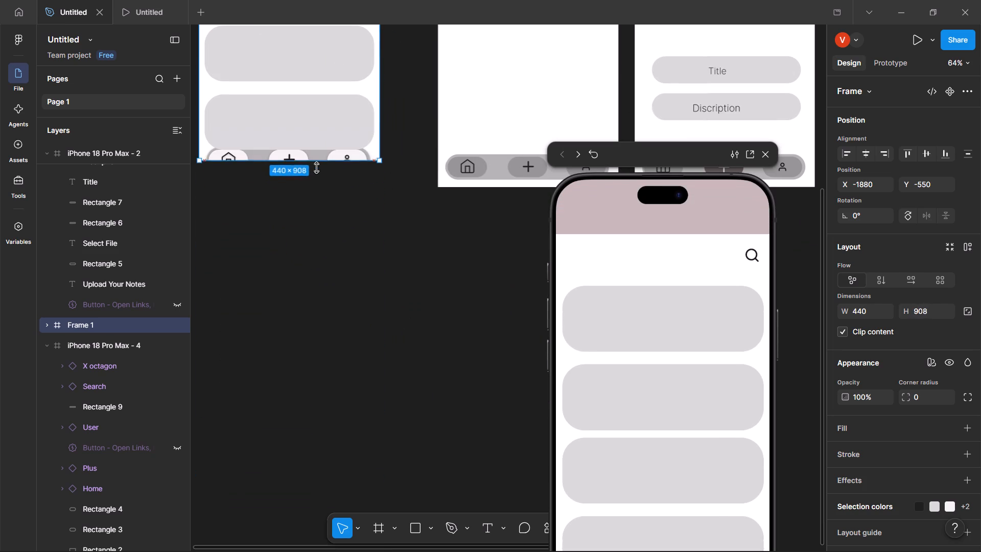
pyautogui.moveTo(316, 168); pyautogui.dragTo(321, 137)
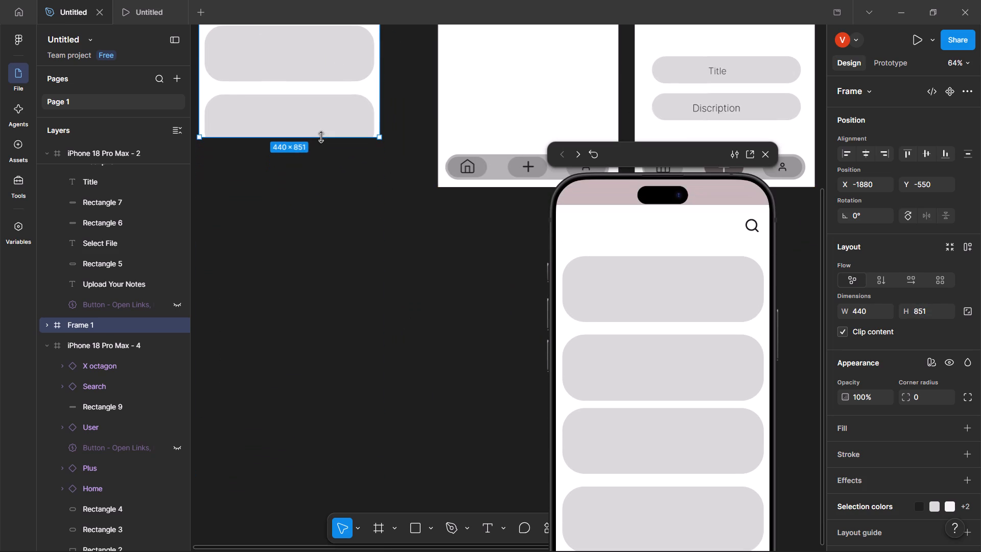
pyautogui.moveTo(321, 137); pyautogui.dragTo(340, 245)
# Select the topmost card, Rectangle 10, inside the home screen and shift it sideways to X 5.
pyautogui.click(314, 118)
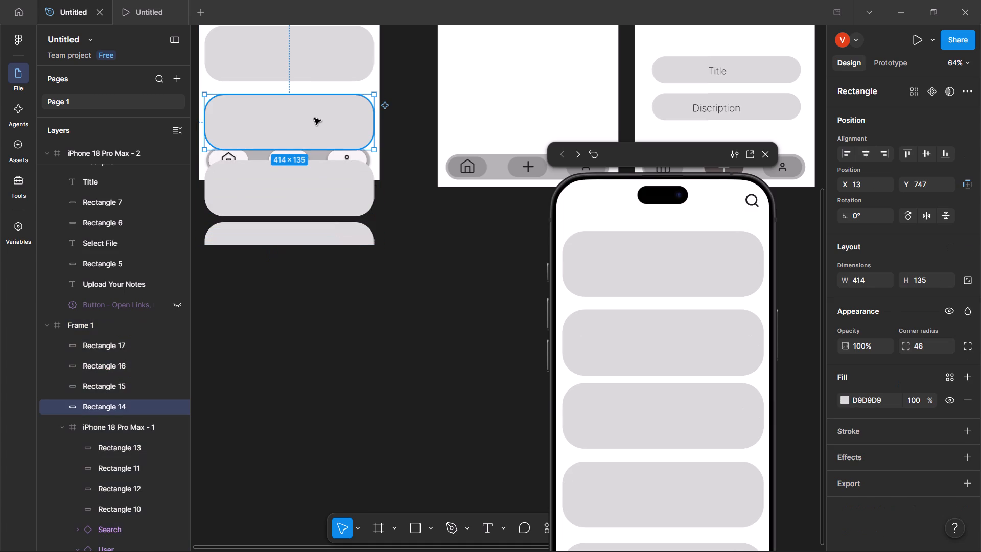
pyautogui.scroll(4, 314, 118)
pyautogui.click(308, 142)
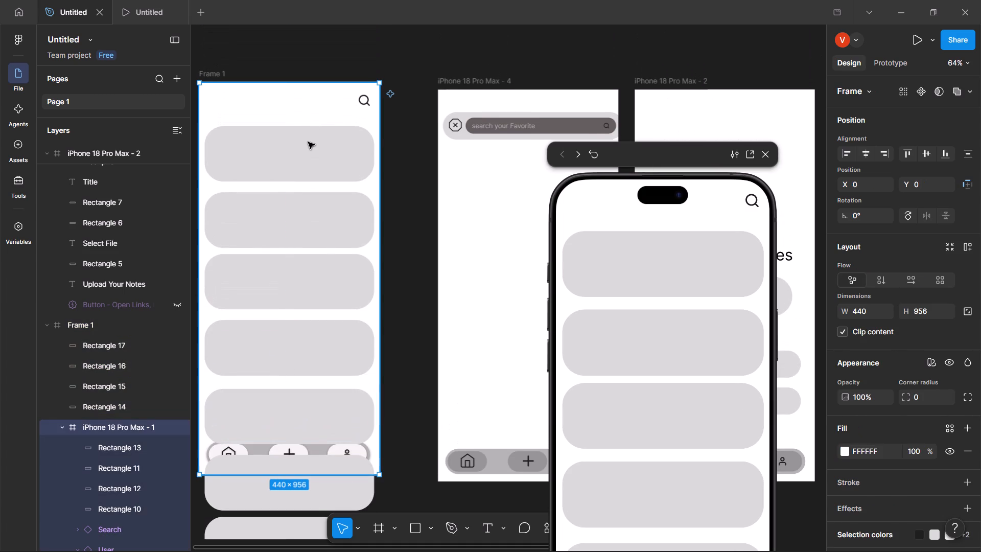
pyautogui.click(303, 142)
pyautogui.tripleClick(303, 142)
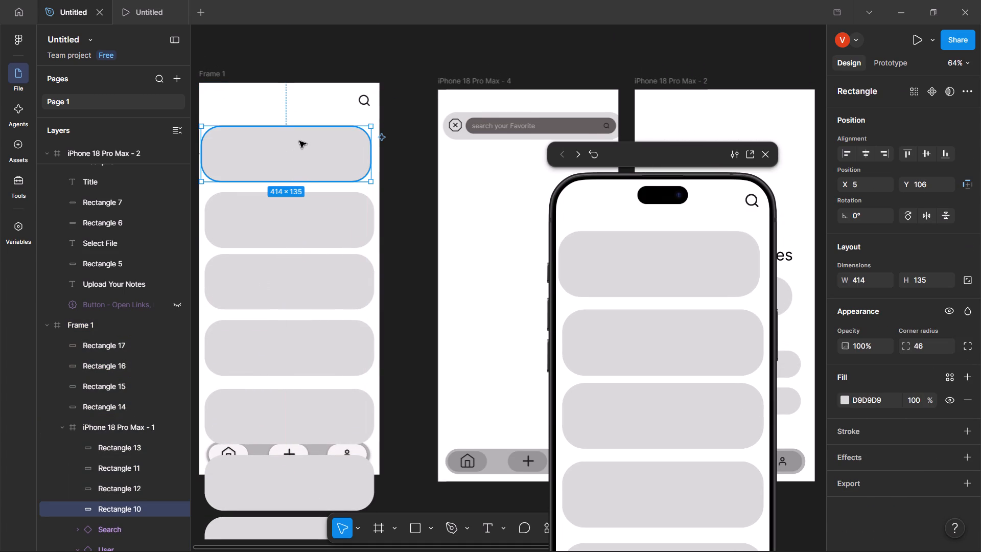
pyautogui.click(311, 187)
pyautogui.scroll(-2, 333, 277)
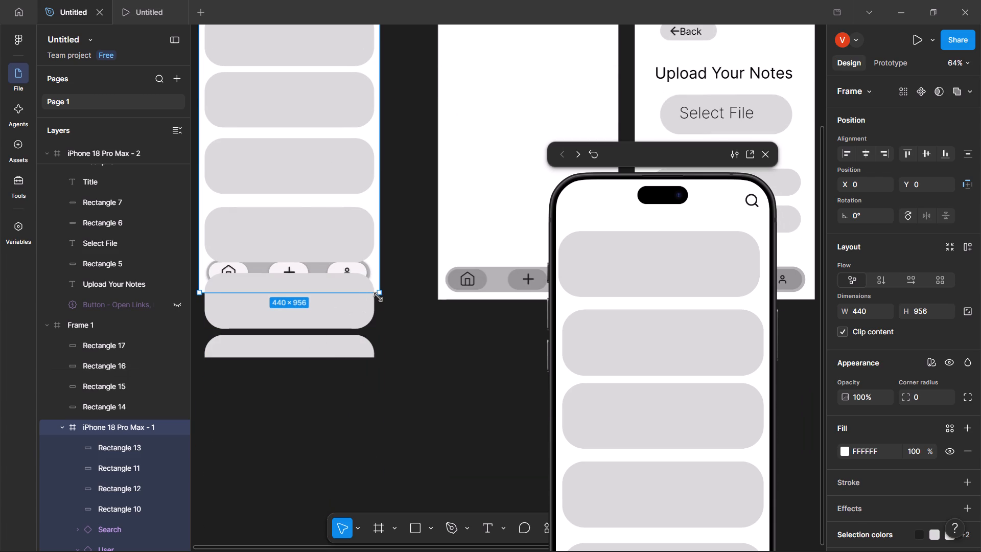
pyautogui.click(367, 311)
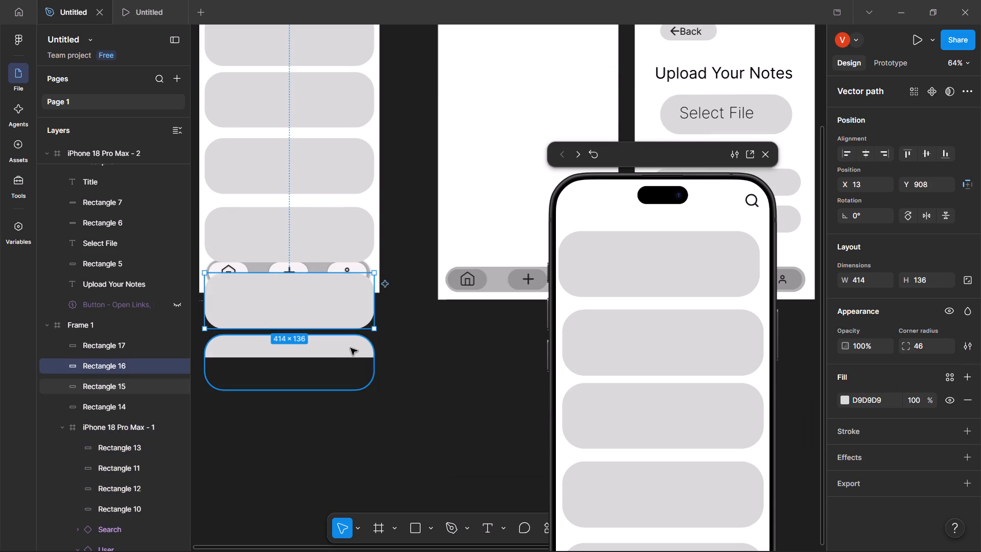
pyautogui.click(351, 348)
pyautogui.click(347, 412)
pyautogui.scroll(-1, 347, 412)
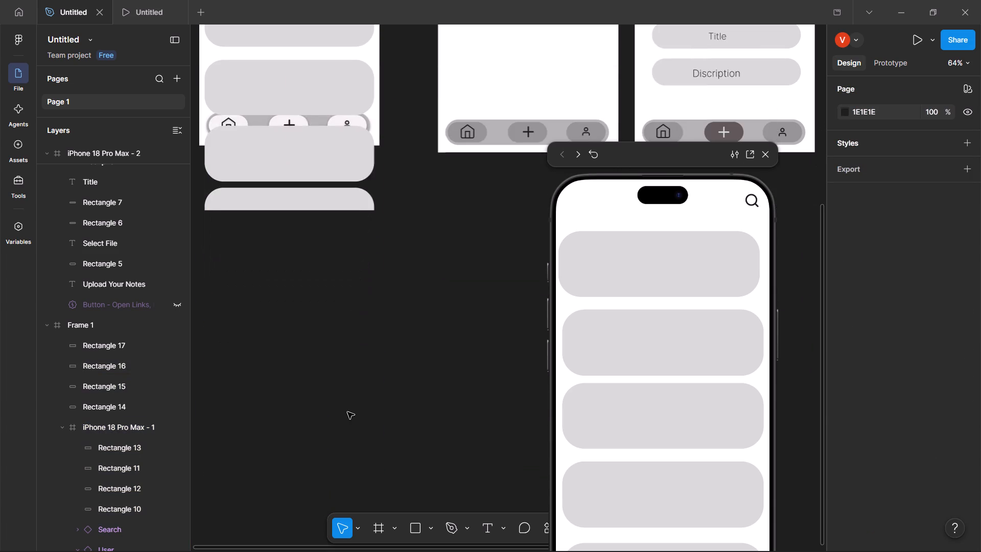
# Test the card scrolling in the prototype preview against the home screen layout, and move the preview aside.
pyautogui.scroll(2, 347, 412)
pyautogui.scroll(-1, 347, 412)
pyautogui.scroll(1, 347, 412)
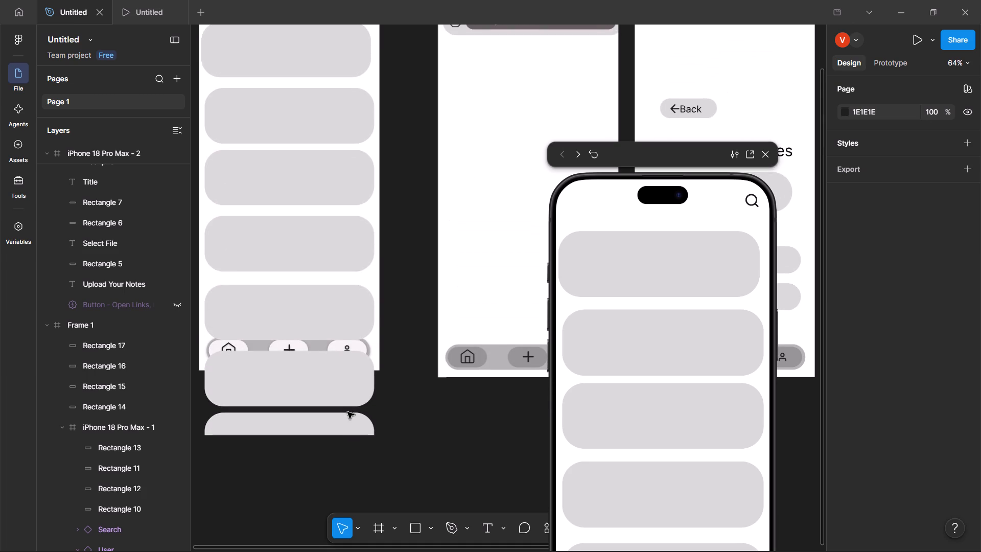
pyautogui.scroll(1, 347, 412)
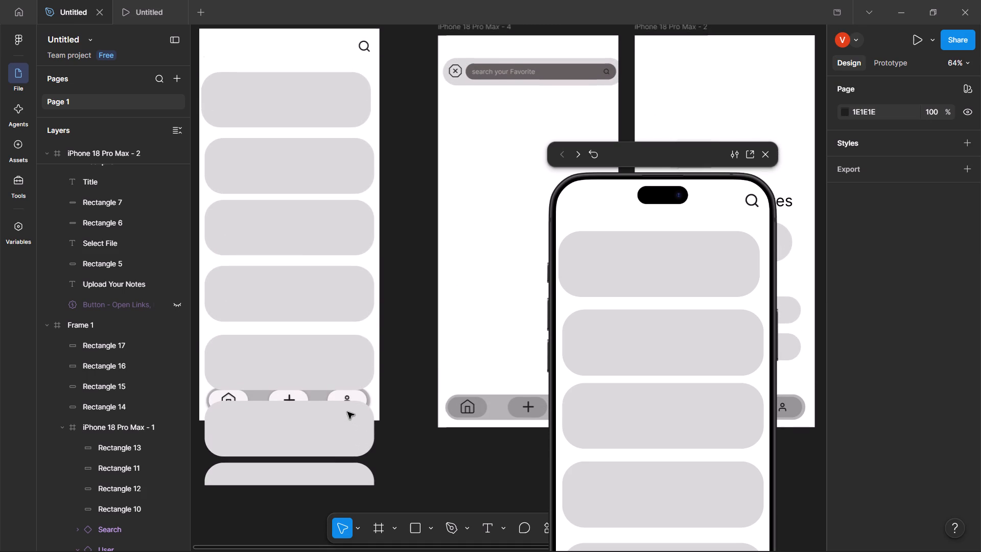
pyautogui.scroll(1, 347, 412)
pyautogui.scroll(-3, 126, 430)
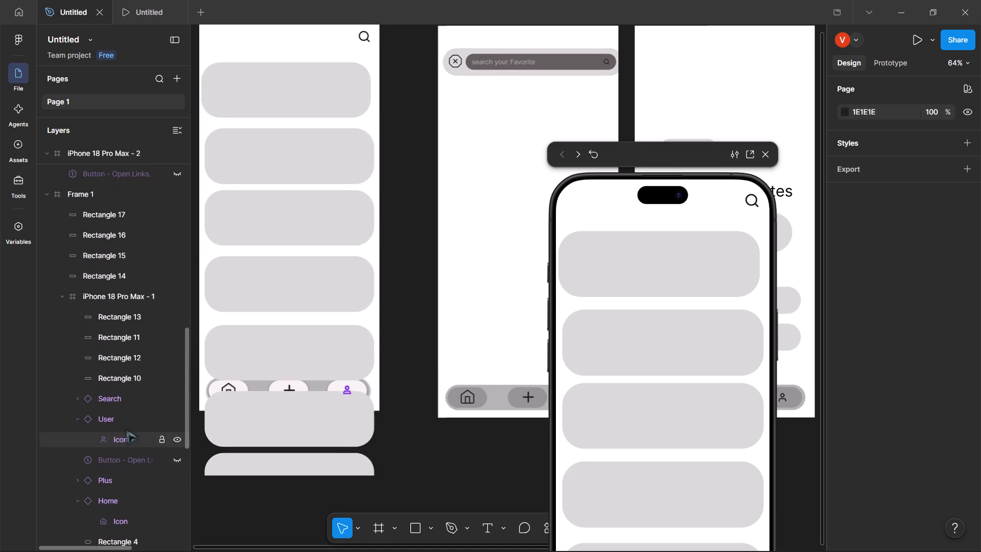
pyautogui.scroll(-6, 690, 313)
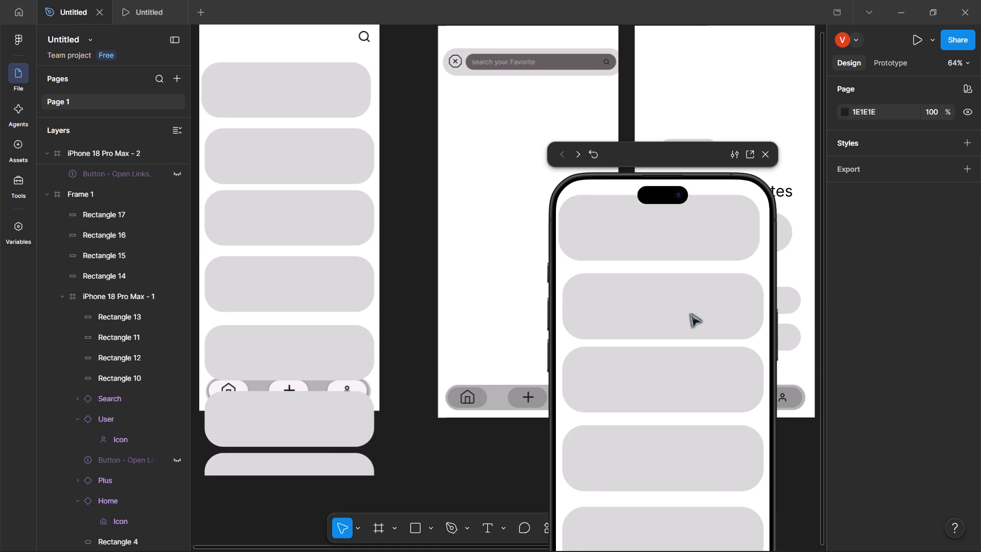
pyautogui.scroll(-1, 690, 313)
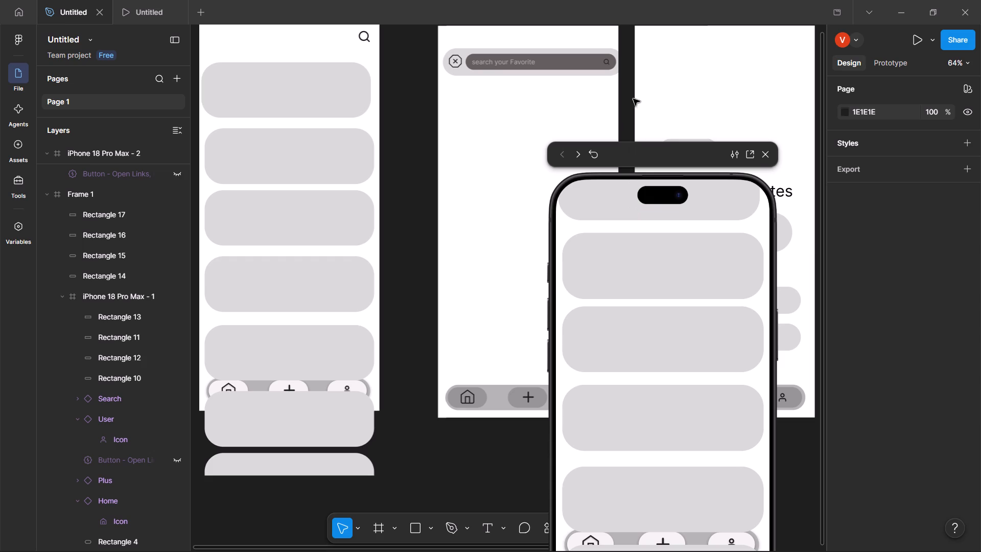
pyautogui.moveTo(673, 150); pyautogui.dragTo(711, 199)
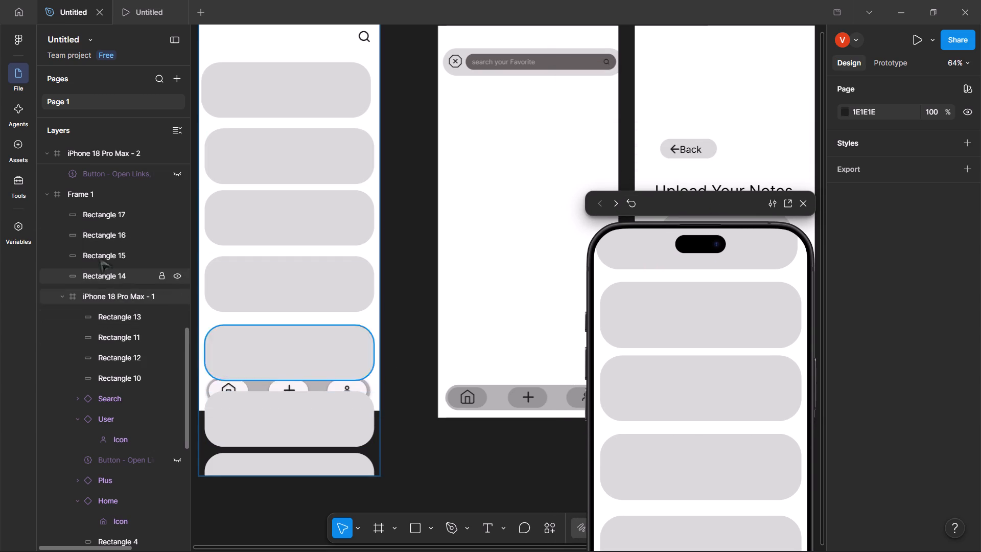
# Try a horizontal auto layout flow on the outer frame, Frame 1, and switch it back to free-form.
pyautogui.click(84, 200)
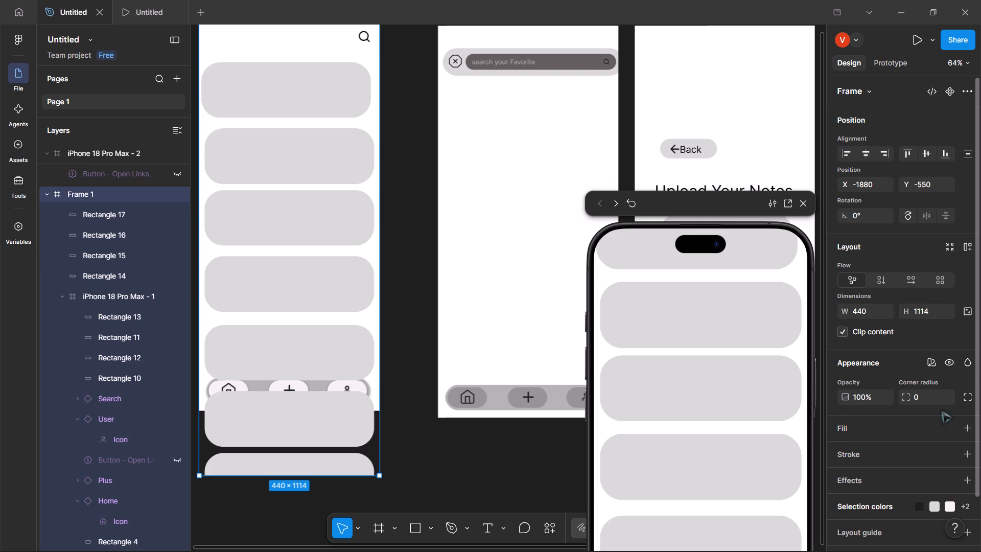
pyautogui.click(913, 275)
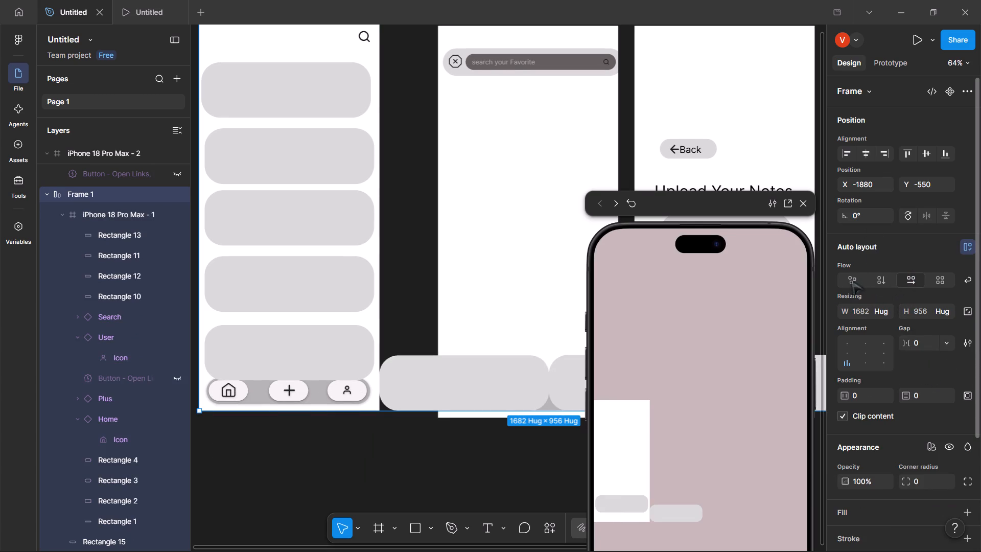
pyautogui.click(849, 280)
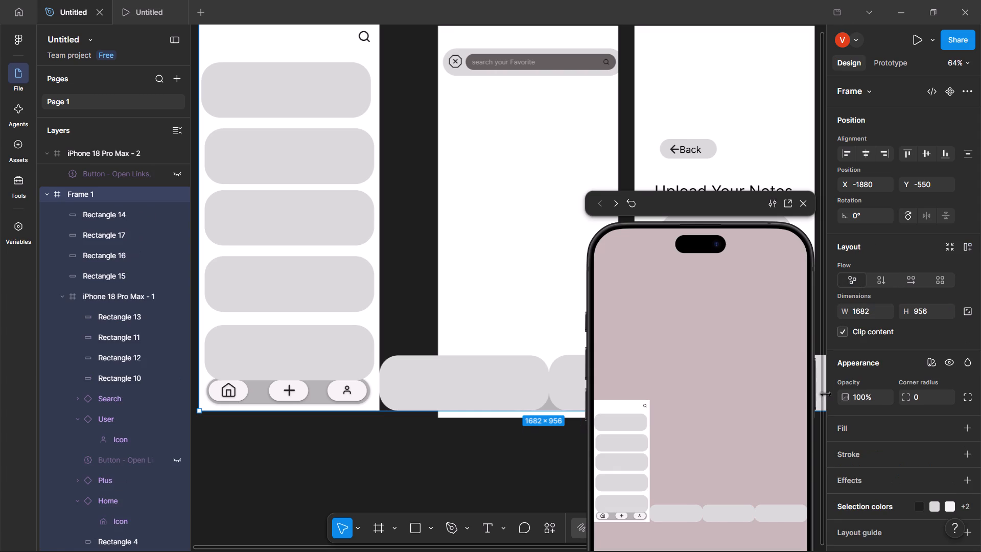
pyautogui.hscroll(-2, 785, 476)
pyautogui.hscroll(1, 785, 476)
# Undo the layout, card position and frame shortening edits, back to the 440 × 1356 outer frame.
pyautogui.hotkey('ctrl', 'z')
pyautogui.hotkey('ctrl', 'z')
pyautogui.hotkey('ctrl', 'z')
pyautogui.hotkey('ctrl', 'z')
pyautogui.hotkey('ctrl', 'z')
pyautogui.hotkey('ctrl', 'z')
pyautogui.hotkey('ctrl', 'z')
pyautogui.hotkey('ctrl', 'z')
pyautogui.hotkey('ctrl', 'z')
pyautogui.hotkey('ctrl', 'z')
pyautogui.hotkey('ctrl', 'z')
pyautogui.hotkey('ctrl', 'z')
pyautogui.hotkey('ctrl', 'z')
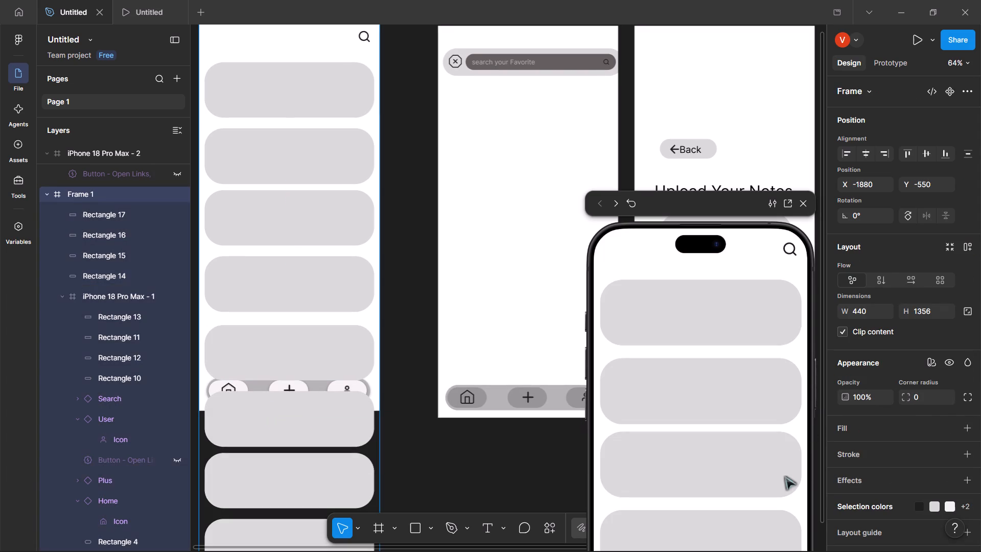
# Undo the outer frame and its extra cards, back to the home screen with Rectangles 10 to 13 only.
pyautogui.hotkey('ctrl', 'z')
pyautogui.hotkey('ctrl', 'z')
pyautogui.hotkey('ctrl', 'z')
pyautogui.hotkey('ctrl', 'z')
pyautogui.hotkey('ctrl', 'z')
pyautogui.hotkey('ctrl', 'z')
pyautogui.hotkey('ctrl', 'z')
pyautogui.hotkey('ctrl', 'z')
pyautogui.hotkey('ctrl', 'z')
pyautogui.hotkey('ctrl', 'z')
pyautogui.hotkey('ctrl', 'z')
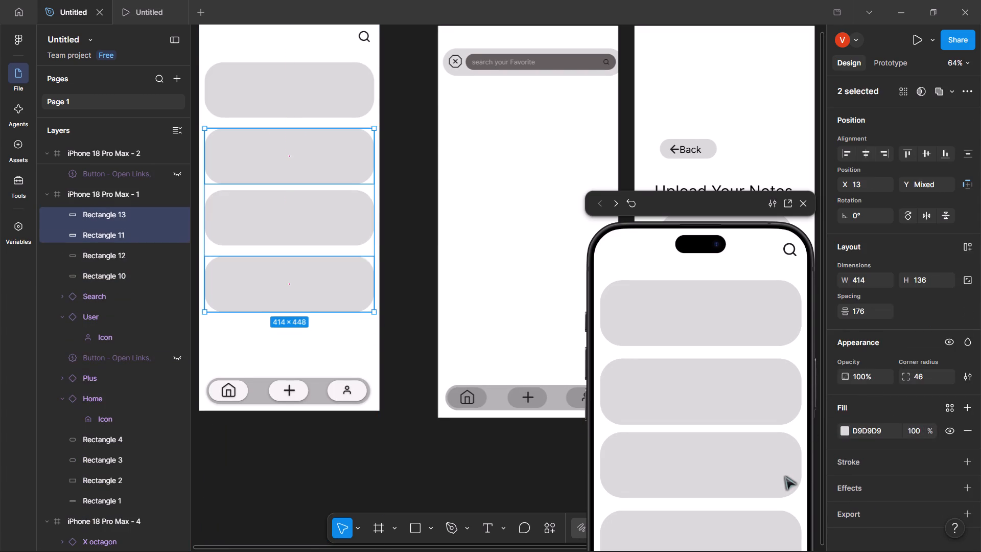
# Undo further edits, back to the point where the iPhone 18 Pro Max - 3 frame is restored with Rectangle 8 selected.
pyautogui.hotkey('ctrl', 'z')
pyautogui.hotkey('ctrl', 'z')
pyautogui.hotkey('ctrl', 'z')
pyautogui.hotkey('ctrl', 'z')
pyautogui.hotkey('ctrl', 'z')
pyautogui.hotkey('ctrl', 'z')
pyautogui.hotkey('ctrl', 'z')
pyautogui.hotkey('ctrl', 'z')
pyautogui.hotkey('ctrl', 'z')
pyautogui.hotkey('ctrl', 'z')
pyautogui.hotkey('ctrl', 'z')
pyautogui.hotkey('ctrl', 'z')
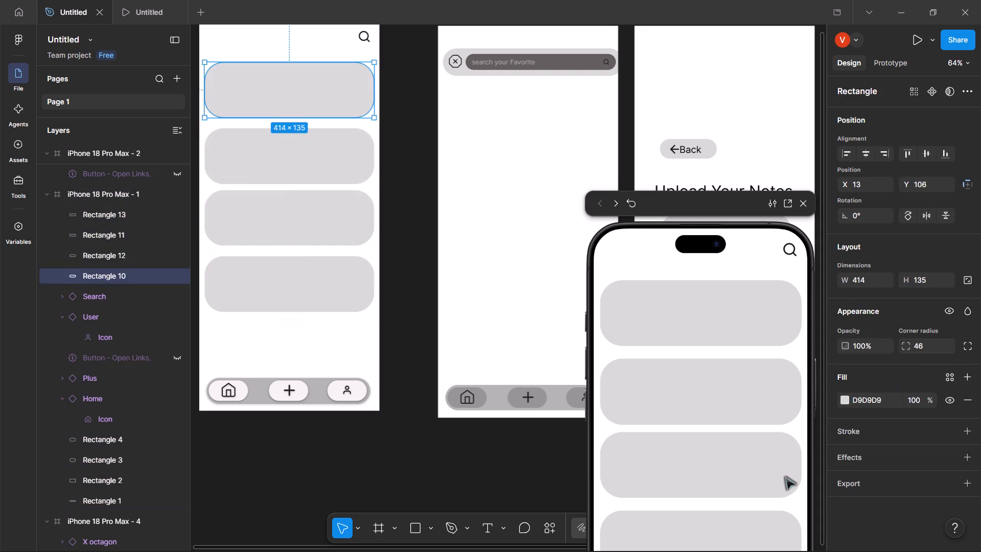
pyautogui.hotkey('ctrl', 'z')
pyautogui.hotkey('ctrl', 'z')
pyautogui.hotkey('ctrl', 'z')
pyautogui.hotkey('ctrl', 'z')
pyautogui.hotkey('ctrl', 'z')
pyautogui.hotkey('ctrl', 'z')
pyautogui.hotkey('ctrl', 'z')
pyautogui.hotkey('ctrl', 'z')
pyautogui.hotkey('ctrl', 'z')
pyautogui.hotkey('ctrl', 'z')
pyautogui.hotkey('ctrl', 'z')
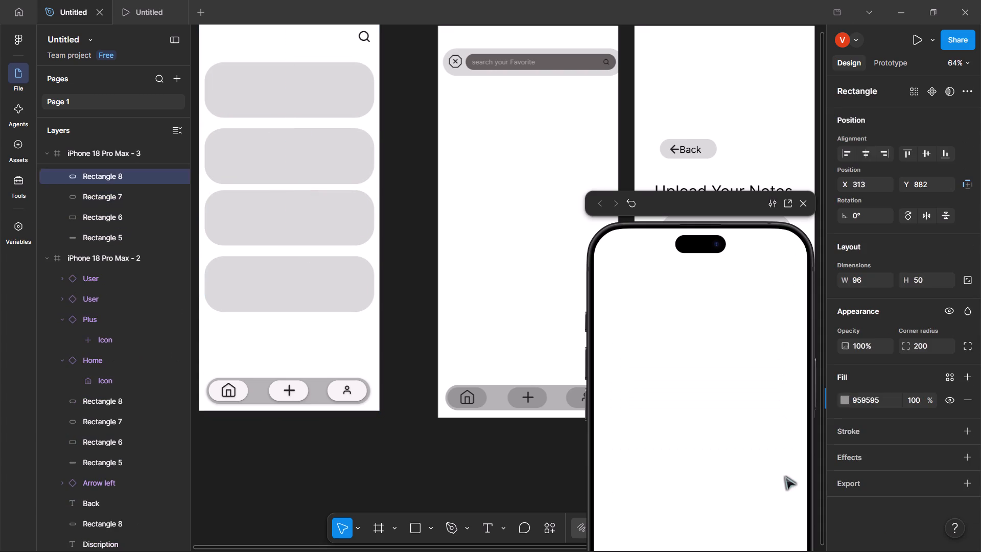
# Undo the card duplicates and the repositioning of Rectangle 11, leaving Rectangle 10 and a tall Rectangle 11 over the navigation bar.
pyautogui.hotkey('ctrl', 'z')
pyautogui.hotkey('ctrl', 'z')
pyautogui.hotkey('ctrl', 'z')
pyautogui.hotkey('ctrl', 'z')
pyautogui.hotkey('ctrl', 'z')
pyautogui.hotkey('ctrl', 'z')
pyautogui.hotkey('ctrl', 'z')
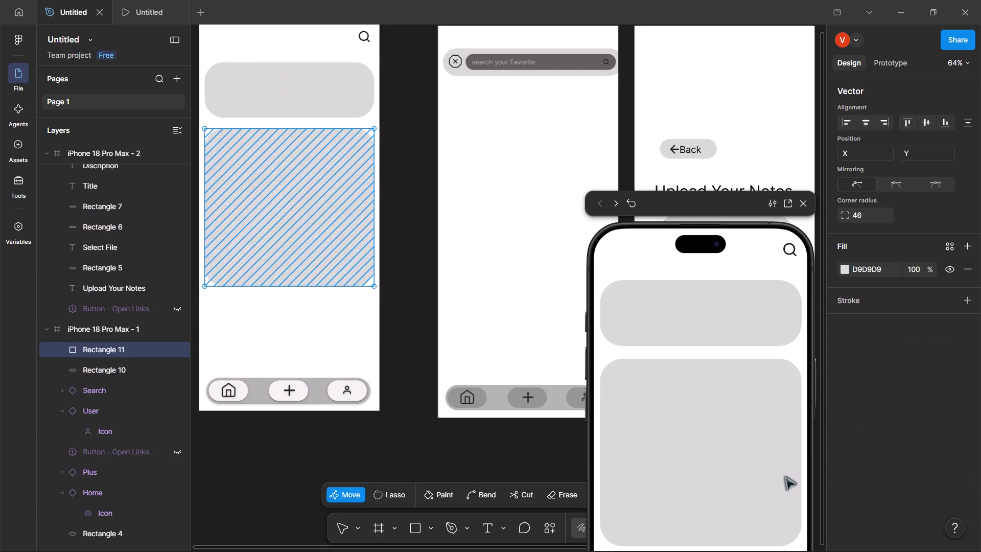
pyautogui.hotkey('ctrl', 'z')
pyautogui.hotkey('ctrl', 'z')
pyautogui.hotkey('ctrl', 'z')
pyautogui.hotkey('ctrl', 'z')
pyautogui.hotkey('ctrl', 'z')
pyautogui.hotkey('ctrl', 'z')
pyautogui.hotkey('ctrl', 'z')
pyautogui.hotkey('ctrl', 'z')
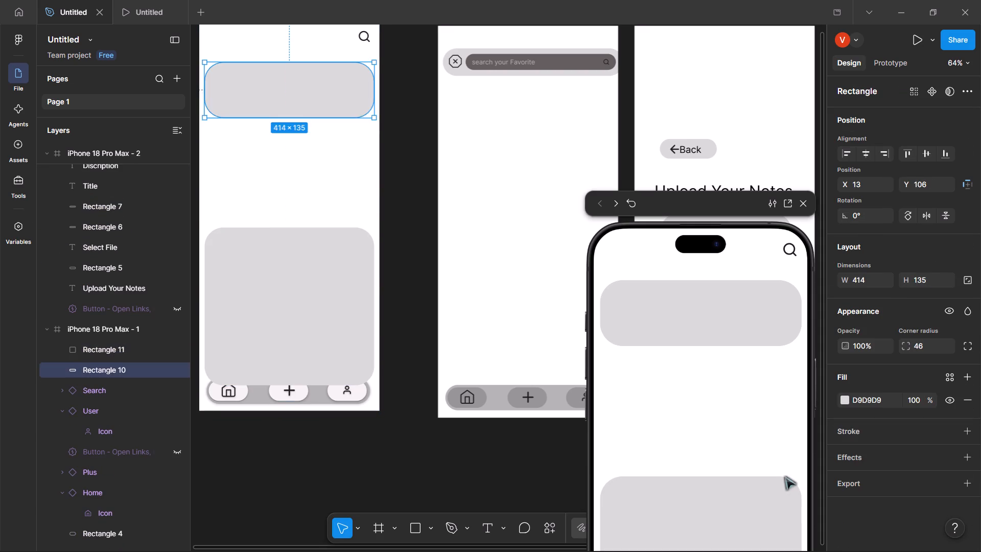
# Undo the resizing of Rectangle 10 and the addition of Rectangle 11, leaving one 414 × 385 card on the home screen.
pyautogui.hotkey('ctrl', 'z')
pyautogui.hotkey('ctrl', 'z')
pyautogui.hotkey('ctrl', 'z')
pyautogui.hotkey('ctrl', 'z')
pyautogui.hotkey('ctrl', 'z')
pyautogui.hotkey('ctrl', 'z')
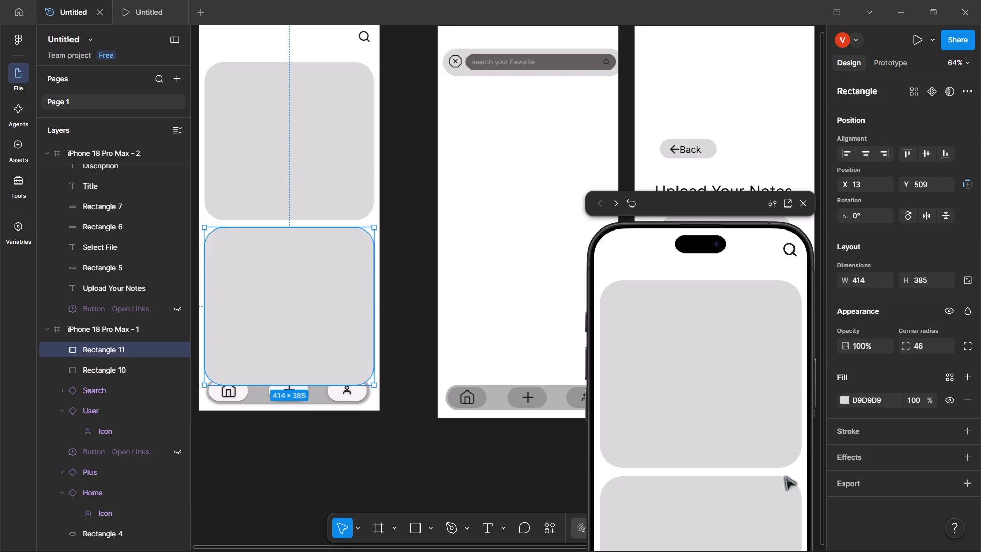
pyautogui.hotkey('ctrl', 'z')
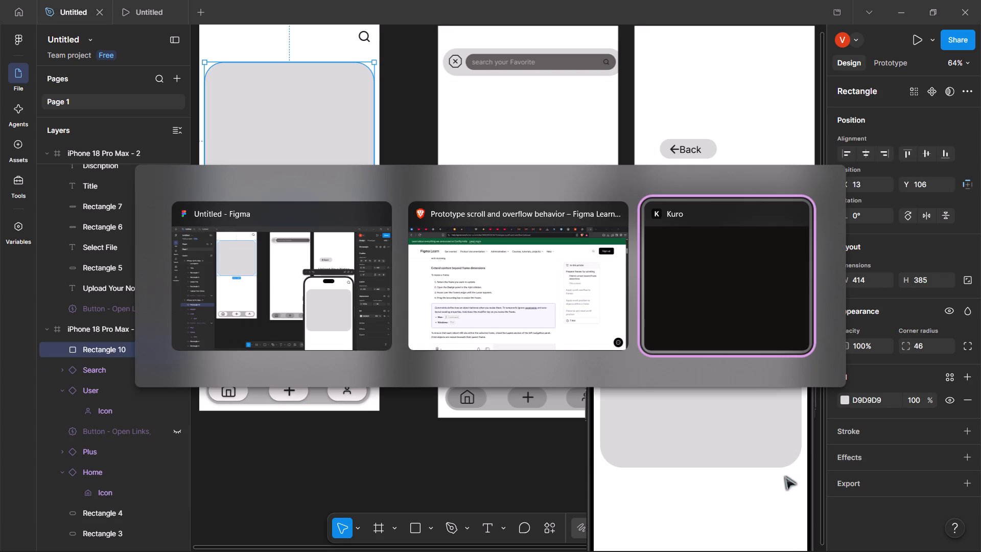
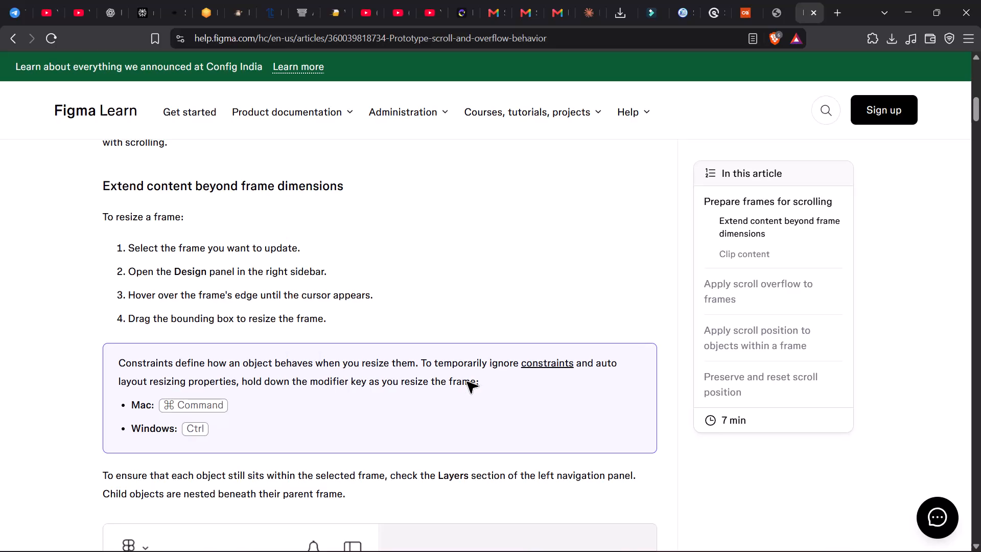
# Read the help article's instructions and illustration on extending content beyond frame dimensions.
pyautogui.scroll(-1, 372, 319)
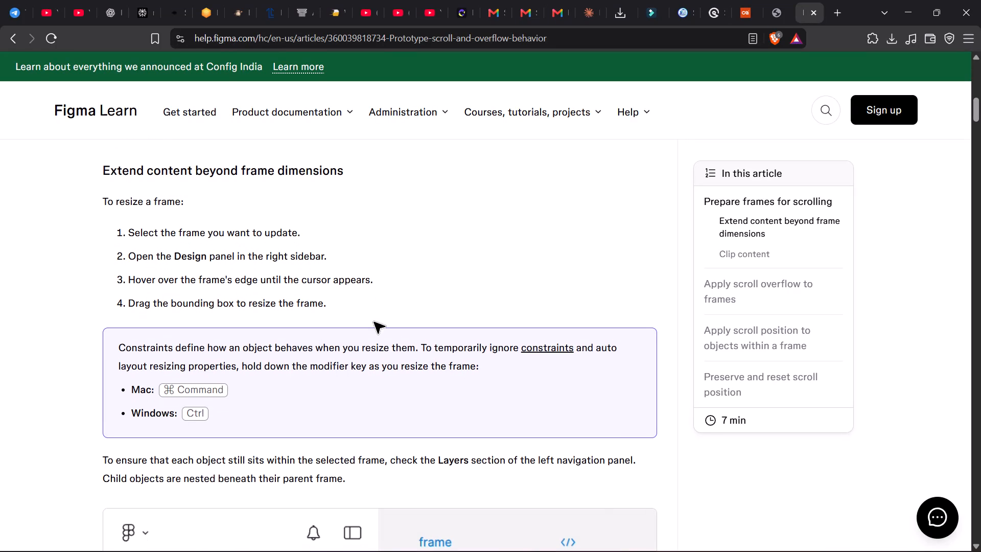
pyautogui.scroll(-6, 372, 319)
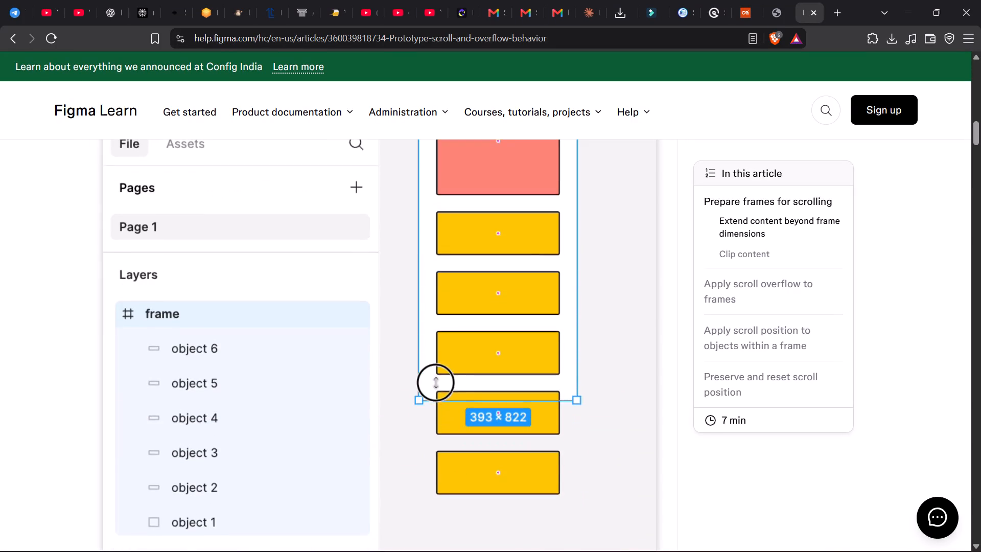
pyautogui.scroll(3, 372, 319)
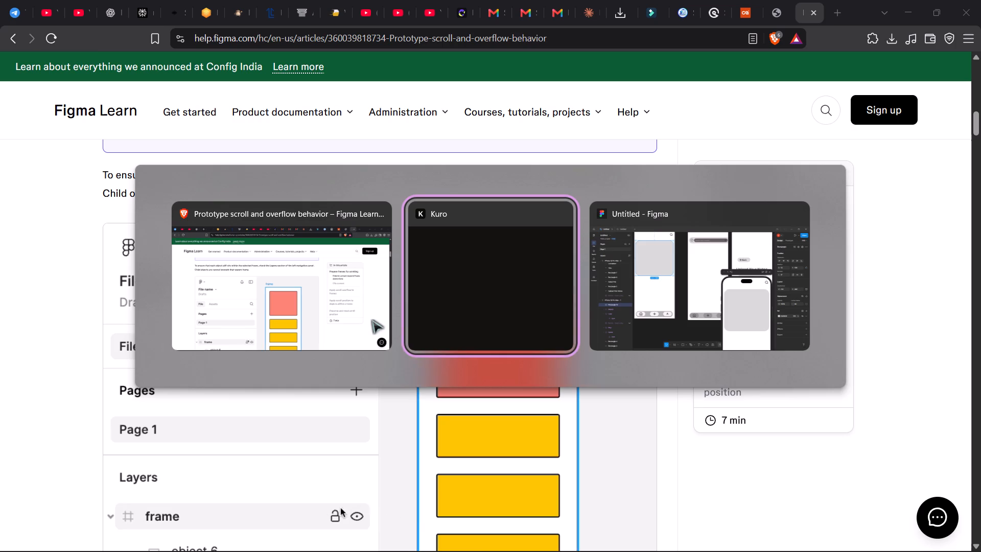
# Switch to Figma and delete the large rounded rectangle from the iPhone 18 Pro Max - 1 frame.
pyautogui.click(300, 204)
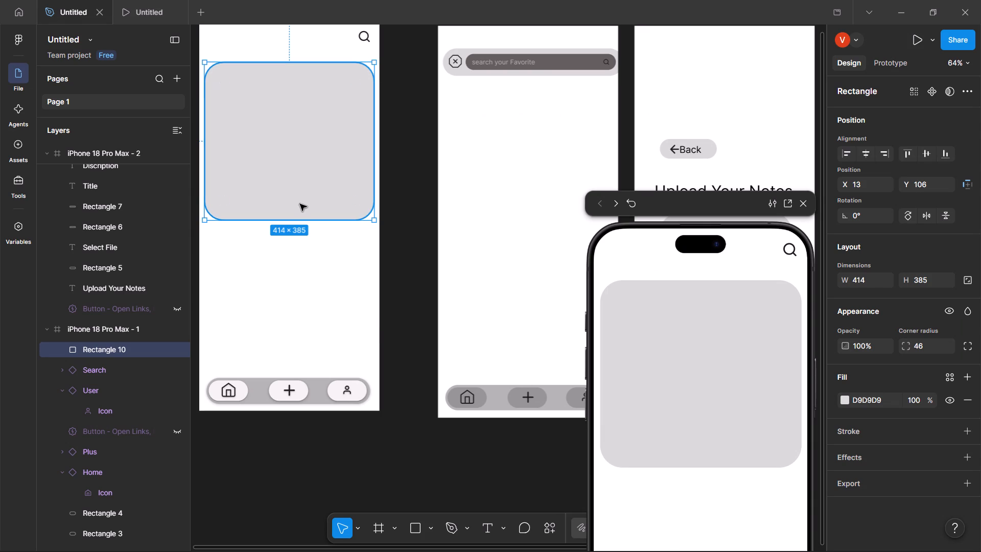
pyautogui.press('BackSpace')
# Draw a rectangle about 345 × 133 on the empty canvas above the phone frames.
pyautogui.scroll(5, 353, 257)
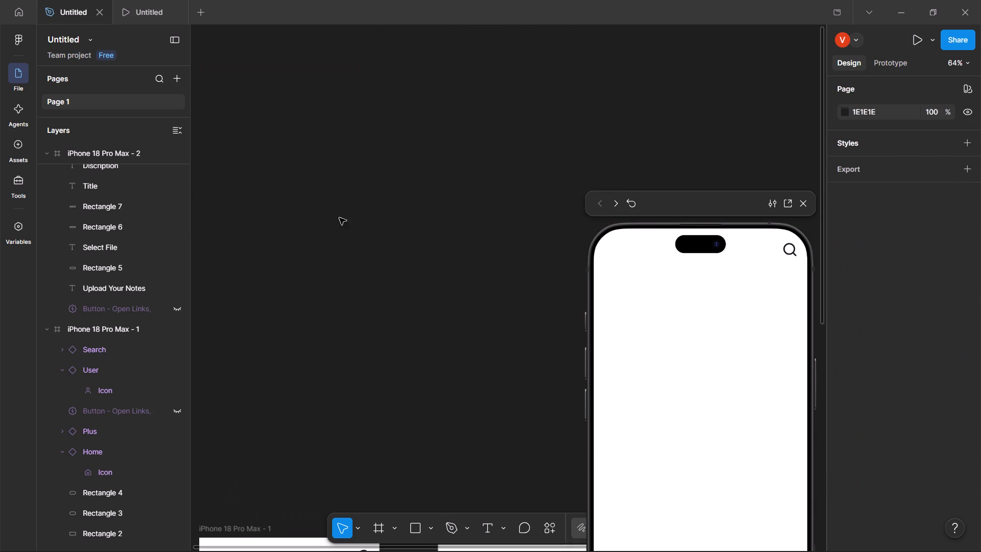
pyautogui.moveTo(315, 177); pyautogui.dragTo(497, 526)
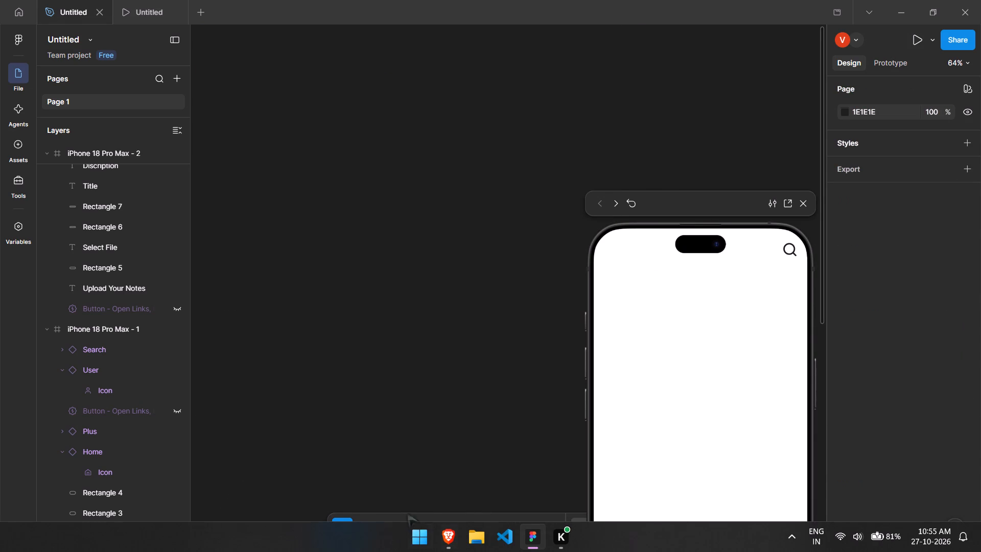
pyautogui.click(429, 478)
pyautogui.click(410, 527)
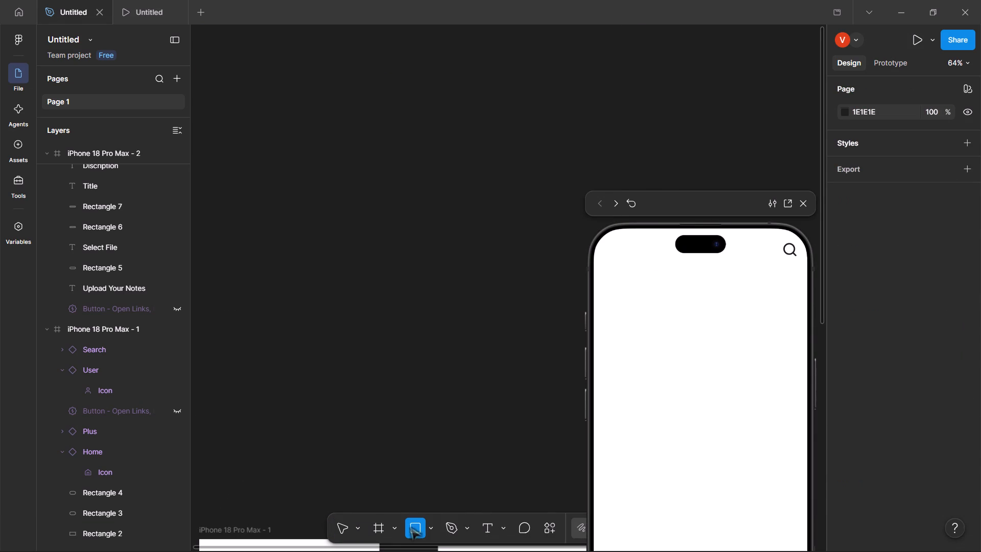
pyautogui.moveTo(317, 141); pyautogui.dragTo(422, 186)
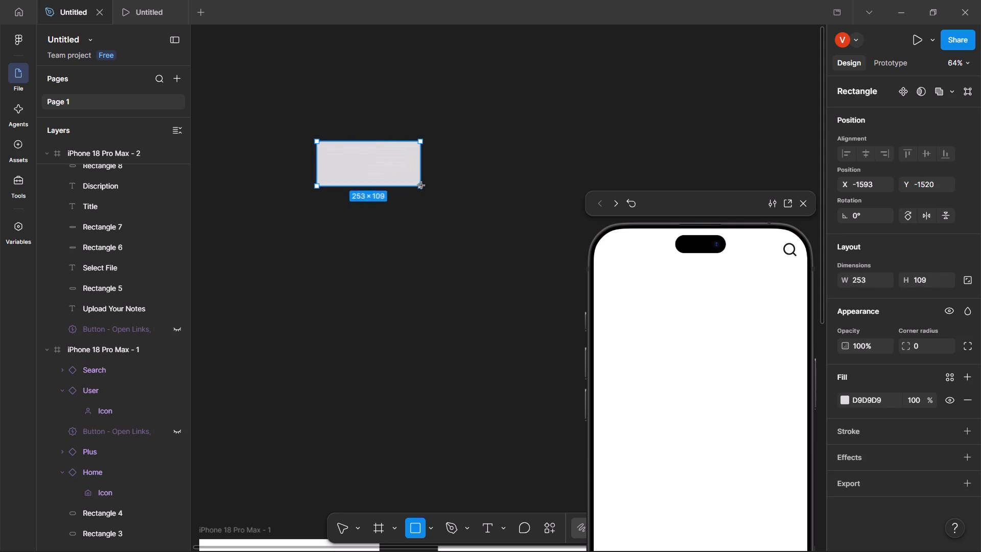
pyautogui.moveTo(422, 186); pyautogui.dragTo(458, 195)
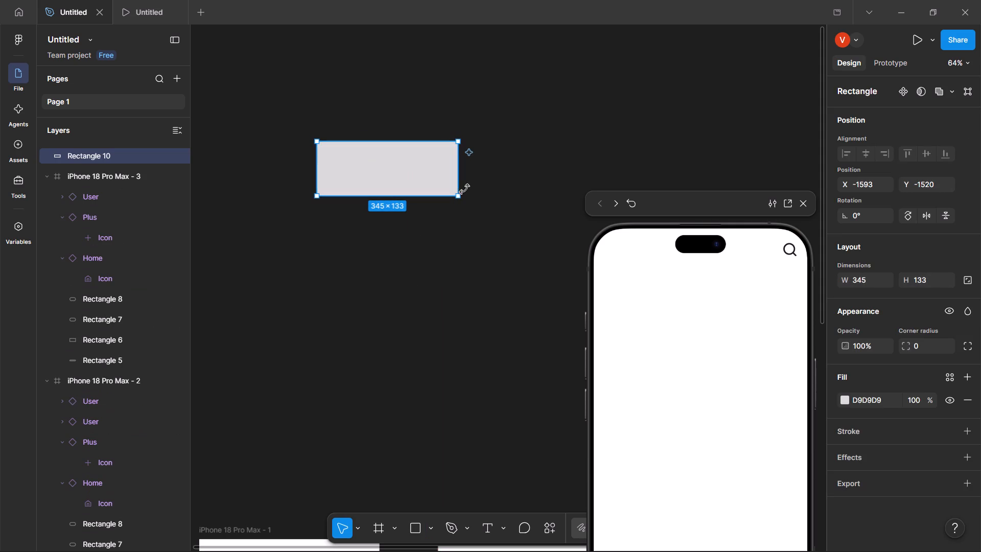
# Set the new rectangle's corner radius to 28.
pyautogui.click(924, 336)
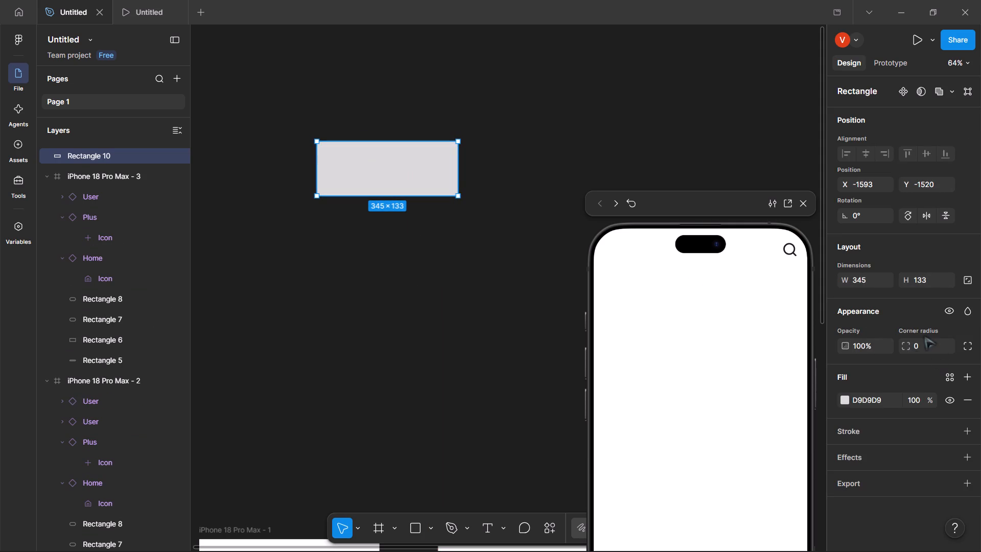
pyautogui.click(928, 348)
pyautogui.press('/')
pyautogui.press('Up')
pyautogui.press('Up')
pyautogui.press('Up')
pyautogui.press('Up')
pyautogui.press('Up')
pyautogui.press('Up')
pyautogui.press('Up')
pyautogui.press('Up')
pyautogui.press('Up')
pyautogui.press('Up')
pyautogui.press('Up')
pyautogui.press('Up')
pyautogui.press('Up')
pyautogui.press('Up')
pyautogui.press('Up')
pyautogui.press('Up')
pyautogui.press('Up')
pyautogui.press('Up')
pyautogui.press('Up')
pyautogui.press('Up')
pyautogui.press('Up')
pyautogui.press('Up')
pyautogui.press('Up')
pyautogui.press('Up')
pyautogui.press('Up')
pyautogui.press('Up')
pyautogui.press('Up')
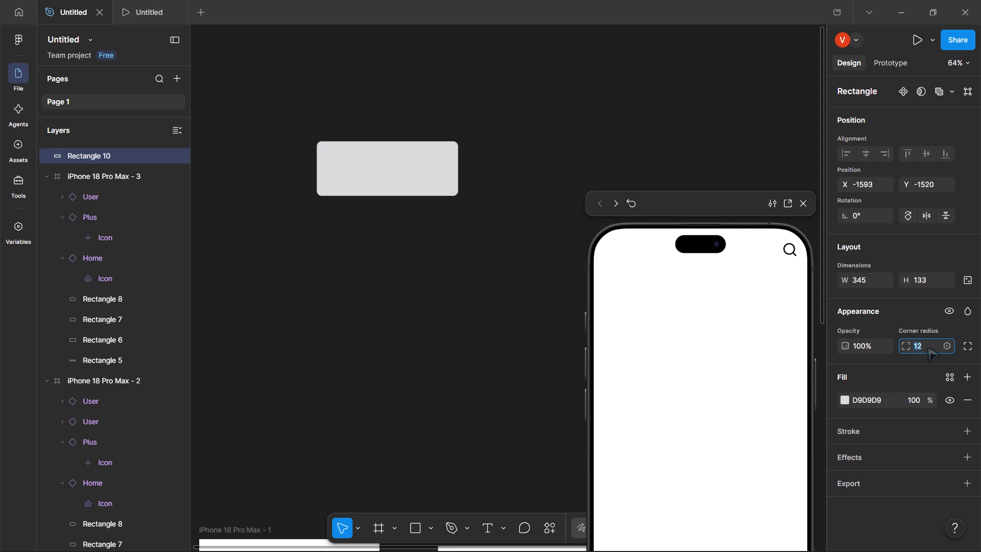
pyautogui.press('Up')
pyautogui.press('Up')
pyautogui.press('Up')
pyautogui.press('Up')
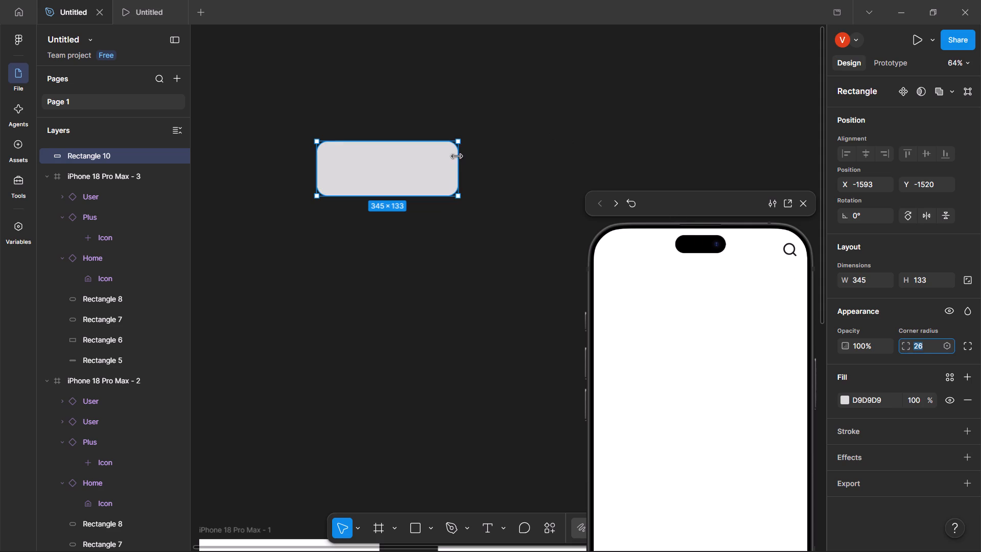
pyautogui.click(444, 159)
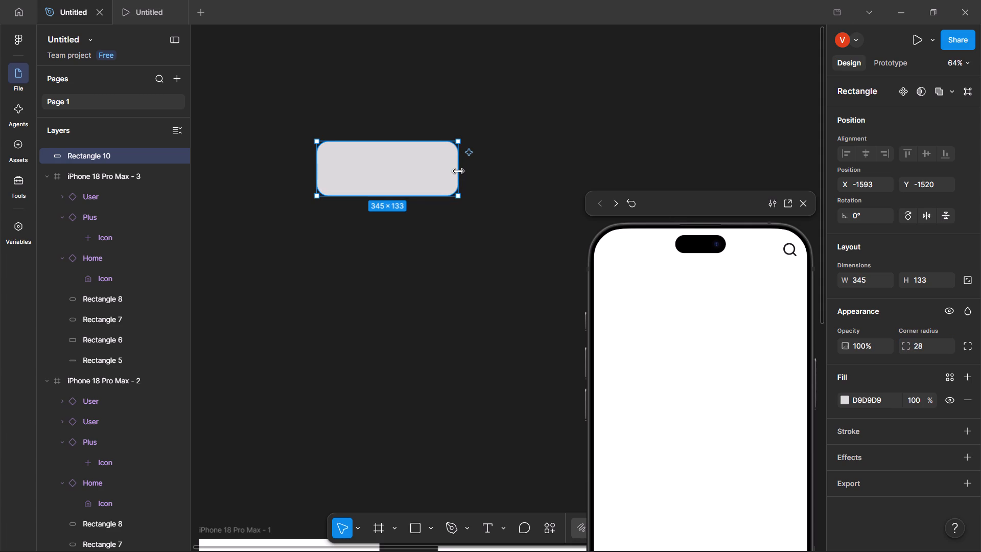
# Enlarge the rounded rectangle to about 401 × 172.
pyautogui.moveTo(458, 171); pyautogui.dragTo(481, 185)
pyautogui.moveTo(420, 197); pyautogui.dragTo(415, 212)
pyautogui.click(417, 247)
pyautogui.moveTo(417, 247); pyautogui.dragTo(348, 146)
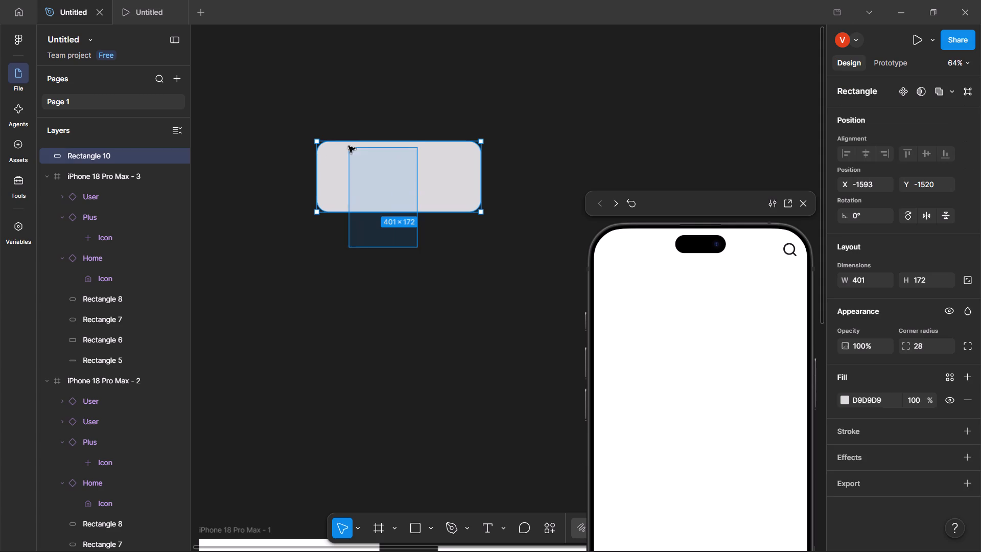
pyautogui.moveTo(348, 146); pyautogui.dragTo(339, 133)
# Duplicate the rounded rectangle and place the copy directly below it, left-aligned with a gap of about 23.
pyautogui.hotkey('ctrl', 'd')
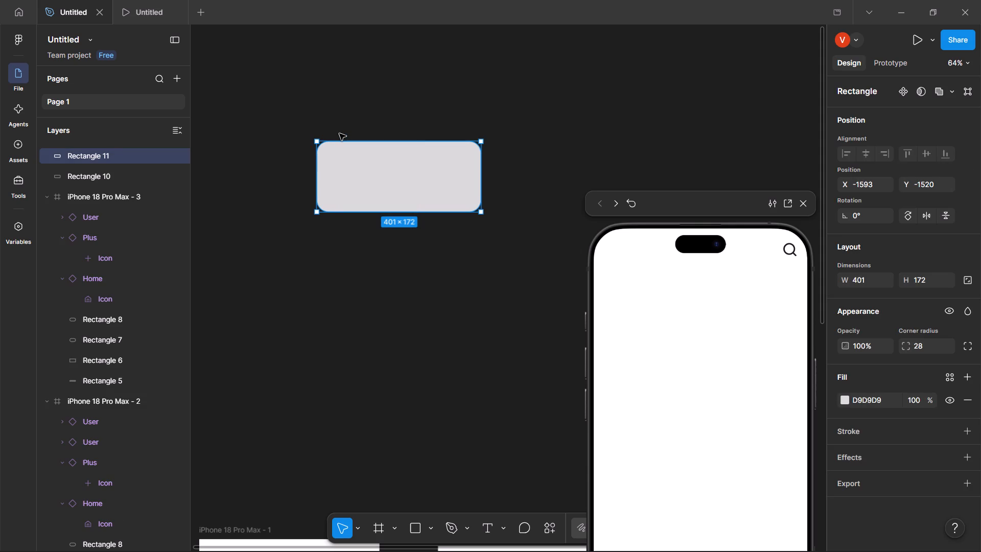
pyautogui.moveTo(377, 175); pyautogui.dragTo(380, 228)
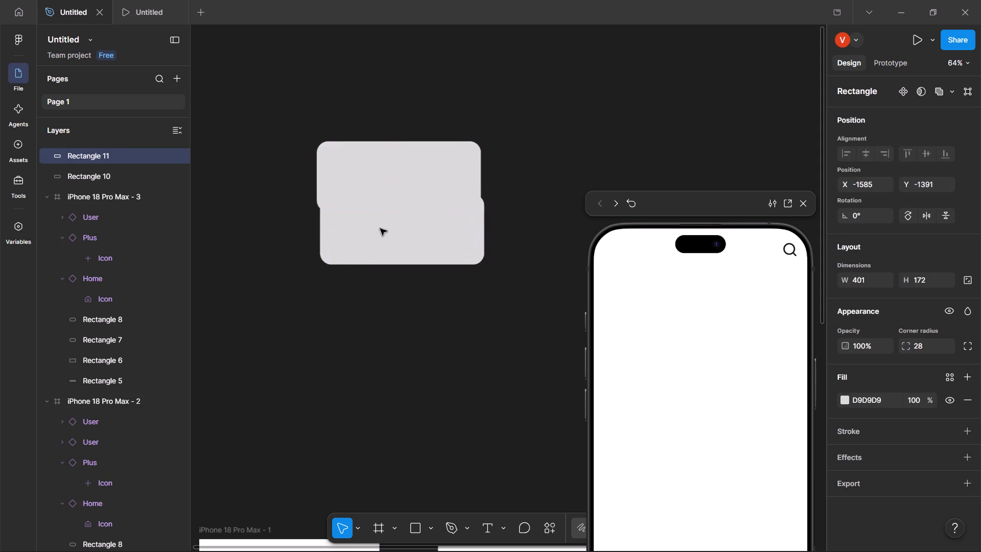
pyautogui.moveTo(380, 228); pyautogui.dragTo(375, 255)
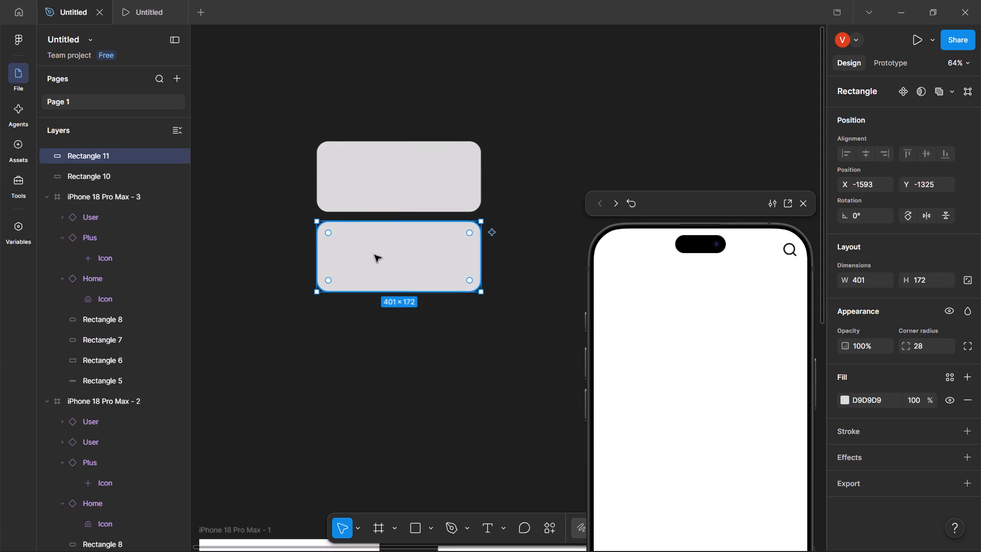
# Duplicate both rectangles and place the copies below them to form an aligned column of four cards.
pyautogui.moveTo(323, 100); pyautogui.dragTo(458, 317)
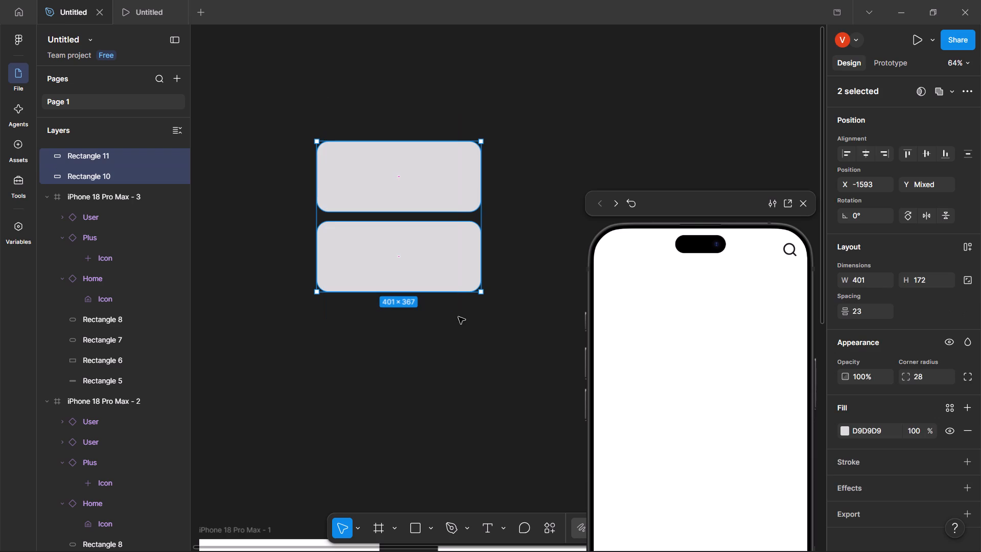
pyautogui.hotkey('ctrl', 'd')
pyautogui.moveTo(433, 254); pyautogui.dragTo(431, 361)
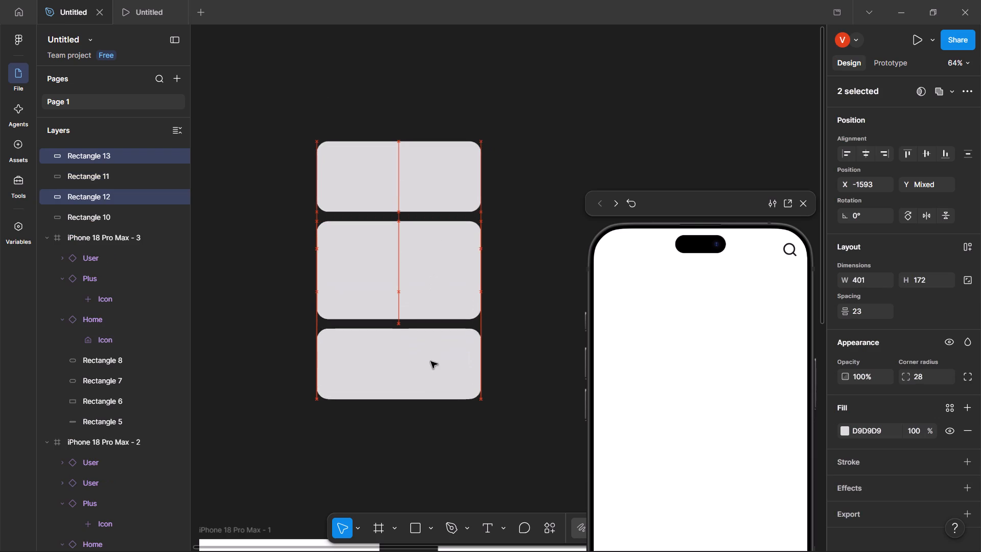
pyautogui.moveTo(431, 361); pyautogui.dragTo(429, 381)
pyautogui.moveTo(413, 370); pyautogui.dragTo(419, 399)
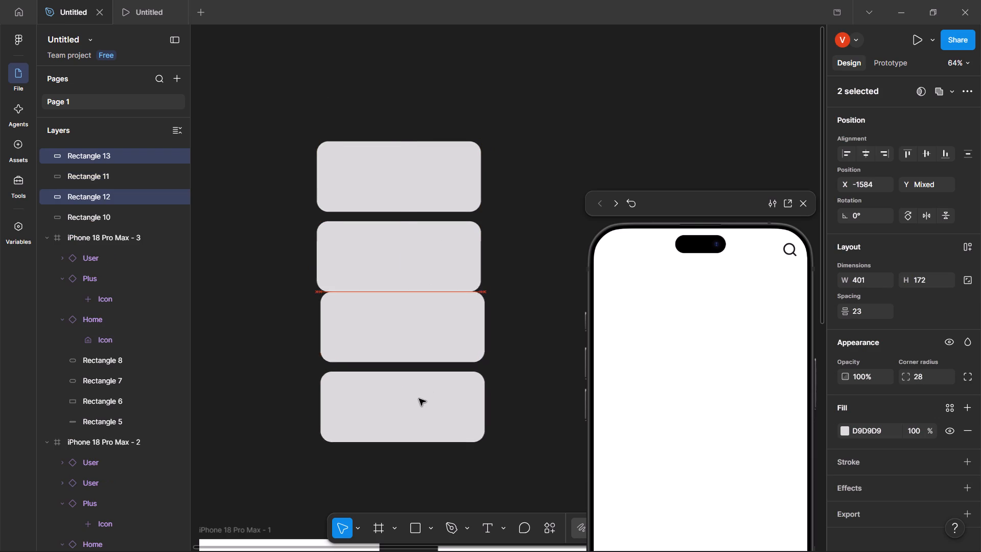
pyautogui.moveTo(419, 399); pyautogui.dragTo(418, 399)
# Duplicate all four cards and shift the copies down and slightly right, with the upper two copies overlapping the lower originals.
pyautogui.scroll(-1, 403, 284)
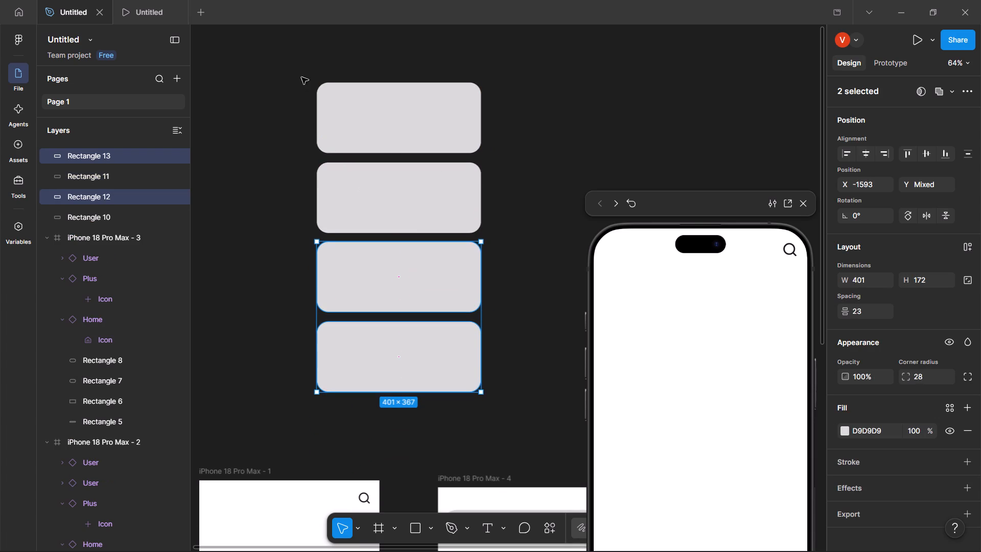
pyautogui.moveTo(299, 71); pyautogui.dragTo(513, 400)
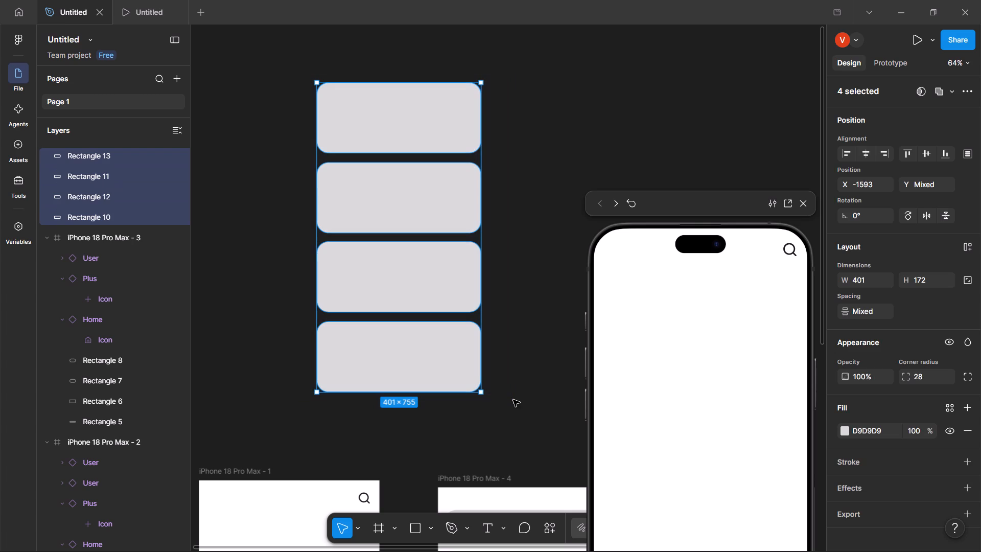
pyautogui.hotkey('ctrl', 'd')
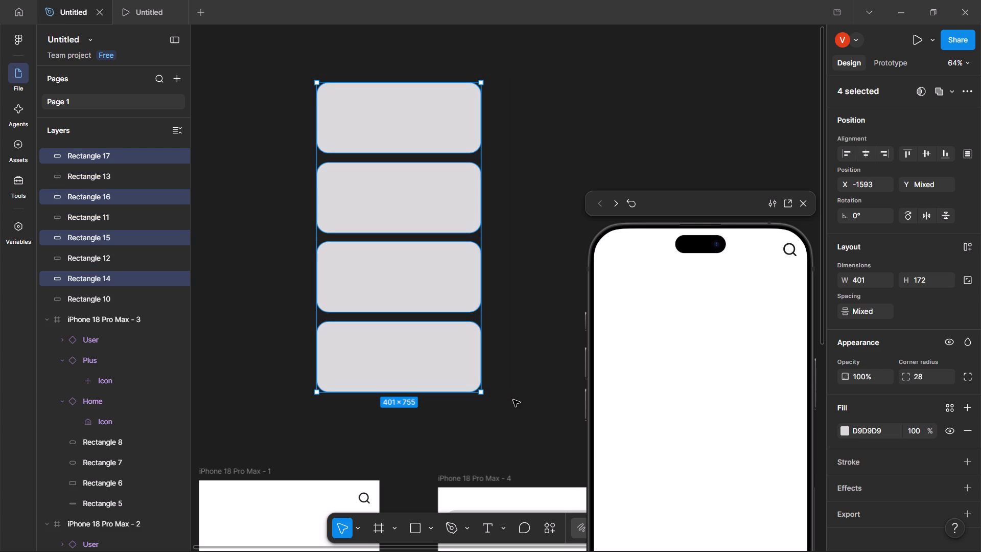
pyautogui.moveTo(440, 267); pyautogui.dragTo(464, 424)
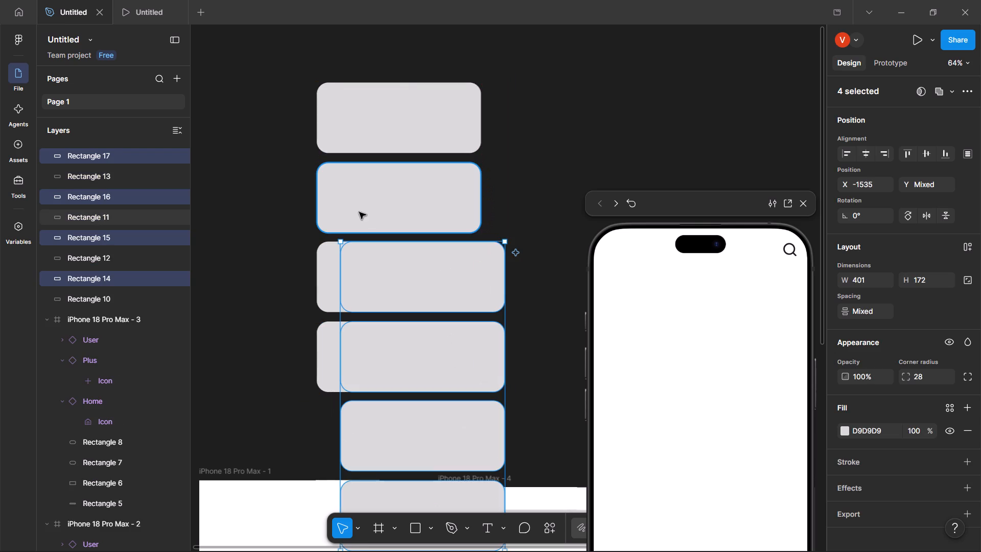
pyautogui.click(359, 212)
pyautogui.click(298, 124)
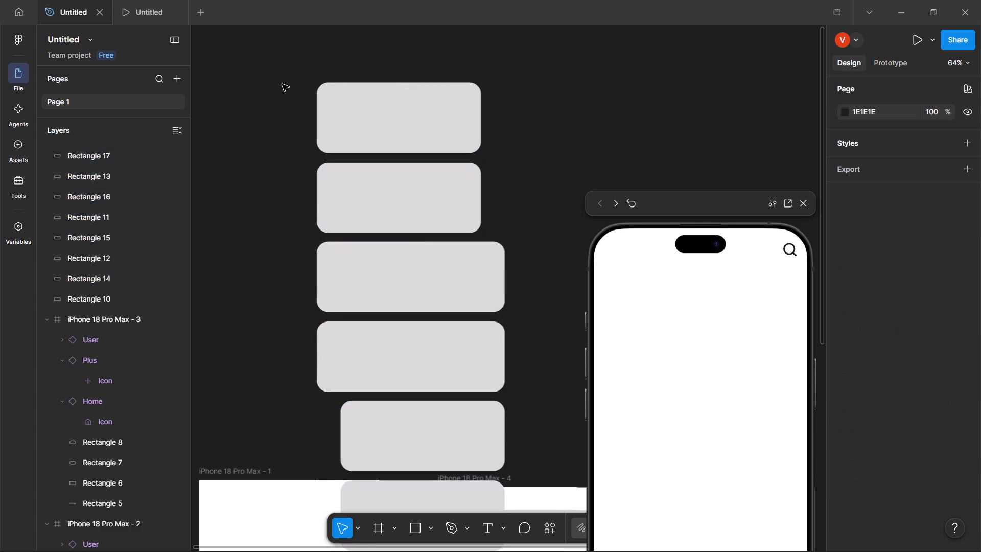
# Select the whole card stack, narrow its cards to about 267 wide, and move it onto empty canvas left of the phone frames.
pyautogui.scroll(-3, 379, 203)
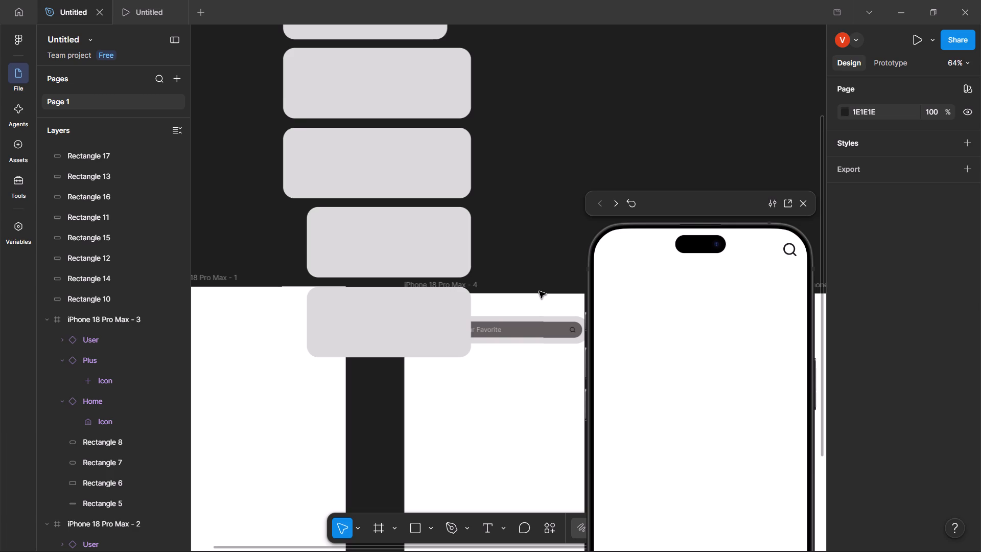
pyautogui.scroll(3, 521, 223)
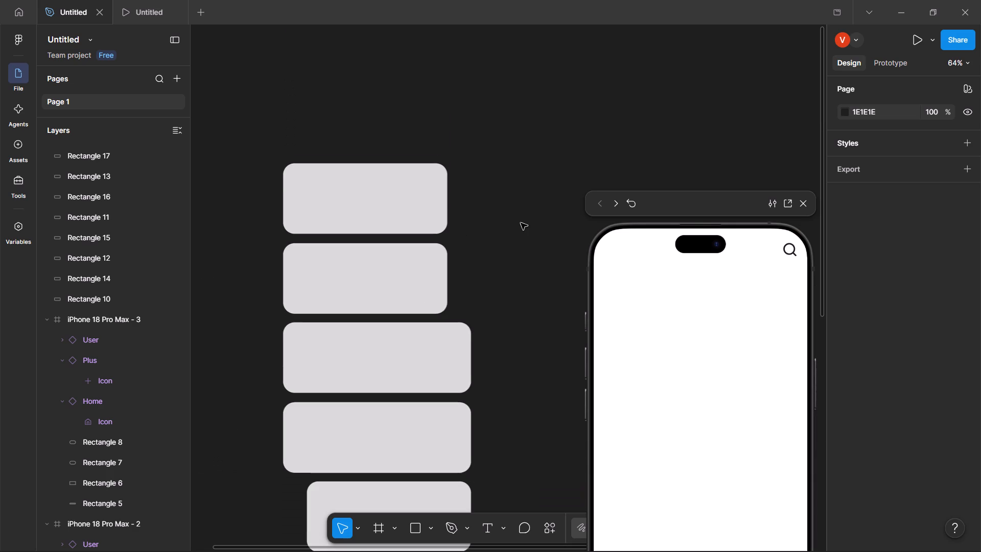
pyautogui.scroll(-1, 521, 223)
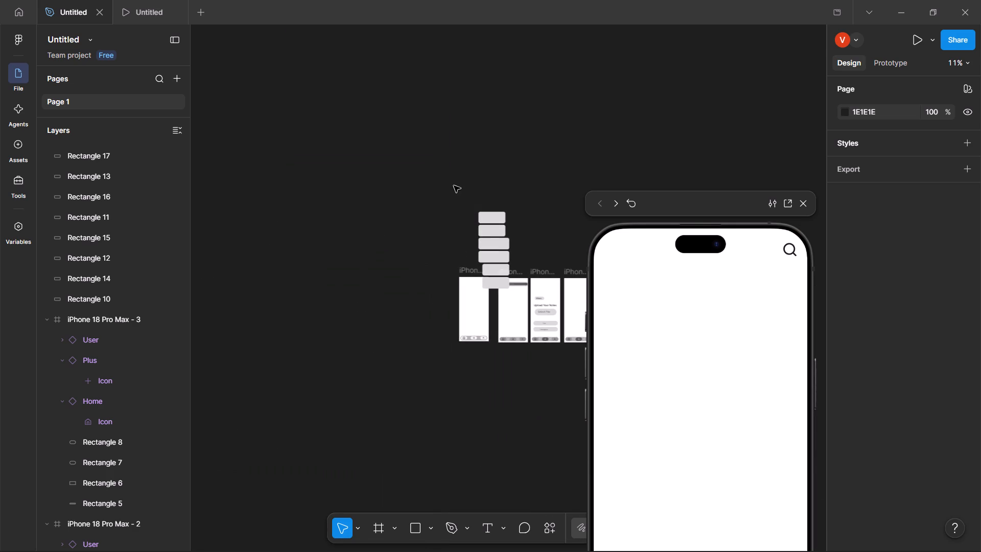
pyautogui.moveTo(454, 186); pyautogui.dragTo(517, 282)
pyautogui.moveTo(480, 247); pyautogui.dragTo(486, 238)
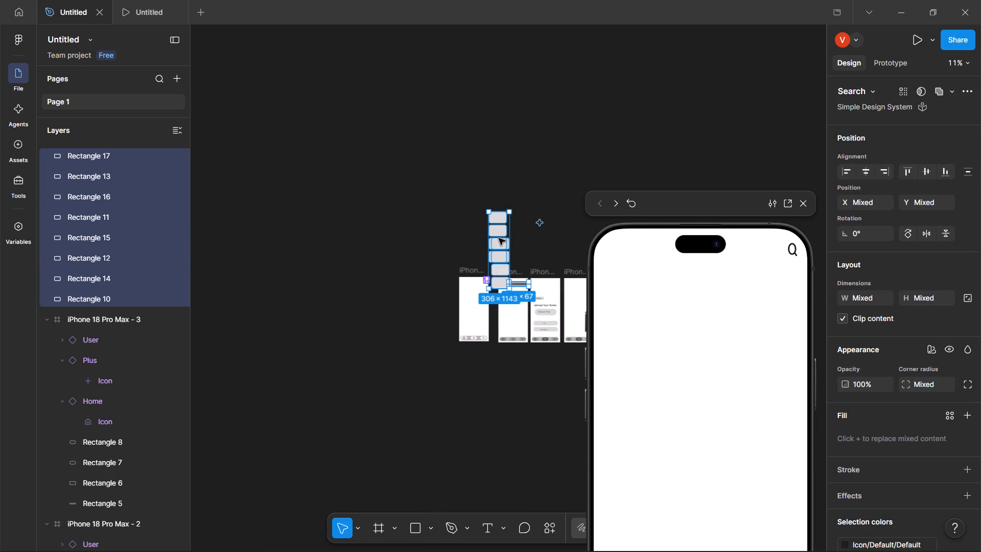
pyautogui.moveTo(499, 238); pyautogui.dragTo(393, 206)
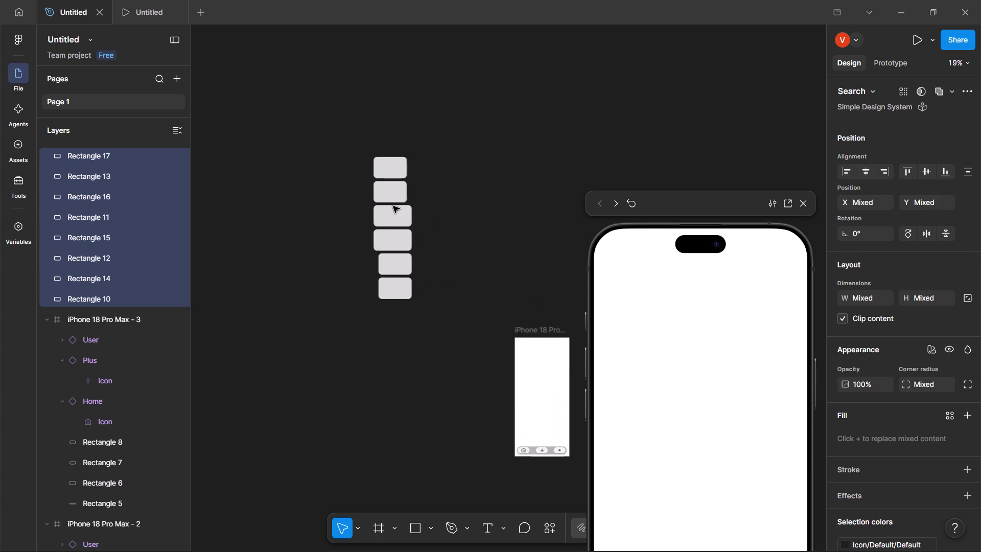
pyautogui.hscroll(1, 393, 206)
pyautogui.moveTo(376, 352); pyautogui.dragTo(381, 319)
pyautogui.click(290, 352)
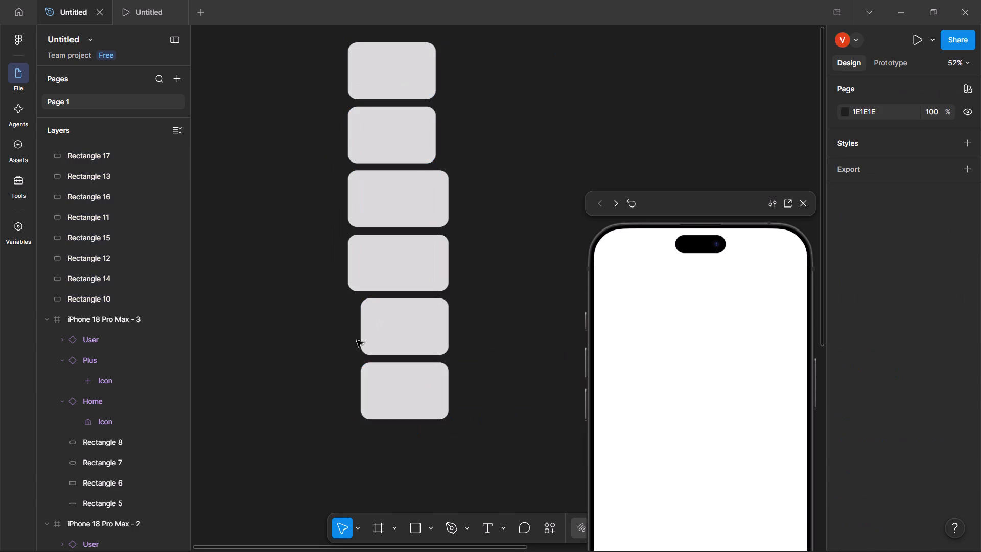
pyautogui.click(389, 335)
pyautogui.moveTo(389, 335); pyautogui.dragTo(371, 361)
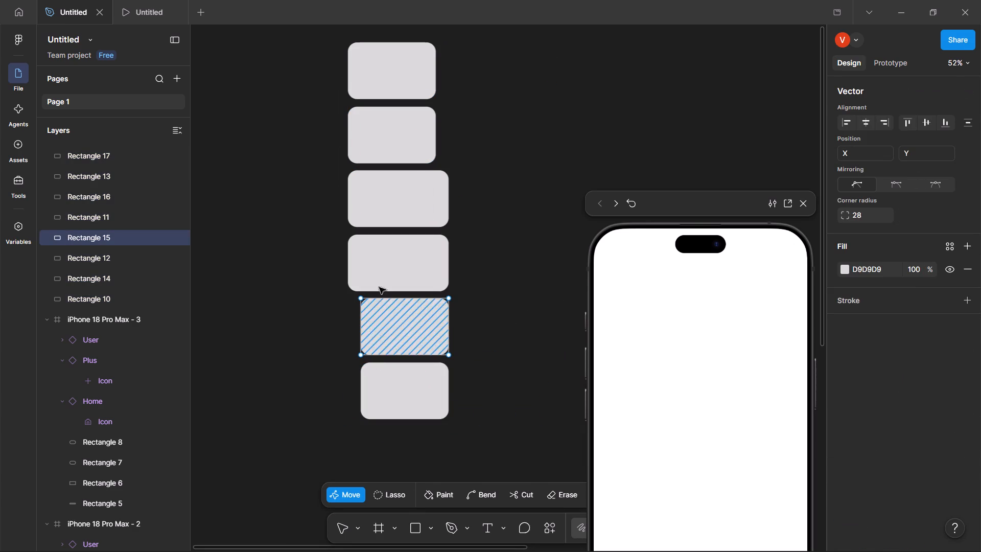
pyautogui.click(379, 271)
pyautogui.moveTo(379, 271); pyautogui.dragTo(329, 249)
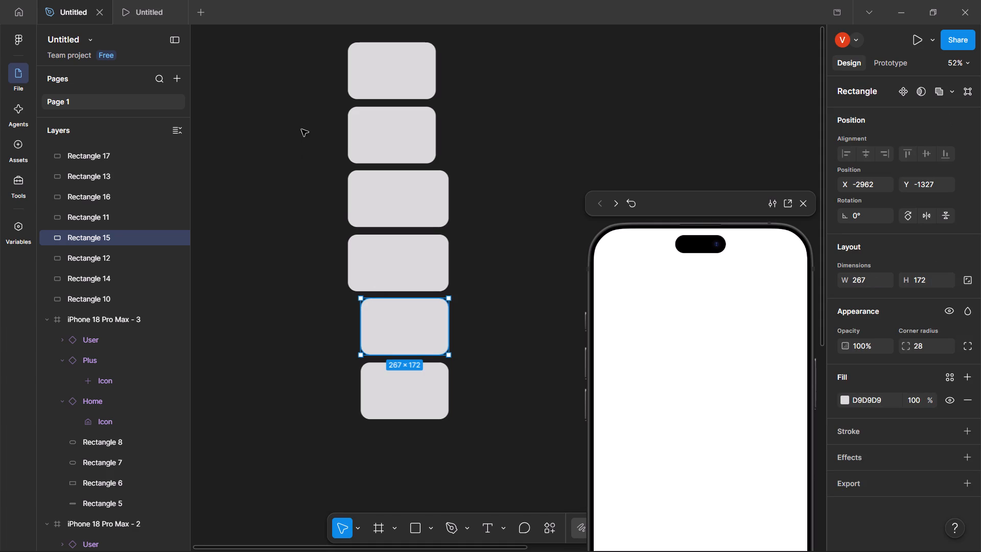
# Pull the two overlapping duplicate cards out of the column, placing one below the bottom card and the other aside on empty canvas.
pyautogui.click(380, 186)
pyautogui.moveTo(380, 186); pyautogui.dragTo(257, 397)
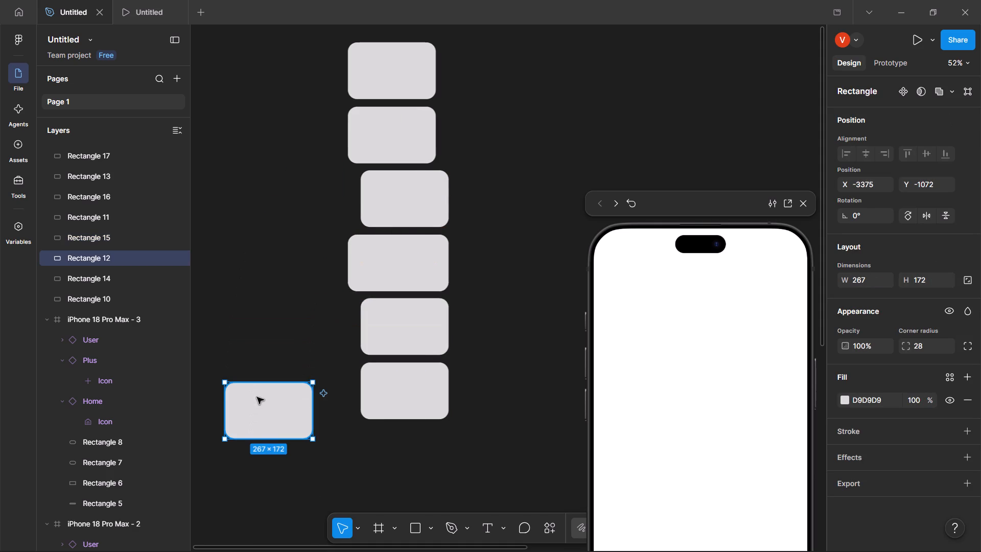
pyautogui.moveTo(257, 397); pyautogui.dragTo(391, 452)
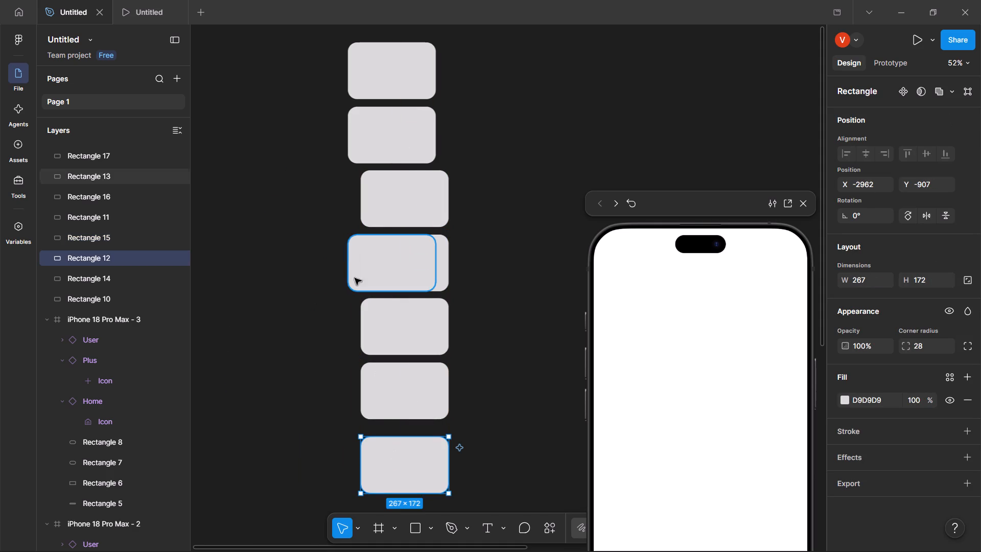
pyautogui.moveTo(361, 266); pyautogui.dragTo(231, 372)
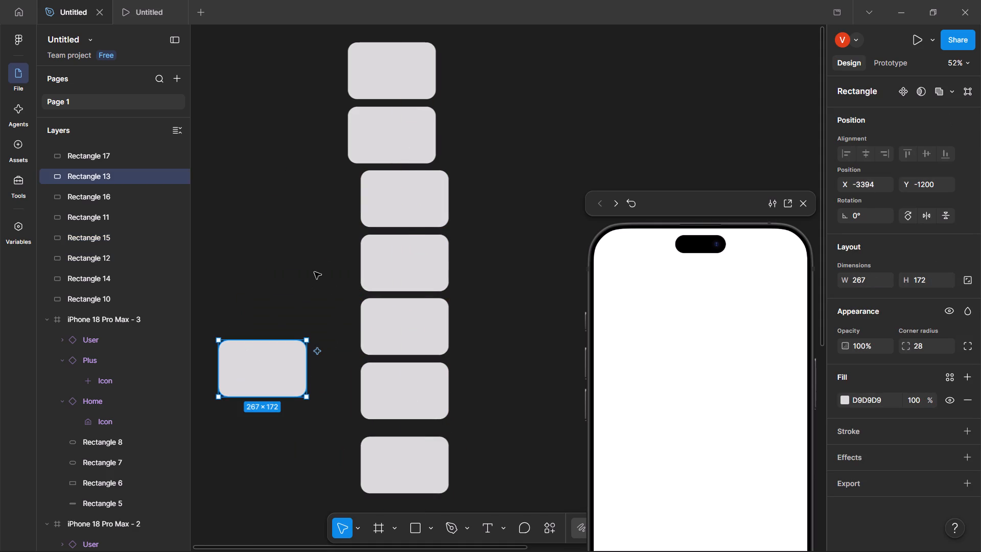
# Align the top two cards with the rest of the column and even out the gaps between its upper six cards to 21.
pyautogui.moveTo(389, 145); pyautogui.dragTo(400, 150)
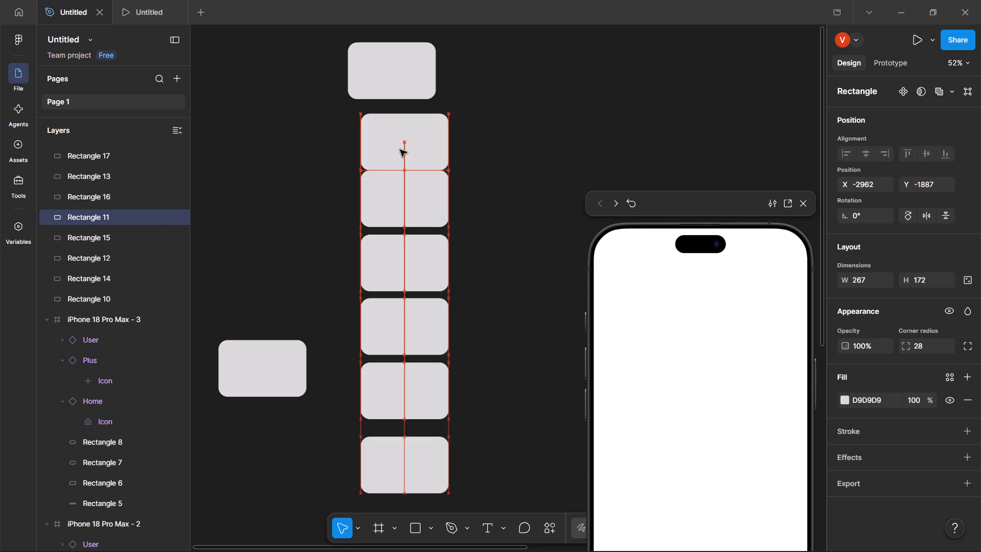
pyautogui.moveTo(400, 150); pyautogui.dragTo(401, 150)
pyautogui.moveTo(401, 150); pyautogui.dragTo(403, 135)
pyautogui.moveTo(395, 75); pyautogui.dragTo(409, 61)
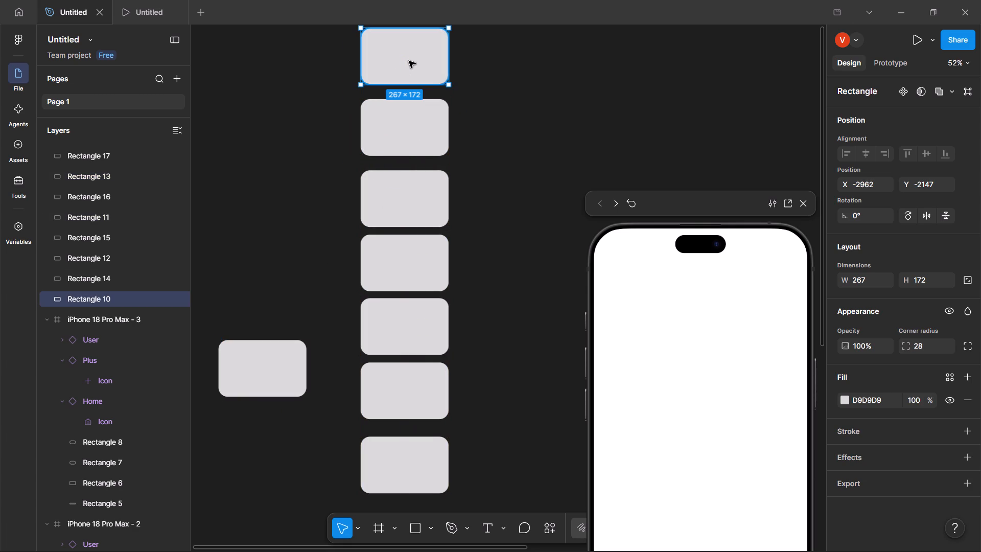
pyautogui.moveTo(409, 61); pyautogui.dragTo(409, 68)
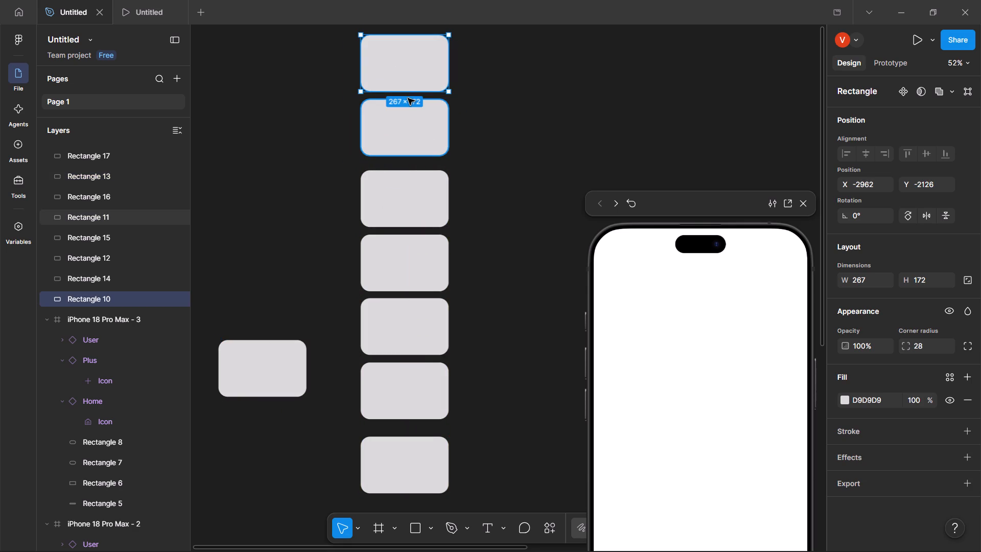
pyautogui.moveTo(409, 117); pyautogui.dragTo(408, 124)
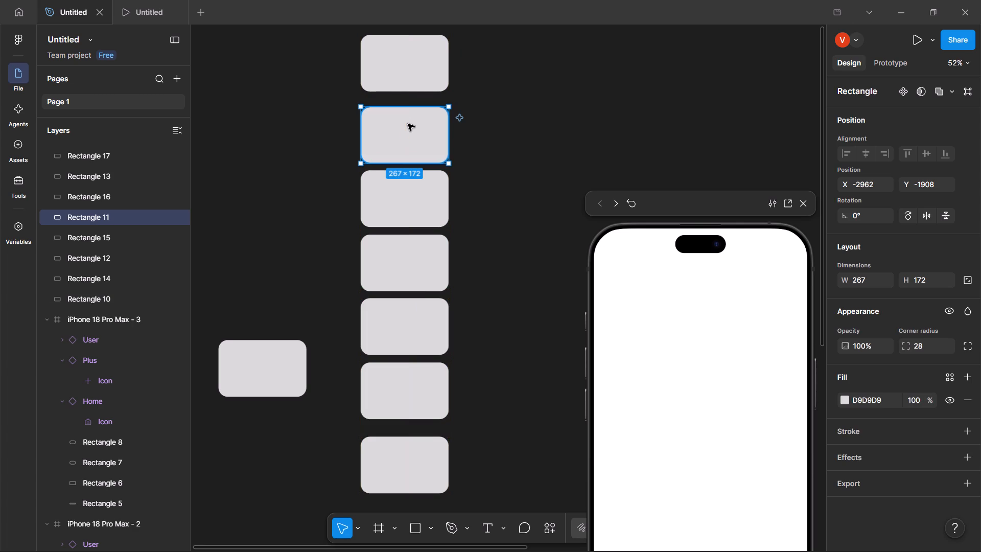
pyautogui.moveTo(405, 84); pyautogui.dragTo(405, 89)
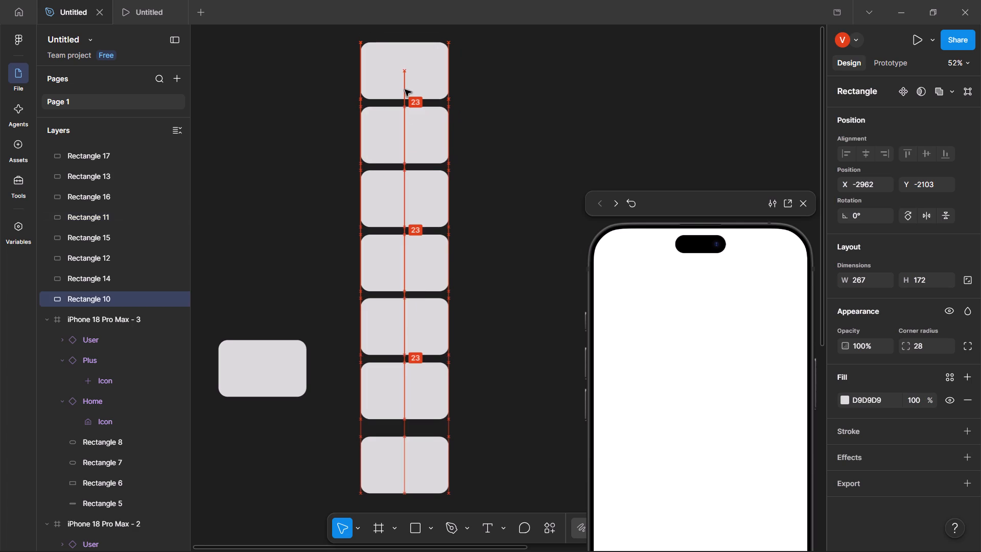
pyautogui.moveTo(405, 89); pyautogui.dragTo(405, 94)
pyautogui.click(411, 183)
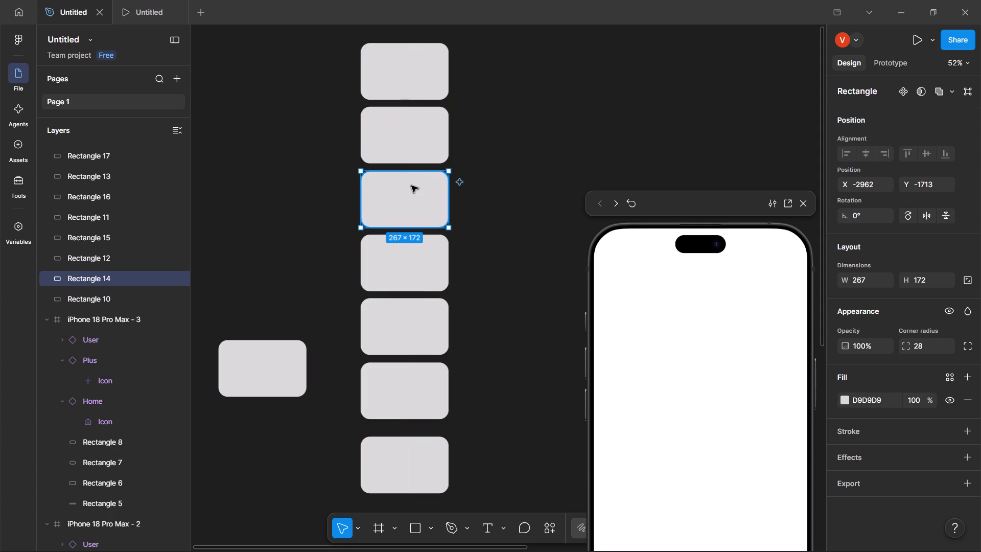
pyautogui.click(402, 146)
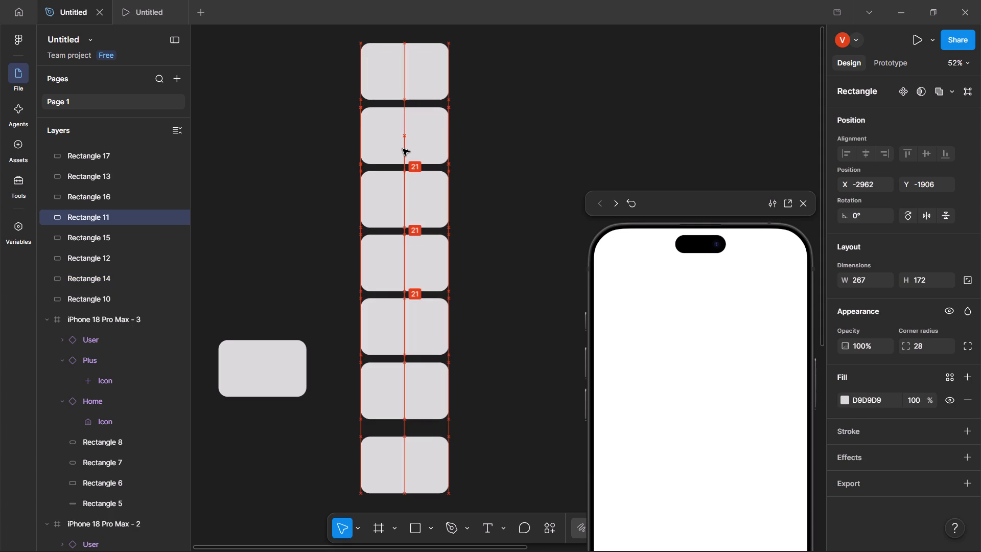
pyautogui.click(408, 377)
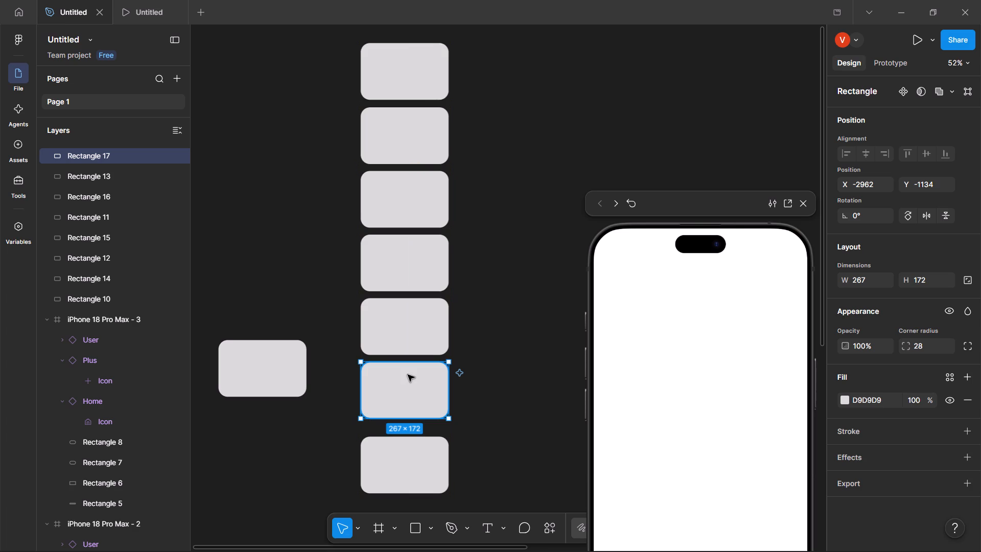
pyautogui.click(400, 66)
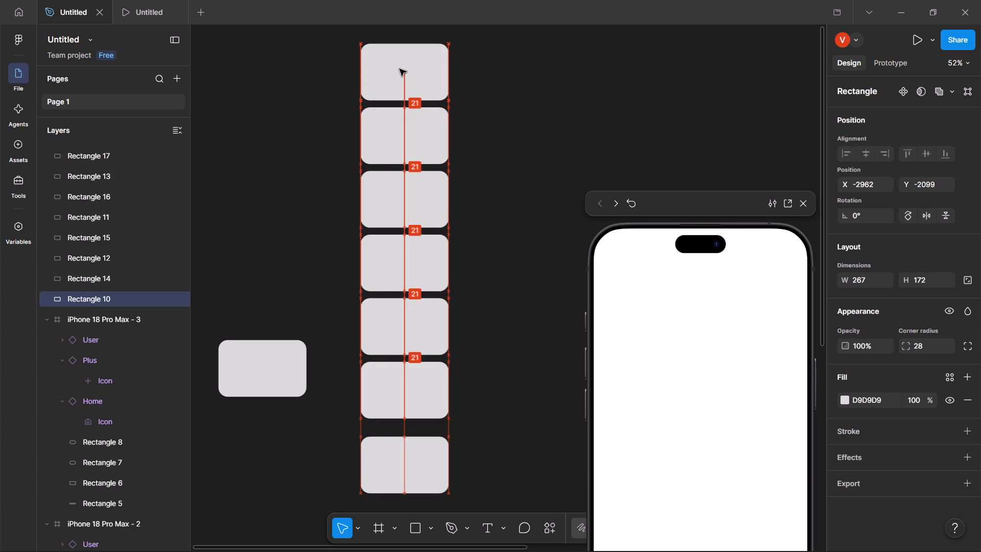
# Place the two remaining cards at the bottom of the column, left-aligned with it and with gaps of 21.
pyautogui.moveTo(425, 442); pyautogui.dragTo(425, 433)
pyautogui.scroll(-1, 280, 425)
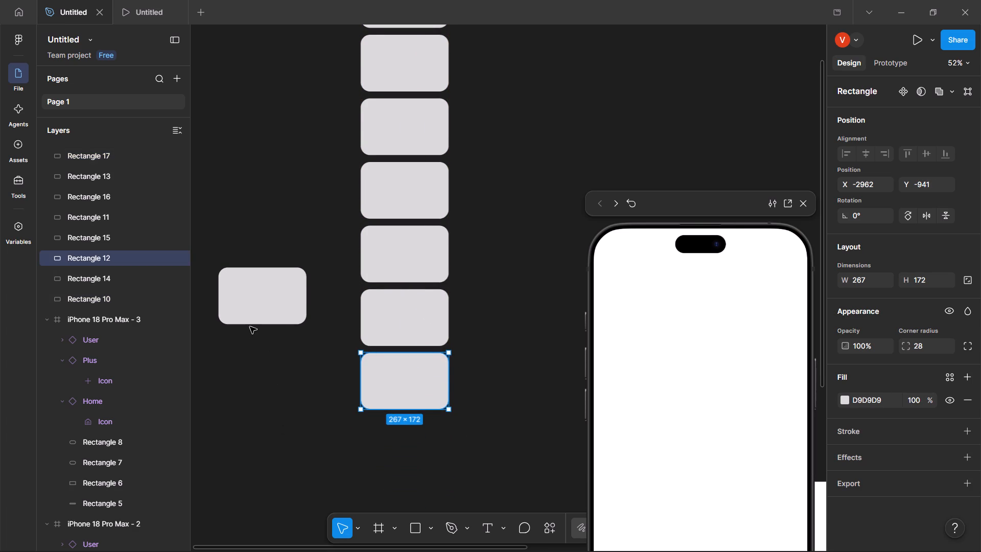
pyautogui.click(250, 327)
pyautogui.moveTo(250, 300); pyautogui.dragTo(390, 469)
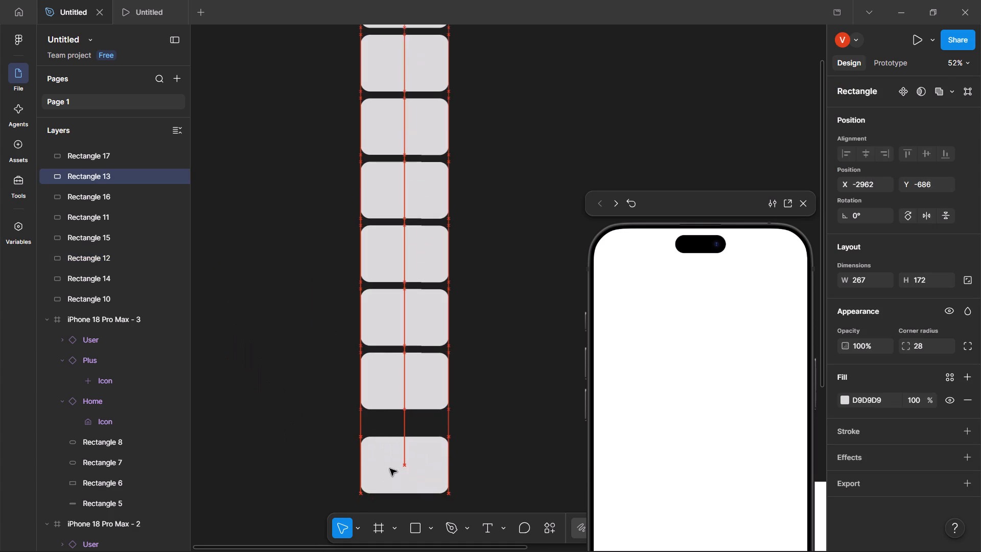
pyautogui.moveTo(390, 469); pyautogui.dragTo(396, 449)
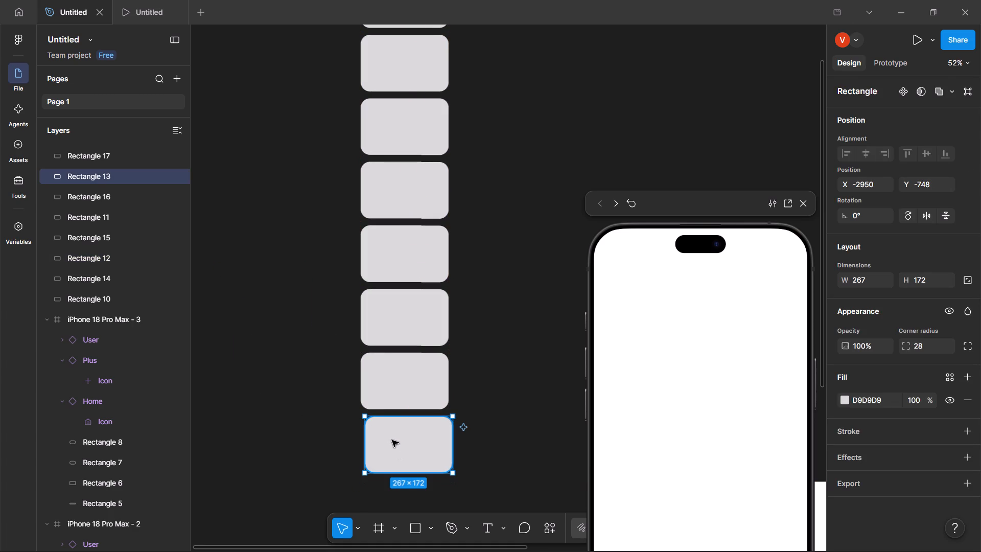
pyautogui.moveTo(395, 444); pyautogui.dragTo(389, 441)
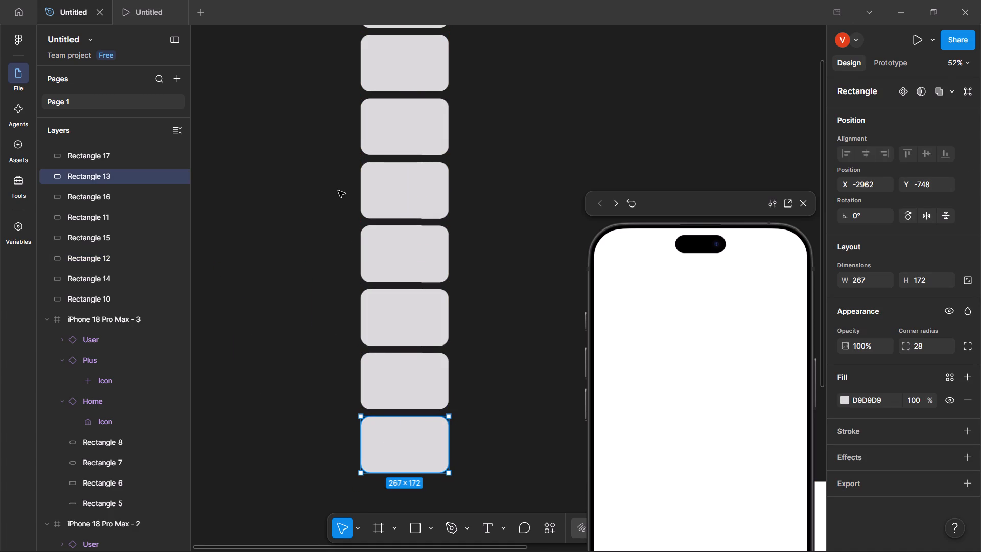
# Select all eight cards in the column and wrap them in a frame with Frame selection.
pyautogui.scroll(2, 349, 192)
pyautogui.moveTo(344, 140); pyautogui.dragTo(468, 432)
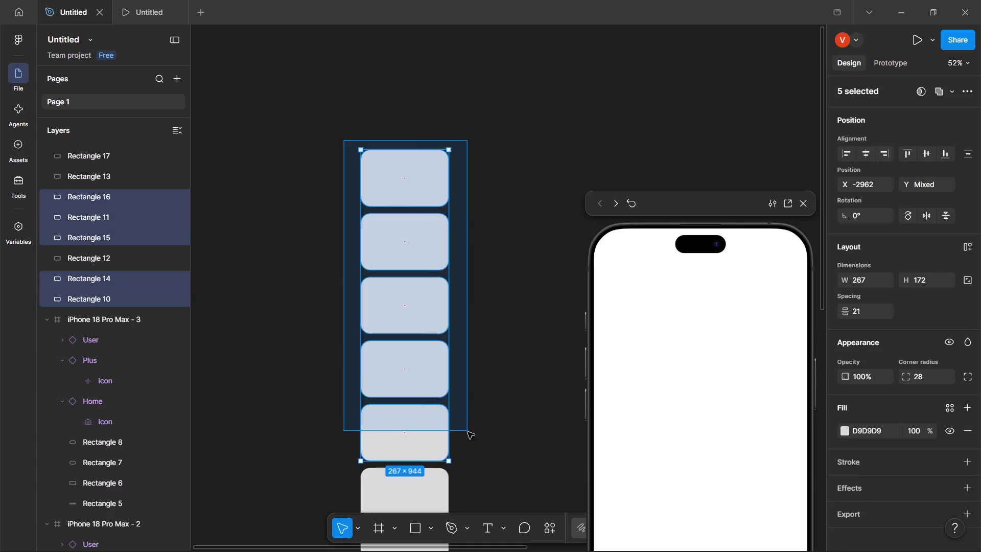
pyautogui.moveTo(468, 432); pyautogui.dragTo(468, 485)
pyautogui.scroll(-3, 468, 485)
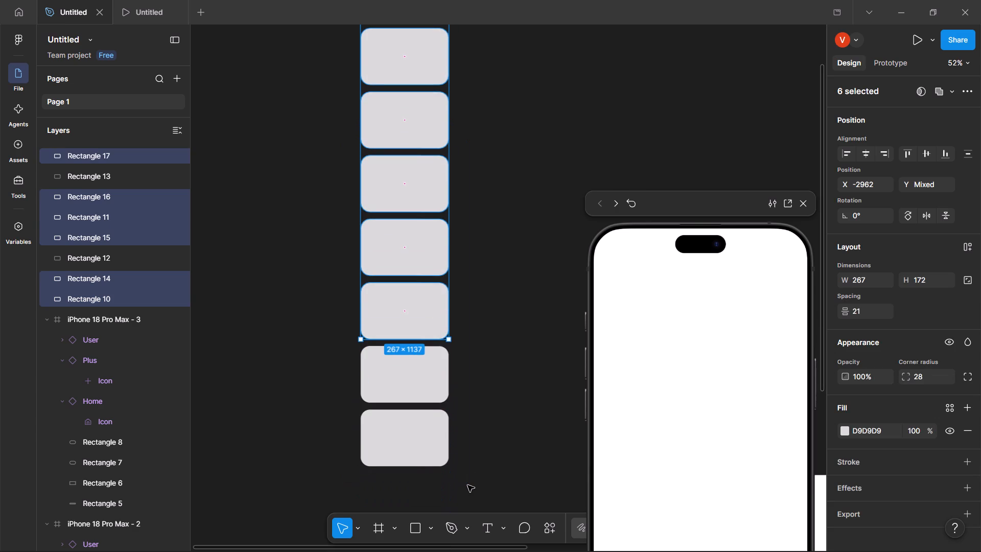
pyautogui.keyDown('shift'); pyautogui.click(468, 485); pyautogui.keyUp('shift')
pyautogui.keyDown('shift'); pyautogui.moveTo(319, 341); pyautogui.dragTo(322, 342); pyautogui.keyUp('shift')
pyautogui.keyDown('shift'); pyautogui.moveTo(322, 342); pyautogui.dragTo(449, 477); pyautogui.keyUp('shift')
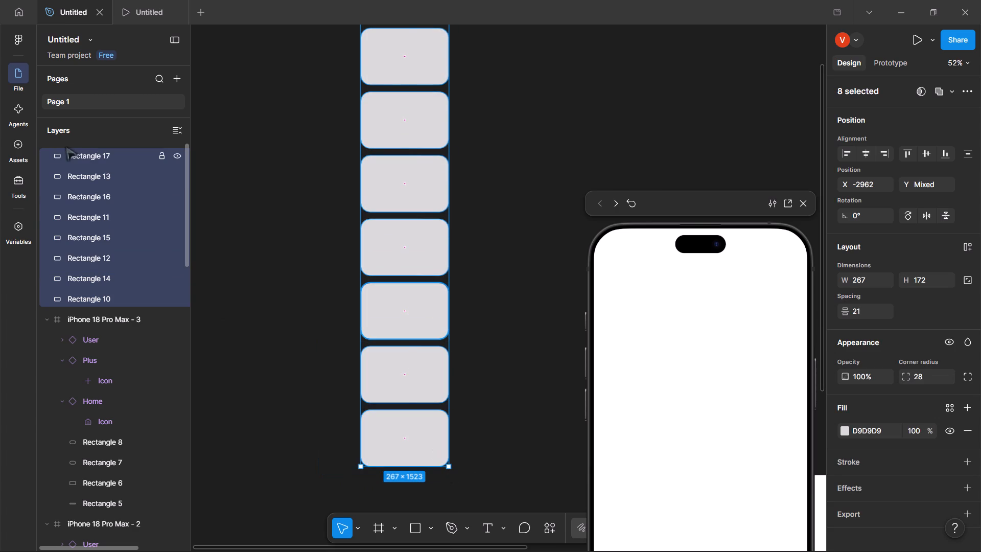
pyautogui.rightClick(99, 190)
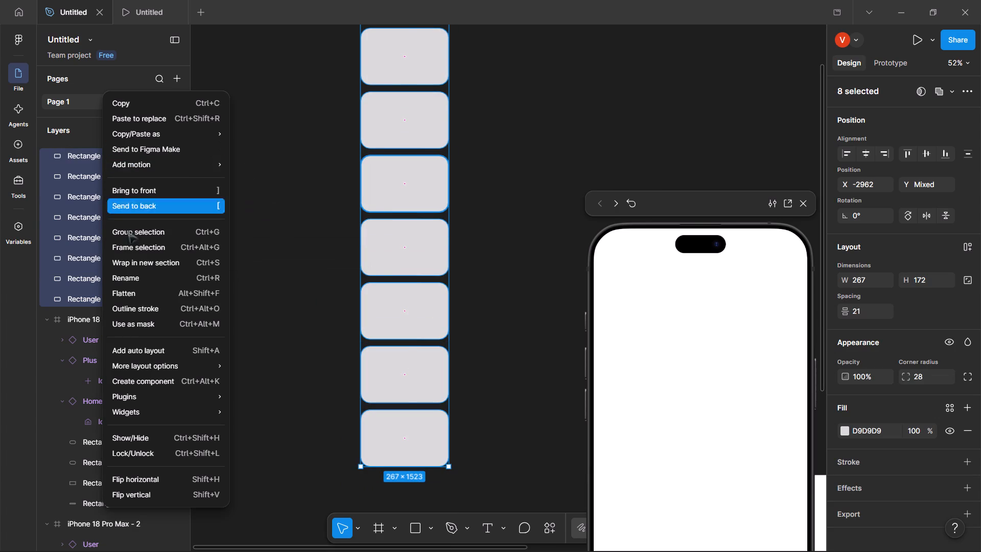
pyautogui.click(175, 242)
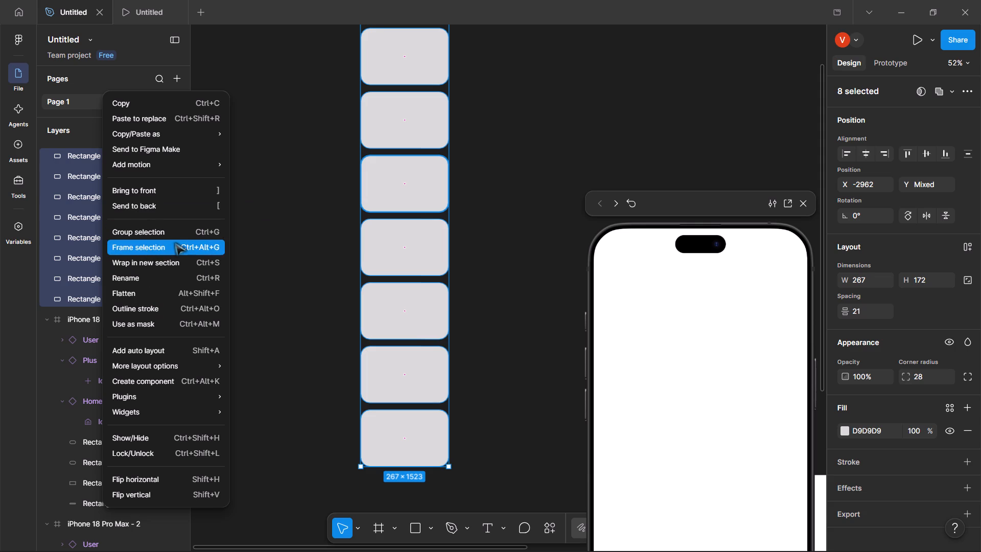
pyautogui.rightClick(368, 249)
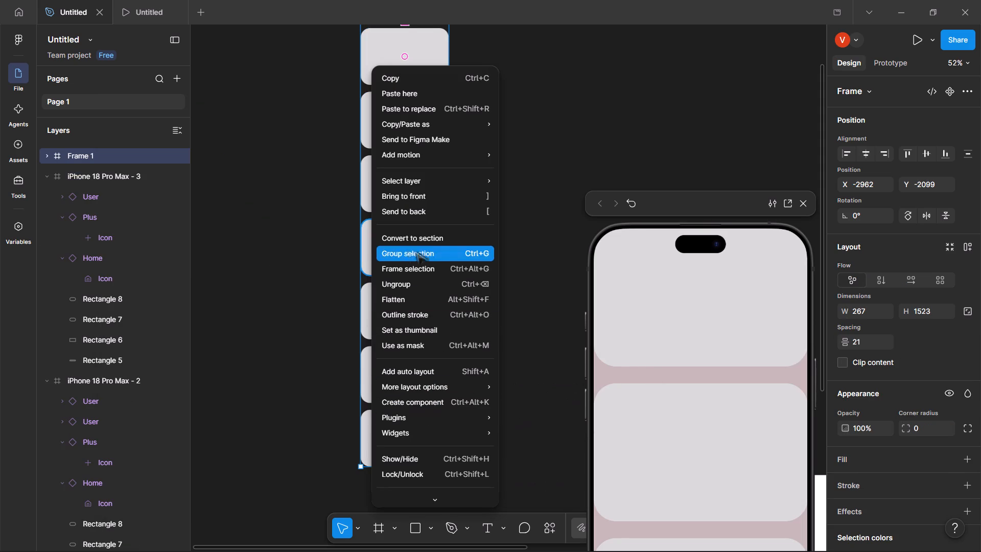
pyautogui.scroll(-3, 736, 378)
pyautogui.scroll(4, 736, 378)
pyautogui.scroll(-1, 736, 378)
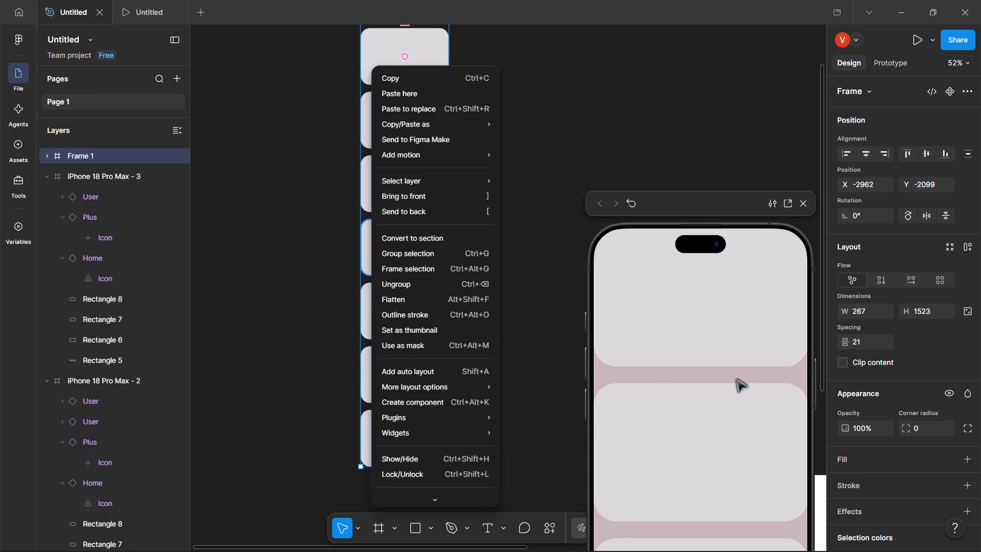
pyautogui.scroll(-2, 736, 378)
# Turn on Clip content for the card frame and resize it to about 309 × 977, cutting off the lower cards.
pyautogui.click(838, 360)
pyautogui.click(838, 360)
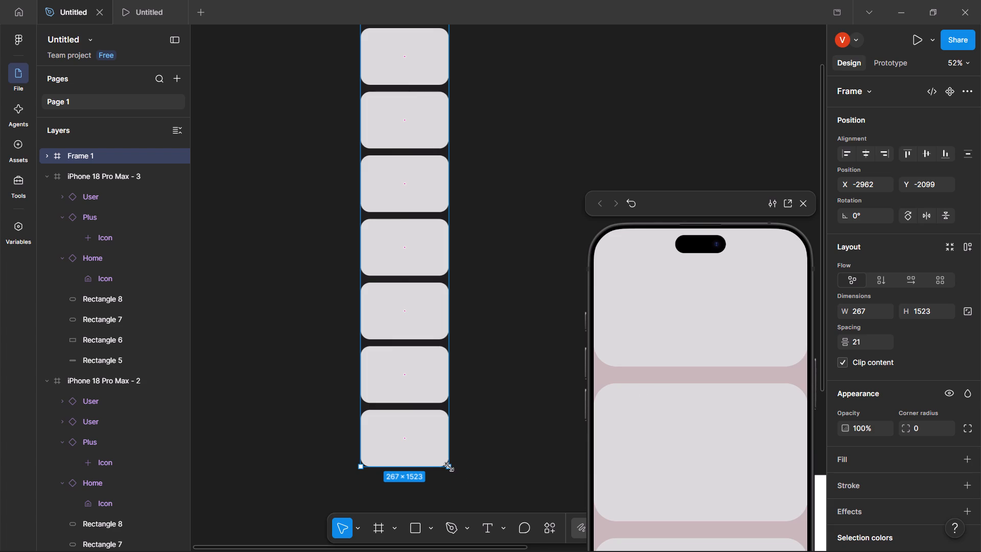
pyautogui.moveTo(449, 467); pyautogui.dragTo(462, 286)
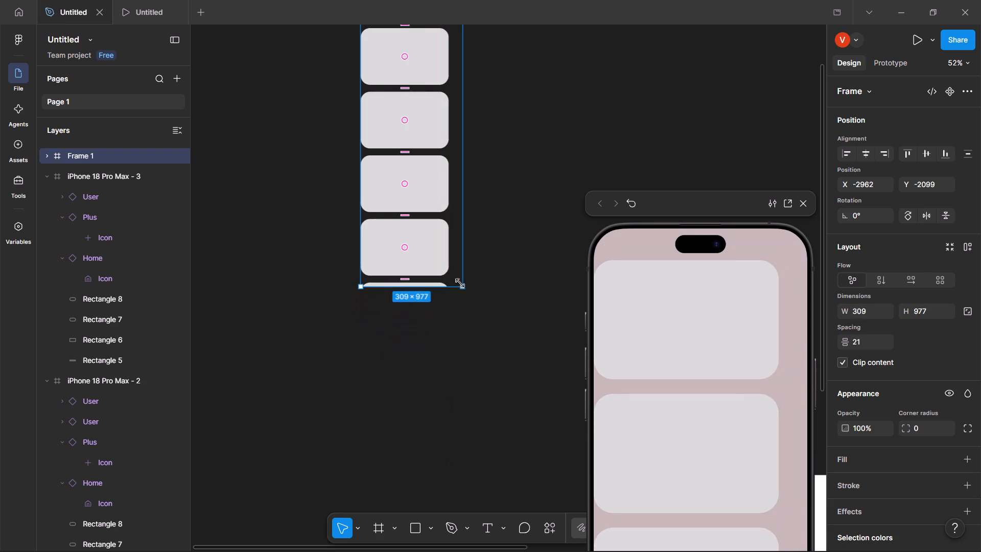
pyautogui.scroll(-3, 383, 226)
pyautogui.scroll(3, 383, 226)
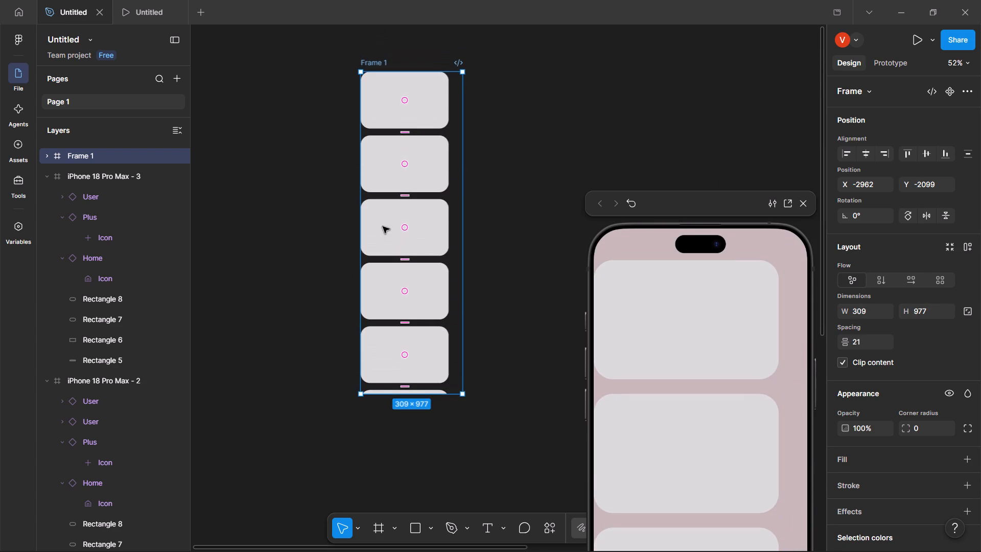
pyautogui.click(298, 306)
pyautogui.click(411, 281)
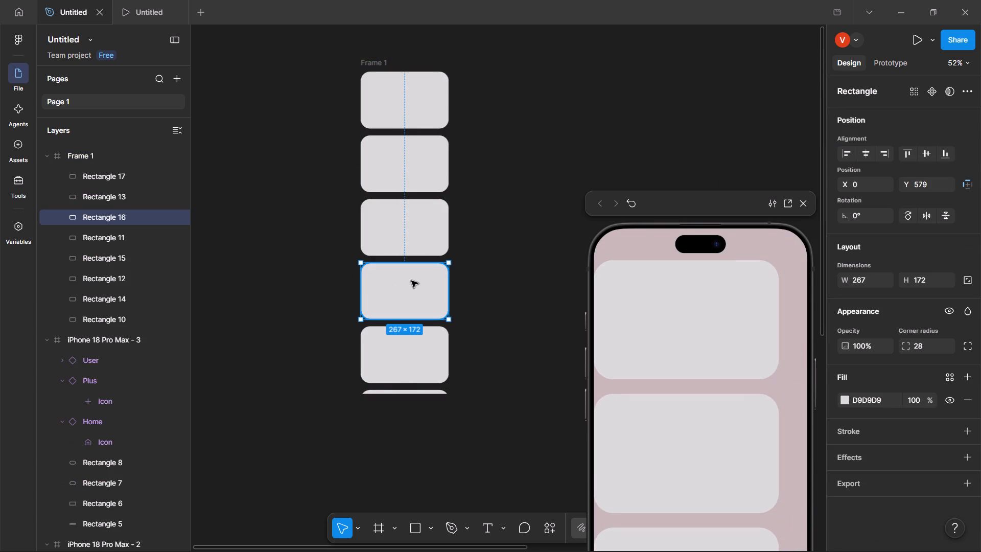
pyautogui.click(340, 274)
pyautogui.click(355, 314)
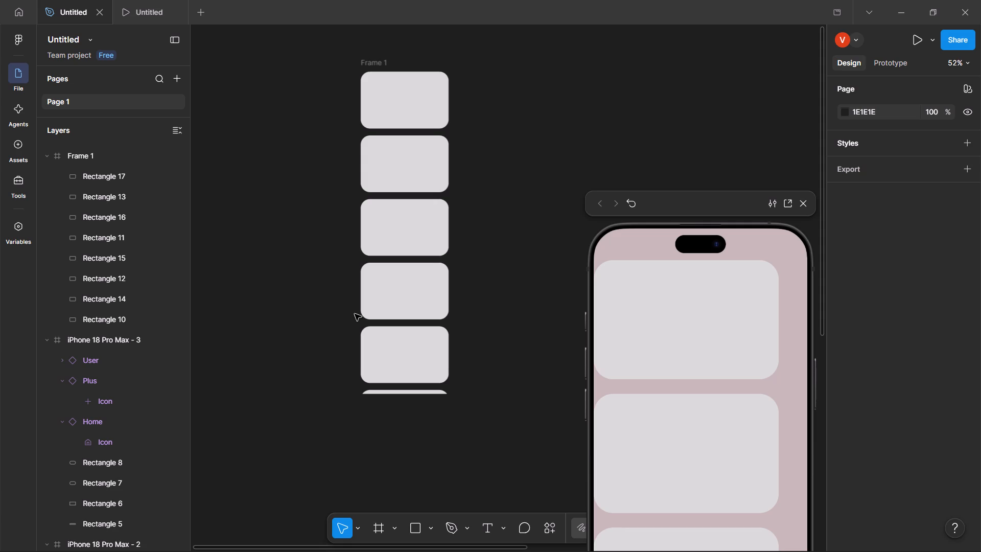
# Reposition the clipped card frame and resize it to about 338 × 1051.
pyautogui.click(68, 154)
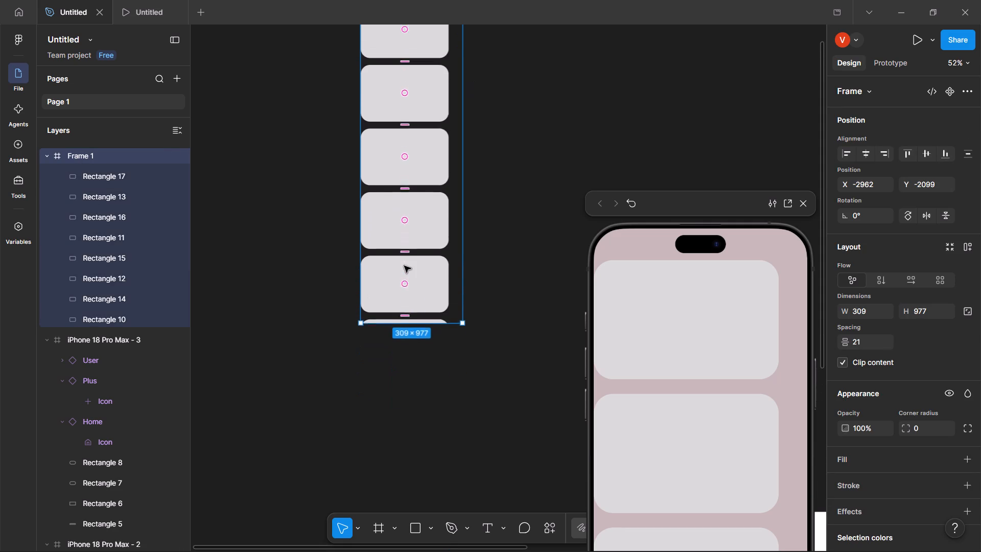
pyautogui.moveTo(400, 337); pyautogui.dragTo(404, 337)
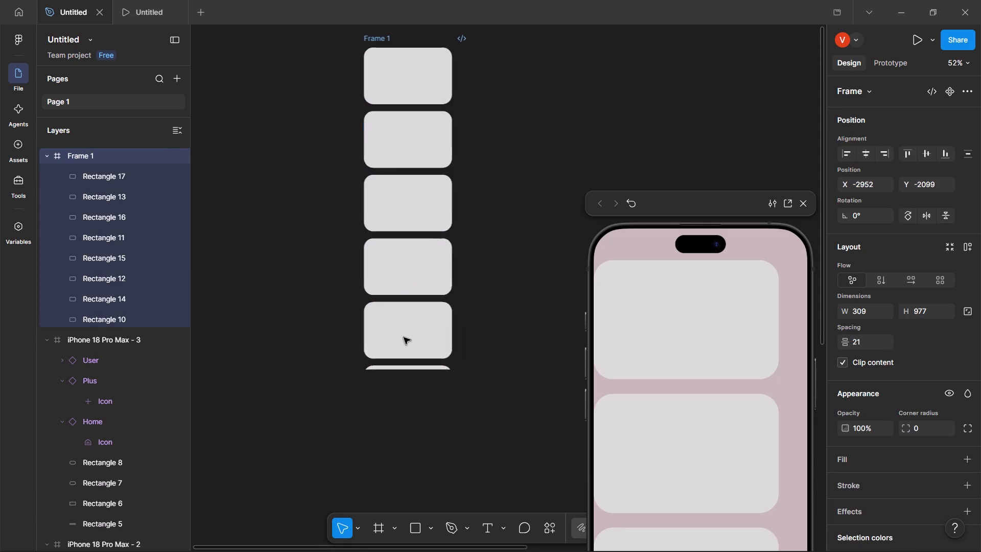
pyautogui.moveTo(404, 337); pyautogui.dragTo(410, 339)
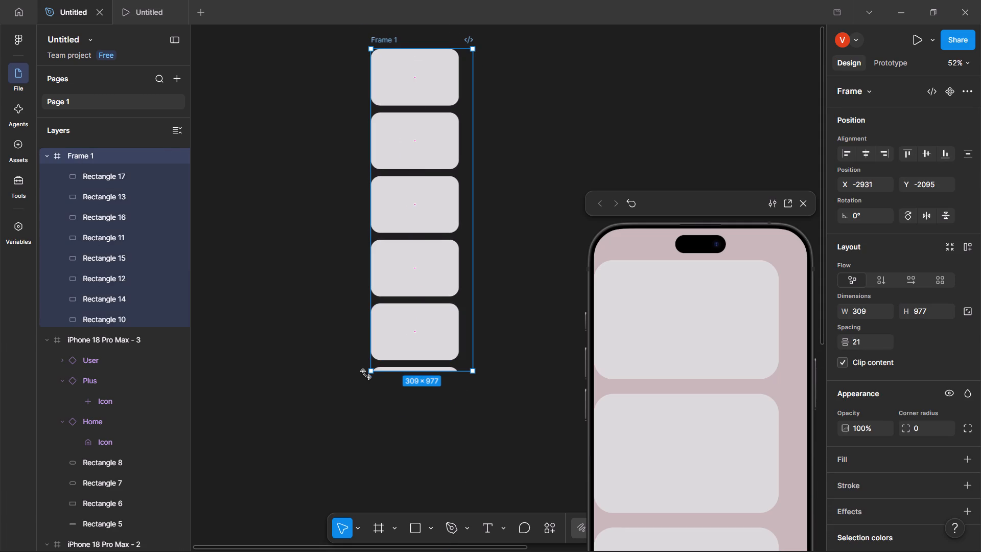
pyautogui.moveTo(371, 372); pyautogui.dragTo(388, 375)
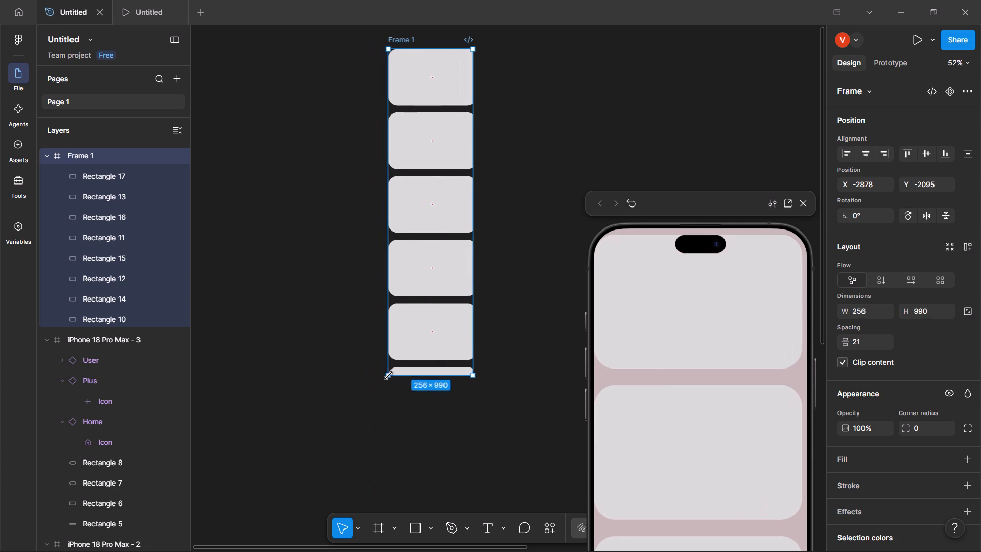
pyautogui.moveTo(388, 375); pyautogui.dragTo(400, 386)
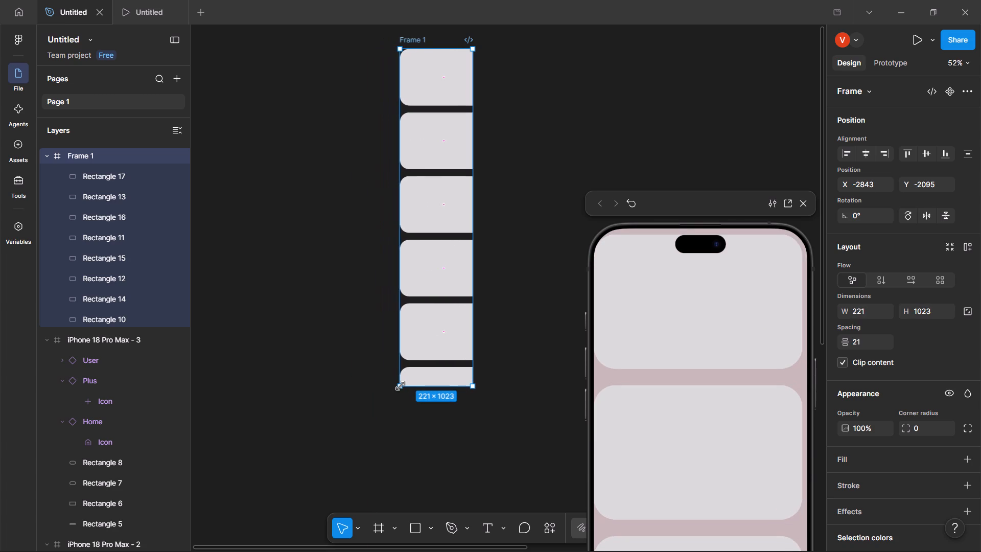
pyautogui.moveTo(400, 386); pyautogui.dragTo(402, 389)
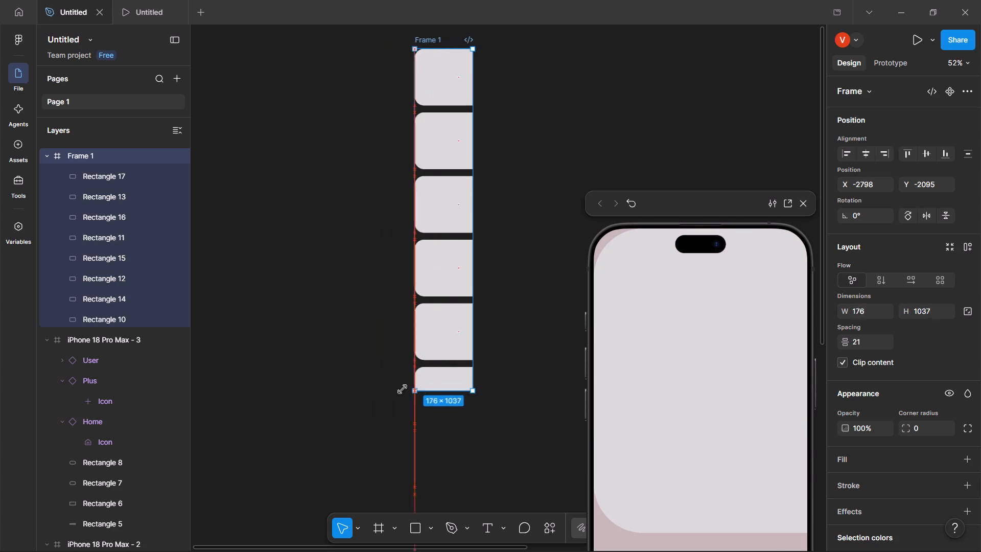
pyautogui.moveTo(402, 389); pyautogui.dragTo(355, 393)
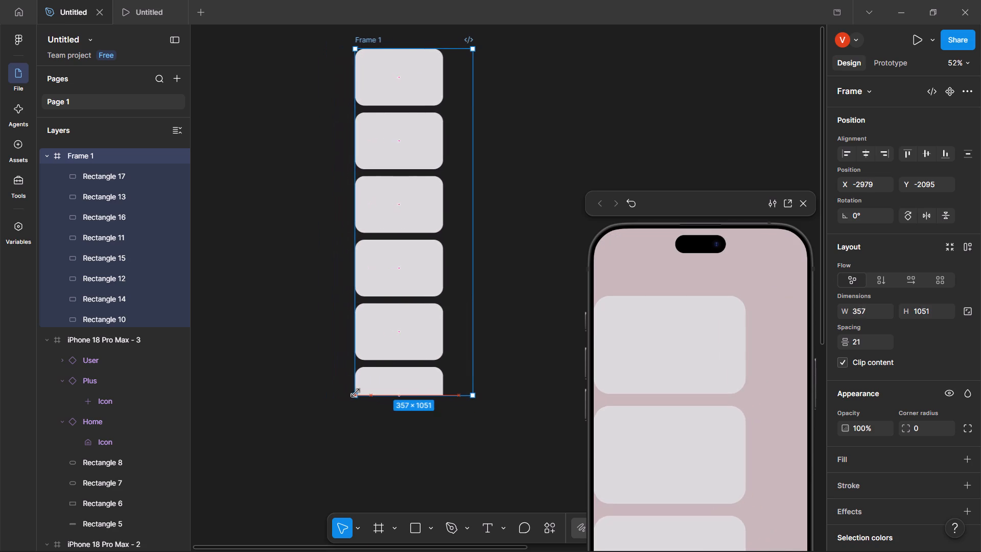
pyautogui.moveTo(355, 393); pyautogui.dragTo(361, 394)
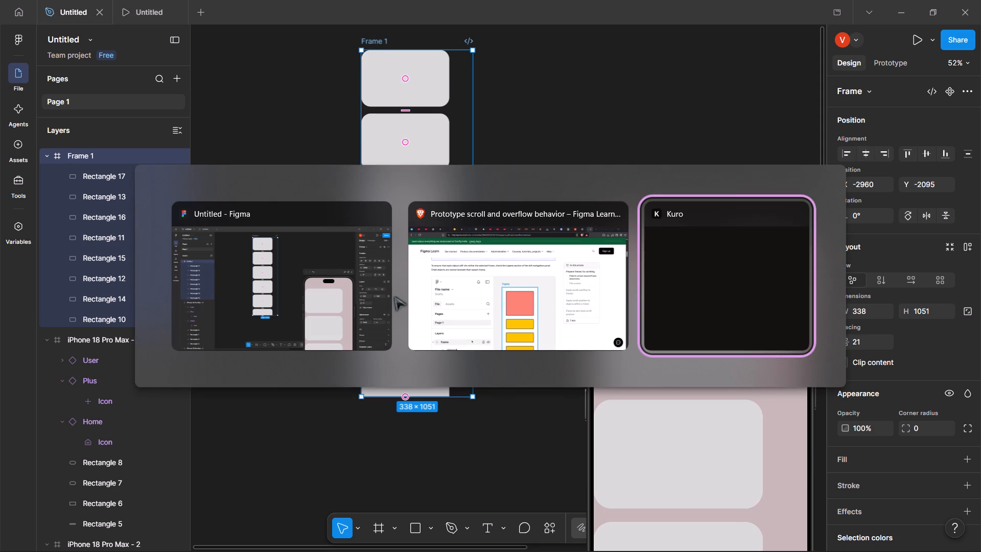
# Switch to the browser and read the Figma Learn article's sections on extending content beyond frame dimensions and Clip content.
pyautogui.scroll(-1, 470, 309)
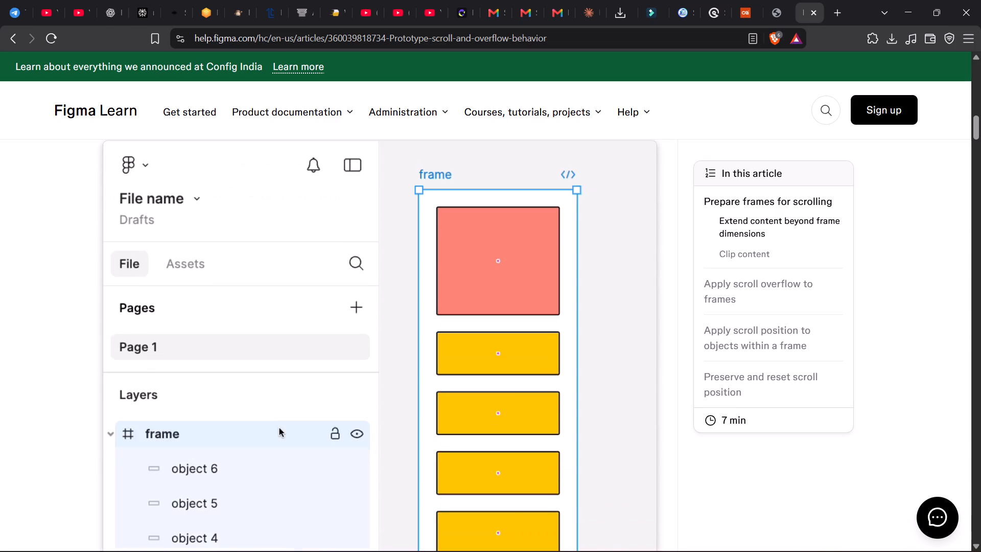
pyautogui.scroll(-5, 470, 309)
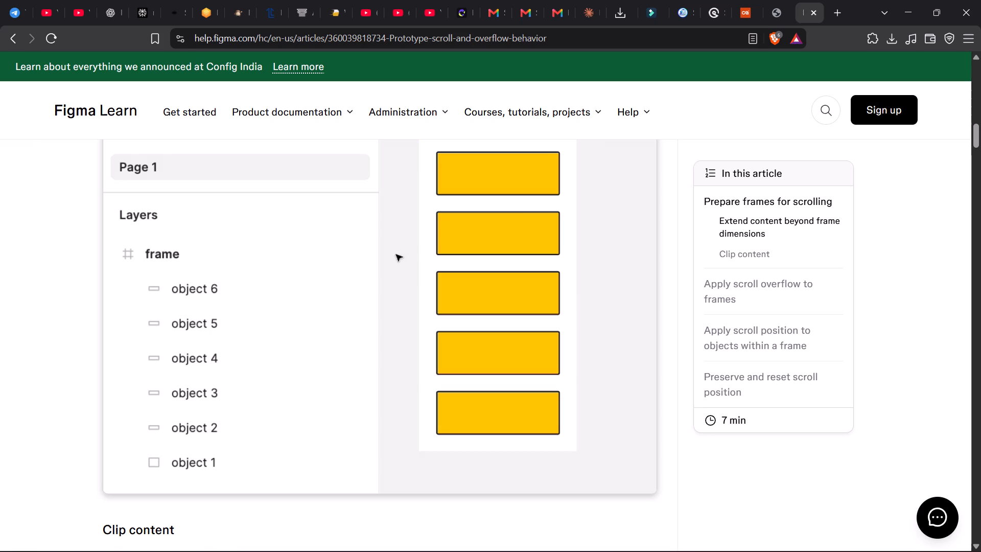
pyautogui.scroll(-2, 470, 309)
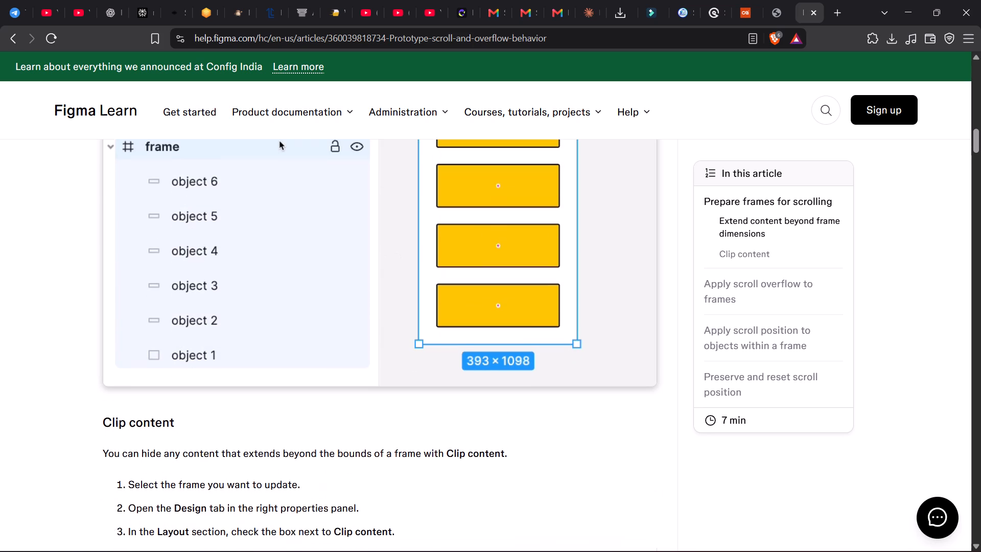
pyautogui.scroll(-3, 470, 309)
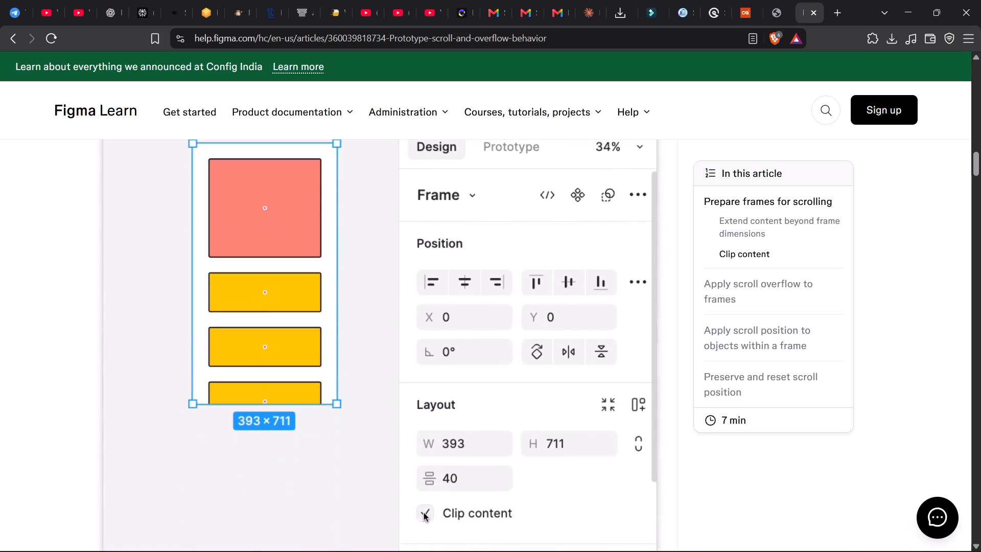
pyautogui.scroll(-1, 470, 309)
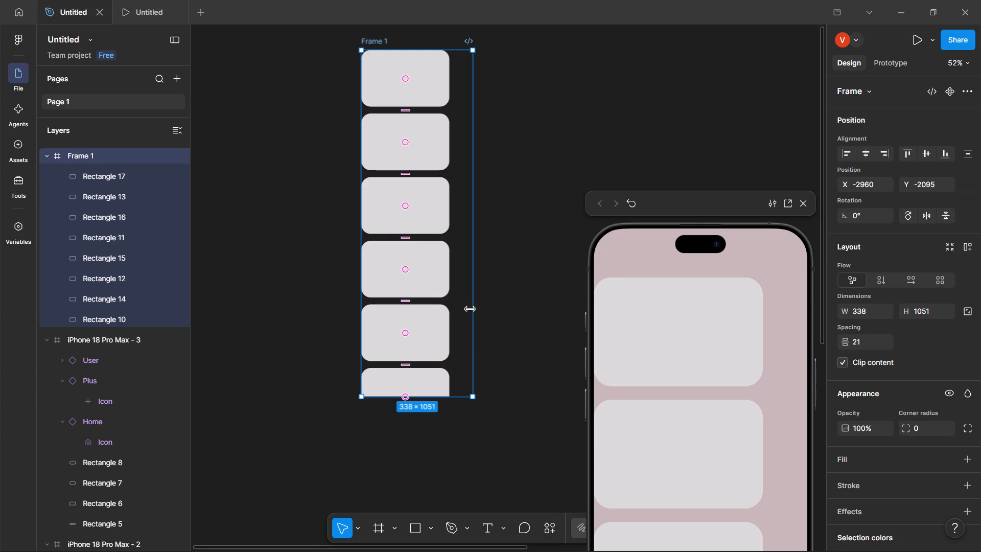
# Return to Figma and undo the frame's moves, resizes, clipping and wrapping, back to the eight selected unframed cards.
pyautogui.hotkey('ctrl', 'z')
pyautogui.hotkey('ctrl', 'z')
pyautogui.hotkey('ctrl', 'z')
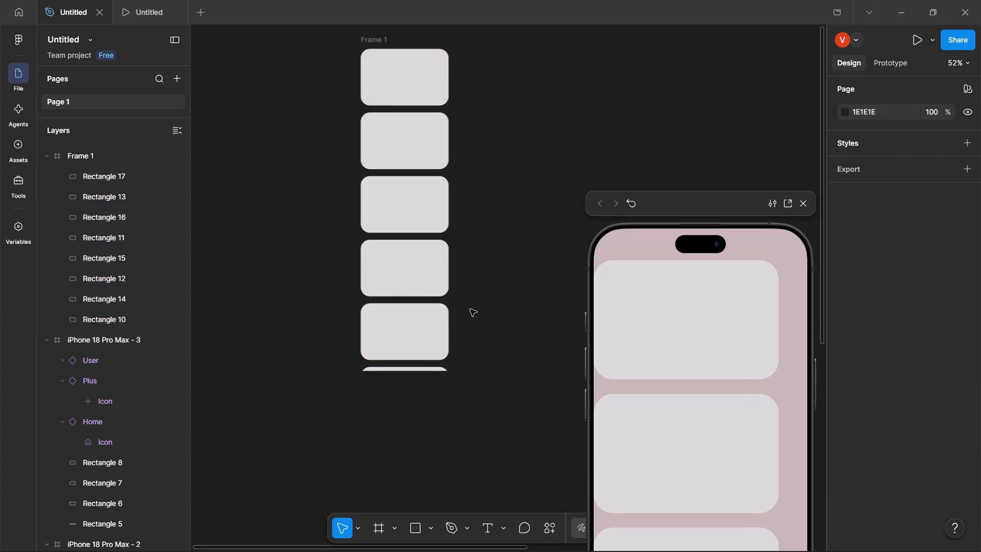
pyautogui.hotkey('ctrl', 'z')
pyautogui.hotkey('ctrl', 'z')
pyautogui.hotkey('ctrl', 'z')
pyautogui.hotkey('ctrl', 'z')
pyautogui.hotkey('ctrl', 'z')
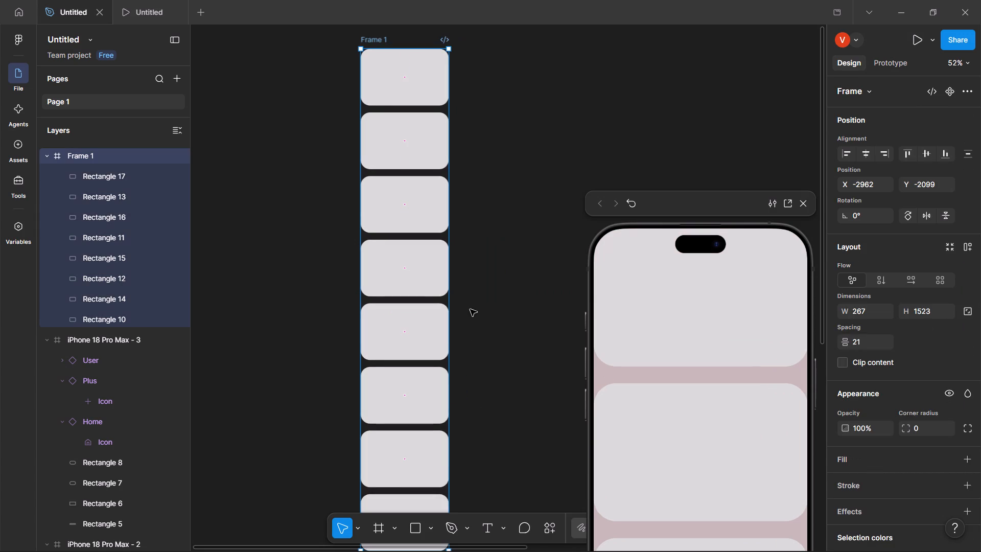
pyautogui.hotkey('ctrl', 'z')
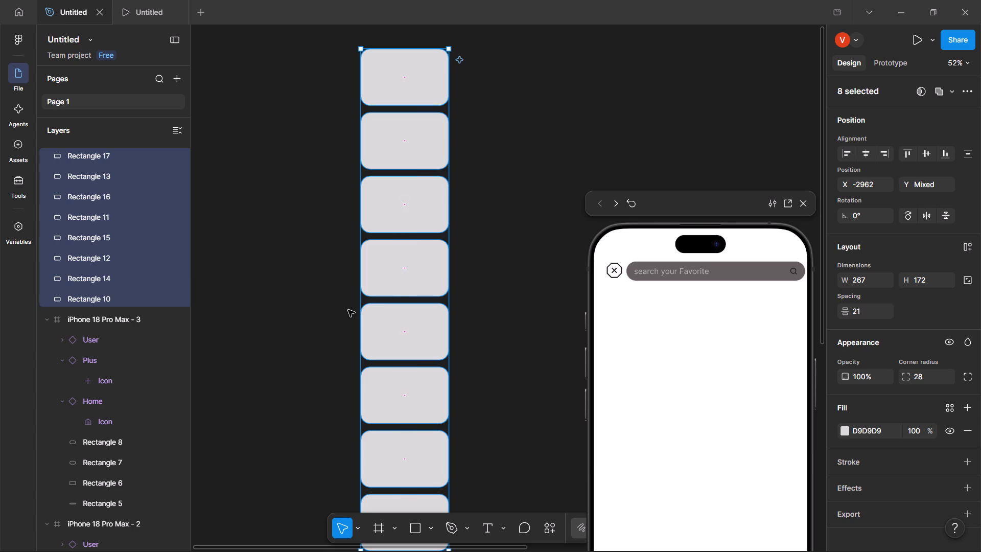
# Wrap the eight selected cards in a frame with Frame selection.
pyautogui.rightClick(131, 170)
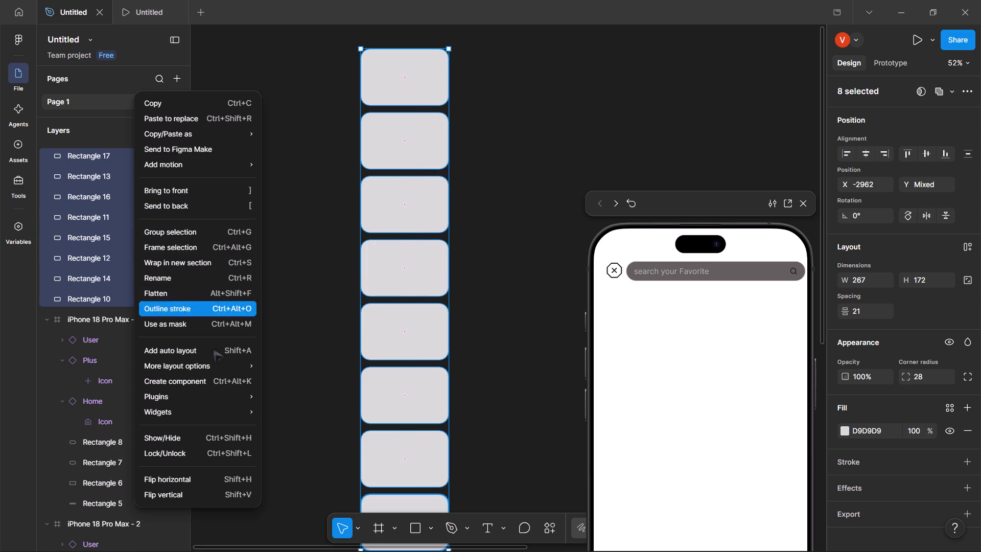
pyautogui.click(180, 247)
pyautogui.click(266, 251)
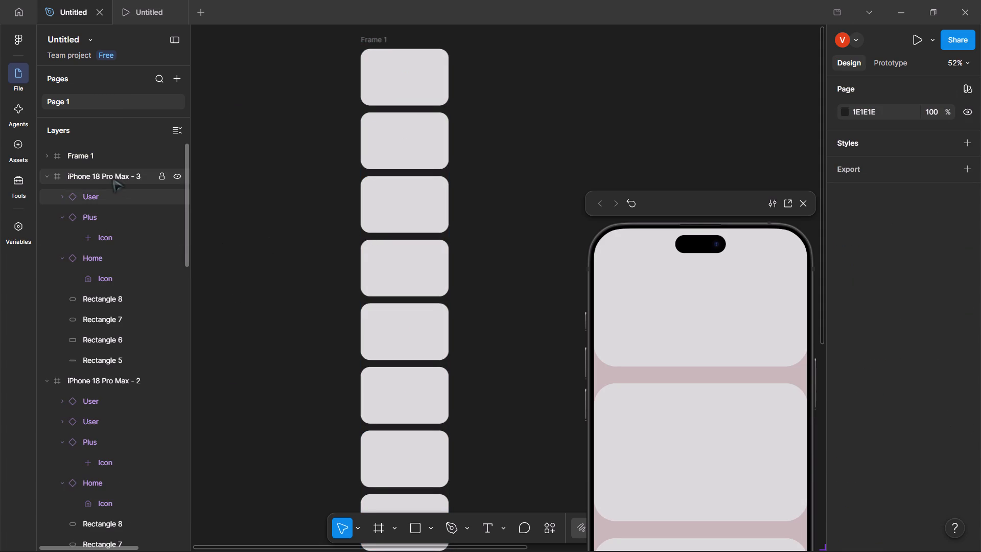
# Resize the new card frame to about 270 × 579 so it encloses only the top three cards.
pyautogui.click(84, 156)
pyautogui.scroll(-1, 324, 244)
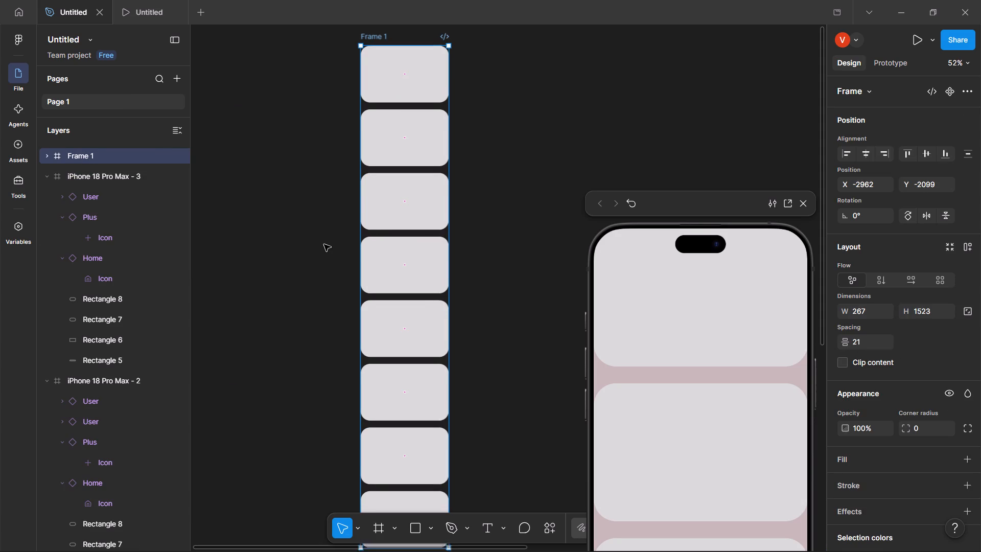
pyautogui.scroll(-1, 324, 244)
pyautogui.moveTo(360, 394); pyautogui.dragTo(344, 288)
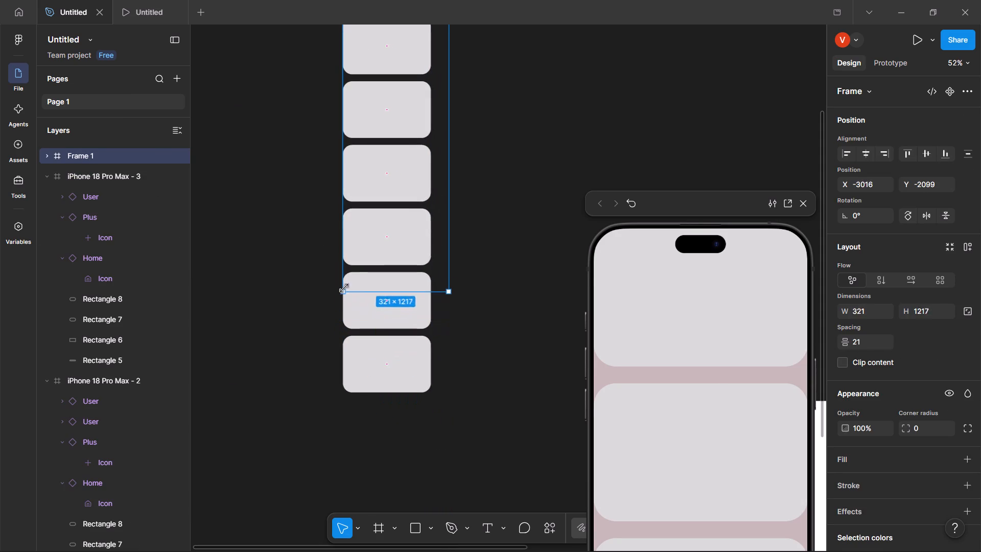
pyautogui.moveTo(344, 288); pyautogui.dragTo(357, 100)
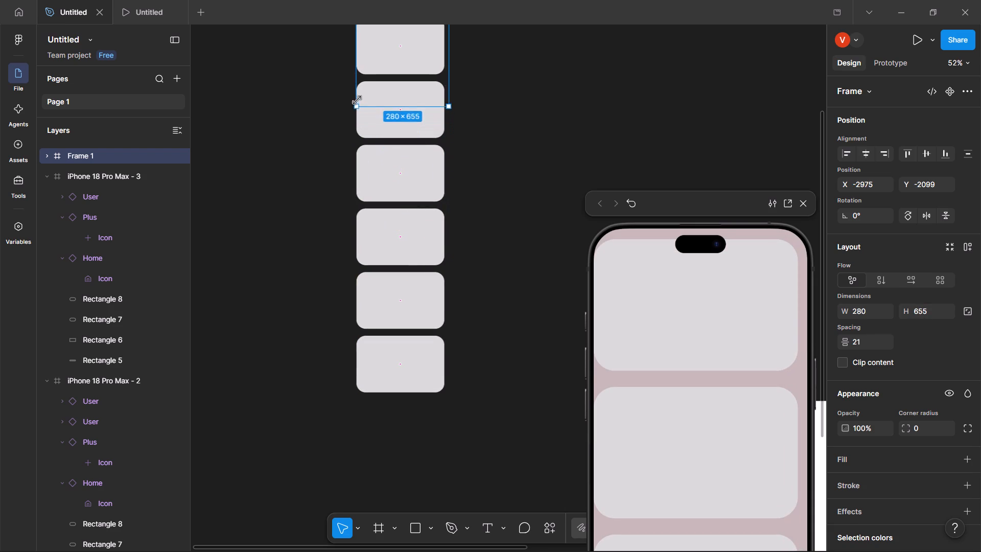
pyautogui.moveTo(357, 100); pyautogui.dragTo(356, 79)
pyautogui.scroll(5, 356, 79)
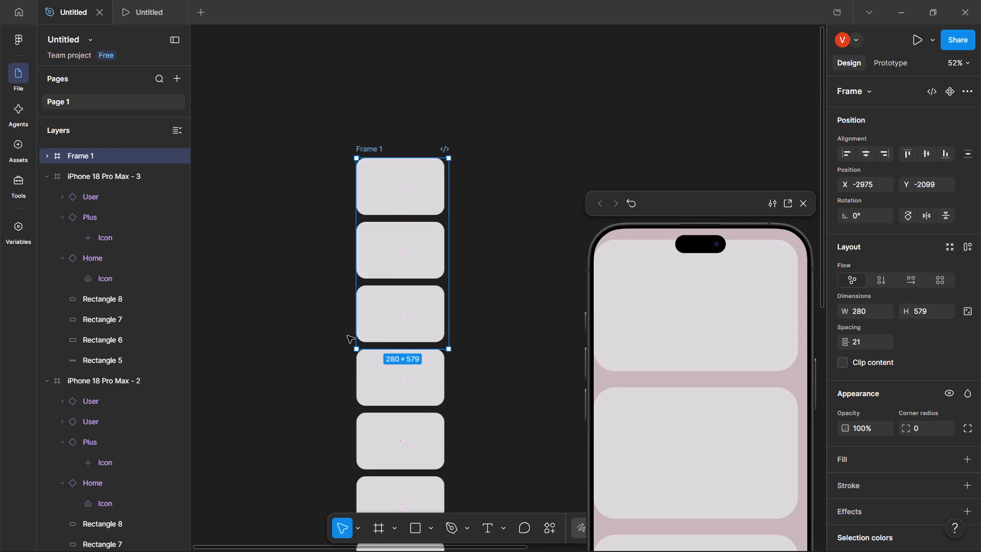
pyautogui.moveTo(352, 343); pyautogui.dragTo(352, 344)
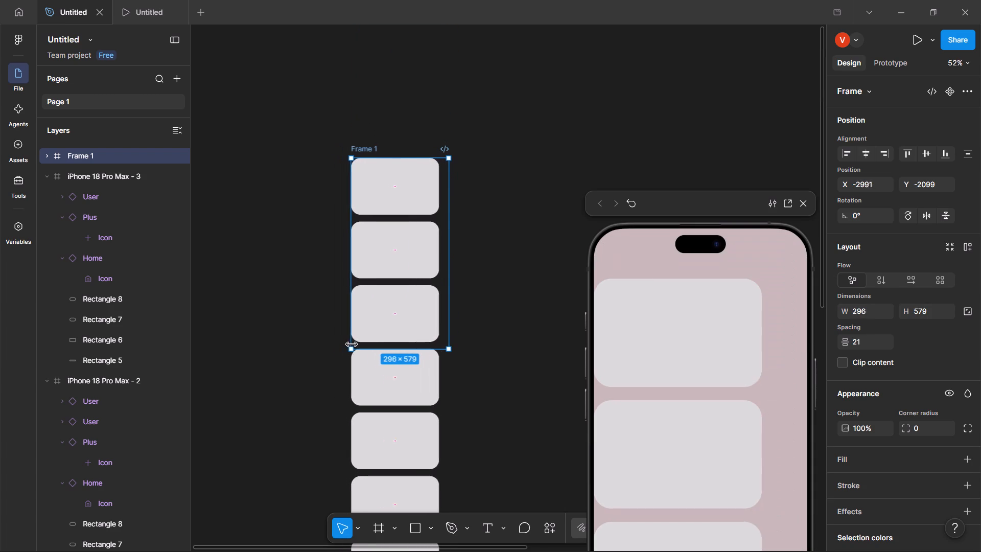
pyautogui.moveTo(352, 344); pyautogui.dragTo(357, 344)
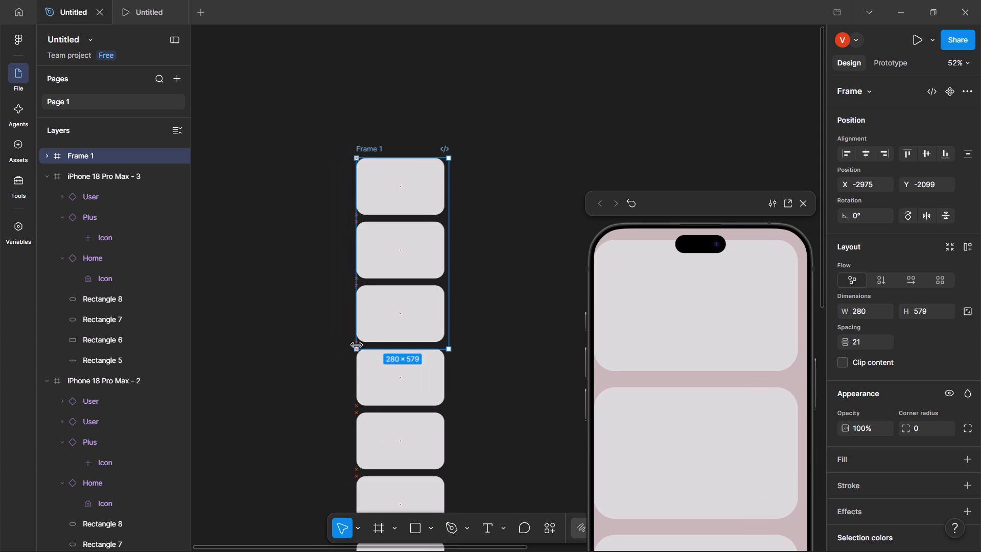
pyautogui.moveTo(357, 344); pyautogui.dragTo(359, 344)
pyautogui.moveTo(359, 344); pyautogui.dragTo(358, 344)
pyautogui.moveTo(358, 344); pyautogui.dragTo(360, 344)
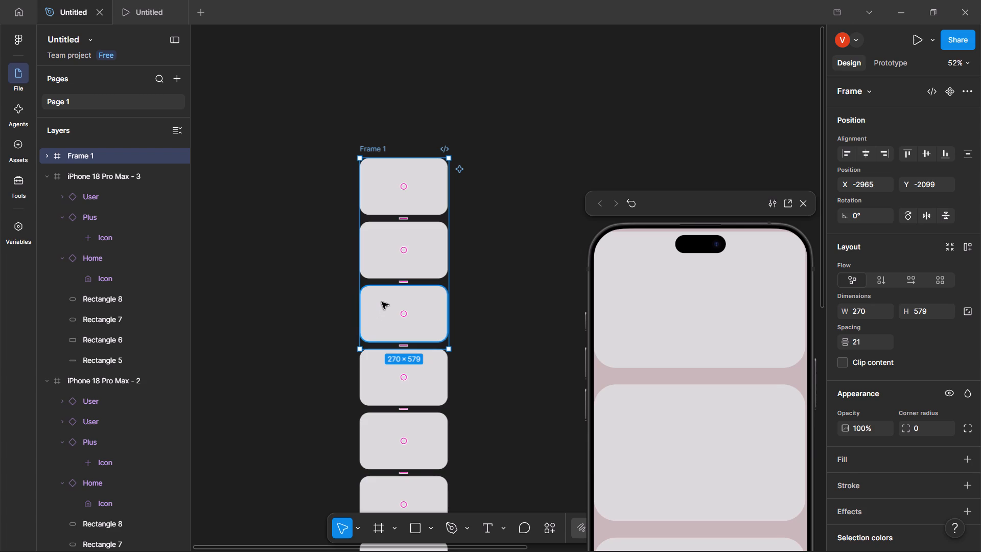
# Turn on Clip content for the card frame to hide the cards below its lower edge.
pyautogui.click(845, 361)
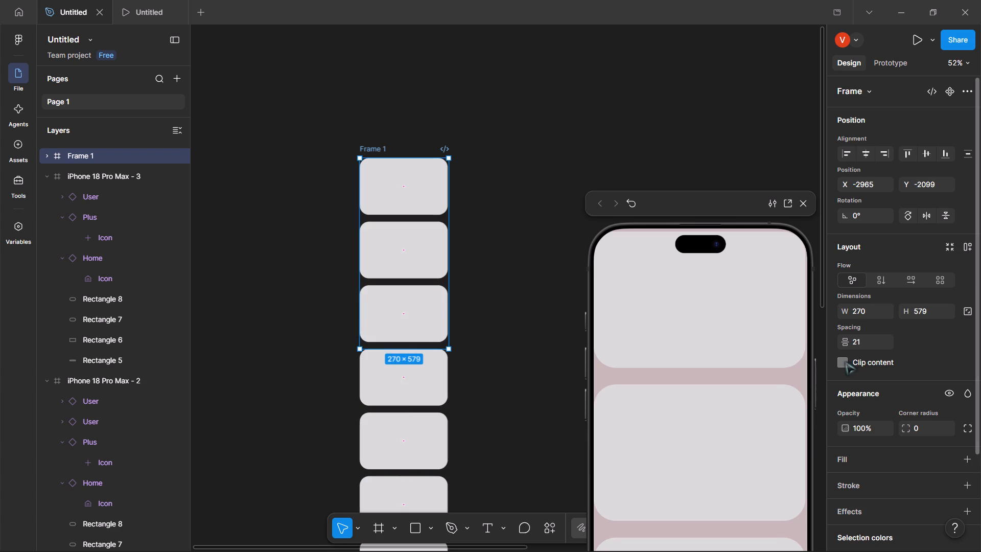
pyautogui.scroll(-2, 422, 280)
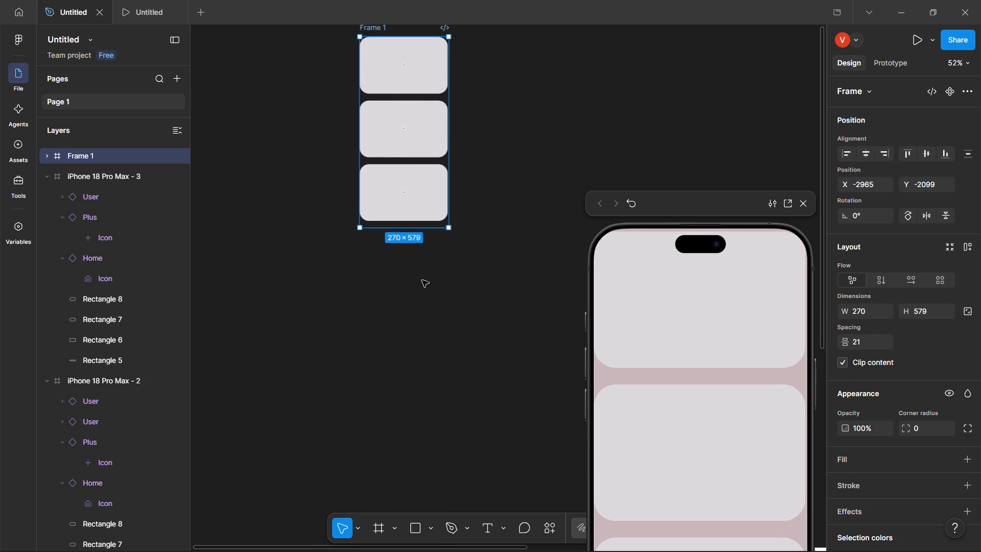
pyautogui.scroll(2, 422, 280)
pyautogui.click(504, 282)
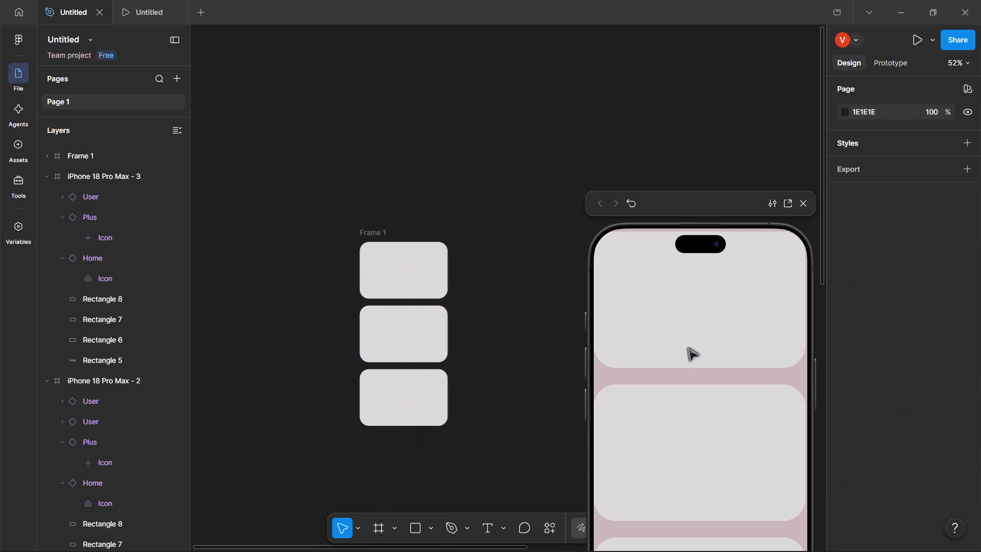
# Move the prototype preview so the whole phone shows and test scrolling through the cards in it.
pyautogui.click(703, 357)
pyautogui.scroll(-4, 703, 357)
pyautogui.scroll(1, 703, 357)
pyautogui.moveTo(671, 206); pyautogui.dragTo(523, 94)
pyautogui.scroll(-6, 562, 294)
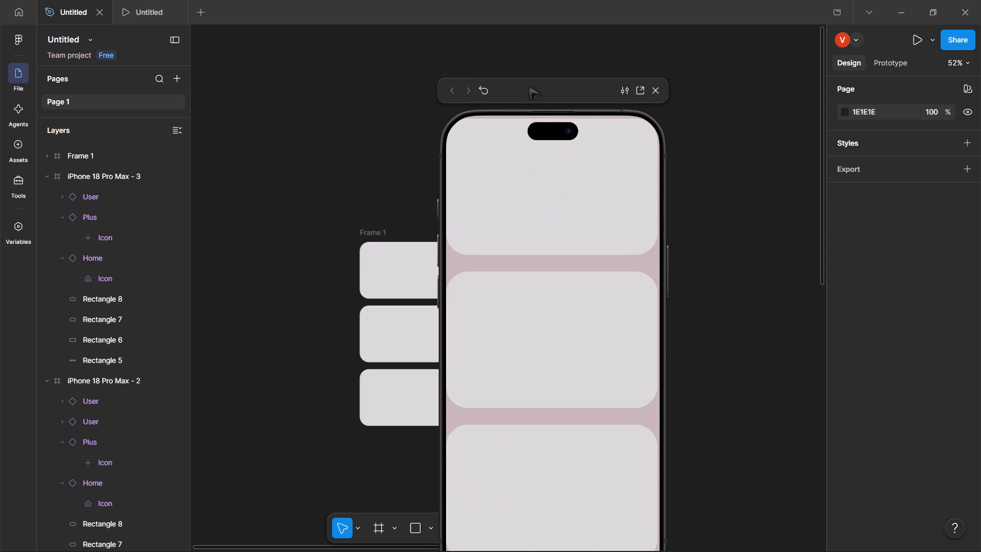
pyautogui.moveTo(529, 84); pyautogui.dragTo(512, 19)
pyautogui.doubleClick(533, 217)
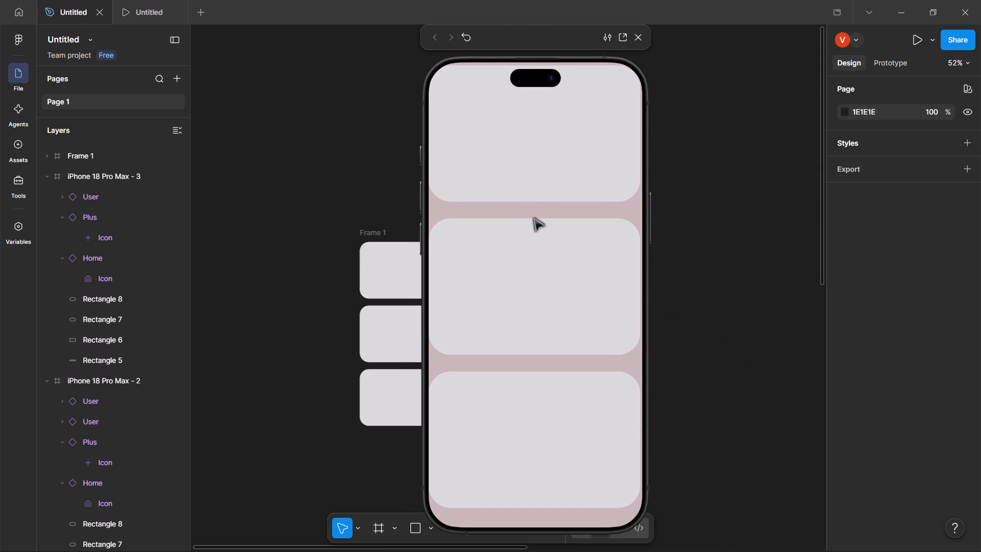
pyautogui.scroll(4, 533, 217)
pyautogui.click(533, 217)
pyautogui.scroll(-1, 533, 217)
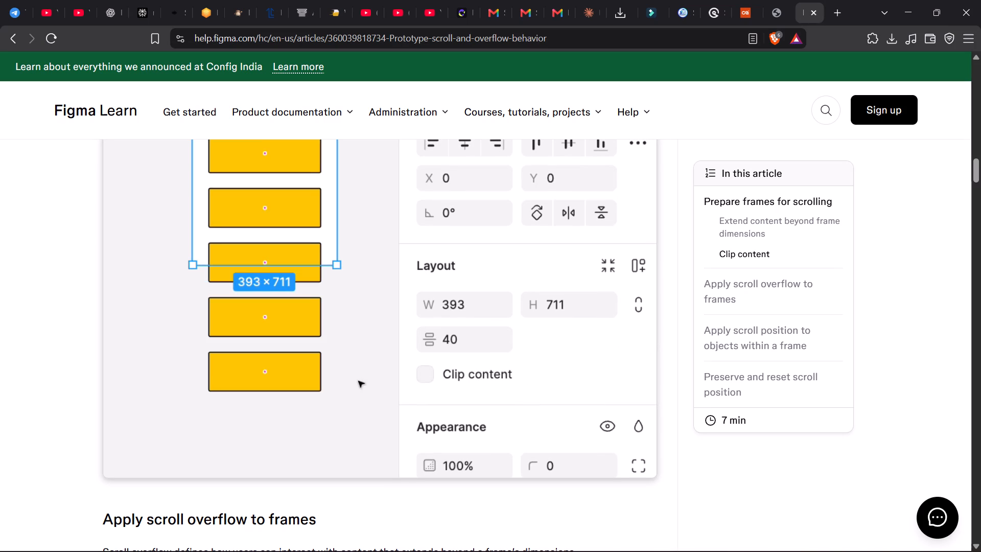
# Read the guide's section on applying scroll overflow to frames, including the Overflow options and example.
pyautogui.scroll(-6, 429, 365)
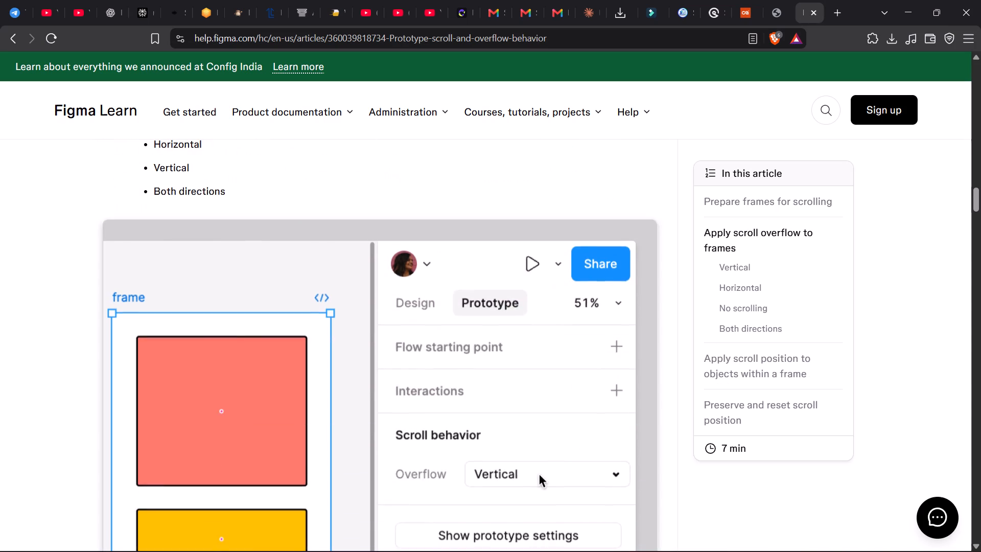
pyautogui.scroll(-3, 429, 365)
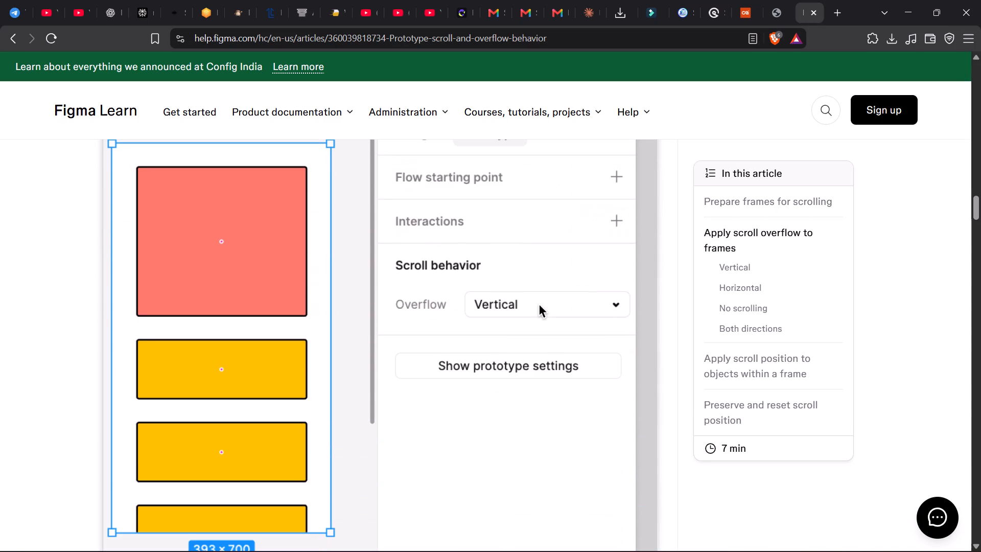
pyautogui.scroll(1, 429, 365)
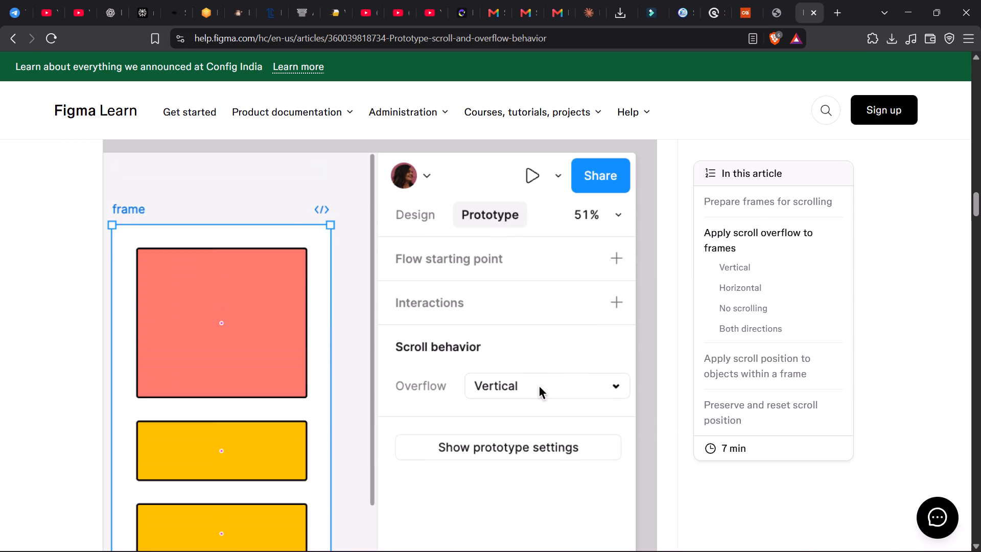
pyautogui.scroll(1, 429, 365)
pyautogui.scroll(-3, 429, 365)
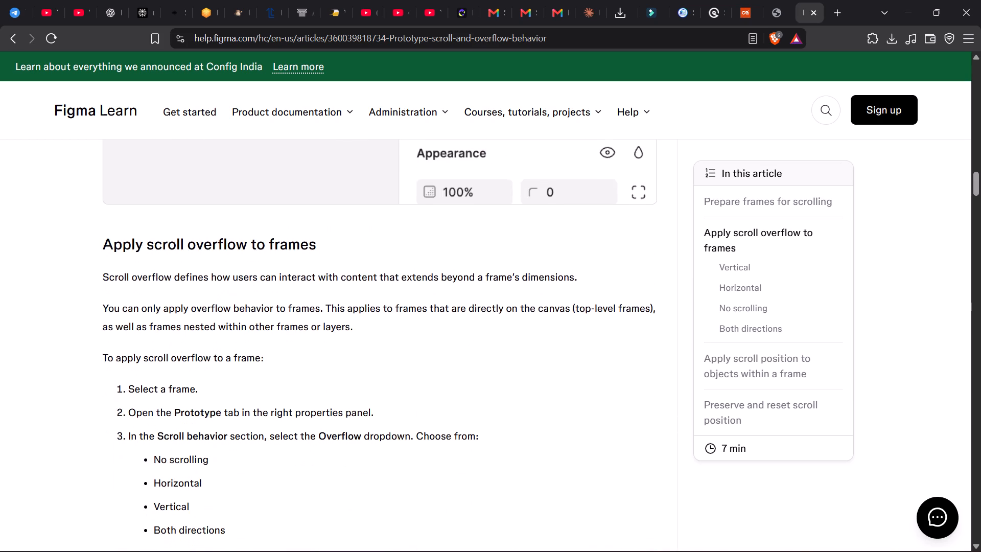
pyautogui.scroll(-1, 429, 365)
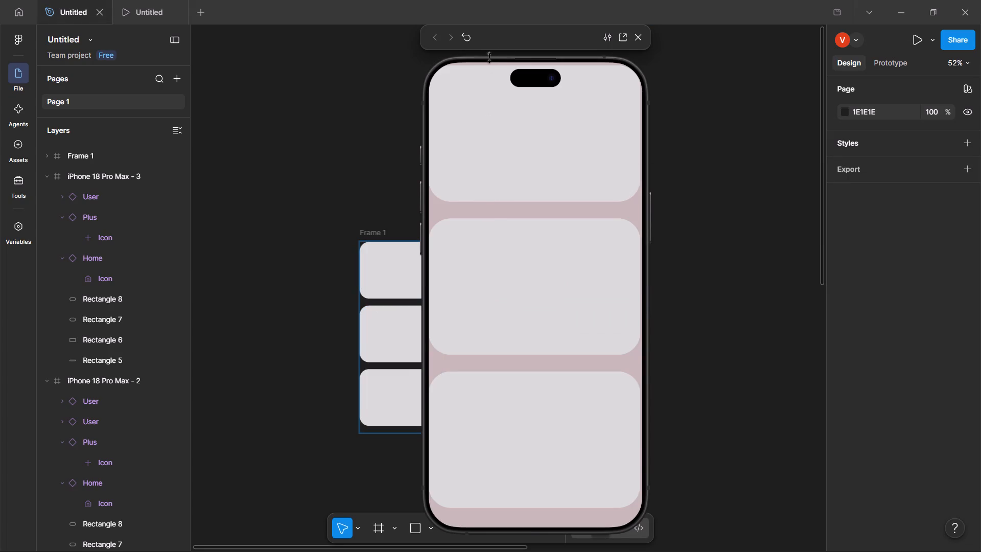
# Move the prototype preview clear of the card frame and set the frame's scroll Overflow to Vertical.
pyautogui.moveTo(510, 35); pyautogui.dragTo(617, 39)
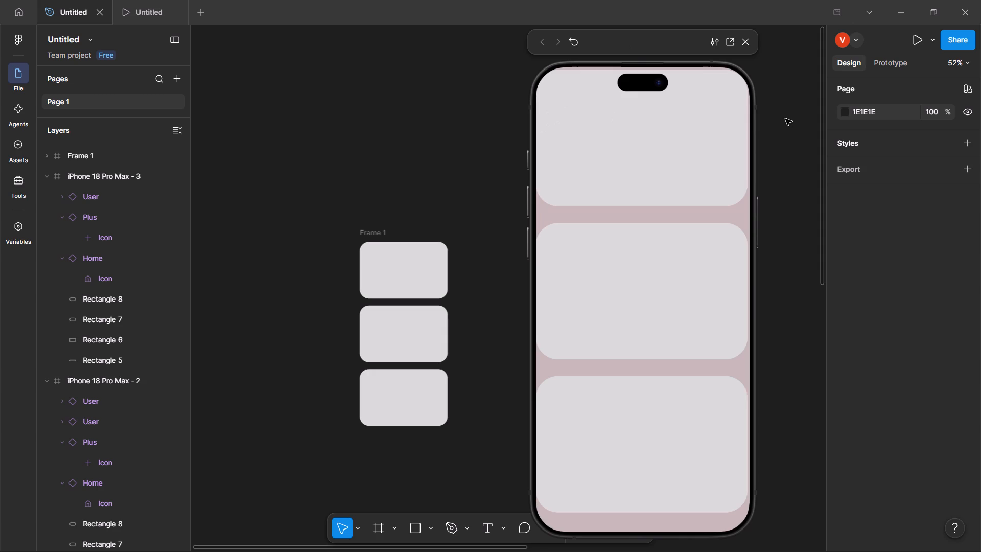
pyautogui.click(887, 71)
pyautogui.click(885, 60)
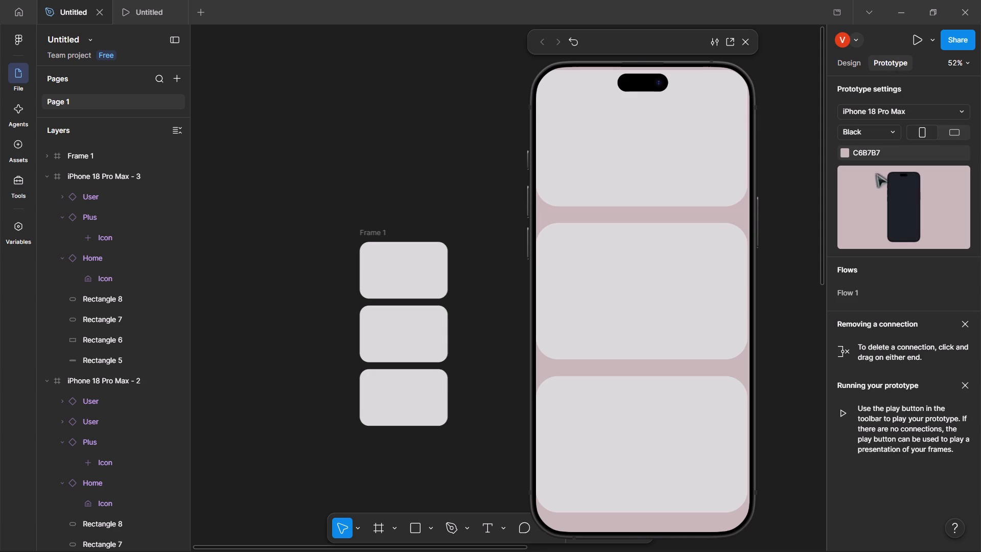
pyautogui.click(884, 129)
pyautogui.click(884, 129)
pyautogui.click(449, 256)
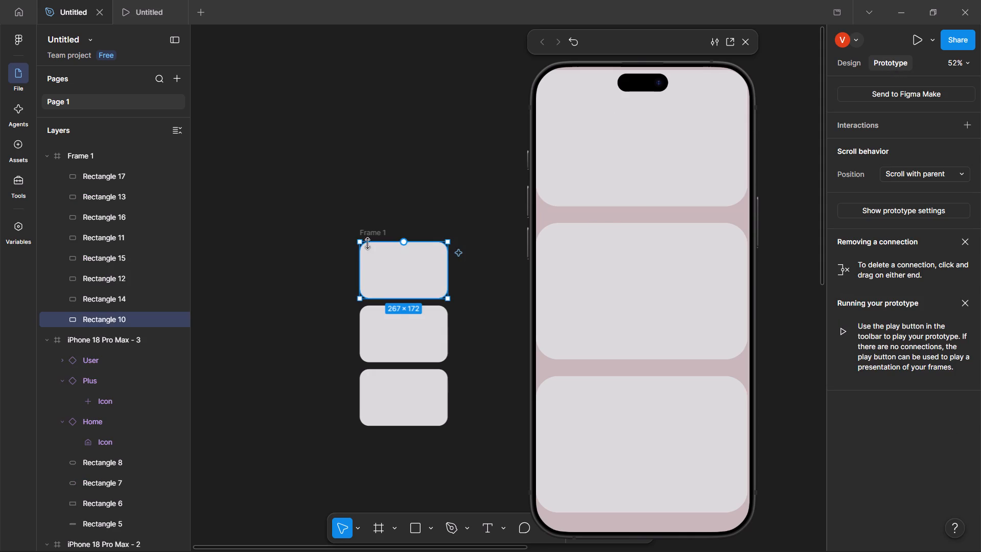
pyautogui.moveTo(363, 242); pyautogui.dragTo(369, 236)
pyautogui.click(369, 236)
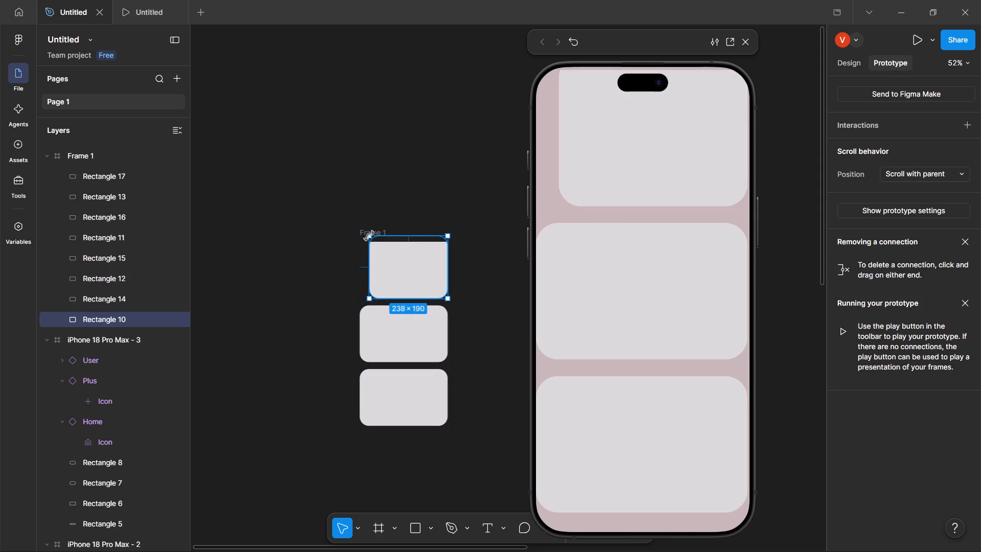
pyautogui.hotkey('ctrl', 'z')
pyautogui.click(369, 234)
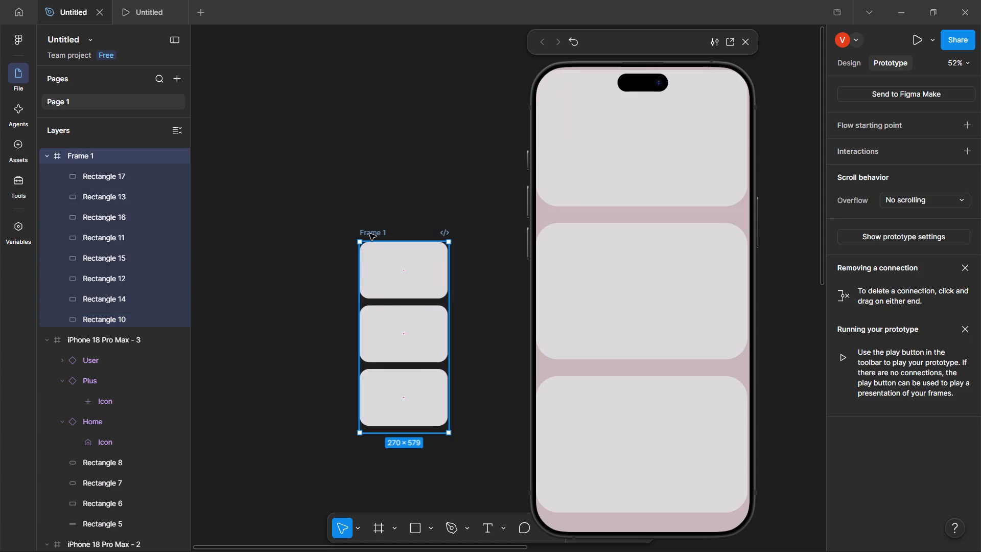
pyautogui.click(939, 200)
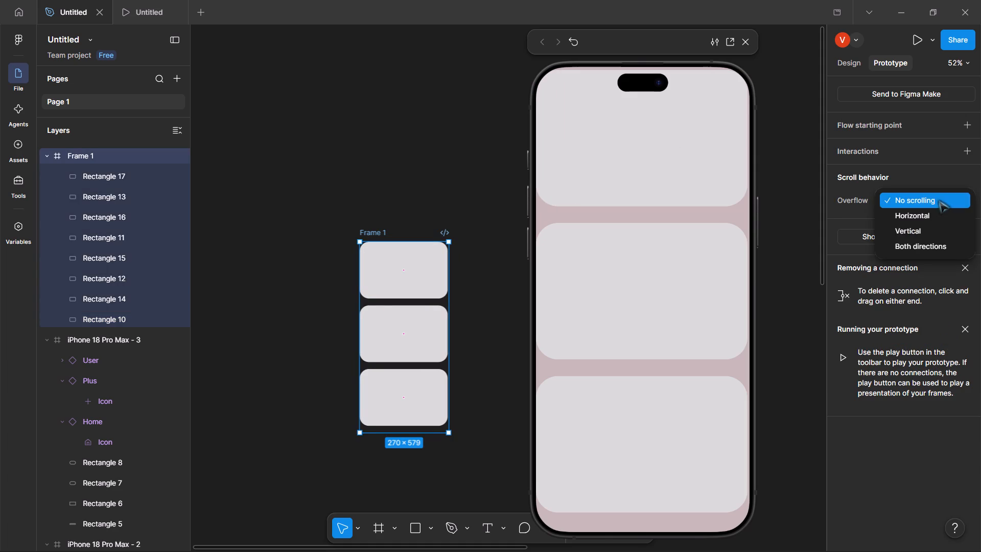
pyautogui.click(906, 233)
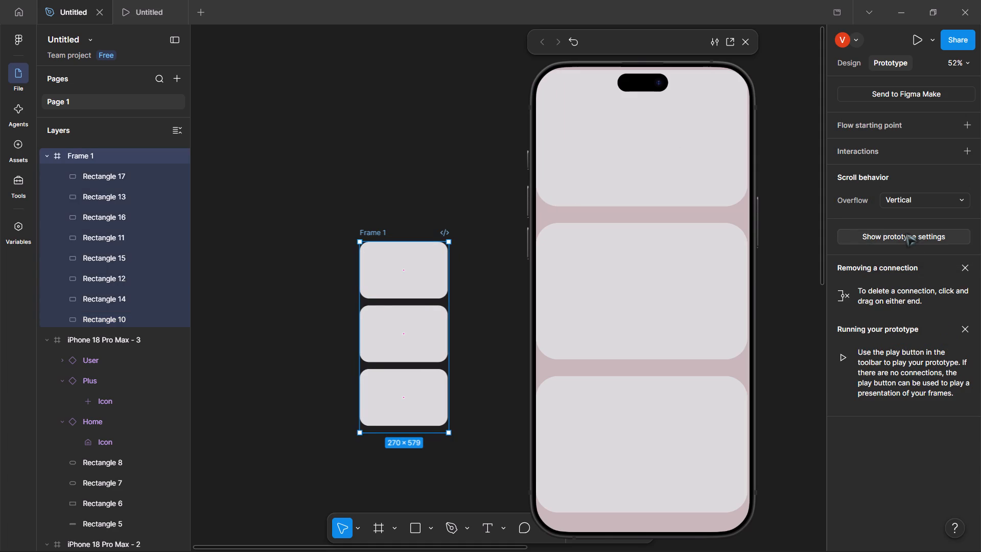
# Check the guide's note on scroll overflow and its section on vertical scrolling.
pyautogui.scroll(-3, 405, 362)
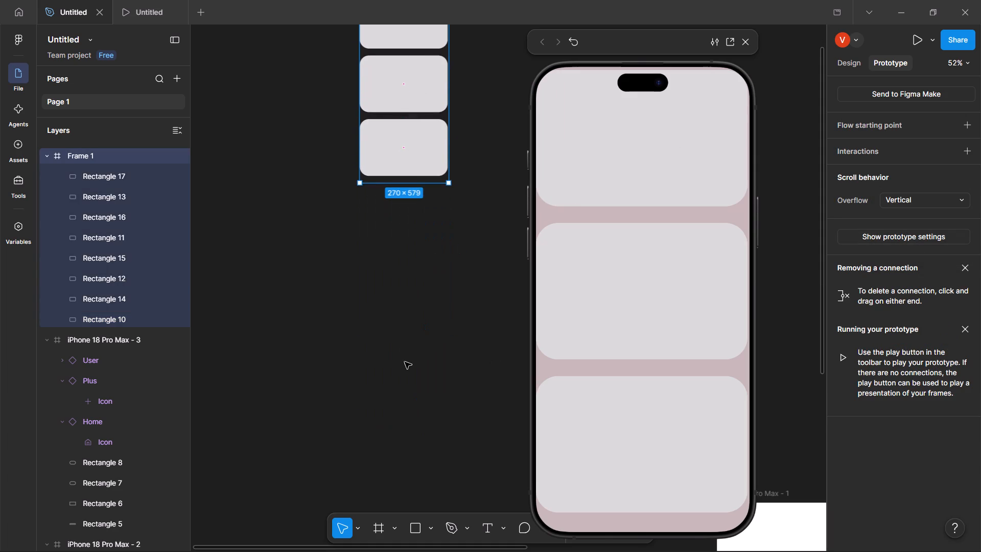
pyautogui.scroll(4, 405, 362)
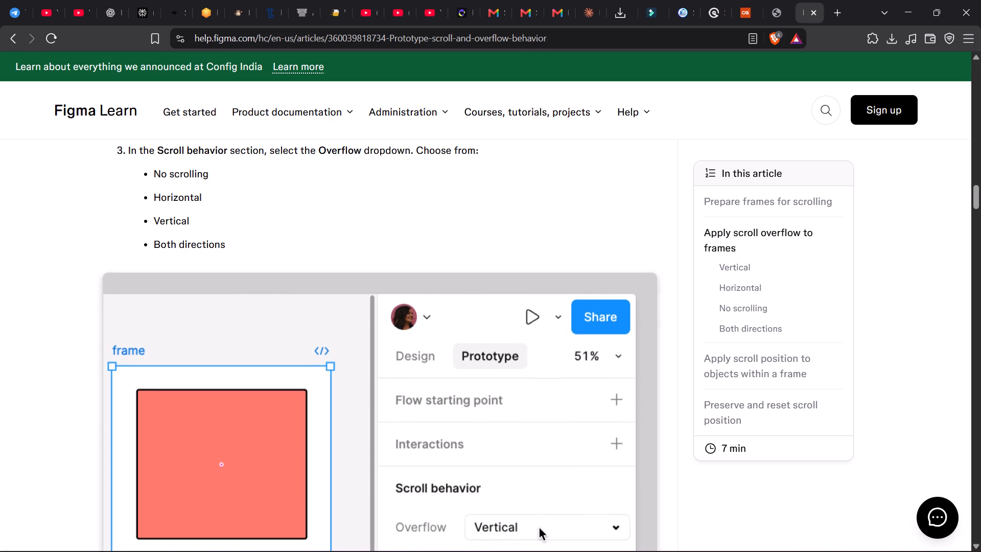
pyautogui.scroll(-6, 387, 448)
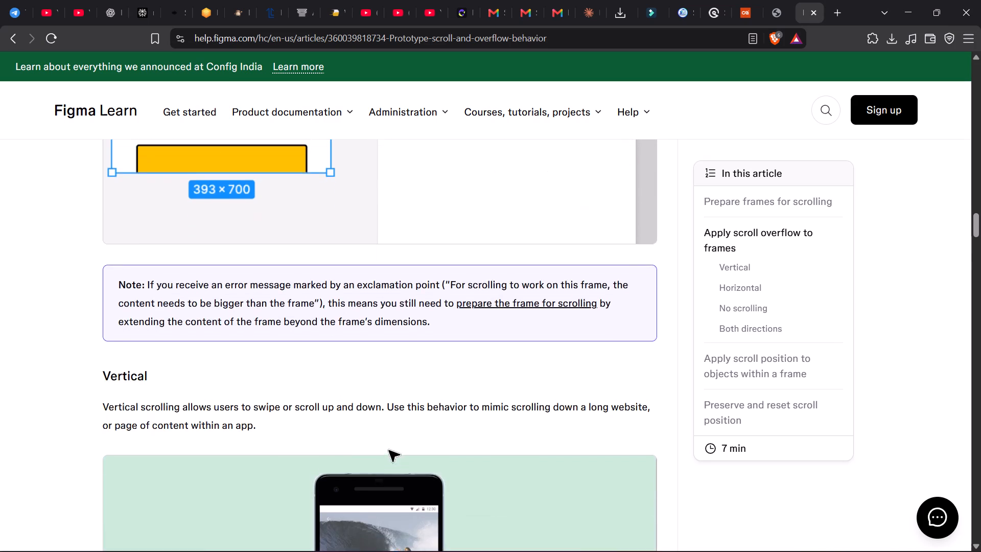
pyautogui.scroll(-3, 387, 448)
pyautogui.scroll(2, 387, 448)
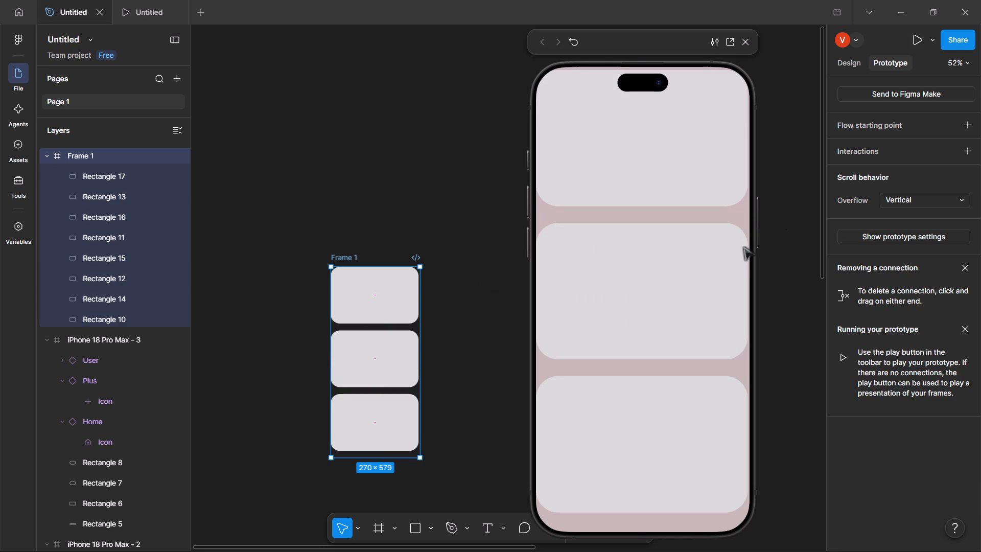
# Present the prototype at full size and test scrolling on its search screen.
pyautogui.click(843, 62)
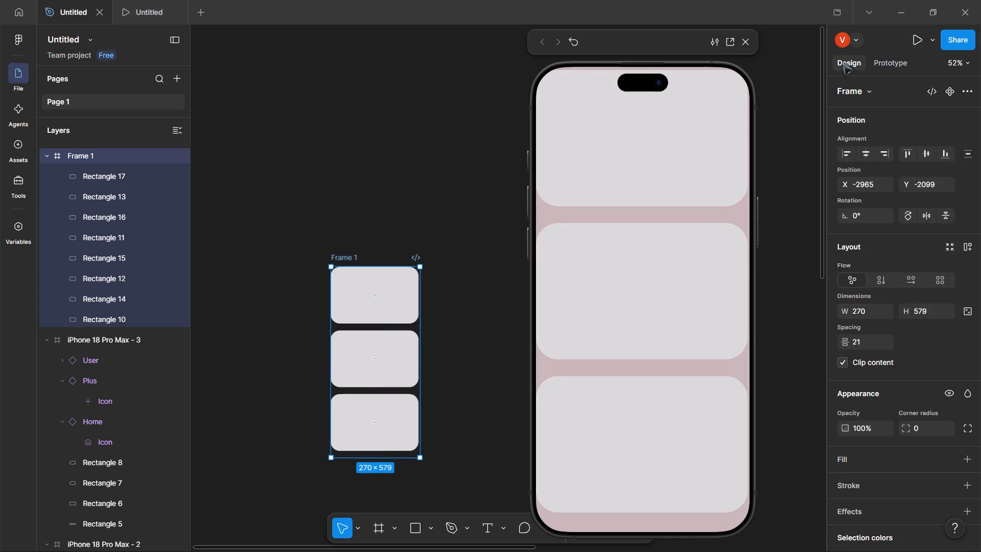
pyautogui.click(914, 38)
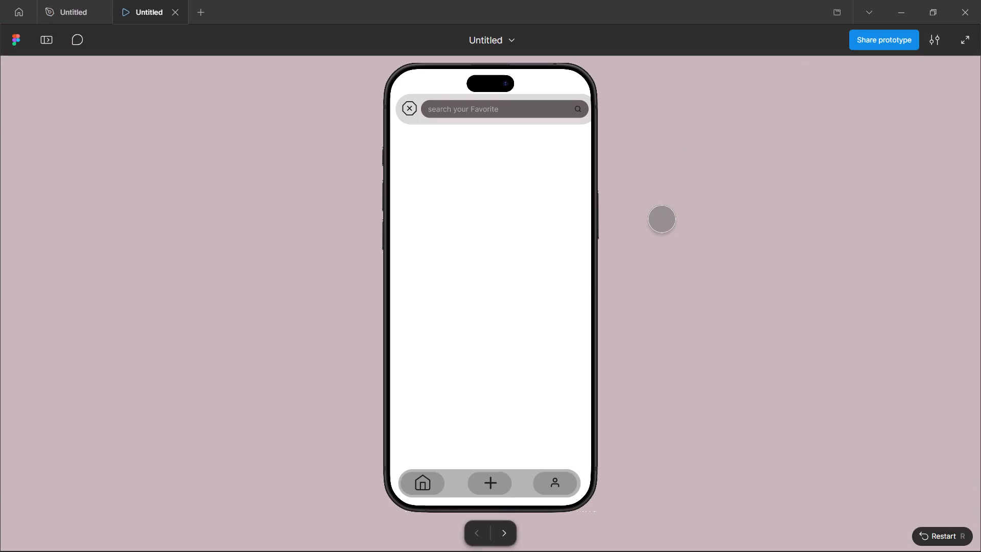
pyautogui.scroll(-3, 662, 219)
pyautogui.scroll(-2, 527, 297)
pyautogui.scroll(4, 527, 297)
pyautogui.scroll(-3, 527, 297)
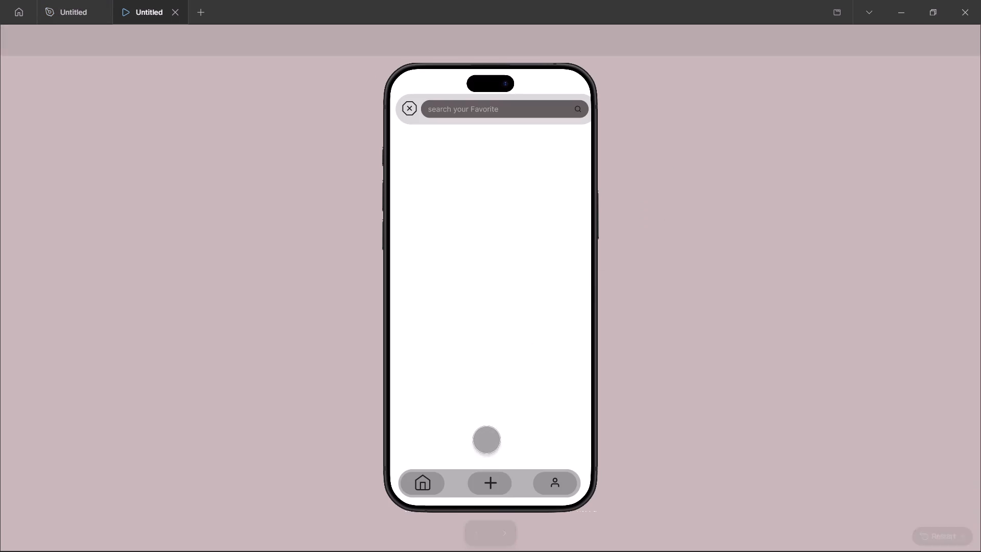
# Test closing the search bar, opening the Upload Your Notes screen and going back, then return to the design file.
pyautogui.click(408, 108)
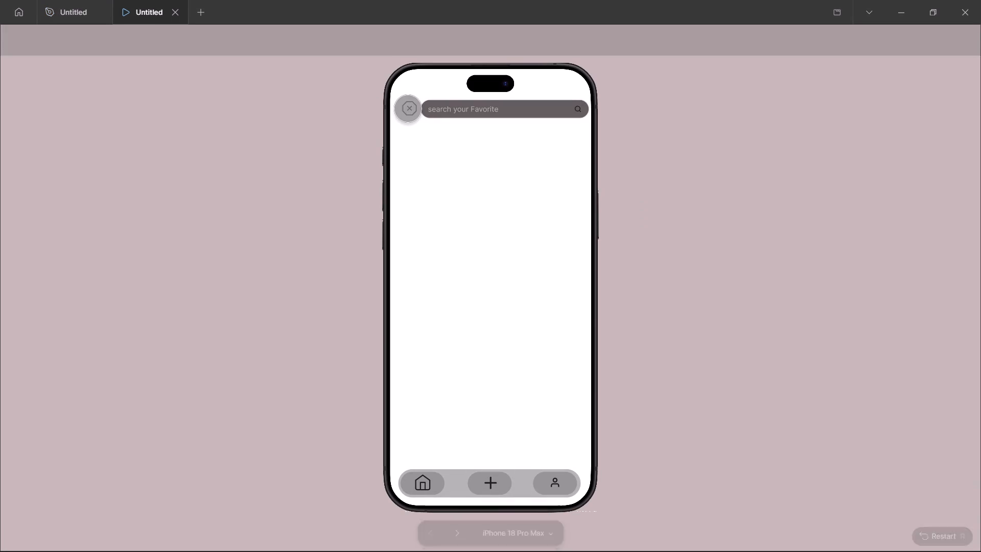
pyautogui.click(411, 114)
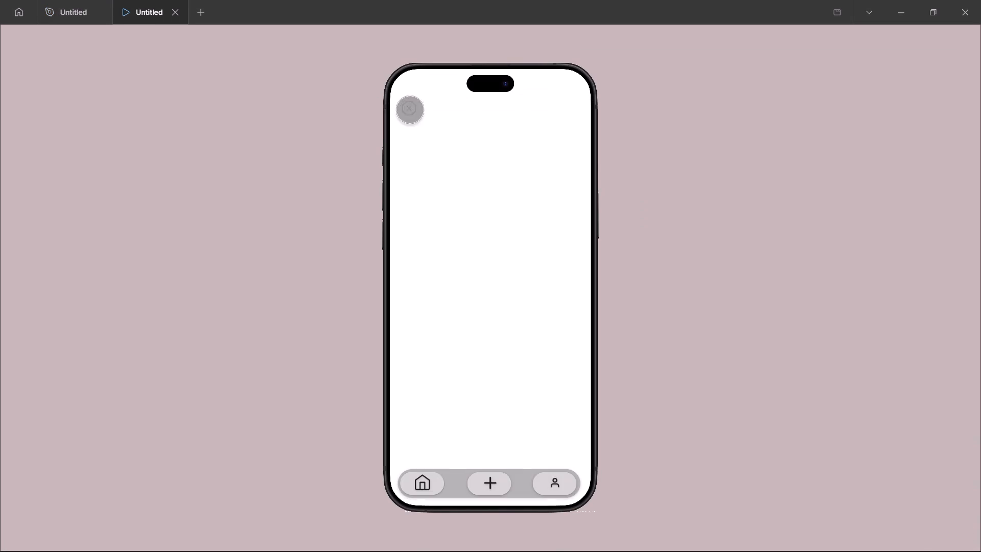
pyautogui.click(492, 482)
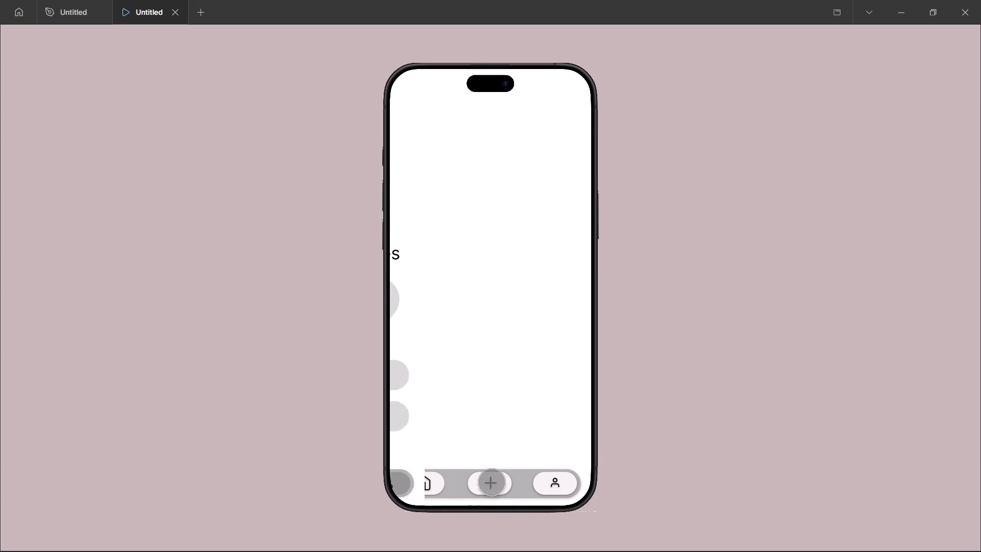
pyautogui.click(437, 219)
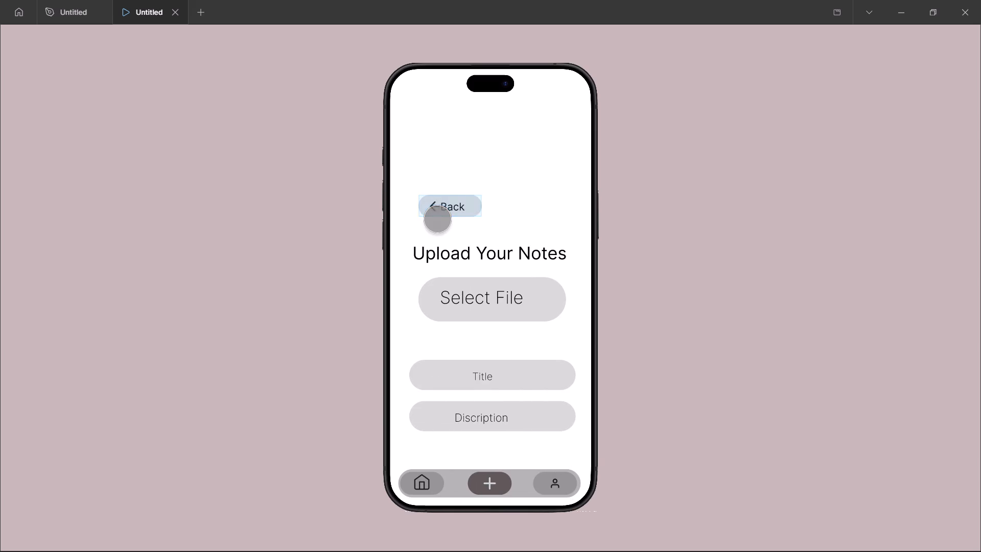
pyautogui.click(437, 219)
pyautogui.click(446, 201)
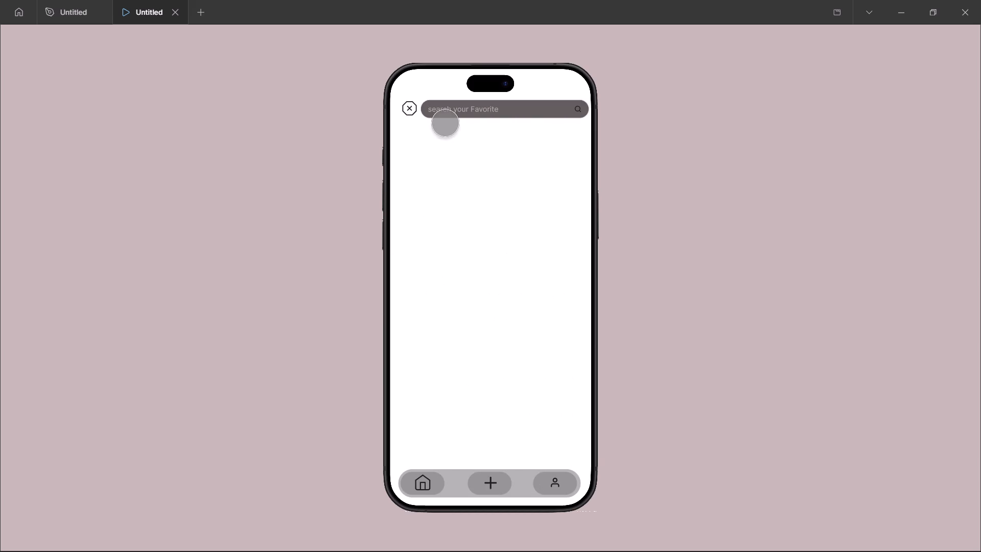
pyautogui.click(412, 107)
pyautogui.click(412, 107)
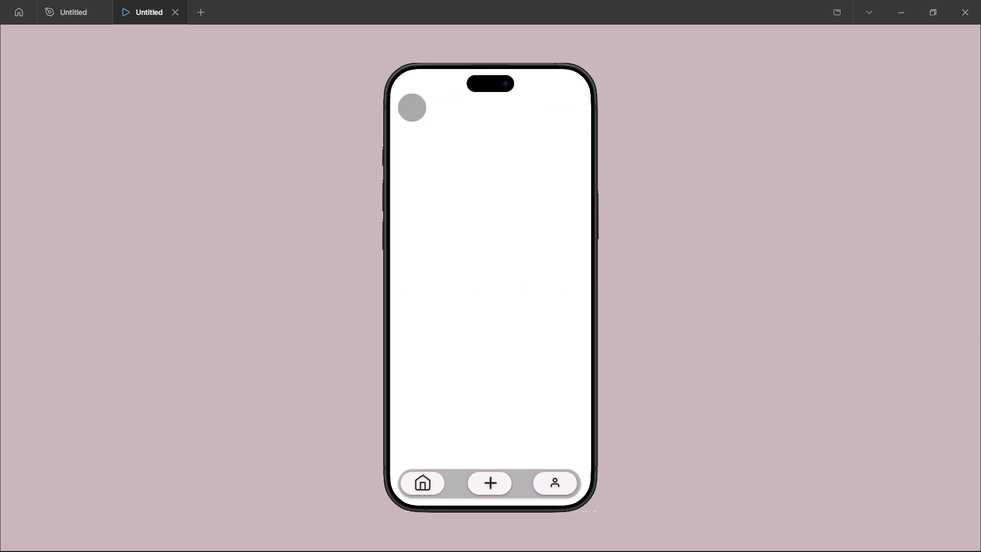
pyautogui.moveTo(419, 466); pyautogui.dragTo(425, 498)
pyautogui.click(425, 498)
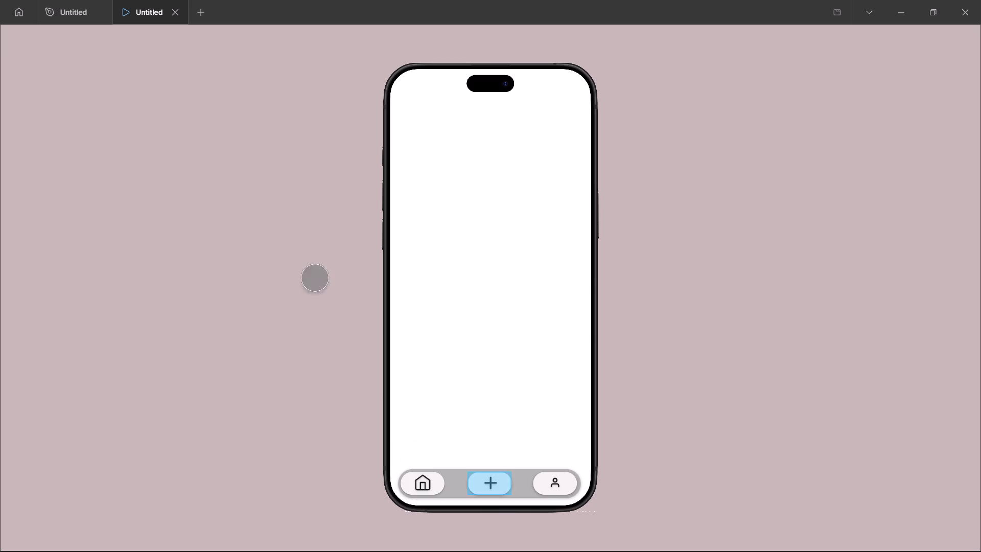
pyautogui.click(63, 5)
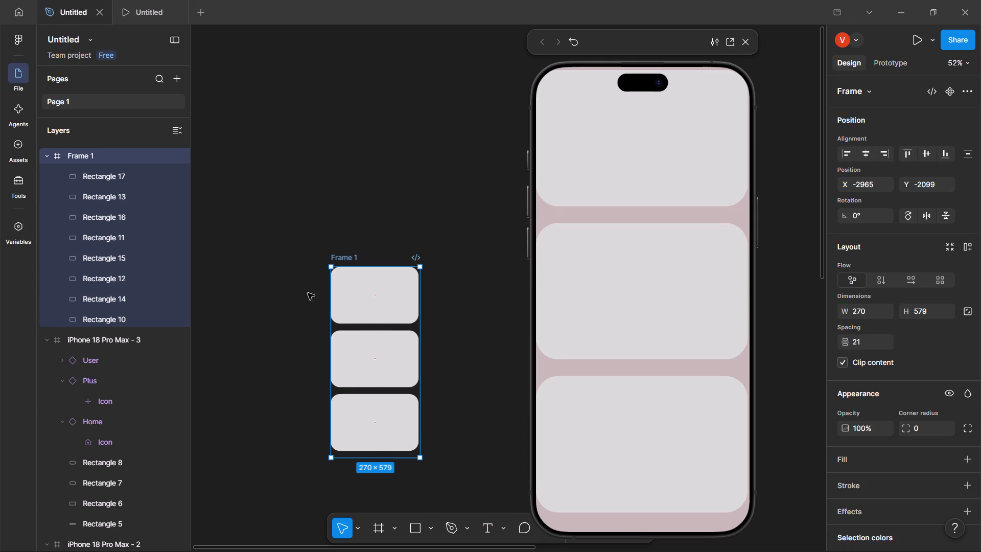
# Select the whole card frame, Frame 1, rather than one of its cards.
pyautogui.scroll(-1, 373, 334)
pyautogui.click(334, 369)
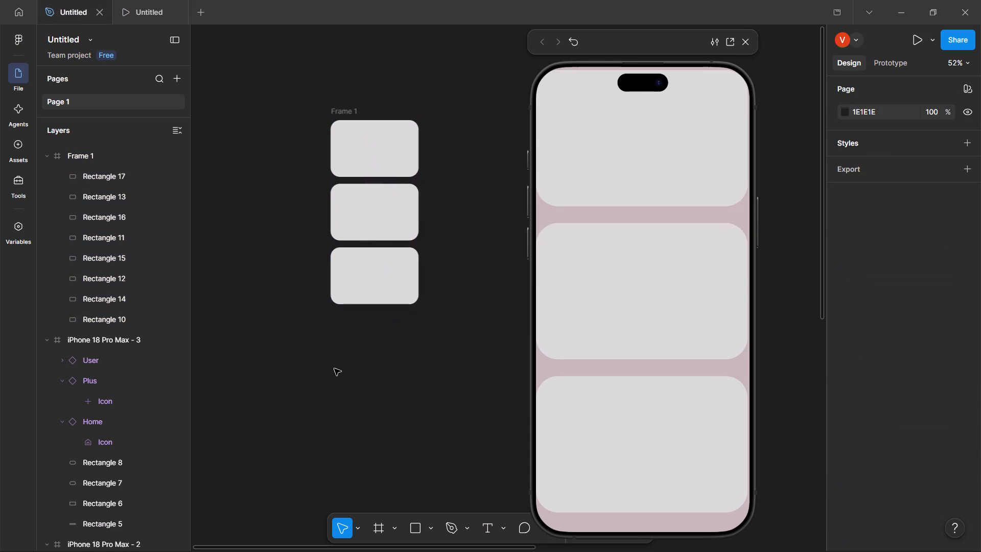
pyautogui.click(373, 216)
pyautogui.click(363, 134)
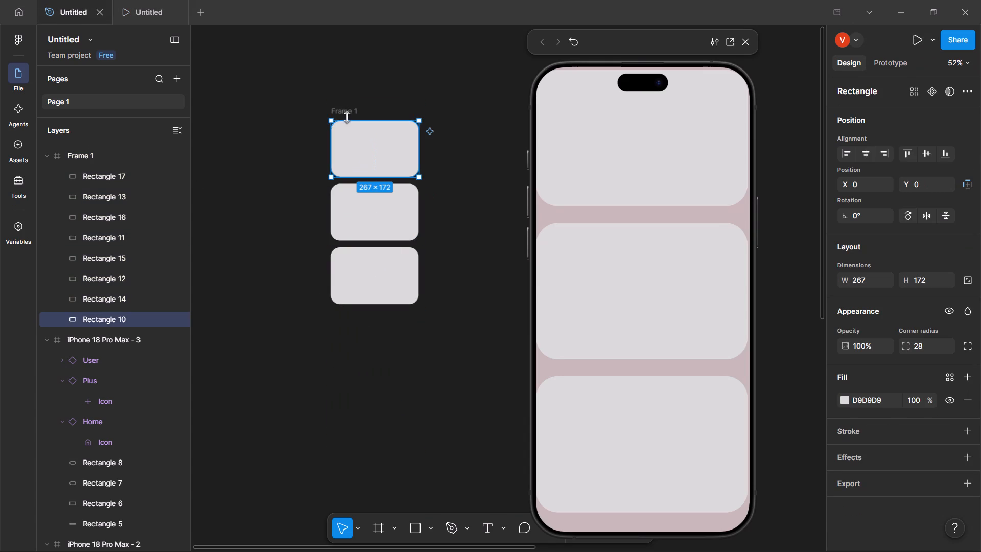
pyautogui.click(346, 117)
pyautogui.click(345, 110)
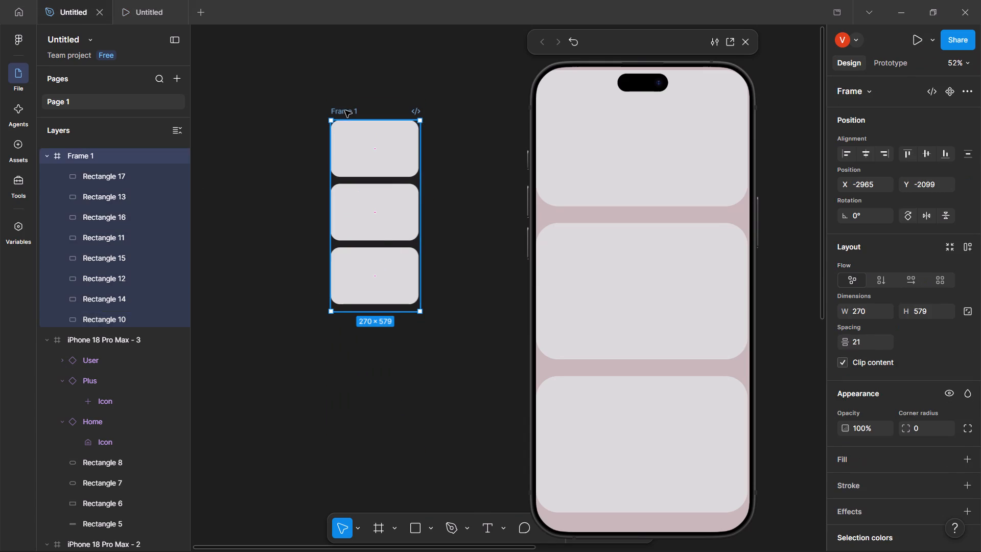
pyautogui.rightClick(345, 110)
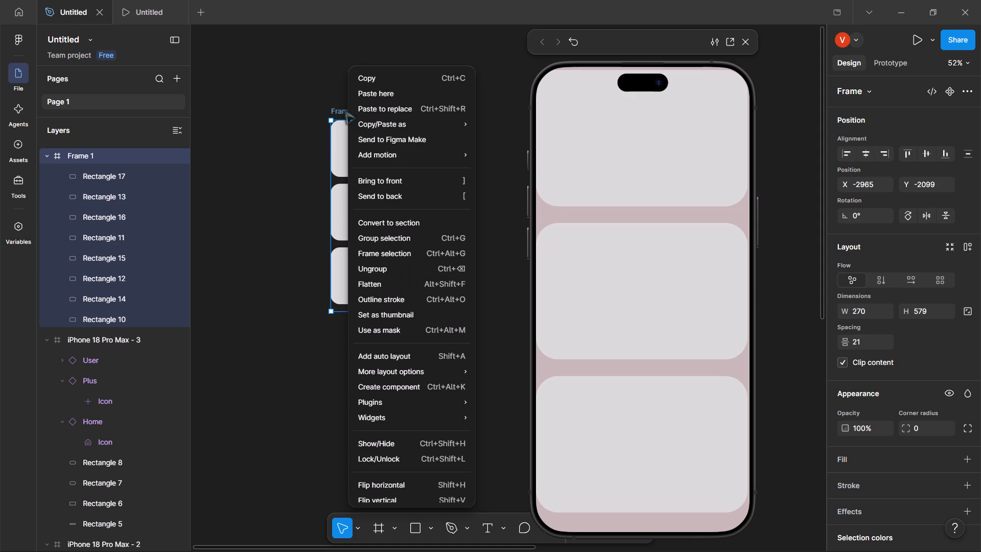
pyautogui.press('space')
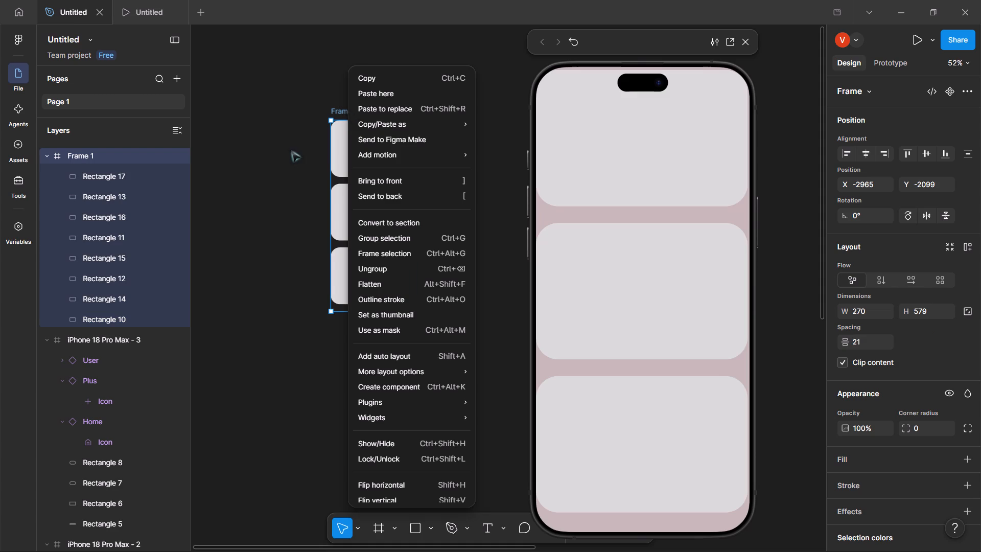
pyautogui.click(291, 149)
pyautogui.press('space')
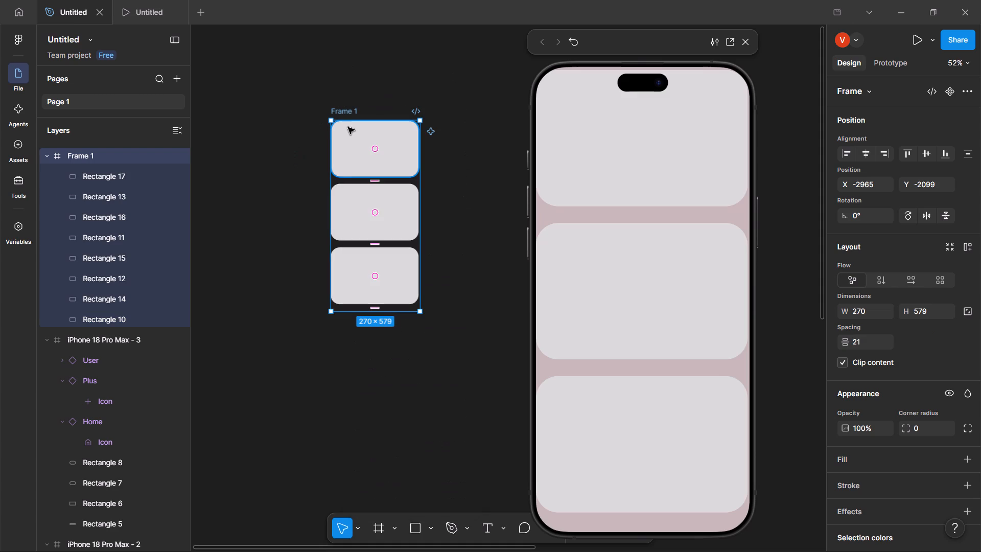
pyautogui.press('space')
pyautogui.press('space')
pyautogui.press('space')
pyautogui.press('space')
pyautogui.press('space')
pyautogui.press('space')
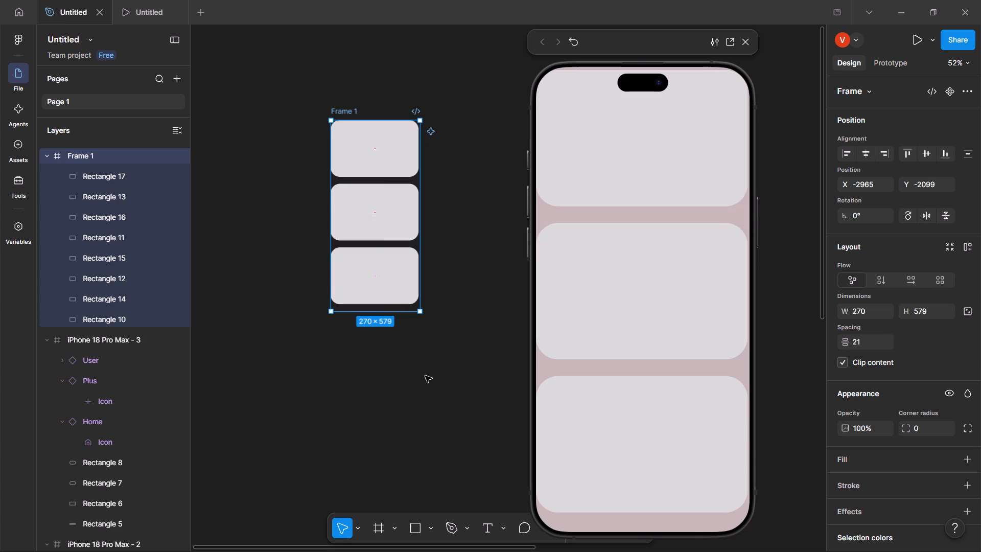
# Move Frame 1 into the iPhone 18 Pro Max - 1 screen, placing it at about X 99, Y 93.
pyautogui.scroll(-3, 425, 376)
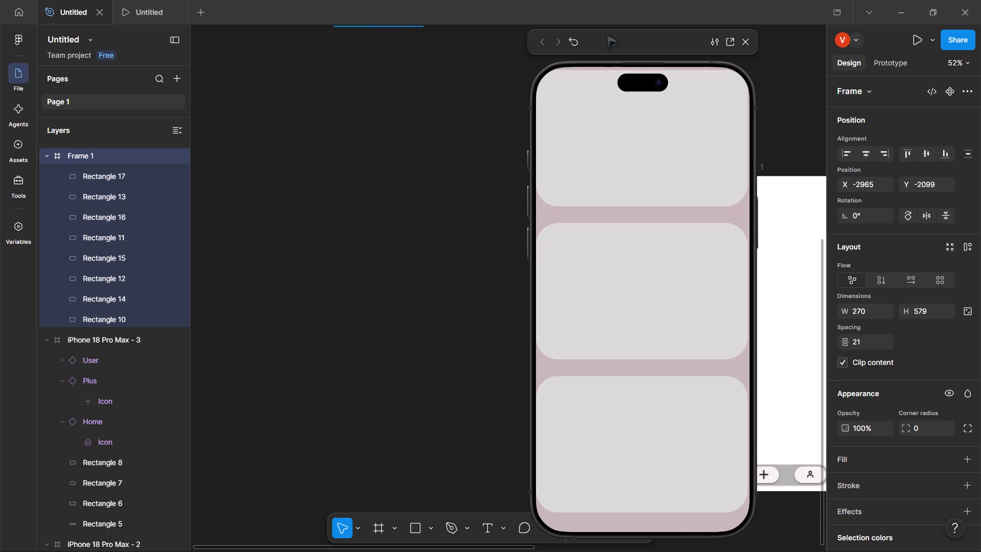
pyautogui.moveTo(607, 35); pyautogui.dragTo(548, 276)
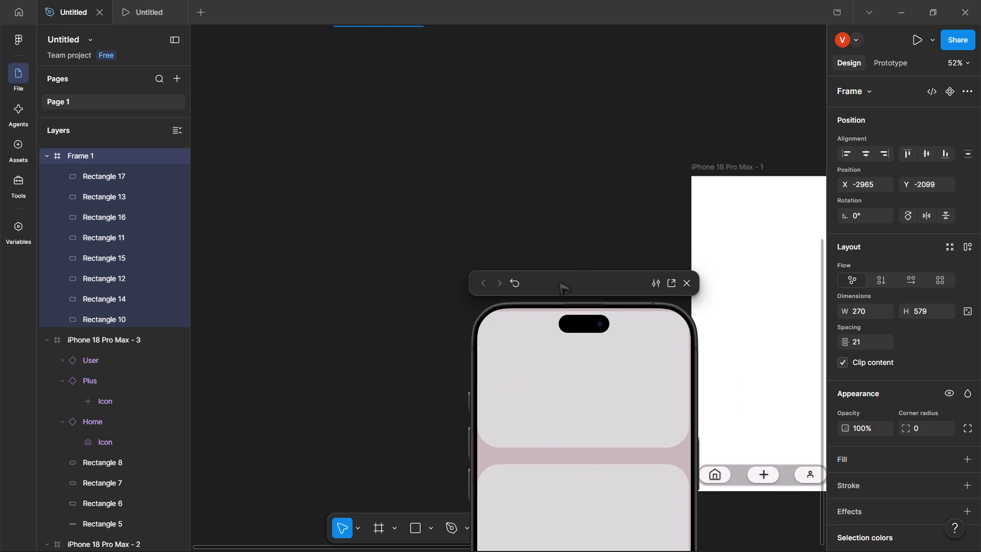
pyautogui.moveTo(559, 282); pyautogui.dragTo(572, 307)
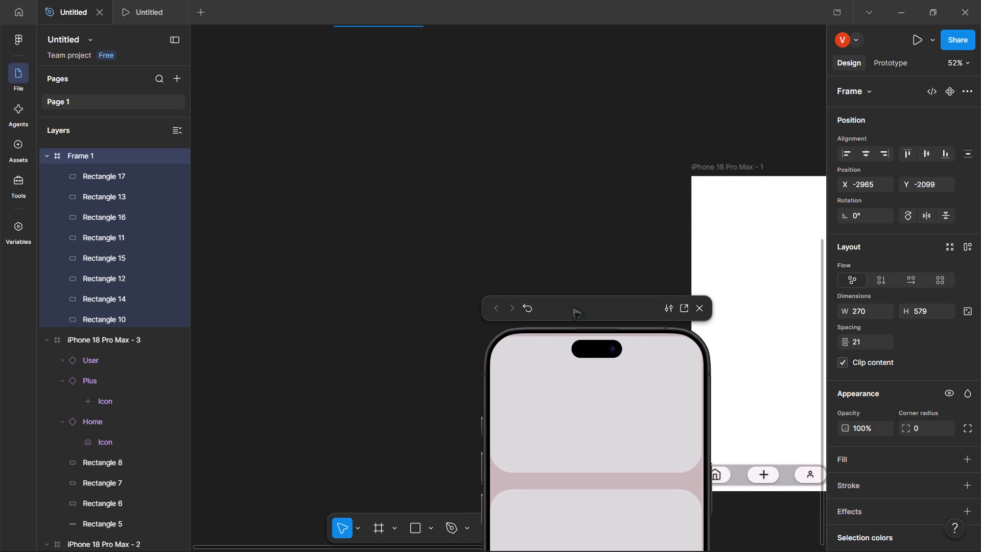
pyautogui.scroll(2, 464, 216)
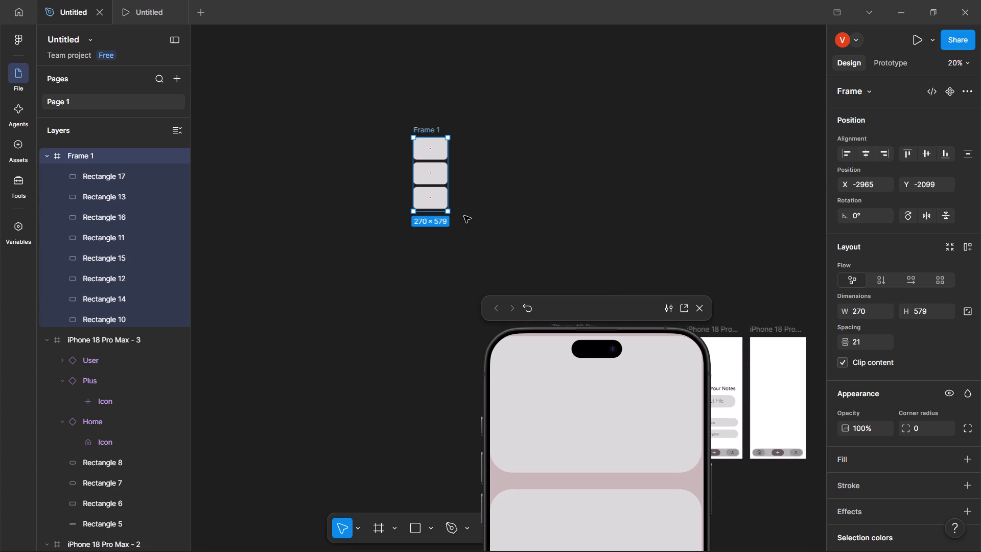
pyautogui.scroll(-2, 447, 199)
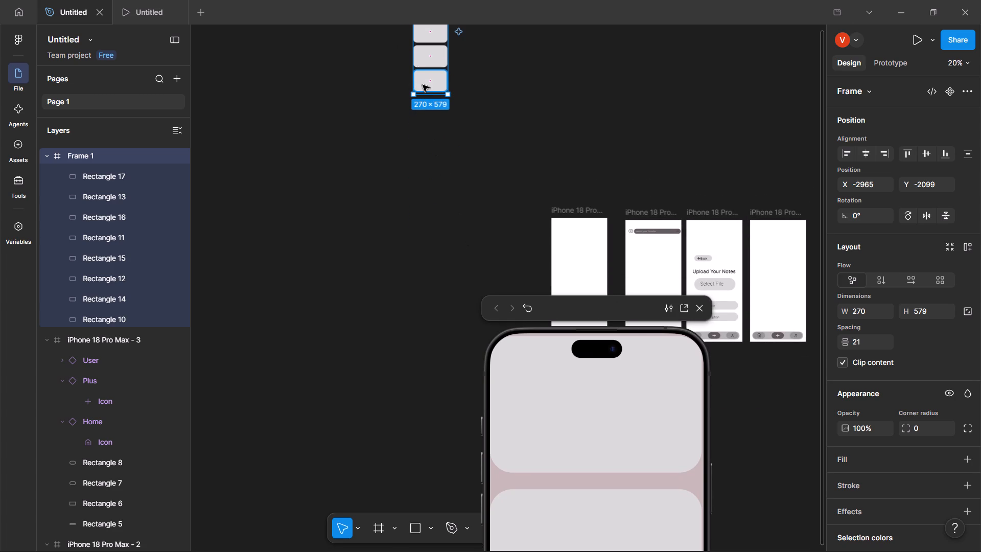
pyautogui.moveTo(423, 84); pyautogui.dragTo(573, 345)
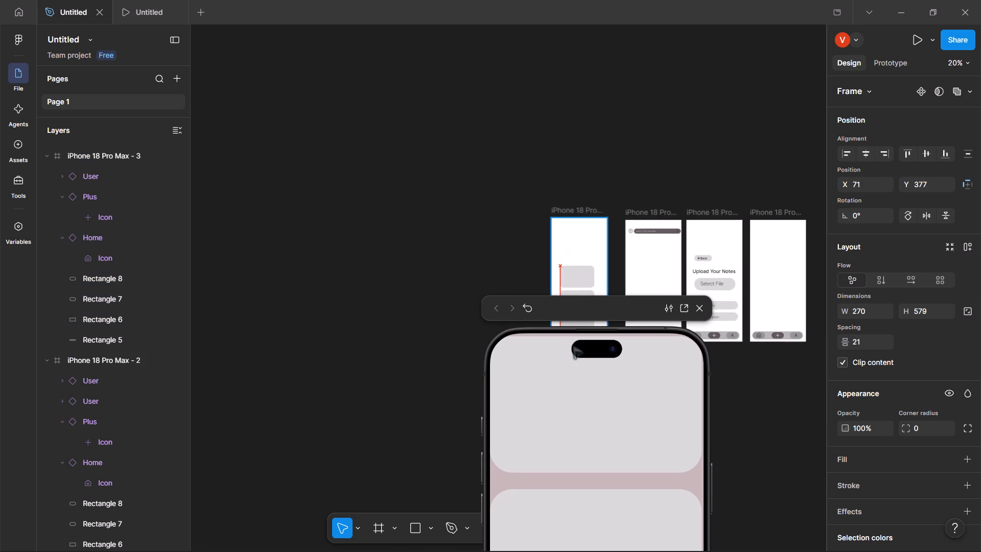
pyautogui.moveTo(573, 345); pyautogui.dragTo(573, 292)
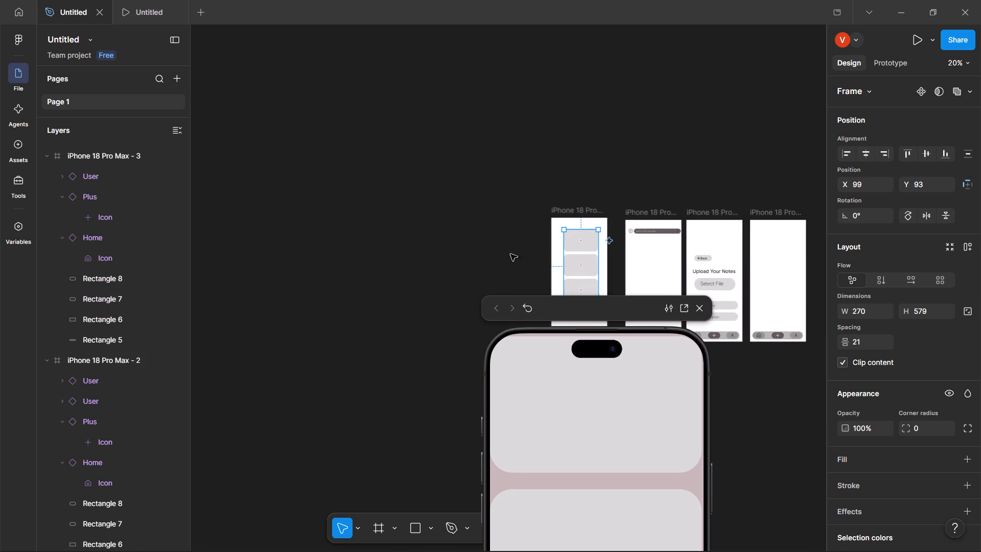
pyautogui.click(446, 219)
# Test scrolling the cards on the first screen in the full-size prototype, then return to the design file.
pyautogui.scroll(-3, 519, 189)
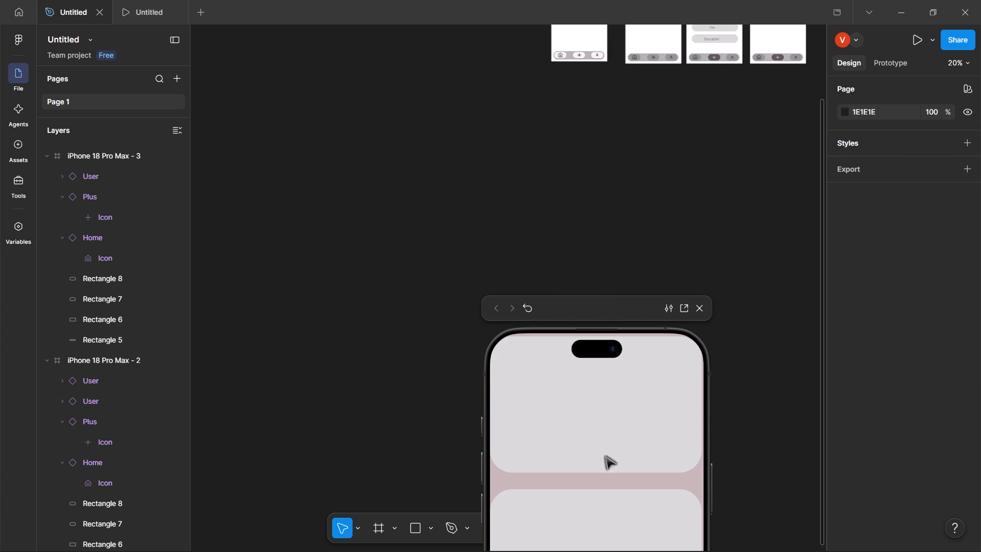
pyautogui.scroll(3, 498, 127)
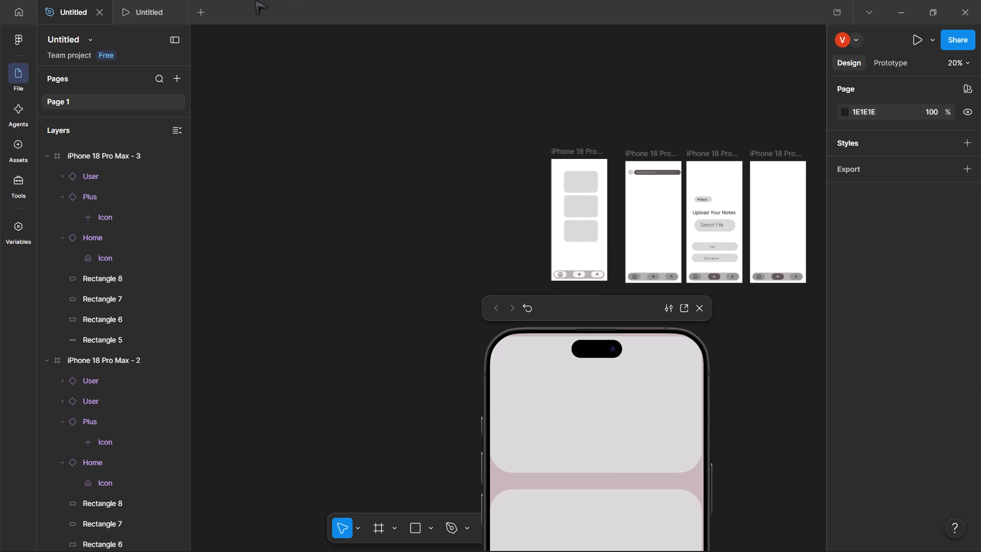
pyautogui.click(149, 6)
pyautogui.scroll(2, 395, 238)
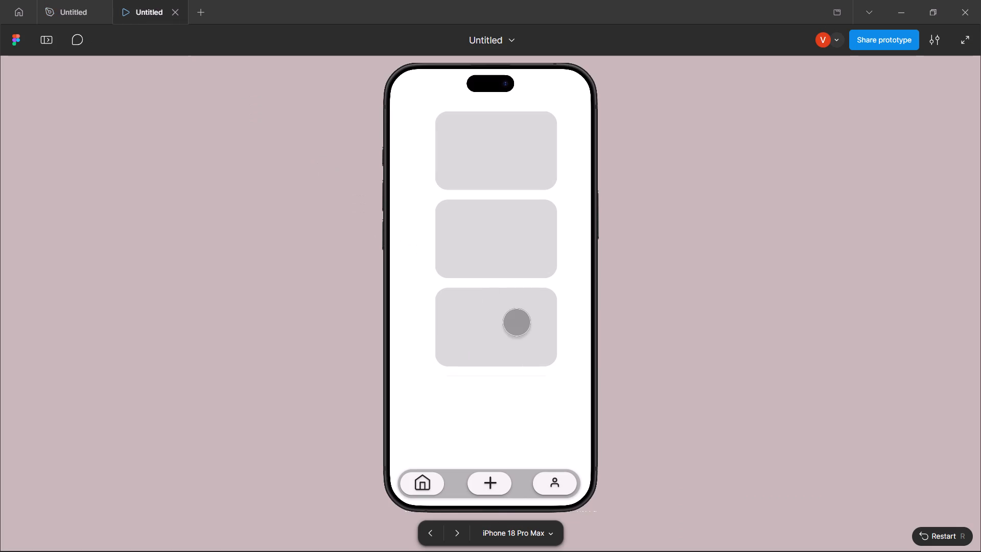
pyautogui.scroll(-10, 517, 322)
pyautogui.scroll(5, 517, 322)
pyautogui.scroll(-5, 517, 322)
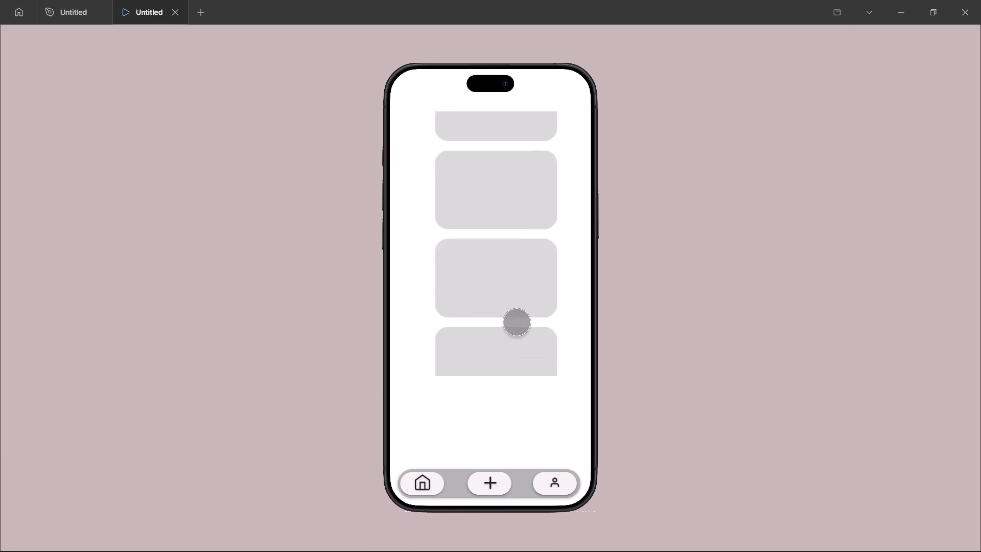
pyautogui.scroll(5, 517, 322)
pyautogui.hscroll(1, 517, 322)
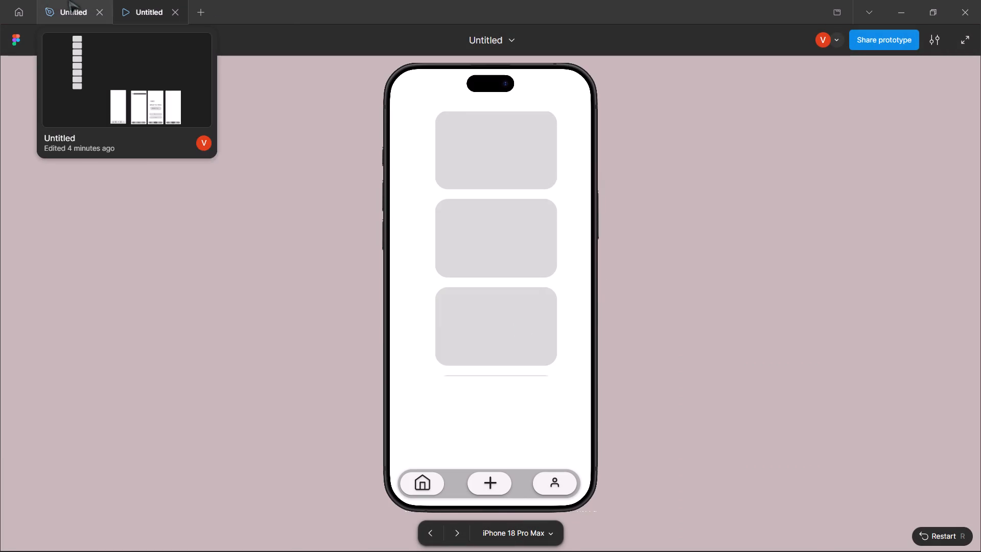
pyautogui.click(66, 0)
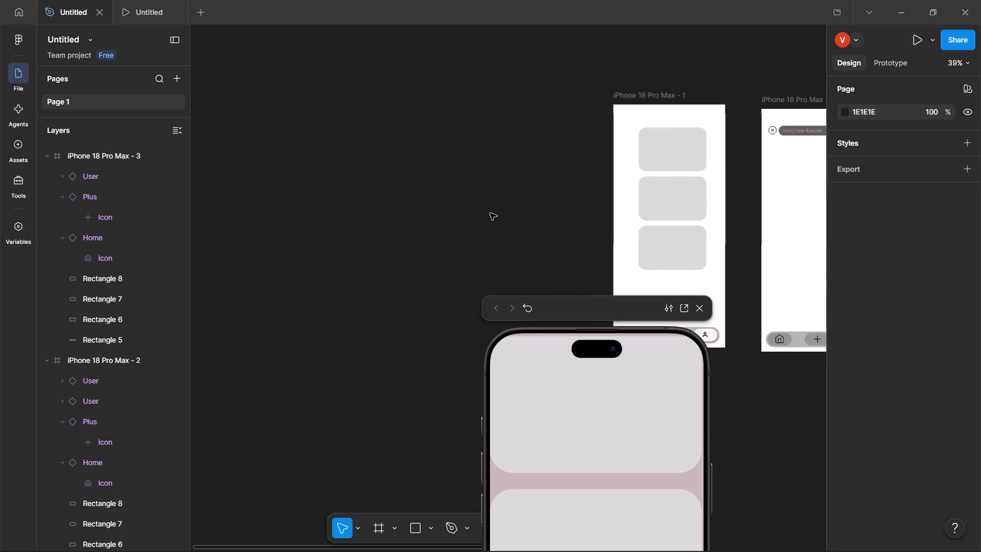
# Move the floating preview clear of the iPhone 18 Pro Max - 1 screen and test scrolling the cards in it.
pyautogui.hscroll(-4, 442, 192)
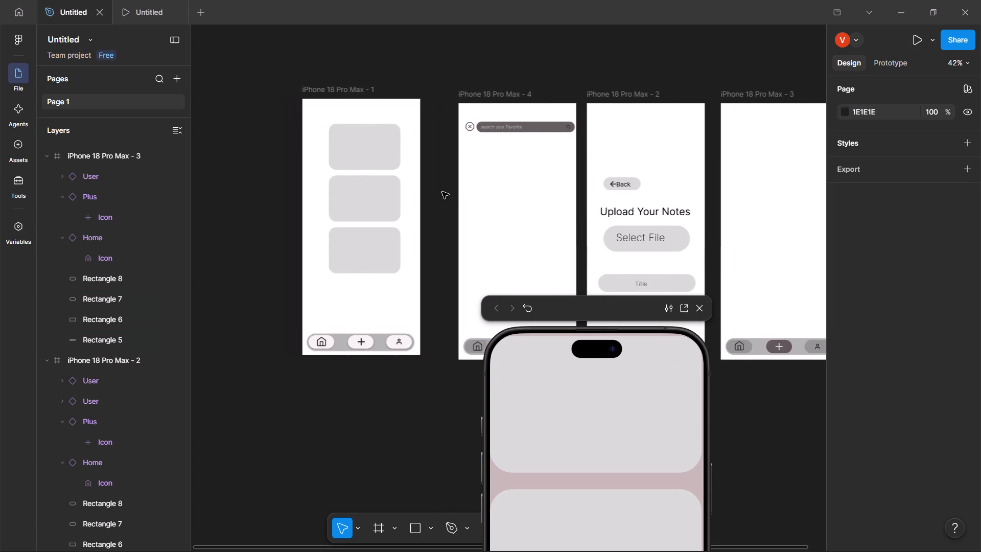
pyautogui.hscroll(2, 442, 192)
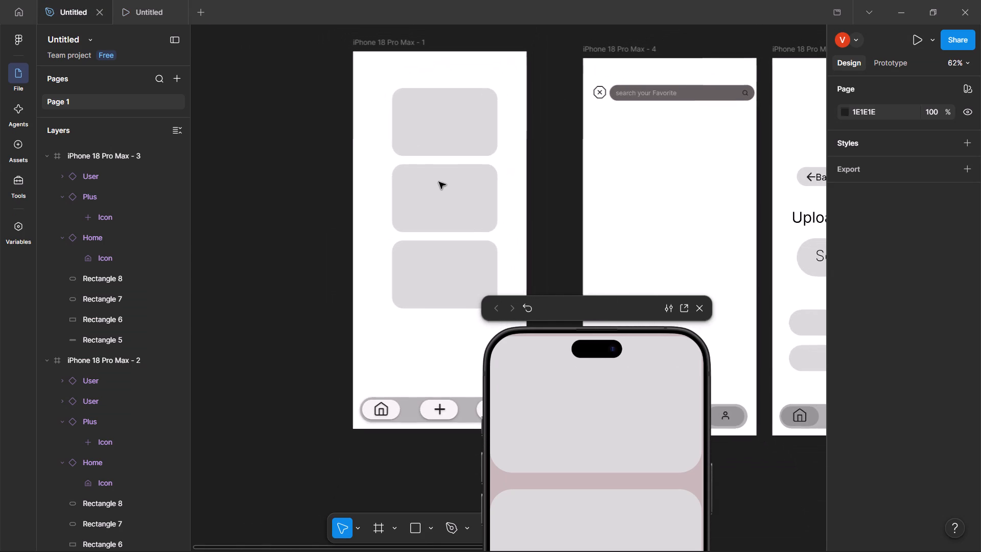
pyautogui.scroll(-4, 547, 392)
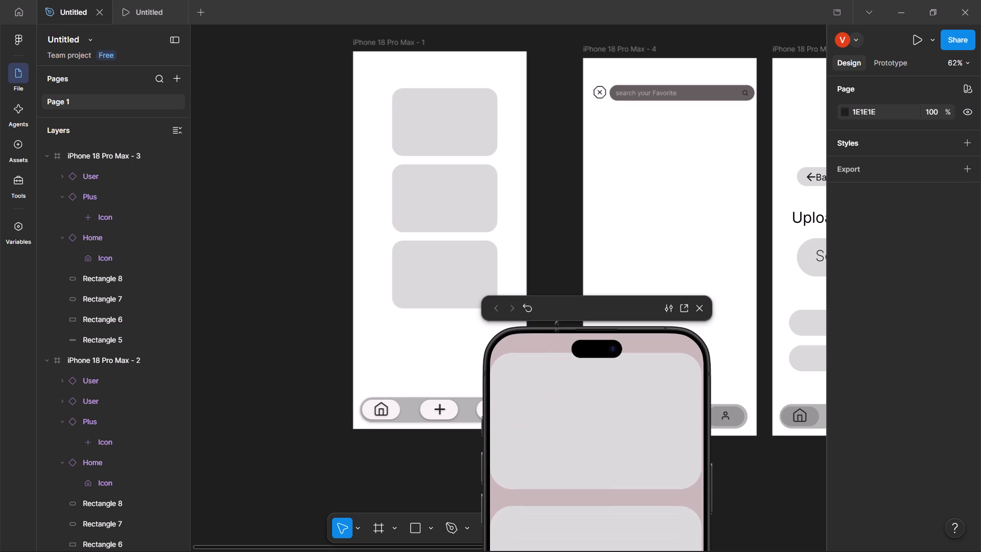
pyautogui.moveTo(567, 306); pyautogui.dragTo(676, 28)
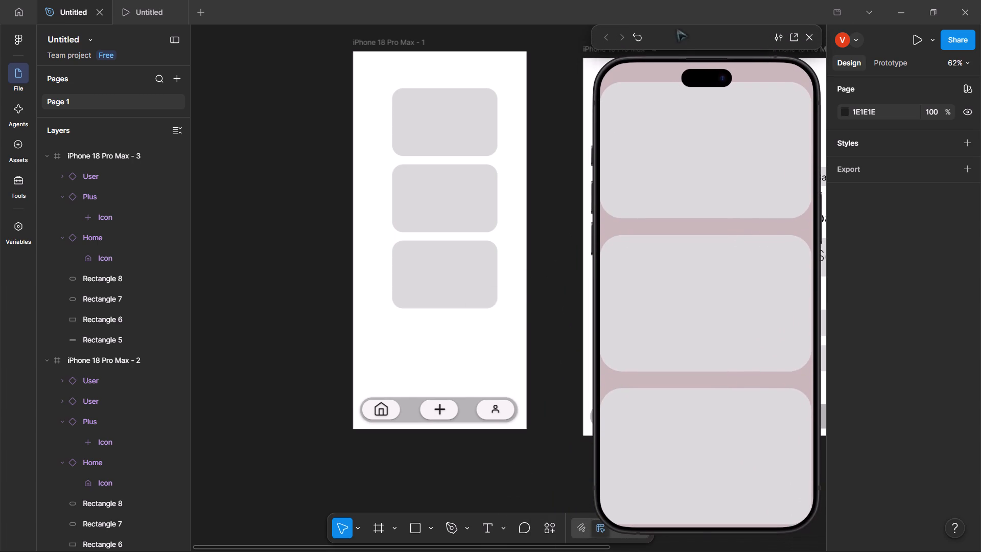
pyautogui.scroll(-3, 668, 154)
pyautogui.scroll(-4, 689, 211)
pyautogui.scroll(4, 689, 211)
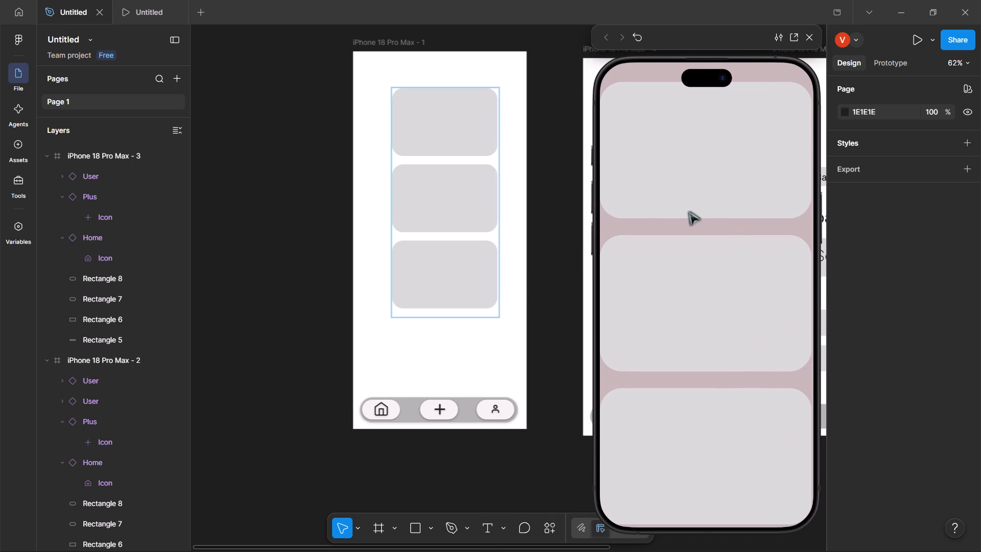
pyautogui.click(274, 323)
pyautogui.click(679, 310)
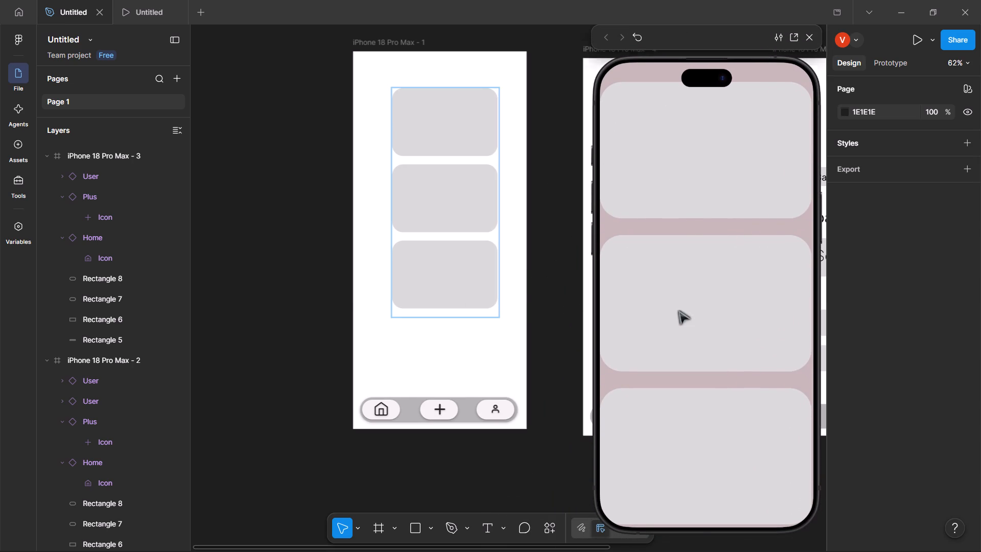
pyautogui.scroll(-4, 679, 310)
pyautogui.scroll(3, 679, 310)
pyautogui.click(679, 310)
pyautogui.scroll(-4, 679, 310)
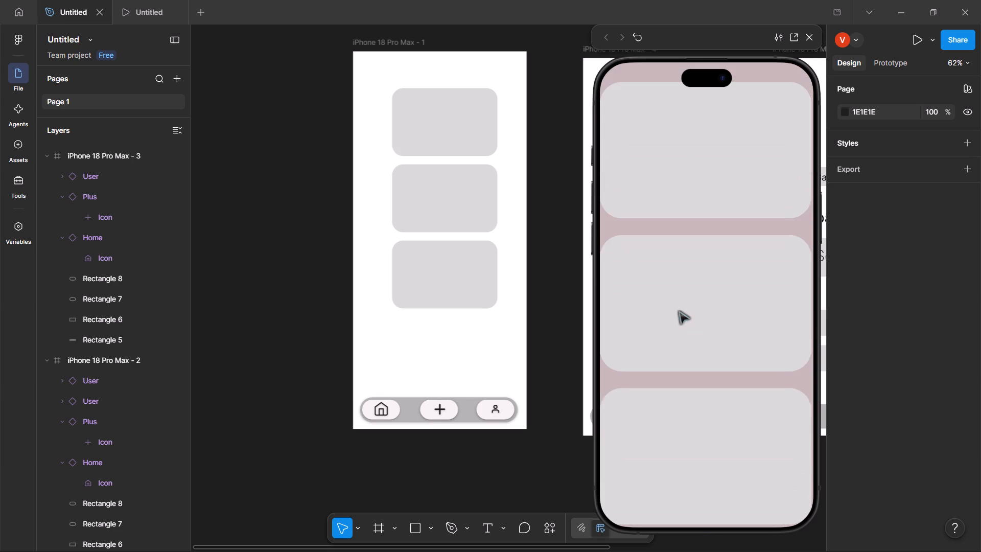
pyautogui.scroll(9, 679, 310)
pyautogui.scroll(-6, 679, 310)
pyautogui.scroll(6, 679, 310)
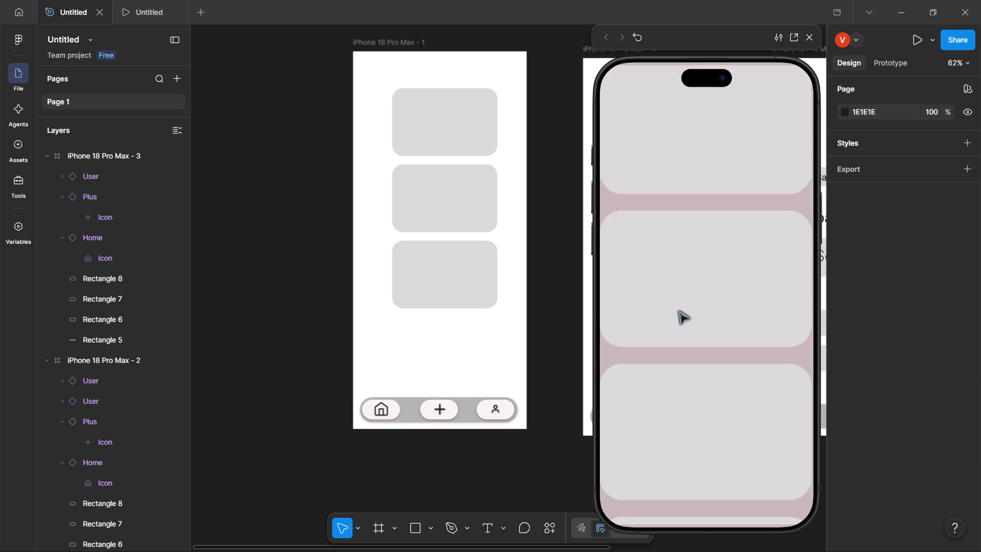
# Enlarge Frame 1 to about 310 × 751 so it extends down to just above the navigation bar.
pyautogui.click(429, 242)
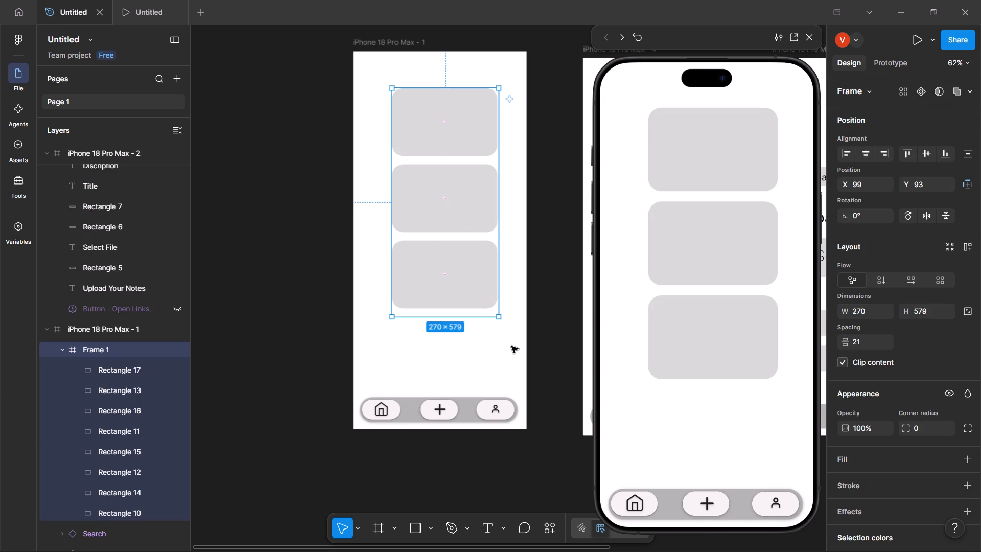
pyautogui.moveTo(501, 315); pyautogui.dragTo(515, 362)
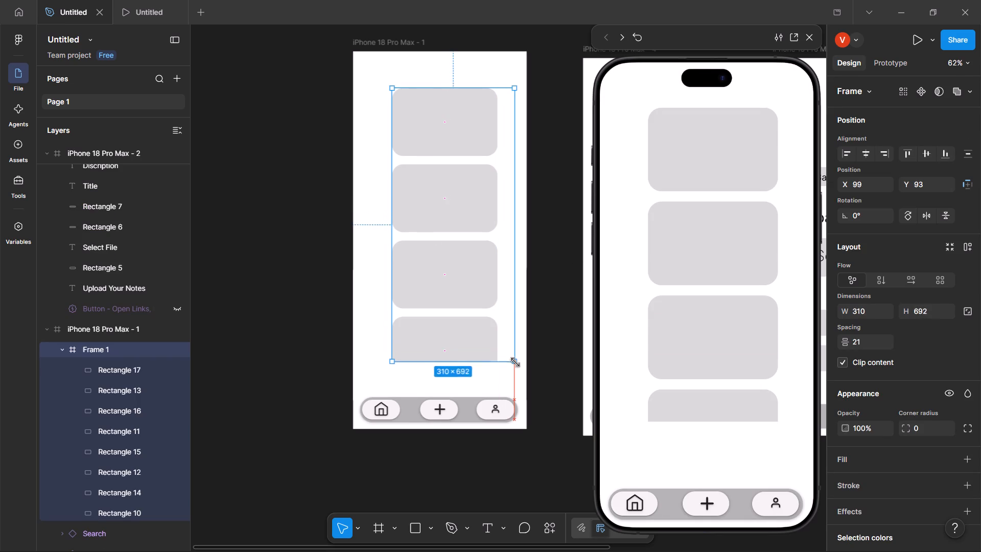
pyautogui.moveTo(515, 362); pyautogui.dragTo(515, 381)
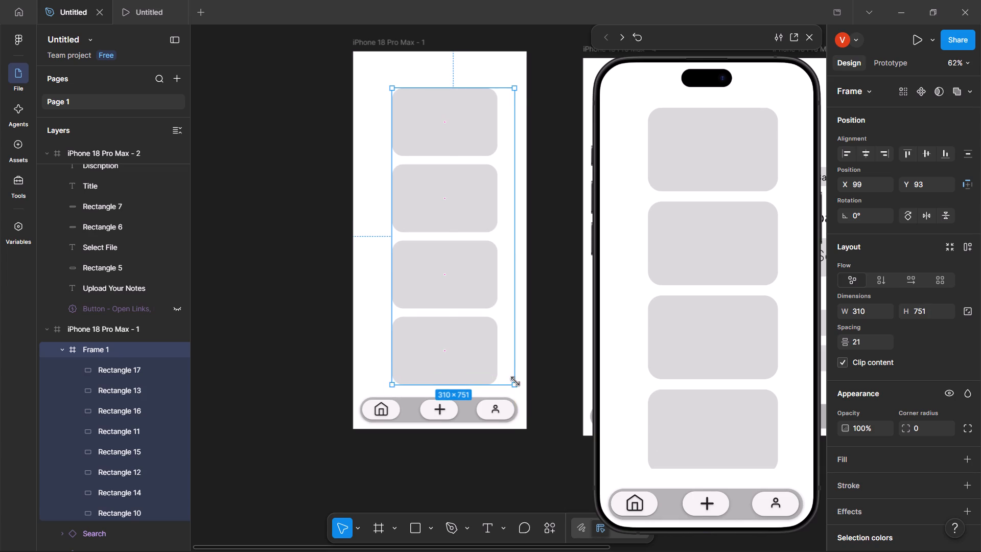
# Widen Frame 1 to about 408 within the phone screen, with its left edge at about X 18.
pyautogui.moveTo(392, 242); pyautogui.dragTo(360, 240)
pyautogui.moveTo(431, 210); pyautogui.dragTo(432, 210)
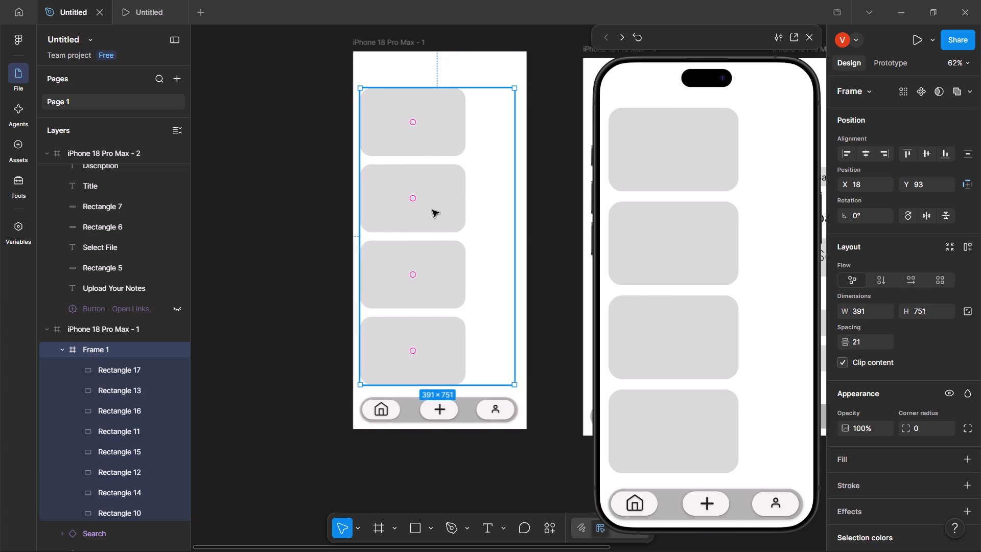
pyautogui.moveTo(432, 210); pyautogui.dragTo(456, 210)
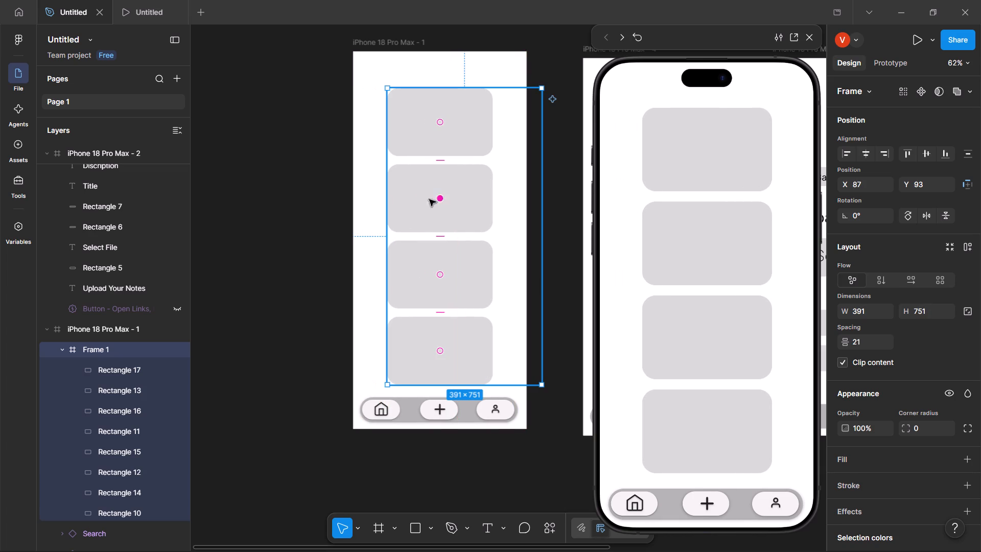
pyautogui.moveTo(387, 211); pyautogui.dragTo(364, 211)
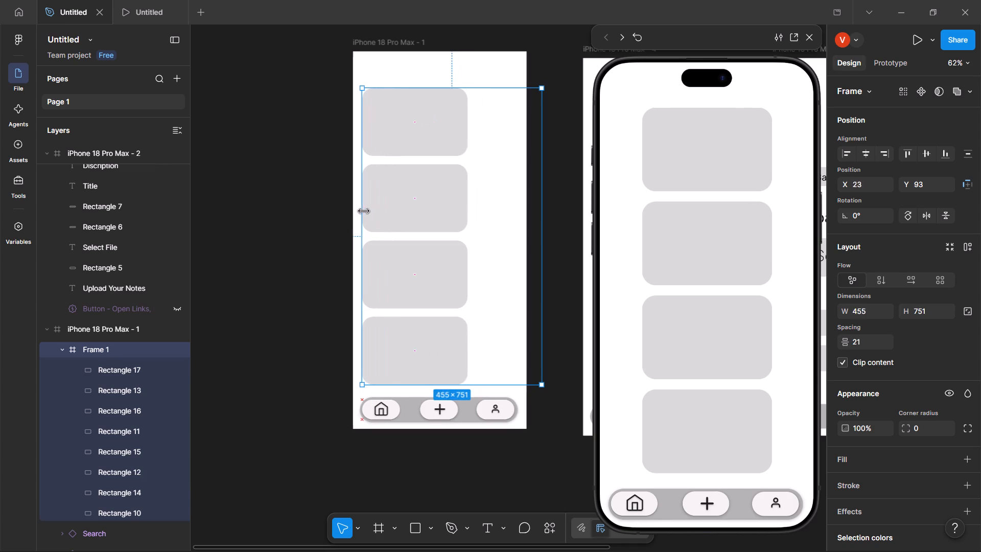
pyautogui.moveTo(364, 211); pyautogui.dragTo(370, 213)
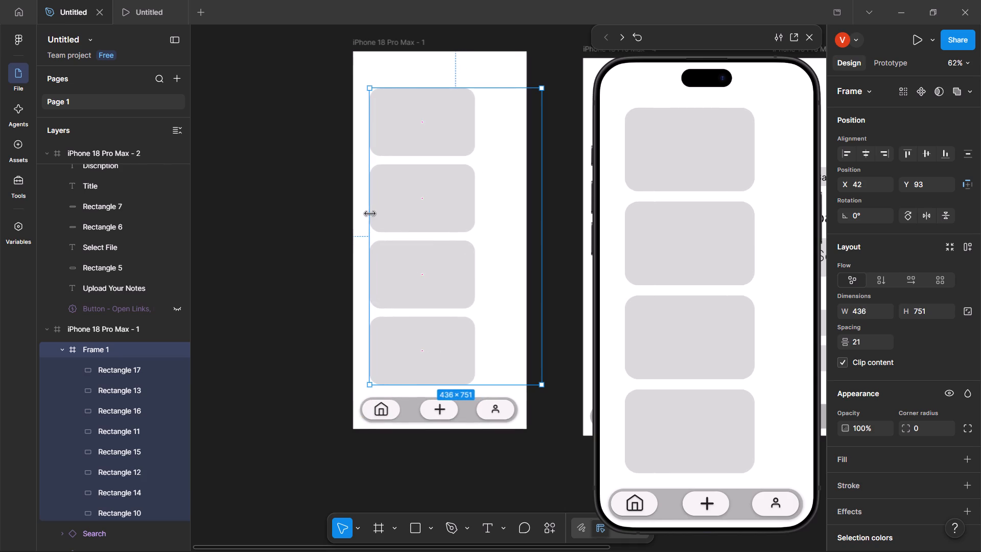
pyautogui.moveTo(370, 213); pyautogui.dragTo(361, 212)
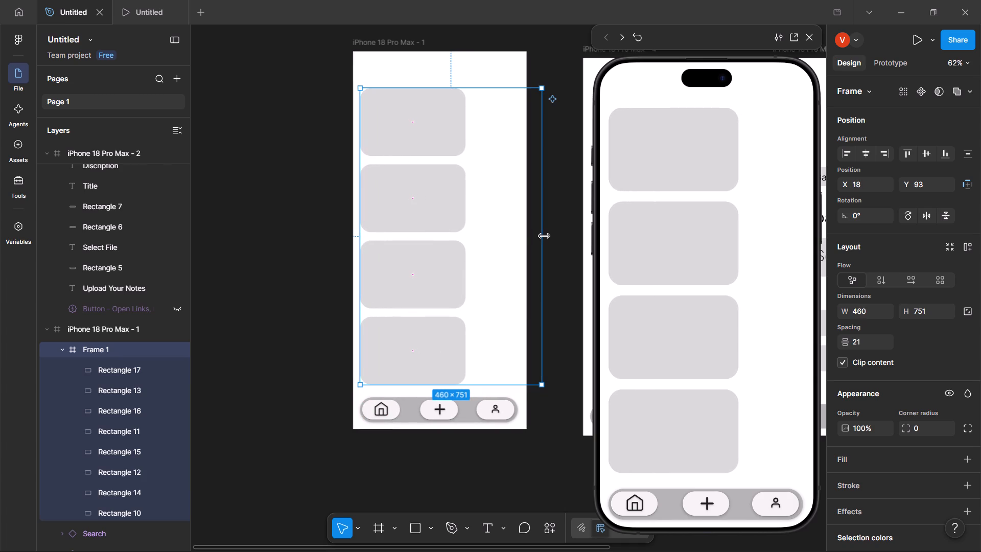
pyautogui.moveTo(544, 236); pyautogui.dragTo(521, 234)
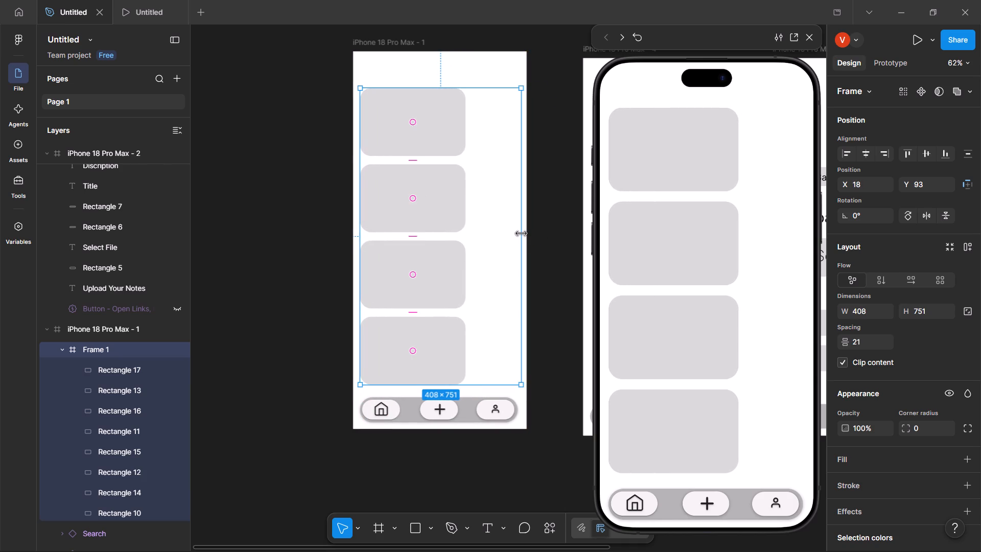
# Extend Frame 1's top edge upward to about Y 58, making the frame about 786 tall.
pyautogui.moveTo(451, 86); pyautogui.dragTo(452, 80)
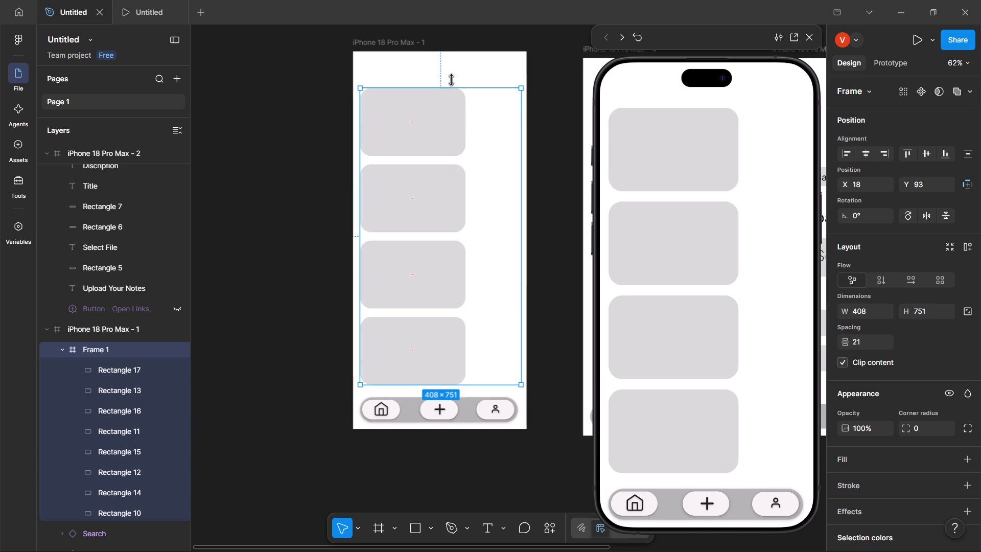
pyautogui.moveTo(452, 80); pyautogui.dragTo(463, 70)
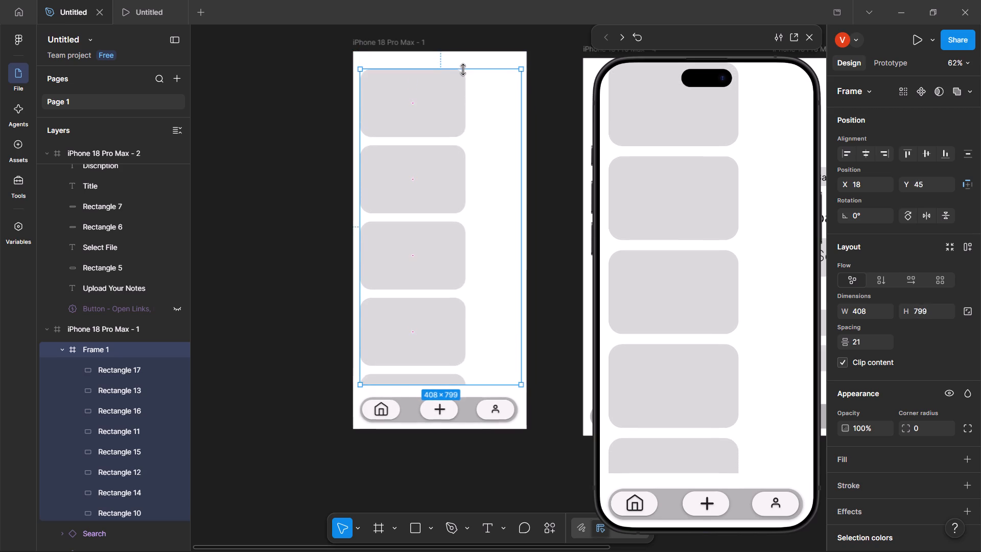
pyautogui.moveTo(463, 70); pyautogui.dragTo(467, 80)
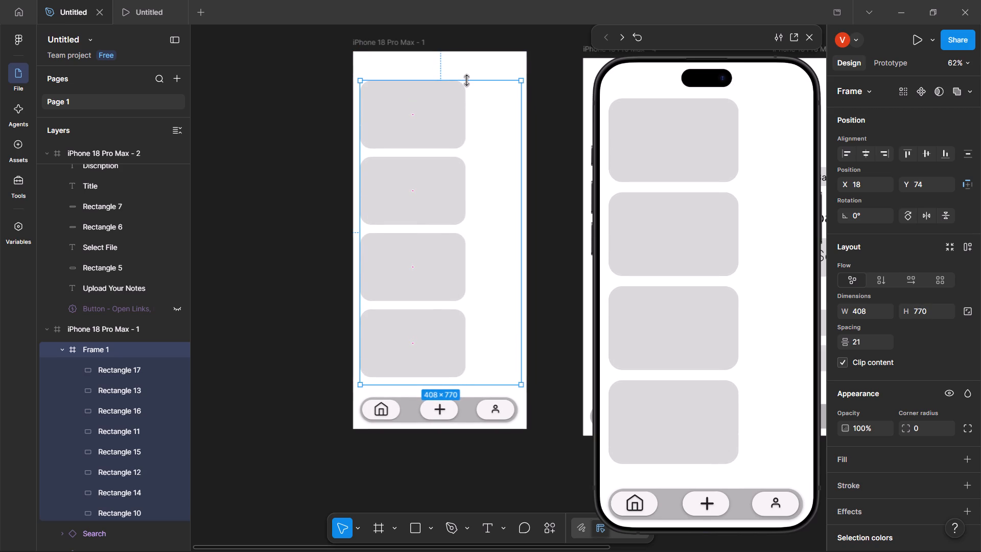
pyautogui.moveTo(467, 80); pyautogui.dragTo(469, 74)
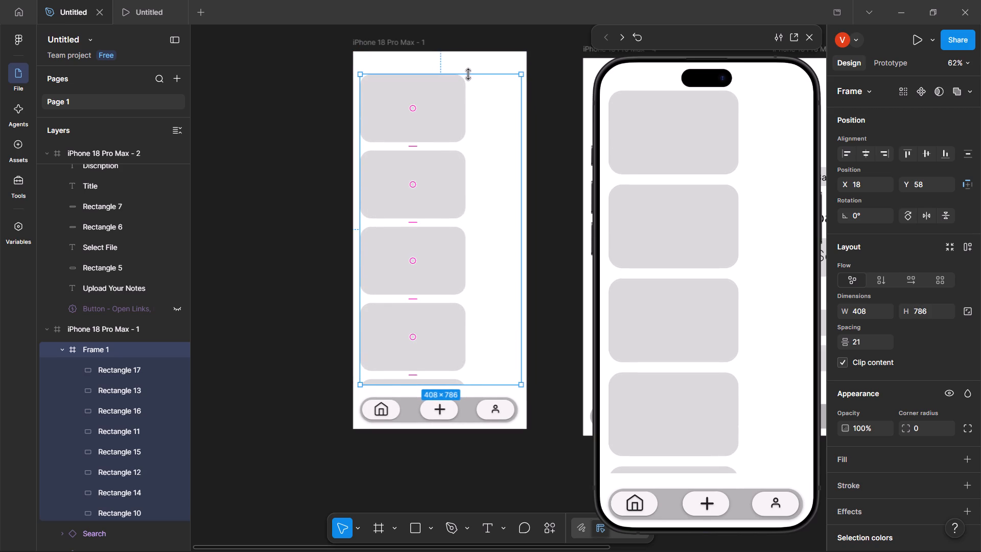
# Move Frame 1 with its cards to about X 71, Y 53 on the iPhone 18 Pro Max - 1 screen.
pyautogui.moveTo(383, 173); pyautogui.dragTo(405, 171)
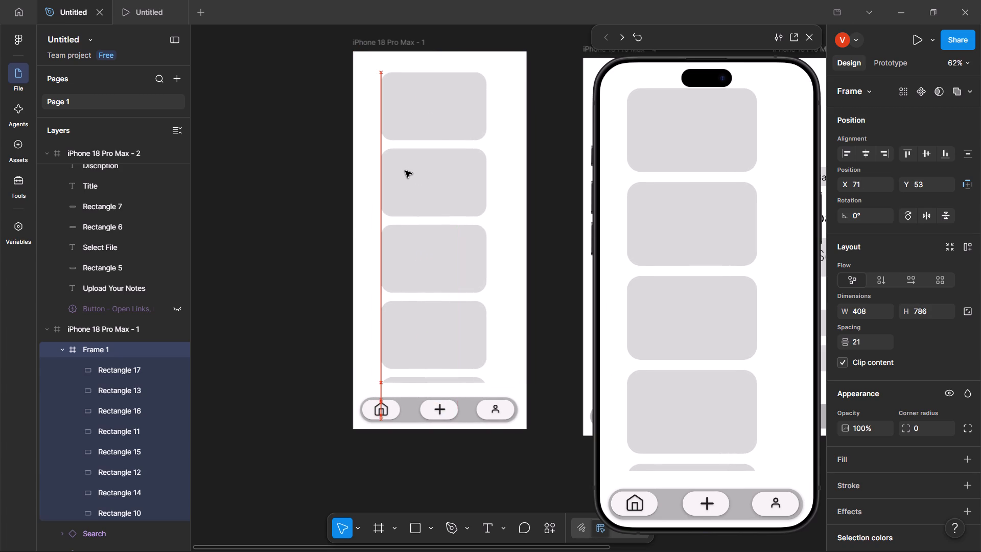
pyautogui.moveTo(405, 171); pyautogui.dragTo(406, 171)
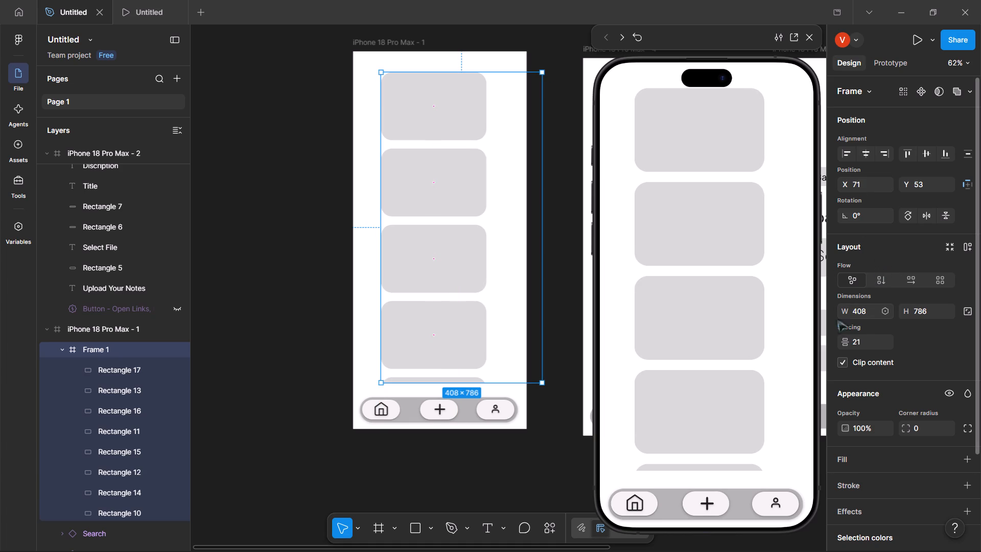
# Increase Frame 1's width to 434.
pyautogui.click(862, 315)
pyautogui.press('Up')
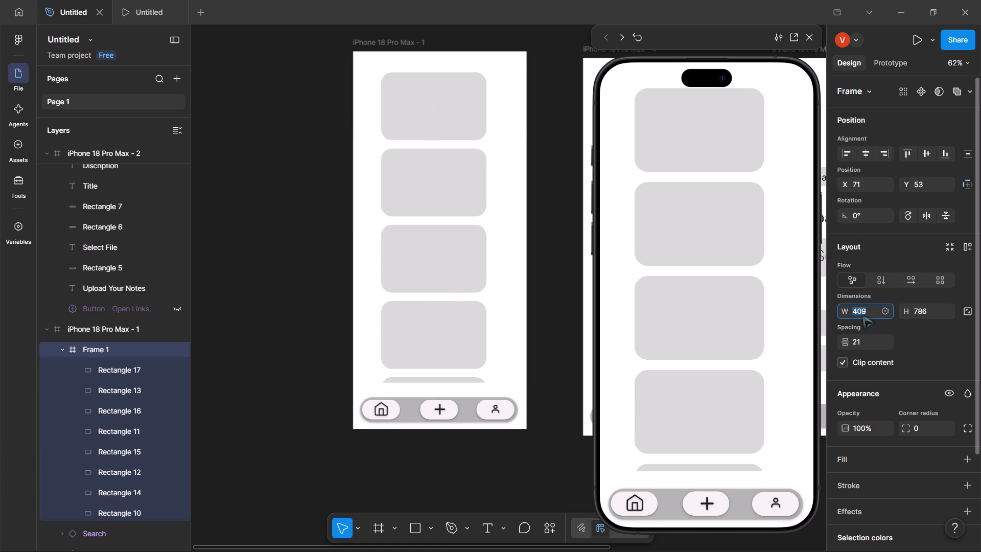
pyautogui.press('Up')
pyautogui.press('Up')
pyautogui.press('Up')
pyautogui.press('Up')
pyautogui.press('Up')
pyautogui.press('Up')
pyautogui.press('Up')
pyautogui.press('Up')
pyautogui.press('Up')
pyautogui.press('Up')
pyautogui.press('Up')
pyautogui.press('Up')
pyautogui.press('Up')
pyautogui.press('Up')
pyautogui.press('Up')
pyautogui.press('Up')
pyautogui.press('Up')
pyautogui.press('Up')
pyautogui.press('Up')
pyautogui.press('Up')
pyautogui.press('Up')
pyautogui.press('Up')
# Nudge the third card, Rectangle 14, up to Y 385 inside Frame 1 and deselect it.
pyautogui.click(415, 245)
pyautogui.doubleClick(415, 245)
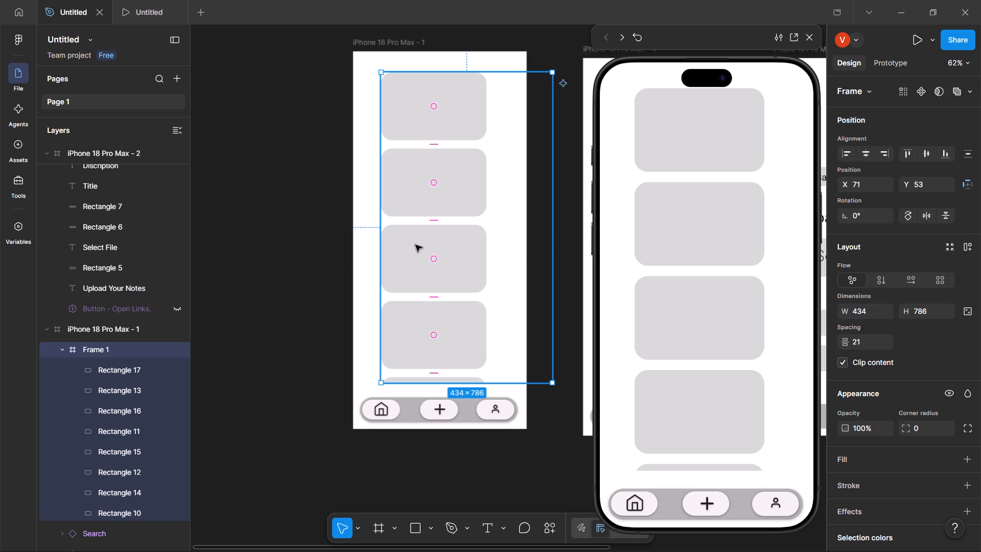
pyautogui.press('Up')
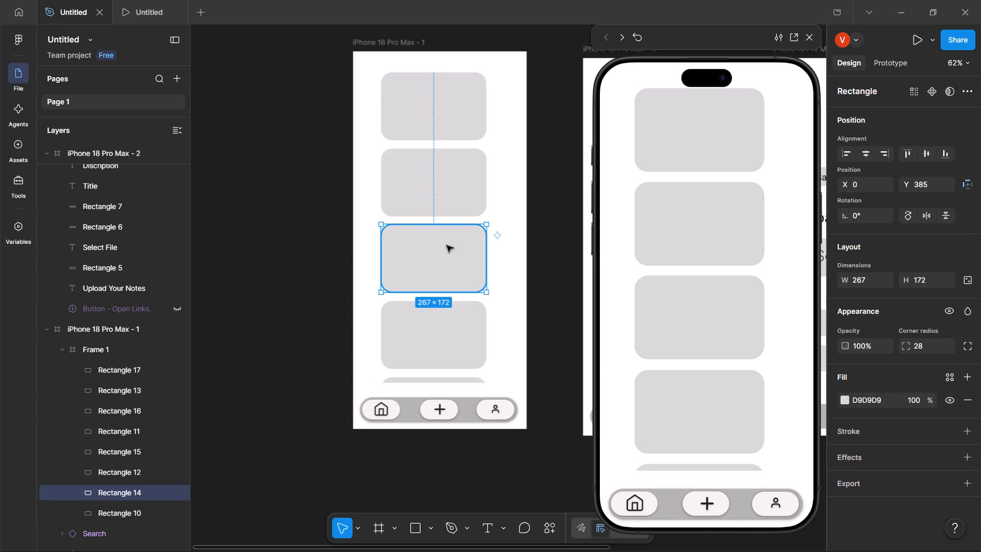
pyautogui.click(302, 380)
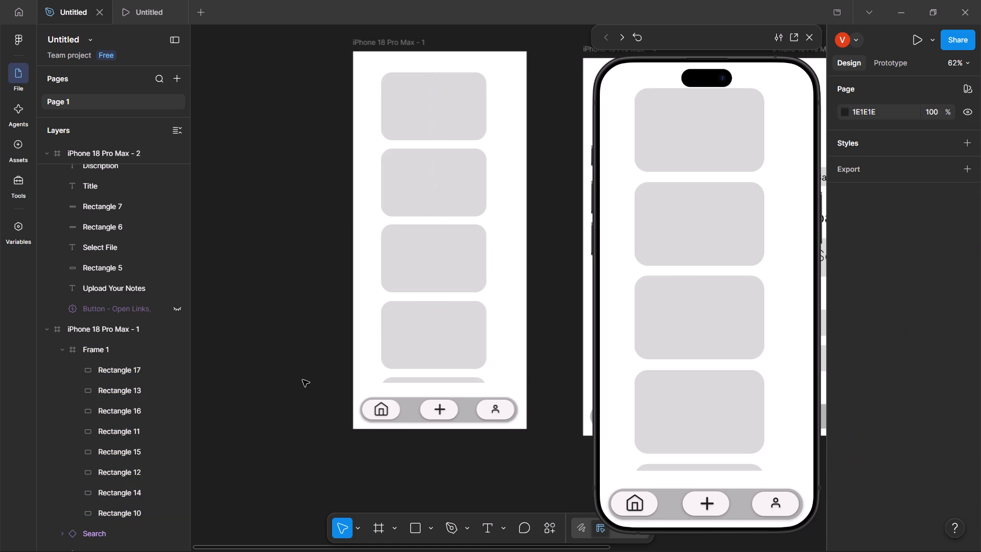
# Resize Frame 1 to 440 × 786 so it spans the full width of the phone screen from X 0.
pyautogui.click(447, 293)
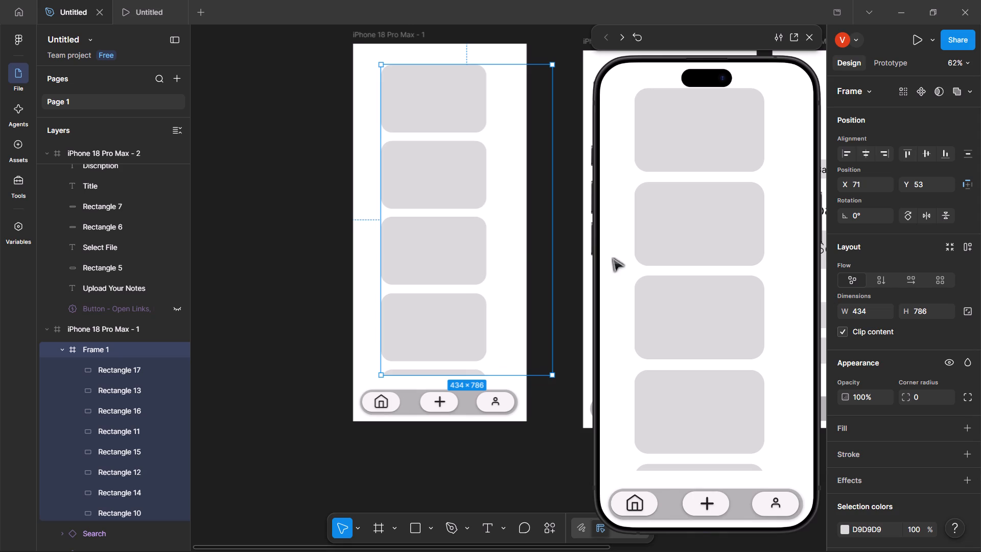
pyautogui.moveTo(555, 264); pyautogui.dragTo(520, 277)
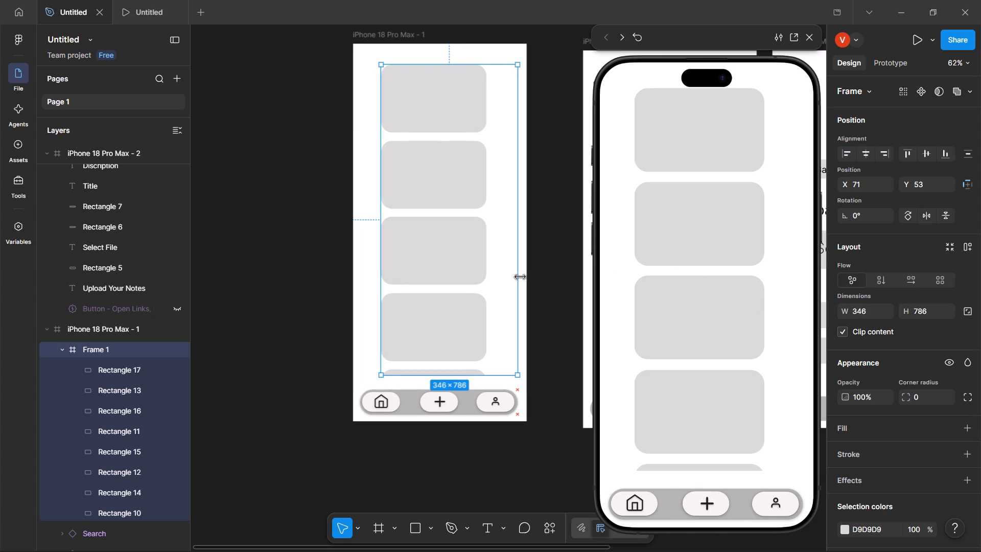
pyautogui.moveTo(520, 277); pyautogui.dragTo(523, 278)
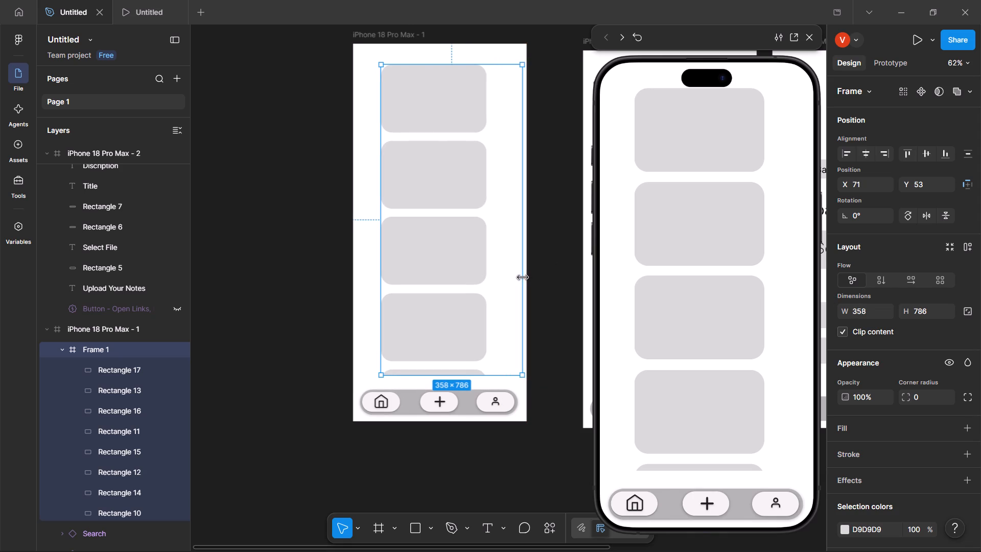
pyautogui.moveTo(523, 278); pyautogui.dragTo(529, 278)
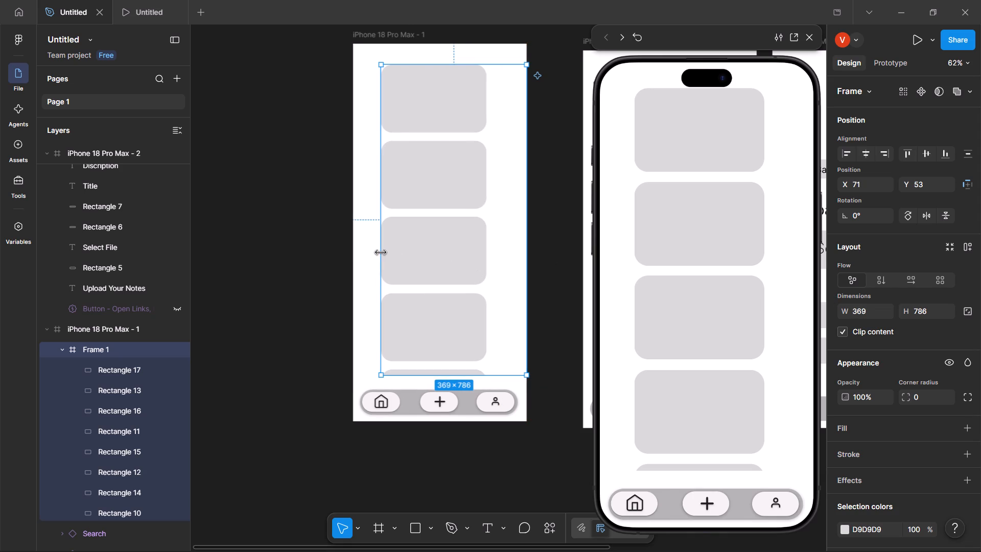
pyautogui.moveTo(381, 252); pyautogui.dragTo(354, 258)
pyautogui.click(414, 246)
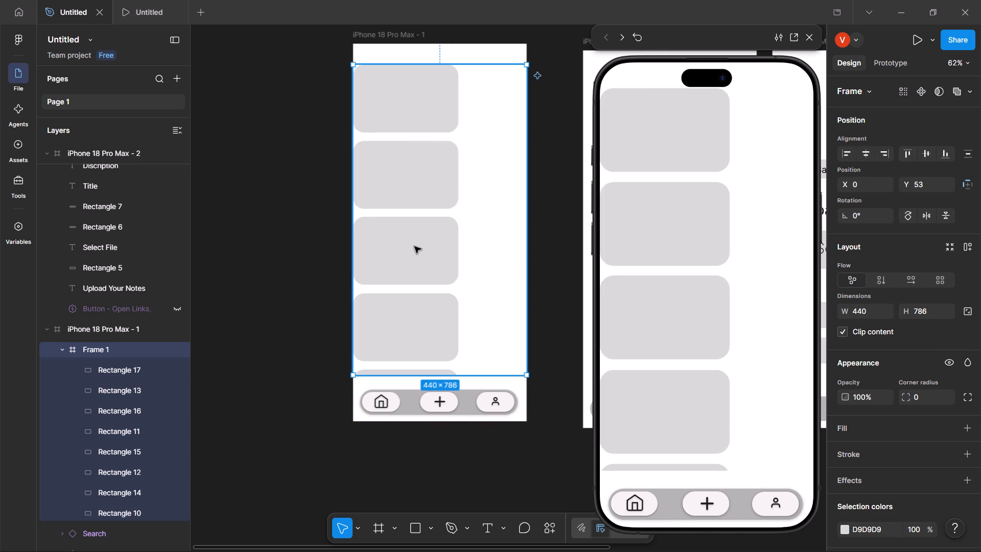
# Check where Rectangle 17 lies below the screen and test scrolling the cards up and down in the preview.
pyautogui.click(132, 374)
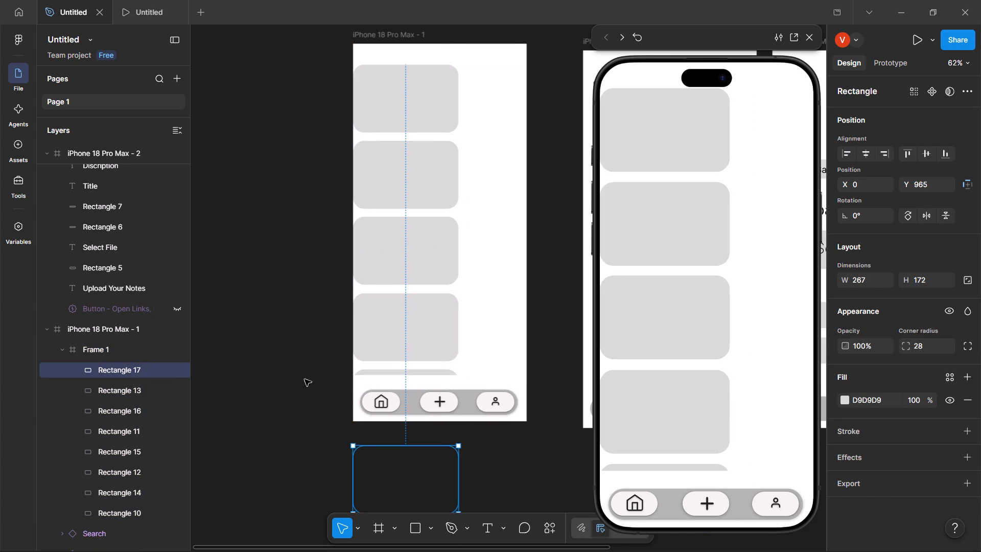
pyautogui.scroll(-3, 457, 357)
pyautogui.scroll(3, 457, 357)
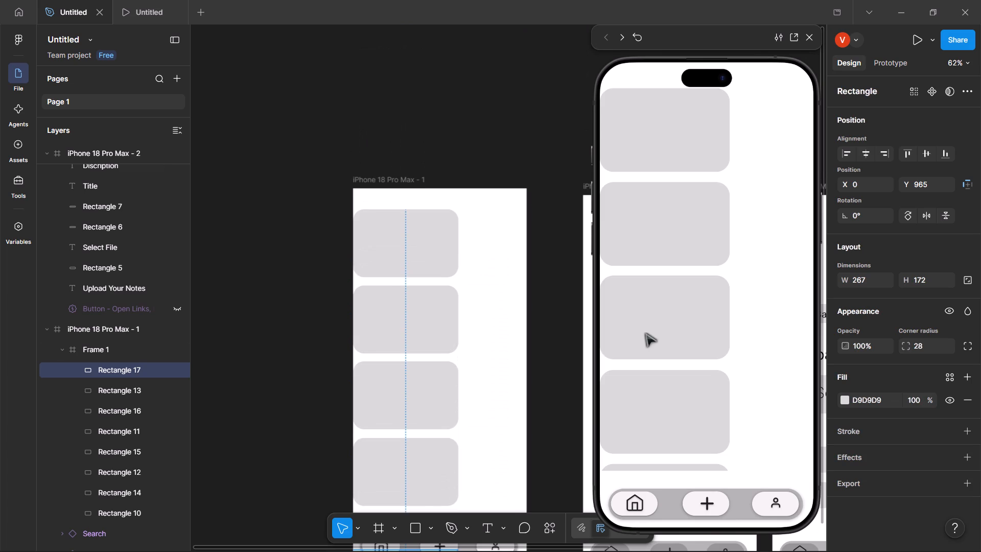
pyautogui.scroll(-6, 645, 333)
pyautogui.scroll(3, 645, 333)
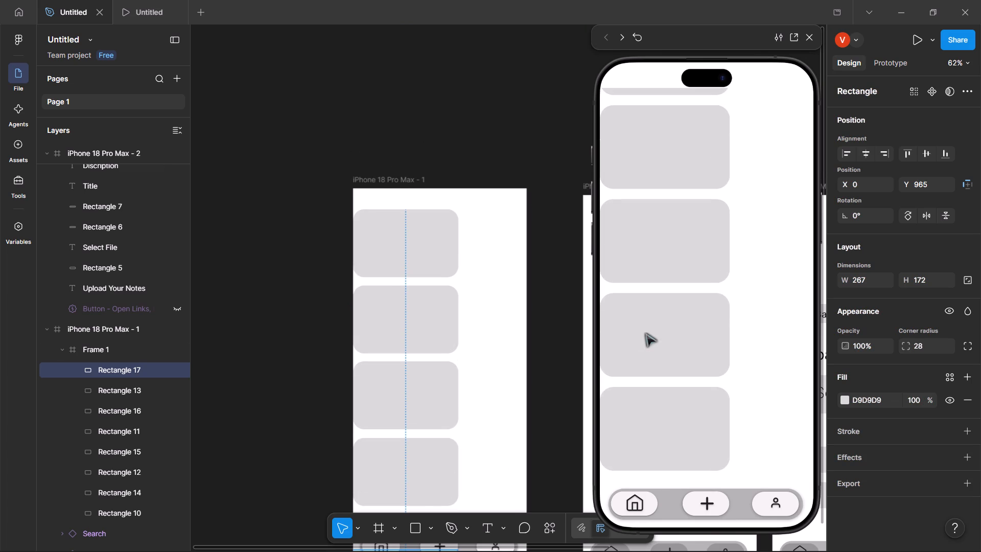
pyautogui.scroll(8, 645, 333)
pyautogui.scroll(11, 672, 278)
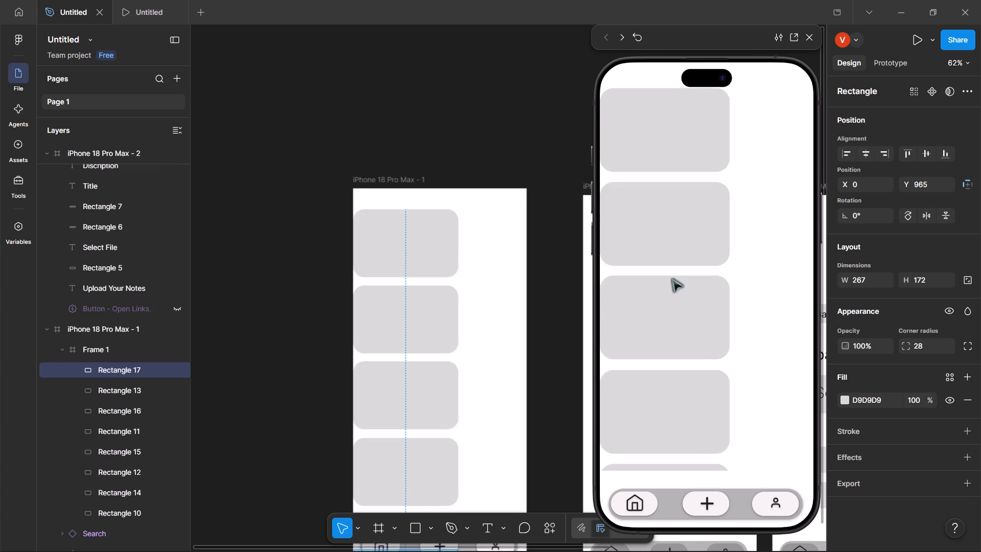
pyautogui.scroll(-4, 672, 278)
pyautogui.scroll(7, 672, 278)
pyautogui.scroll(-4, 672, 278)
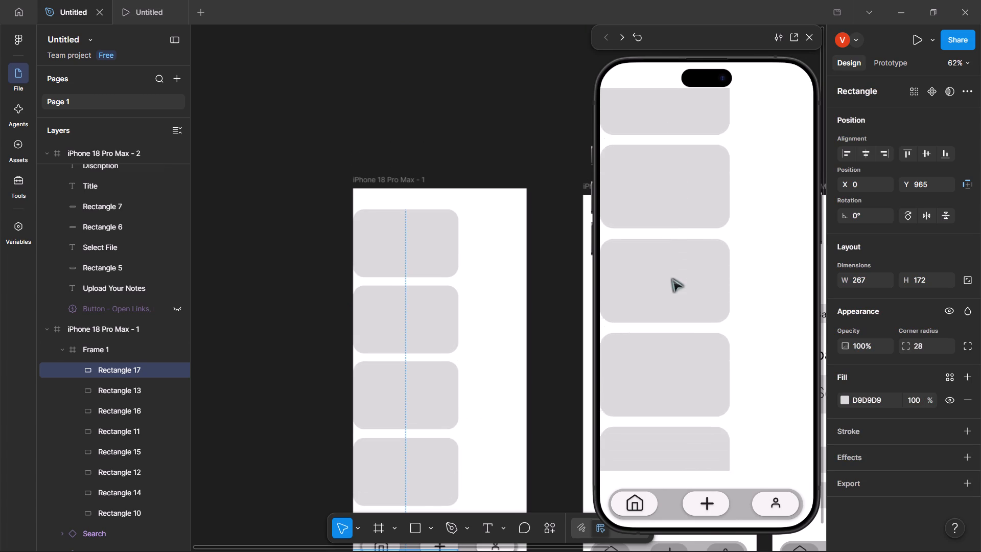
pyautogui.scroll(-5, 672, 278)
pyautogui.scroll(3, 672, 278)
pyautogui.scroll(-5, 672, 278)
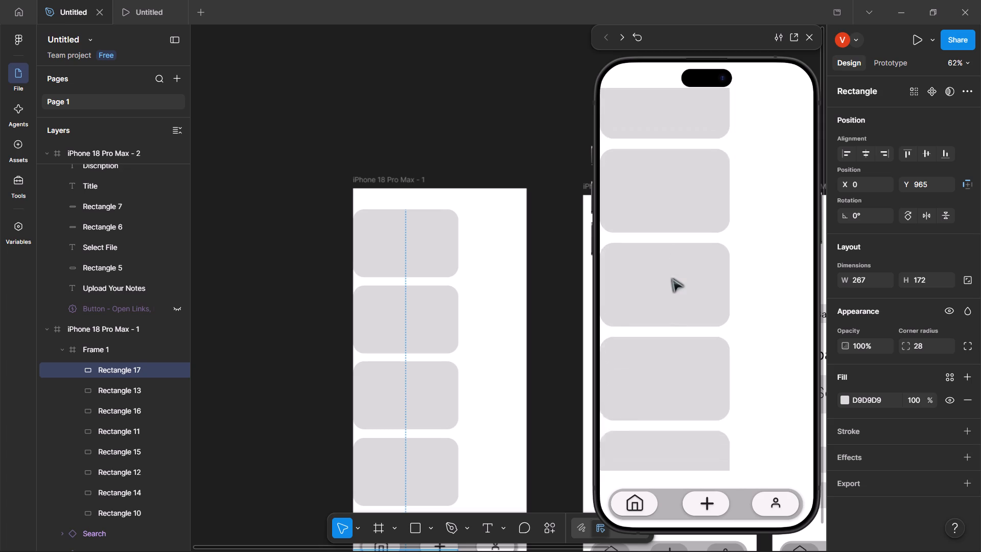
pyautogui.scroll(7, 672, 278)
# Widen the top card, Rectangle 10, to about 418 × 172 and place it at about X 0, Y 11 in Frame 1.
pyautogui.moveTo(403, 236); pyautogui.dragTo(430, 236)
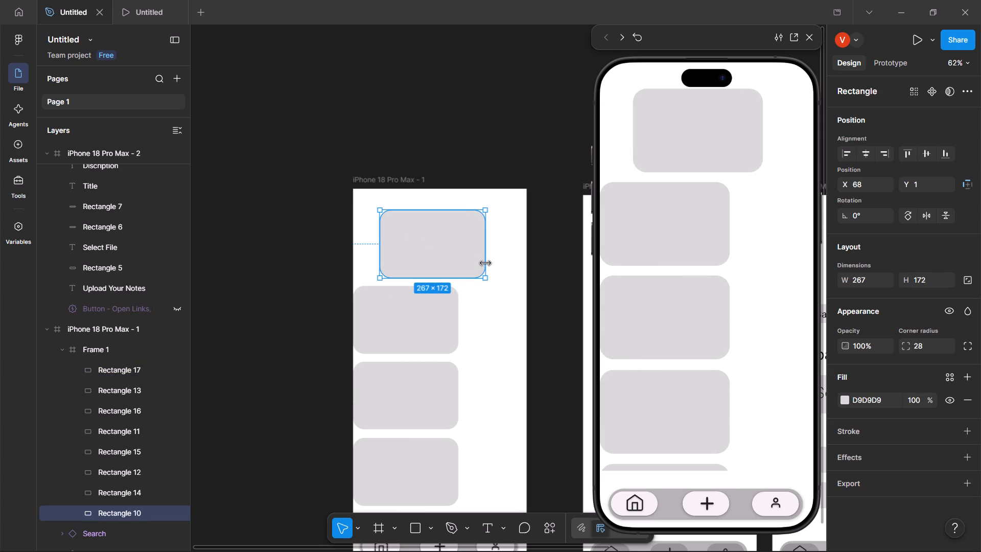
pyautogui.moveTo(485, 263); pyautogui.dragTo(518, 258)
pyautogui.moveTo(379, 250); pyautogui.dragTo(371, 250)
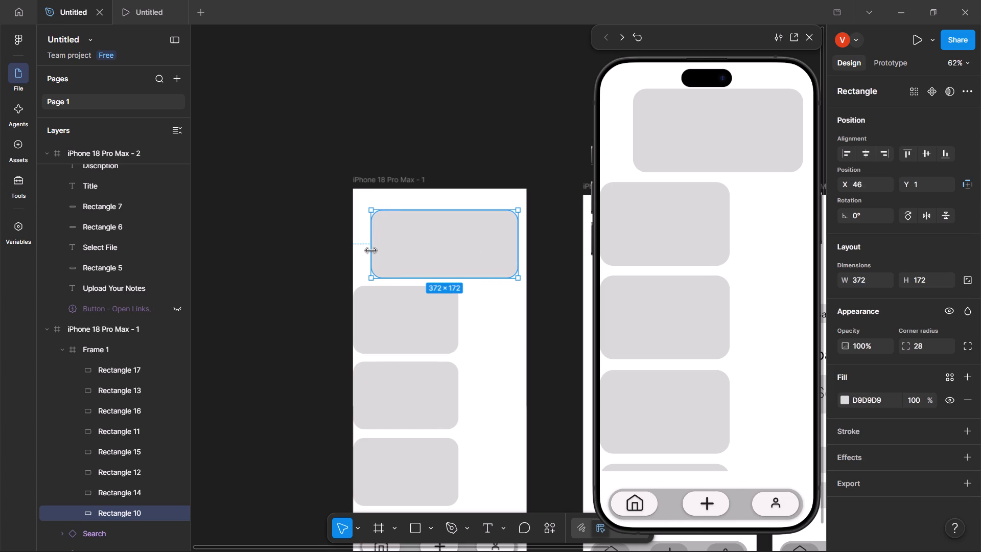
pyautogui.moveTo(371, 250); pyautogui.dragTo(352, 249)
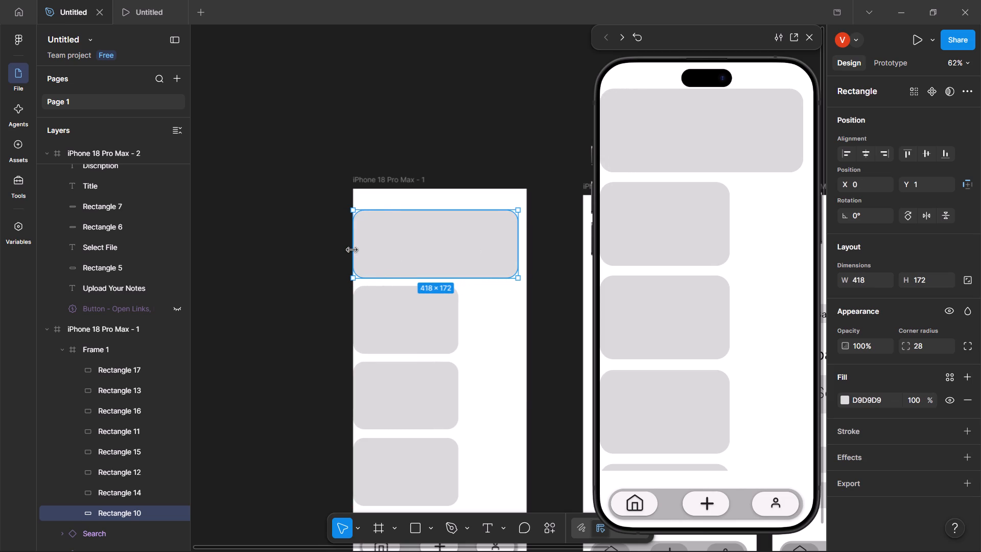
pyautogui.click(394, 236)
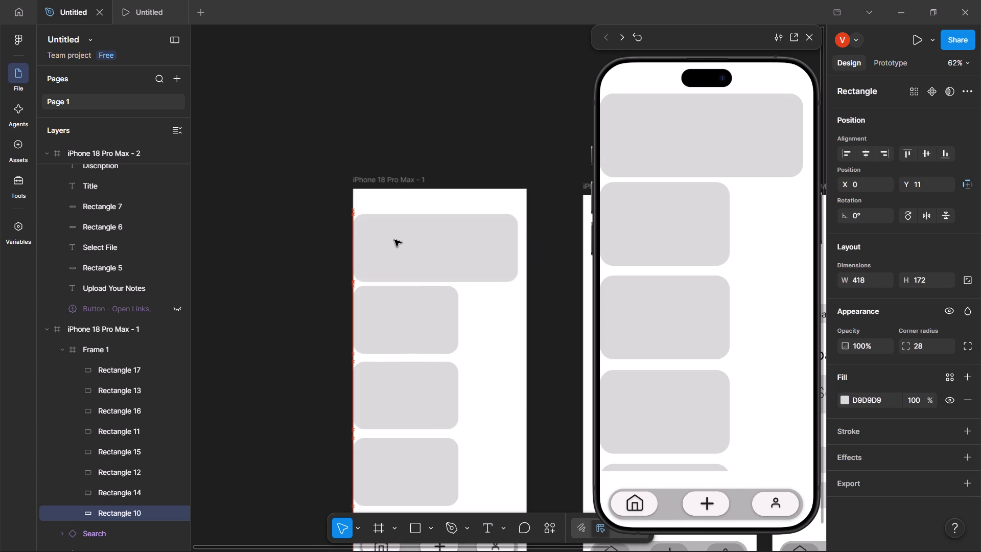
# Move and widen the second card, Rectangle 11, to about 385 × 172 at about X 15, Y 198 in Frame 1.
pyautogui.moveTo(413, 305); pyautogui.dragTo(423, 309)
pyautogui.moveTo(423, 309); pyautogui.dragTo(434, 310)
pyautogui.moveTo(482, 318); pyautogui.dragTo(505, 322)
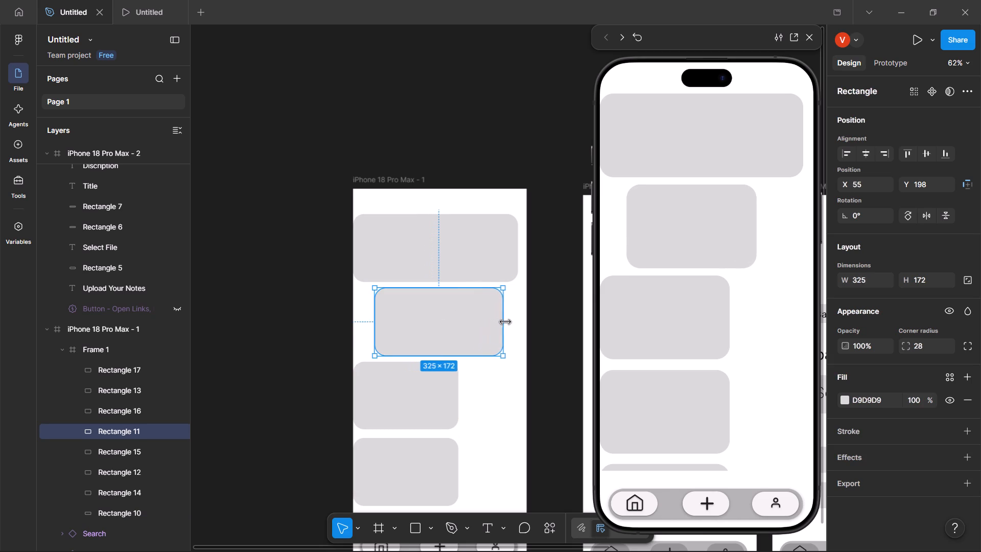
pyautogui.moveTo(505, 322); pyautogui.dragTo(511, 320)
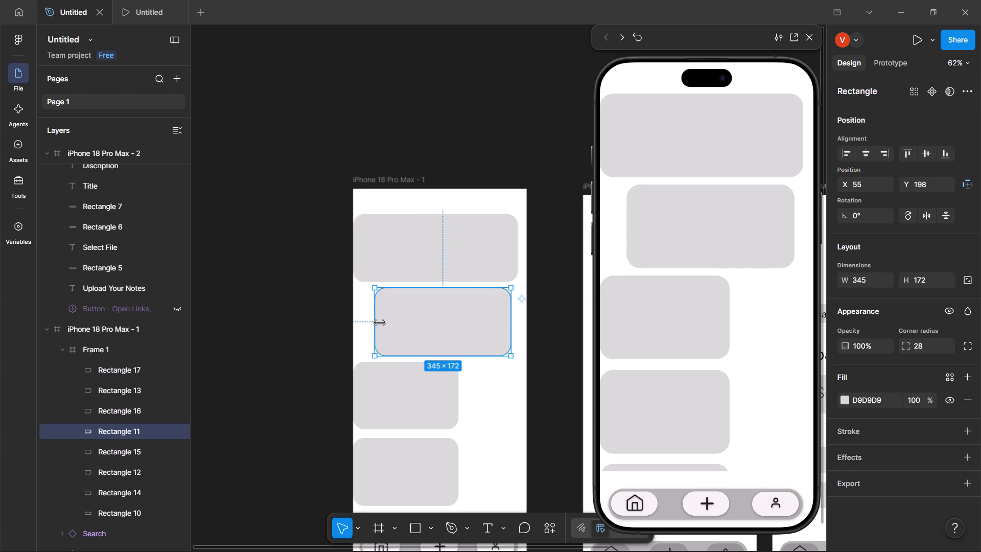
pyautogui.moveTo(376, 322); pyautogui.dragTo(359, 326)
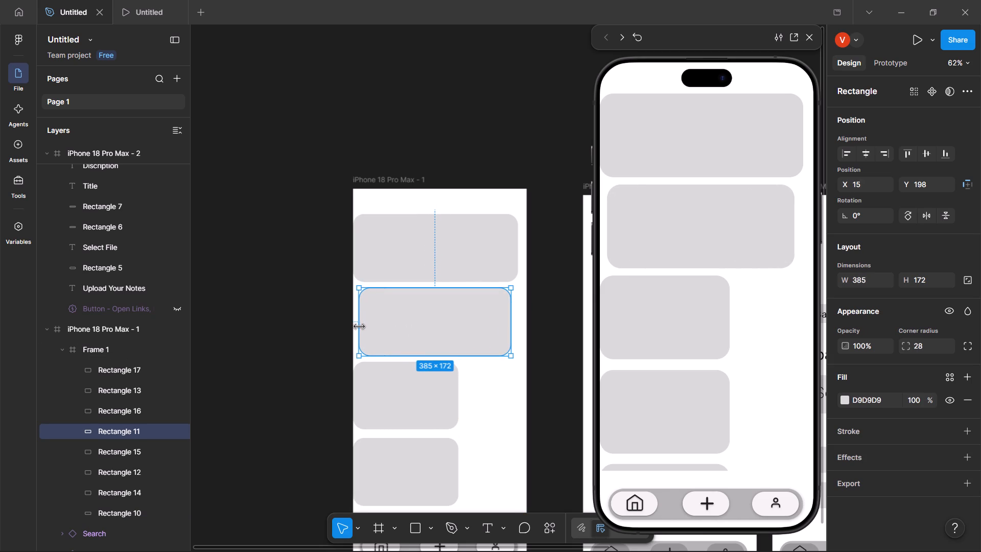
# Examine where the remaining narrow cards of Frame 1 lie, from Rectangle 14 to Rectangle 17 below the phone screen.
pyautogui.click(400, 408)
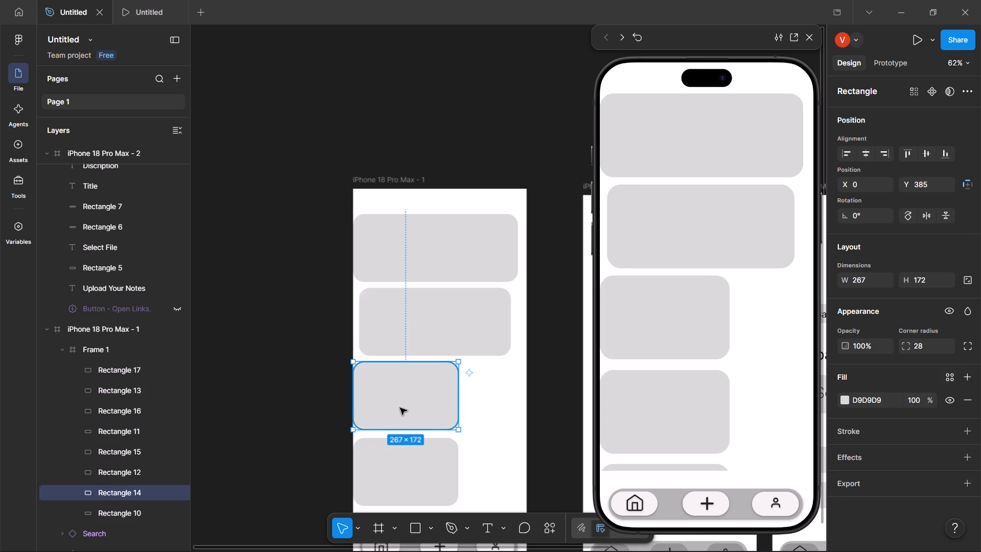
pyautogui.scroll(-1, 400, 408)
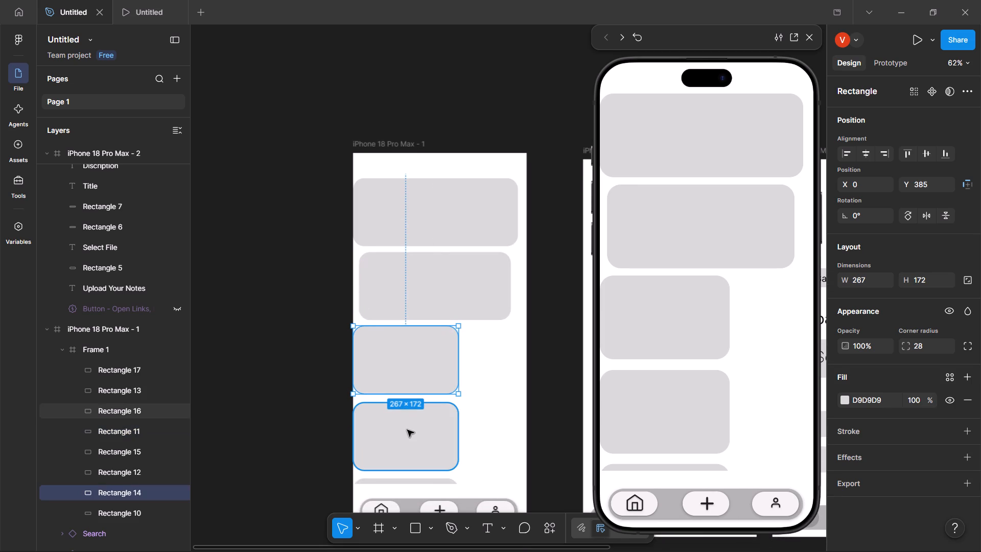
pyautogui.scroll(-2, 407, 430)
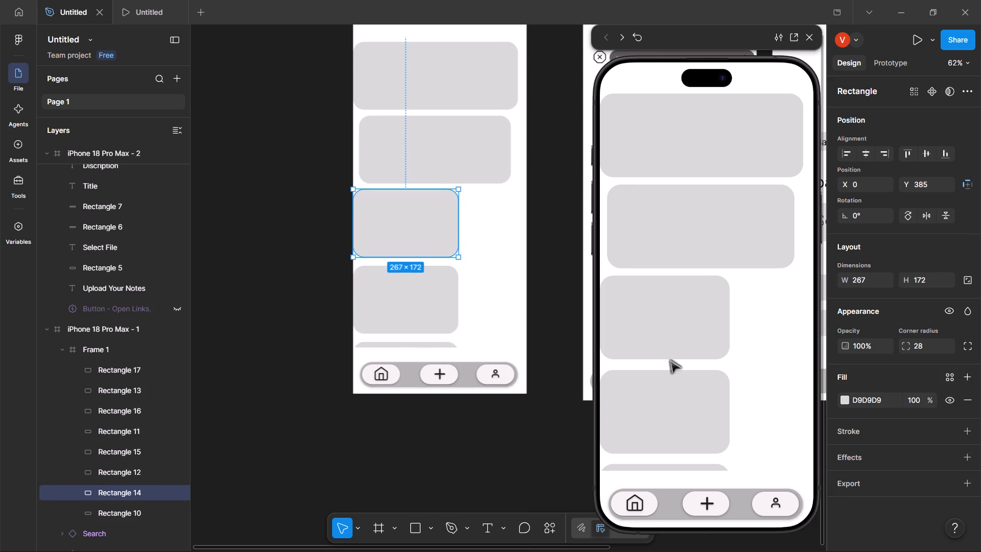
pyautogui.scroll(-1, 144, 472)
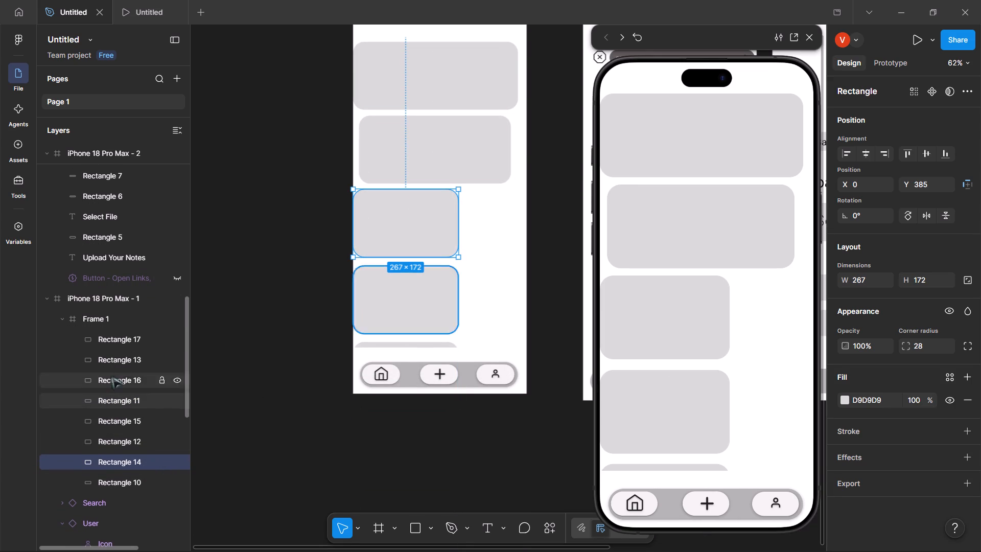
pyautogui.scroll(-1, 105, 433)
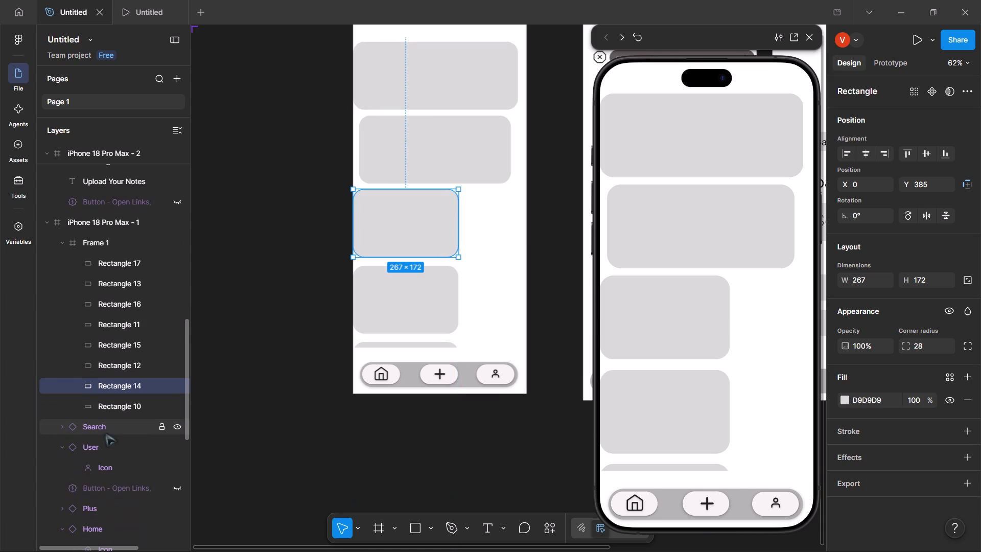
pyautogui.scroll(-1, 105, 433)
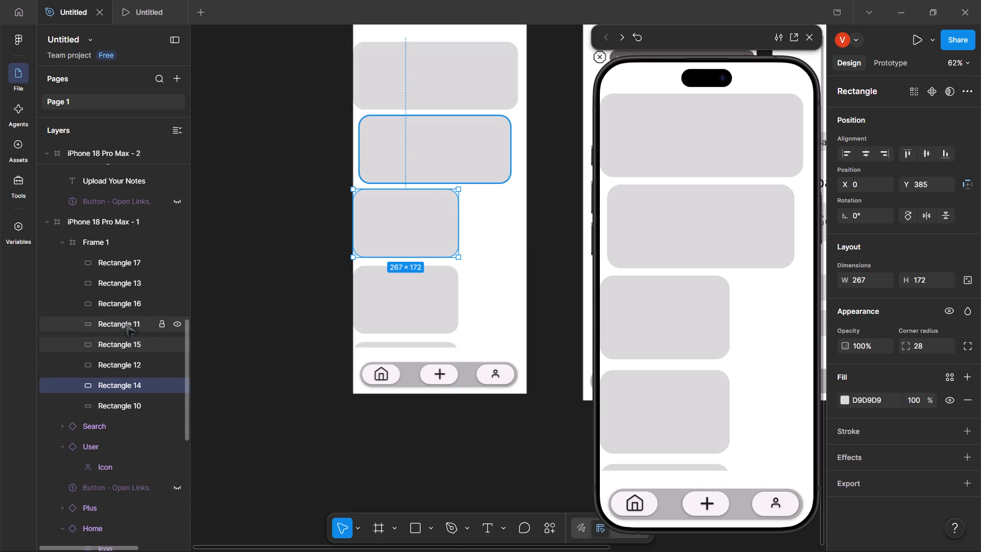
pyautogui.scroll(1, 126, 324)
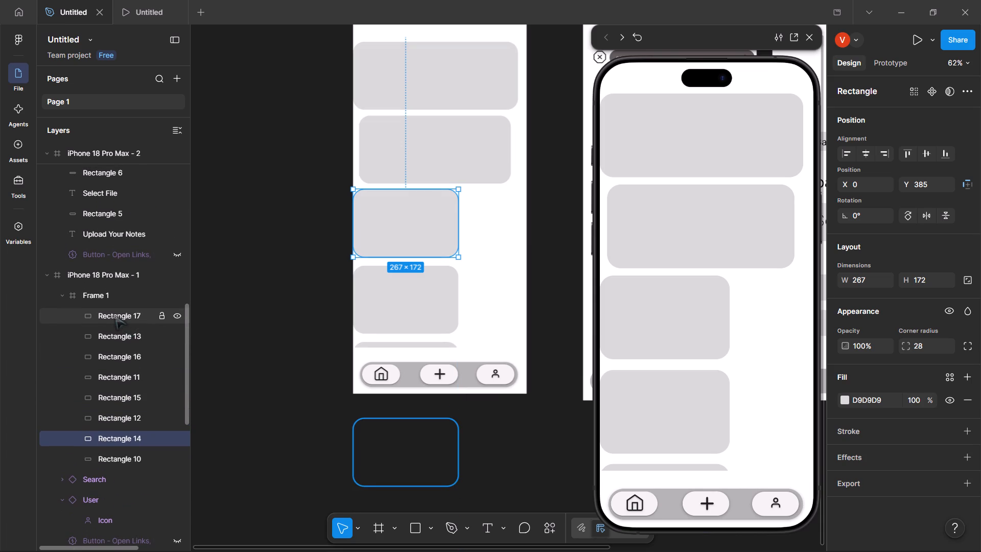
pyautogui.click(115, 316)
pyautogui.scroll(-1, 357, 319)
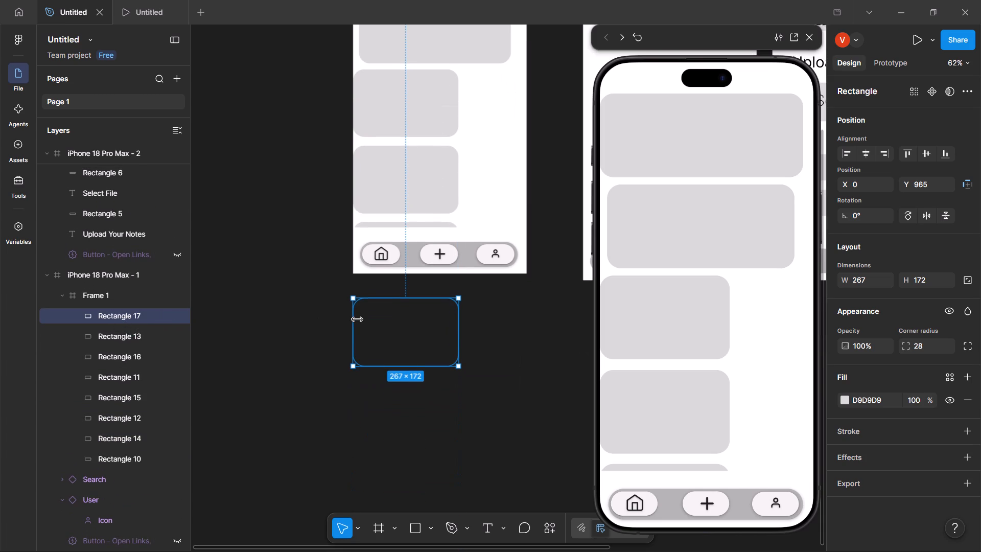
pyautogui.scroll(-1, 357, 319)
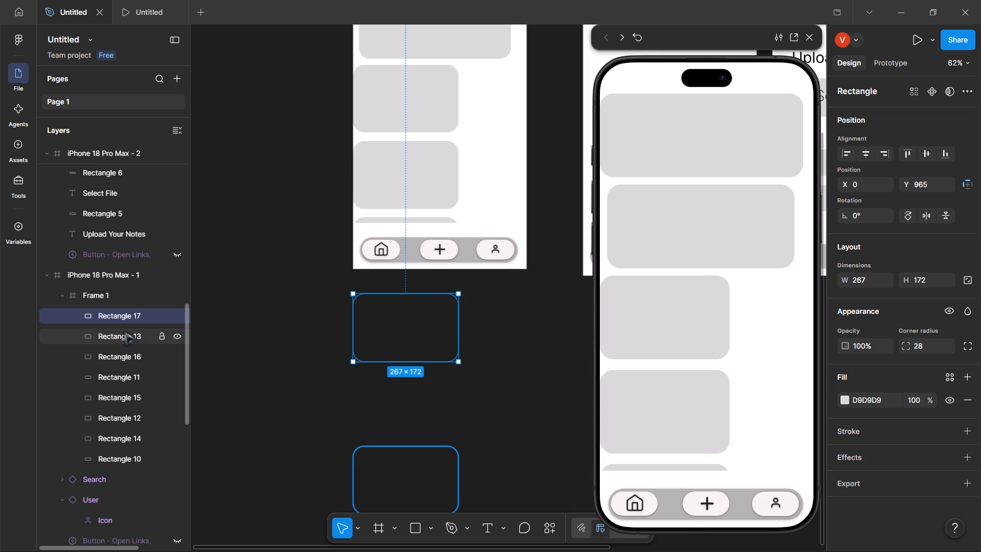
# Delete Rectangles 13, 17, 16, 11, 15, 12 and 14 from Frame 1, leaving only the top card, Rectangle 10.
pyautogui.click(121, 337)
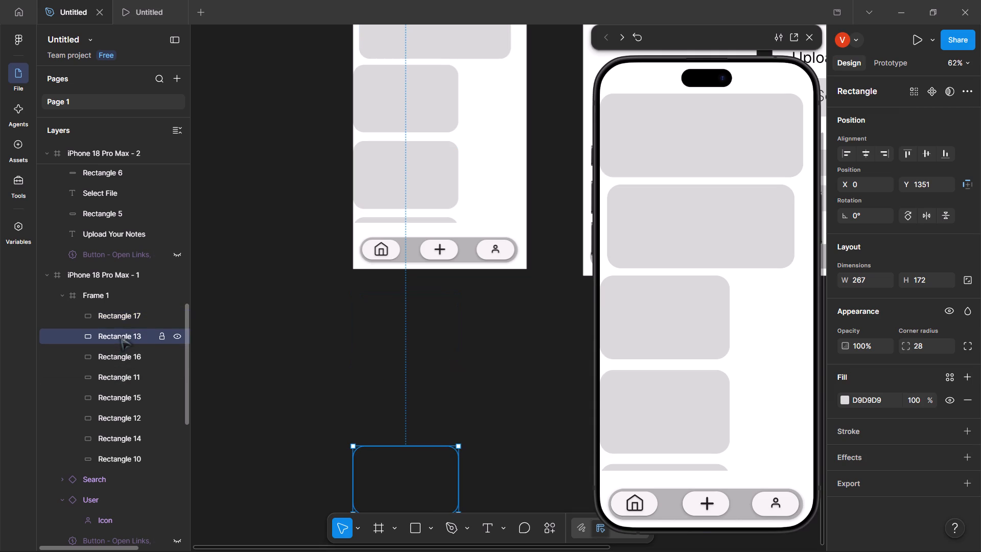
pyautogui.scroll(-1, 120, 333)
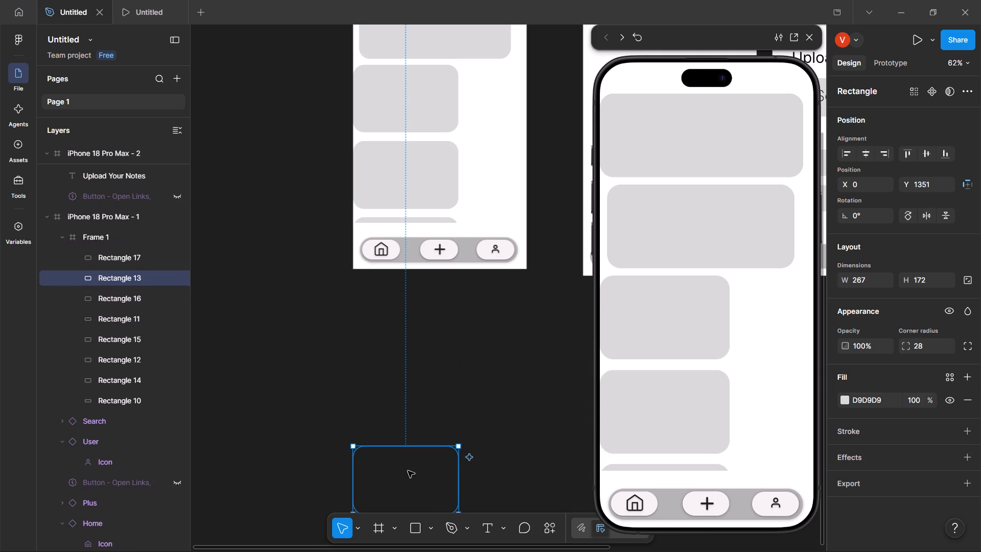
pyautogui.press('BackSpace')
pyautogui.click(105, 262)
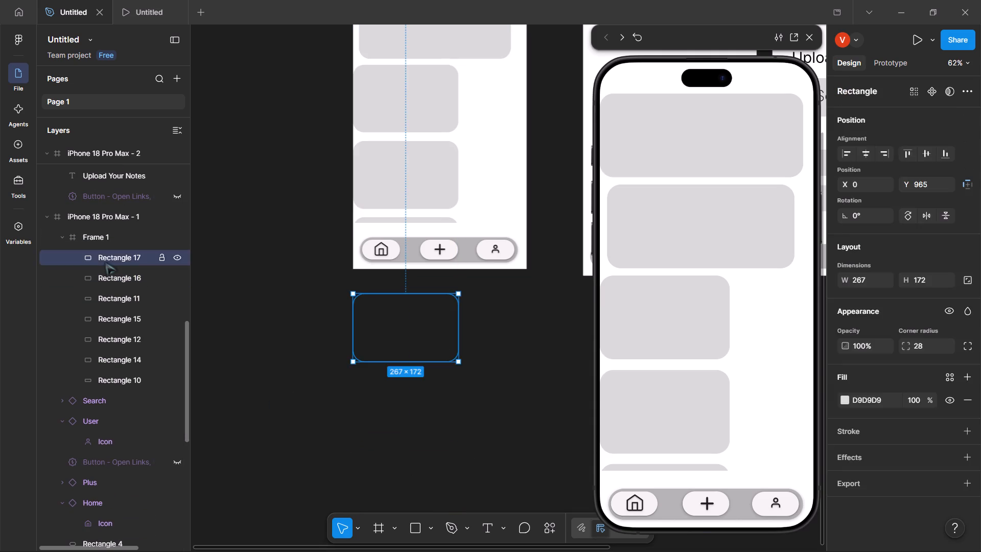
pyautogui.press('BackSpace')
pyautogui.click(105, 262)
pyautogui.press('BackSpace')
pyautogui.click(105, 262)
pyautogui.press('BackSpace')
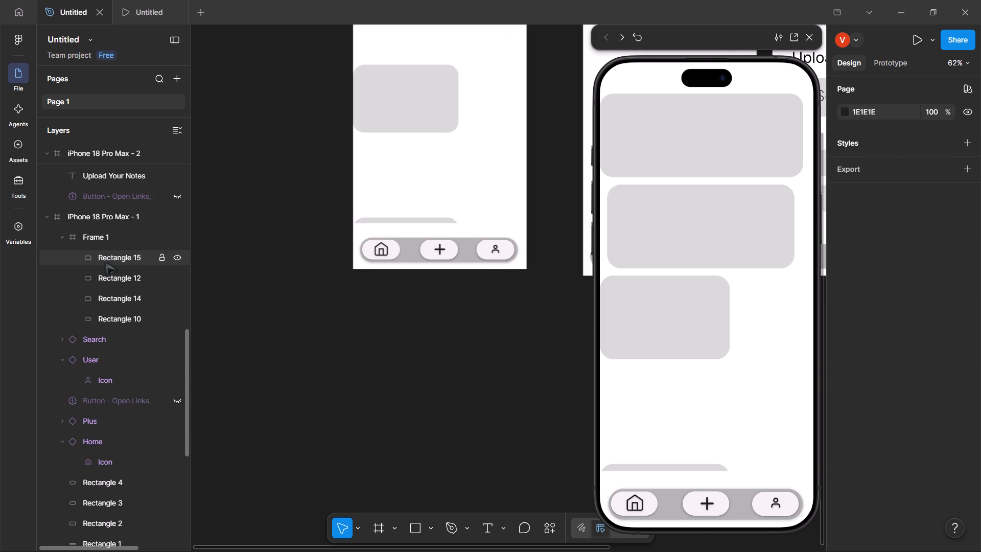
pyautogui.click(105, 262)
pyautogui.press('BackSpace')
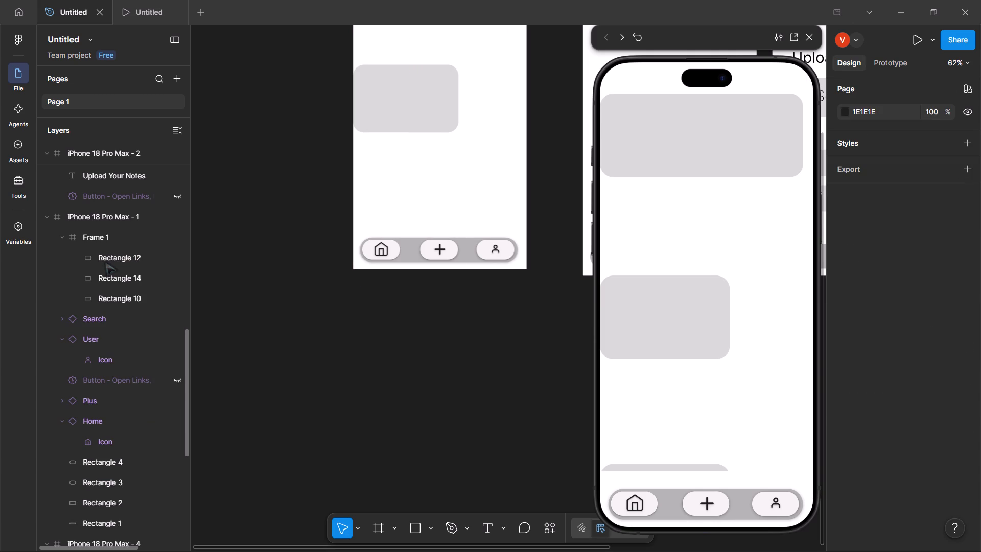
pyautogui.click(105, 262)
pyautogui.press('BackSpace')
pyautogui.click(105, 262)
pyautogui.press('BackSpace')
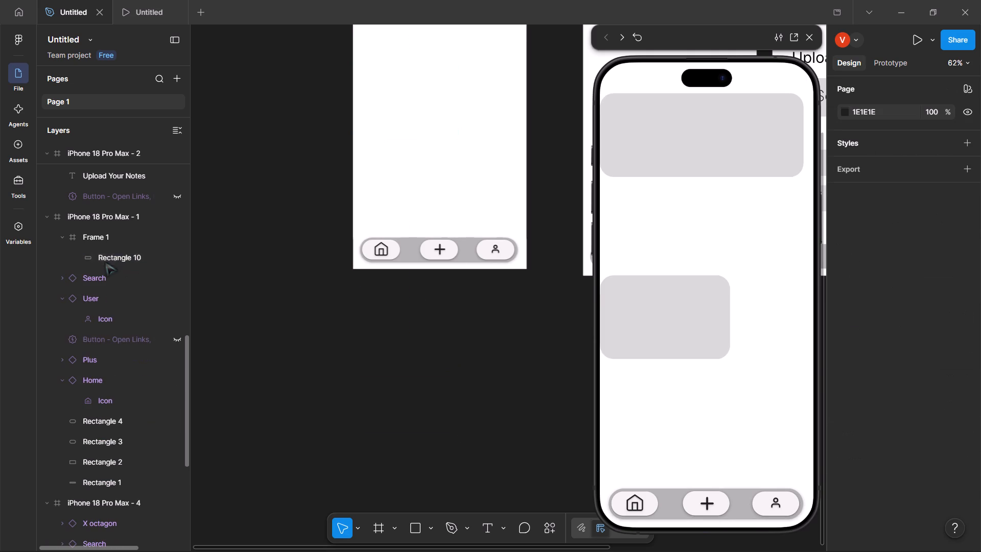
# Move Frame 1, containing the top card, to about X 12, Y 55 on the iPhone 18 Pro Max - 1 screen.
pyautogui.scroll(3, 401, 248)
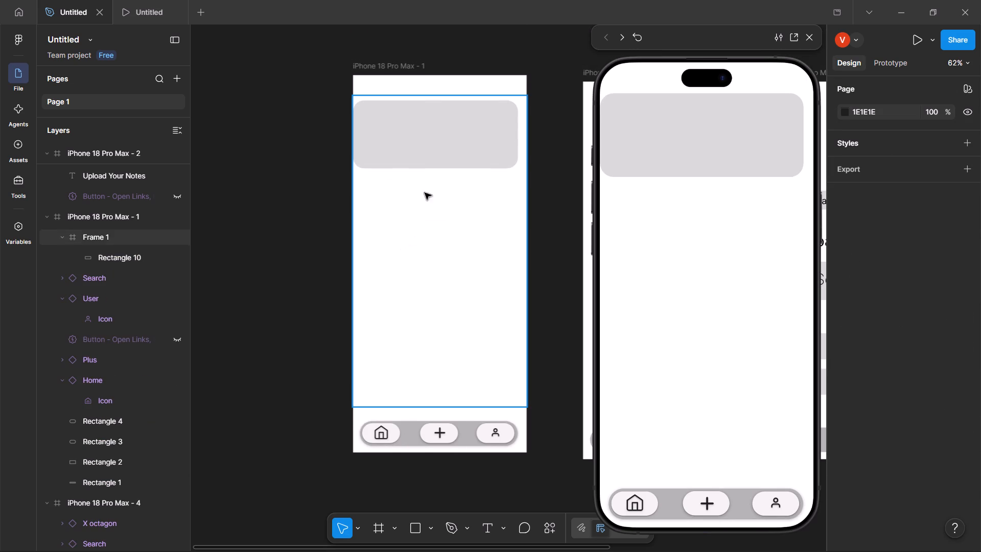
pyautogui.moveTo(417, 144); pyautogui.dragTo(423, 143)
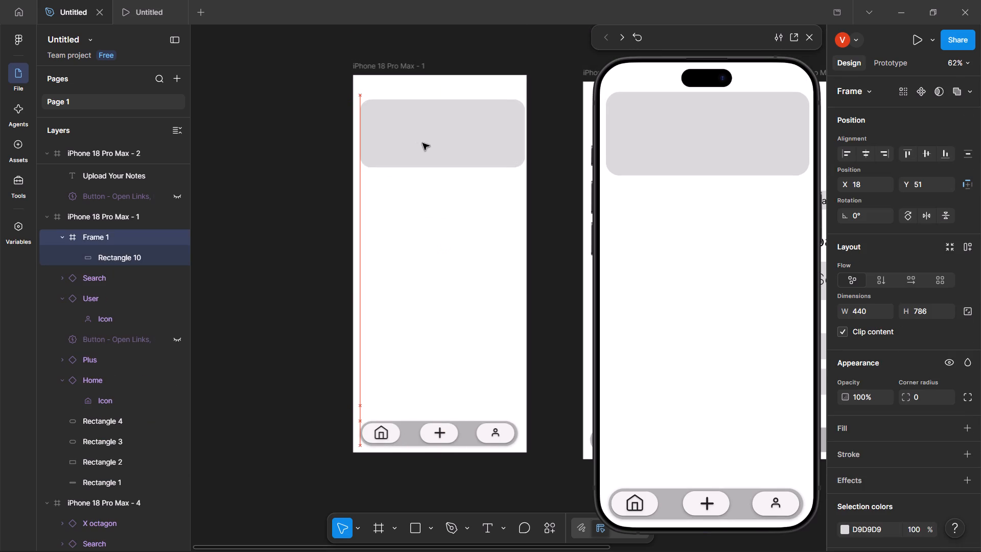
pyautogui.moveTo(423, 143); pyautogui.dragTo(421, 141)
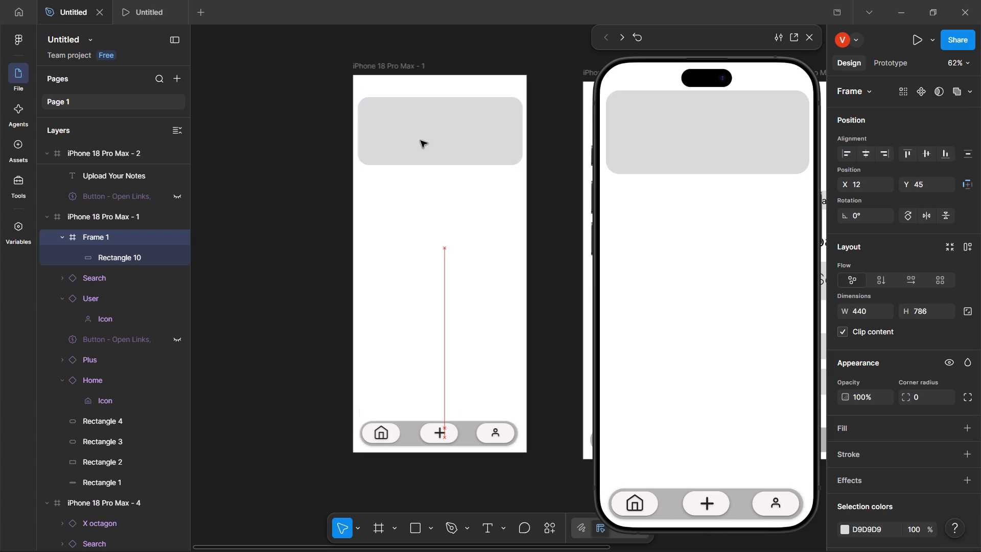
pyautogui.moveTo(421, 141); pyautogui.dragTo(421, 143)
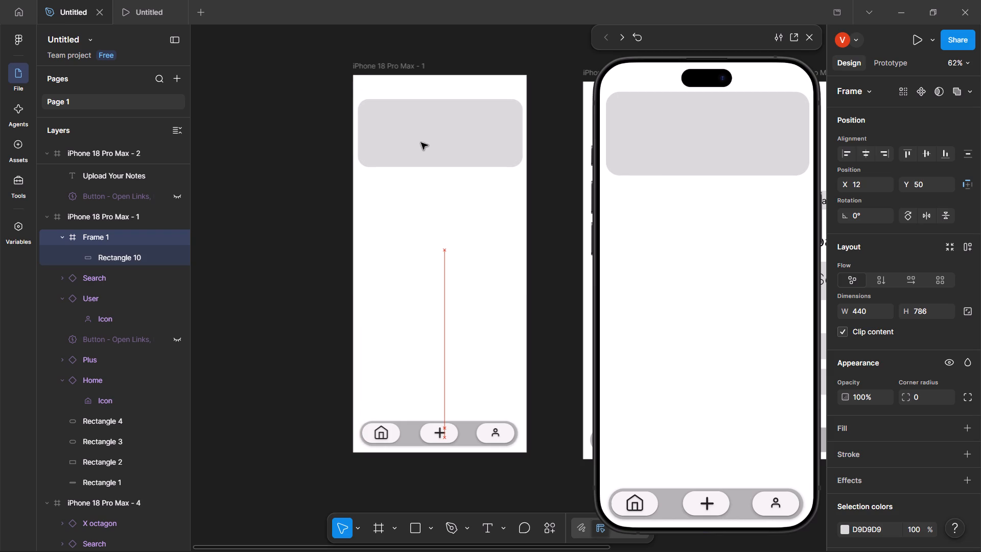
pyautogui.moveTo(421, 143); pyautogui.dragTo(422, 145)
# Nudge Frame 1 back towards the left edge of the phone screen, to X -1.
pyautogui.click(422, 145)
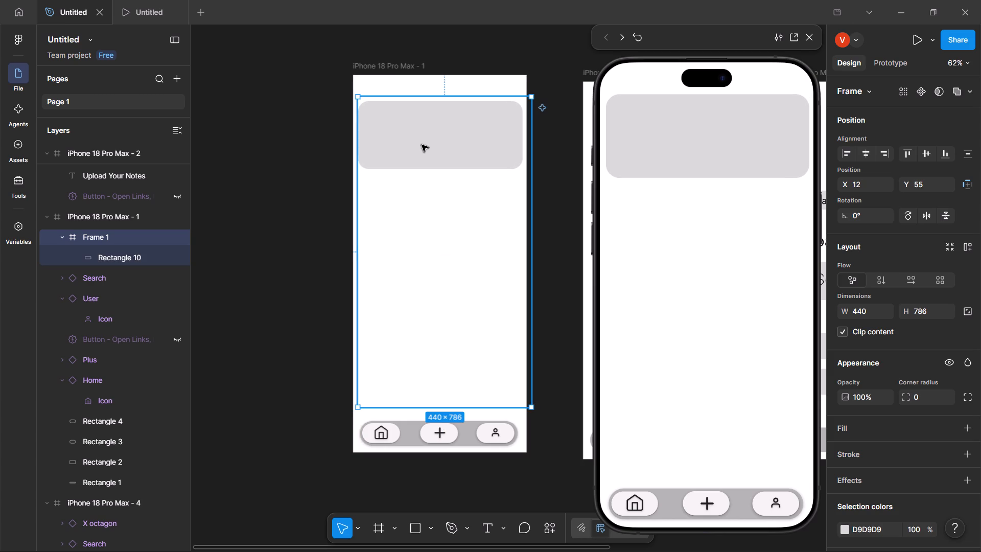
pyautogui.press('Left')
pyautogui.click(422, 145)
pyautogui.press('Left')
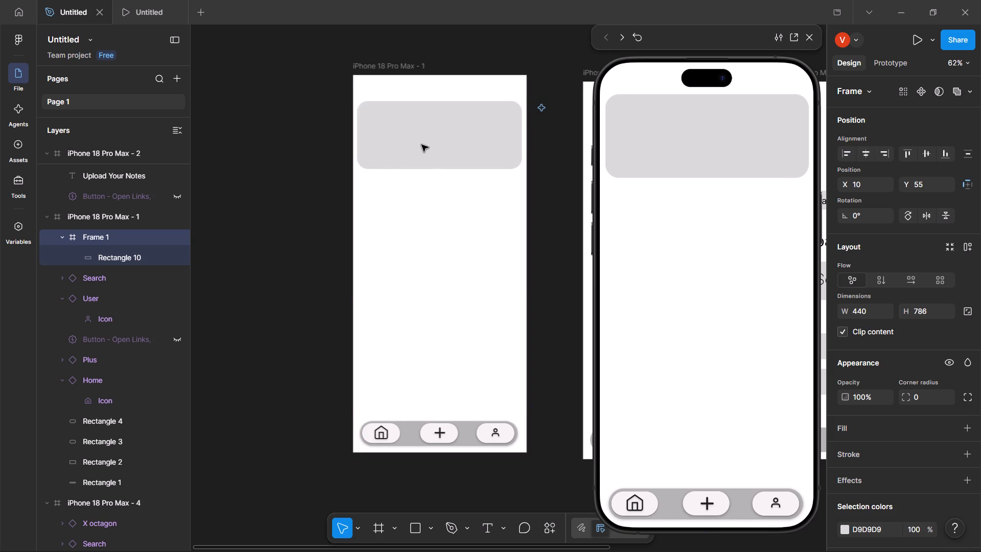
pyautogui.click(422, 145)
pyautogui.press('Left')
pyautogui.press('Left')
pyautogui.press('Left')
pyautogui.press('Left')
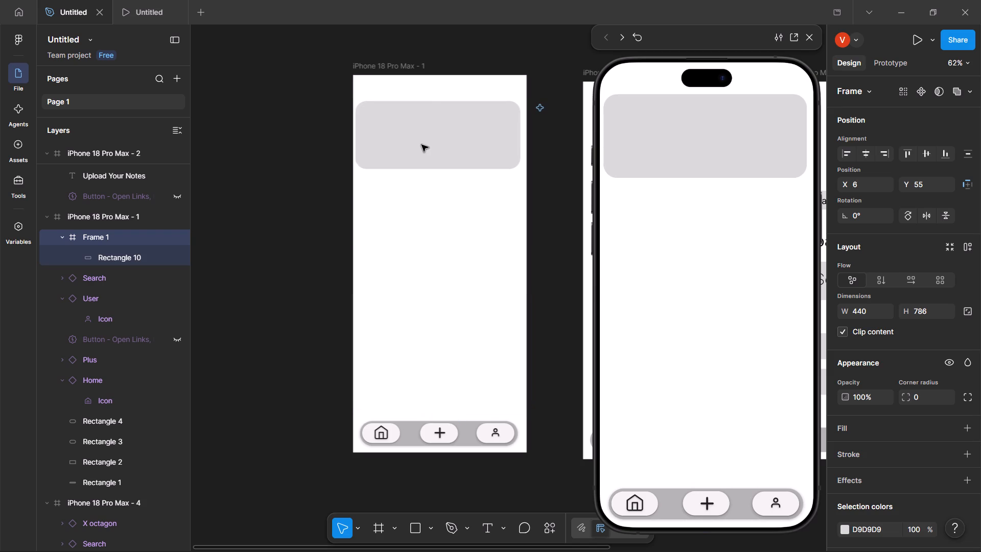
pyautogui.click(422, 145)
pyautogui.press('Left')
pyautogui.press('Left')
pyautogui.press('Left')
pyautogui.press('Left')
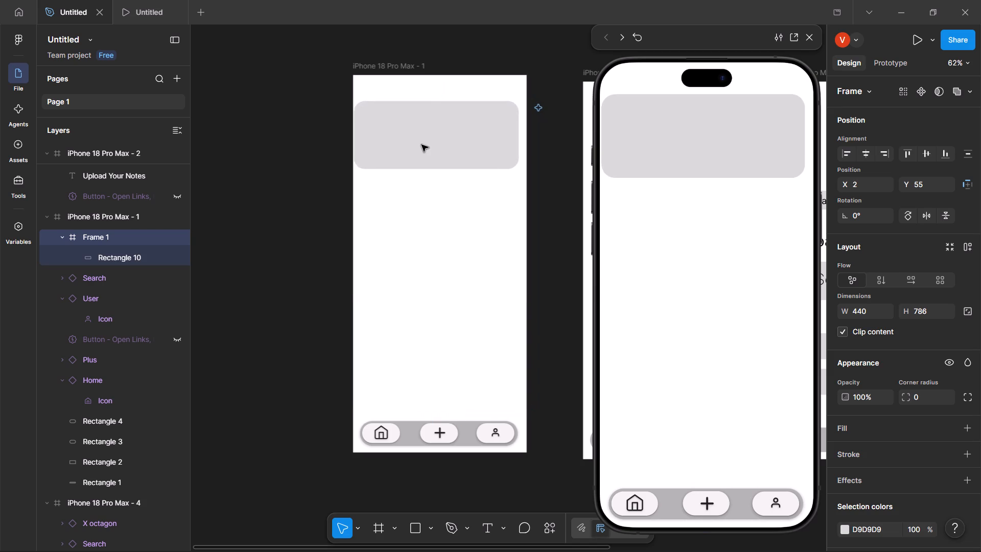
pyautogui.click(422, 145)
pyautogui.press('Left')
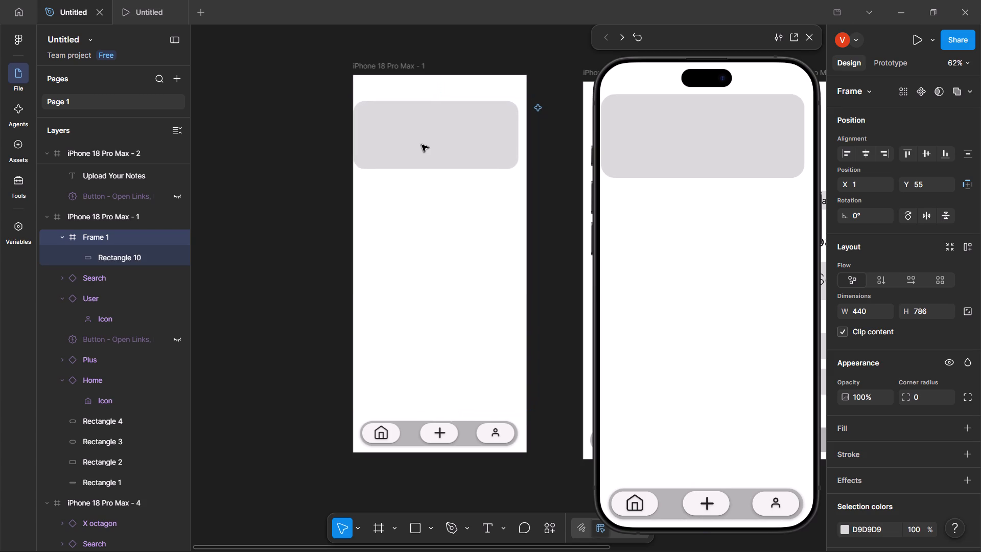
pyautogui.click(422, 145)
pyautogui.press('Left')
pyautogui.press('Left')
pyautogui.click(422, 145)
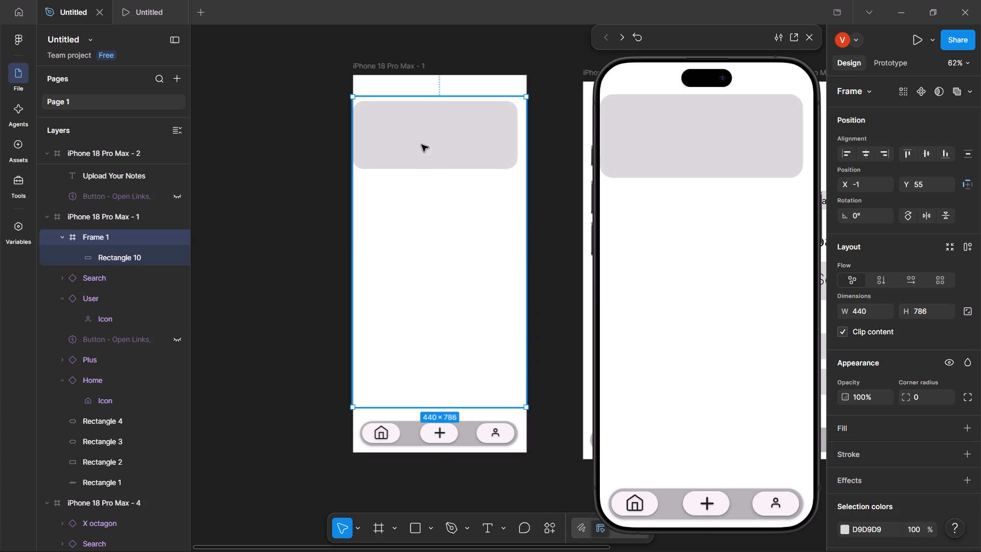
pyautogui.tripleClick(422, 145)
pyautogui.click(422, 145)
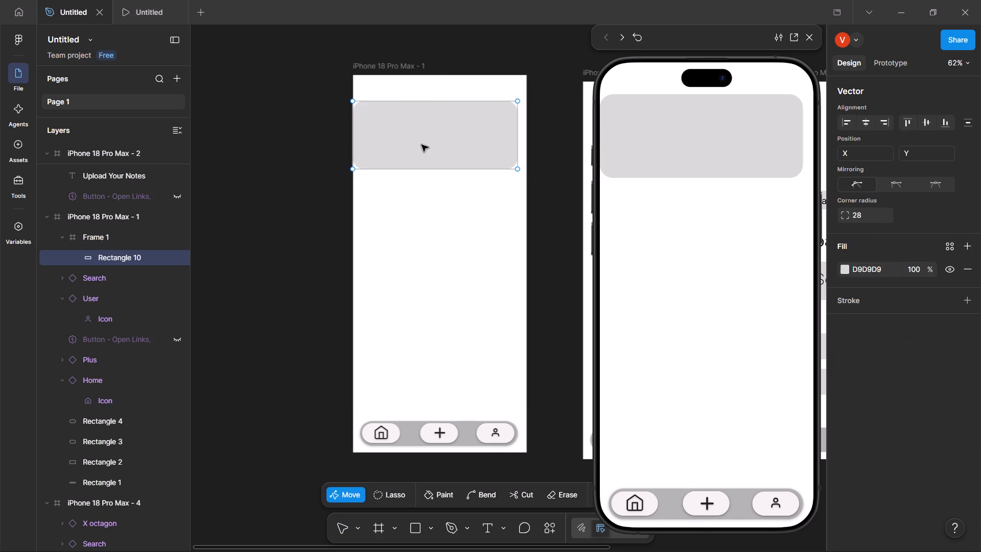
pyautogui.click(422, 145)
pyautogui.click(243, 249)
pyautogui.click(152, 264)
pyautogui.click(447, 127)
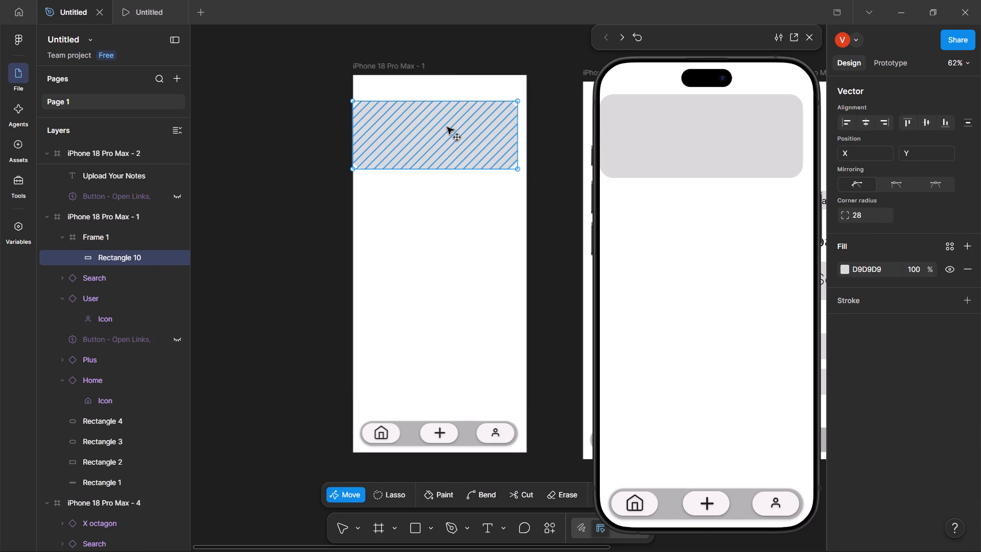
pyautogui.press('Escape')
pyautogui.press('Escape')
# Move the top card, Rectangle 10, to about X 11, Y 9 so it is centred horizontally in Frame 1.
pyautogui.moveTo(447, 127); pyautogui.dragTo(449, 127)
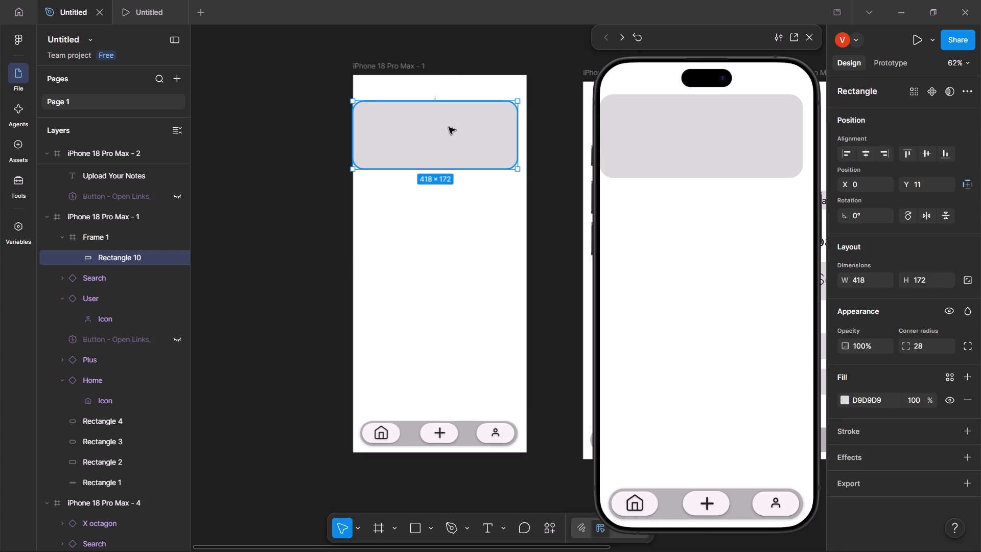
pyautogui.moveTo(449, 127); pyautogui.dragTo(453, 127)
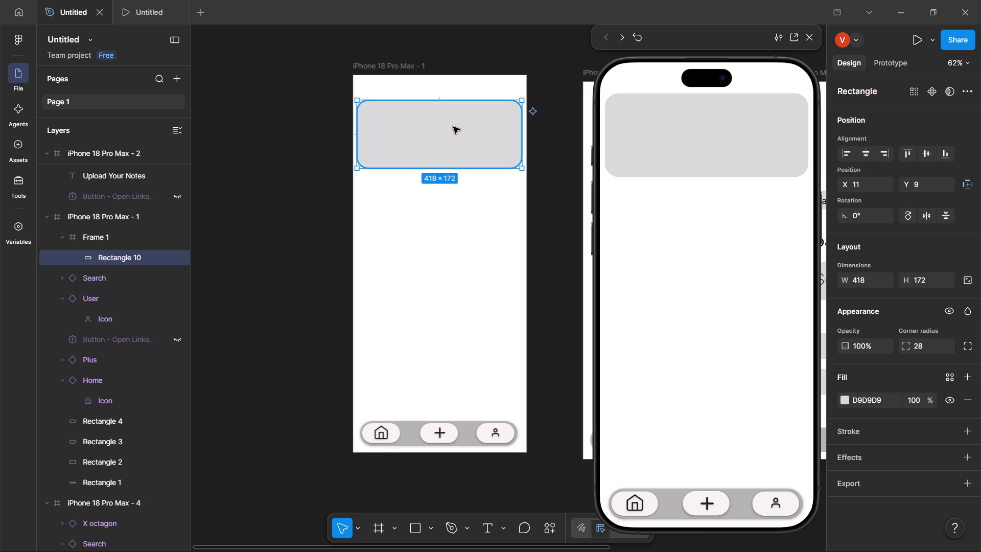
# Duplicate Rectangle 10 and move the copy down to about X 0, Y 119 in Frame 1.
pyautogui.click(453, 127)
pyautogui.hotkey('ctrl', 'd')
pyautogui.moveTo(453, 127); pyautogui.dragTo(454, 133)
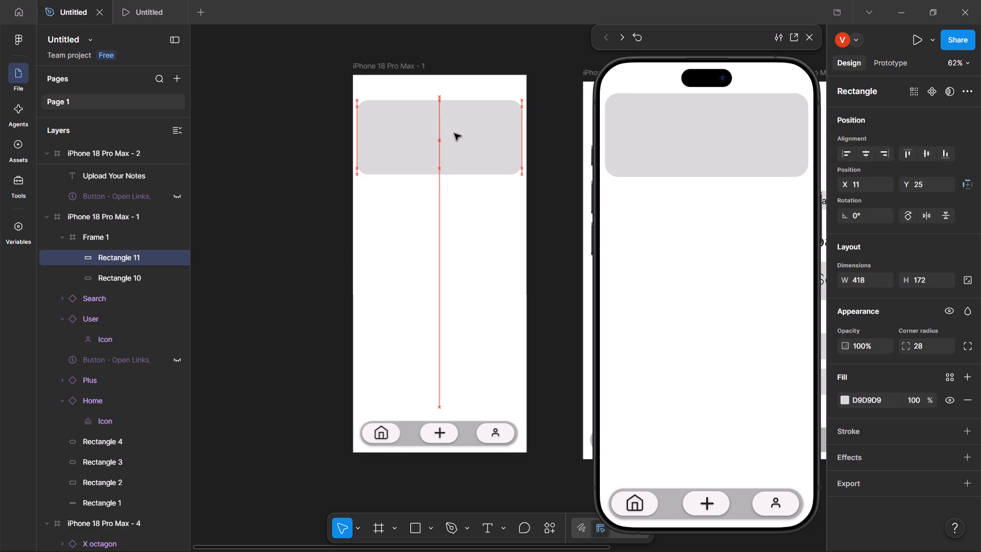
pyautogui.moveTo(454, 133); pyautogui.dragTo(450, 166)
pyautogui.press('Down')
pyautogui.press('Down')
pyautogui.press('Down')
pyautogui.press('Down')
pyautogui.press('Down')
pyautogui.press('Down')
pyautogui.press('Down')
pyautogui.press('Down')
pyautogui.press('Down')
pyautogui.press('Down')
pyautogui.press('Down')
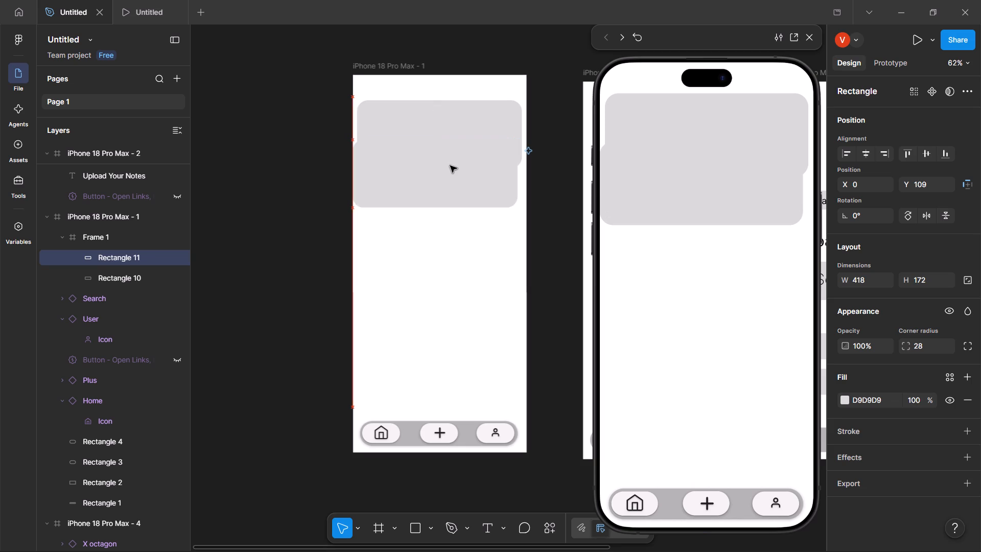
# Nudge the duplicated card rightward to X 10, nearly in line with the top card.
pyautogui.press('Right')
pyautogui.press('Right')
pyautogui.press('Right')
pyautogui.press('Right')
pyautogui.press('Right')
pyautogui.press('Right')
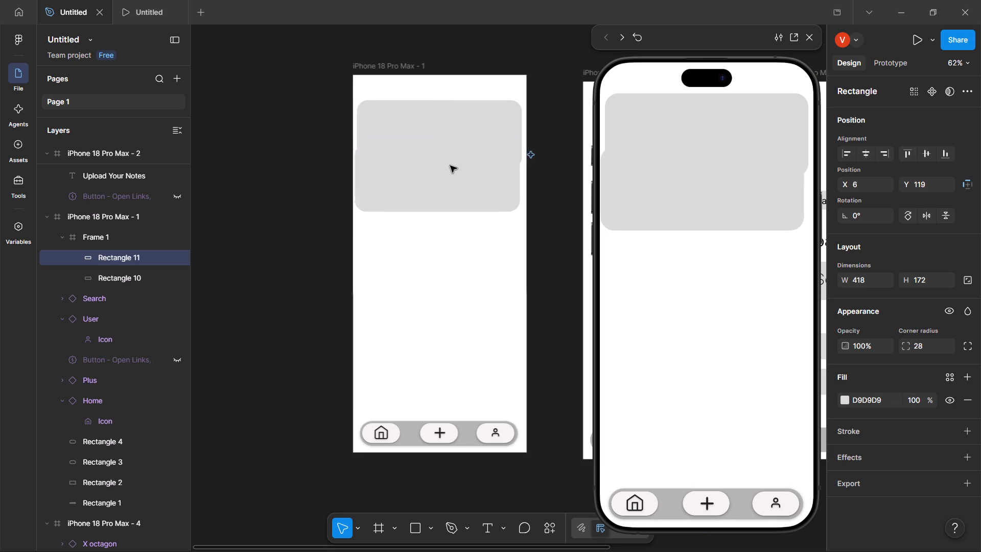
pyautogui.press('Right')
pyautogui.press('Right')
pyautogui.press('Right')
pyautogui.press('Right')
# Move the duplicated card, Rectangle 11, down to X 11, Y 190 so it sits just beneath the top card and aligned with it.
pyautogui.press('Down')
pyautogui.press('Down')
pyautogui.press('Down')
pyautogui.press('Down')
pyautogui.press('Down')
pyautogui.press('Down')
pyautogui.press('Down')
pyautogui.press('Down')
pyautogui.press('Down')
pyautogui.press('Down')
pyautogui.press('Down')
pyautogui.press('Down')
pyautogui.press('Down')
pyautogui.press('Down')
pyautogui.press('Down')
pyautogui.press('Down')
pyautogui.press('Down')
pyautogui.press('Down')
pyautogui.press('Down')
pyautogui.press('Down')
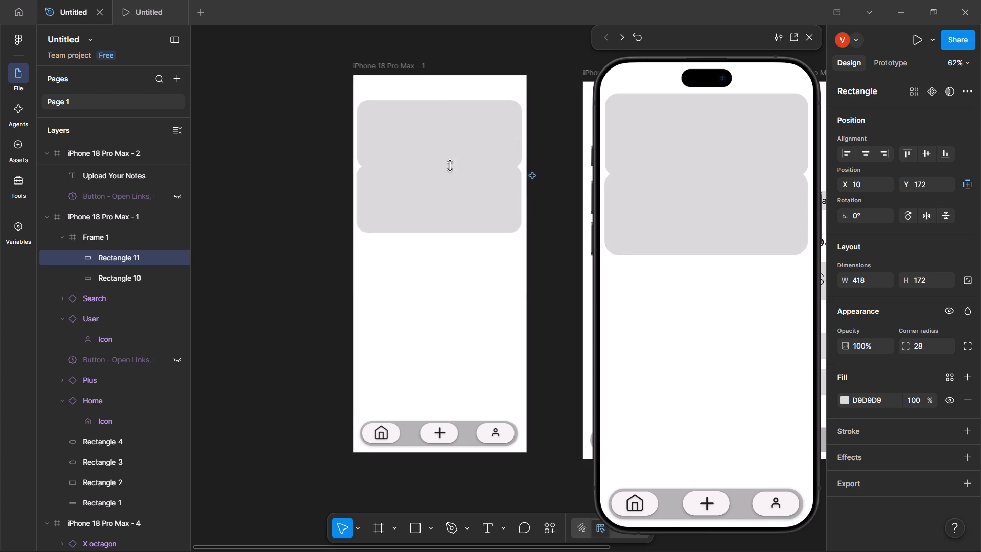
pyautogui.press('Down')
pyautogui.press('Down')
pyautogui.press('Down')
pyautogui.press('Down')
pyautogui.press('Down')
pyautogui.press('Down')
pyautogui.press('Down')
pyautogui.press('Down')
pyautogui.press('Down')
pyautogui.press('Down')
pyautogui.press('Down')
pyautogui.press('Down')
pyautogui.press('Down')
pyautogui.press('Down')
pyautogui.press('Down')
pyautogui.press('Down')
pyautogui.press('Down')
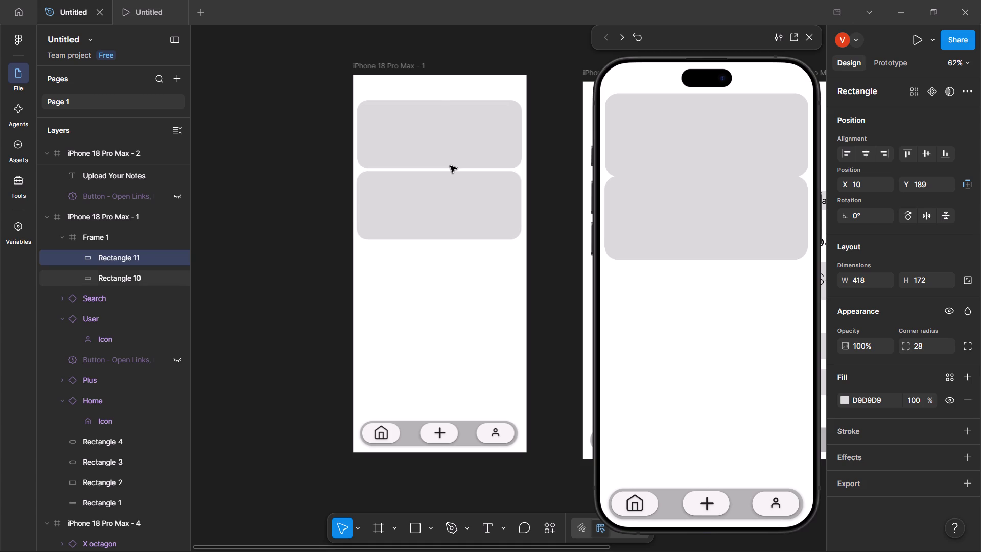
pyautogui.press('Right')
pyautogui.press('Up')
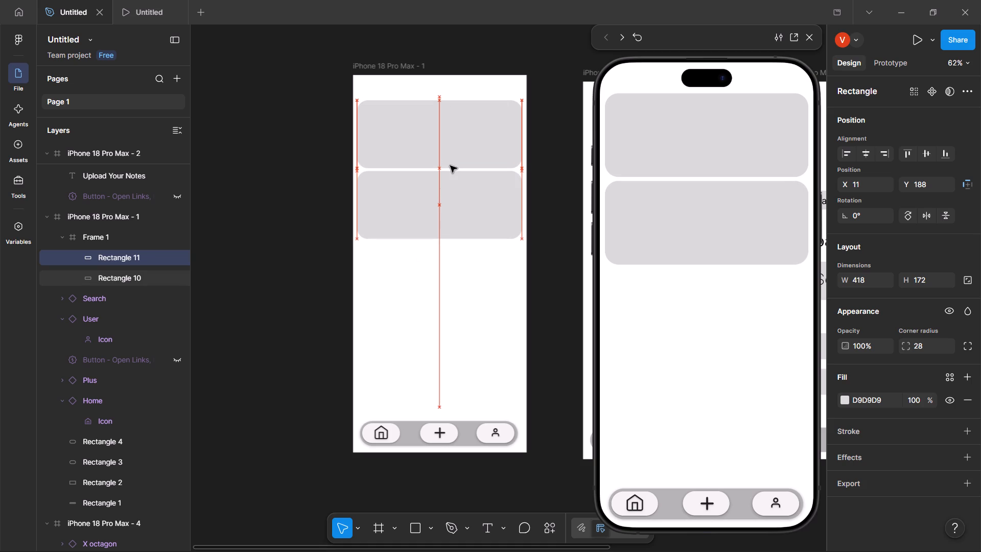
pyautogui.press('Down')
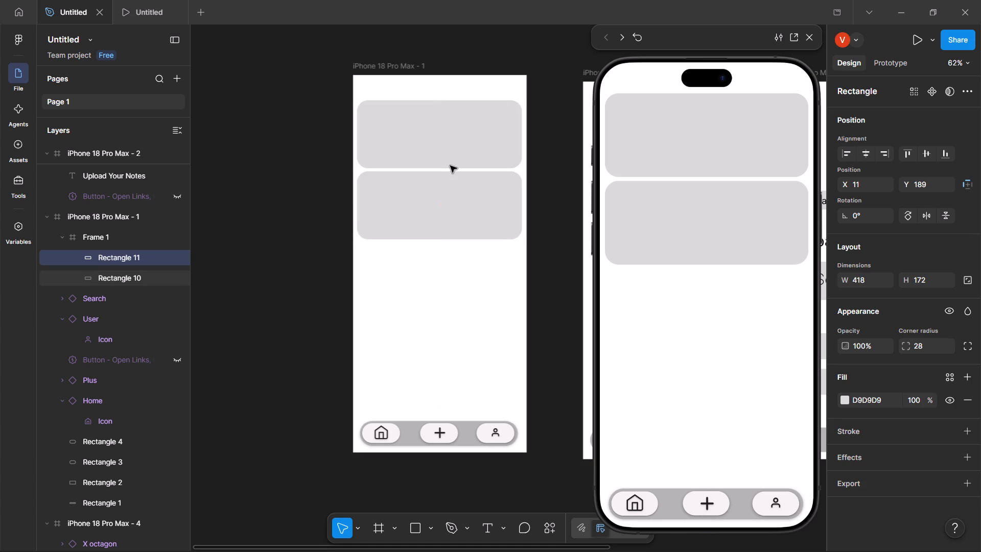
pyautogui.press('Down')
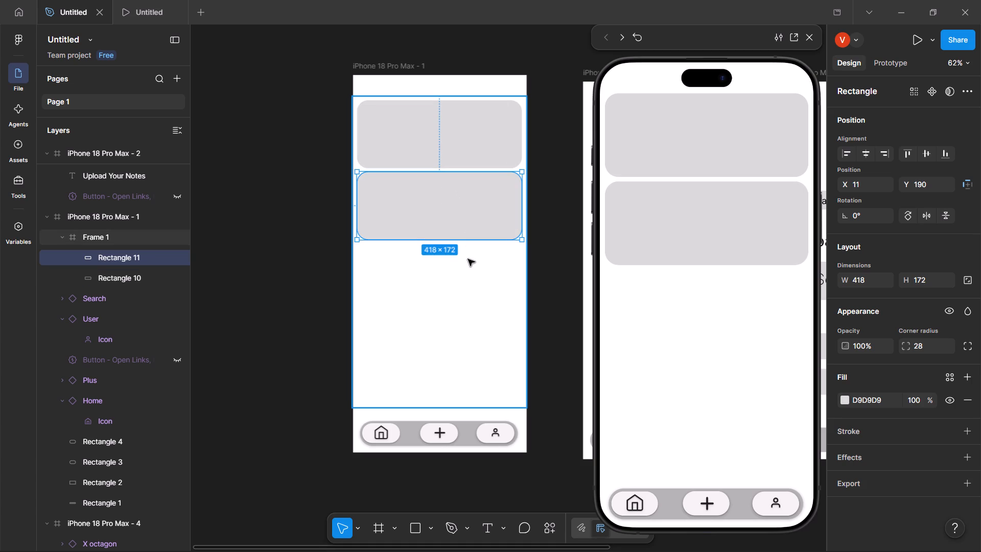
# Duplicate both cards in Frame 1 together and move the two copies straight down below the originals.
pyautogui.click(468, 277)
pyautogui.click(468, 277)
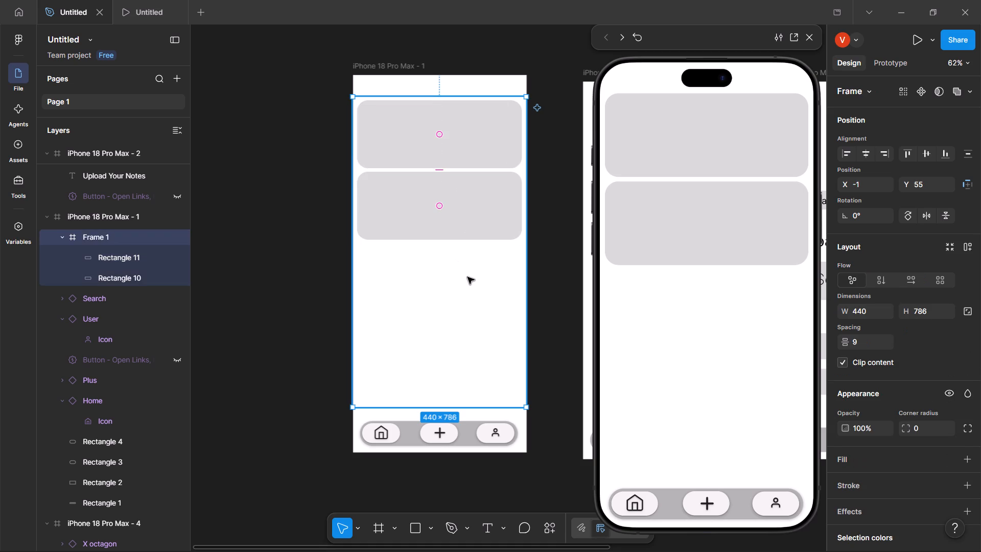
pyautogui.click(450, 248)
pyautogui.click(431, 216)
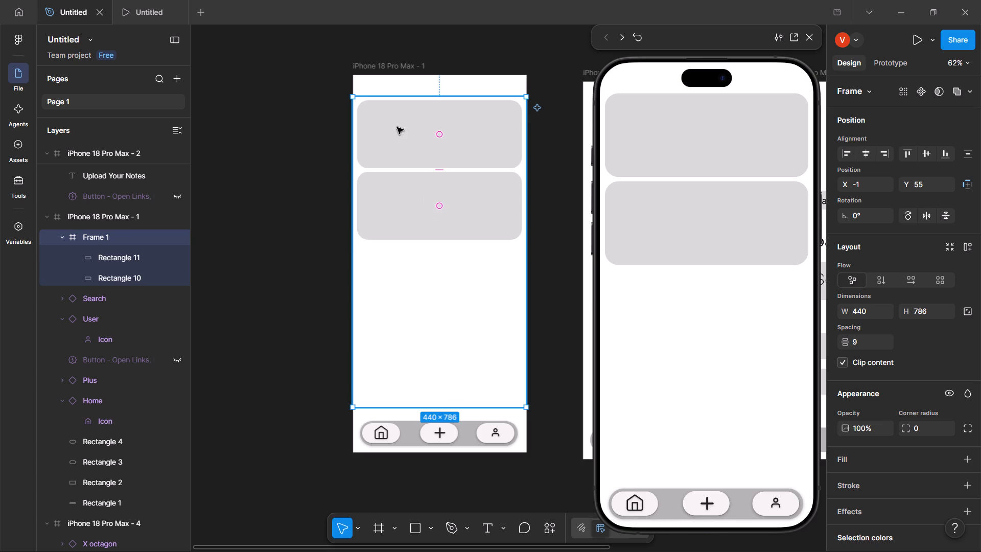
pyautogui.click(397, 127)
pyautogui.click(213, 137)
pyautogui.click(358, 122)
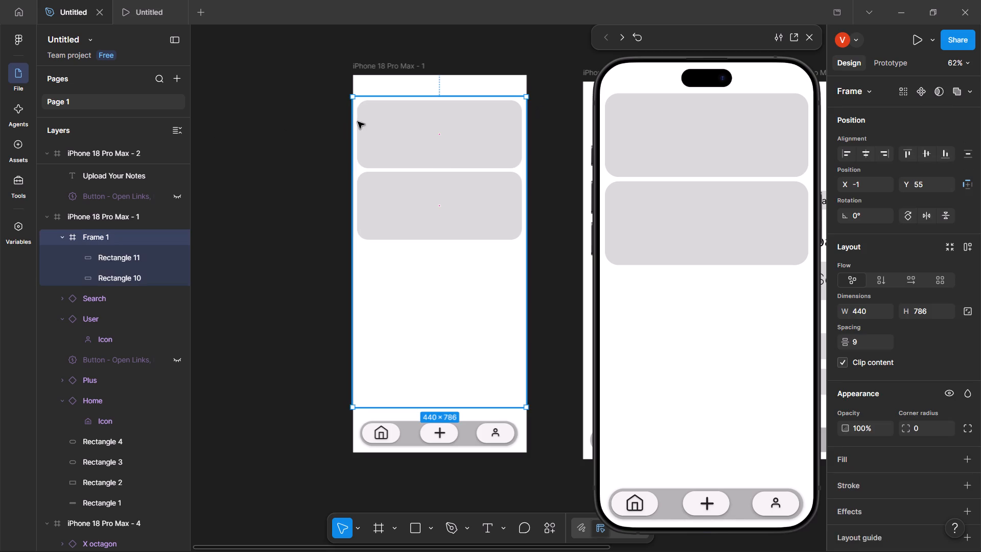
pyautogui.doubleClick(372, 122)
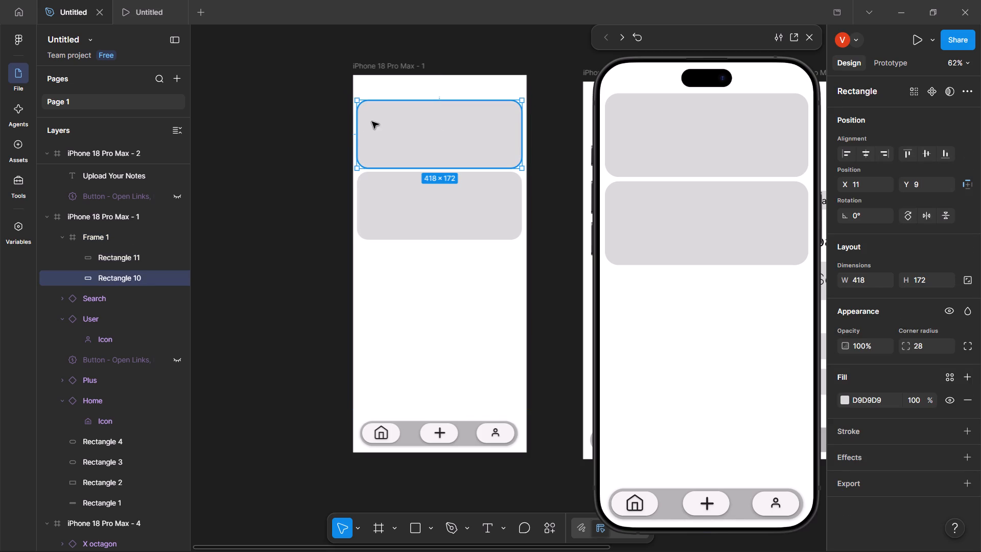
pyautogui.keyDown('shift'); pyautogui.click(398, 196); pyautogui.keyUp('shift')
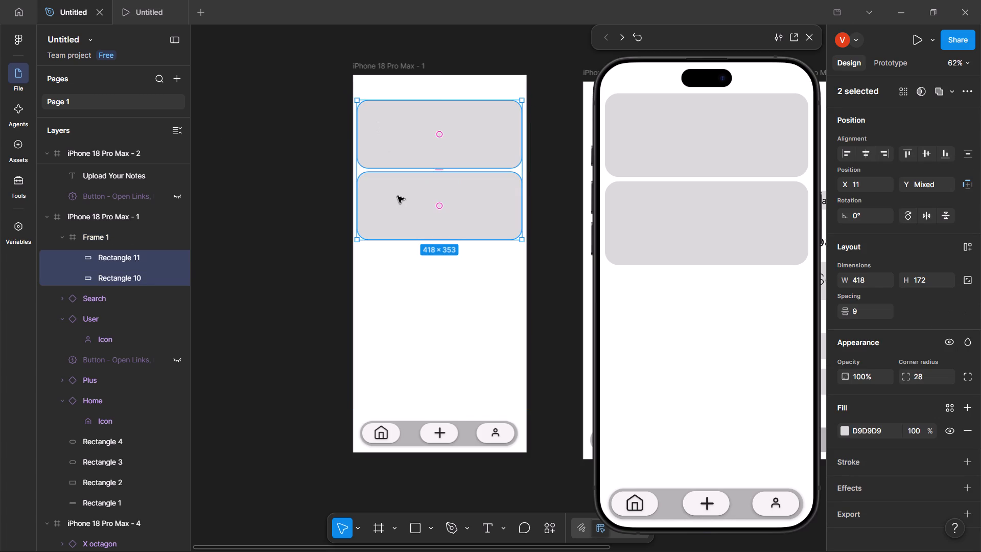
pyautogui.hotkey('ctrl', 'd')
pyautogui.press('Down')
pyautogui.press('Down')
pyautogui.press('Down')
pyautogui.press('Down')
pyautogui.press('Down')
pyautogui.press('Down')
pyautogui.press('Down')
pyautogui.press('Down')
pyautogui.press('Down')
pyautogui.press('Down')
pyautogui.press('Down')
pyautogui.press('Down')
pyautogui.press('Down')
pyautogui.press('Down')
pyautogui.press('Down')
pyautogui.press('Down')
pyautogui.press('Down')
pyautogui.press('Down')
pyautogui.press('Down')
pyautogui.press('Down')
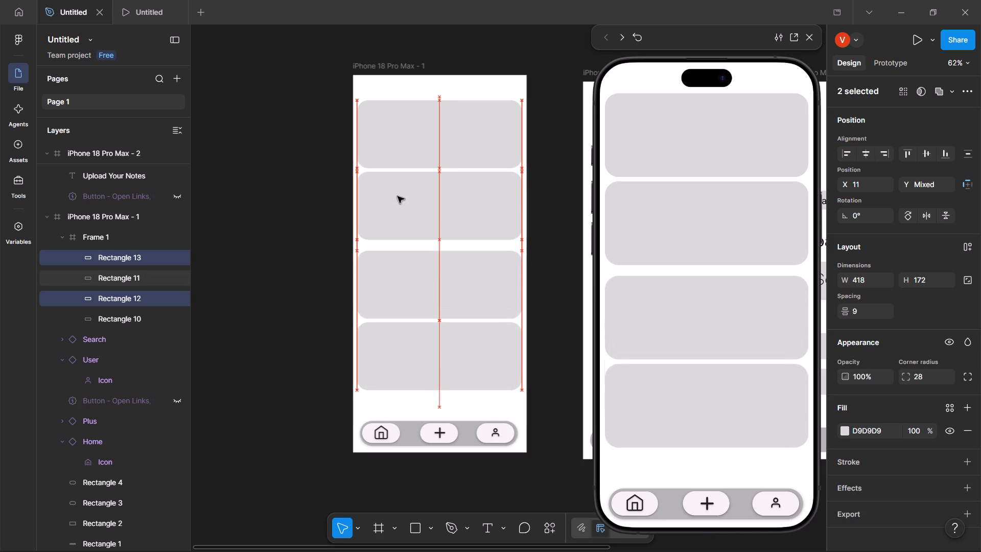
# Nudge the two copied cards upward until the gap beneath the second card matches the 9 spacing between the others.
pyautogui.press('Up')
pyautogui.press('Up')
pyautogui.press('Up')
pyautogui.press('Up')
pyautogui.press('Up')
pyautogui.press('Up')
pyautogui.press('Up')
pyautogui.press('Up')
pyautogui.press('Up')
pyautogui.press('Up')
pyautogui.press('Up')
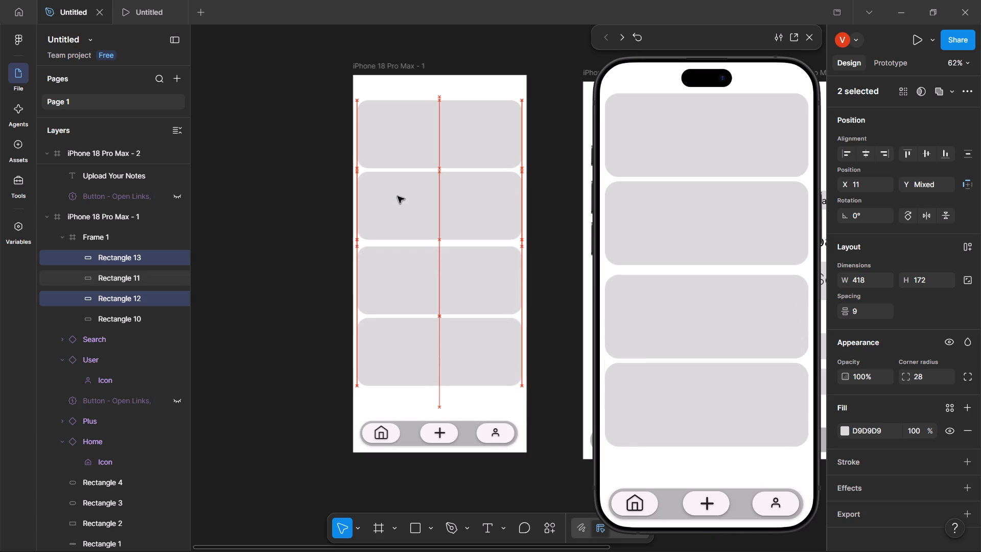
pyautogui.press('Up')
pyautogui.press('Up')
pyautogui.press('Up')
pyautogui.press('Up')
pyautogui.press('Up')
pyautogui.press('Up')
pyautogui.press('Up')
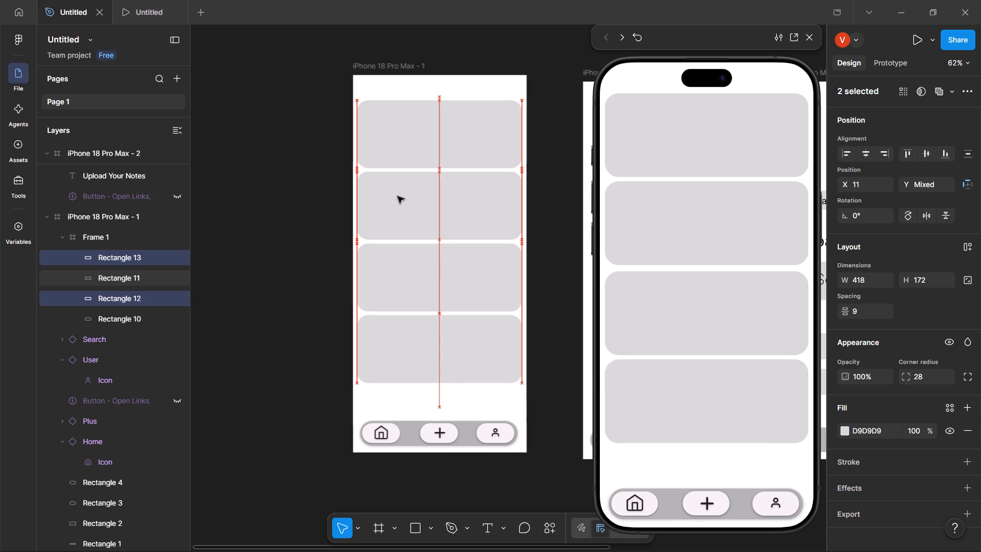
pyautogui.press('Up')
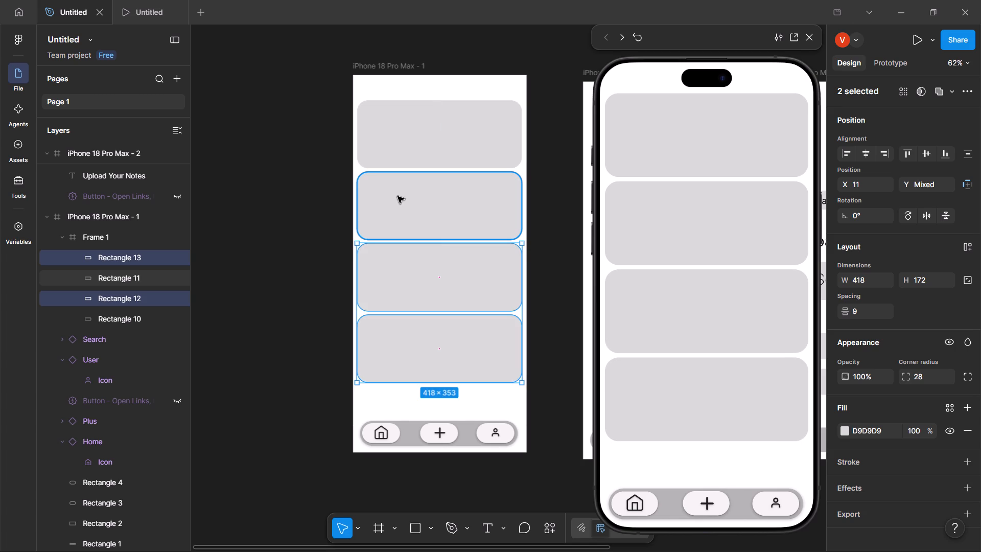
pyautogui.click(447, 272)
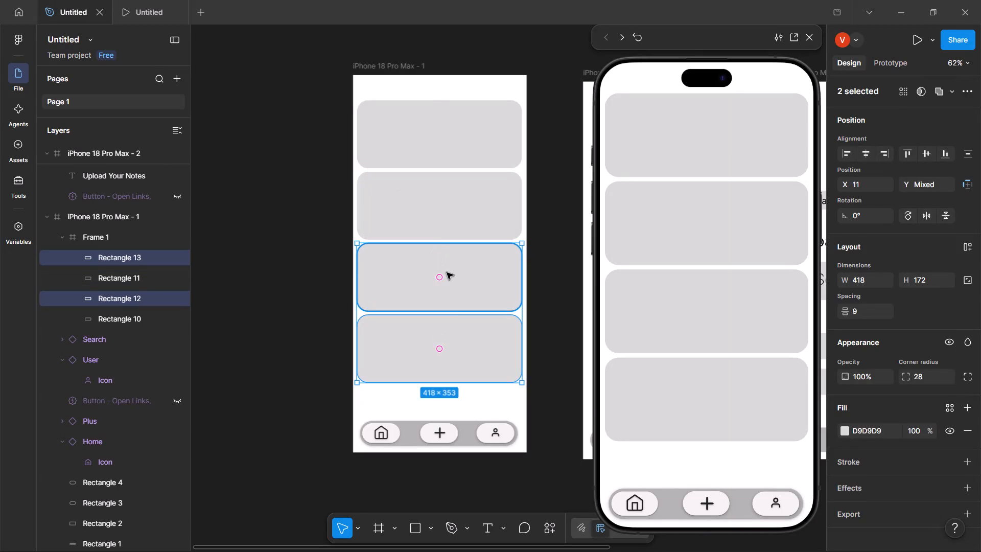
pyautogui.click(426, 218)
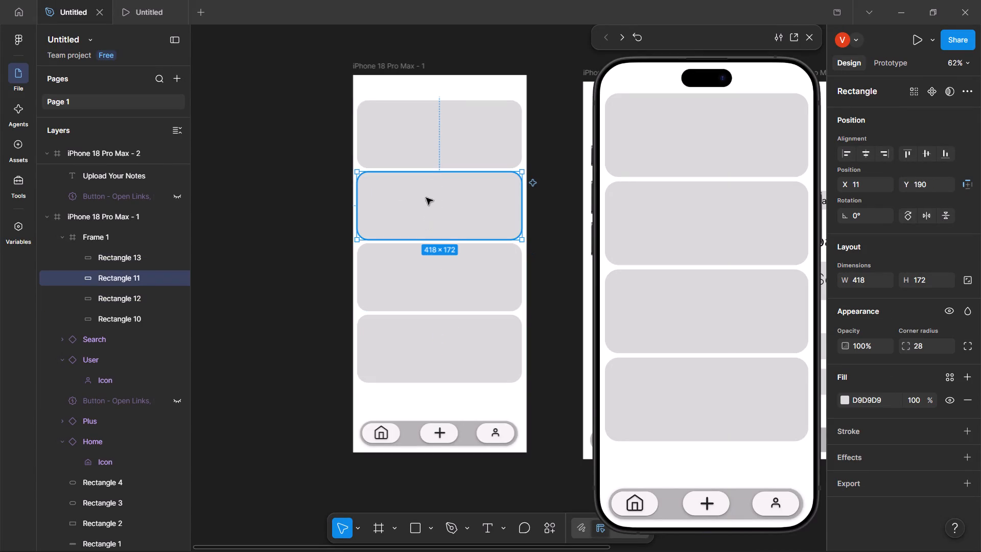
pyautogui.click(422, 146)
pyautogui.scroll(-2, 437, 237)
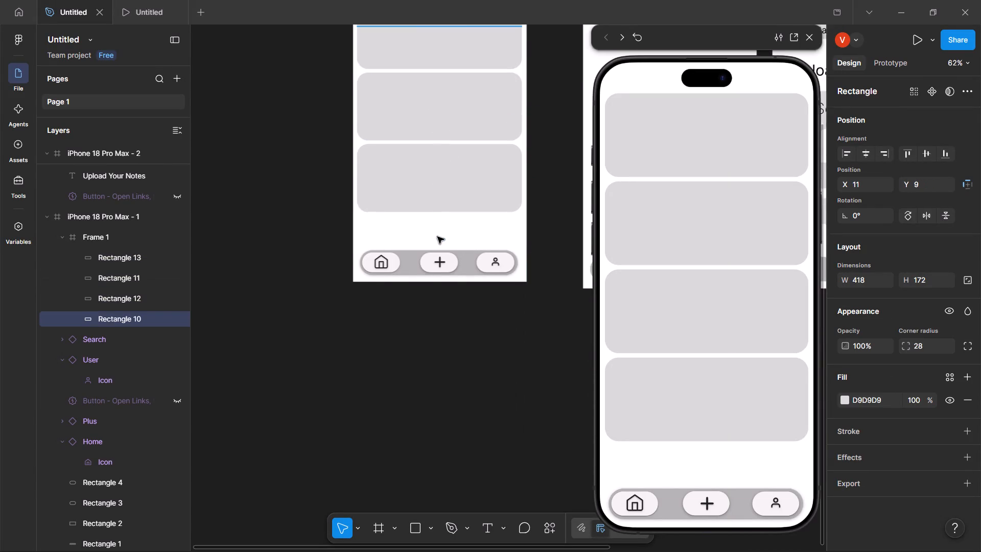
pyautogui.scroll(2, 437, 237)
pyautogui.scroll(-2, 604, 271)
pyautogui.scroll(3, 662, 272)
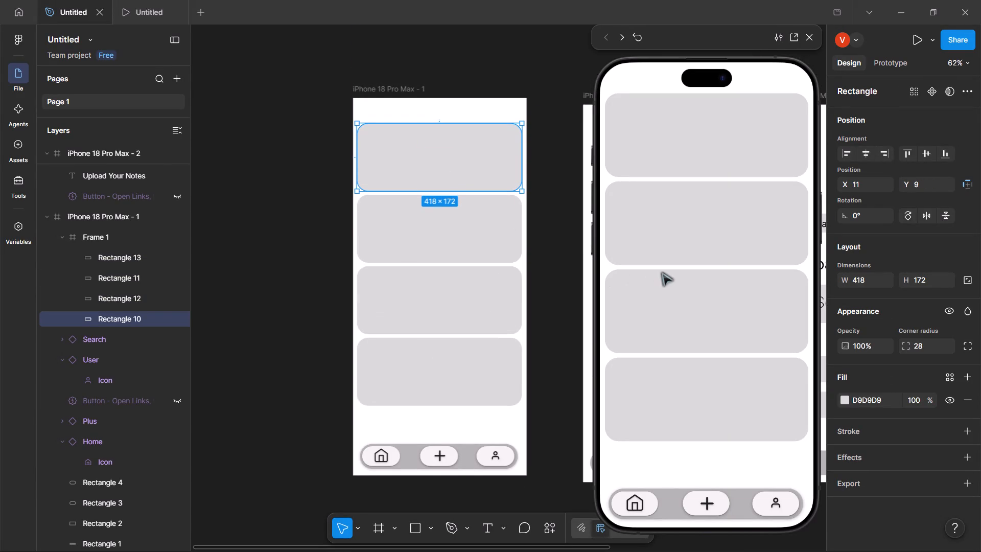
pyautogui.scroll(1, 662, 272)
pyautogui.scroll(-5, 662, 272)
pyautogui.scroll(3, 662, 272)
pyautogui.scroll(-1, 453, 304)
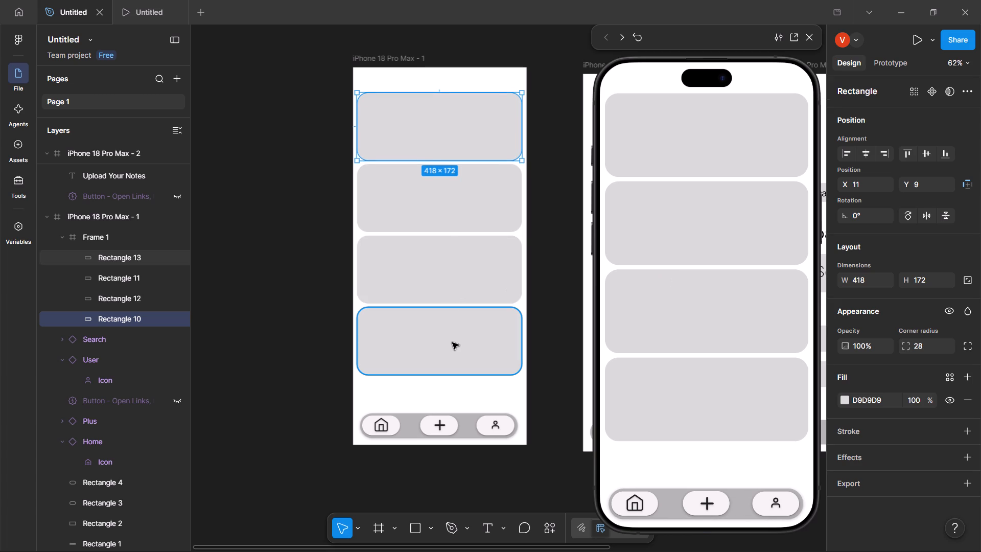
# Duplicate all four cards in Frame 1 together and move the copies straight down, past the fourth card.
pyautogui.click(449, 351)
pyautogui.click(482, 390)
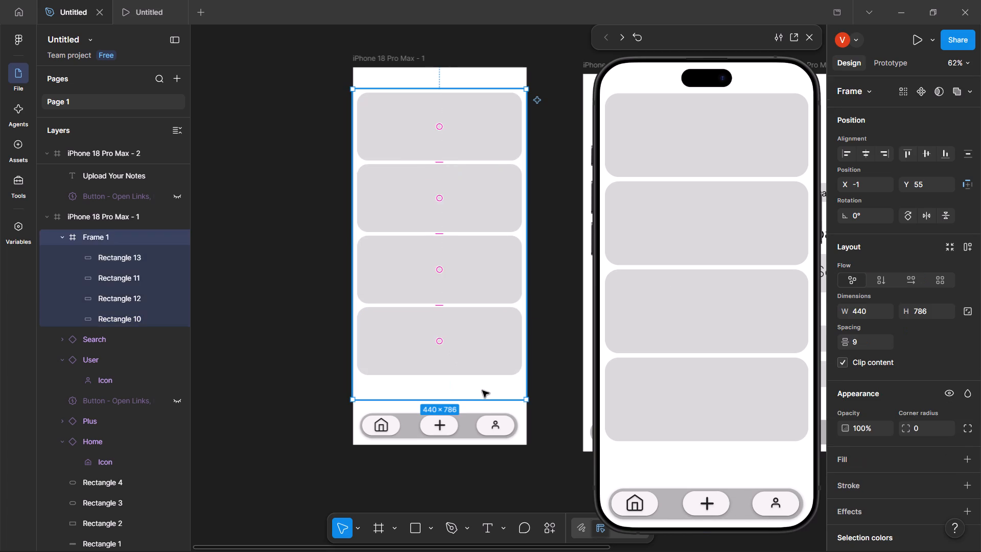
pyautogui.click(482, 389)
pyautogui.click(479, 372)
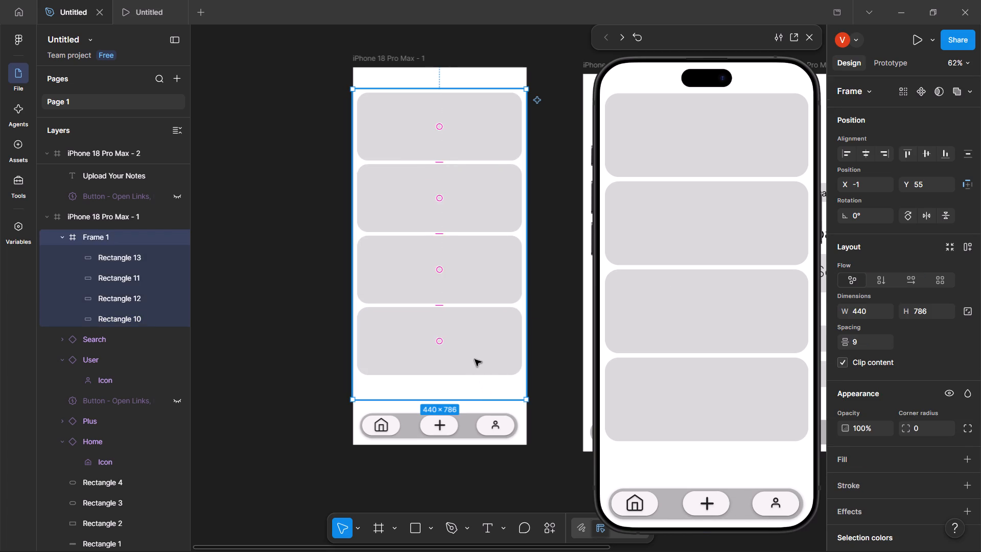
pyautogui.click(475, 359)
pyautogui.doubleClick(475, 359)
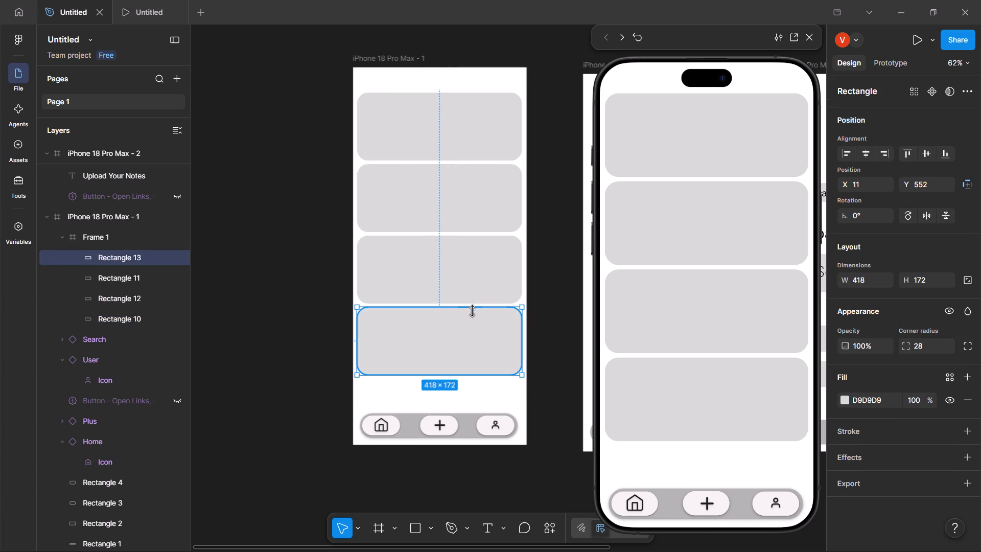
pyautogui.keyDown('shift'); pyautogui.click(478, 136); pyautogui.keyUp('shift')
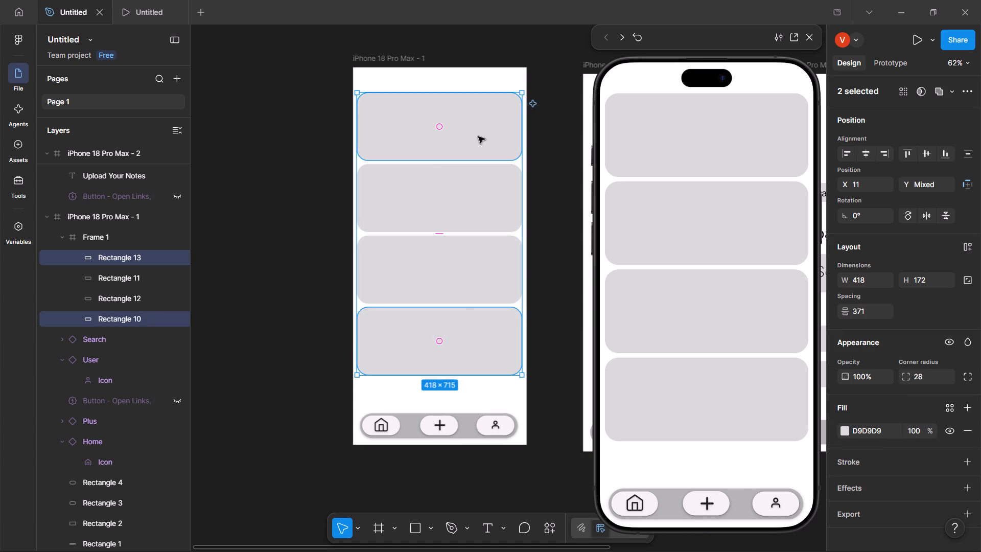
pyautogui.keyDown('shift'); pyautogui.click(451, 187); pyautogui.keyUp('shift')
pyautogui.keyDown('shift'); pyautogui.click(440, 265); pyautogui.keyUp('shift')
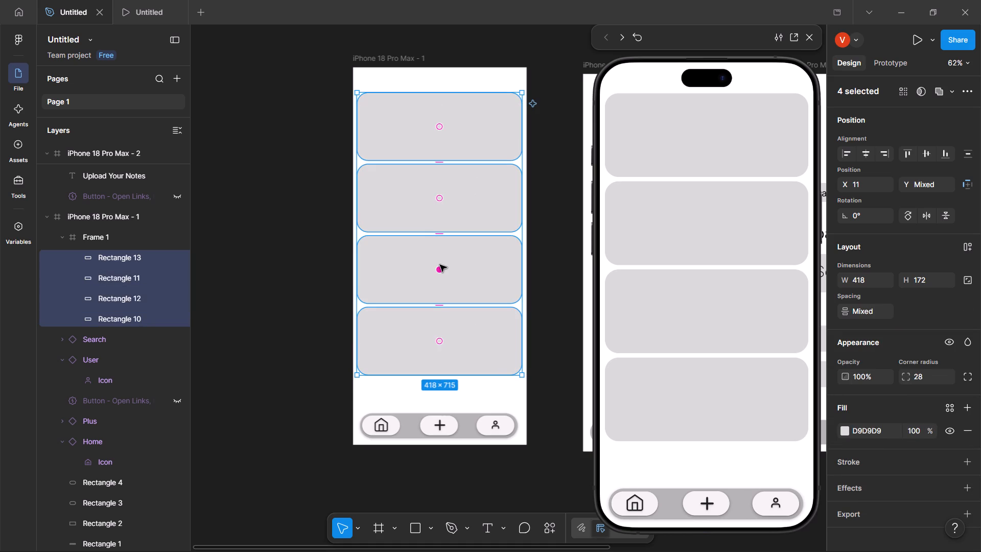
pyautogui.hotkey('ctrl', 'd')
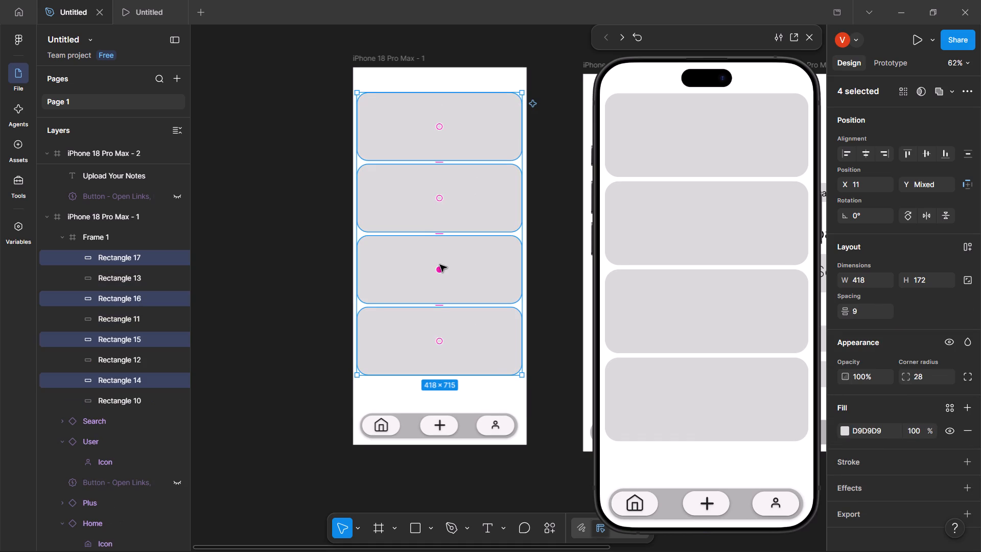
pyautogui.press('Down')
pyautogui.press('Down')
pyautogui.press('Down')
pyautogui.press('Down')
pyautogui.press('Down')
pyautogui.press('Down')
pyautogui.press('Down')
pyautogui.press('Down')
pyautogui.press('Down')
pyautogui.press('Down')
pyautogui.press('Down')
pyautogui.press('Down')
pyautogui.press('Down')
pyautogui.press('Down')
pyautogui.press('Down')
pyautogui.press('Down')
pyautogui.press('Down')
pyautogui.press('Down')
pyautogui.press('Down')
pyautogui.press('Down')
pyautogui.press('Down')
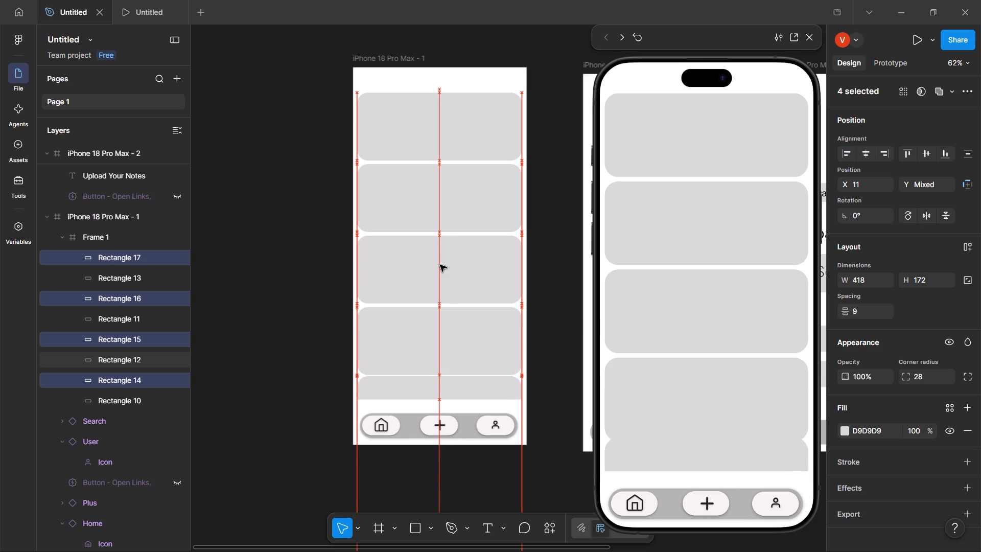
# Fine-tune the vertical position of the four copied cards so the gap beneath the fourth card matches the other gaps.
pyautogui.press('Up')
pyautogui.press('Up')
pyautogui.press('Up')
pyautogui.press('Up')
pyautogui.press('Up')
pyautogui.press('Up')
pyautogui.press('Up')
pyautogui.press('Up')
pyautogui.press('Up')
pyautogui.press('Up')
pyautogui.press('Up')
pyautogui.press('Up')
pyautogui.press('Up')
pyautogui.press('Up')
pyautogui.press('Up')
pyautogui.press('Up')
pyautogui.press('Up')
pyautogui.press('Up')
pyautogui.press('Up')
pyautogui.press('Up')
pyautogui.press('Up')
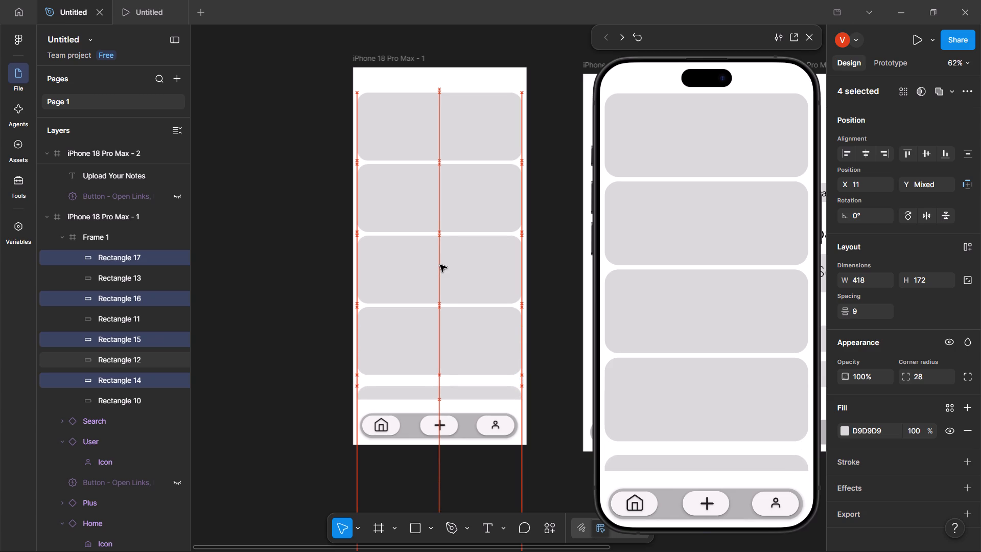
pyautogui.press('Down')
pyautogui.press('Down')
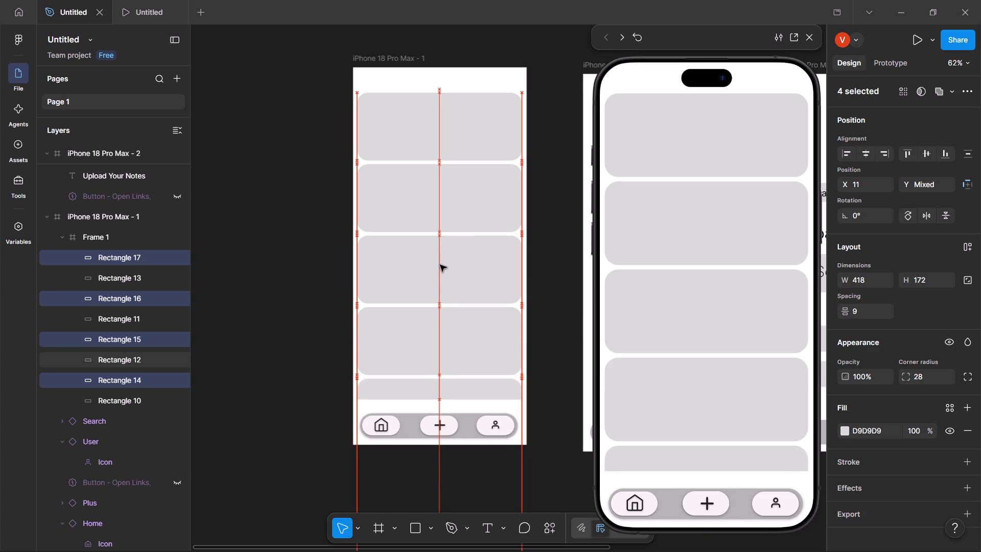
# Test-scroll the card list in the phone preview to examine the extended stack and its spacing.
pyautogui.scroll(-3, 786, 319)
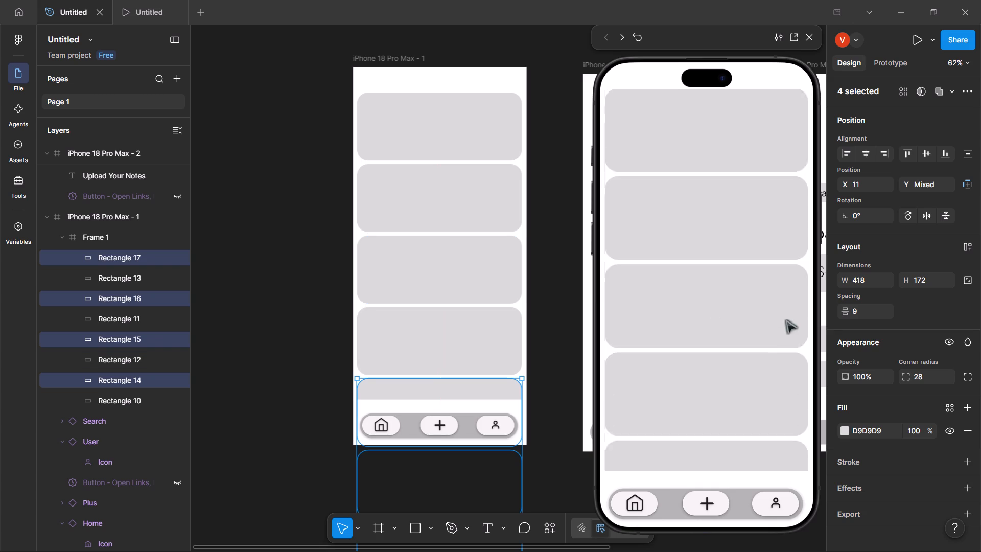
pyautogui.scroll(-2, 786, 319)
pyautogui.scroll(8, 786, 319)
pyautogui.scroll(-4, 786, 319)
pyautogui.scroll(5, 786, 319)
pyautogui.scroll(-5, 786, 319)
pyautogui.scroll(6, 786, 319)
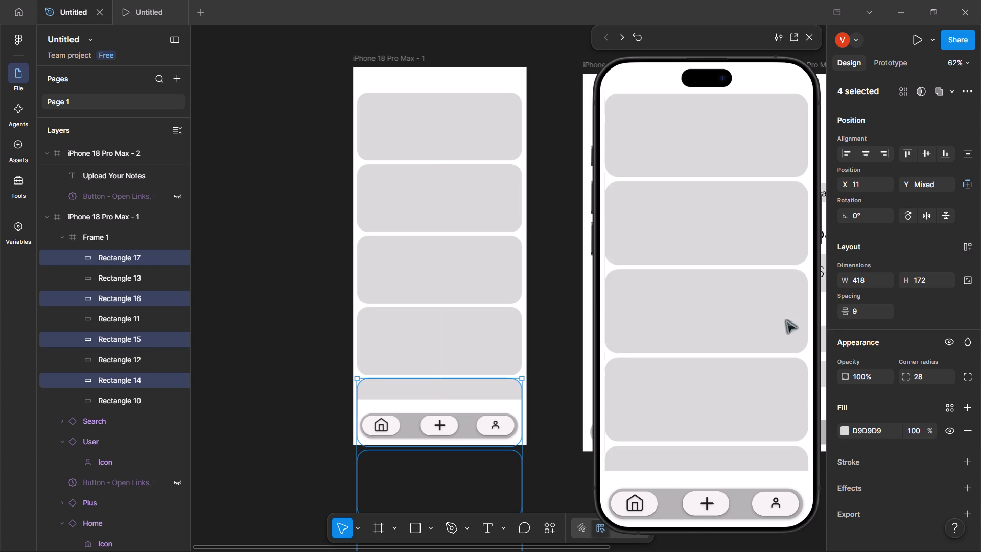
pyautogui.scroll(-7, 786, 319)
# Change the fill of the four copied lower cards in Frame 1 to dark red AA0707 and deselect them.
pyautogui.click(846, 433)
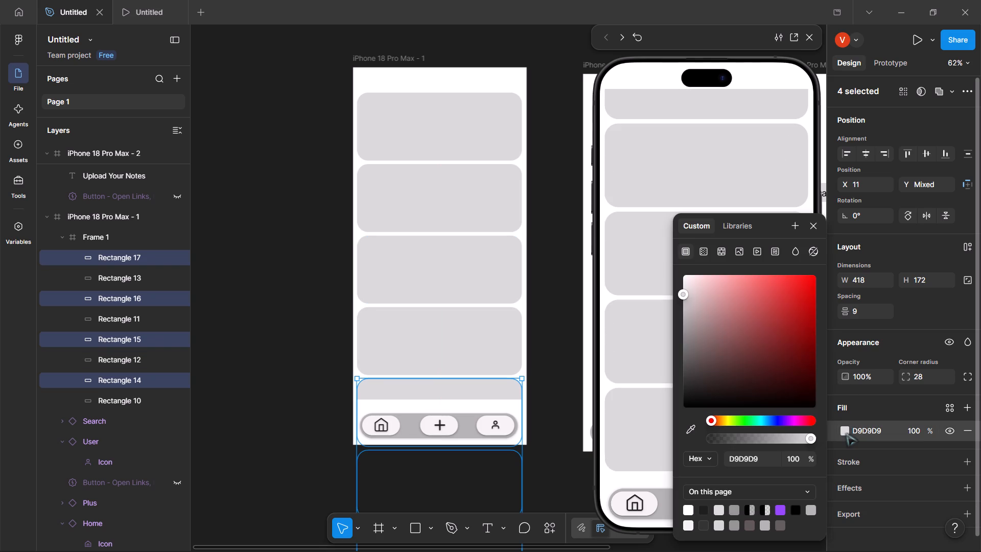
pyautogui.click(811, 319)
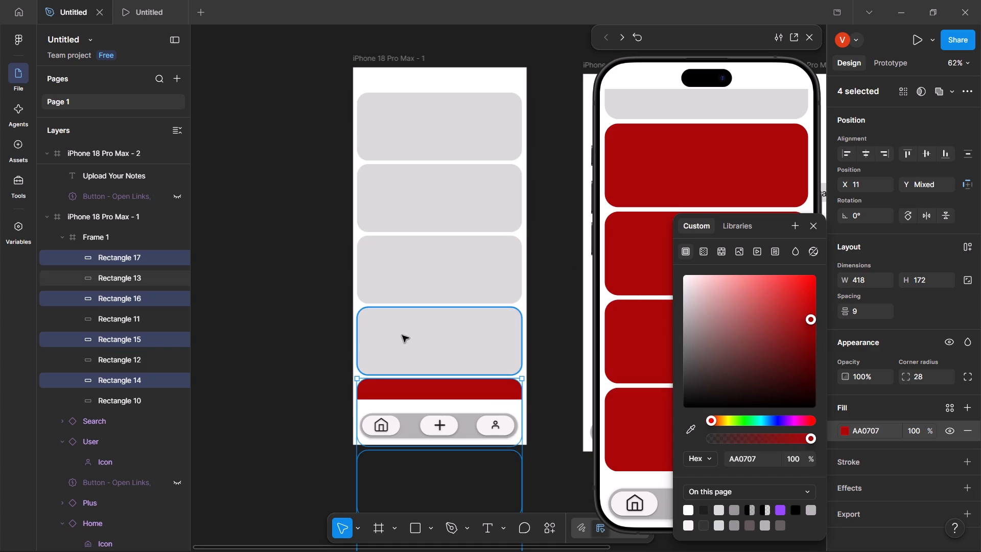
pyautogui.click(295, 327)
# Scroll the phone preview up and down to examine how the red cards follow the grey ones.
pyautogui.scroll(-3, 701, 352)
pyautogui.scroll(3, 701, 352)
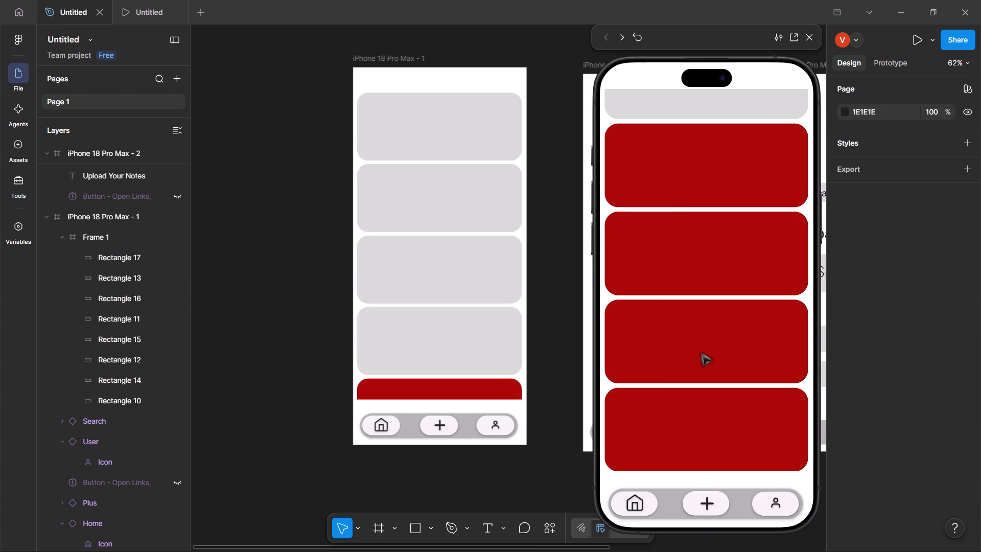
pyautogui.scroll(-5, 701, 352)
pyautogui.scroll(5, 701, 352)
pyautogui.click(701, 352)
pyautogui.scroll(7, 701, 352)
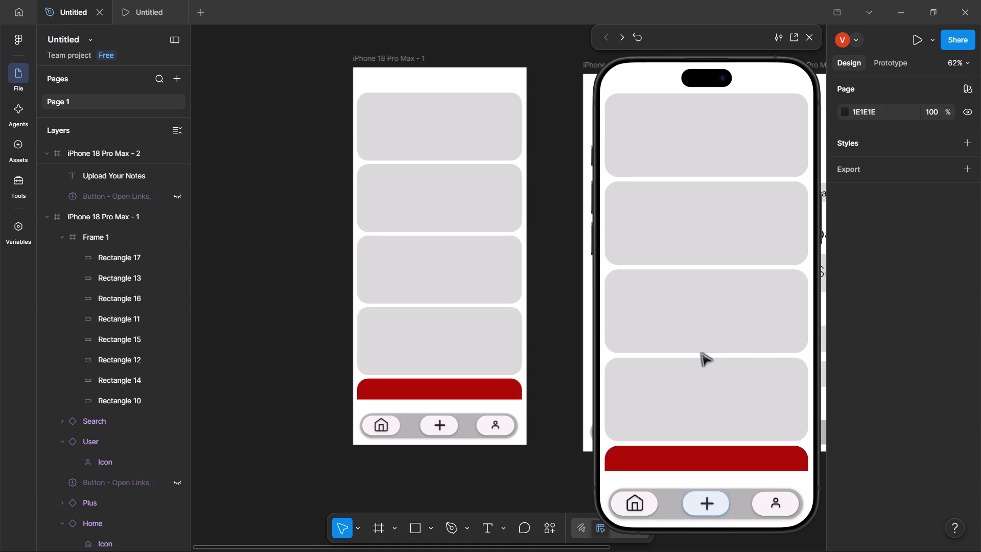
pyautogui.scroll(2, 701, 352)
pyautogui.scroll(-7, 701, 352)
pyautogui.scroll(1, 701, 352)
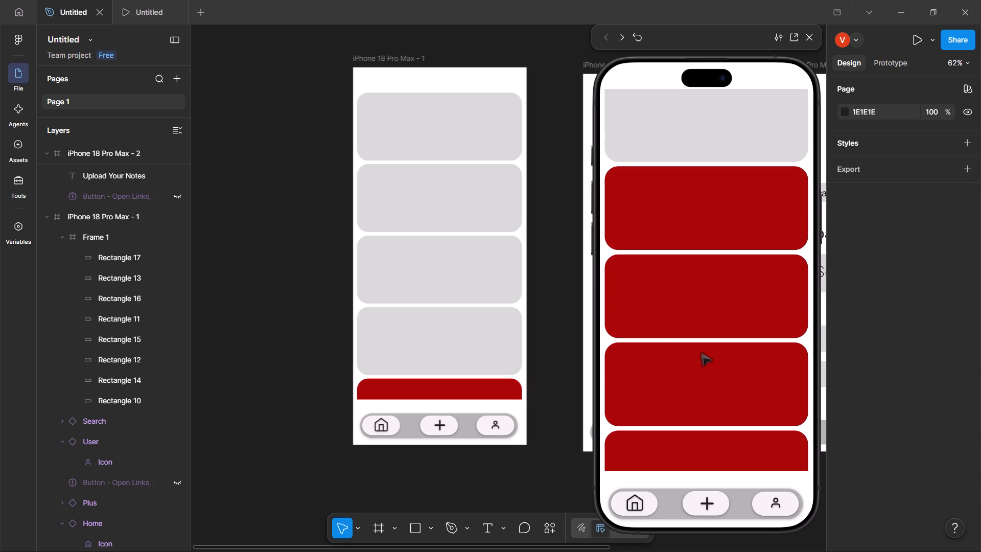
# Recolour the fourth card in Frame 1, just above the red cards, with the muted green fill 669668.
pyautogui.click(433, 317)
pyautogui.click(447, 337)
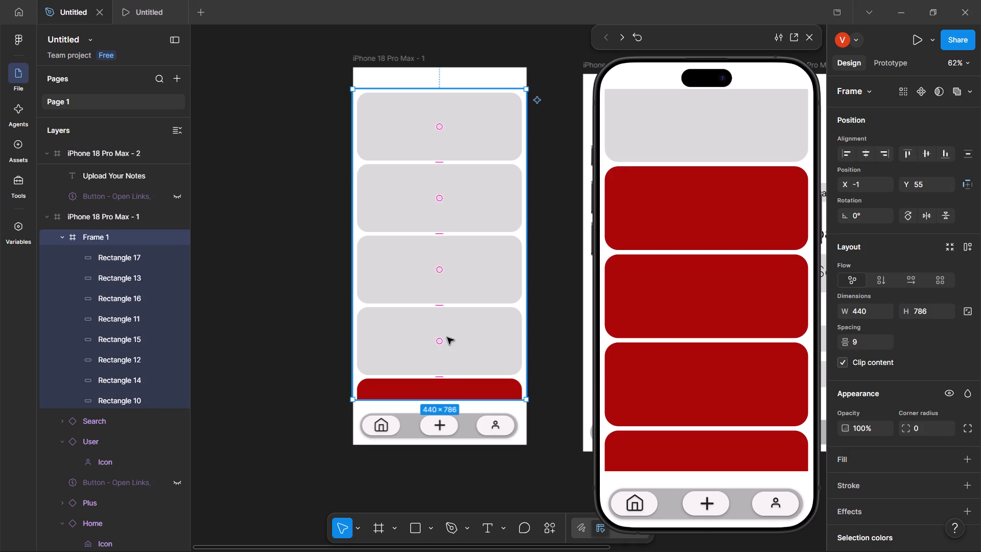
pyautogui.tripleClick(480, 332)
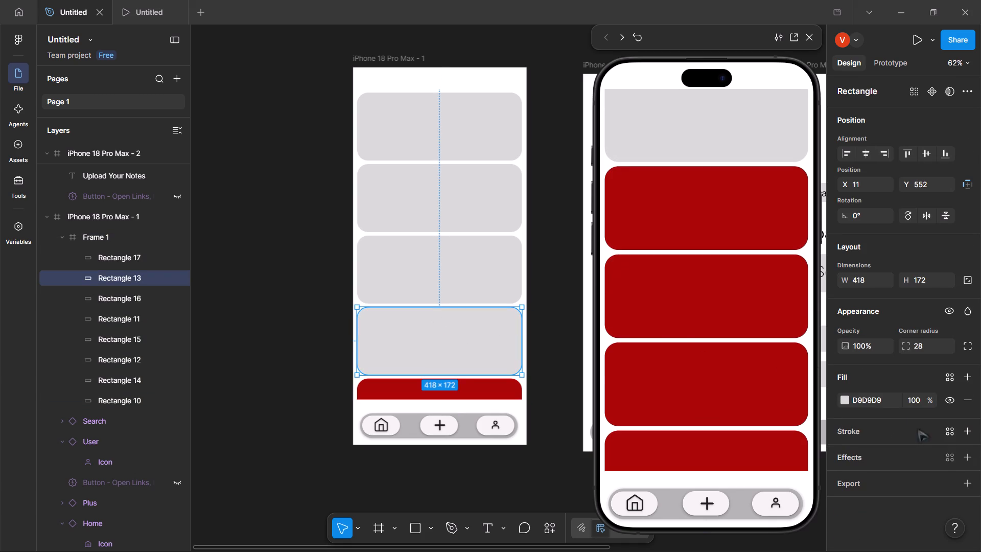
pyautogui.click(883, 399)
pyautogui.press('Up')
pyautogui.press('Up')
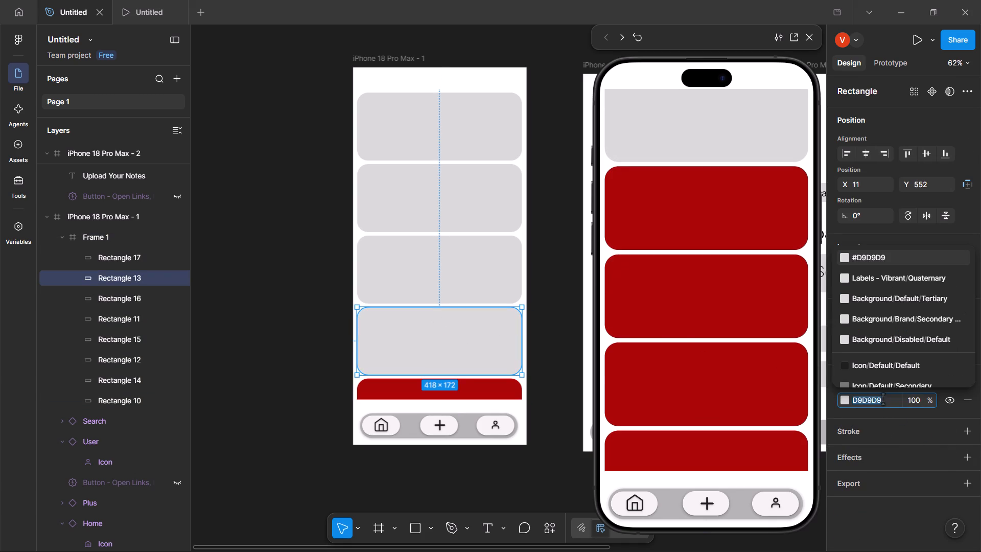
pyautogui.press('Up')
pyautogui.press('Up')
pyautogui.press('Up')
pyautogui.press('Down')
pyautogui.press('Down')
pyautogui.click(843, 390)
pyautogui.click(843, 395)
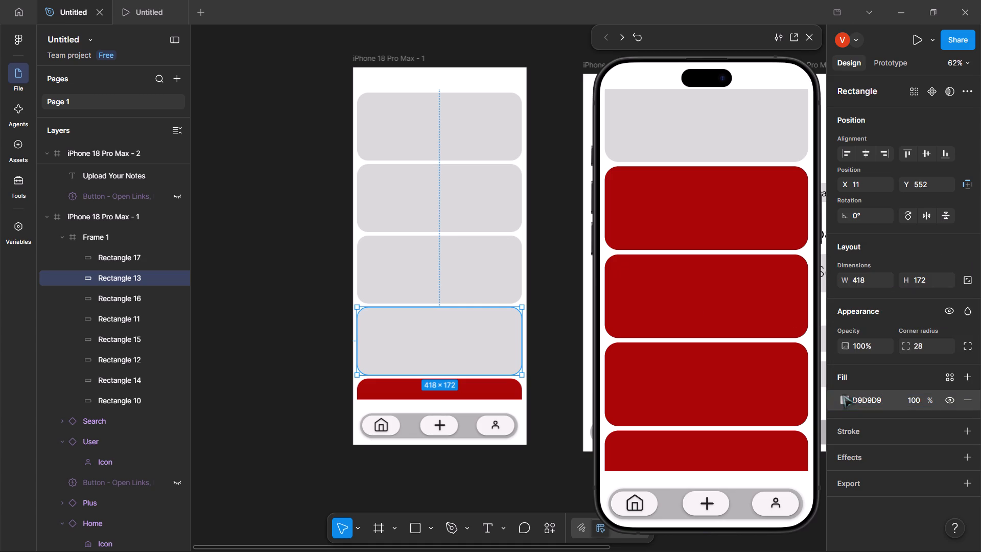
pyautogui.click(841, 397)
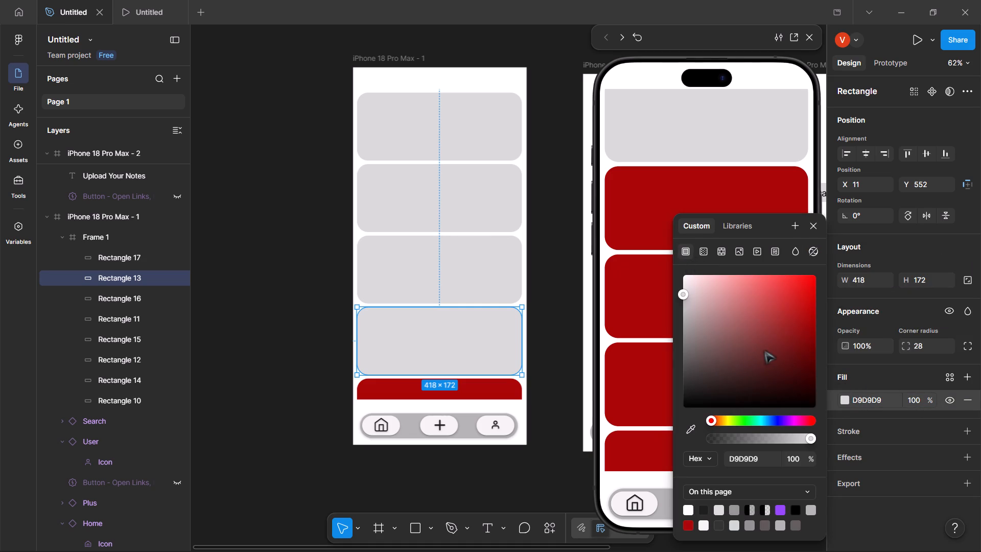
pyautogui.moveTo(745, 420); pyautogui.dragTo(726, 329)
pyautogui.click(726, 329)
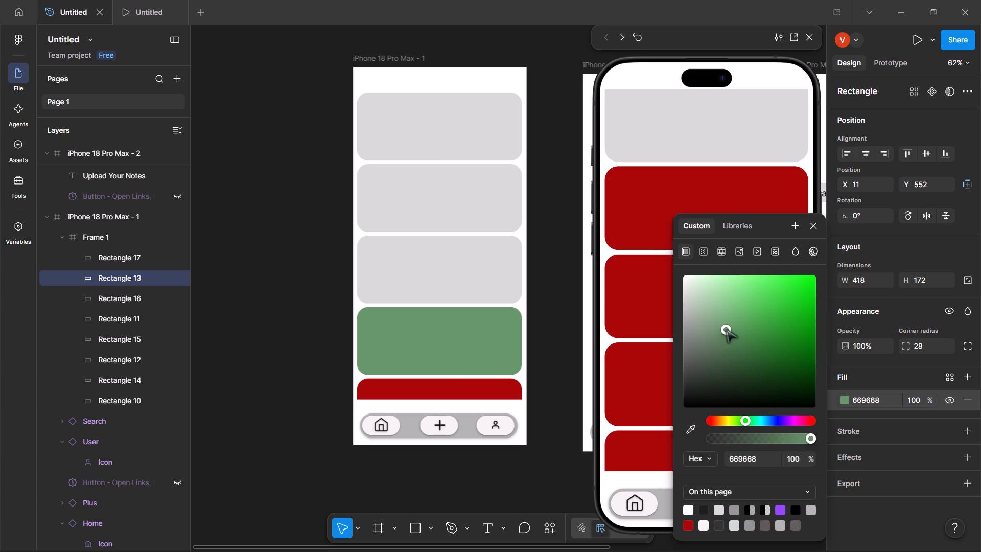
# Recolour the third card in Frame 1, directly above the green one, with the light cyan fill 6CD7E5.
pyautogui.doubleClick(470, 258)
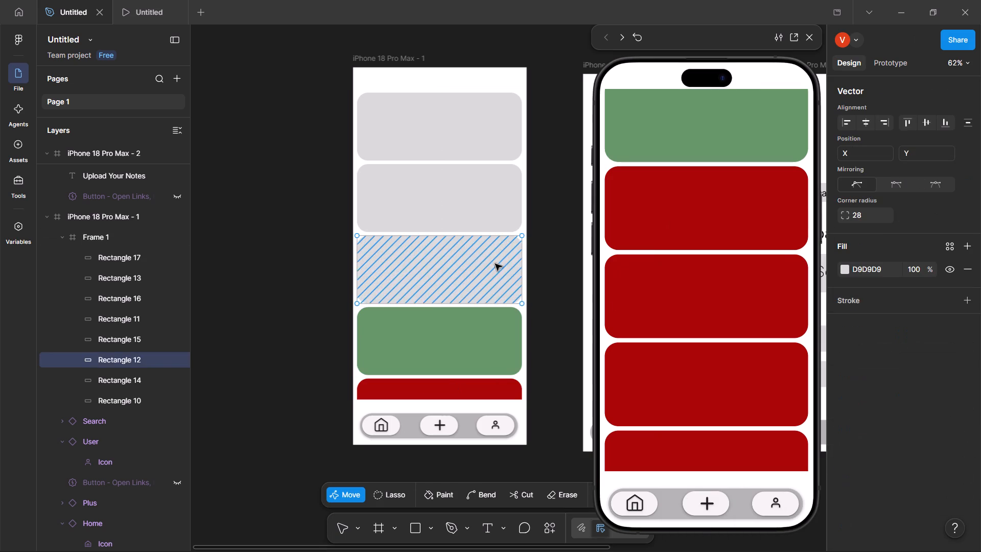
pyautogui.click(478, 282)
pyautogui.press('Escape')
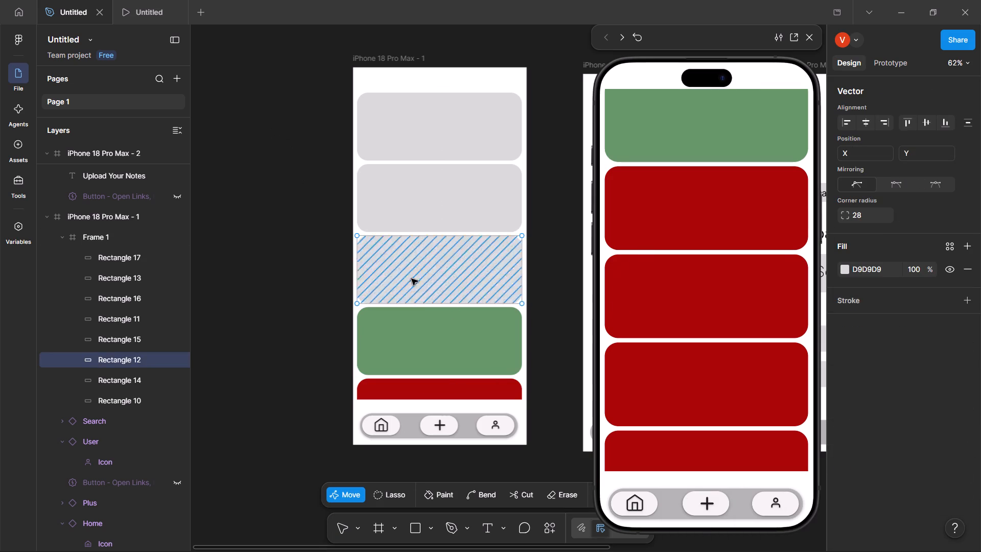
pyautogui.click(445, 277)
pyautogui.press('Escape')
pyautogui.press('Escape')
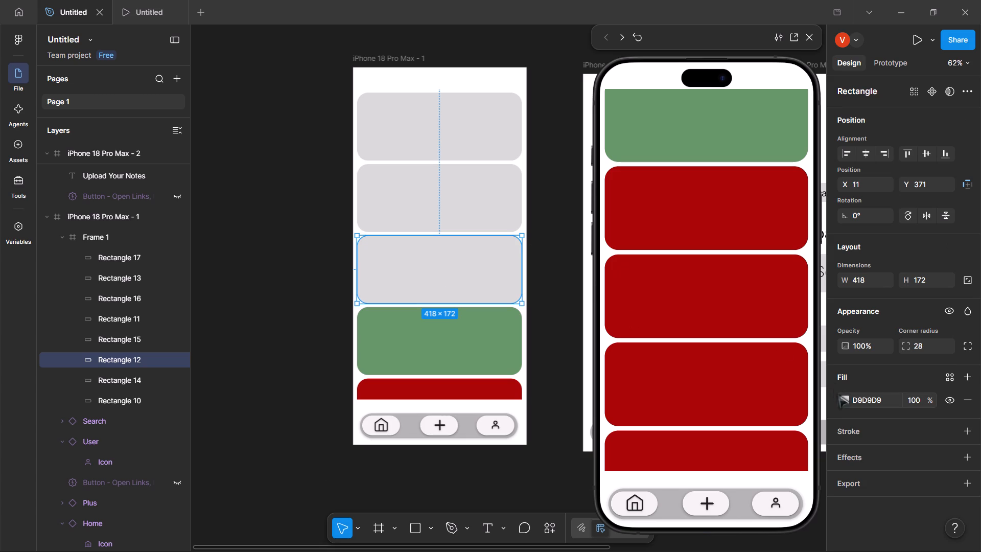
pyautogui.click(839, 397)
pyautogui.click(840, 397)
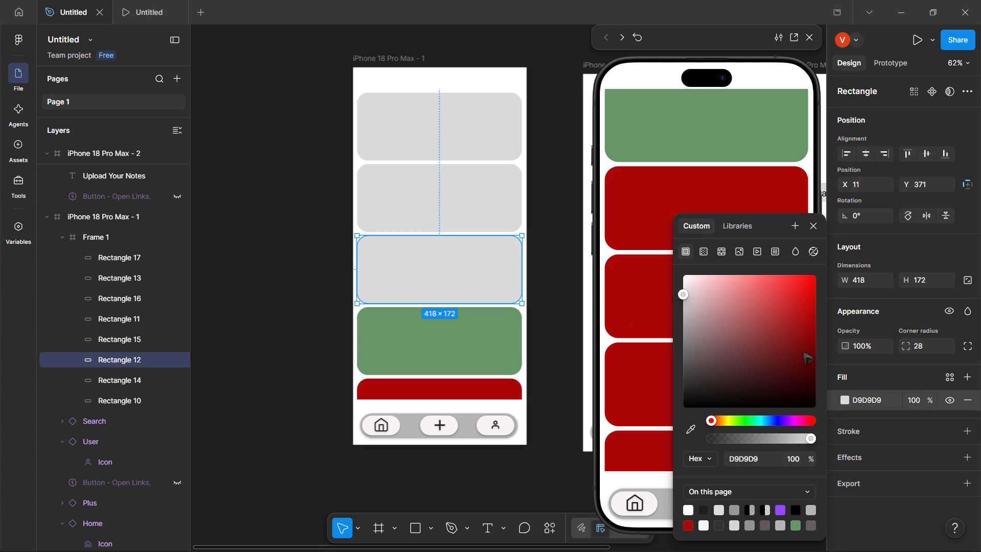
pyautogui.click(763, 422)
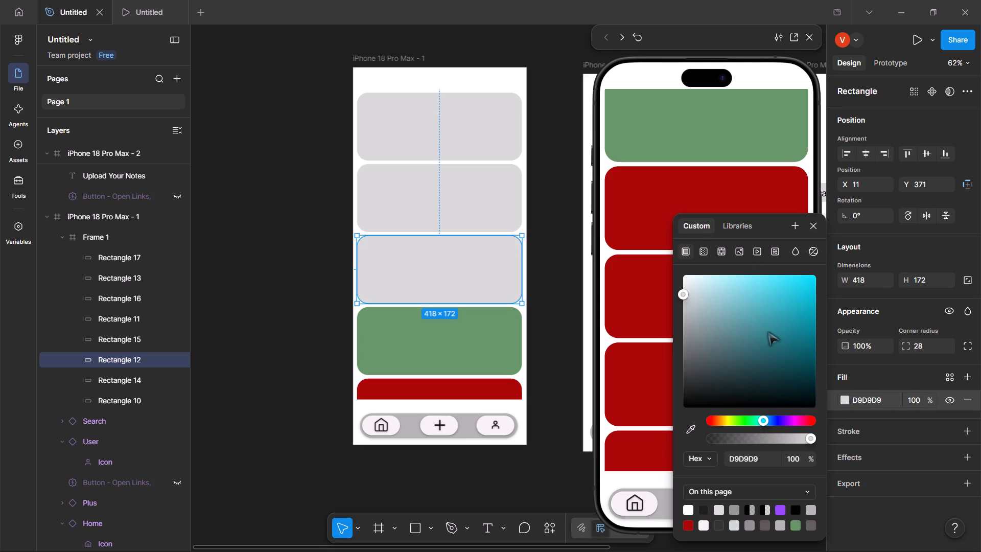
pyautogui.moveTo(768, 332); pyautogui.dragTo(754, 288)
pyautogui.click(754, 288)
pyautogui.click(754, 288)
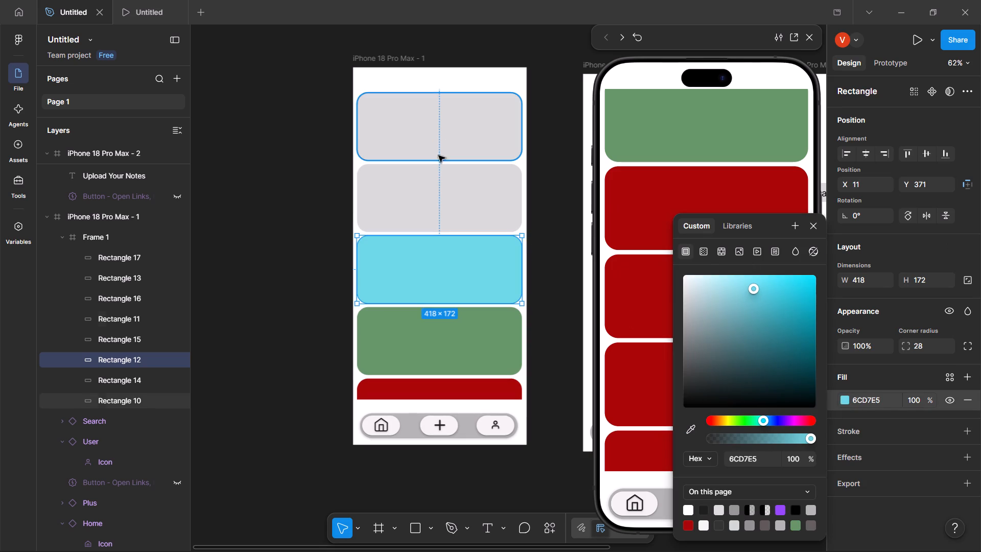
# Fill the second card in Frame 1 with the purple 9748FF already used on this page.
pyautogui.tripleClick(453, 190)
pyautogui.click(453, 190)
pyautogui.press('Escape')
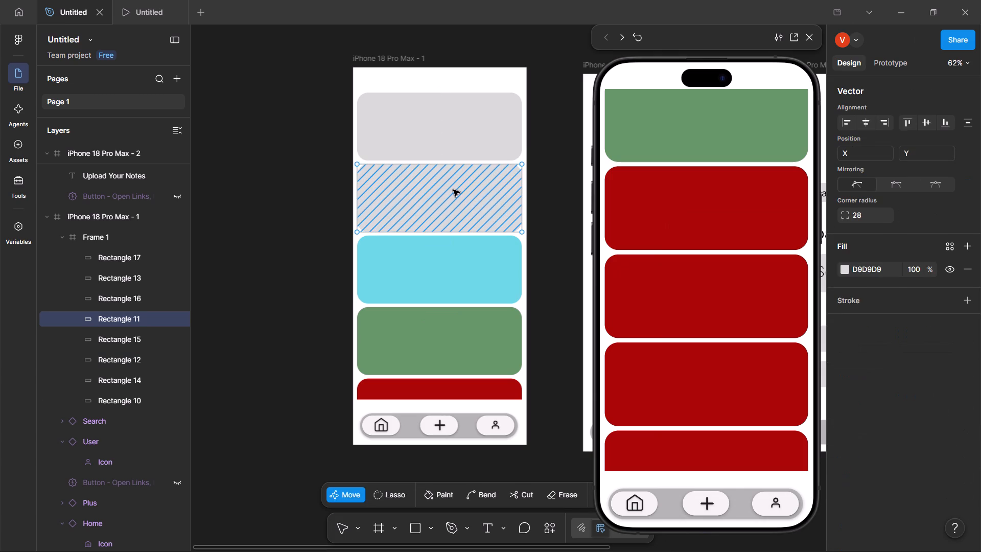
pyautogui.press('Escape')
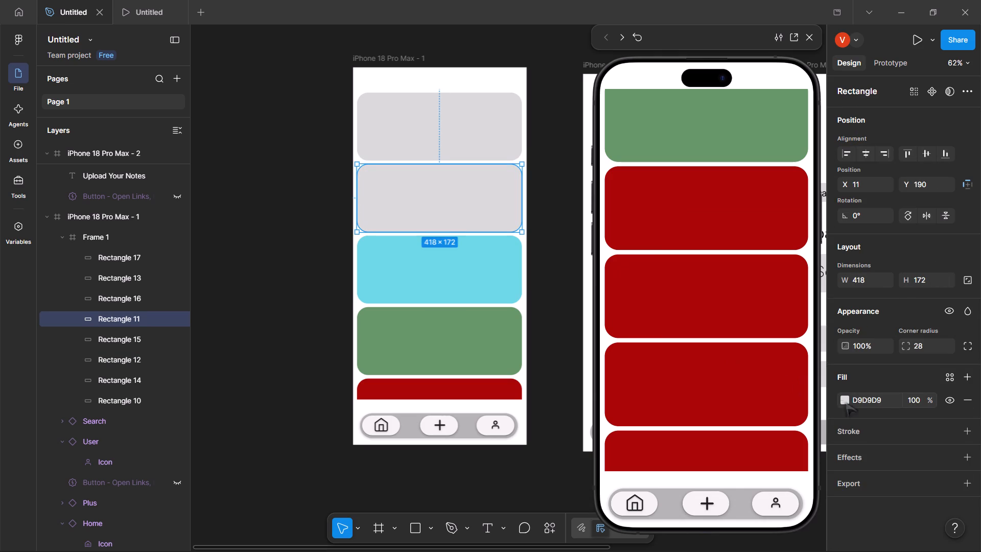
pyautogui.click(844, 398)
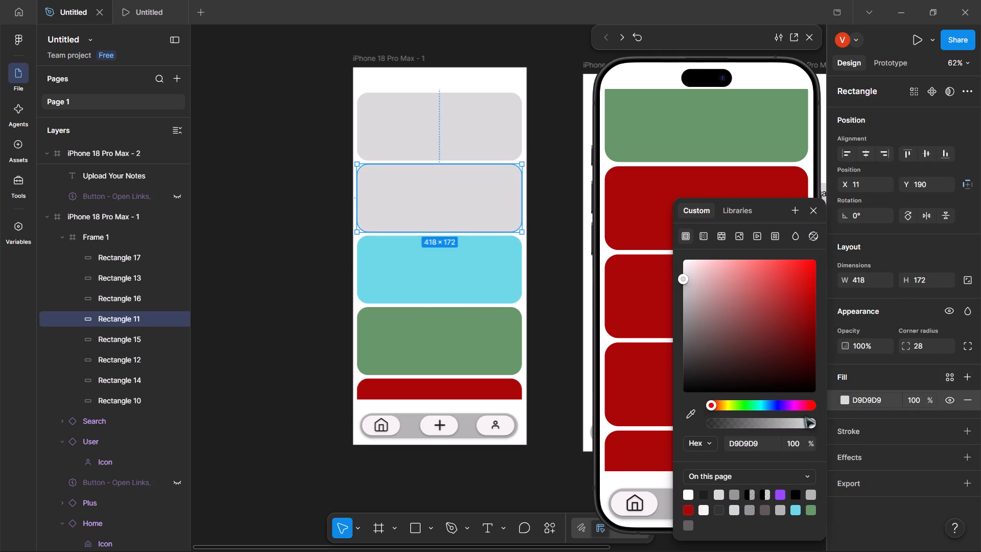
pyautogui.click(781, 491)
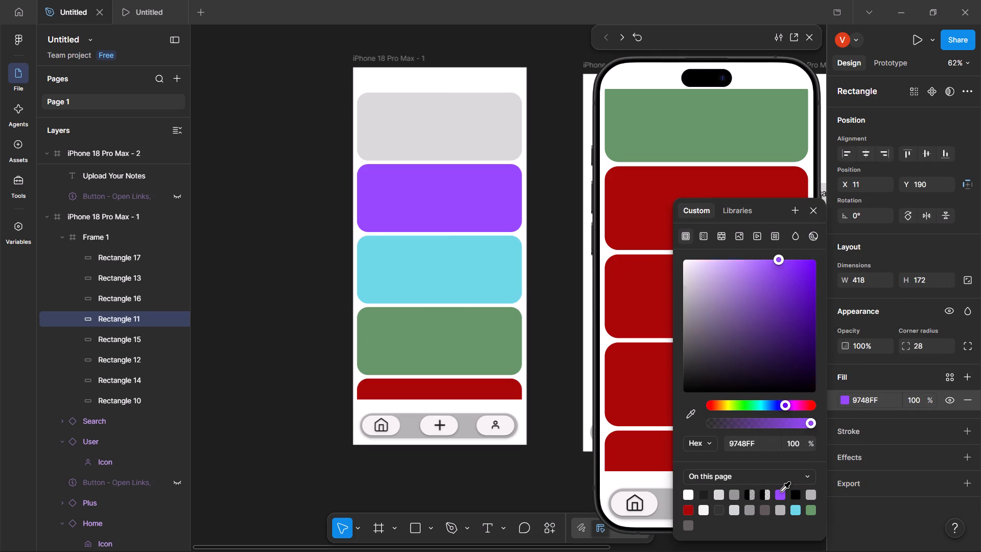
# Fill the topmost card in Frame 1 with the dark grey 333333 already used on this page.
pyautogui.click(474, 109)
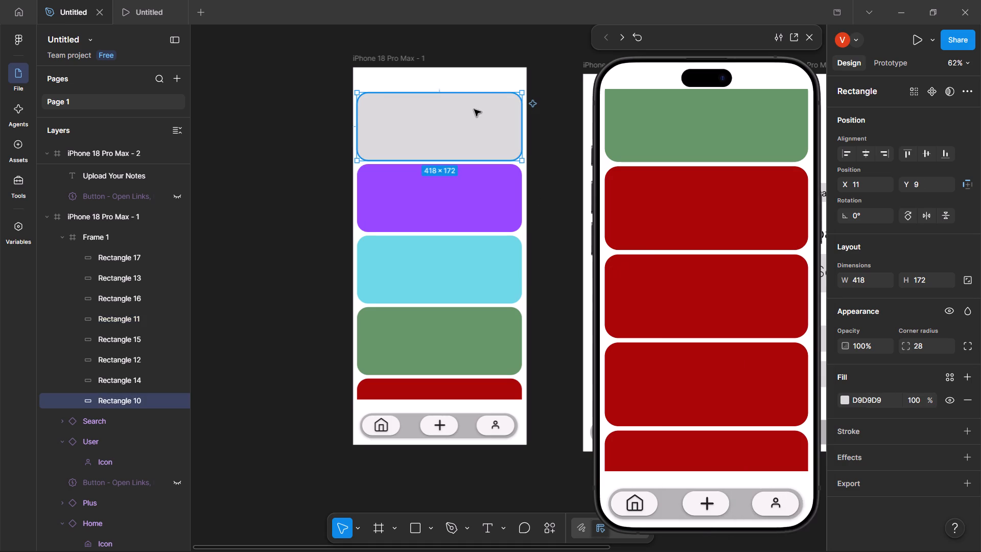
pyautogui.click(837, 403)
pyautogui.click(840, 402)
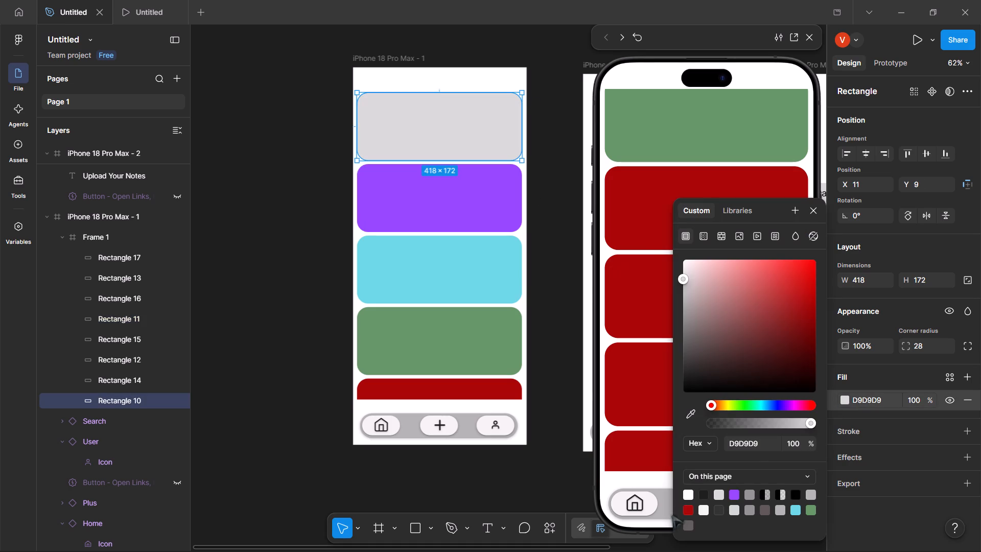
pyautogui.click(698, 505)
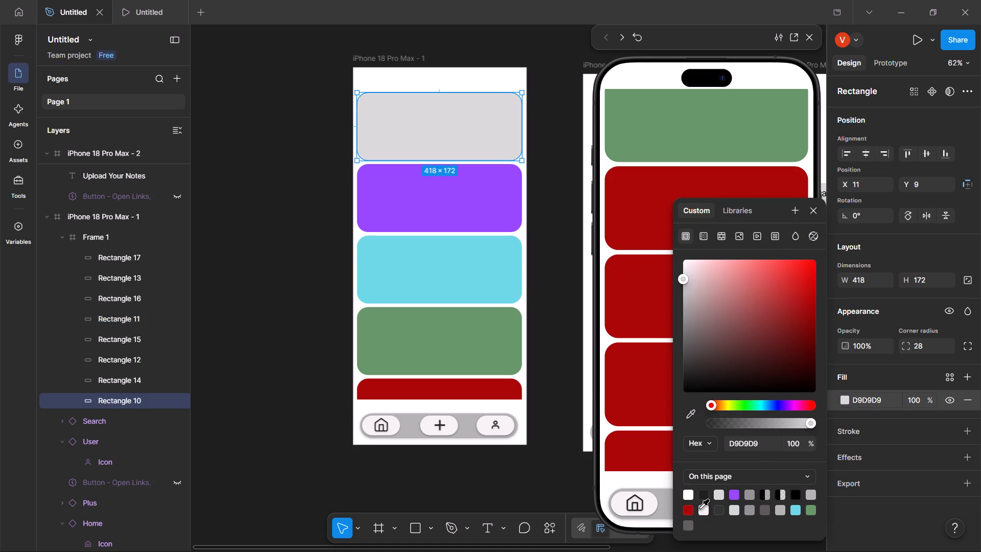
pyautogui.click(701, 509)
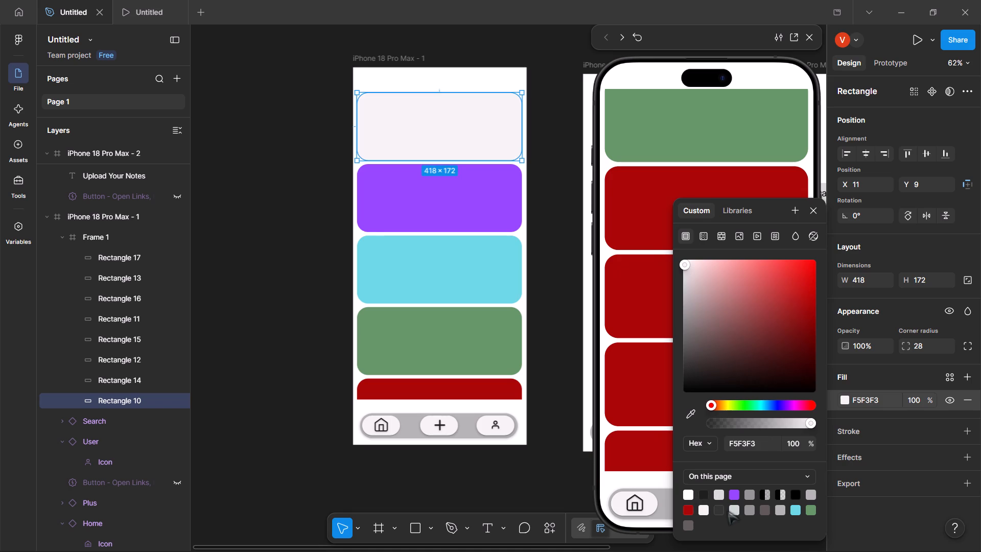
pyautogui.click(723, 509)
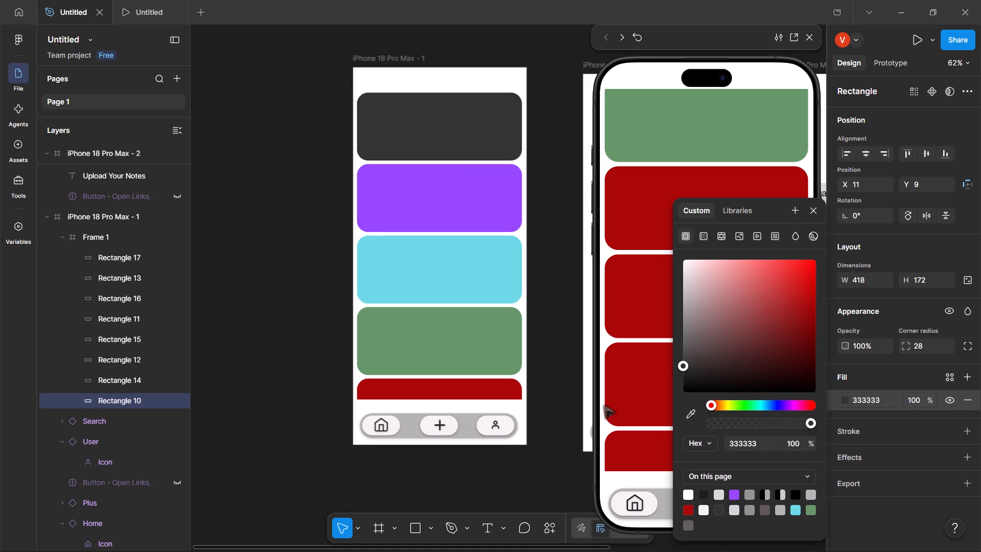
# Scroll the phone preview through the coloured cards to check the list from top to bottom, and close the colour picker.
pyautogui.scroll(3, 477, 286)
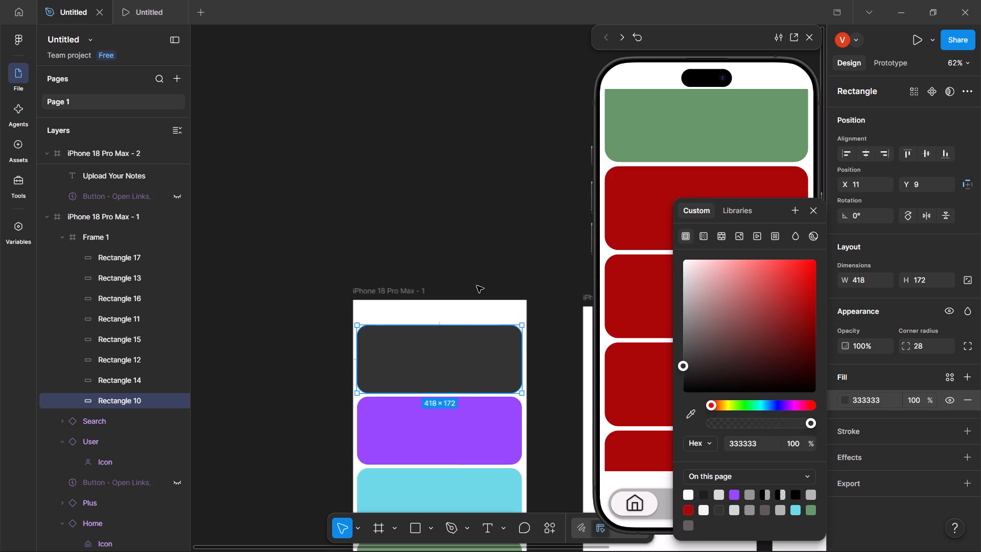
pyautogui.scroll(-3, 477, 286)
pyautogui.scroll(1, 639, 263)
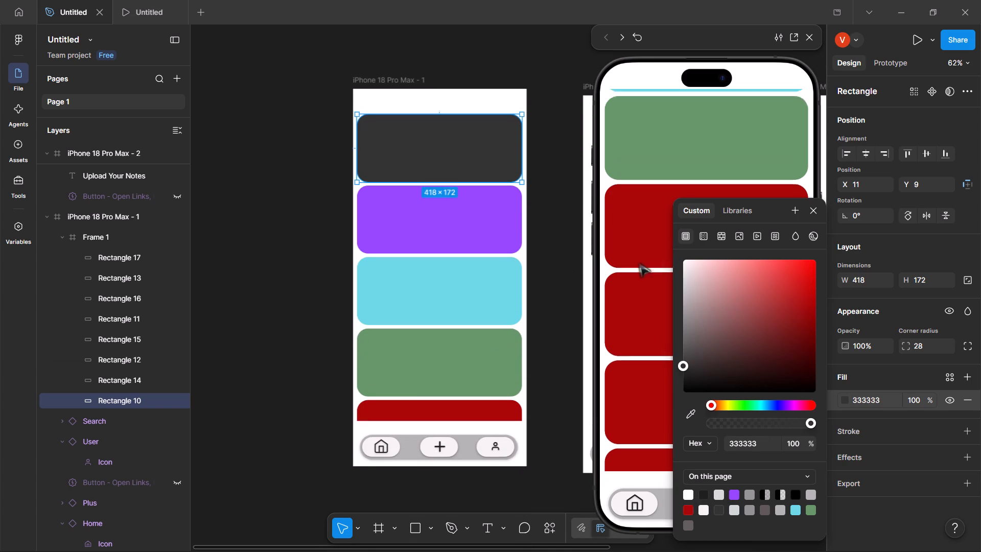
pyautogui.scroll(1, 639, 263)
pyautogui.scroll(5, 649, 322)
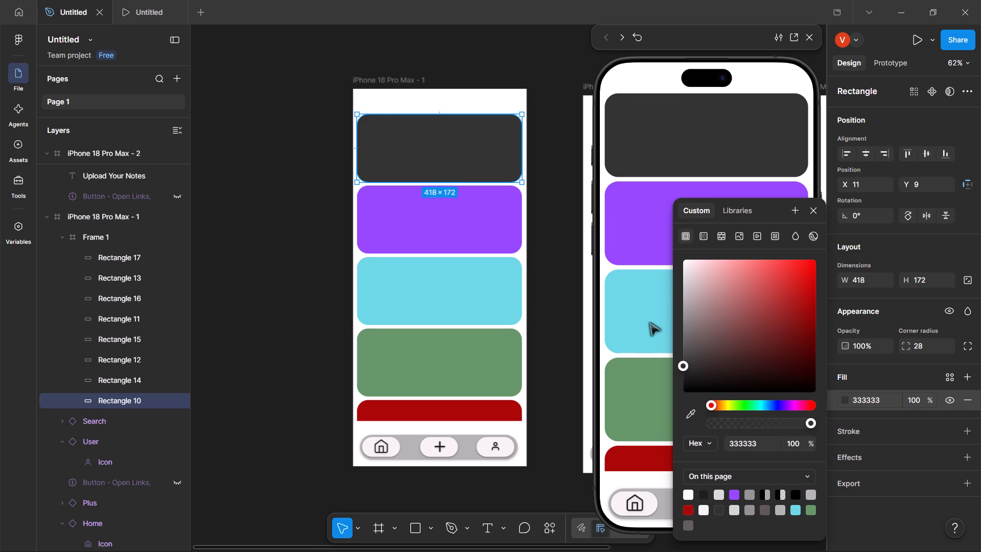
pyautogui.scroll(2, 649, 322)
pyautogui.scroll(-7, 649, 322)
pyautogui.scroll(-1, 492, 350)
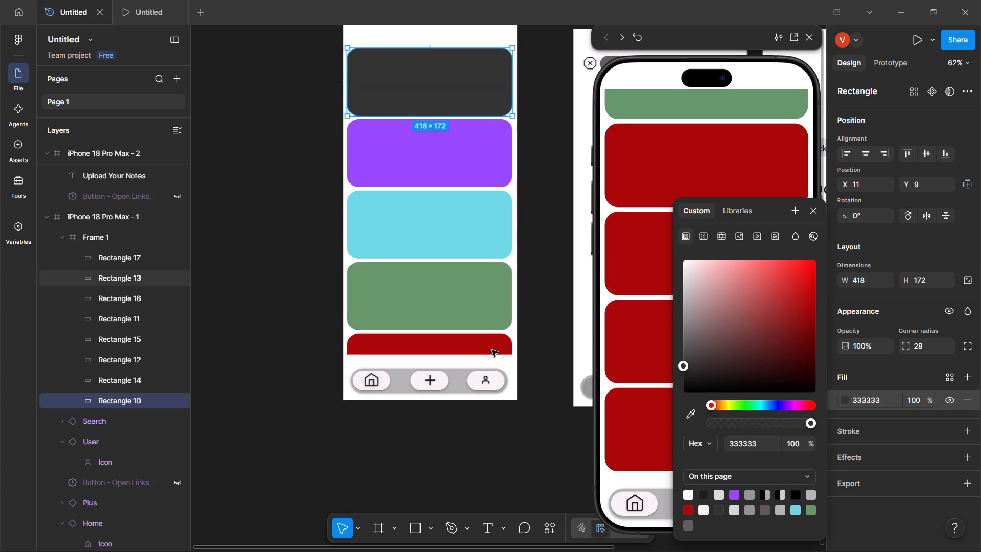
pyautogui.scroll(-1, 492, 350)
pyautogui.scroll(1, 492, 350)
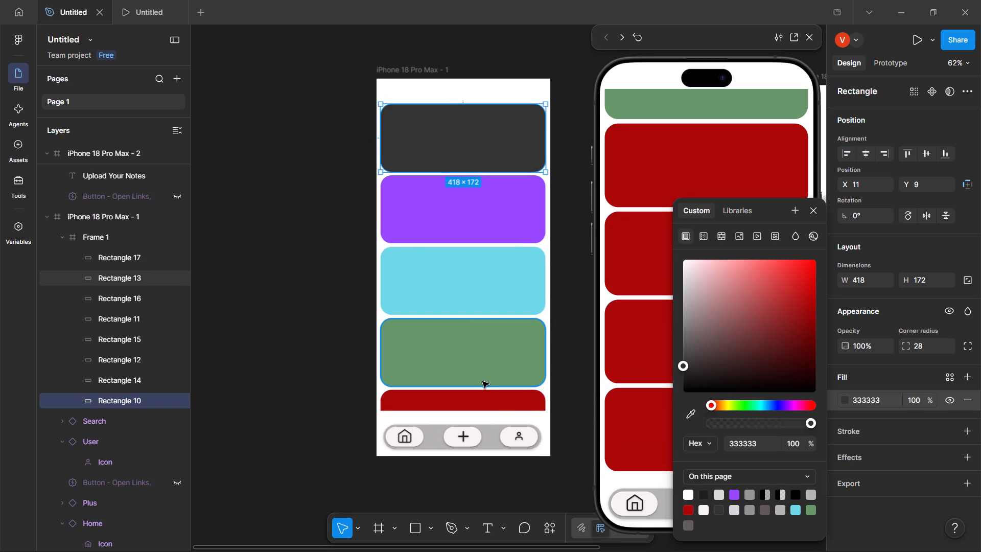
pyautogui.click(812, 212)
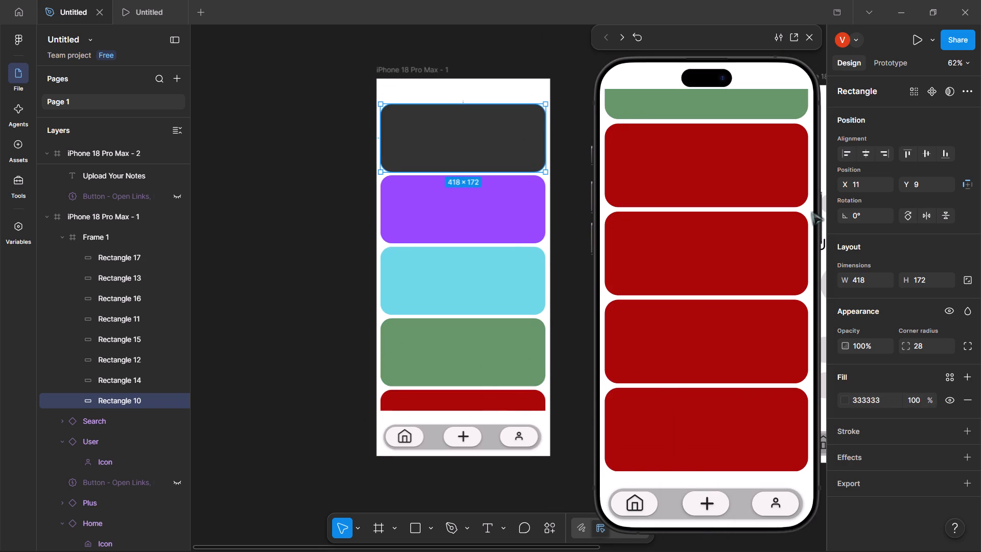
# Scroll the card list up and down in the phone preview to examine how it moves between top and bottom.
pyautogui.scroll(-3, 689, 306)
pyautogui.scroll(8, 689, 306)
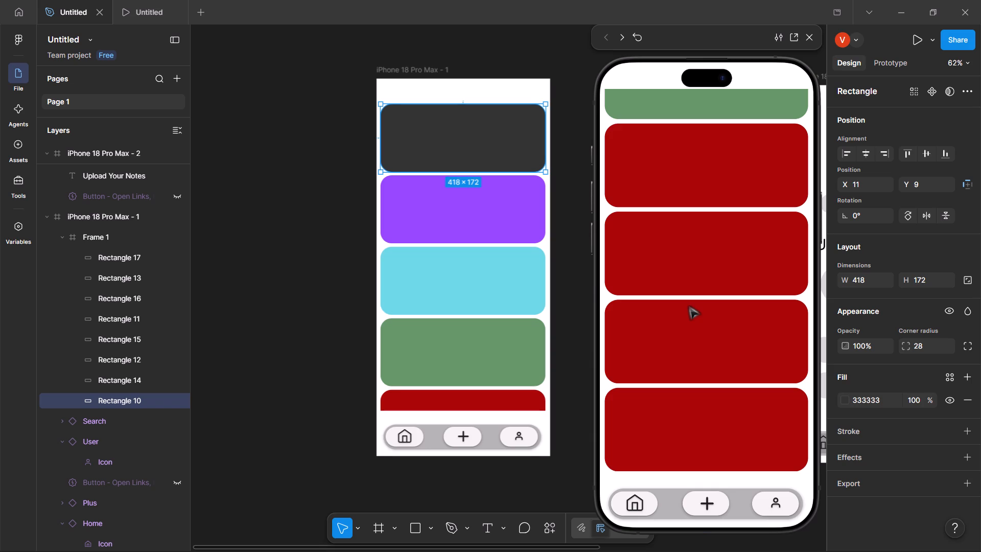
pyautogui.click(689, 306)
pyautogui.scroll(6, 689, 306)
pyautogui.tripleClick(689, 306)
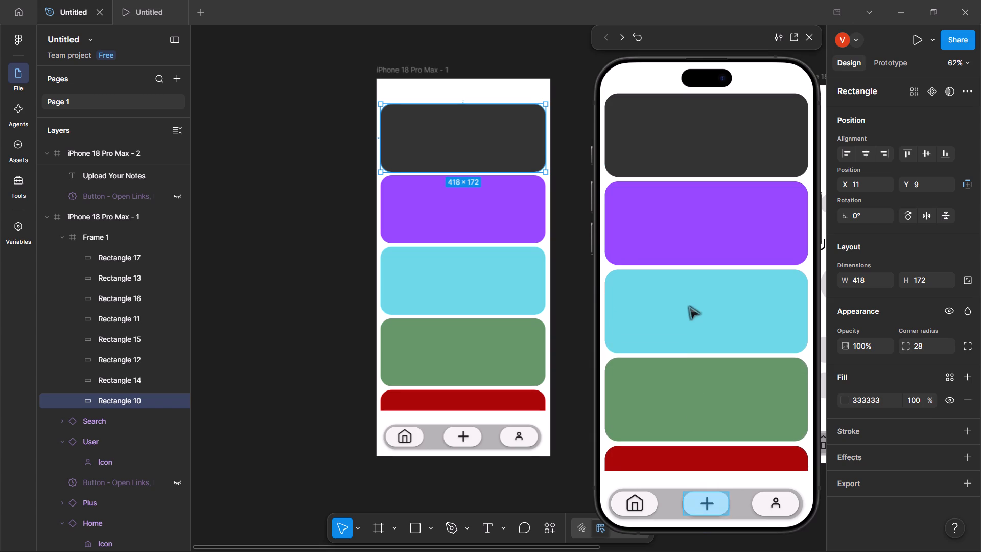
pyautogui.tripleClick(689, 306)
pyautogui.click(689, 306)
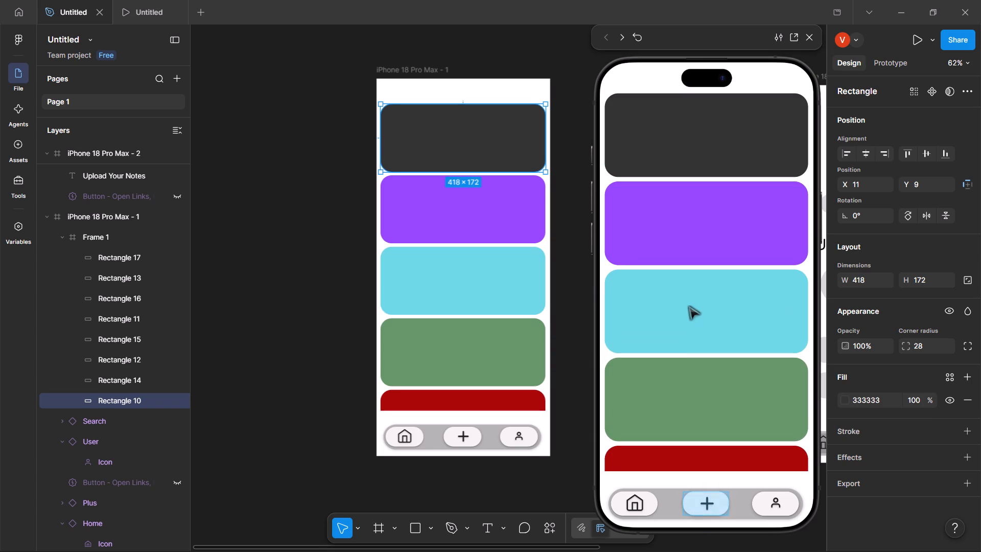
pyautogui.scroll(-2, 688, 323)
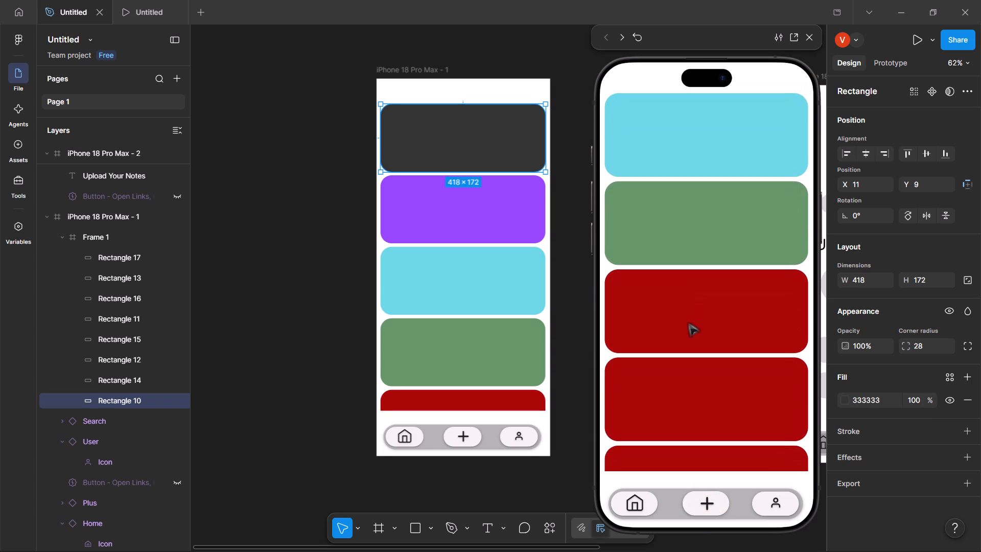
pyautogui.scroll(-4, 688, 323)
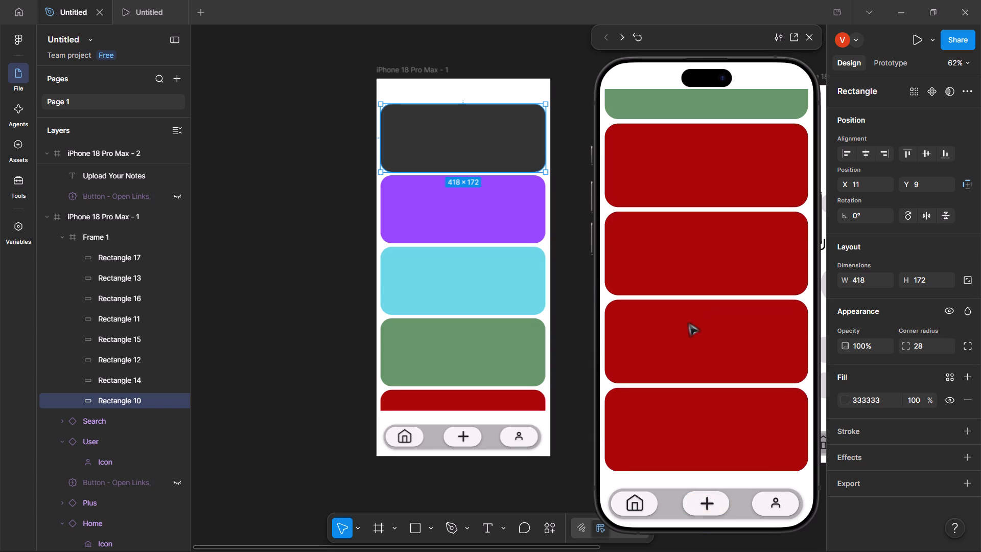
pyautogui.scroll(4, 688, 323)
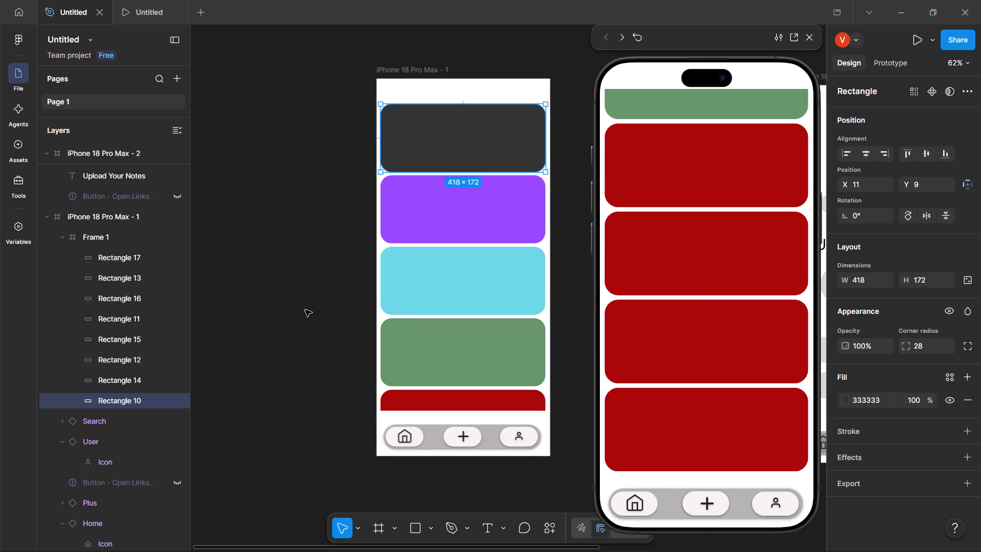
pyautogui.click(305, 310)
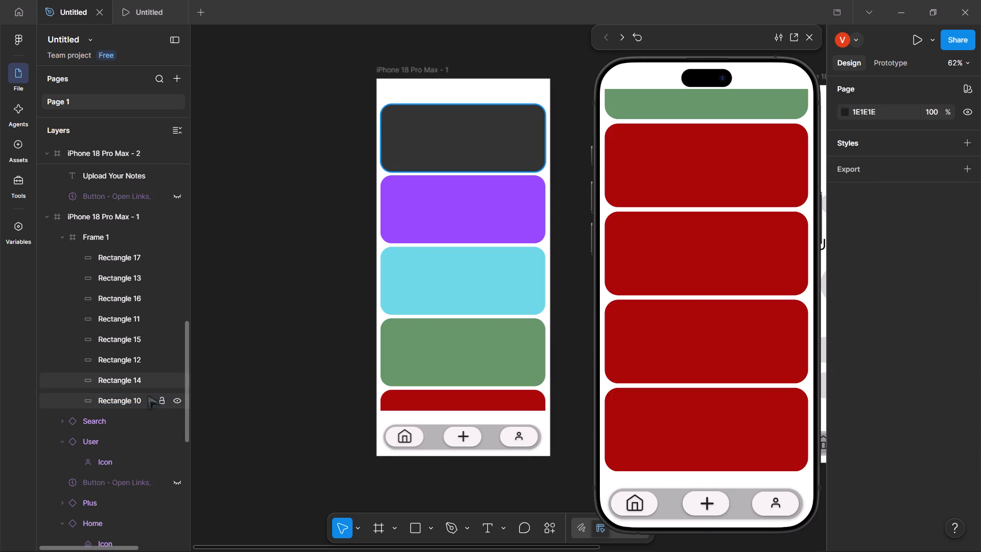
# Fill the bottom card, Rectangle 17 in Frame 1, with the green 669668 already used on this page.
pyautogui.click(130, 264)
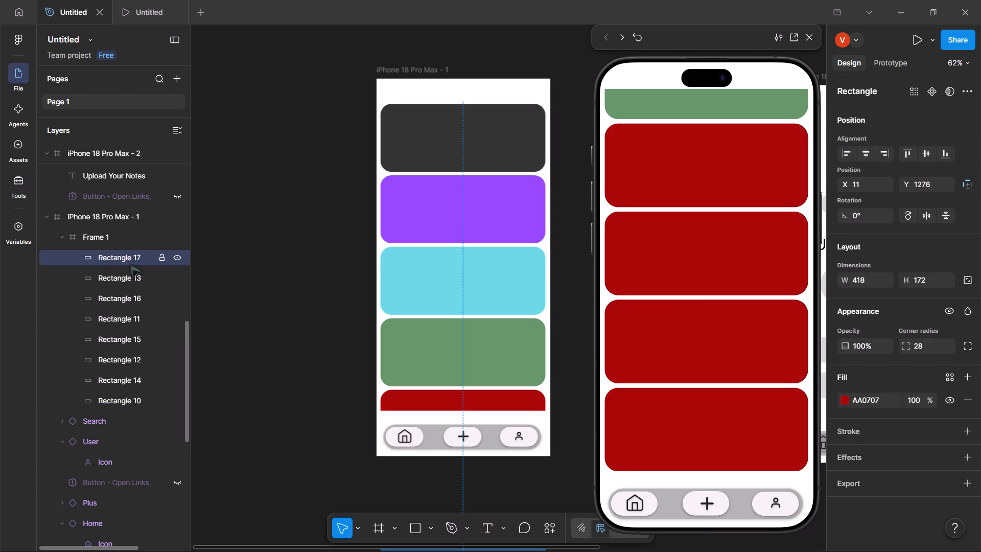
pyautogui.click(845, 401)
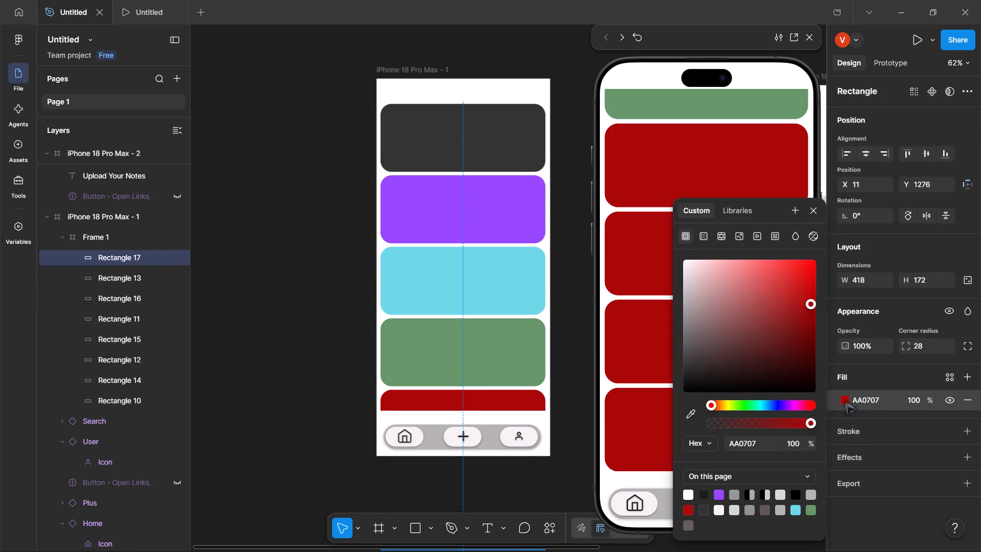
pyautogui.click(811, 513)
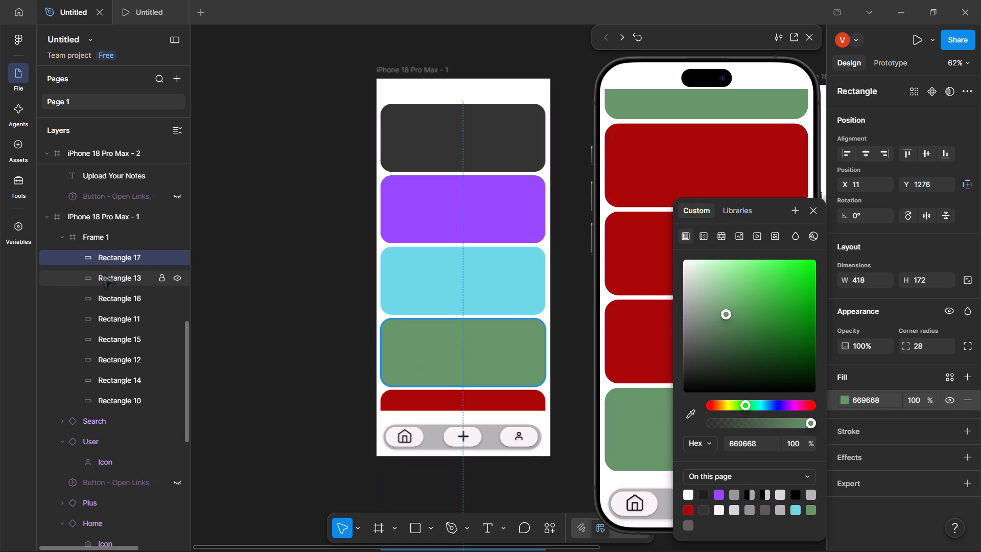
# Recolour the sixth card, Rectangle 16 in Frame 1, with a light pink fill of about FEAEFF.
pyautogui.click(104, 275)
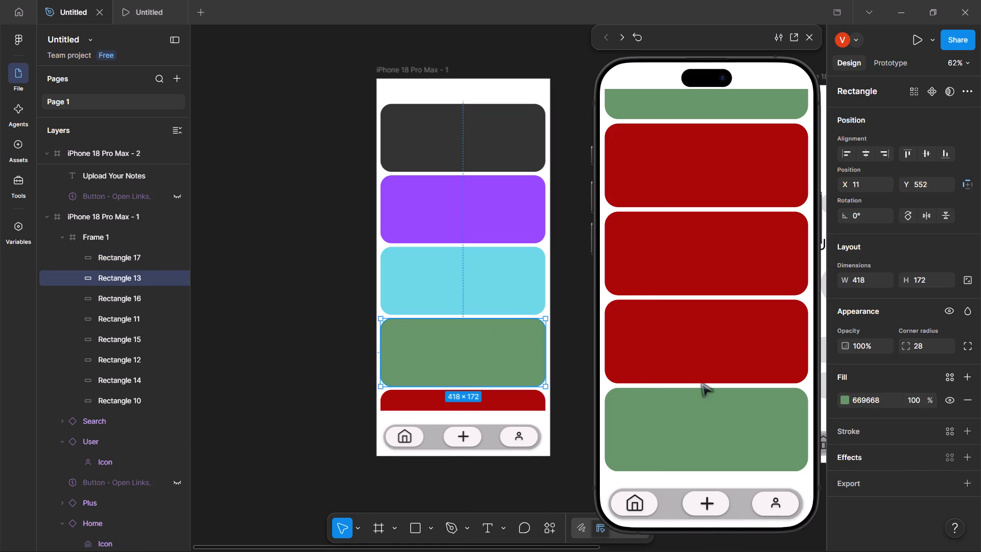
pyautogui.click(110, 296)
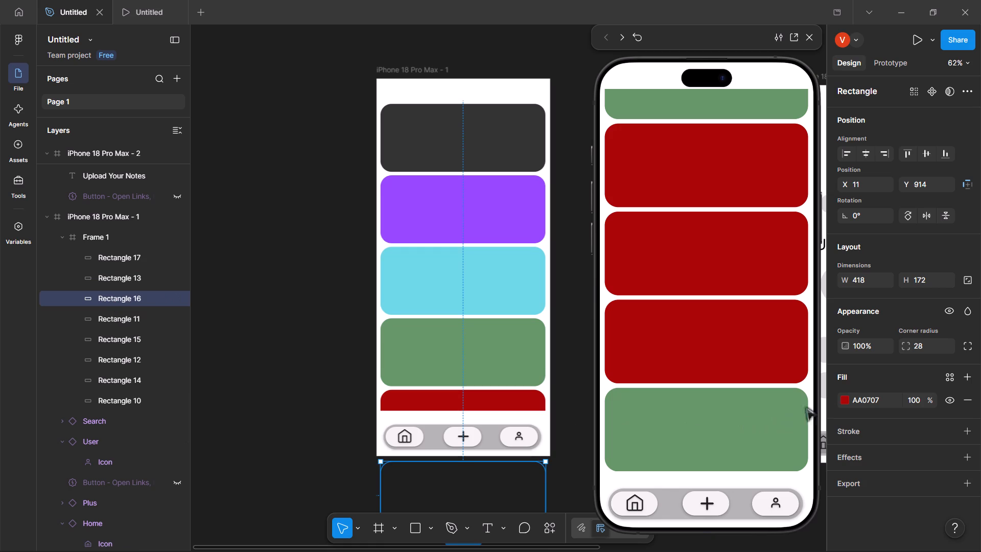
pyautogui.click(837, 400)
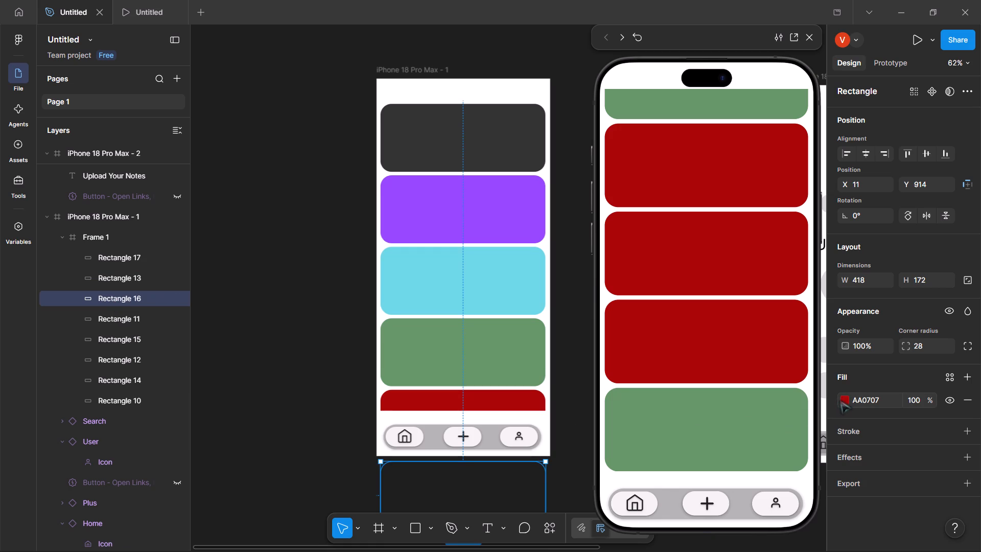
pyautogui.click(844, 400)
pyautogui.click(795, 402)
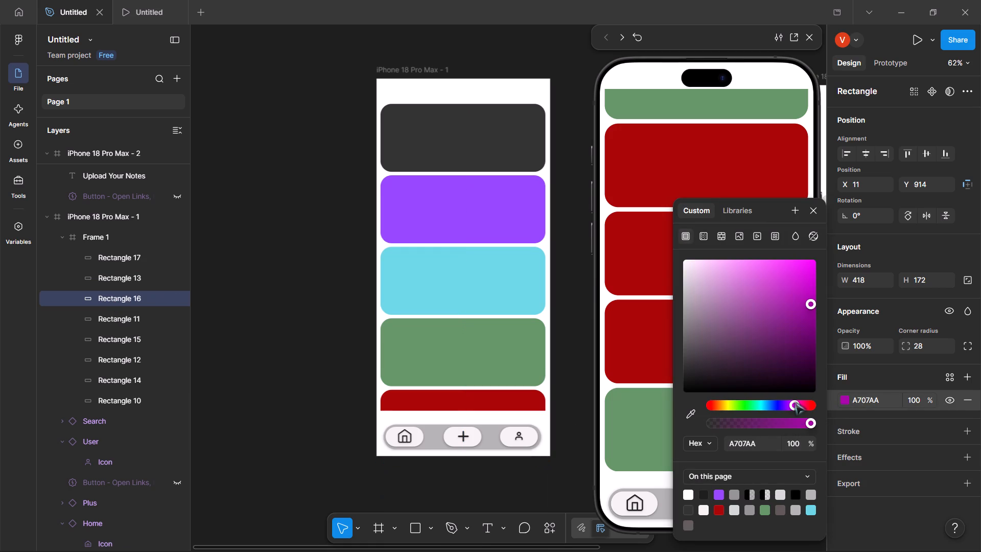
pyautogui.moveTo(742, 301); pyautogui.dragTo(726, 246)
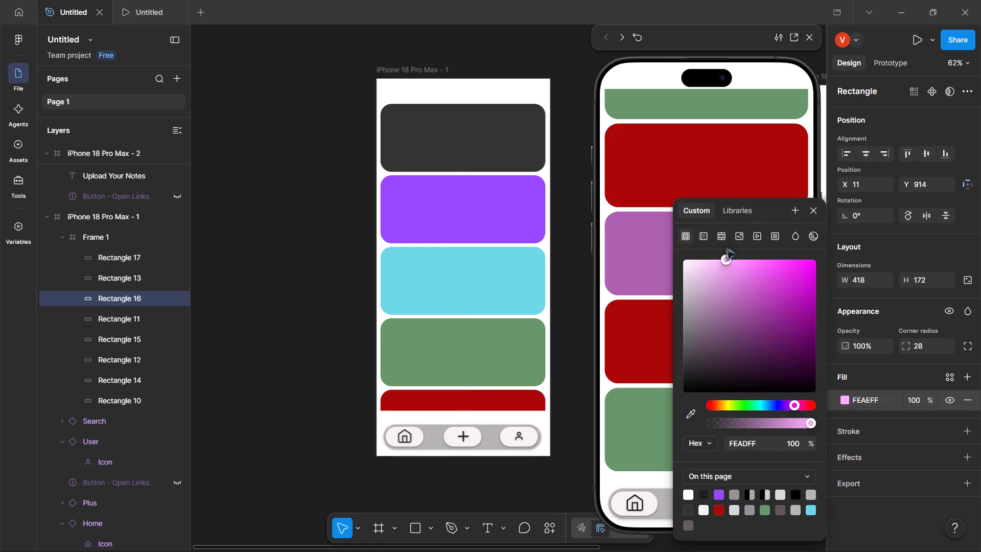
pyautogui.moveTo(726, 246); pyautogui.dragTo(726, 237)
pyautogui.click(282, 302)
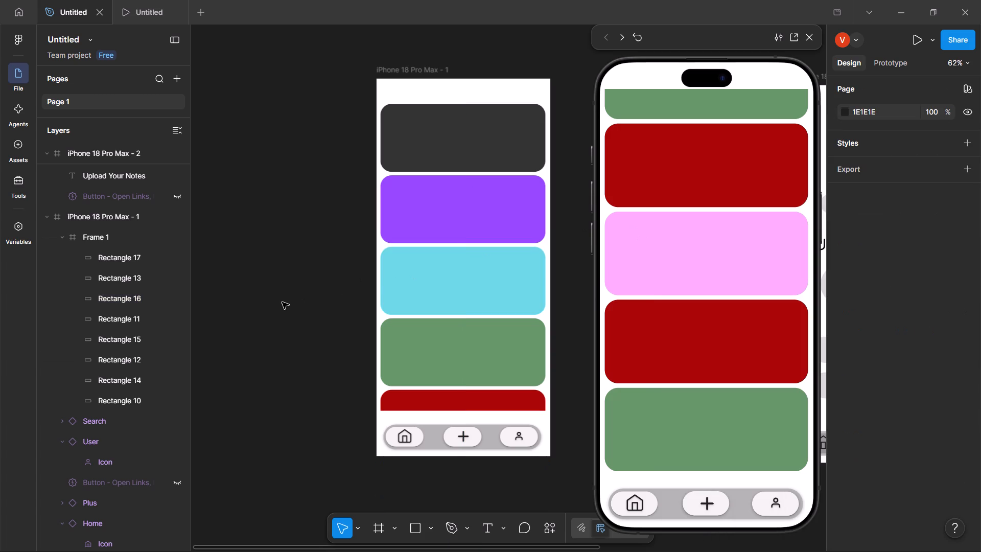
# Recolour the seventh card, Rectangle 15 in Frame 1, with the light yellow fill E8FF7F.
pyautogui.click(122, 317)
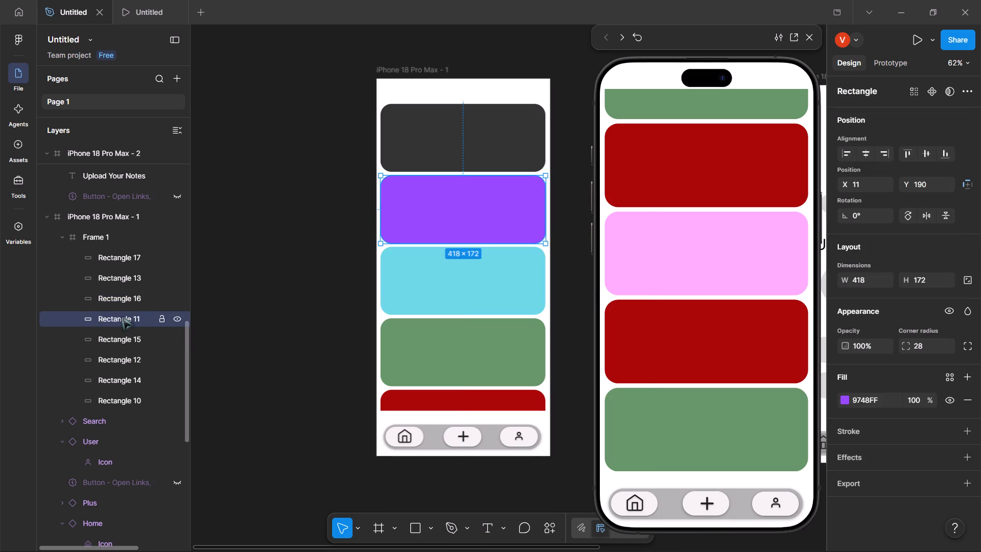
pyautogui.click(121, 337)
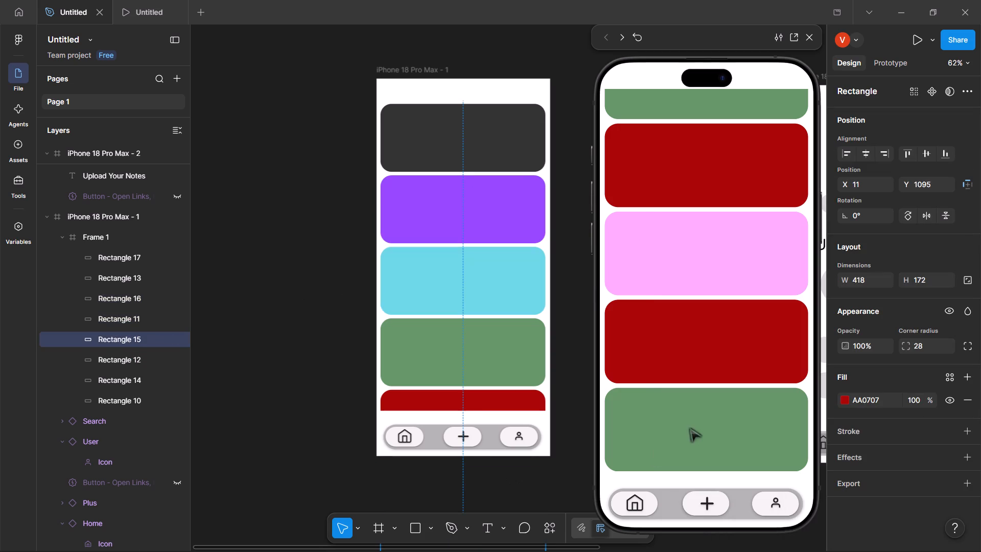
pyautogui.click(844, 400)
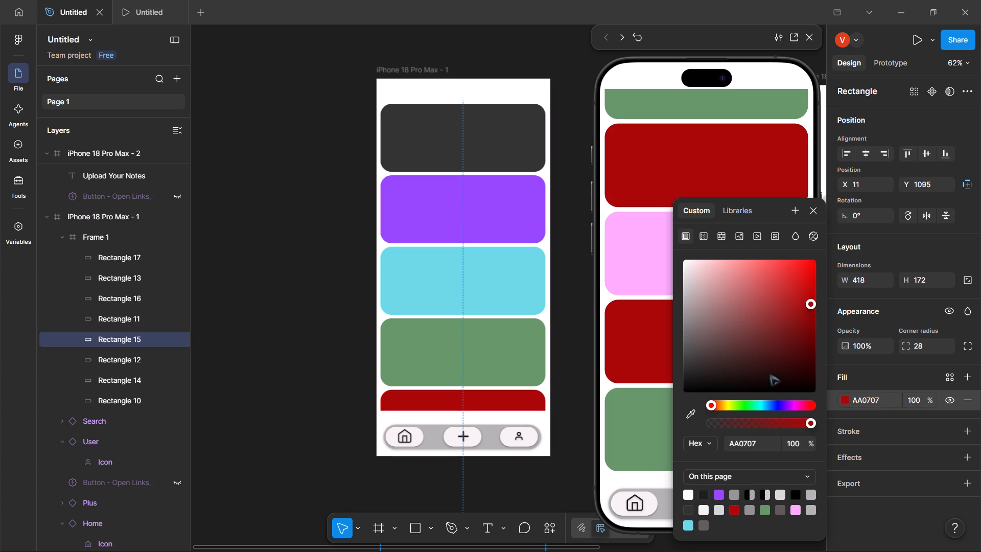
pyautogui.click(760, 408)
pyautogui.click(745, 400)
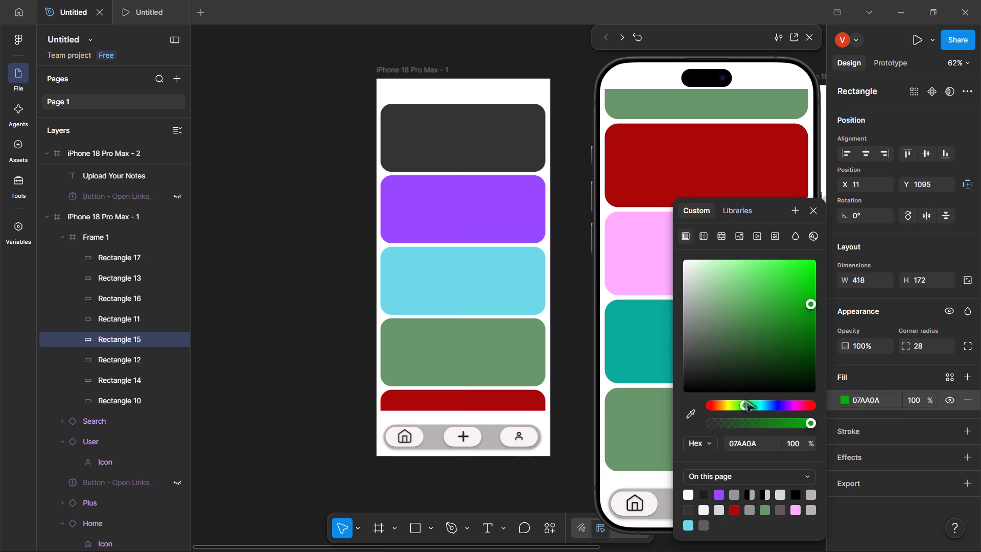
pyautogui.click(731, 400)
pyautogui.moveTo(732, 313); pyautogui.dragTo(748, 215)
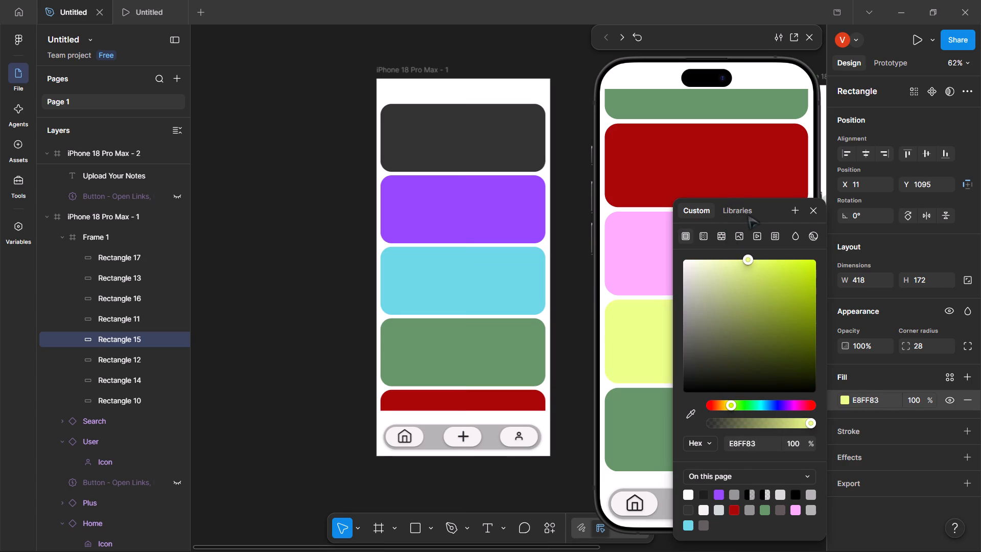
pyautogui.moveTo(748, 215); pyautogui.dragTo(750, 216)
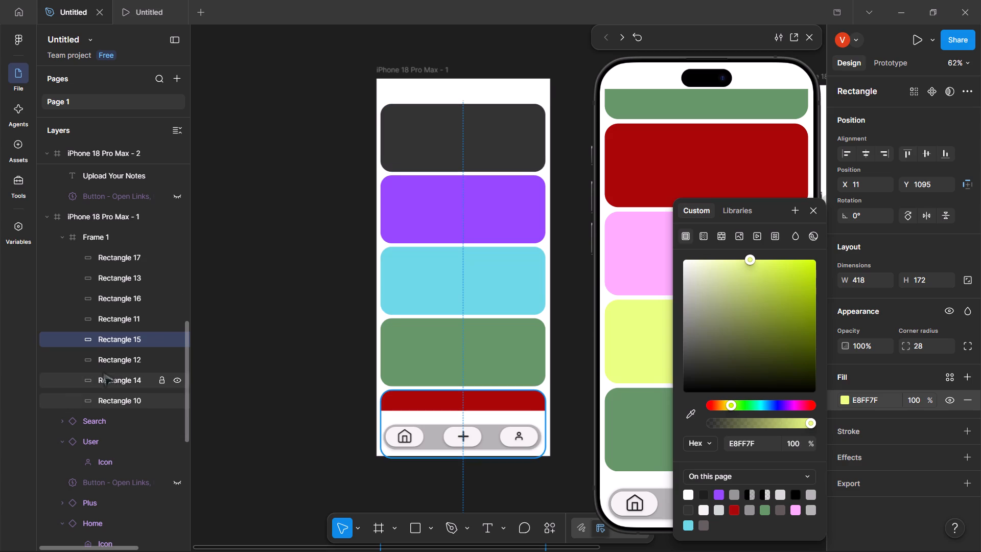
# Recolour the fifth card, Rectangle 14 in Frame 1, with the pink fill E765B9 and deselect it.
pyautogui.click(118, 359)
pyautogui.click(121, 382)
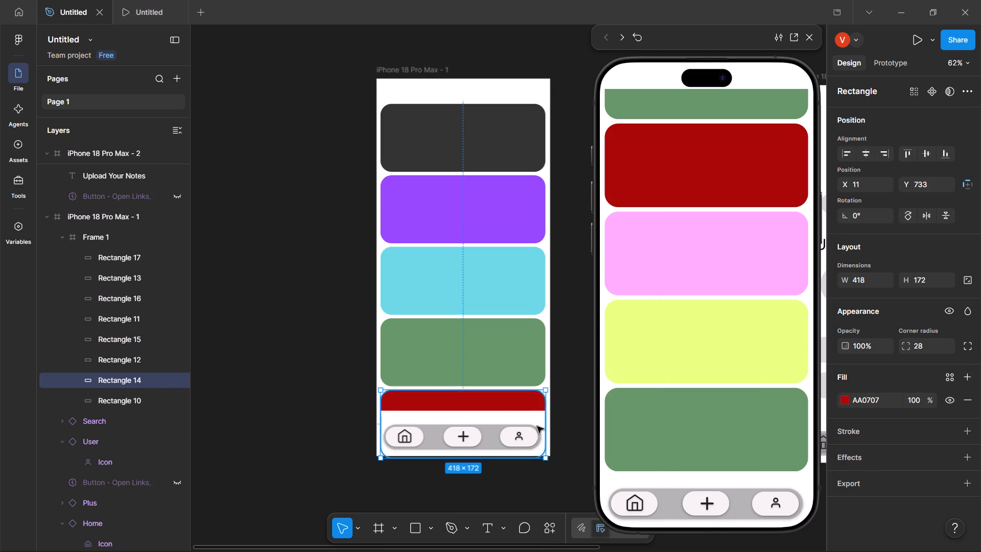
pyautogui.click(842, 401)
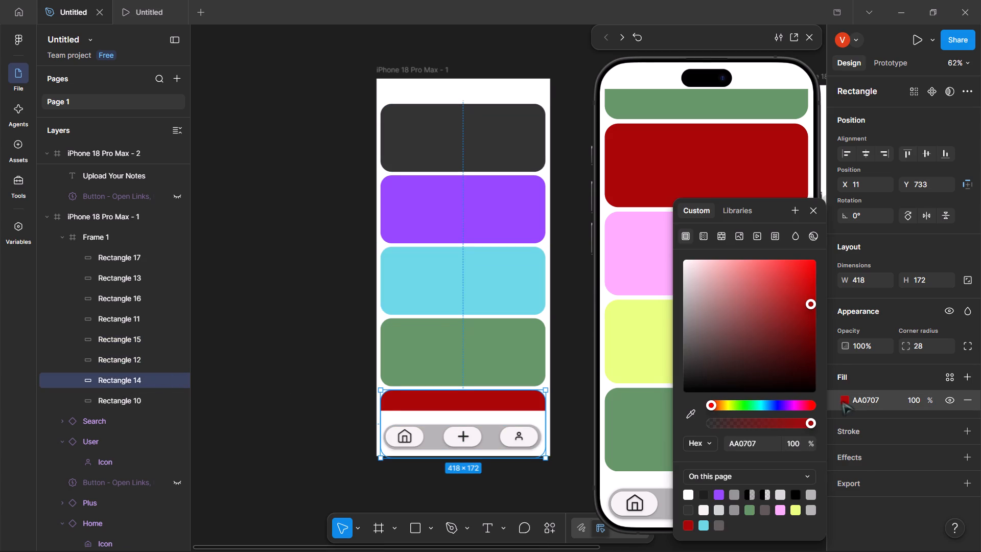
pyautogui.moveTo(806, 407); pyautogui.dragTo(801, 407)
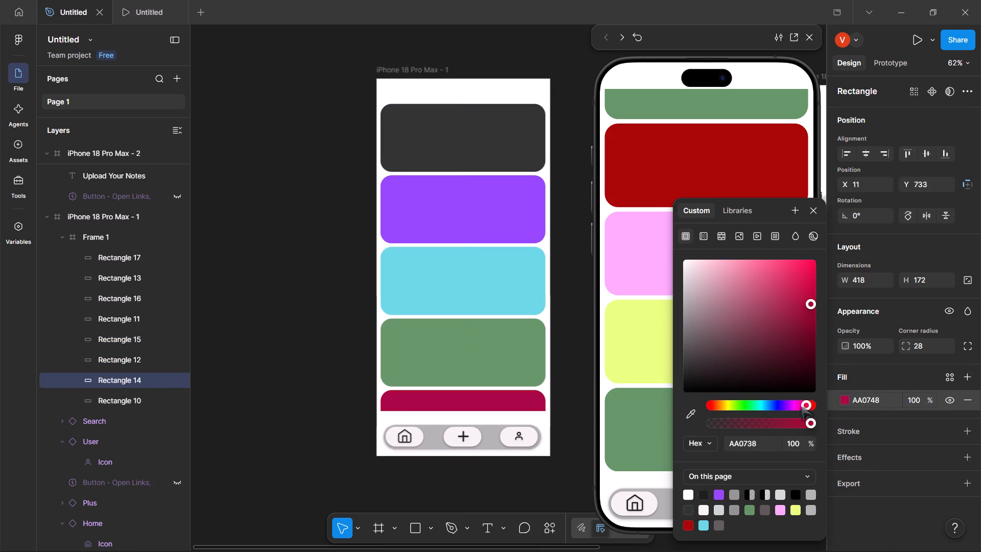
pyautogui.moveTo(801, 407); pyautogui.dragTo(801, 407)
pyautogui.moveTo(801, 407); pyautogui.dragTo(787, 306)
pyautogui.moveTo(787, 306); pyautogui.dragTo(758, 272)
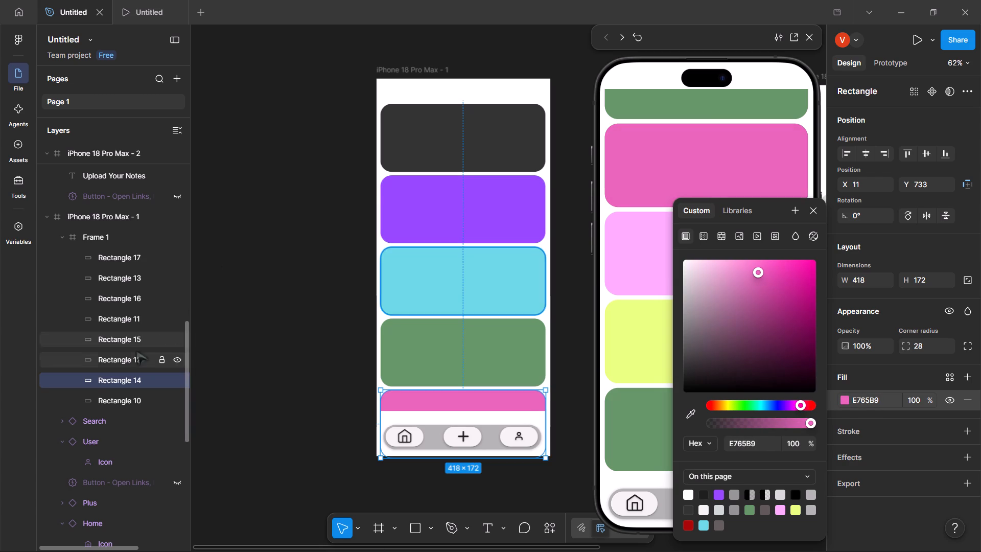
pyautogui.click(323, 317)
# Scroll the fully coloured card list up and down in the phone preview to check it from end to end.
pyautogui.scroll(-5, 775, 364)
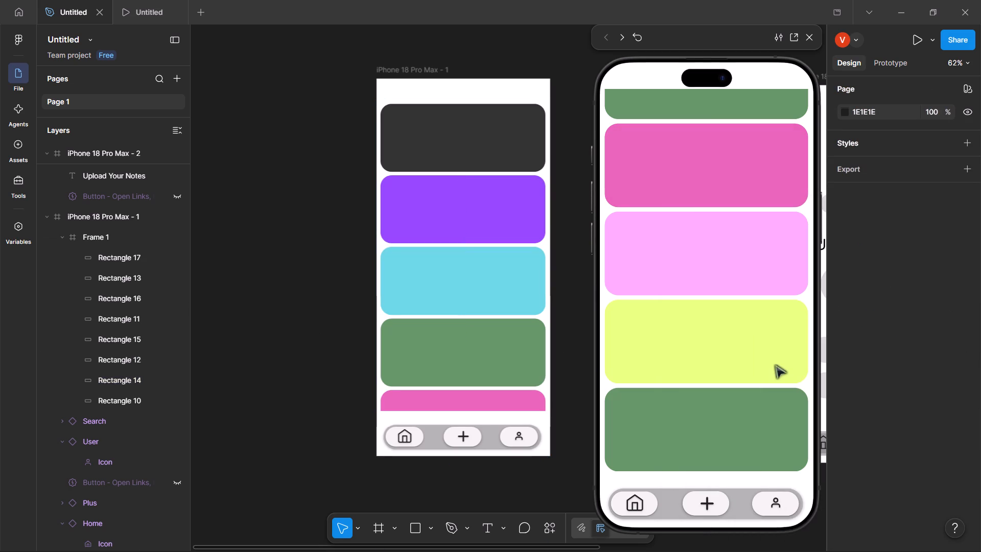
pyautogui.scroll(12, 775, 364)
pyautogui.scroll(-6, 775, 364)
pyautogui.scroll(4, 775, 364)
pyautogui.scroll(-3, 775, 364)
pyautogui.scroll(4, 775, 364)
pyautogui.scroll(-3, 775, 364)
pyautogui.scroll(4, 775, 364)
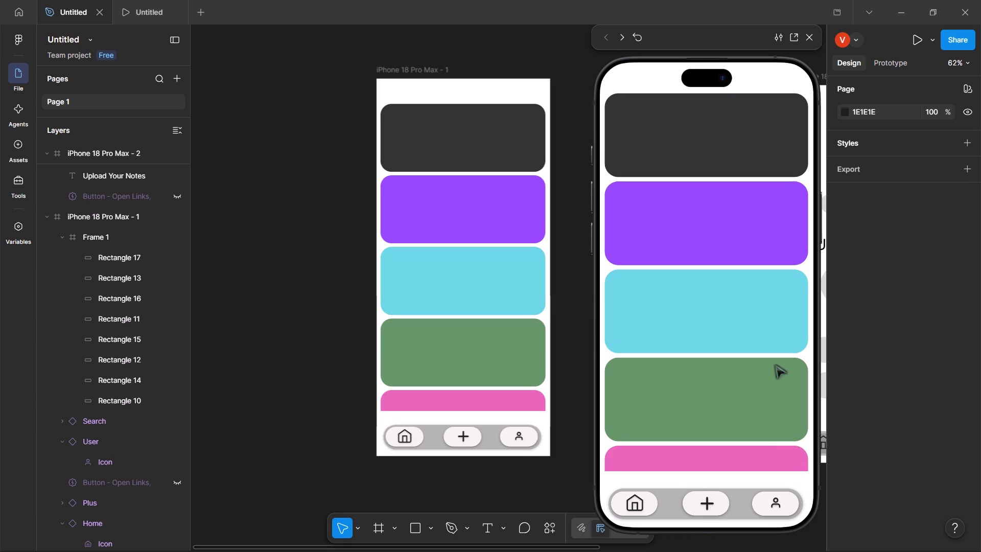
# Test the plus button in the phone preview, close the search page to return to the card list, and scroll it again.
pyautogui.click(705, 504)
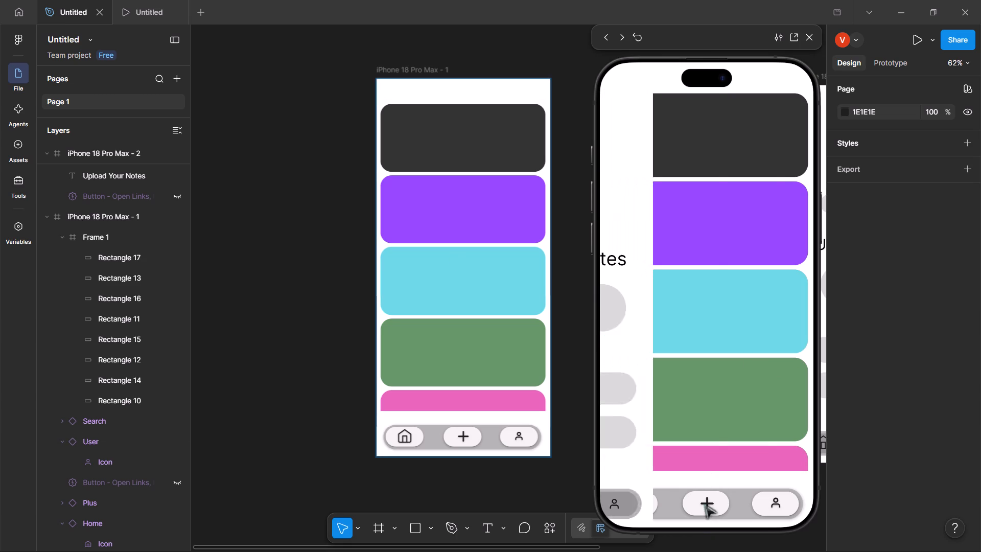
pyautogui.click(652, 210)
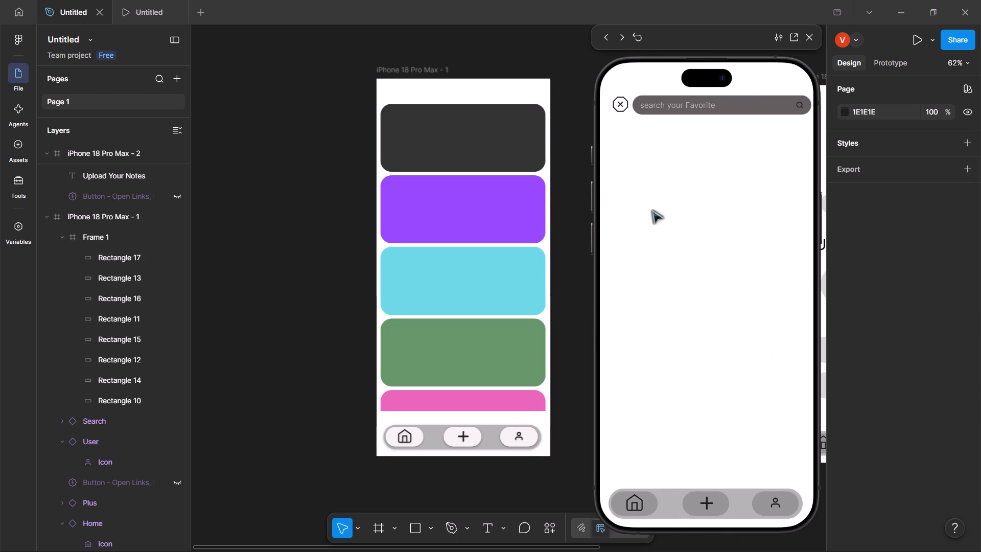
pyautogui.click(617, 109)
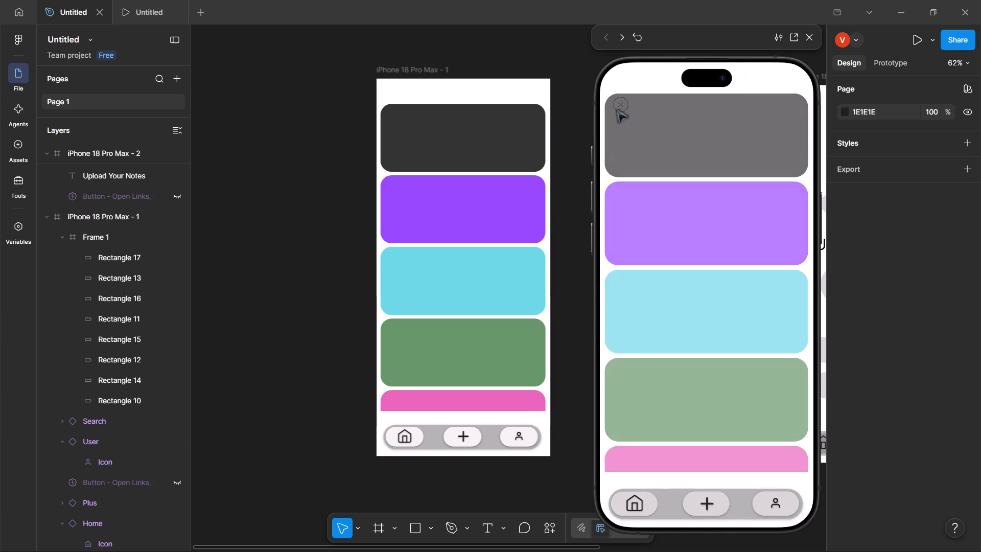
pyautogui.scroll(-3, 653, 197)
pyautogui.scroll(7, 653, 197)
pyautogui.scroll(-5, 653, 197)
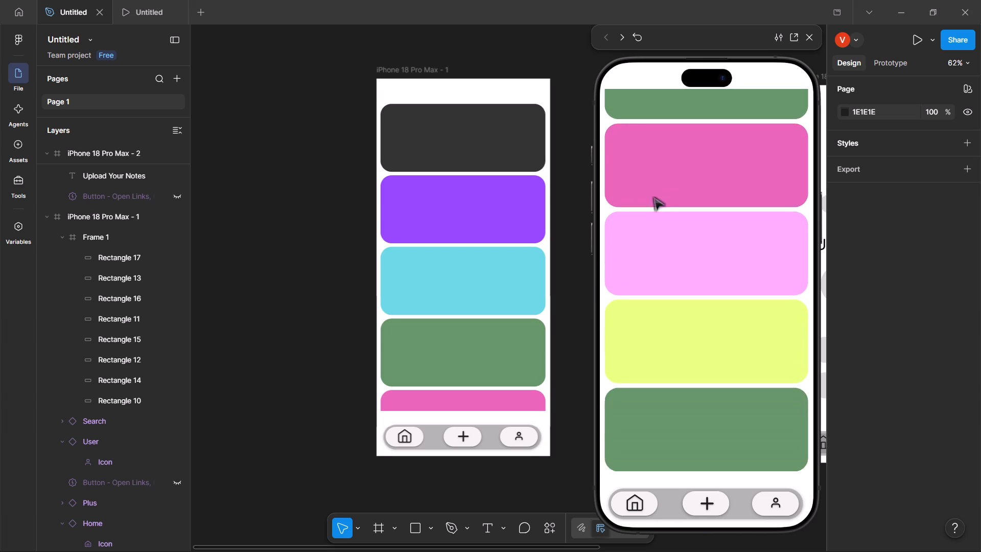
pyautogui.scroll(6, 653, 197)
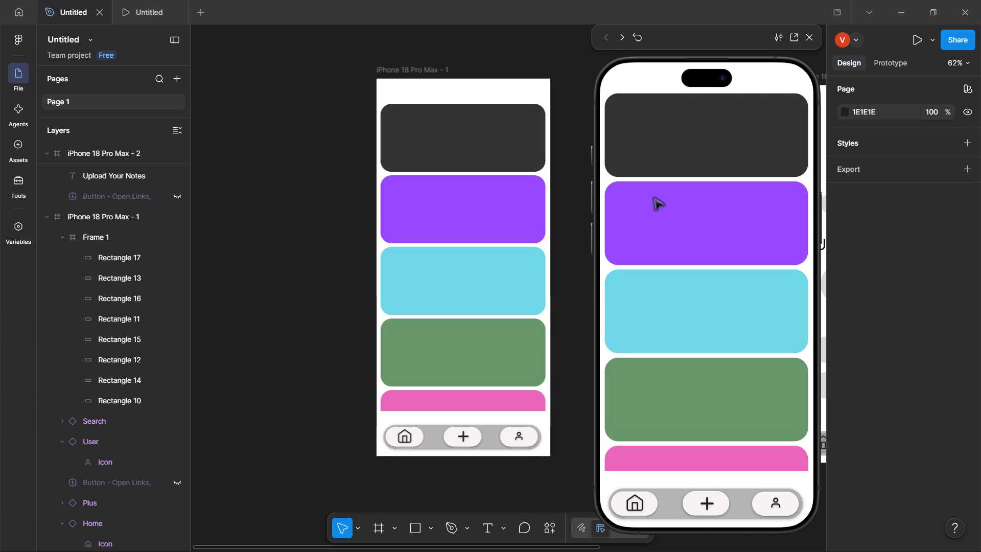
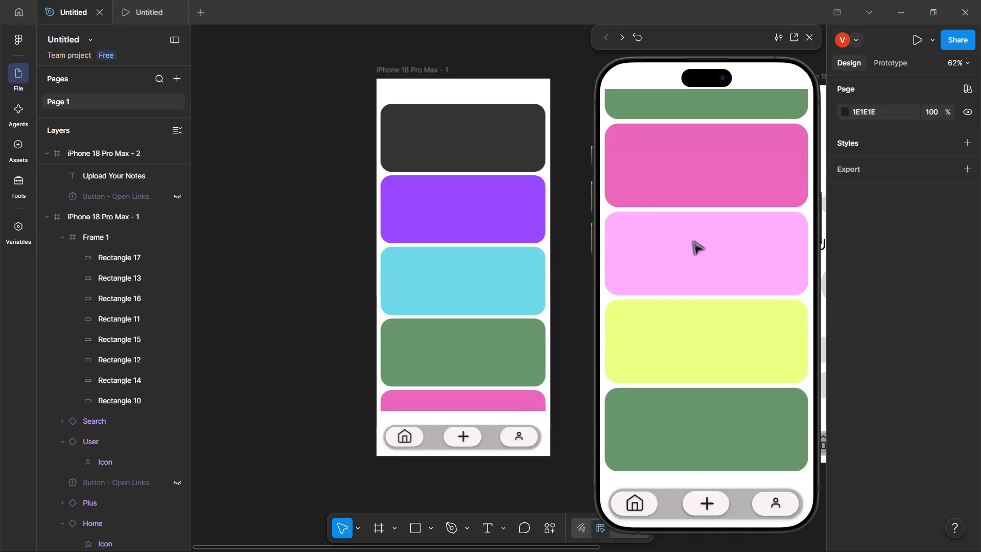
# Scroll the card list in the phone preview down and back up to the dark first card.
pyautogui.scroll(4, 701, 238)
pyautogui.scroll(-5, 701, 238)
pyautogui.scroll(5, 701, 238)
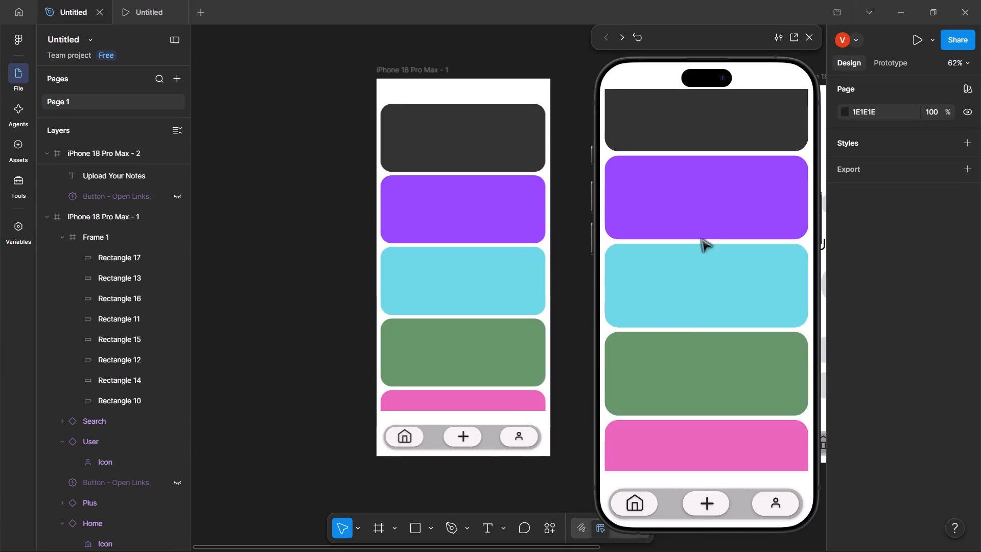
pyautogui.scroll(2, 701, 238)
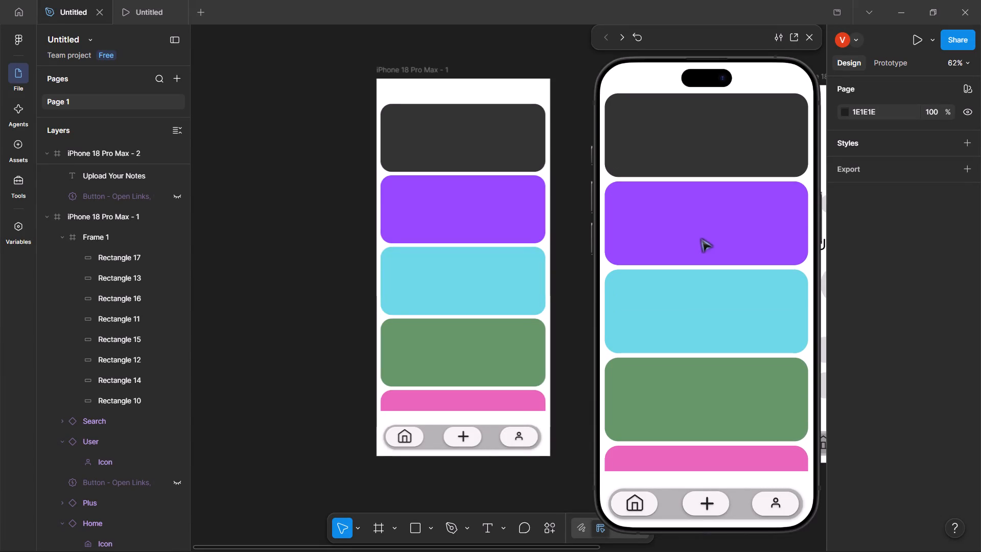
# Resize Frame 1 to 441 × 819 so its bottom edge reaches the top of the navigation bar, and deselect it.
pyautogui.click(524, 273)
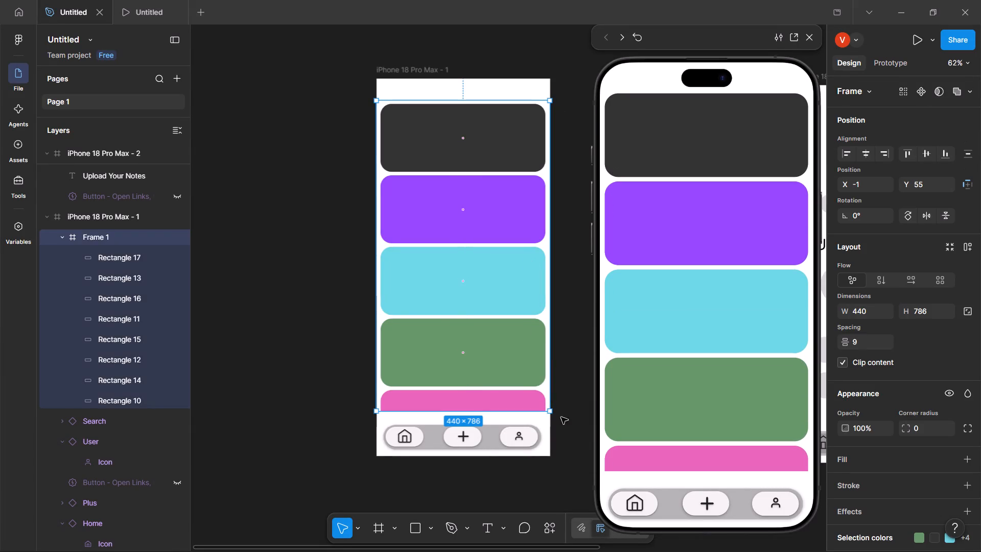
pyautogui.moveTo(551, 411); pyautogui.dragTo(551, 422)
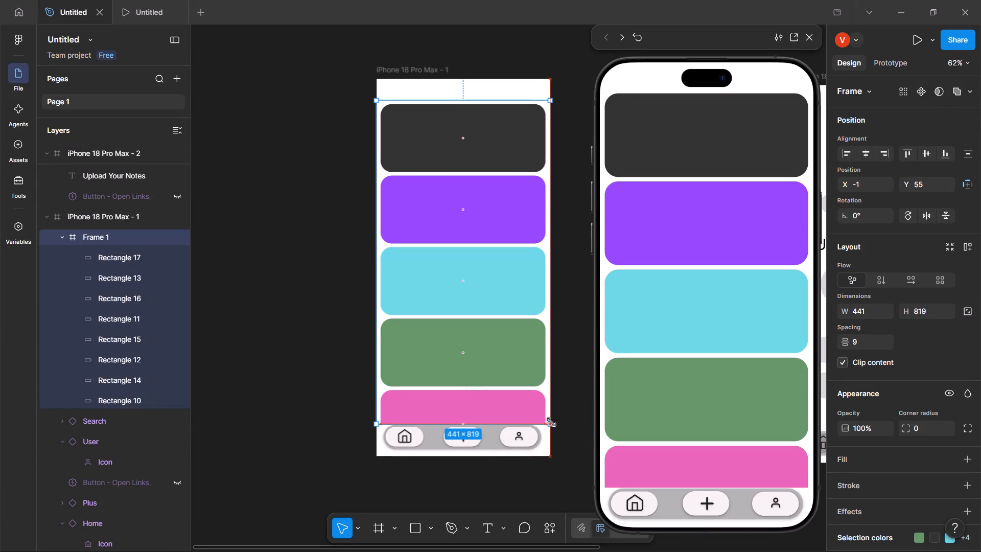
pyautogui.moveTo(551, 422); pyautogui.dragTo(554, 433)
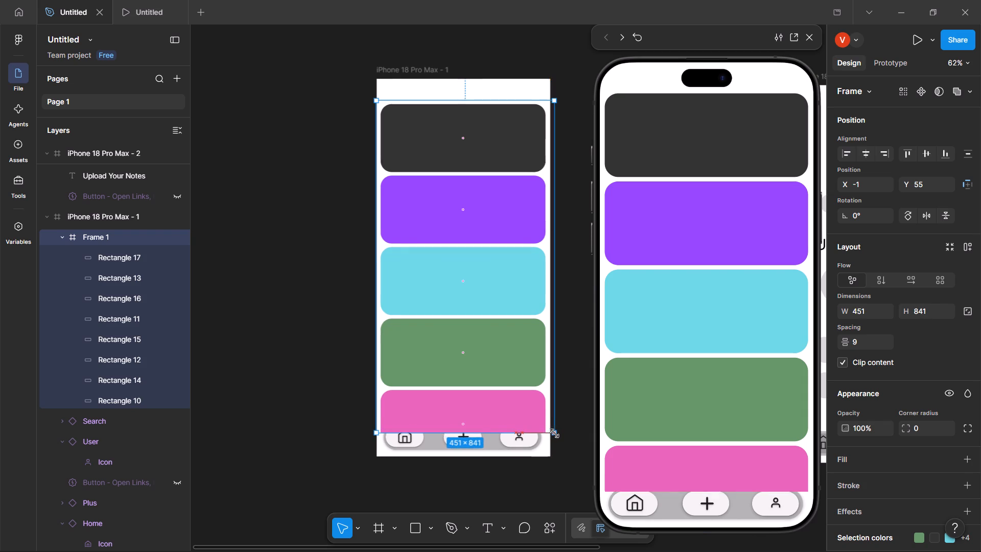
pyautogui.moveTo(554, 433); pyautogui.dragTo(549, 428)
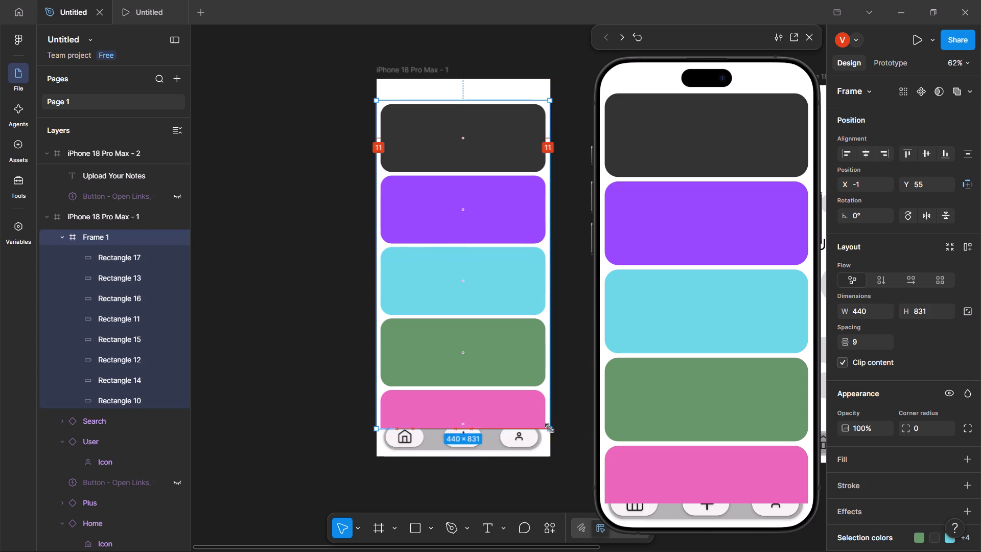
pyautogui.moveTo(549, 428); pyautogui.dragTo(542, 424)
pyautogui.click(542, 424)
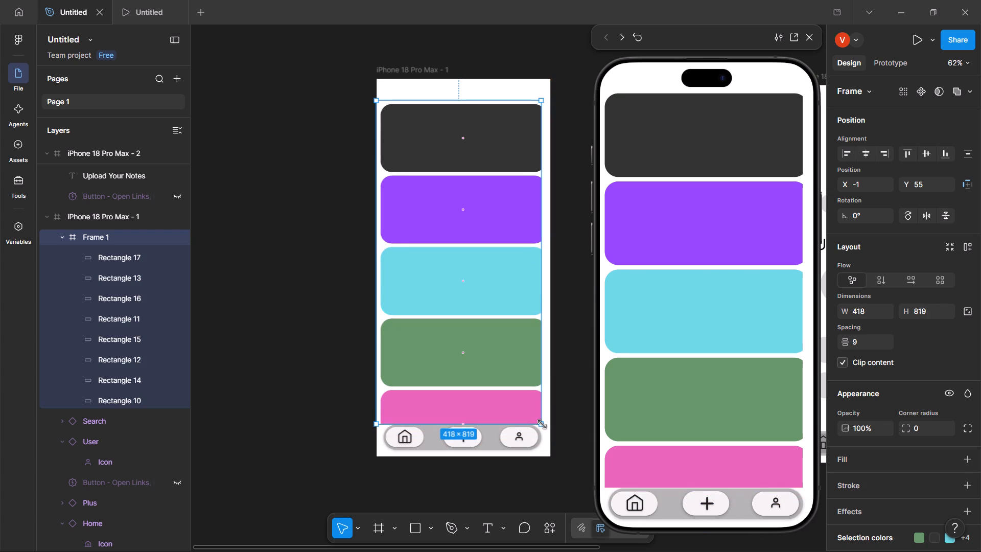
pyautogui.moveTo(542, 424); pyautogui.dragTo(553, 426)
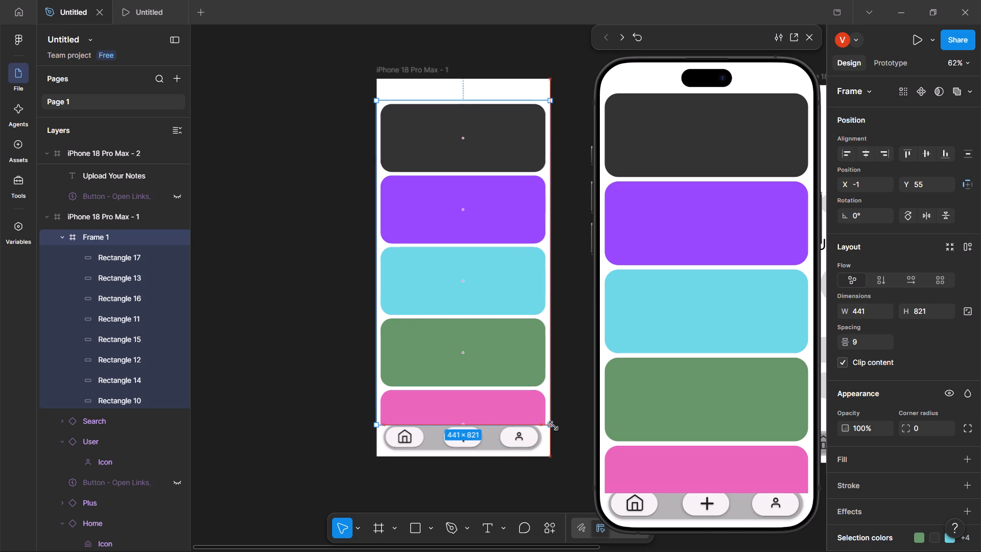
pyautogui.moveTo(553, 426); pyautogui.dragTo(551, 424)
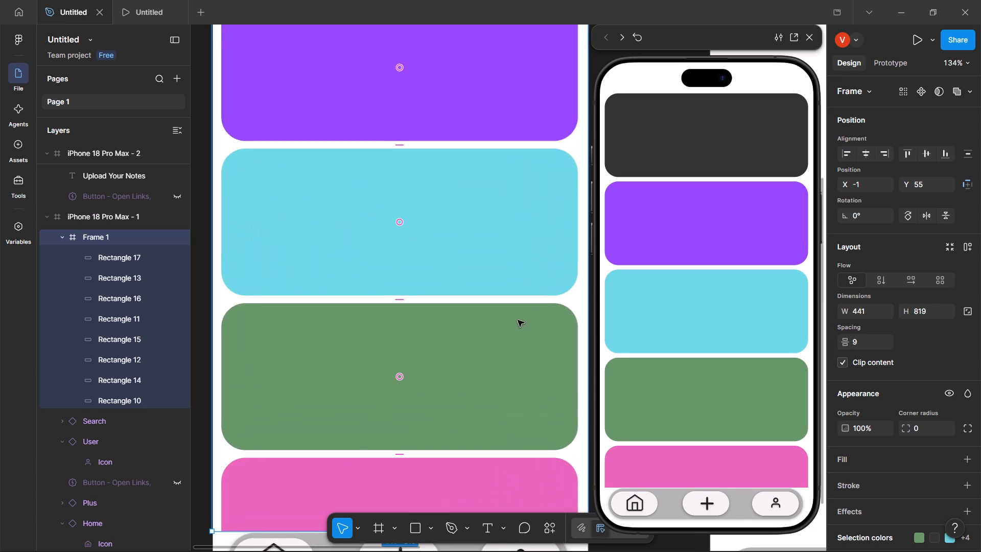
pyautogui.scroll(-4, 518, 320)
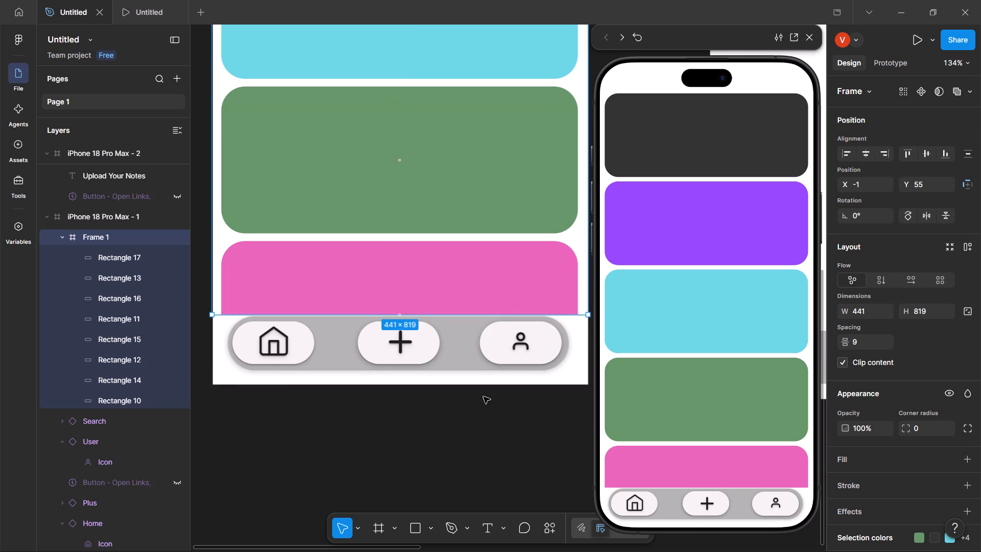
pyautogui.click(483, 397)
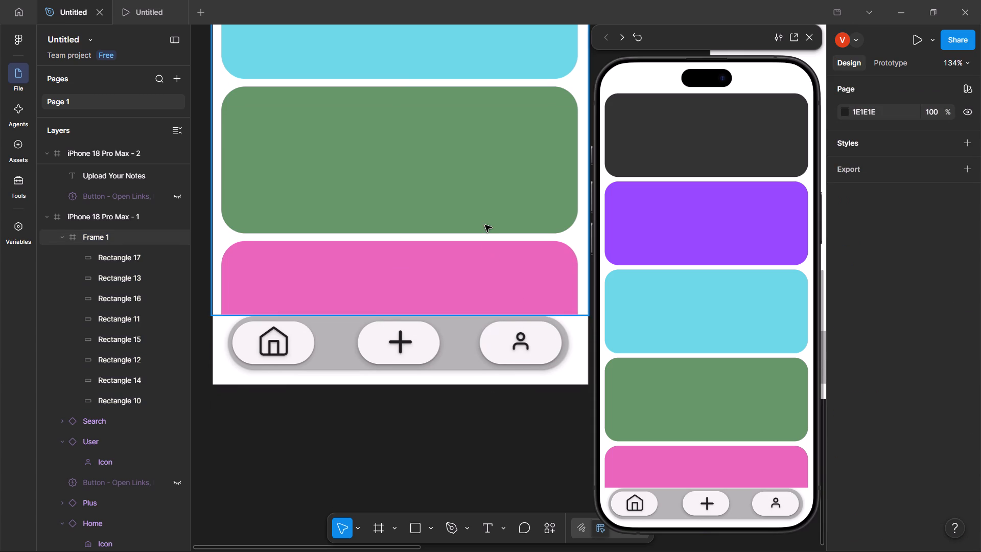
# Shift Frame 1 slightly to position X 0, Y 57 on iPhone 18 Pro Max - 1.
pyautogui.click(485, 225)
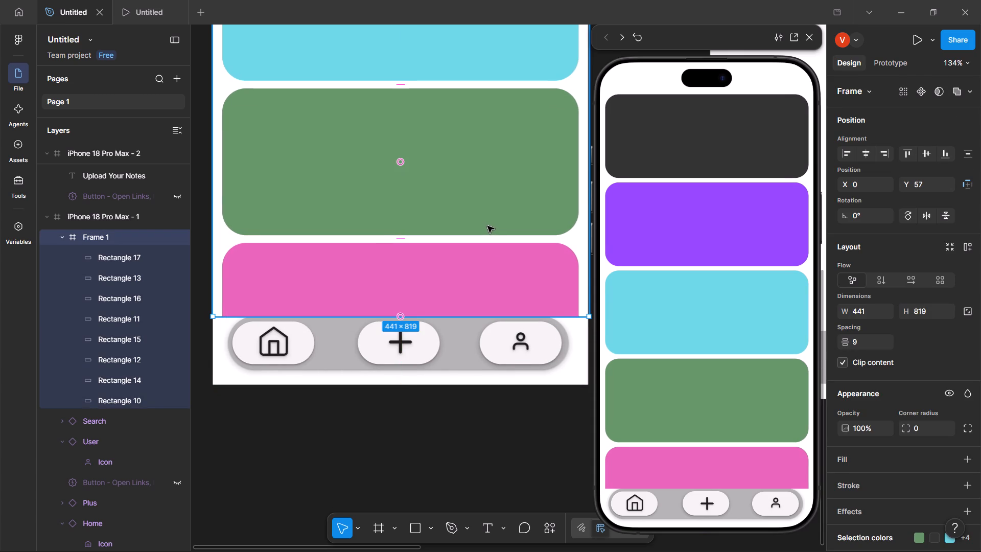
# Scroll through the card list in the phone preview to check how the cards meet the navigation bar.
pyautogui.scroll(2, 487, 226)
pyautogui.scroll(-3, 605, 258)
pyautogui.scroll(4, 605, 258)
pyautogui.scroll(-5, 605, 258)
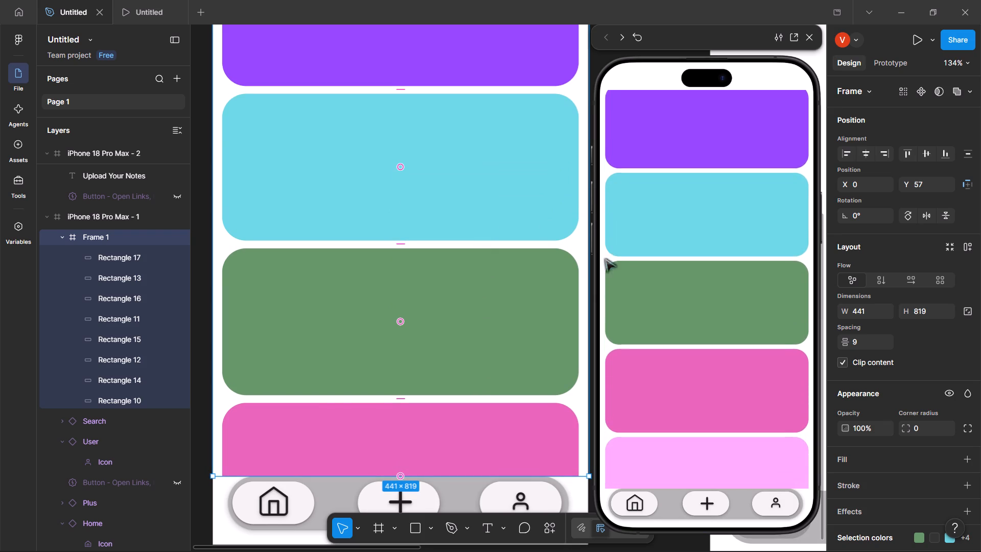
pyautogui.scroll(-1, 605, 258)
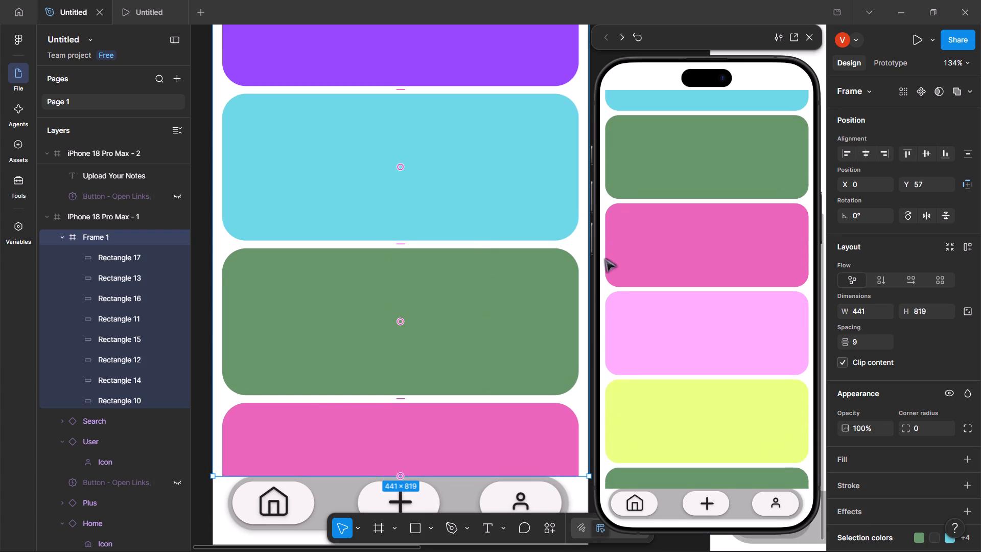
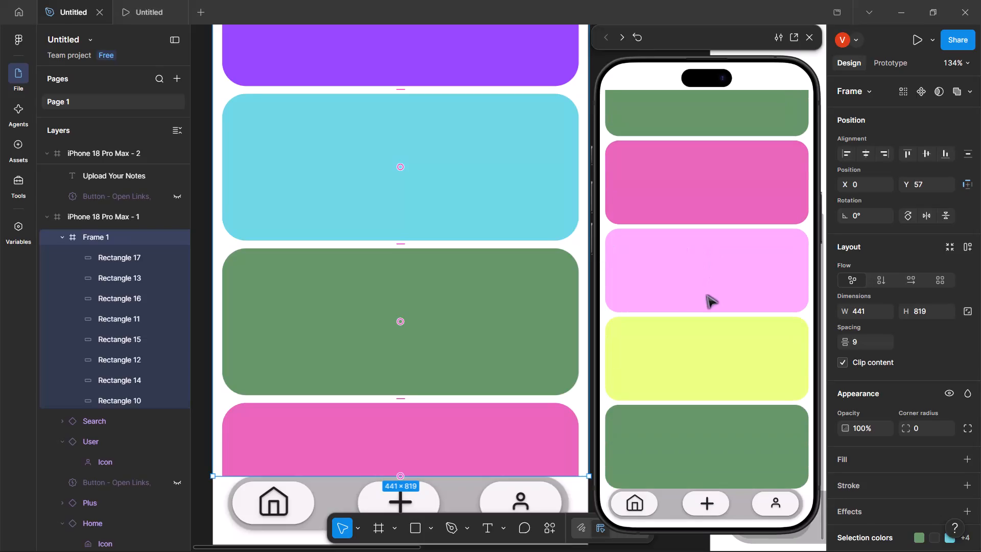
# Scroll the card list repeatedly between its first and last cards in the phone preview to examine how it scrolls above the navigation bar.
pyautogui.scroll(-2, 707, 294)
pyautogui.scroll(6, 707, 294)
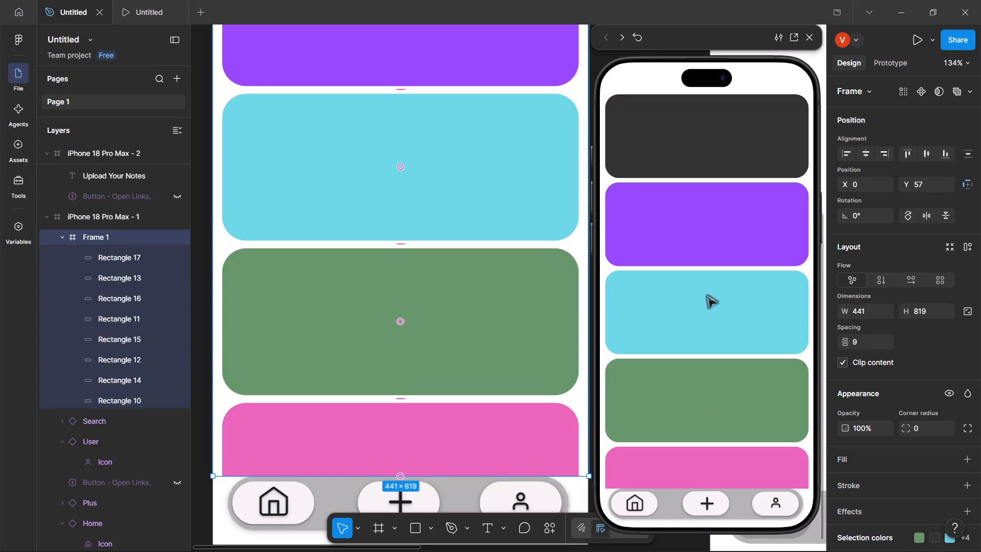
pyautogui.scroll(1, 707, 294)
pyautogui.scroll(-2, 707, 294)
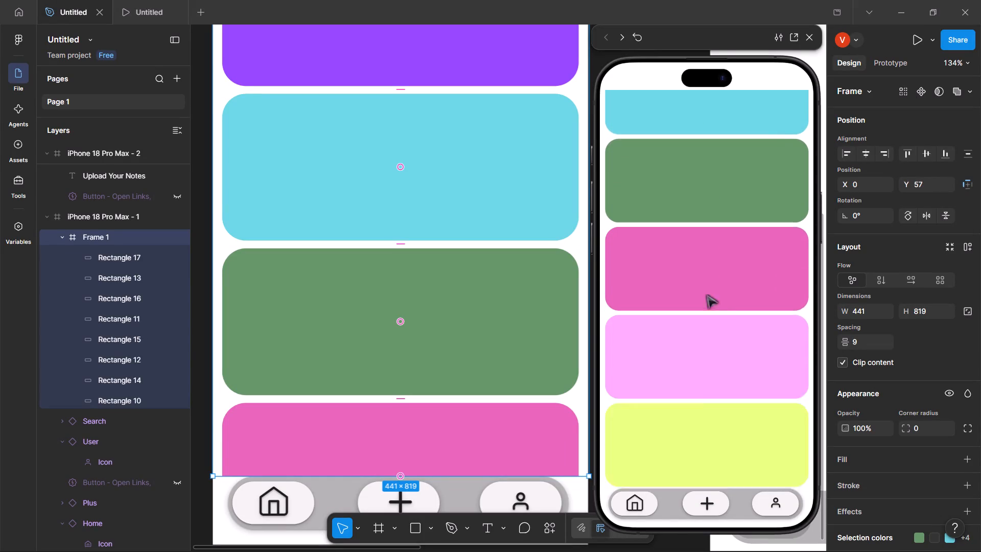
pyautogui.scroll(-2, 707, 294)
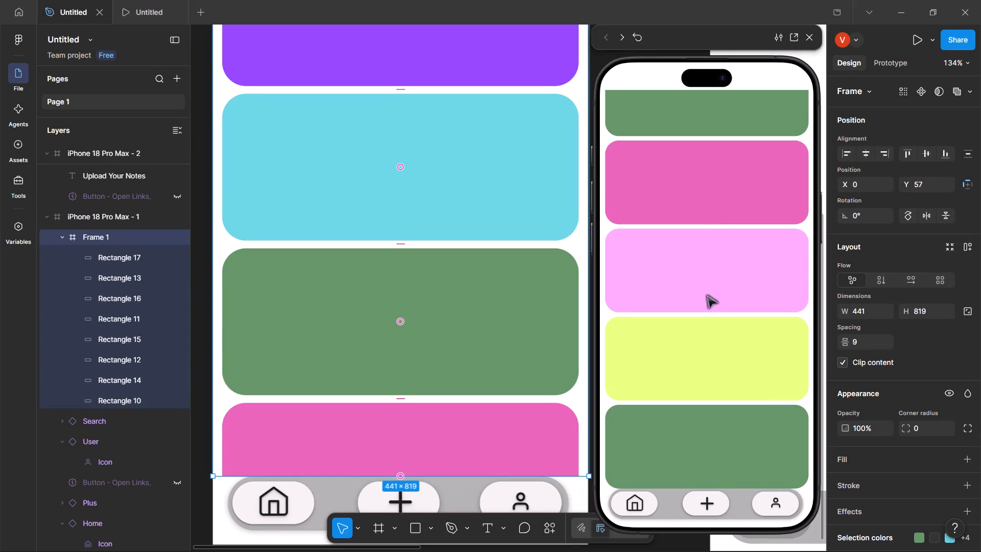
pyautogui.scroll(-2, 707, 294)
pyautogui.scroll(-4, 696, 352)
pyautogui.scroll(15, 696, 352)
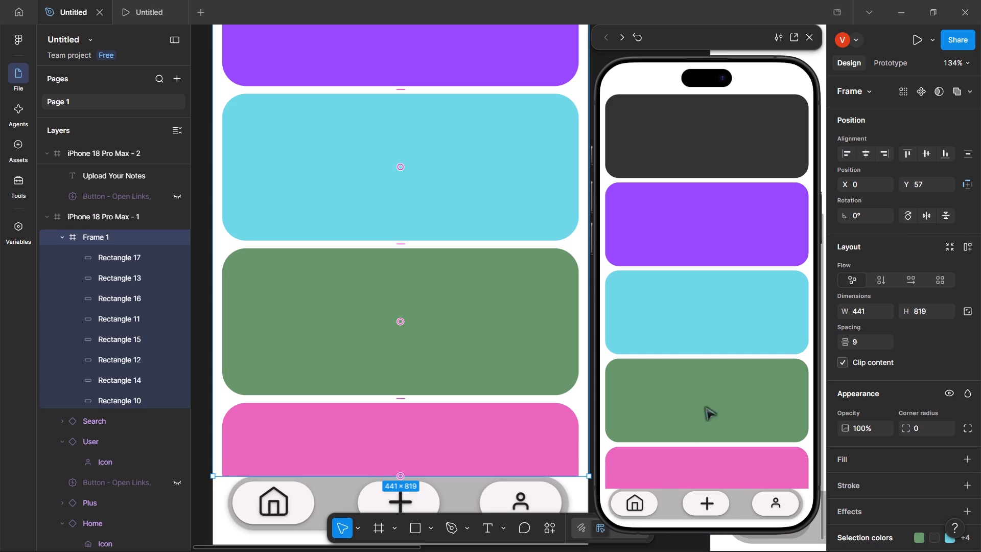
pyautogui.scroll(-4, 705, 406)
pyautogui.scroll(4, 705, 406)
pyautogui.scroll(-4, 764, 415)
pyautogui.scroll(4, 764, 415)
pyautogui.scroll(-8, 764, 415)
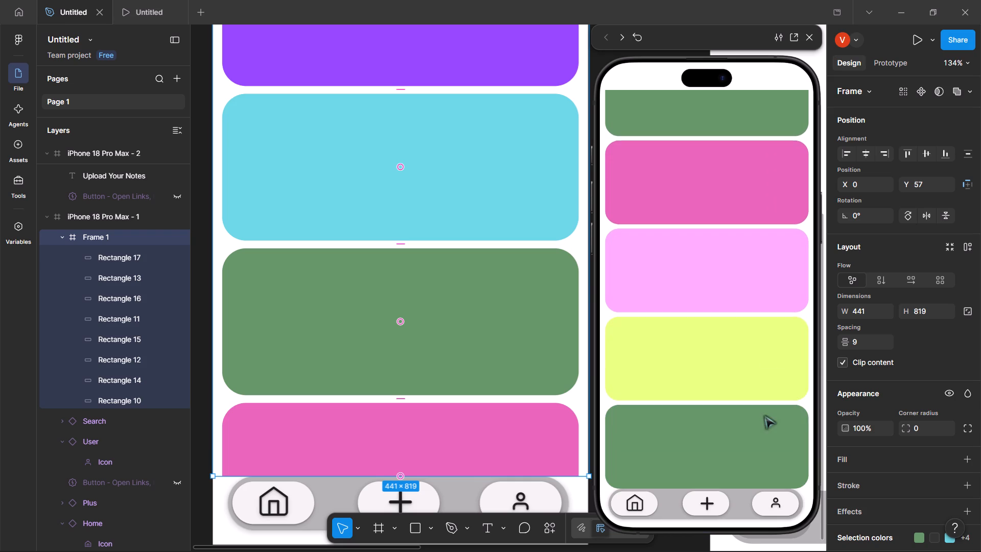
pyautogui.scroll(-1, 764, 415)
pyautogui.scroll(4, 764, 415)
pyautogui.scroll(-5, 764, 415)
pyautogui.scroll(9, 764, 415)
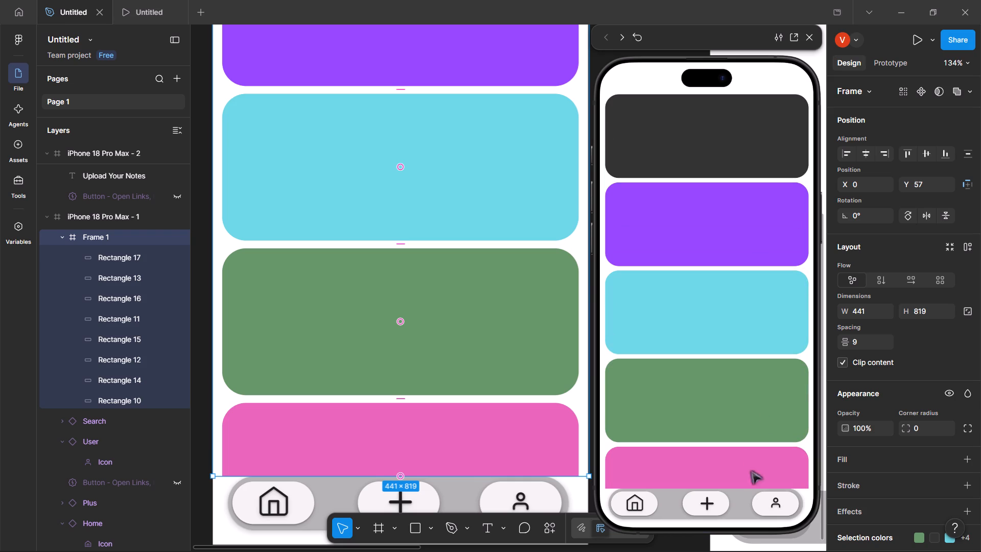
# Test the user and plus buttons of the navigation bar in the phone preview, and the Back button on the Upload Your Notes screen.
pyautogui.click(769, 504)
pyautogui.click(713, 498)
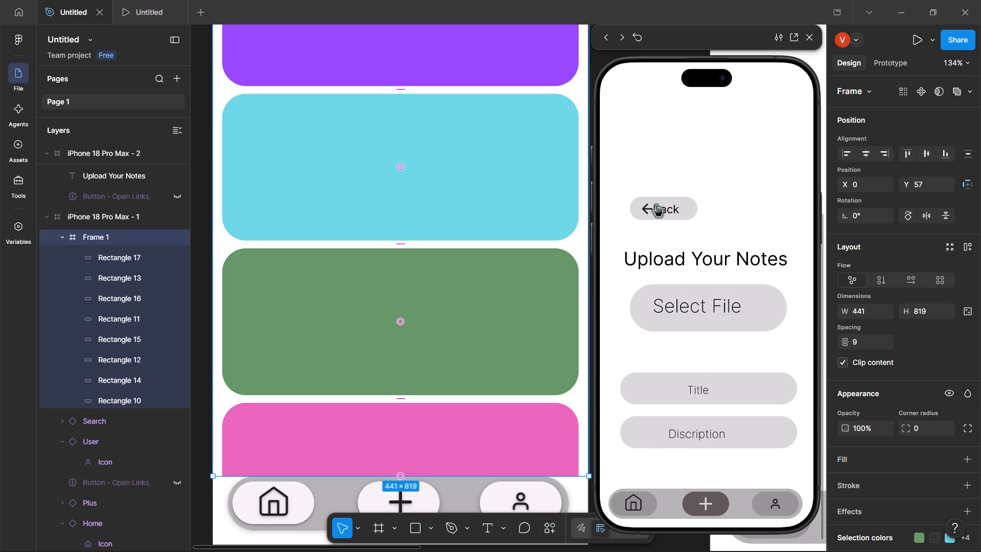
pyautogui.click(658, 208)
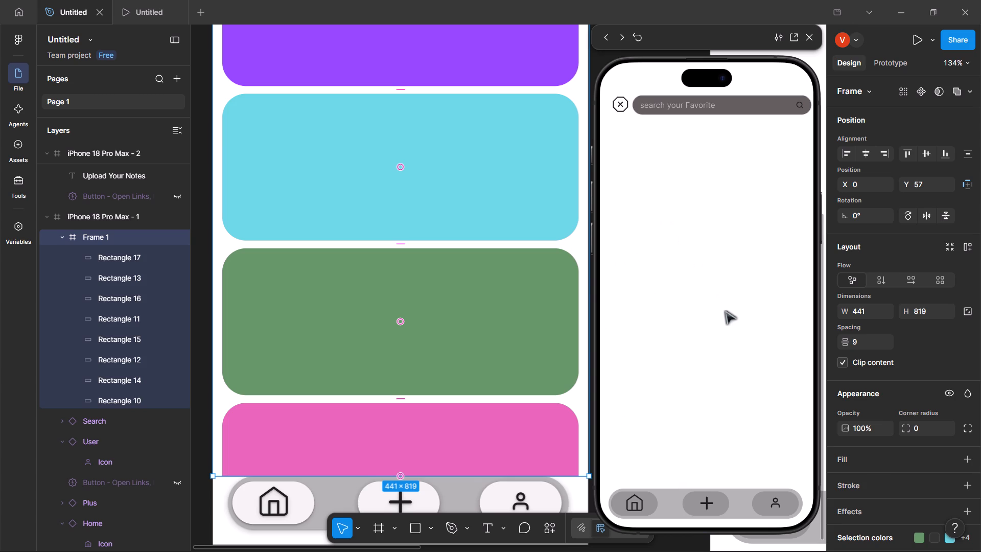
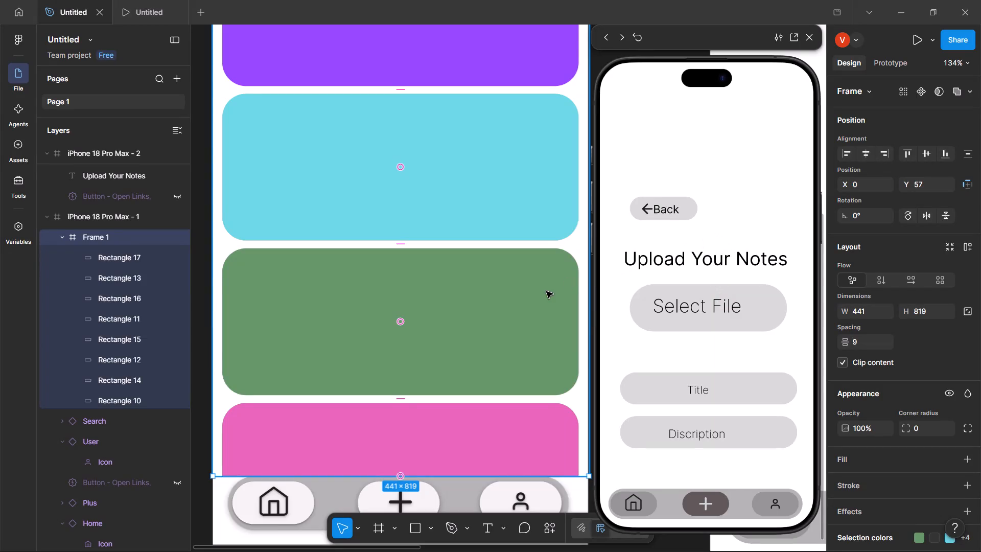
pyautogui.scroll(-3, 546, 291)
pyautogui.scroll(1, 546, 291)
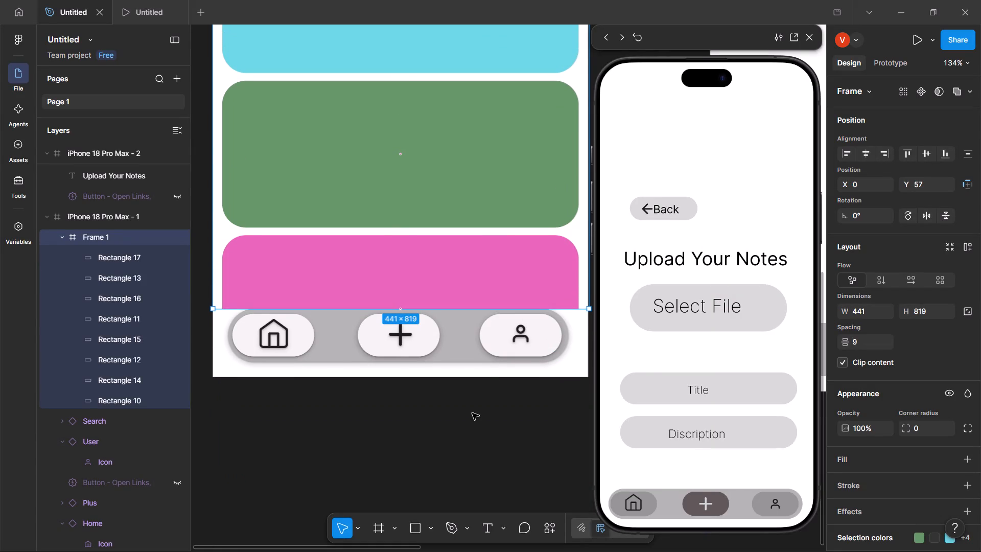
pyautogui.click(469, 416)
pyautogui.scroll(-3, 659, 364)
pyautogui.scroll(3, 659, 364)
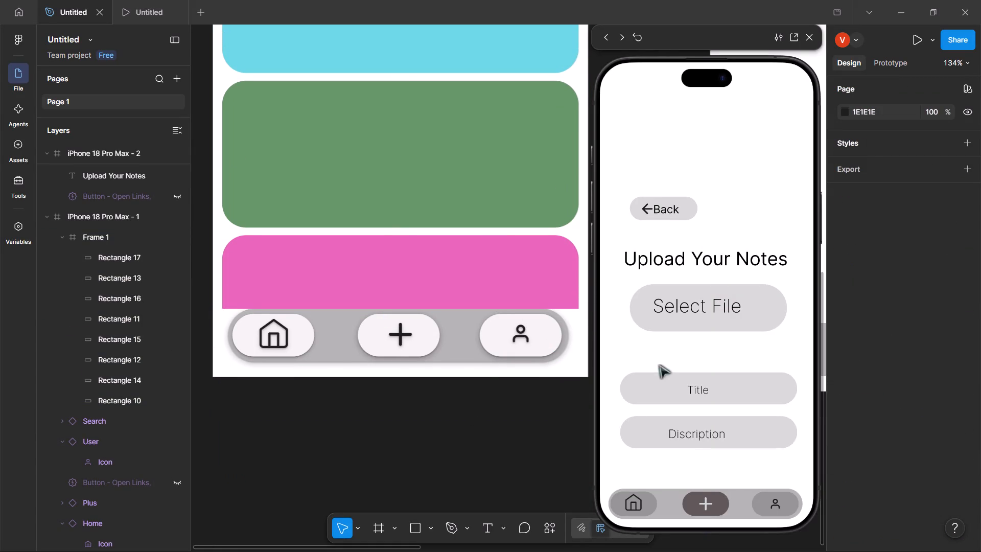
# Test the Home and Back buttons on the Upload Your Notes screen and the Home button on the search screen in the phone preview.
pyautogui.doubleClick(623, 501)
pyautogui.click(651, 200)
pyautogui.click(641, 497)
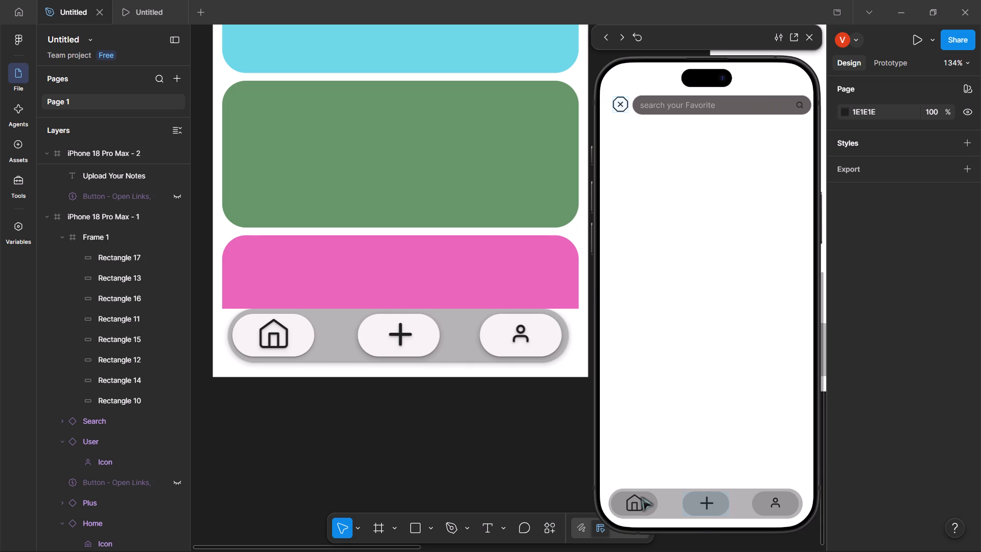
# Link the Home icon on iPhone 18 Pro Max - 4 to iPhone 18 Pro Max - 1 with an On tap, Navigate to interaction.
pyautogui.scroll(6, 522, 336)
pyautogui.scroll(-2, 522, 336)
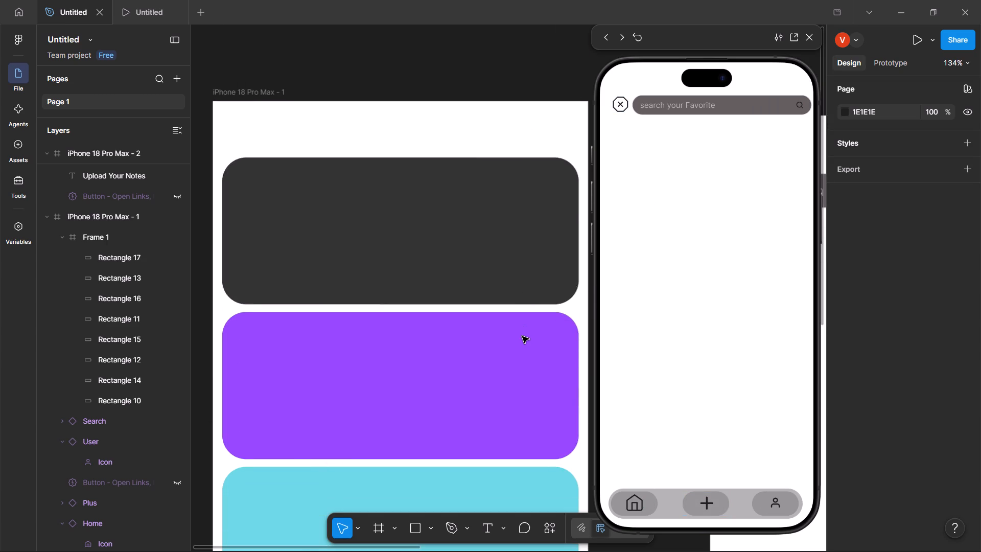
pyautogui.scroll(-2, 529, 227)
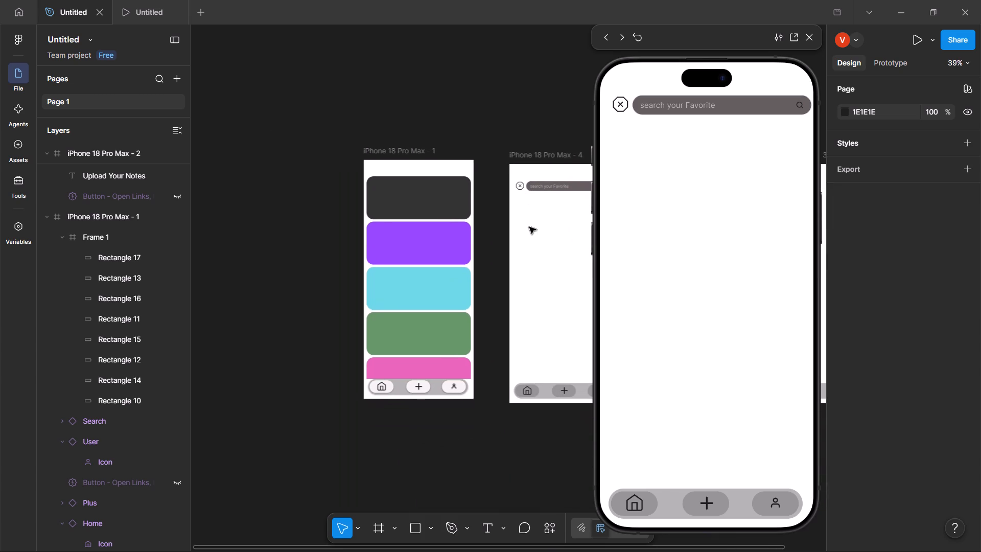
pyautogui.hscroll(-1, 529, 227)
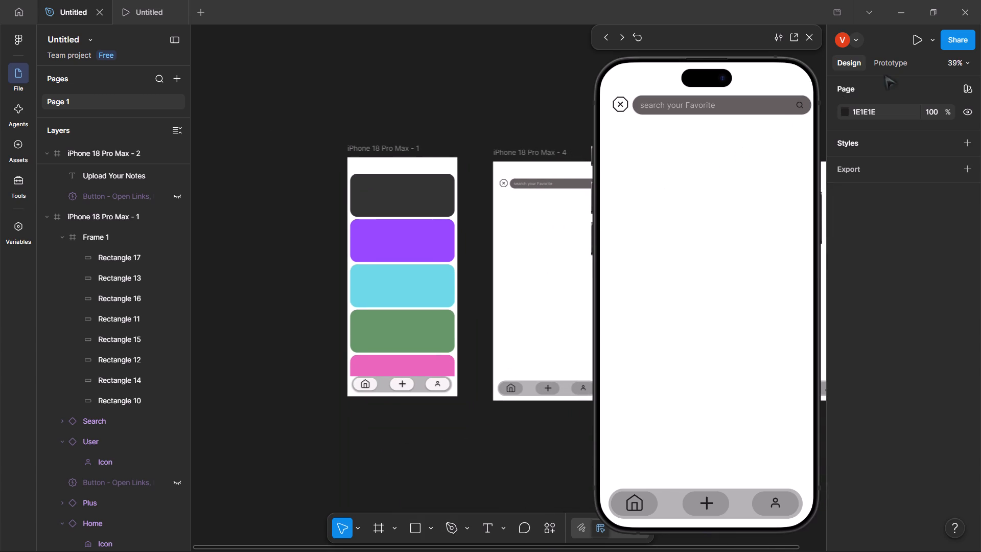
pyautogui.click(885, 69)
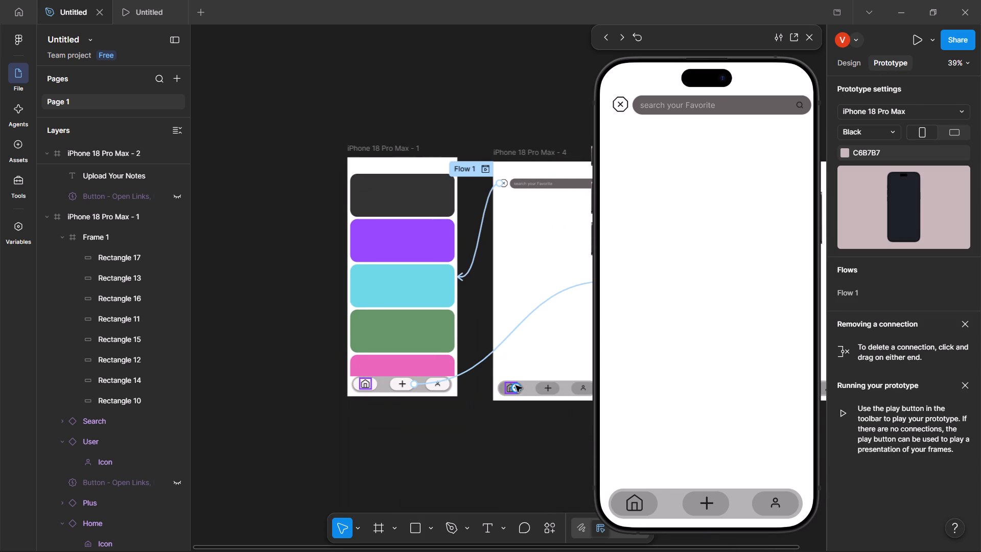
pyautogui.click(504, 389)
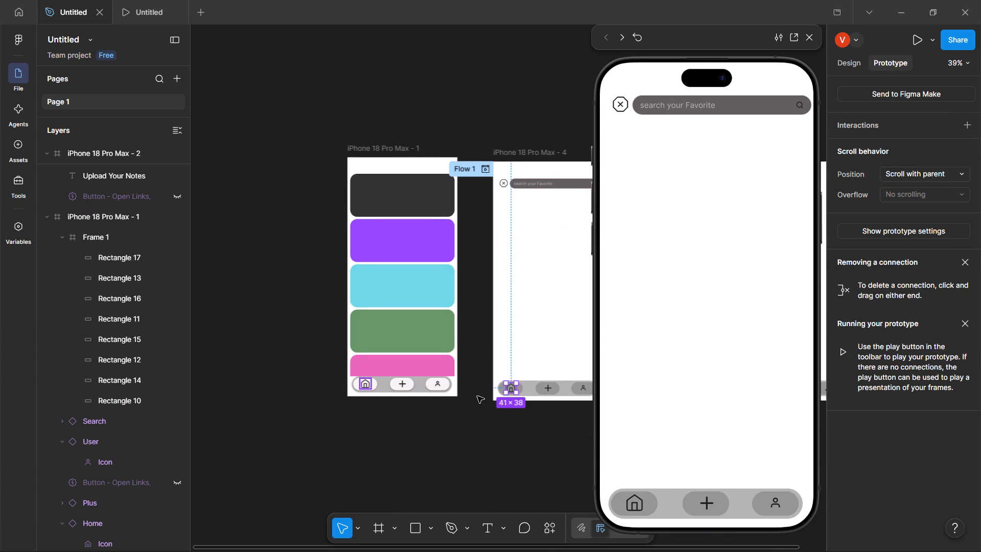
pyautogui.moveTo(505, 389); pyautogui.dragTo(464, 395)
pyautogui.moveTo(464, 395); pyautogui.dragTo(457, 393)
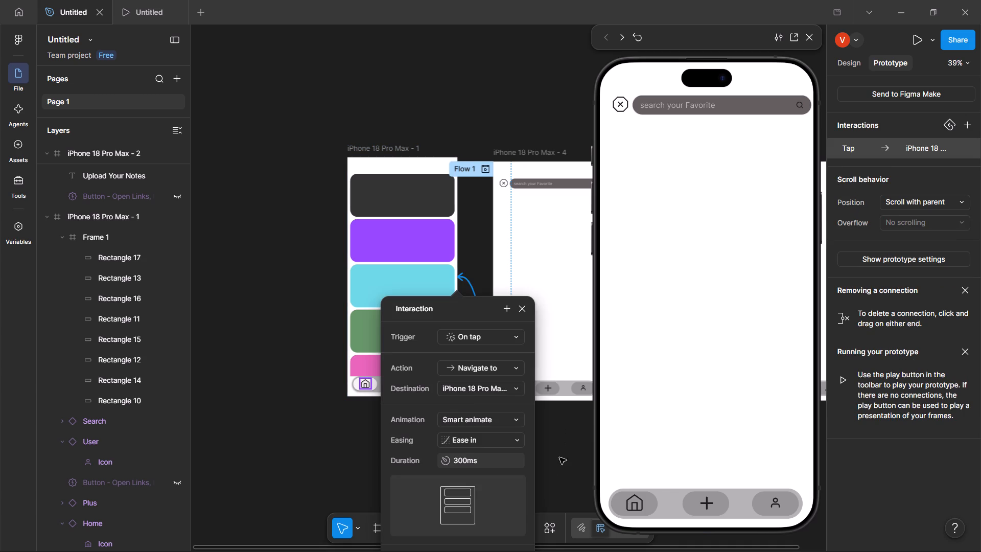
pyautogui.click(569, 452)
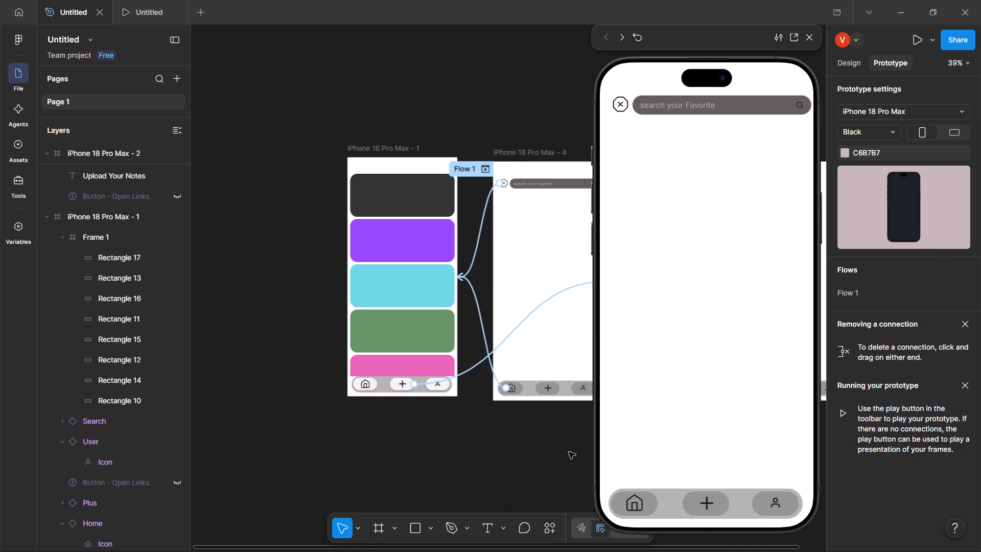
# Test the search screen's Home button and the card list's plus button in the phone preview.
pyautogui.click(633, 515)
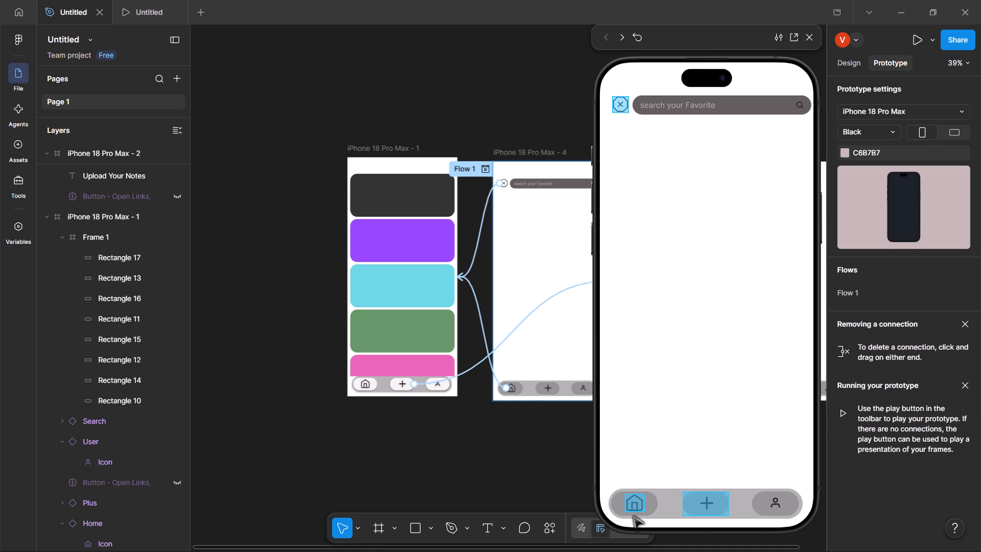
pyautogui.click(634, 506)
pyautogui.click(697, 496)
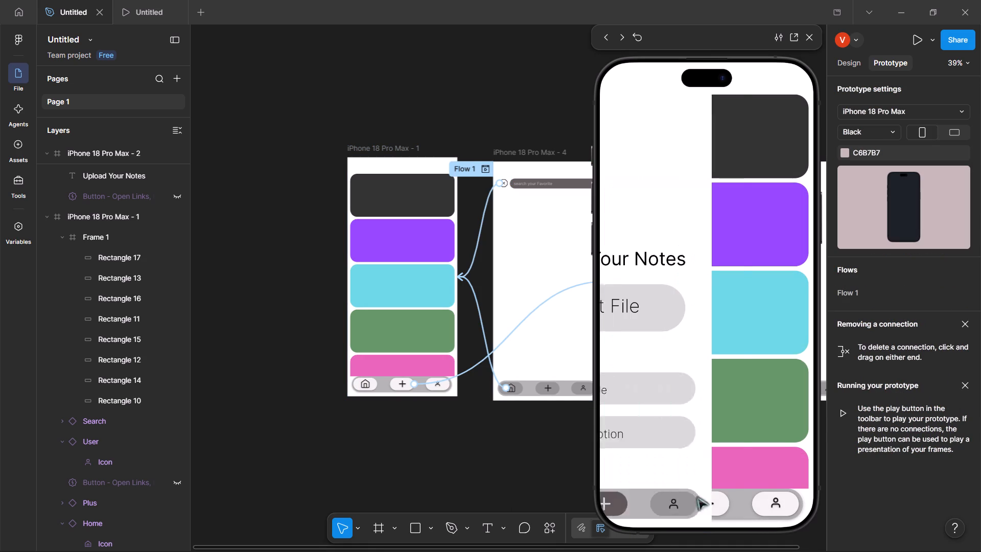
# Try the Home button on the Upload Your Notes screen repeatedly in the phone preview to check its navigation.
pyautogui.click(652, 503)
pyautogui.click(627, 498)
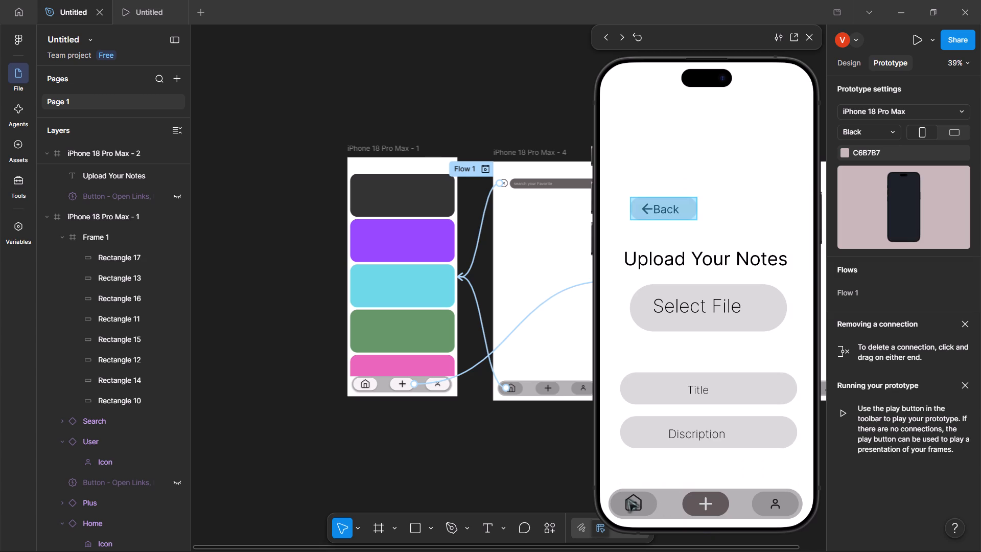
pyautogui.tripleClick(627, 498)
pyautogui.click(627, 498)
pyautogui.moveTo(627, 498); pyautogui.dragTo(632, 501)
pyautogui.click(632, 501)
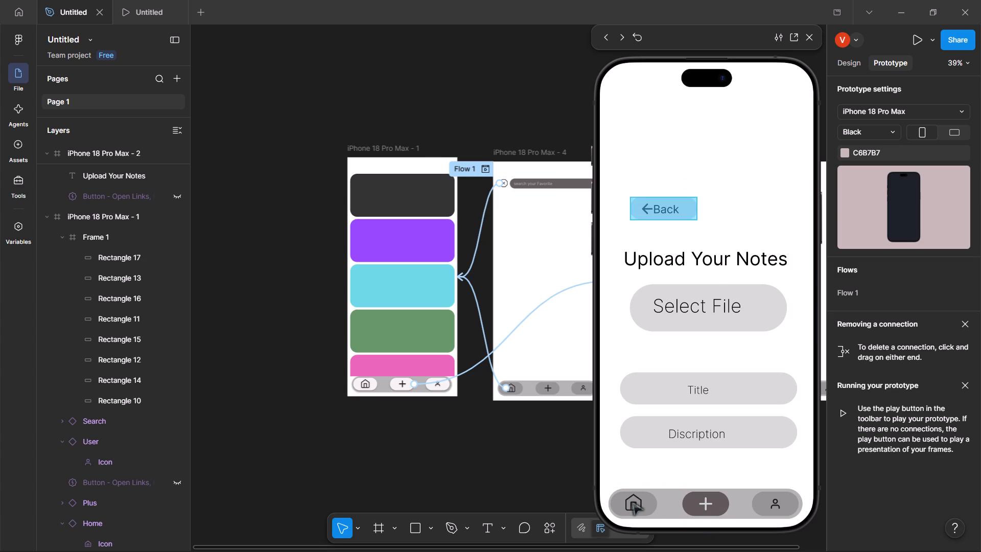
pyautogui.tripleClick(632, 501)
pyautogui.click(632, 501)
pyautogui.moveTo(632, 501); pyautogui.dragTo(615, 504)
pyautogui.click(615, 504)
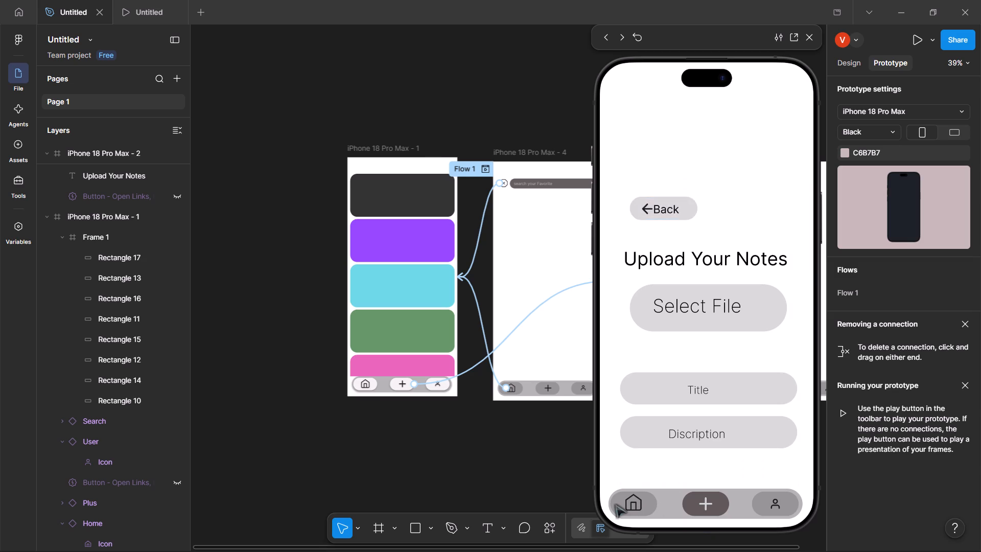
pyautogui.click(615, 504)
pyautogui.click(615, 504)
pyautogui.tripleClick(615, 504)
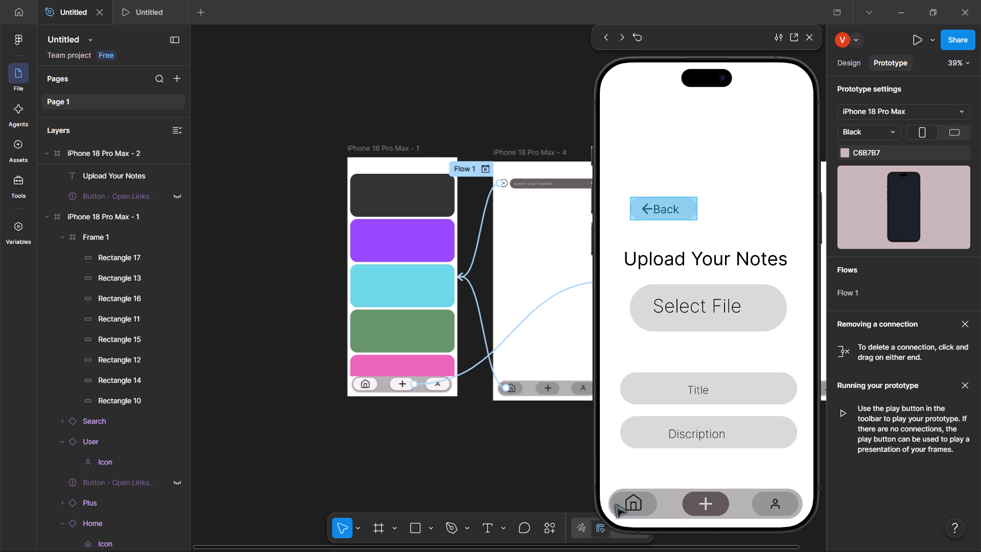
pyautogui.tripleClick(615, 504)
pyautogui.tripleClick(615, 504)
pyautogui.tripleClick(615, 504)
pyautogui.moveTo(615, 504); pyautogui.dragTo(566, 453)
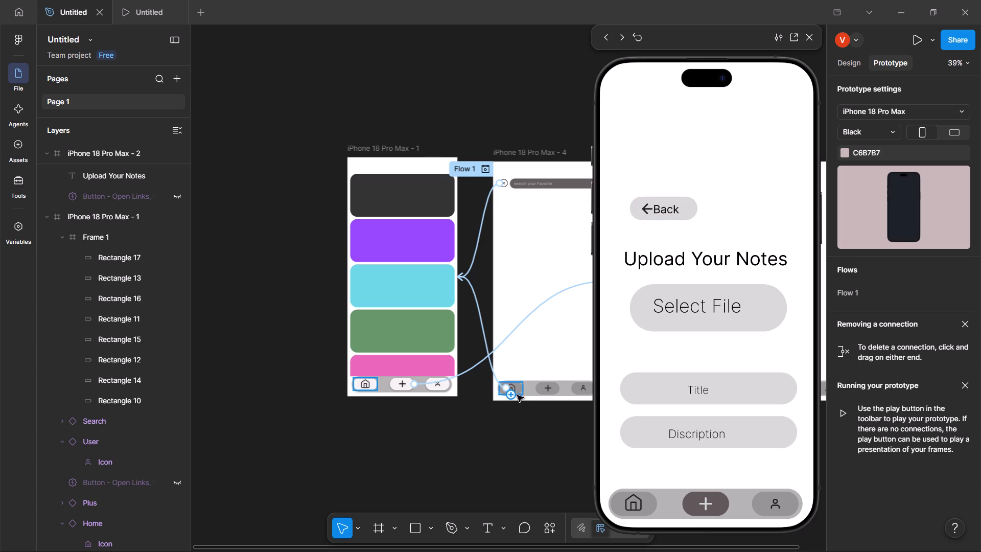
pyautogui.click(637, 503)
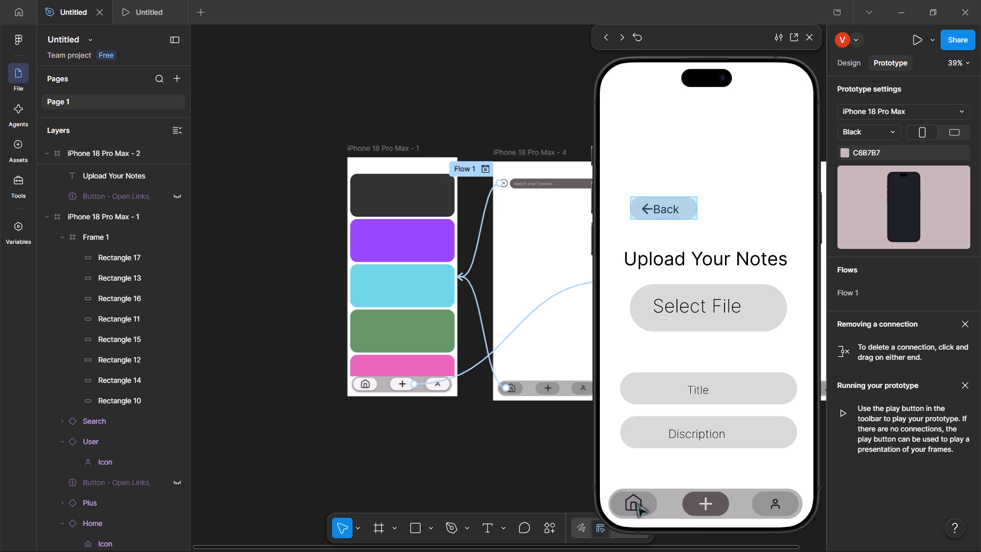
pyautogui.tripleClick(635, 502)
pyautogui.click(635, 502)
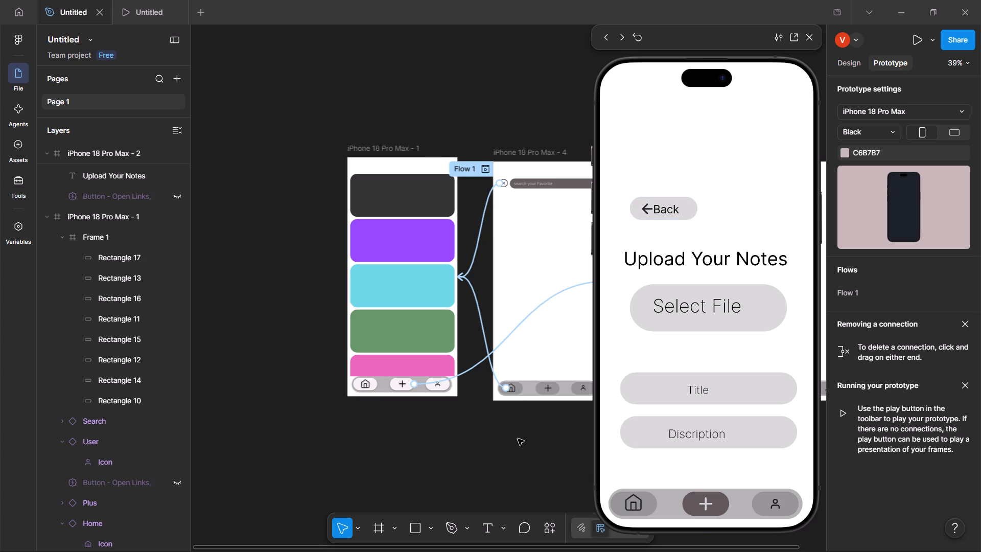
# Link the grey pill behind the Home icon (Rectangle 2) on iPhone 18 Pro Max - 4 to iPhone 18 Pro Max - 1.
pyautogui.click(518, 439)
pyautogui.moveTo(518, 417); pyautogui.dragTo(509, 392)
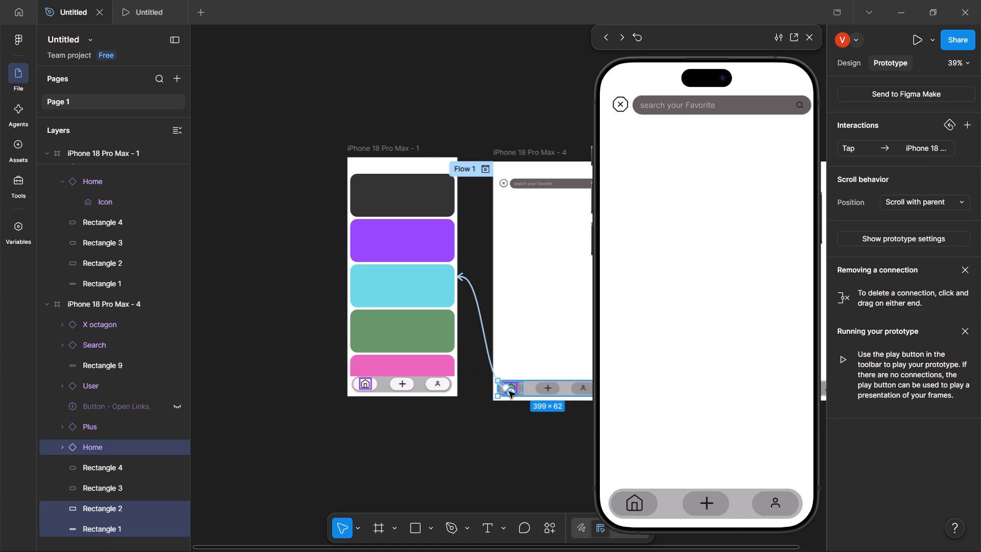
pyautogui.click(473, 450)
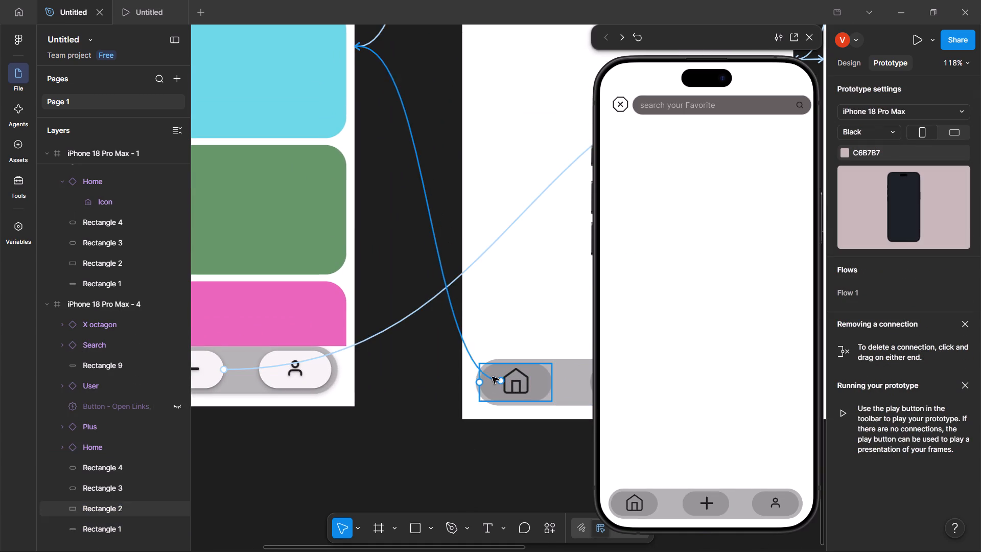
pyautogui.moveTo(503, 383); pyautogui.dragTo(482, 382)
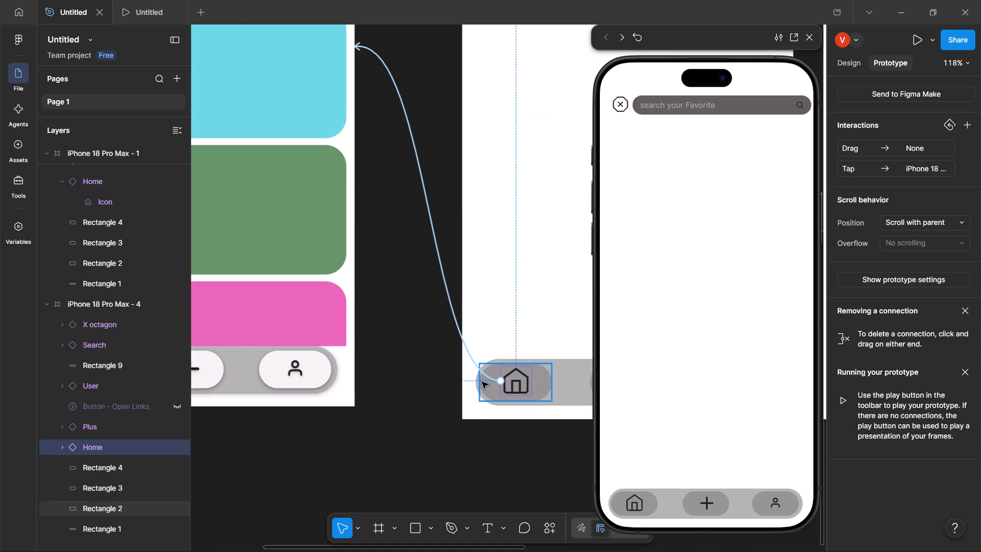
pyautogui.click(498, 384)
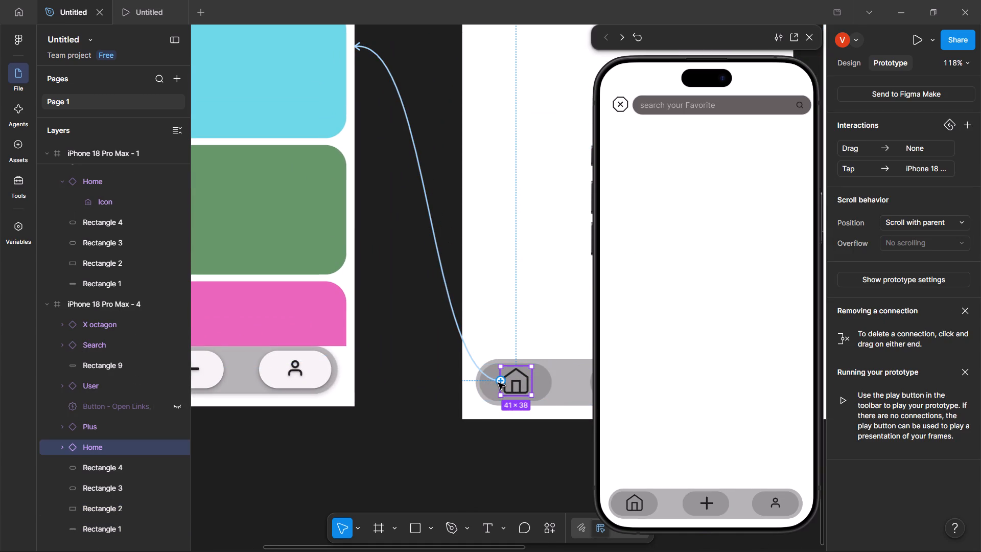
pyautogui.moveTo(498, 383); pyautogui.dragTo(482, 385)
pyautogui.click(482, 385)
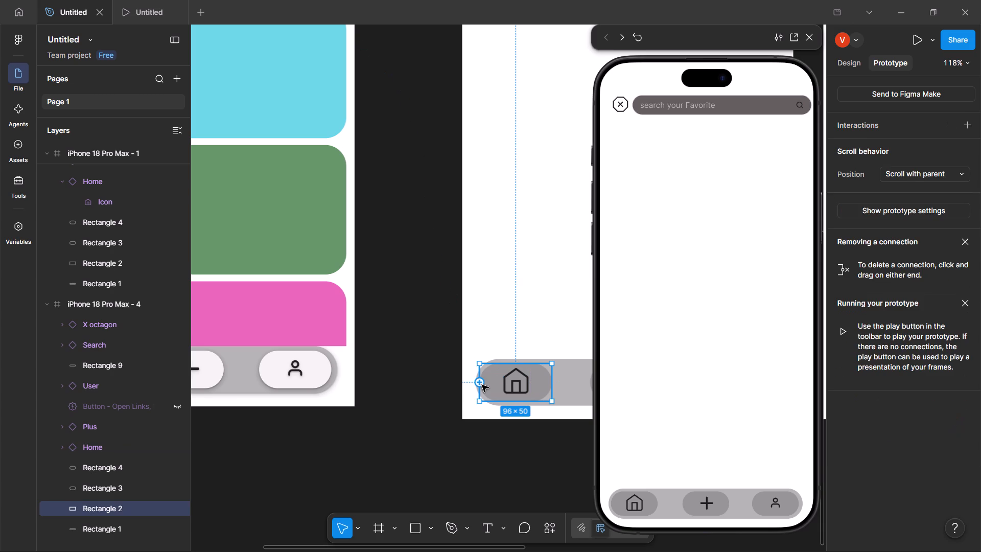
pyautogui.moveTo(476, 384); pyautogui.dragTo(358, 303)
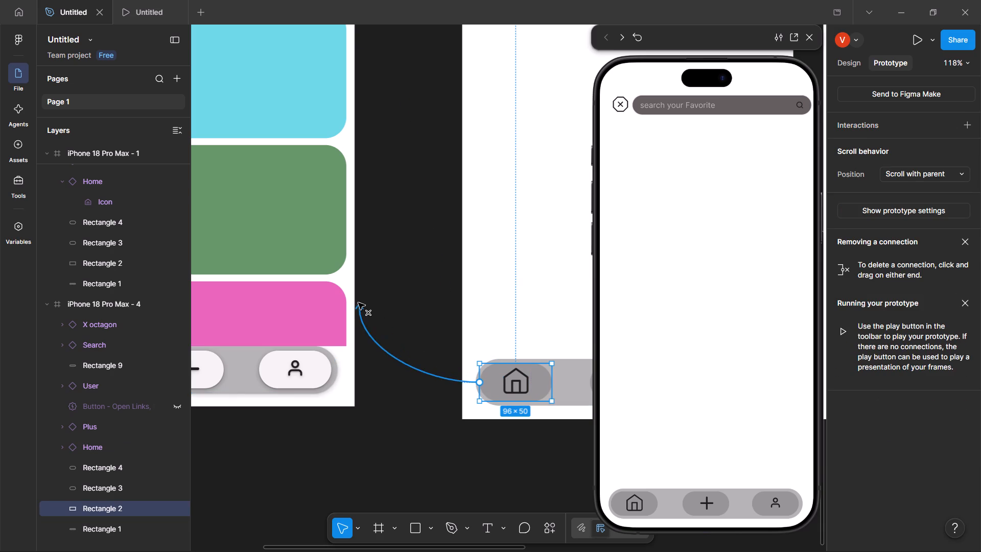
pyautogui.moveTo(358, 303); pyautogui.dragTo(351, 301)
pyautogui.click(420, 386)
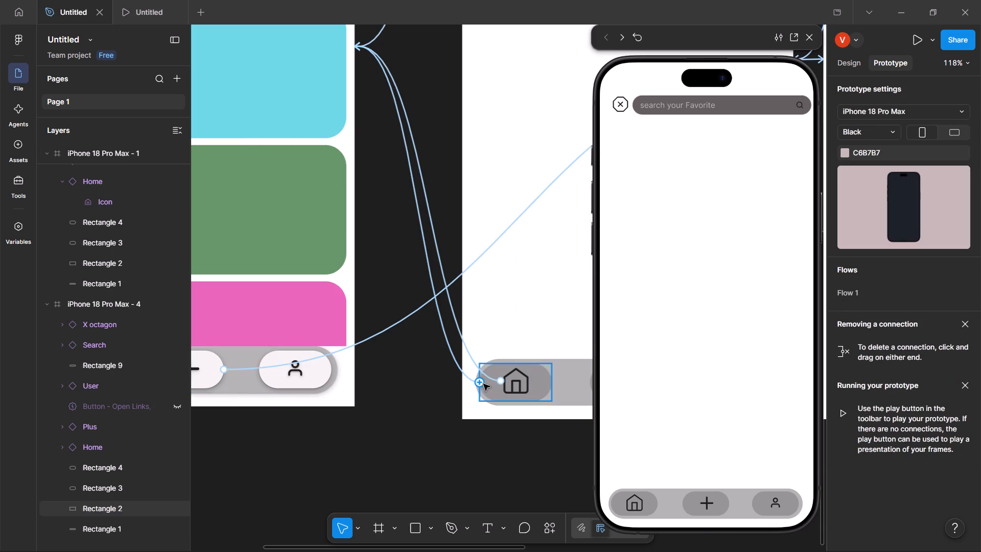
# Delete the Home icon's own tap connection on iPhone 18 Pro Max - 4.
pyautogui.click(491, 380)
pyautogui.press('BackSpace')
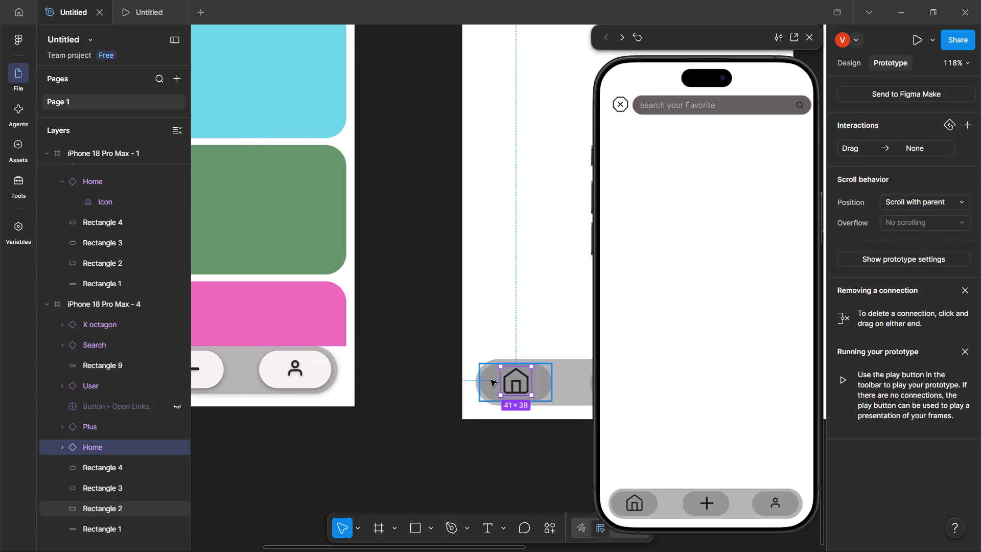
# Test the search screen's Home pill, the card list's plus button and the Upload Your Notes screen's Home button in the phone preview.
pyautogui.click(660, 359)
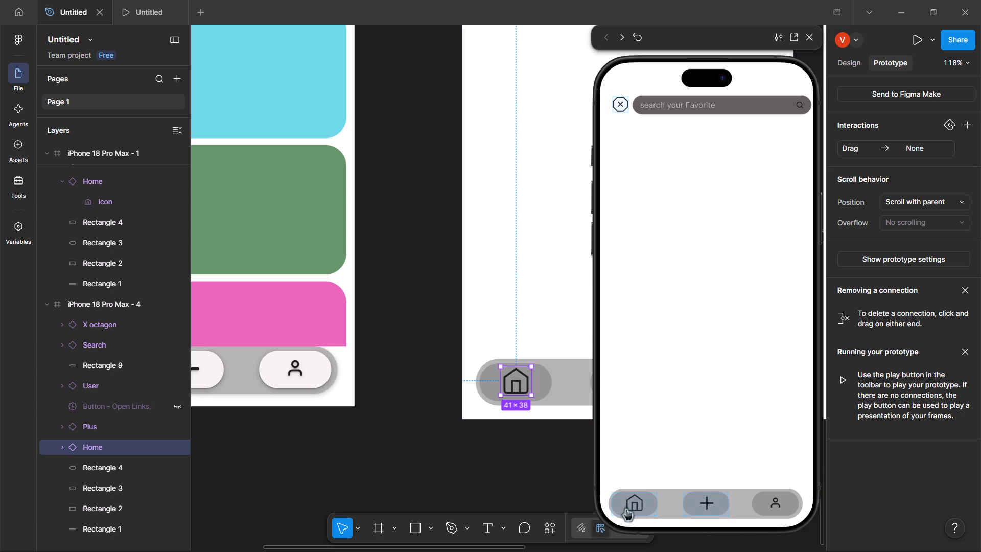
pyautogui.click(626, 507)
pyautogui.click(697, 500)
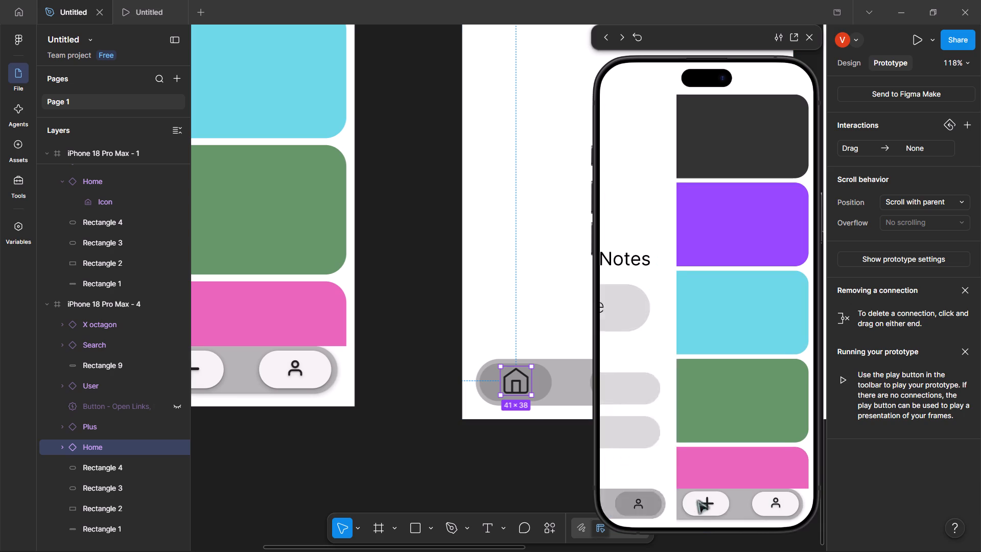
pyautogui.click(624, 499)
pyautogui.tripleClick(632, 500)
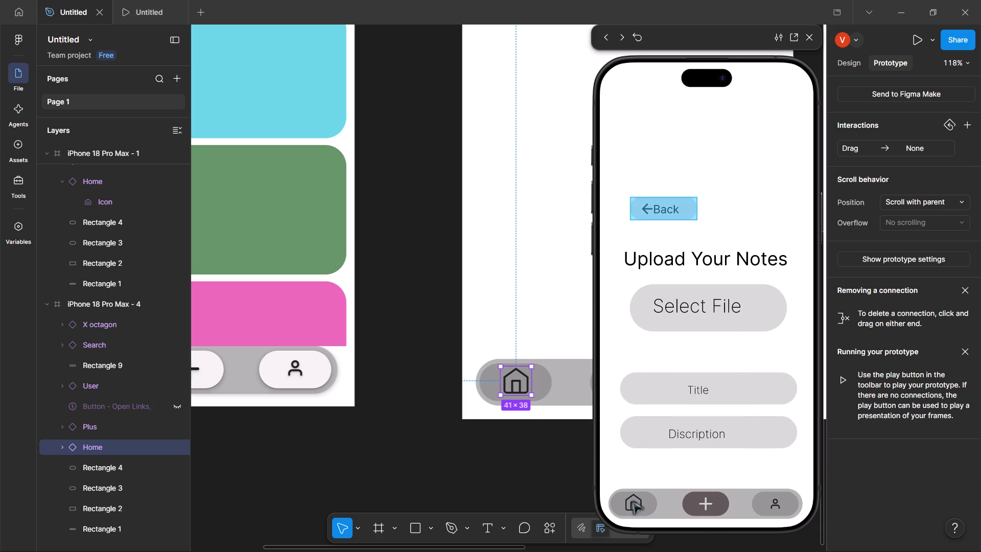
pyautogui.tripleClick(632, 500)
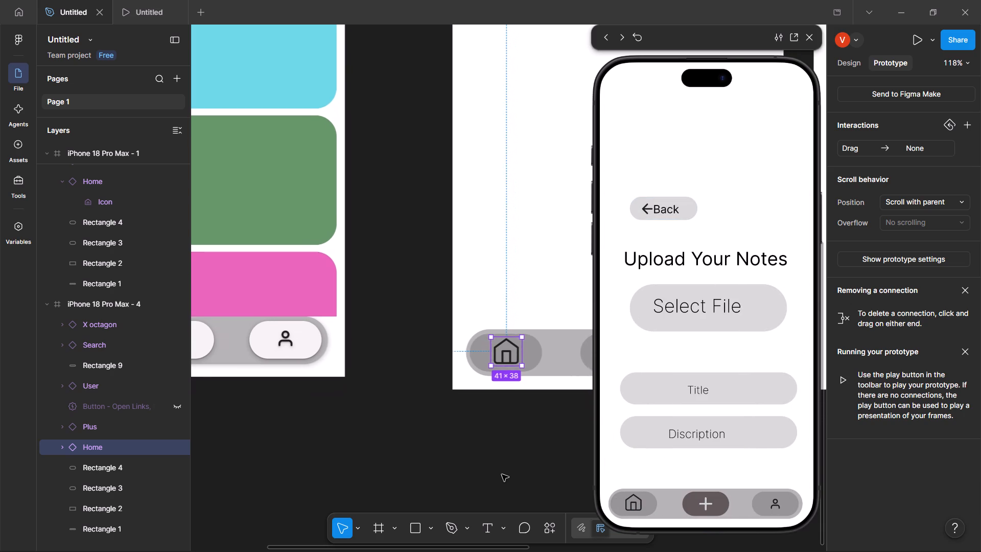
# Link the grey pill behind the Home icon on iPhone 18 Pro Max - 2 (Upload Your Notes) to iPhone 18 Pro Max - 1.
pyautogui.hscroll(-1, 480, 416)
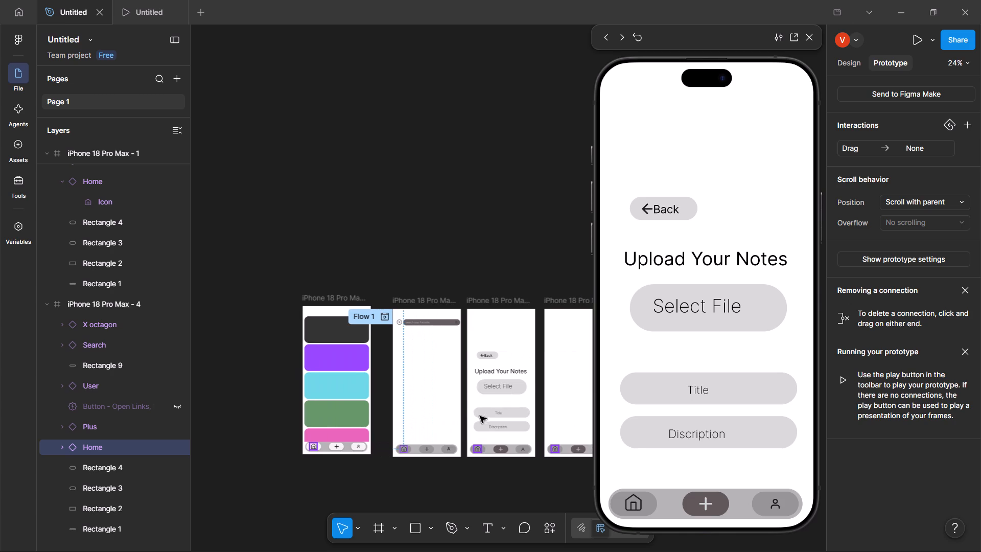
pyautogui.hscroll(-1, 480, 416)
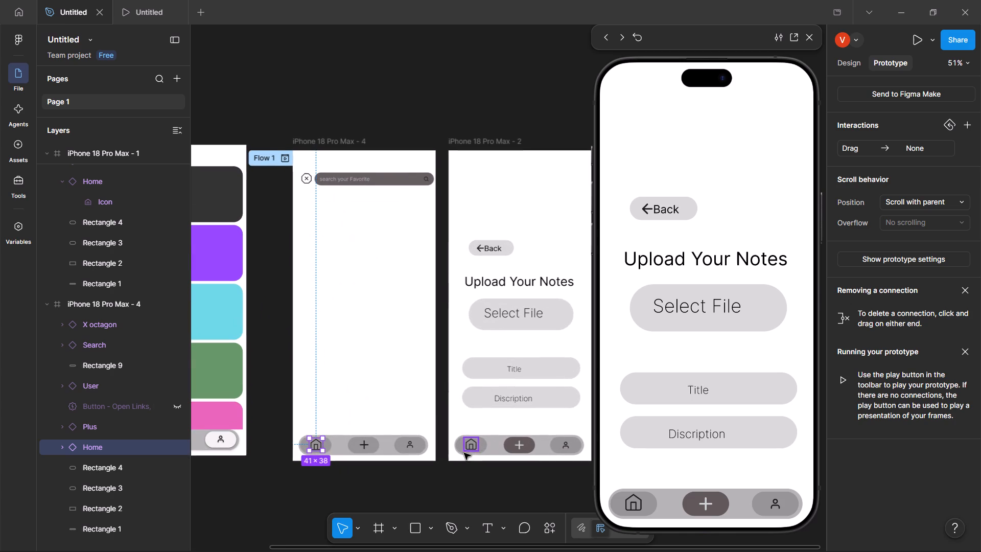
pyautogui.click(488, 468)
pyautogui.click(459, 447)
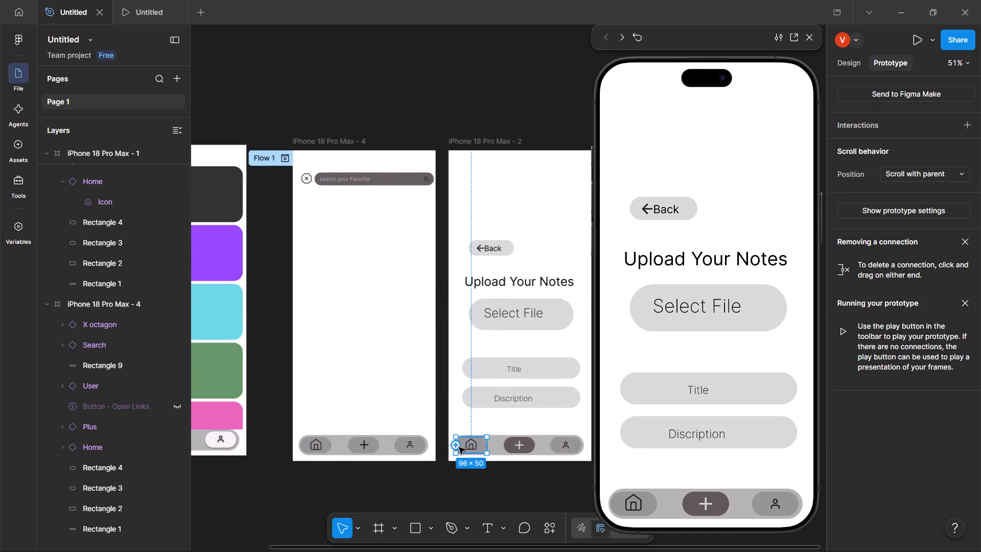
pyautogui.click(453, 447)
pyautogui.click(455, 446)
pyautogui.moveTo(455, 446); pyautogui.dragTo(240, 380)
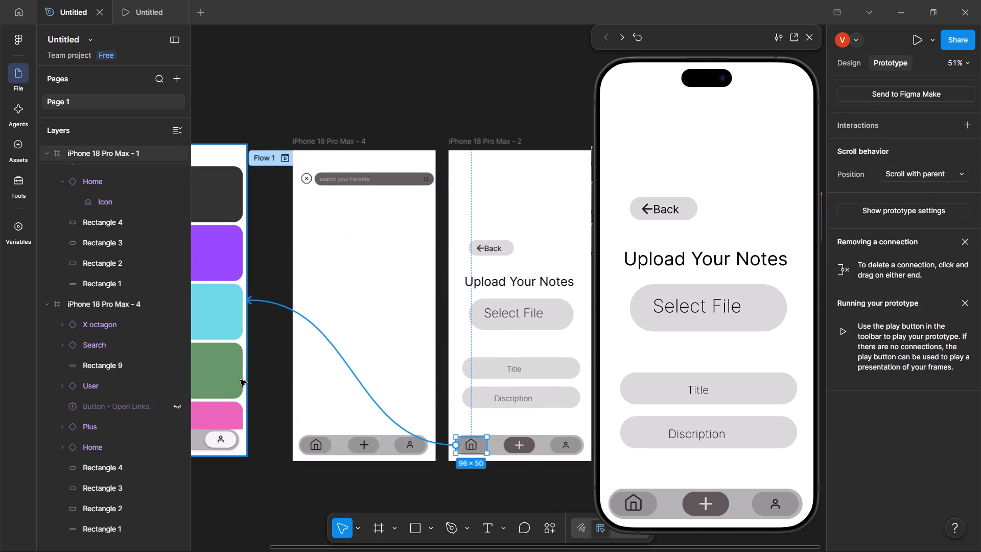
pyautogui.moveTo(240, 380); pyautogui.dragTo(214, 373)
# Test the Upload Your Notes screen's Home button, the card list's plus button and the list's scrolling in the phone preview.
pyautogui.hscroll(-1, 510, 490)
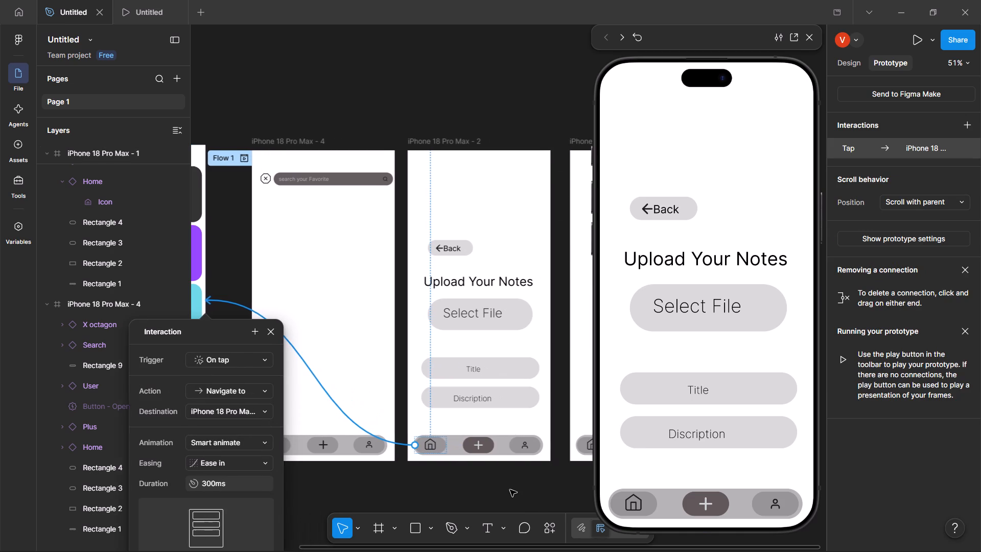
pyautogui.hscroll(-2, 510, 490)
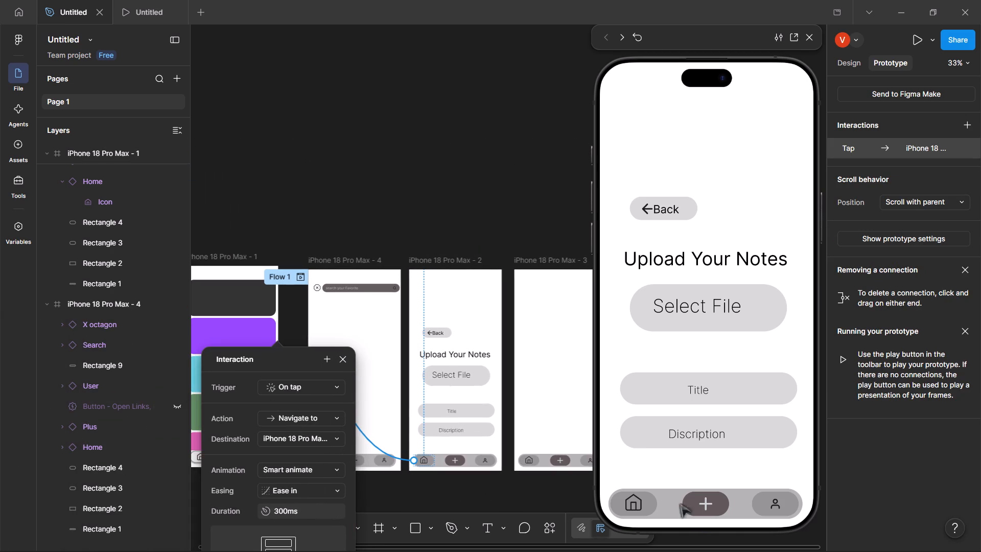
pyautogui.click(648, 491)
pyautogui.click(639, 498)
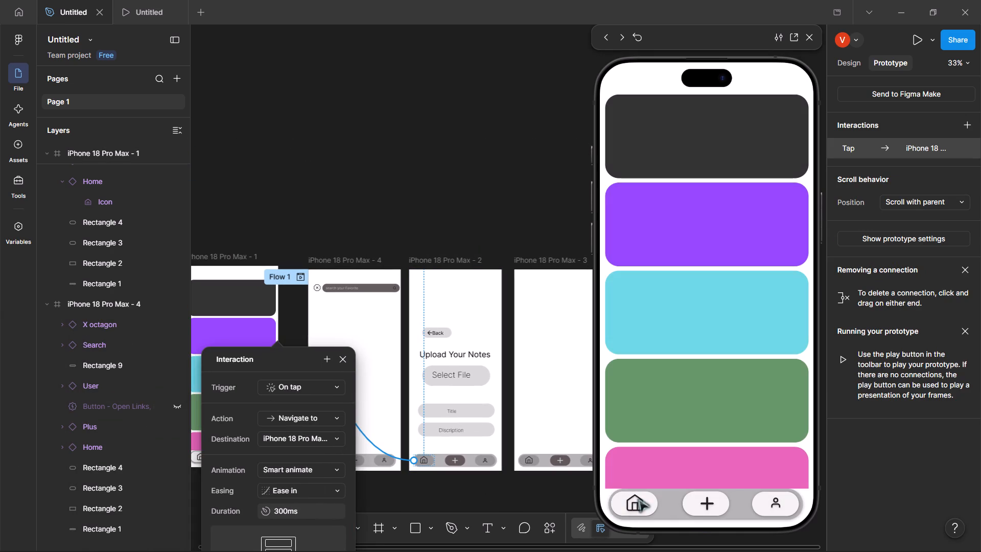
pyautogui.click(698, 508)
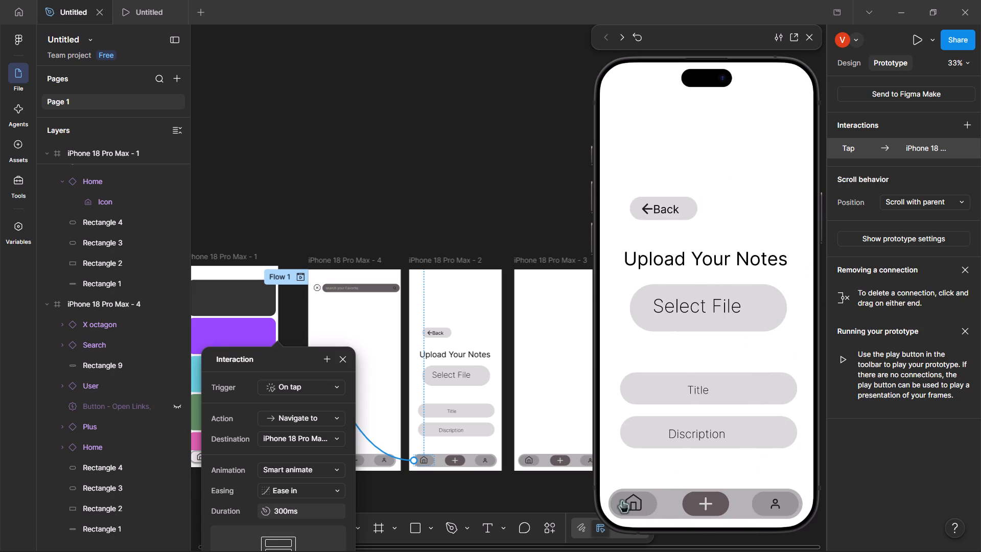
pyautogui.click(622, 500)
pyautogui.click(688, 500)
pyautogui.click(632, 497)
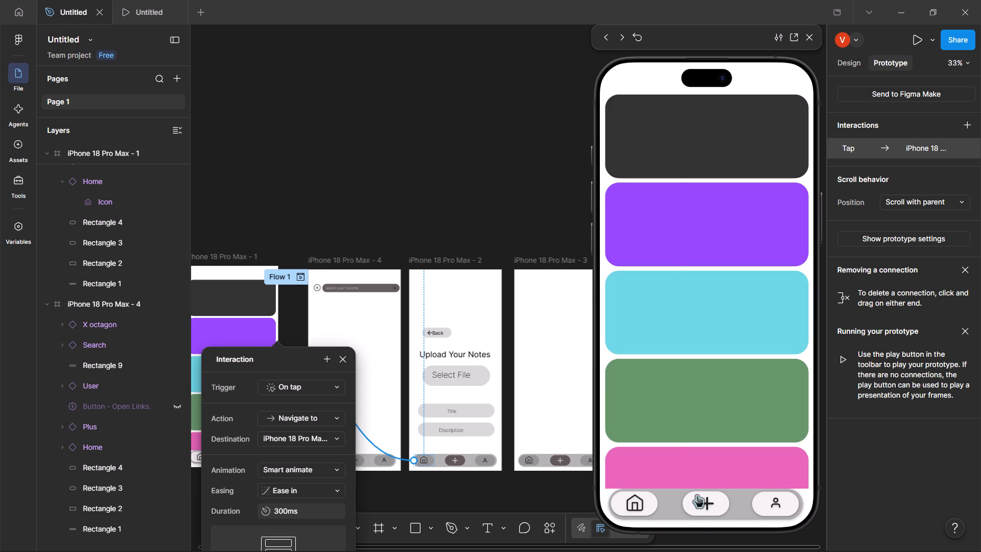
pyautogui.click(697, 495)
pyautogui.click(633, 499)
pyautogui.scroll(-5, 738, 365)
pyautogui.scroll(6, 738, 365)
pyautogui.scroll(4, 694, 335)
pyautogui.scroll(-4, 694, 335)
pyautogui.scroll(2, 693, 293)
pyautogui.click(340, 355)
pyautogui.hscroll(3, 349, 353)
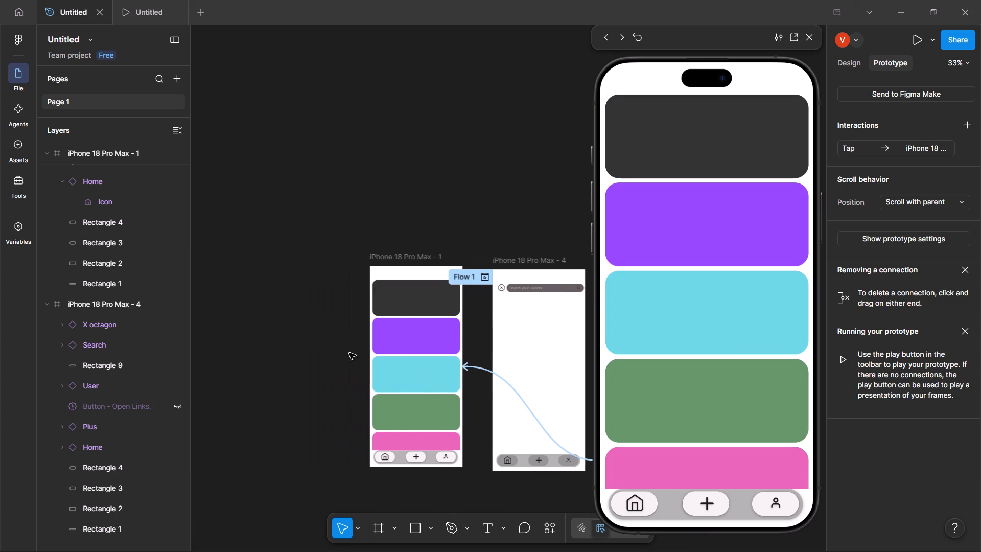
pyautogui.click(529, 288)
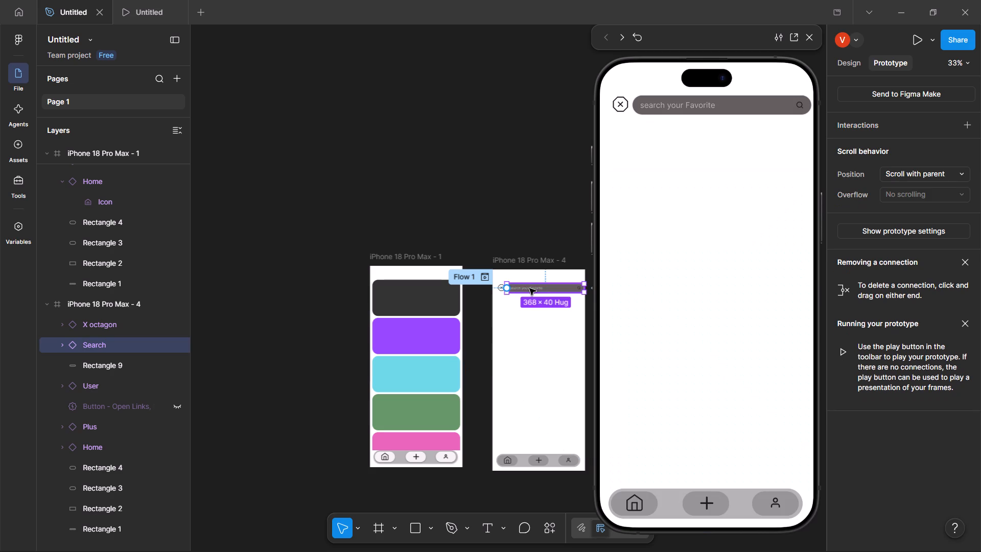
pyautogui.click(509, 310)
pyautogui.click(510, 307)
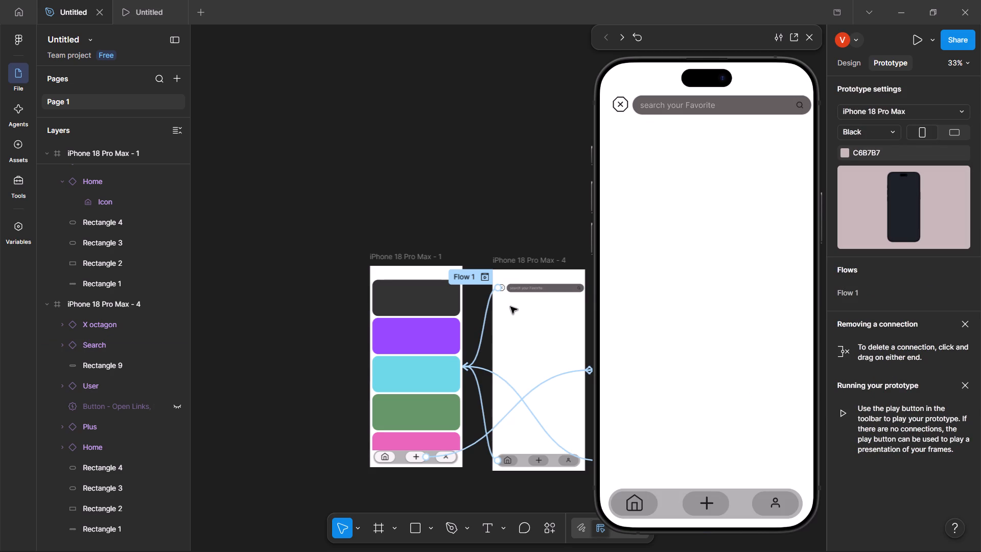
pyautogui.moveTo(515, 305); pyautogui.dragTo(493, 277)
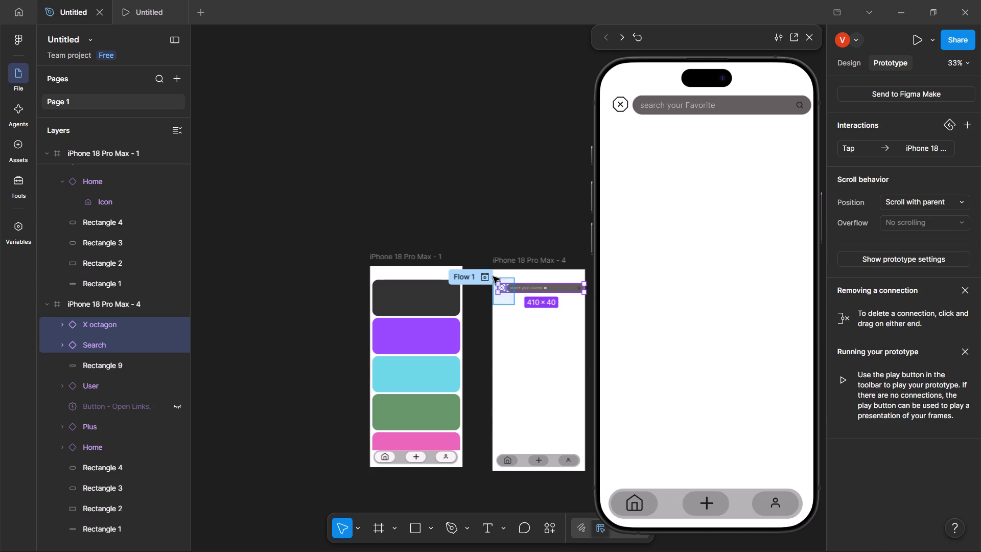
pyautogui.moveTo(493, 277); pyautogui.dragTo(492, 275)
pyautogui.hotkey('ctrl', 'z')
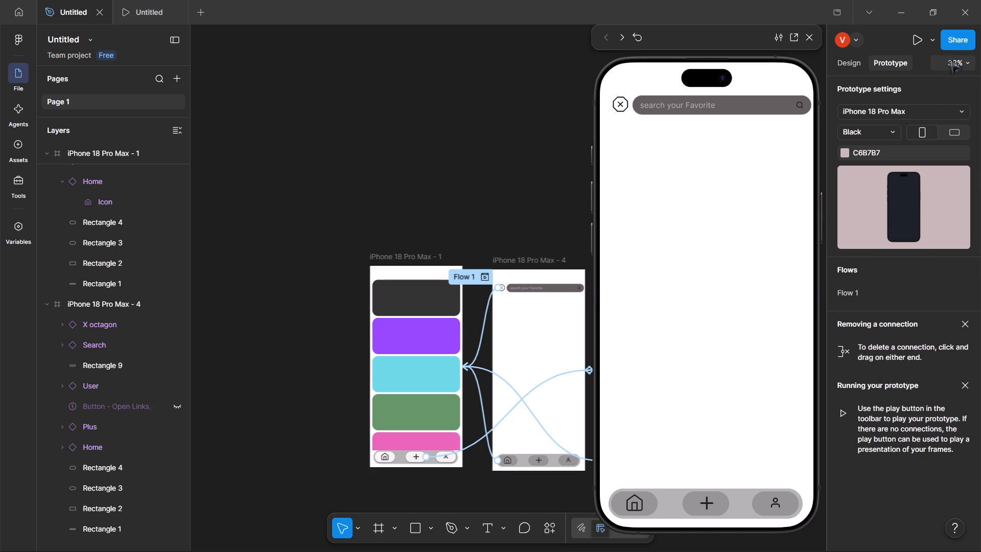
# Move the X octagon and Search bar from iPhone 18 Pro Max - 4 to iPhone 18 Pro Max - 1, above the dark top card.
pyautogui.click(855, 61)
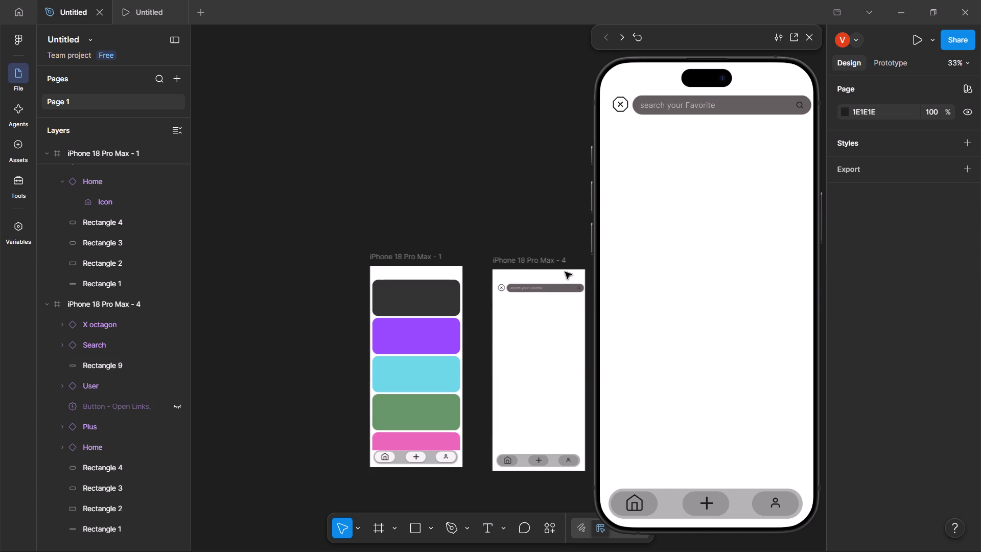
pyautogui.click(544, 329)
pyautogui.moveTo(544, 329); pyautogui.dragTo(487, 276)
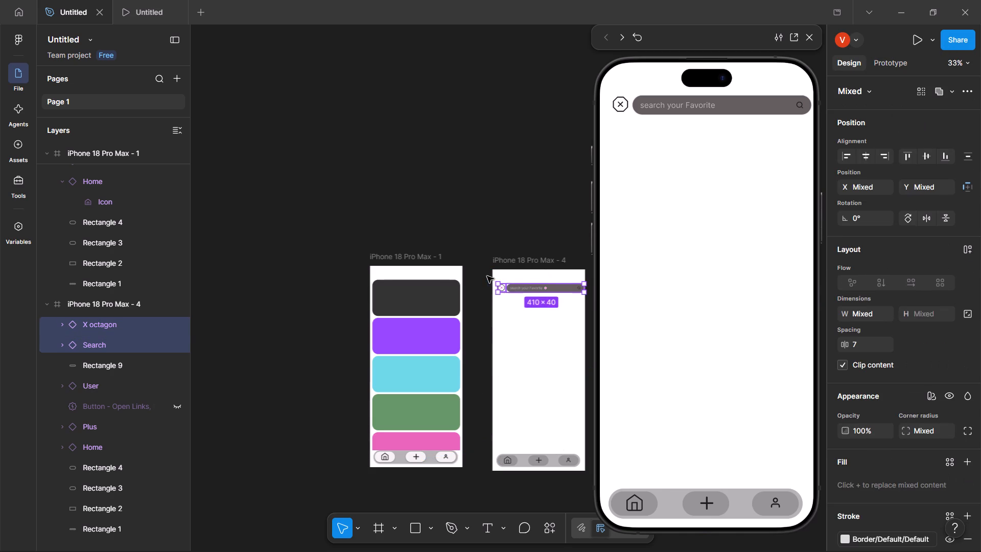
pyautogui.moveTo(532, 287); pyautogui.dragTo(516, 284)
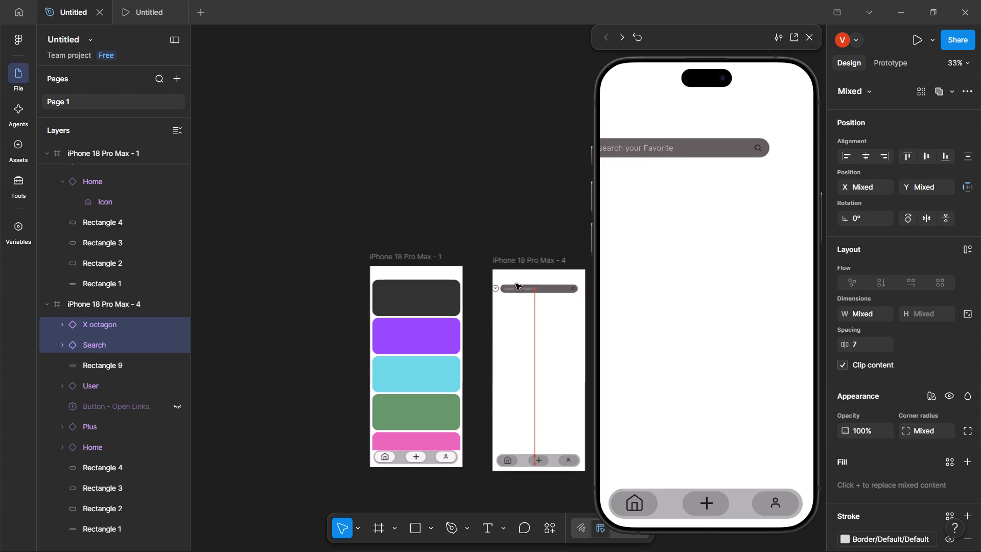
pyautogui.moveTo(516, 284); pyautogui.dragTo(409, 269)
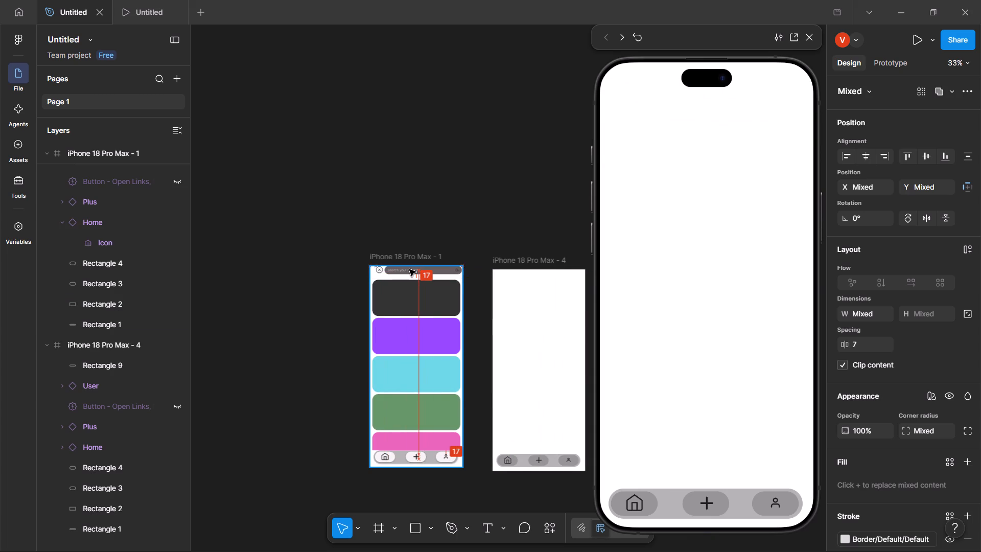
pyautogui.moveTo(409, 269); pyautogui.dragTo(401, 273)
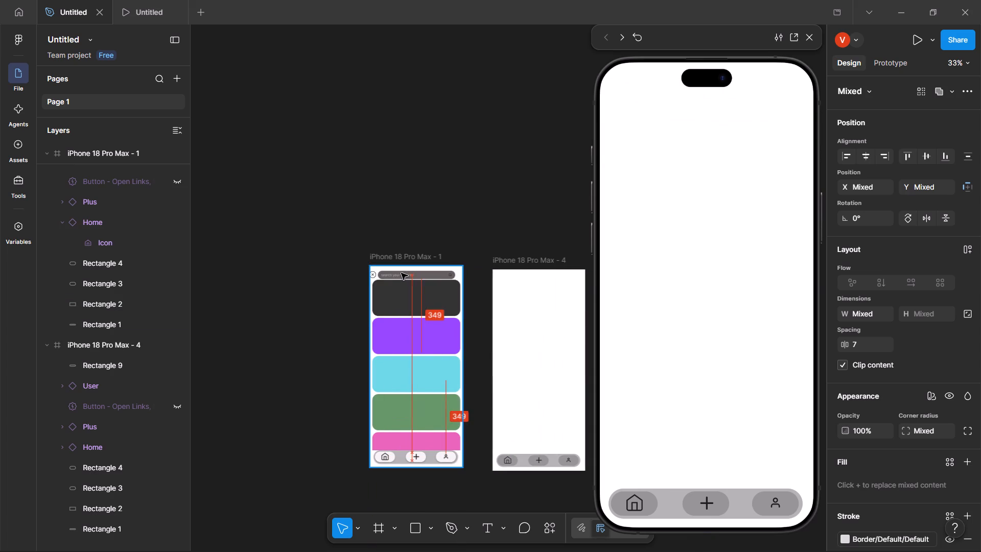
pyautogui.moveTo(401, 273); pyautogui.dragTo(402, 272)
pyautogui.click(386, 217)
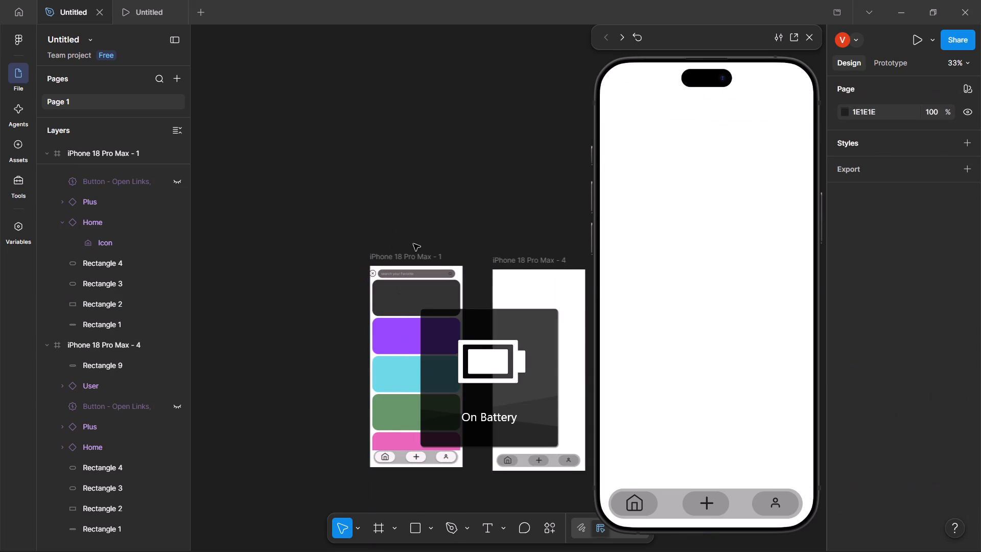
# Test the Home and plus buttons and scroll the card list under its search bar in the phone preview.
pyautogui.scroll(-4, 407, 398)
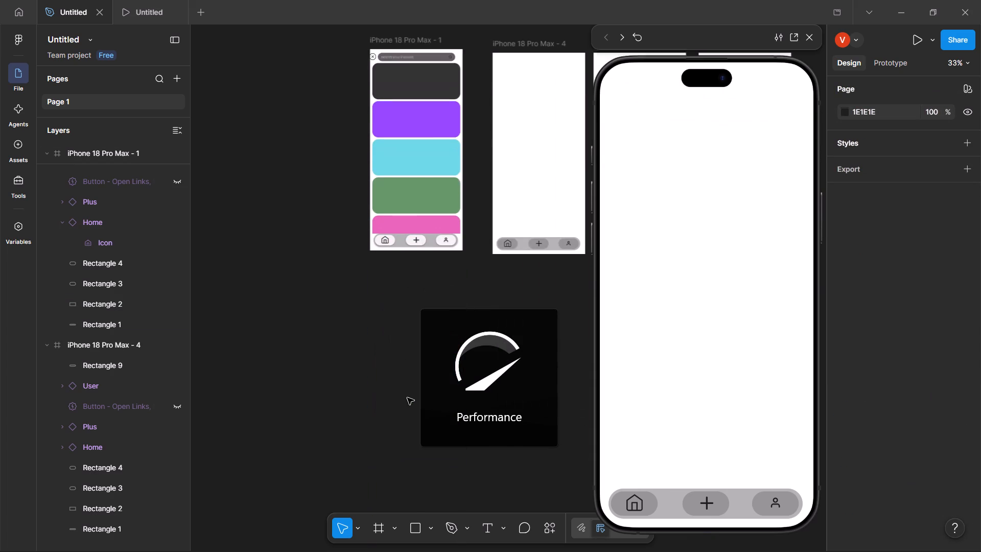
pyautogui.scroll(2, 407, 398)
pyautogui.click(799, 359)
pyautogui.moveTo(799, 359); pyautogui.dragTo(746, 402)
pyautogui.scroll(1, 746, 402)
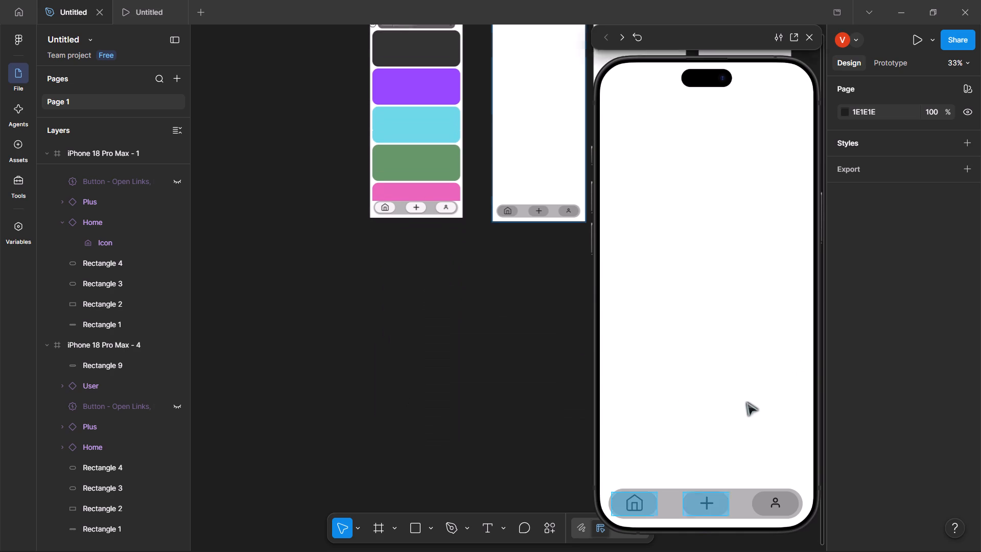
pyautogui.scroll(3, 746, 402)
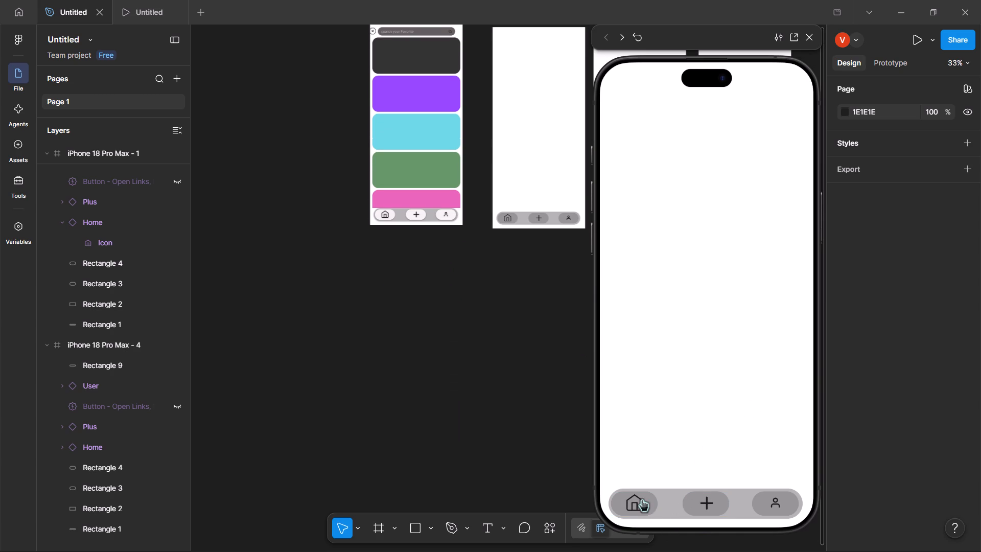
pyautogui.click(642, 499)
pyautogui.scroll(-4, 658, 356)
pyautogui.scroll(4, 658, 356)
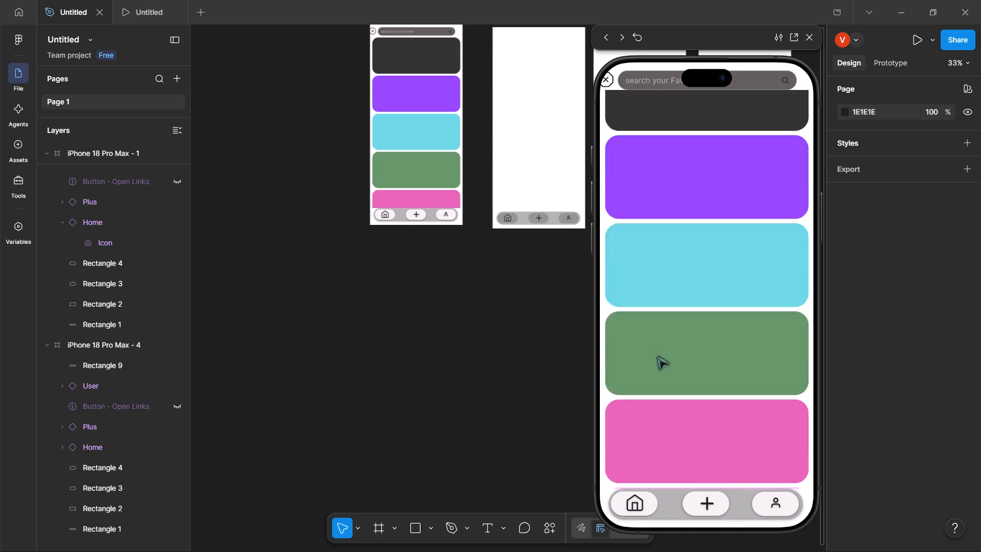
pyautogui.scroll(2, 658, 356)
pyautogui.click(711, 507)
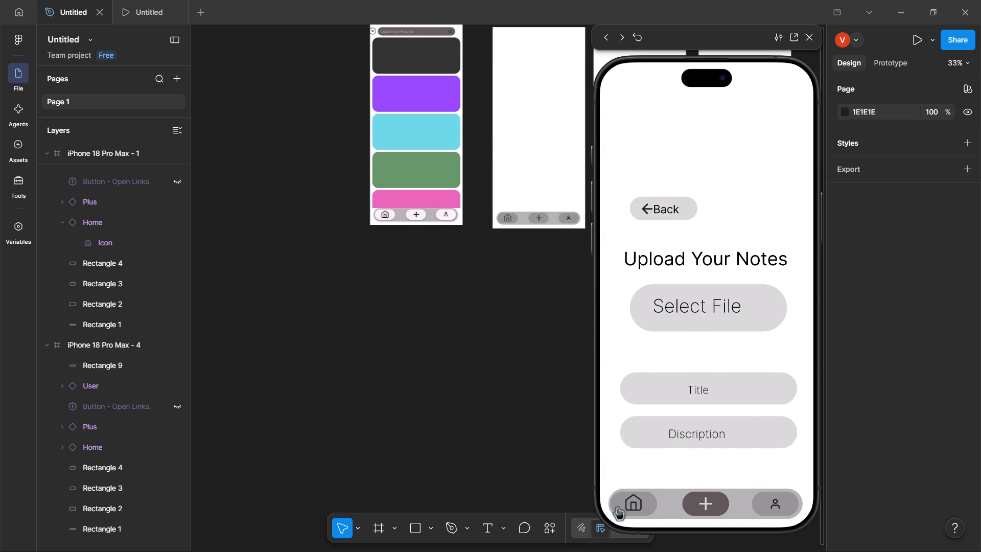
pyautogui.click(617, 507)
pyautogui.scroll(-6, 661, 432)
pyautogui.scroll(6, 661, 432)
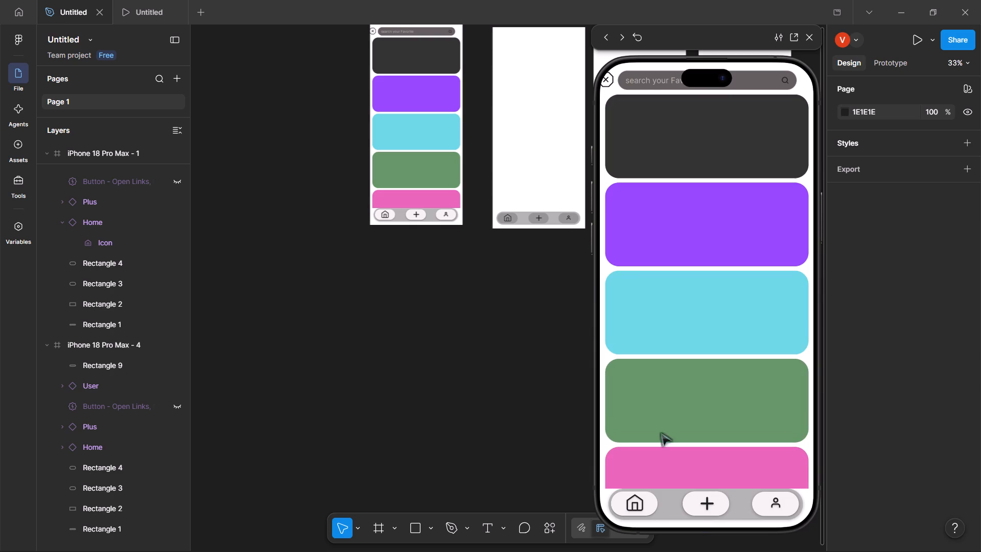
# Try the X octagon beside the card list's search bar in the phone preview.
pyautogui.click(602, 82)
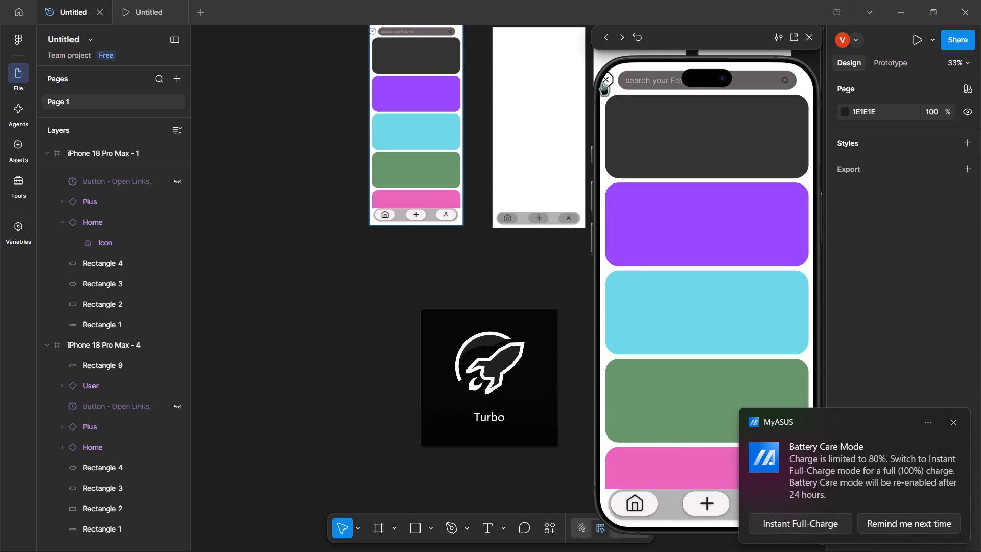
pyautogui.click(609, 78)
pyautogui.moveTo(604, 71); pyautogui.dragTo(604, 72)
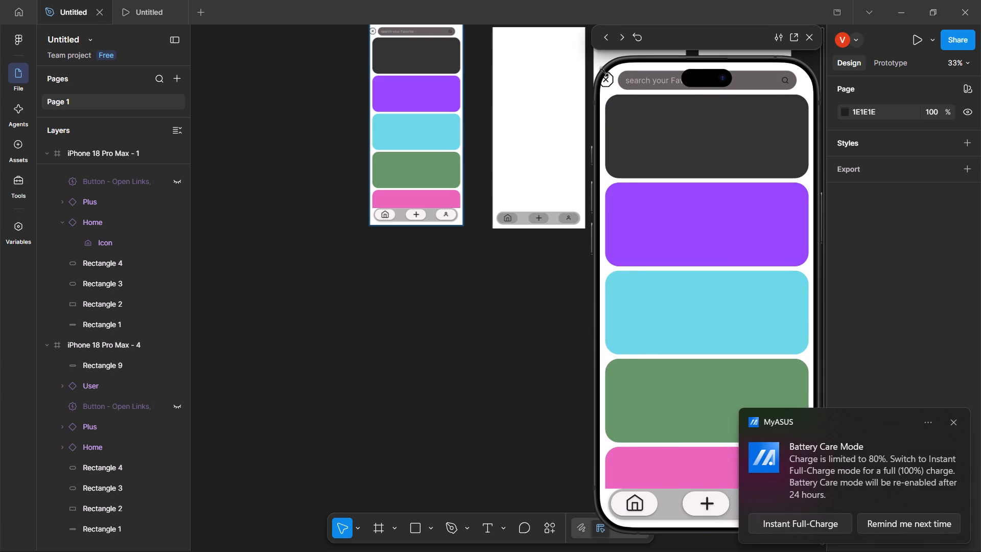
# Shrink the phone preview and try the X octagon beside the card list's search bar again.
pyautogui.moveTo(604, 72); pyautogui.dragTo(605, 78)
pyautogui.click(605, 78)
pyautogui.moveTo(666, 173); pyautogui.dragTo(595, 241)
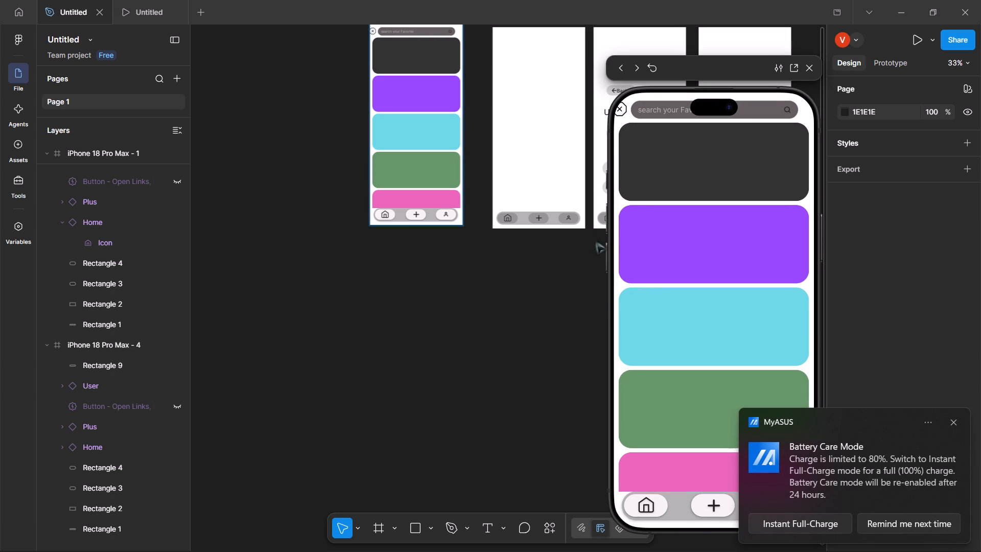
pyautogui.moveTo(595, 241); pyautogui.dragTo(615, 109)
pyautogui.click(615, 109)
pyautogui.tripleClick(620, 105)
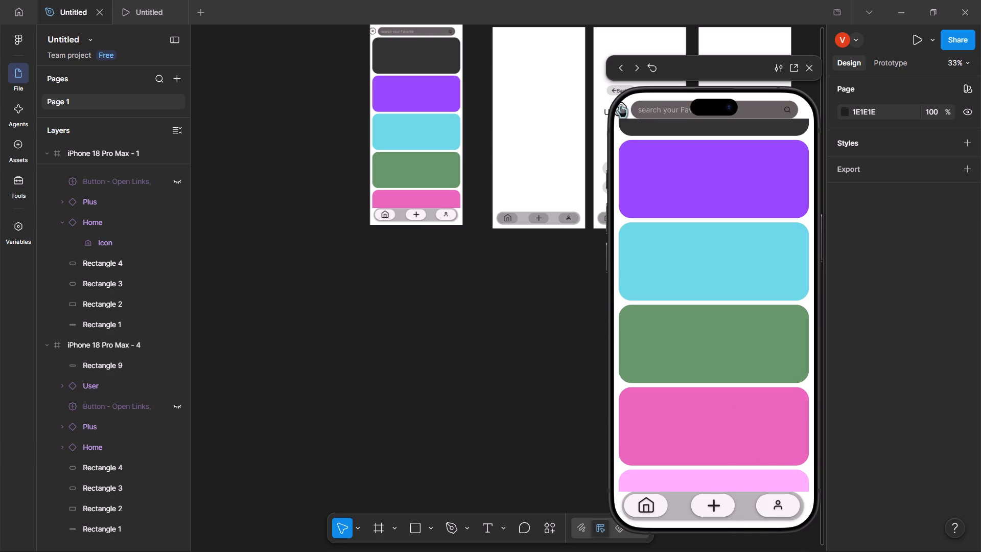
pyautogui.click(620, 105)
pyautogui.moveTo(620, 105); pyautogui.dragTo(421, 202)
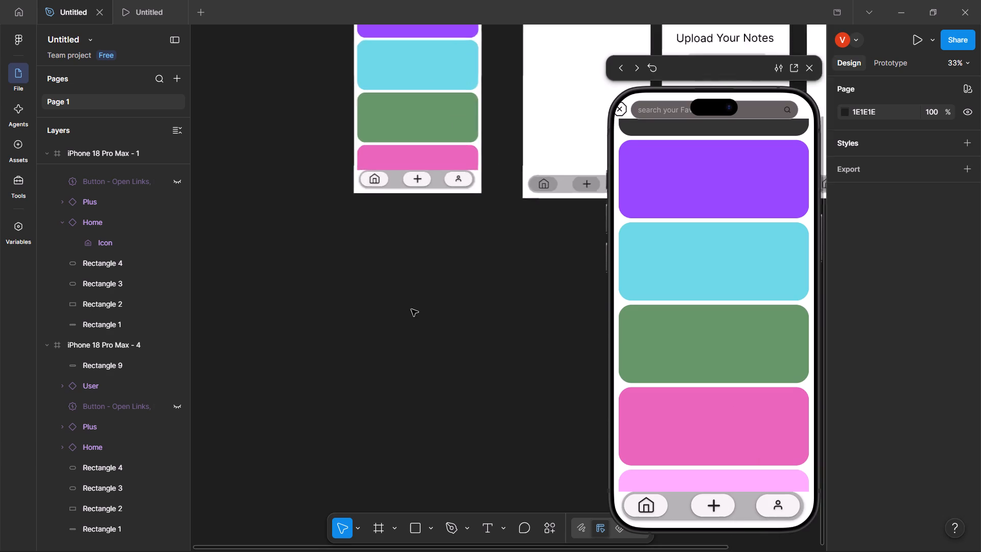
# Shorten Frame 1 on iPhone 18 Pro Max - 1 from its upper edge to a height of about 733.
pyautogui.scroll(4, 411, 309)
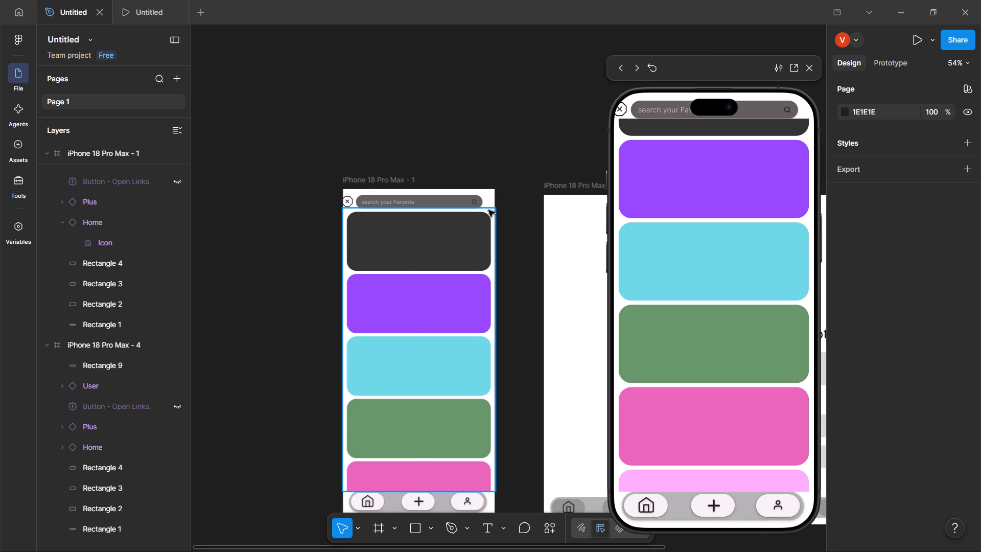
pyautogui.click(491, 210)
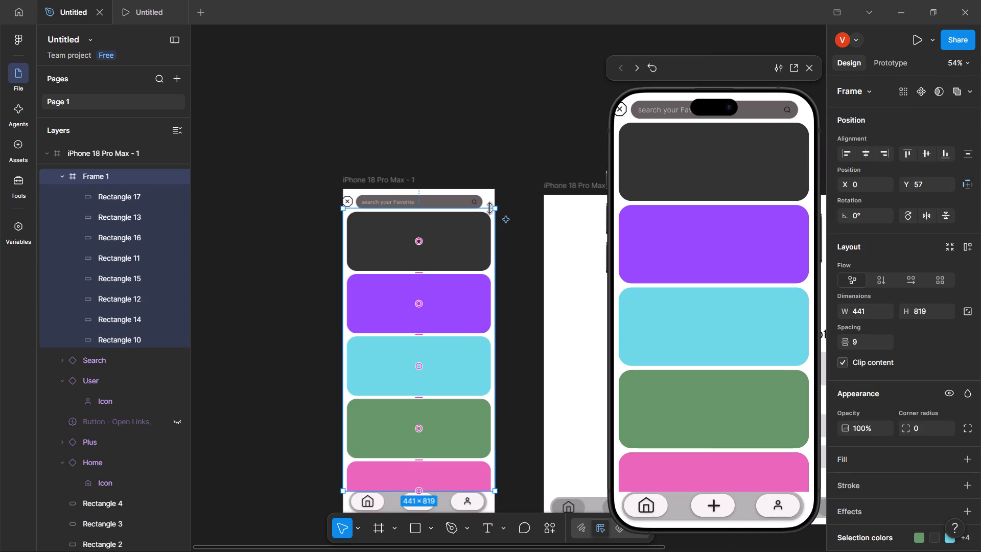
pyautogui.moveTo(488, 206); pyautogui.dragTo(480, 234)
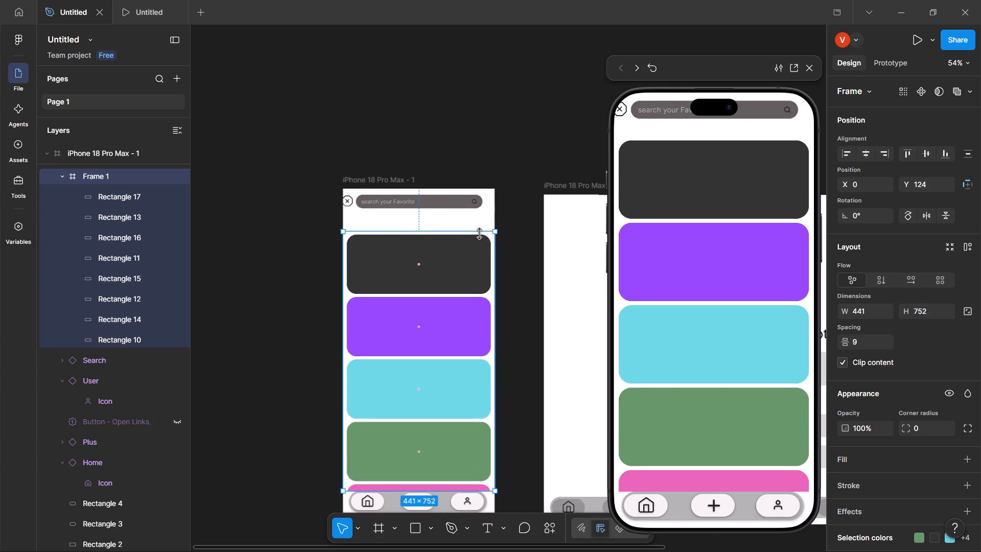
pyautogui.moveTo(480, 234); pyautogui.dragTo(478, 239)
# Move the X octagon and Search bar together down clear of the phone's camera cutout, with the Search bar at X 55, Y 63.
pyautogui.moveTo(456, 213); pyautogui.dragTo(340, 185)
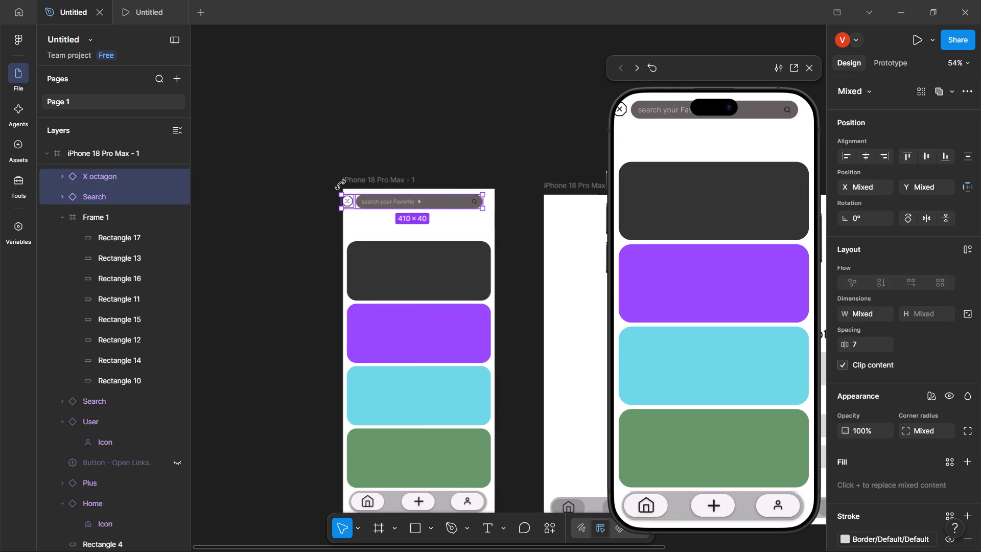
pyautogui.moveTo(385, 199); pyautogui.dragTo(385, 219)
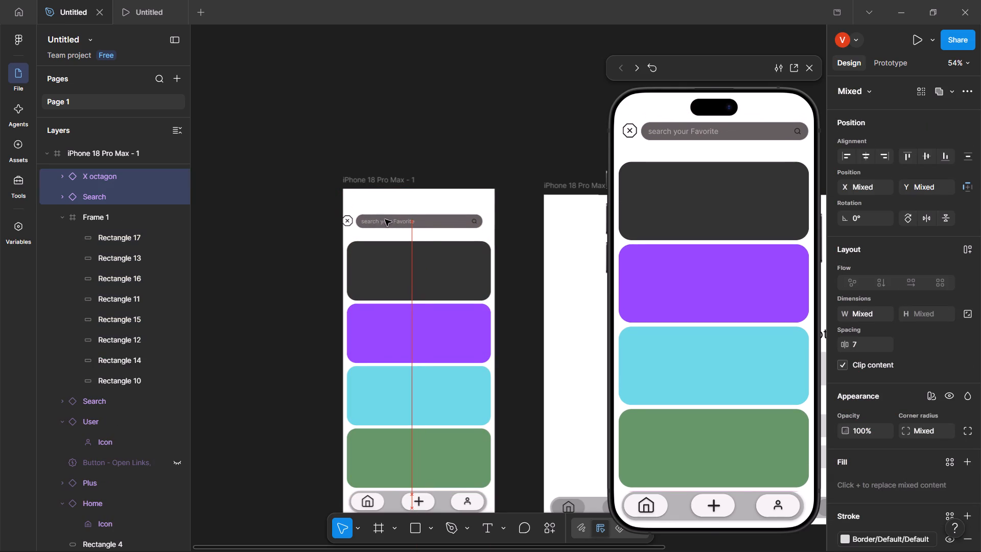
pyautogui.moveTo(385, 219); pyautogui.dragTo(390, 217)
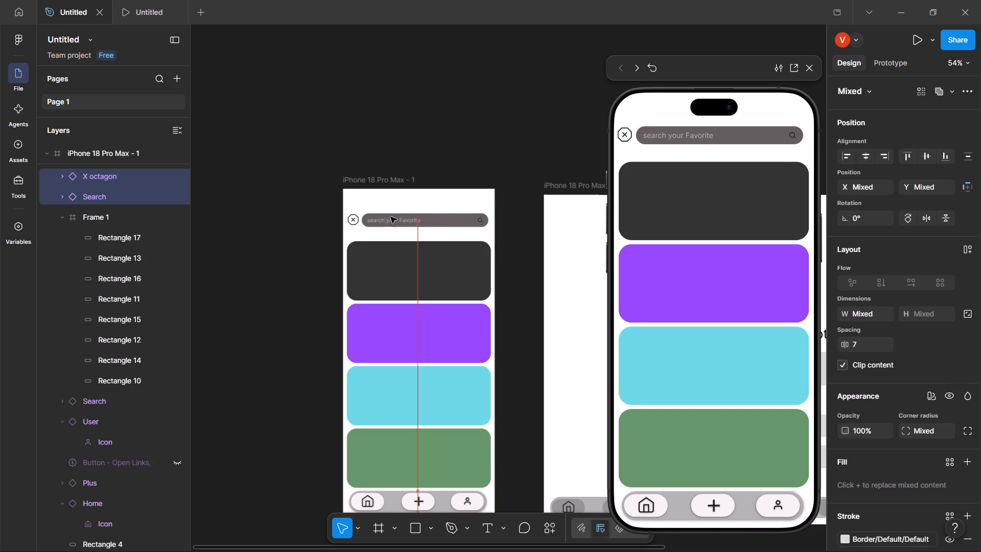
pyautogui.moveTo(390, 217); pyautogui.dragTo(391, 215)
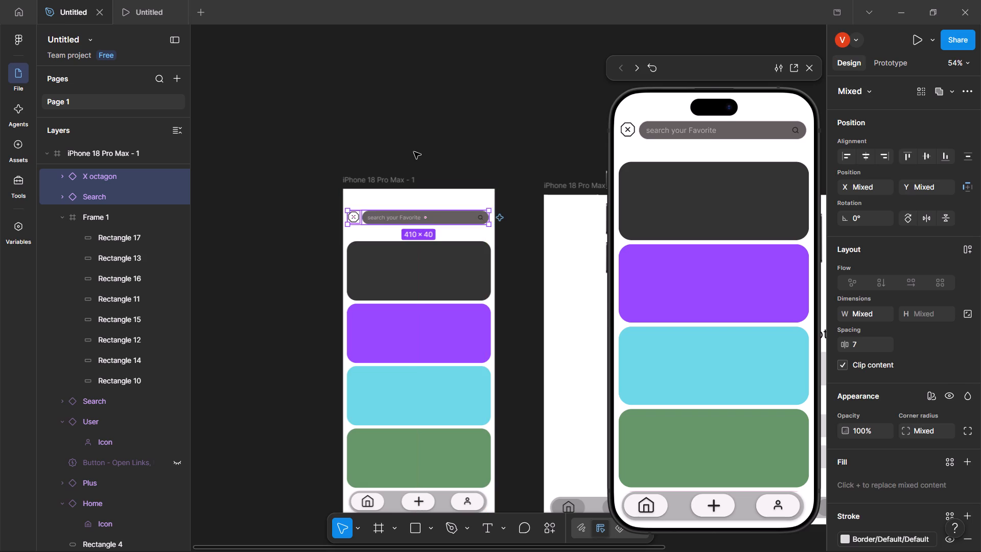
pyautogui.click(415, 151)
# Delete the empty iPhone 18 Pro Max - 4 frame.
pyautogui.hscroll(-3, 436, 148)
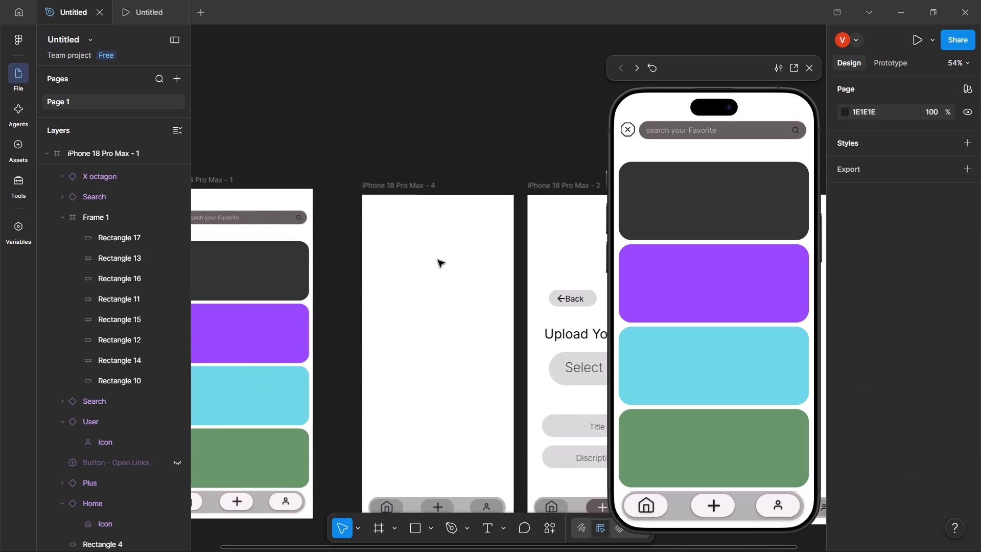
pyautogui.click(438, 260)
pyautogui.click(438, 260)
pyautogui.click(439, 190)
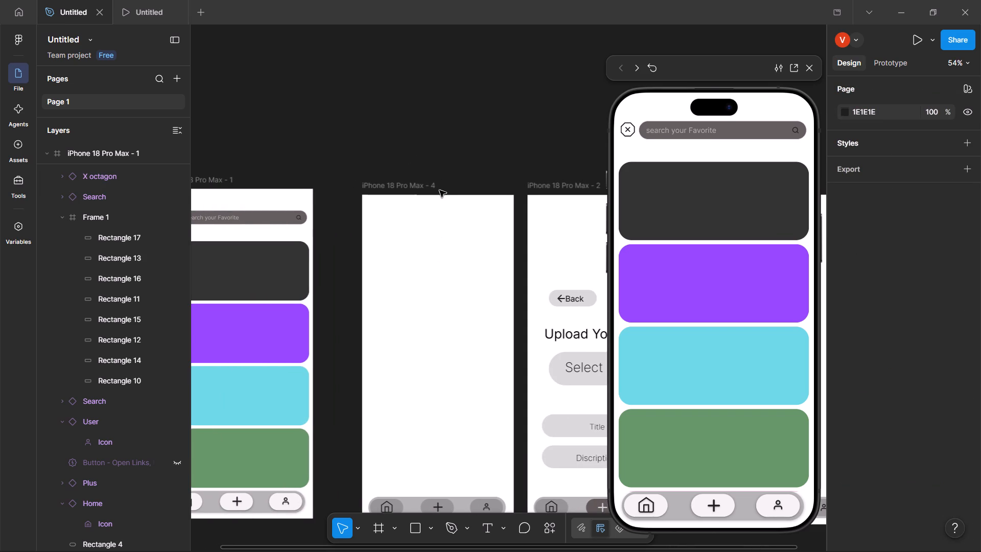
pyautogui.doubleClick(439, 190)
pyautogui.click(380, 195)
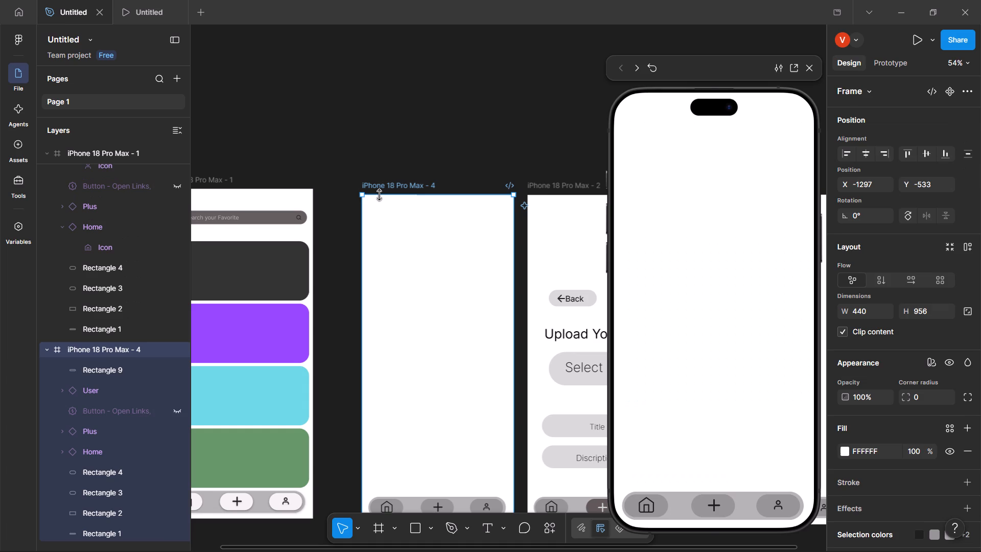
pyautogui.press('BackSpace')
pyautogui.hscroll(2, 385, 205)
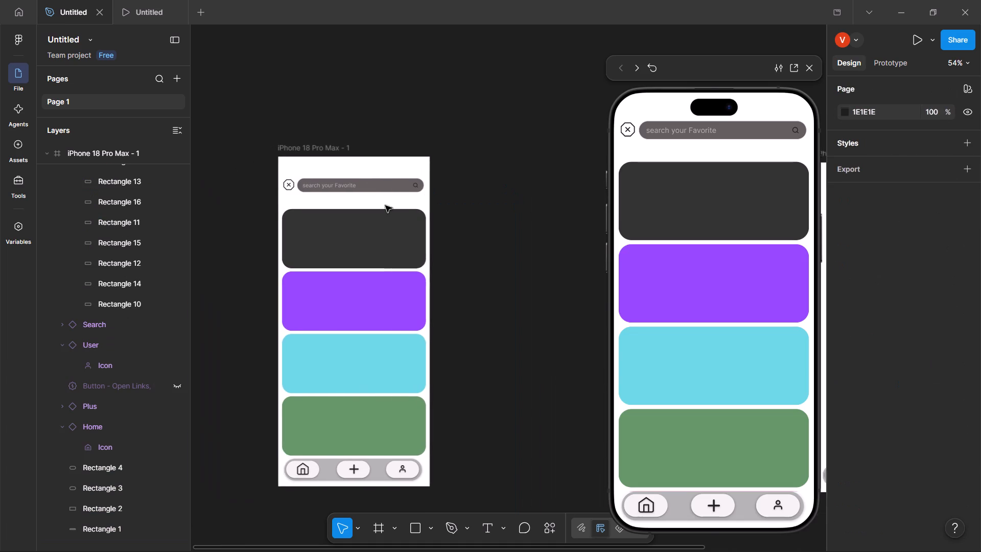
# Test the Home, plus and user buttons and scroll the card list in the phone preview.
pyautogui.click(654, 509)
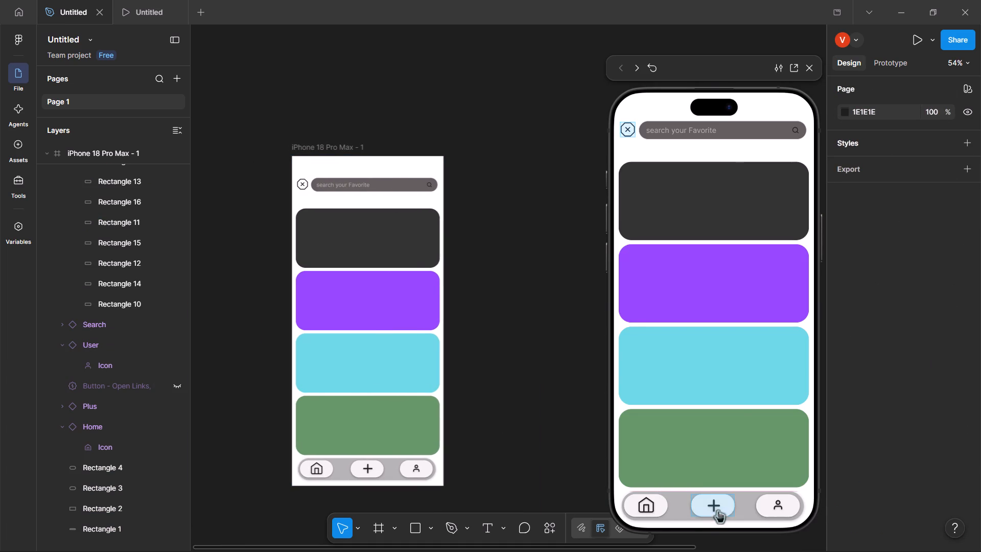
pyautogui.click(714, 506)
pyautogui.click(647, 508)
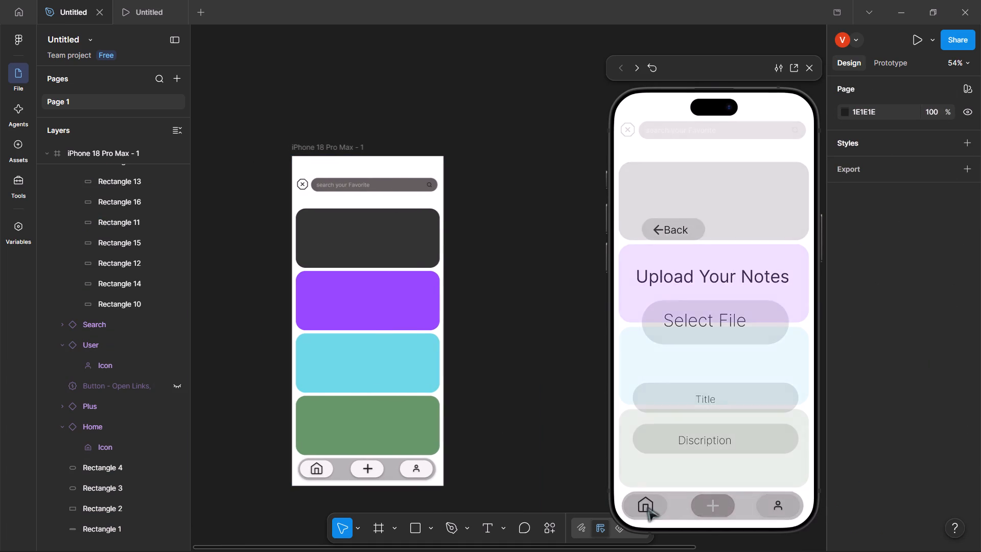
pyautogui.click(778, 503)
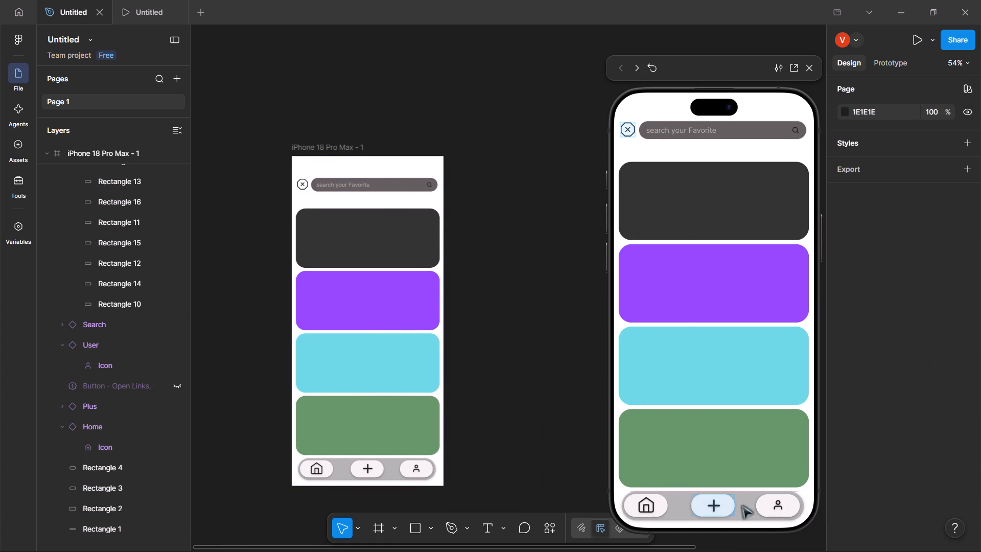
pyautogui.click(722, 507)
pyautogui.scroll(-4, 696, 479)
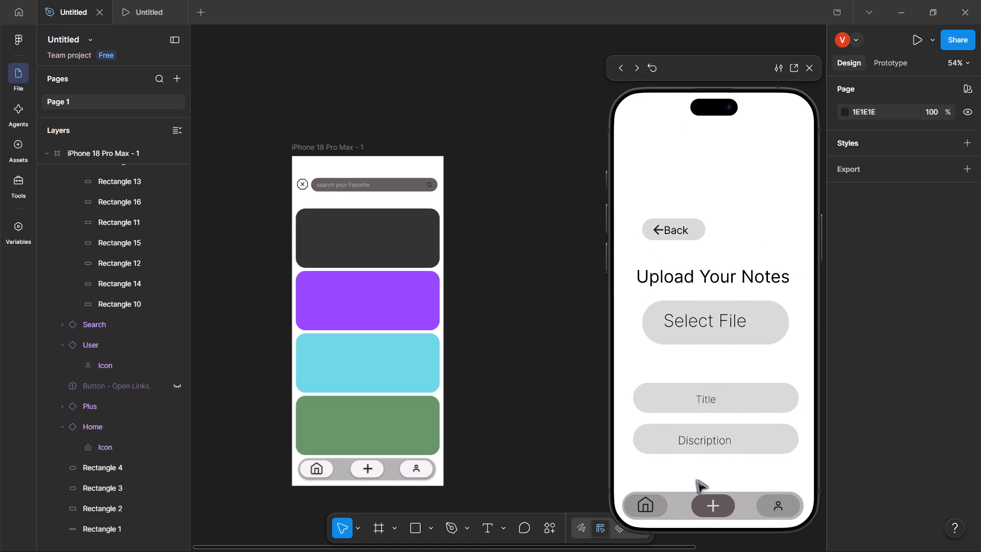
pyautogui.click(640, 506)
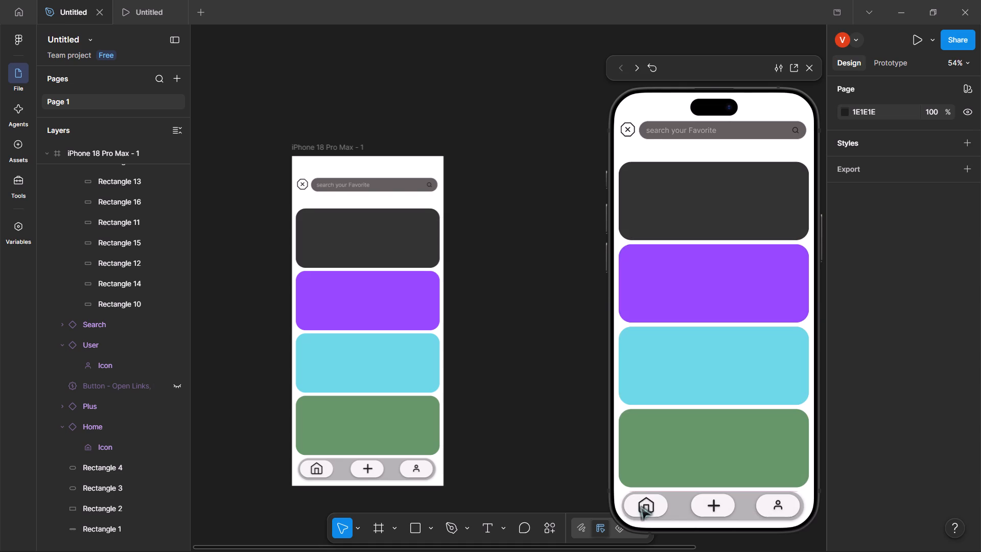
pyautogui.scroll(-2, 651, 308)
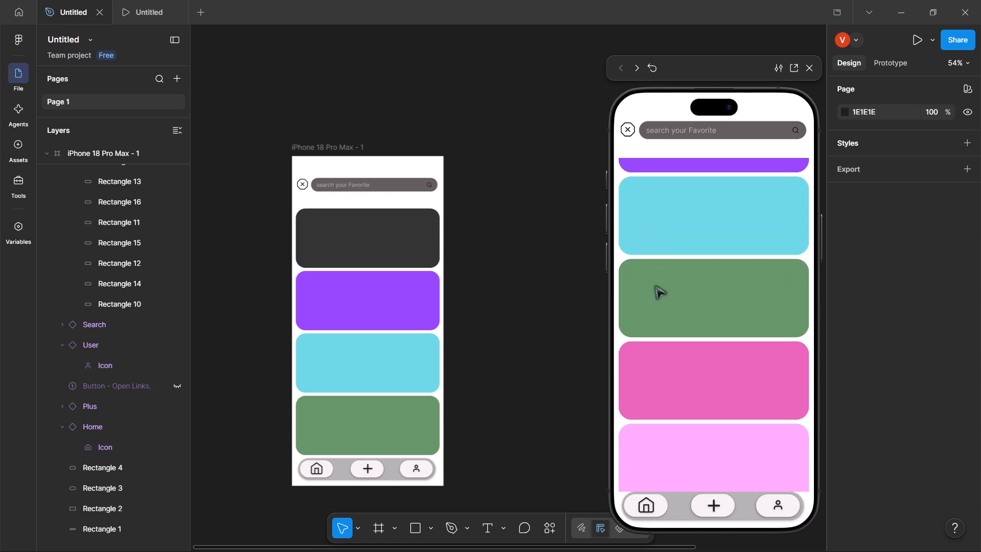
pyautogui.scroll(-1, 655, 285)
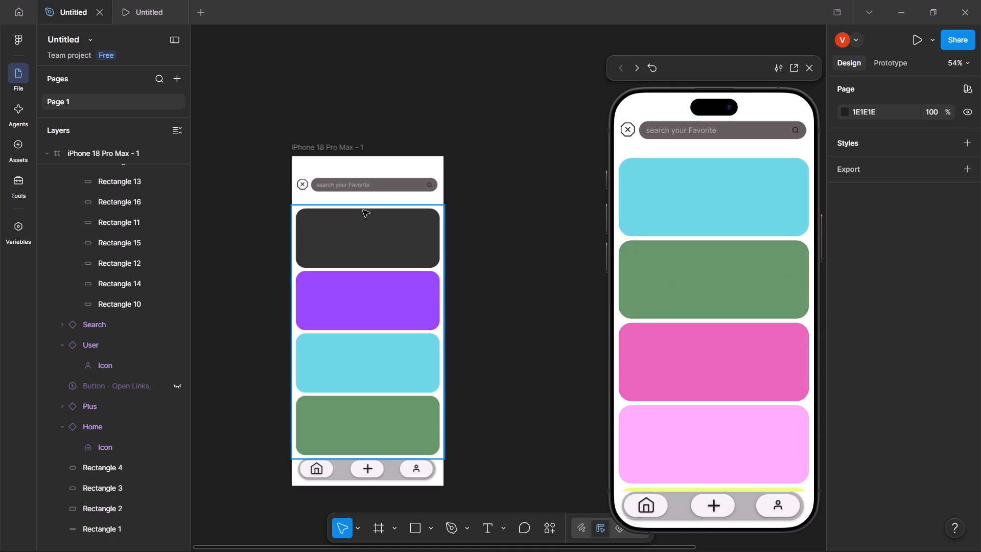
# Move Frame 1 up toward the search bar, and shorten it from its upper edge to 441 × 708 at Y 128.
pyautogui.moveTo(363, 210); pyautogui.dragTo(363, 196)
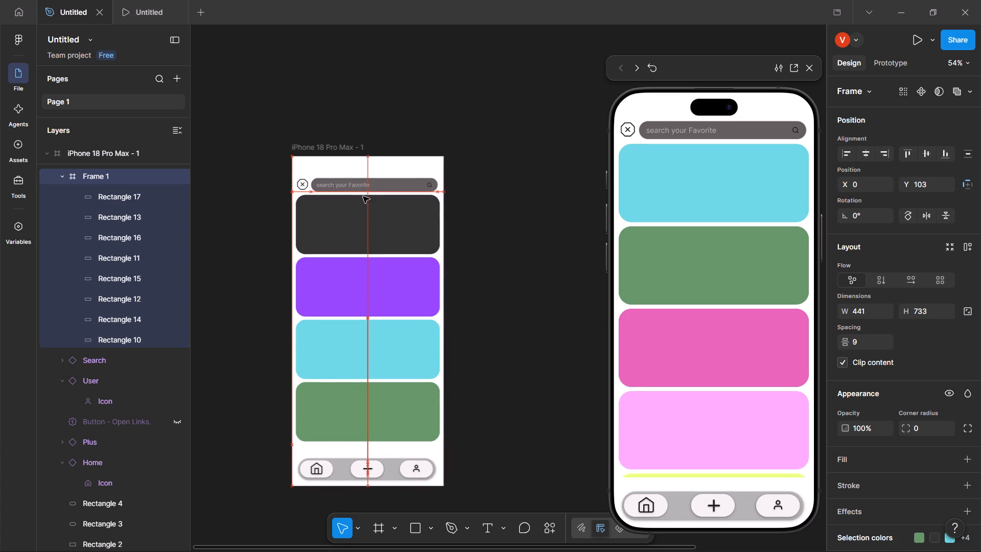
pyautogui.moveTo(363, 196); pyautogui.dragTo(363, 197)
pyautogui.click(364, 196)
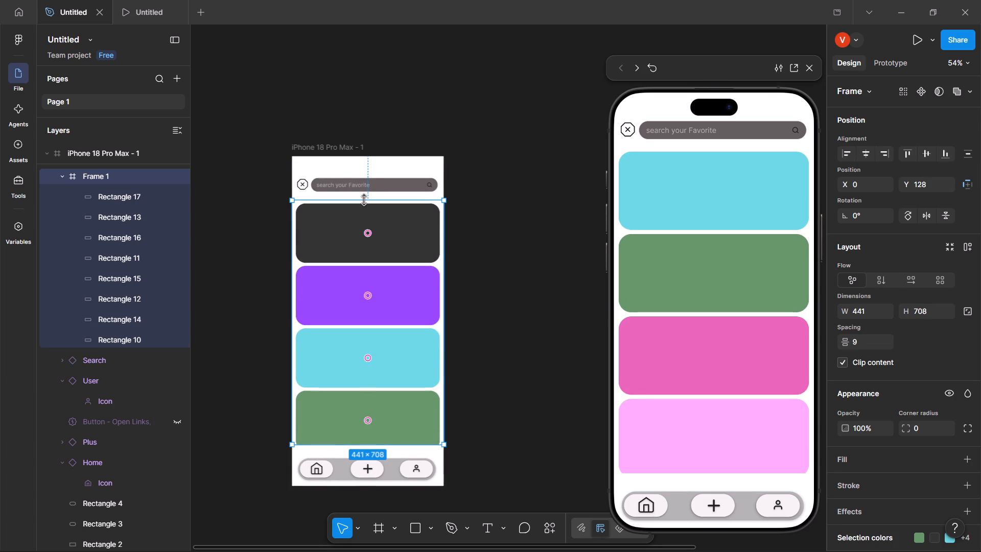
pyautogui.click(512, 239)
# Nudge Frame 1 up to Y 114 so the card list sits closer below the search bar.
pyautogui.scroll(-4, 711, 315)
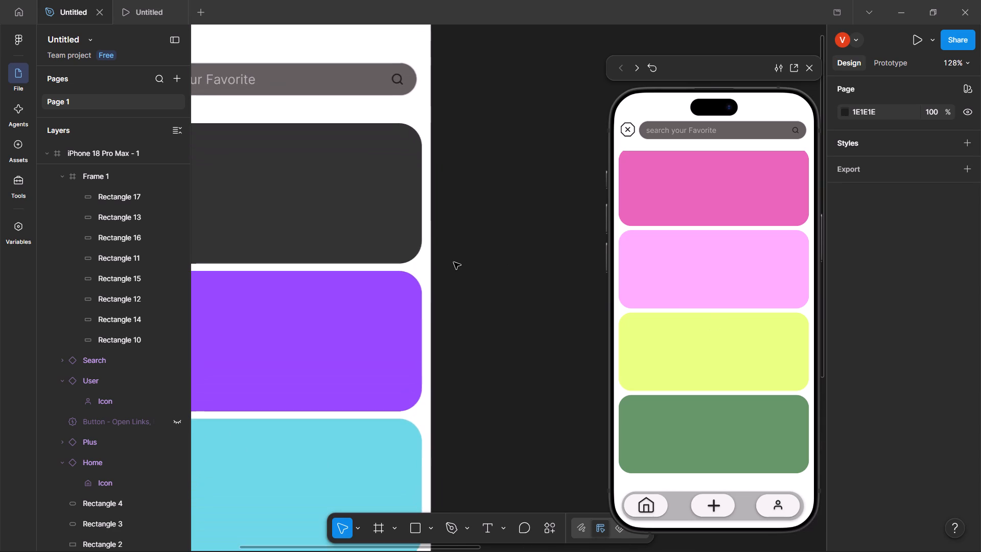
pyautogui.hscroll(3, 293, 204)
pyautogui.click(325, 165)
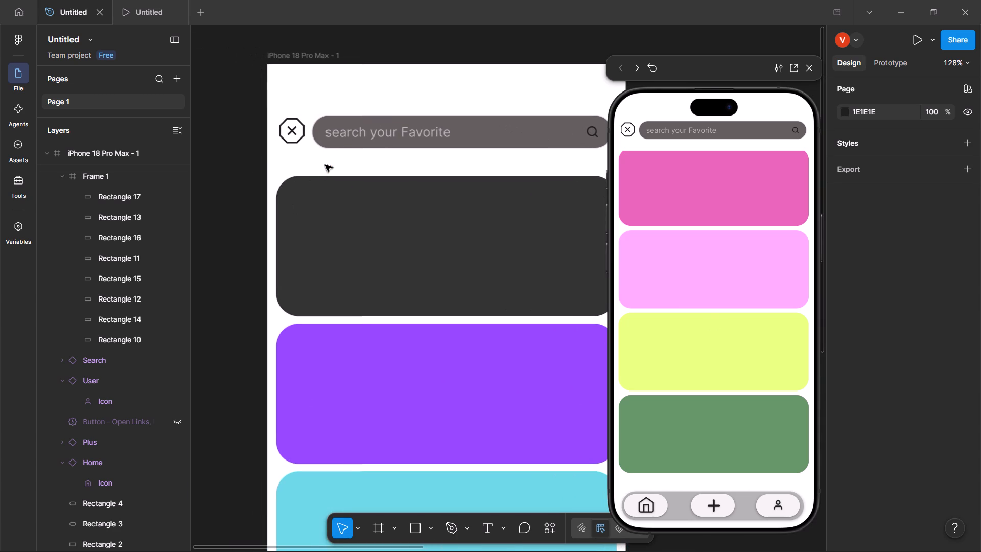
pyautogui.click(331, 169)
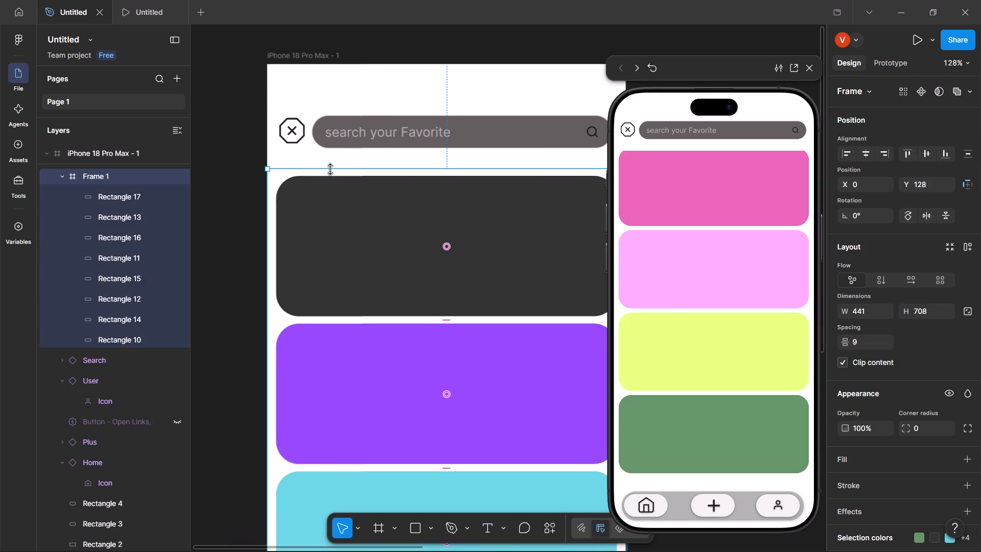
pyautogui.press('Up')
pyautogui.press('Up')
pyautogui.press('Up')
pyautogui.press('Up')
pyautogui.press('Up')
pyautogui.press('Up')
pyautogui.press('Up')
pyautogui.press('Up')
pyautogui.press('Up')
pyautogui.press('Up')
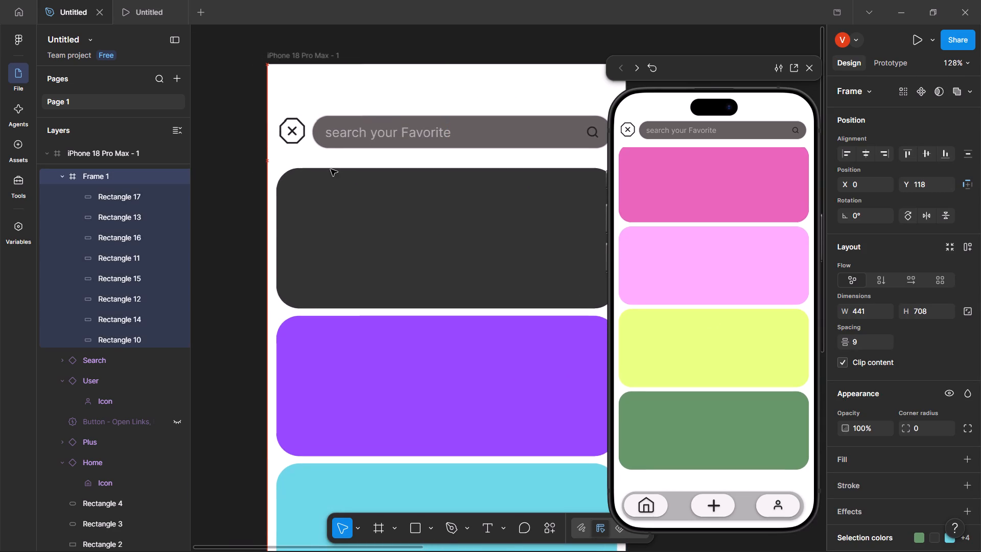
pyautogui.press('Up')
pyautogui.press('Up')
pyautogui.press('Up')
pyautogui.press('Up')
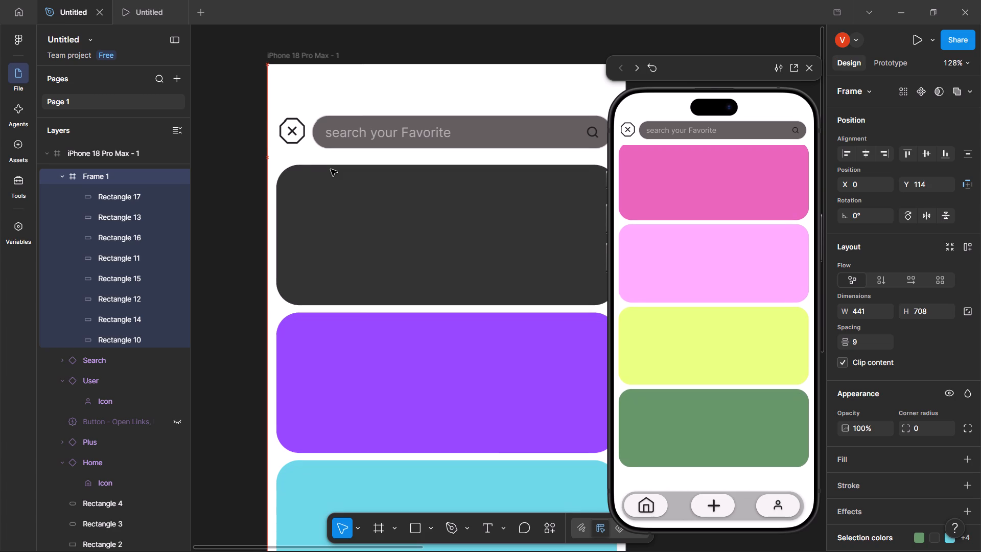
# Scroll the card list up and down in the phone preview to check its spacing below the search bar.
pyautogui.scroll(5, 341, 209)
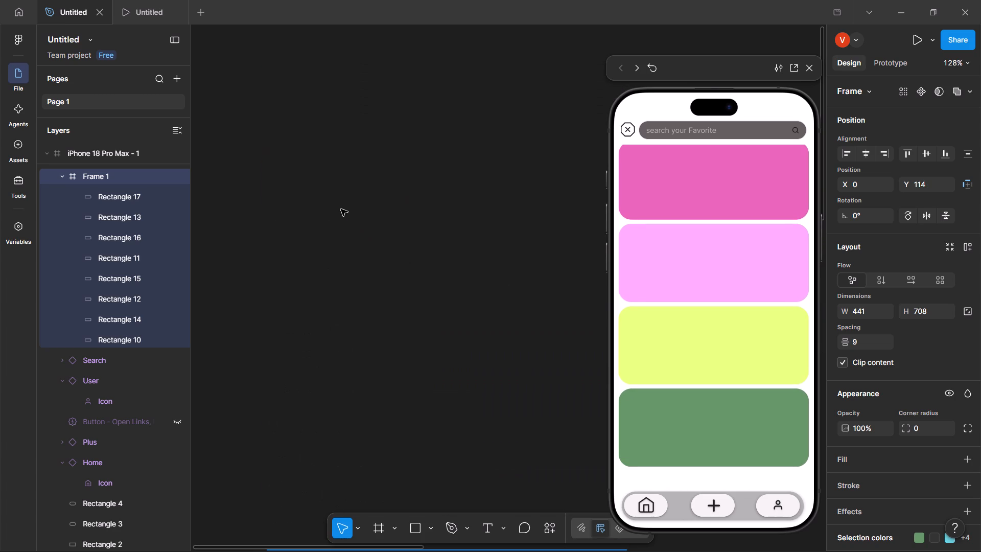
pyautogui.scroll(-6, 341, 209)
pyautogui.scroll(4, 650, 313)
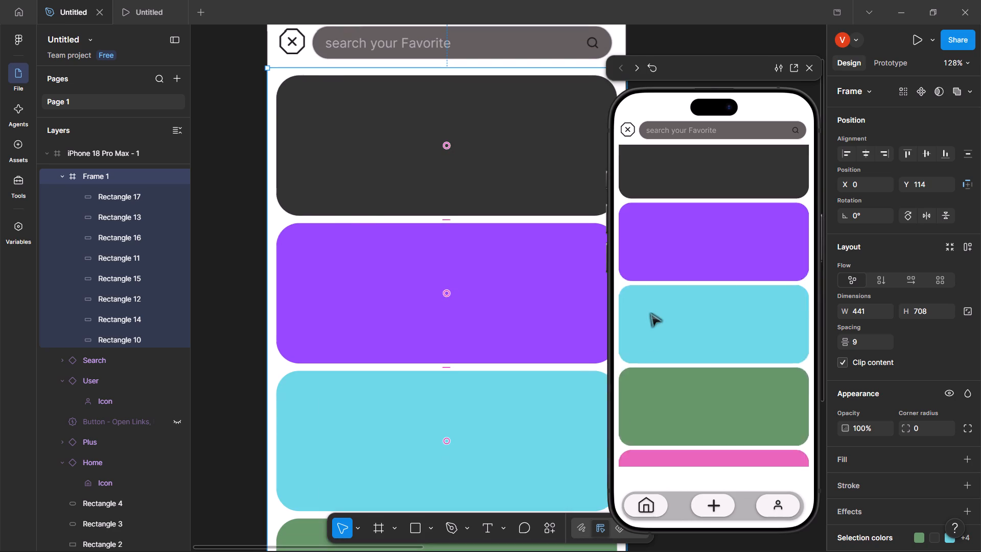
pyautogui.scroll(-4, 650, 313)
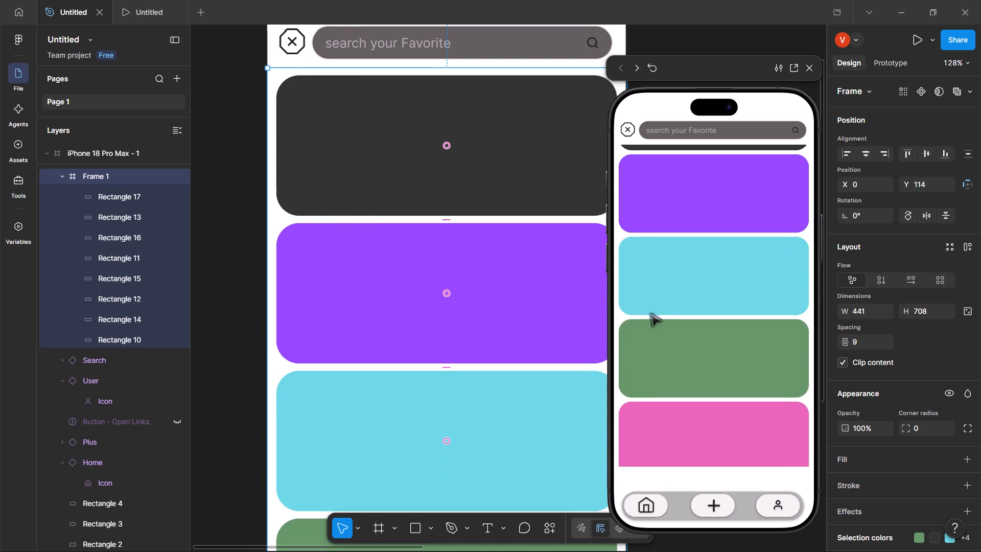
pyautogui.scroll(-1, 650, 313)
pyautogui.scroll(4, 650, 313)
pyautogui.scroll(2, 494, 346)
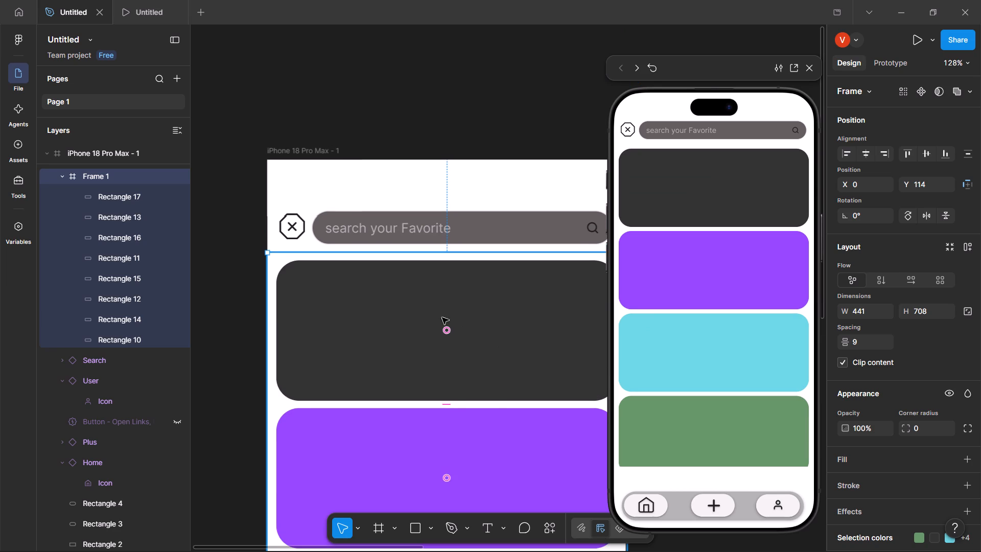
# Inspect the position and size of the Search bar and the X octagon above the card list.
pyautogui.click(333, 255)
pyautogui.click(320, 244)
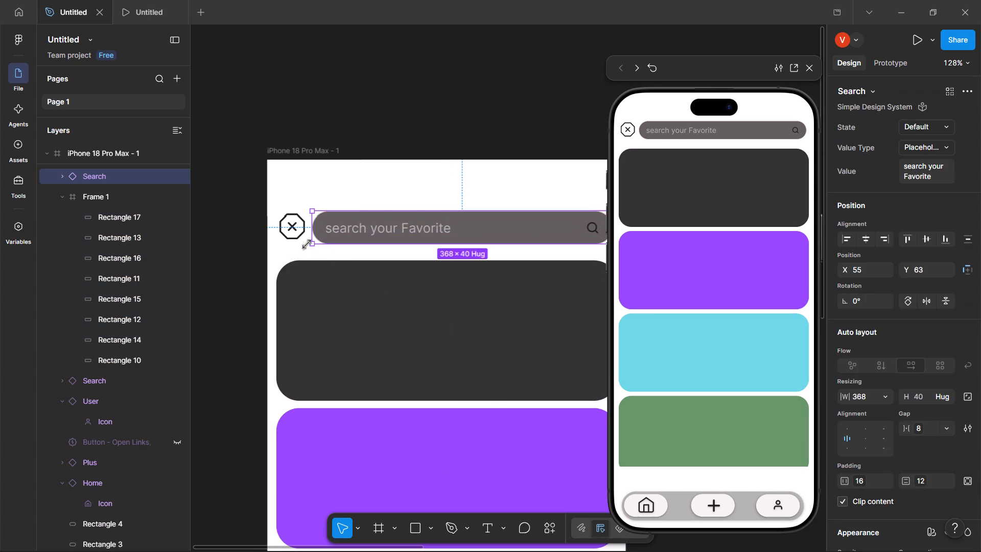
pyautogui.click(291, 248)
pyautogui.click(291, 241)
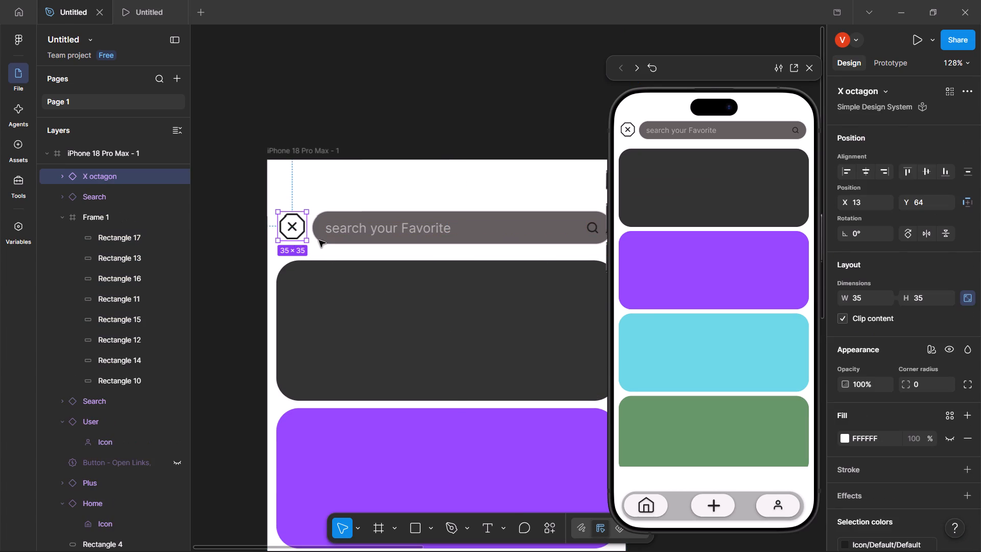
pyautogui.click(319, 240)
pyautogui.click(378, 193)
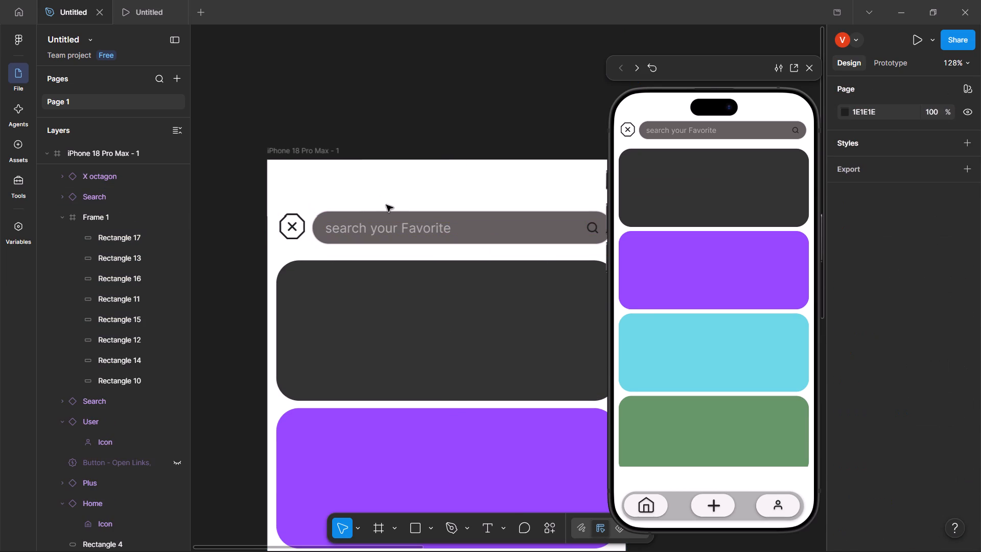
pyautogui.click(386, 205)
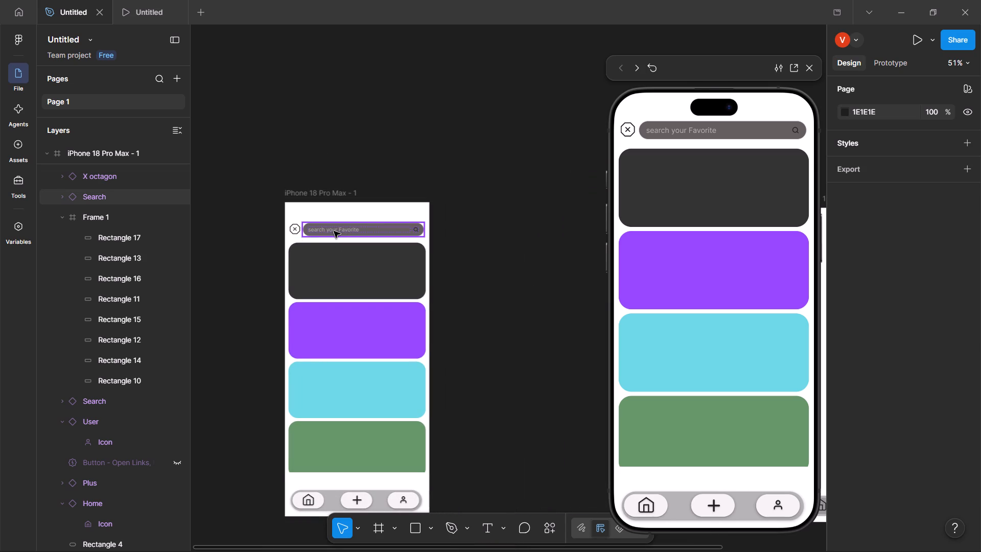
# Select the Search bar above the card list on iPhone 18 Pro Max - 1.
pyautogui.click(334, 231)
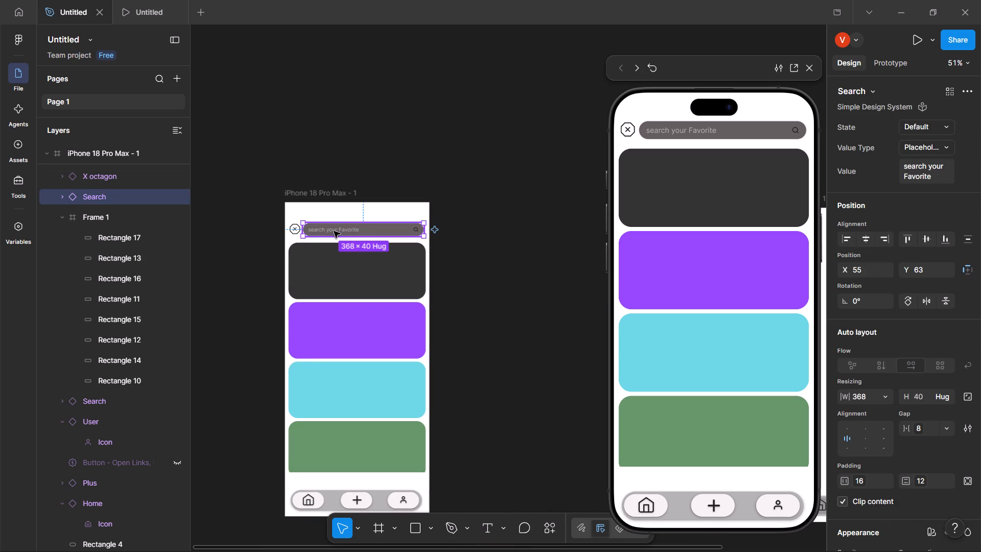
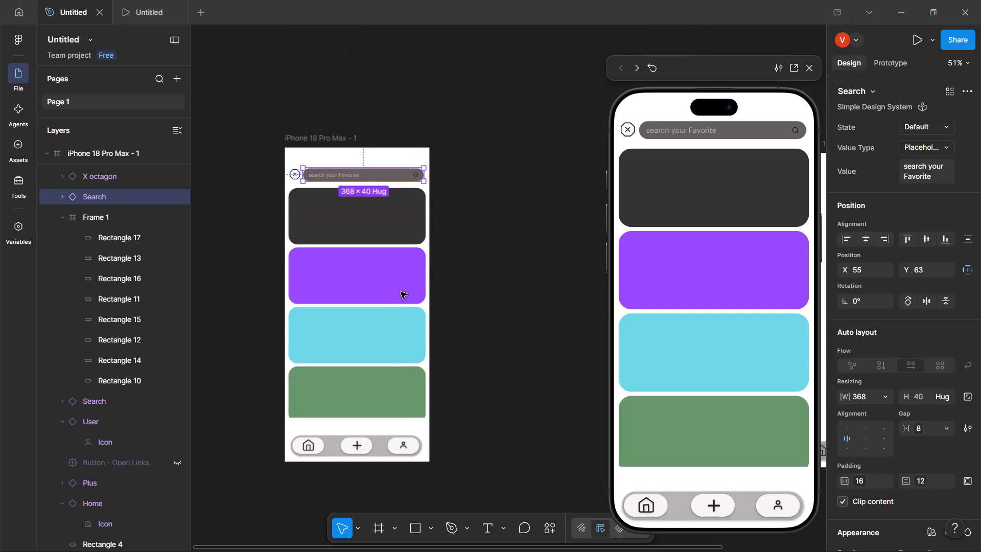
# Close the Figma design window and the Brave browser with the Figma Learn article, clearing everything down to the desktop.
pyautogui.scroll(1, 401, 292)
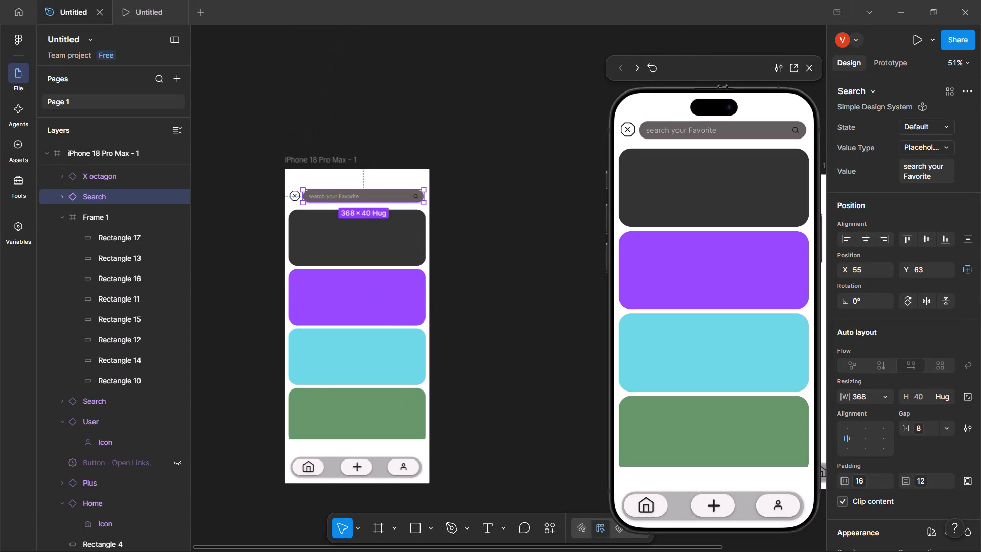
pyautogui.click(967, 0)
pyautogui.tripleClick(980, 0)
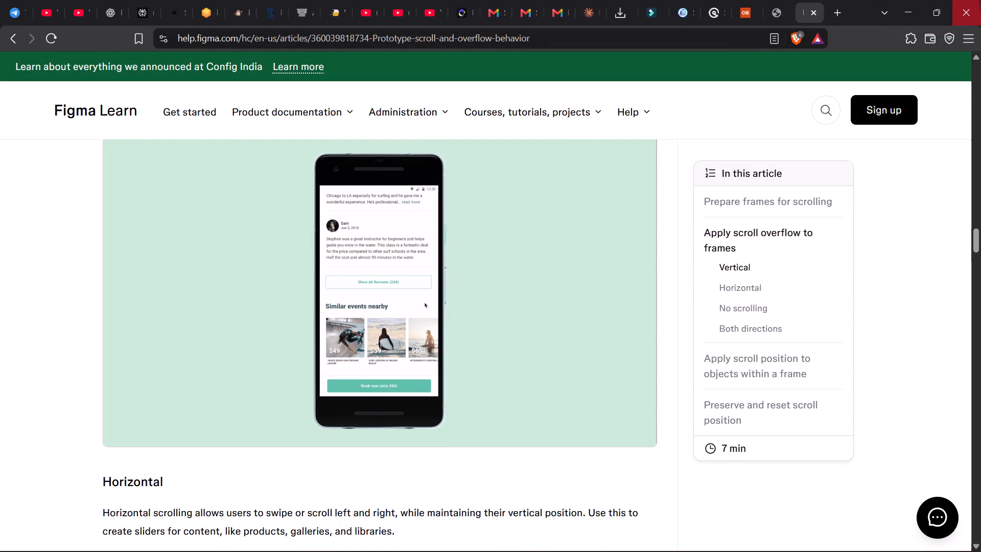
pyautogui.tripleClick(980, 0)
pyautogui.tripleClick(980, 0)
pyautogui.tripleClick(980, 0)
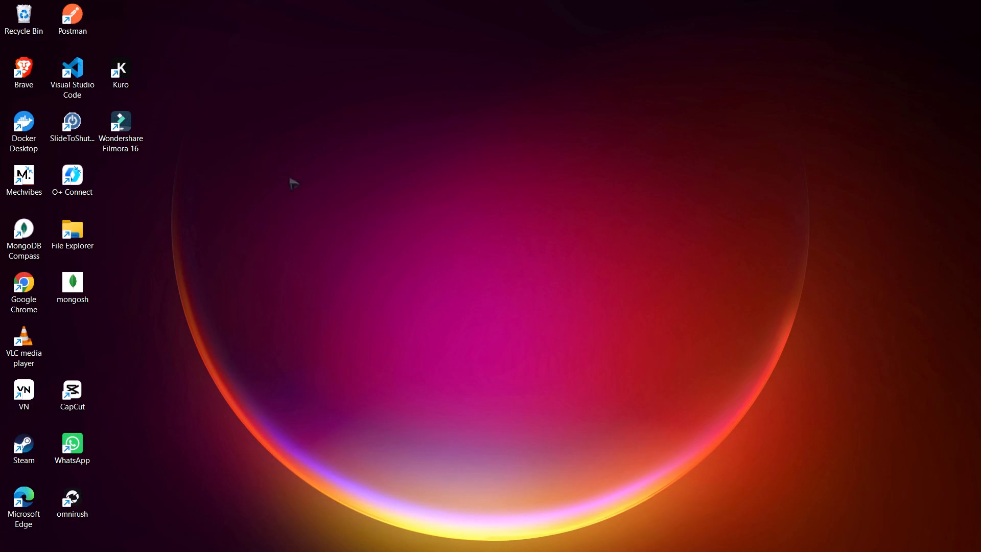
# Launch SlideToShutDown from the desktop to bring up the PC's shutdown slide screen.
pyautogui.doubleClick(77, 130)
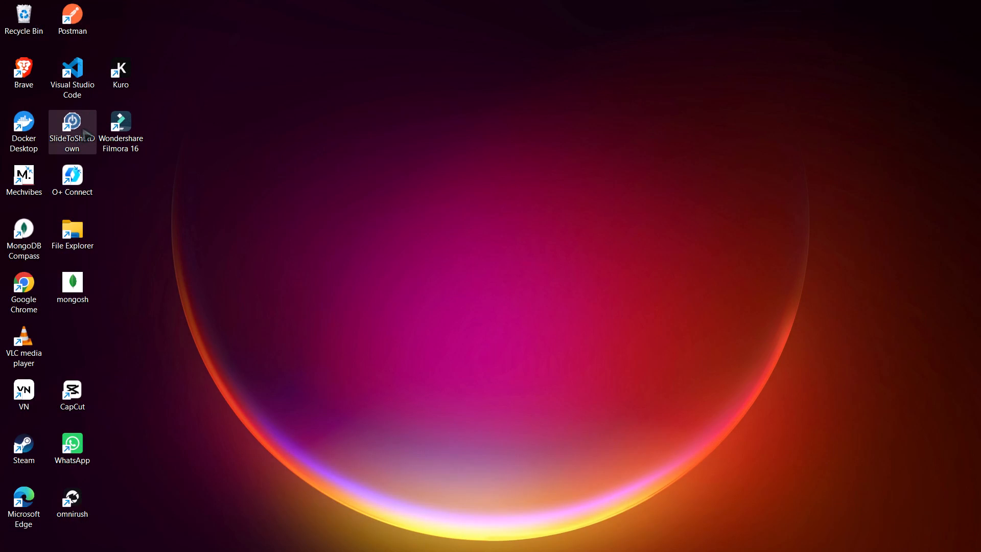
pyautogui.tripleClick(82, 128)
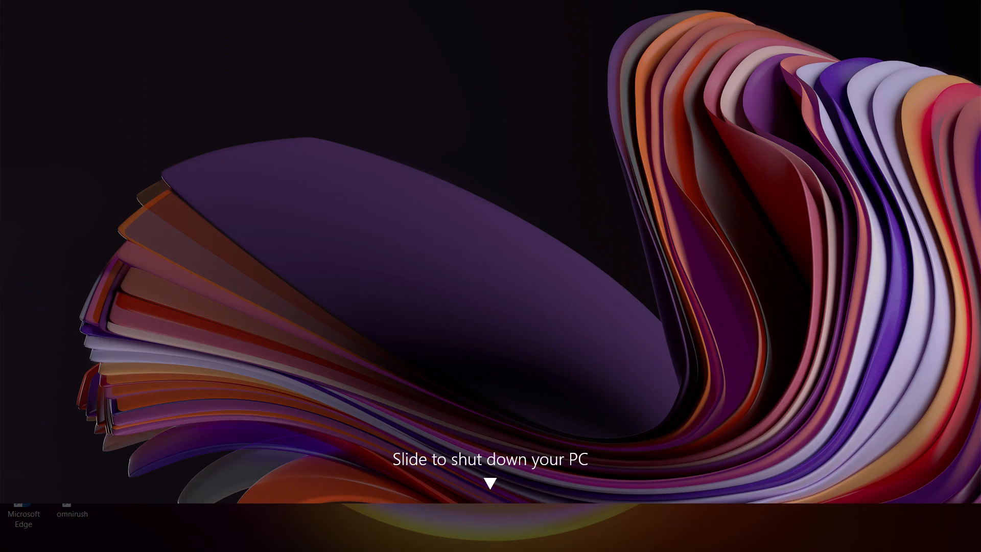